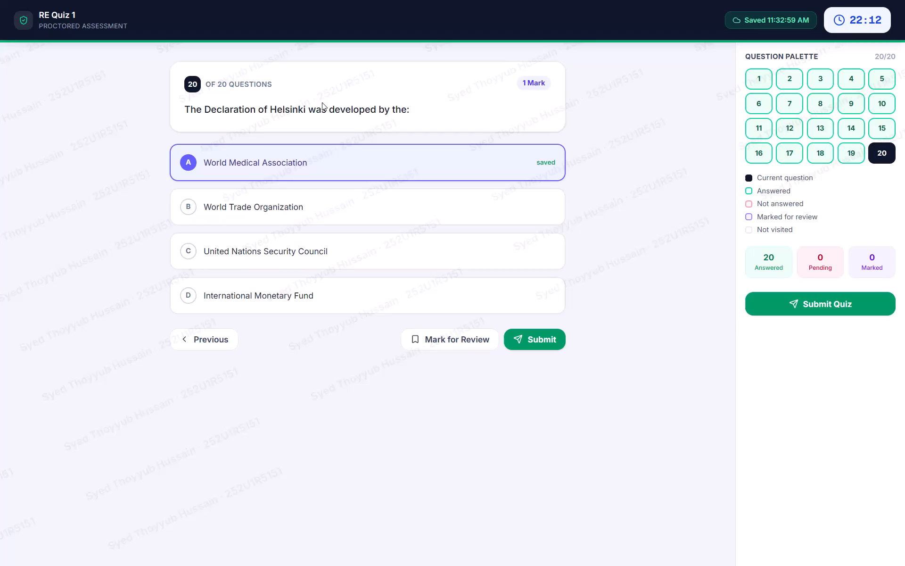
Submit RE Quiz 1 with all its answers and confirm the submission.
click(523, 341)
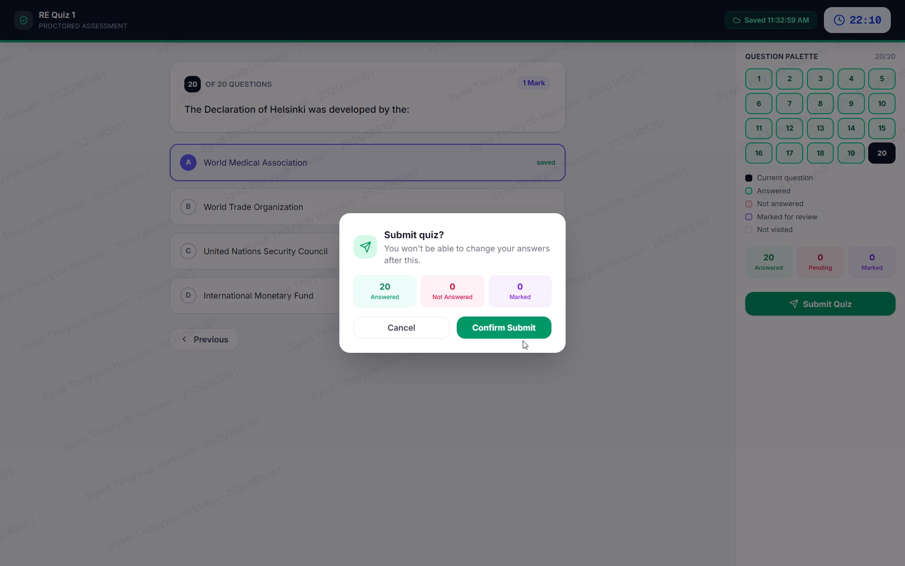
click(487, 333)
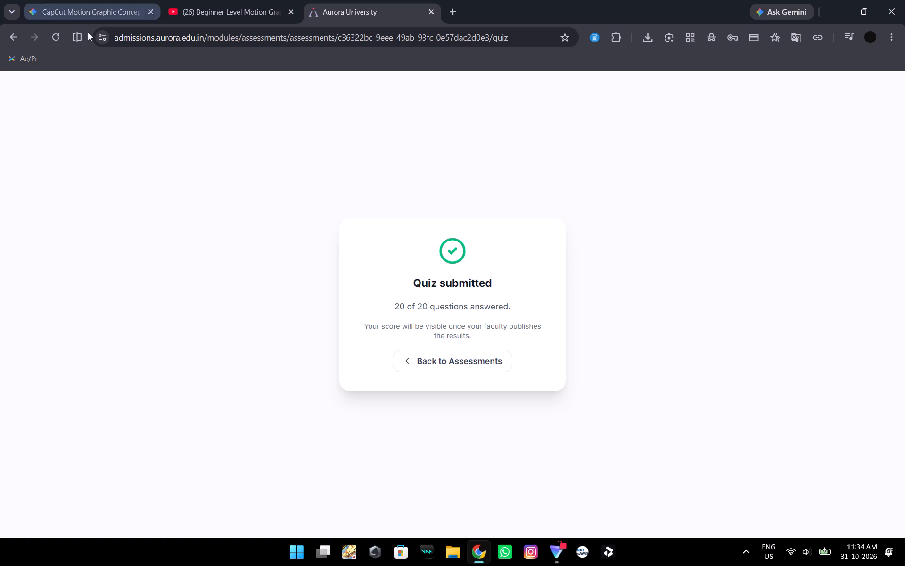
Close the Aurora University quiz tab.
click(428, 6)
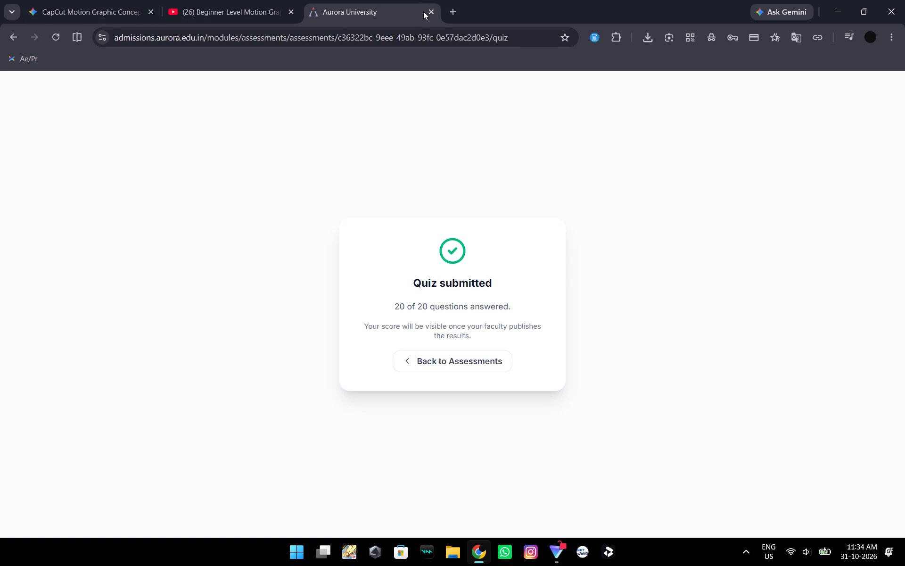
click(426, 11)
click(432, 11)
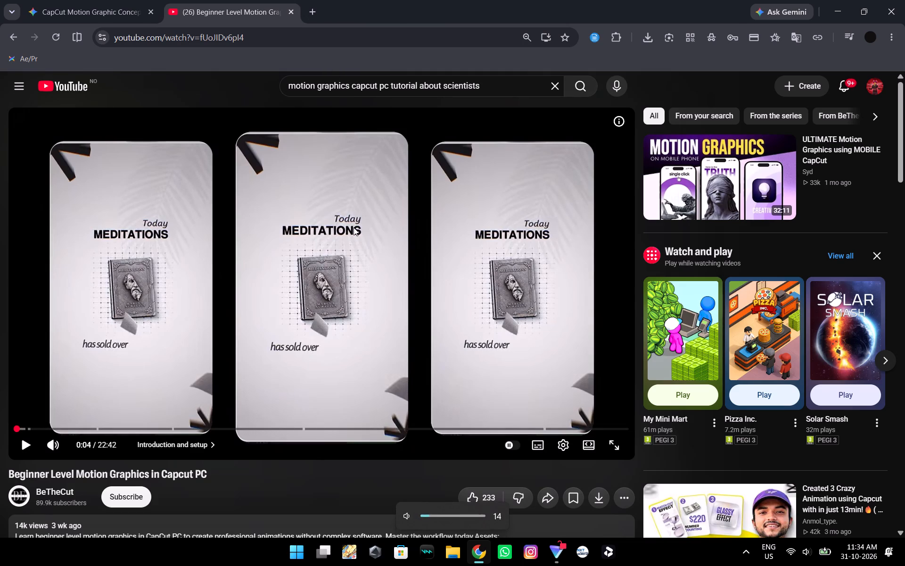
Watch the opening of the "Beginner Level Motion Graphics in Capcut PC" video, skipping ahead in places, and pause it.
click(321, 225)
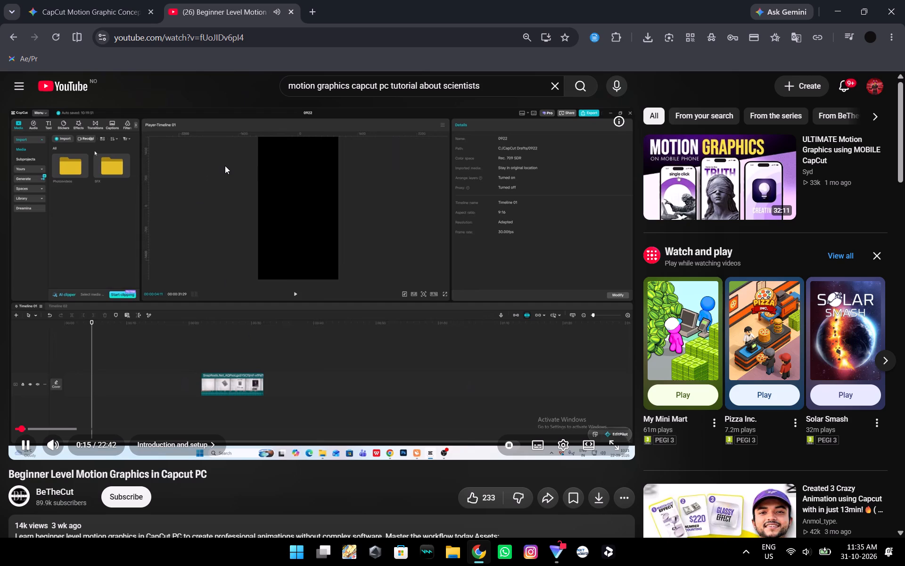
key(Right)
key(Right)
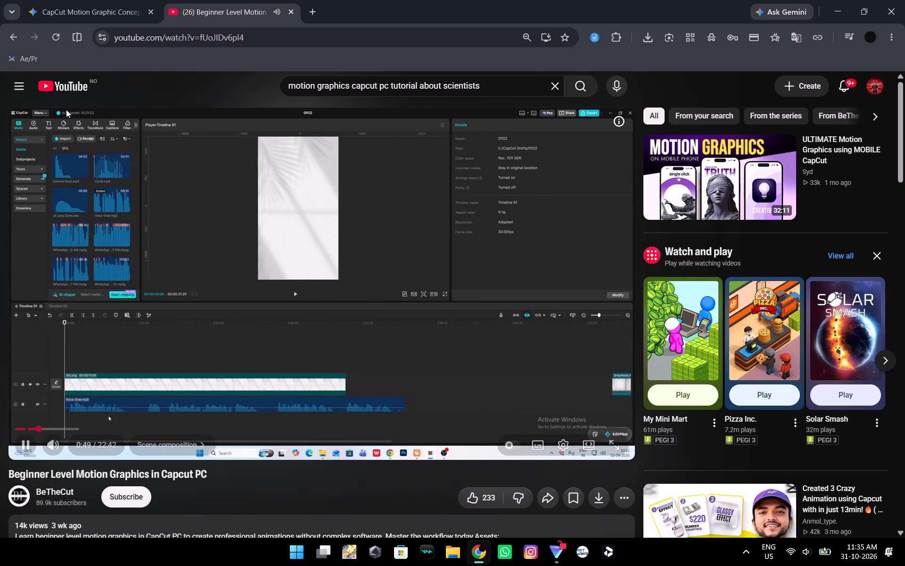
click(383, 239)
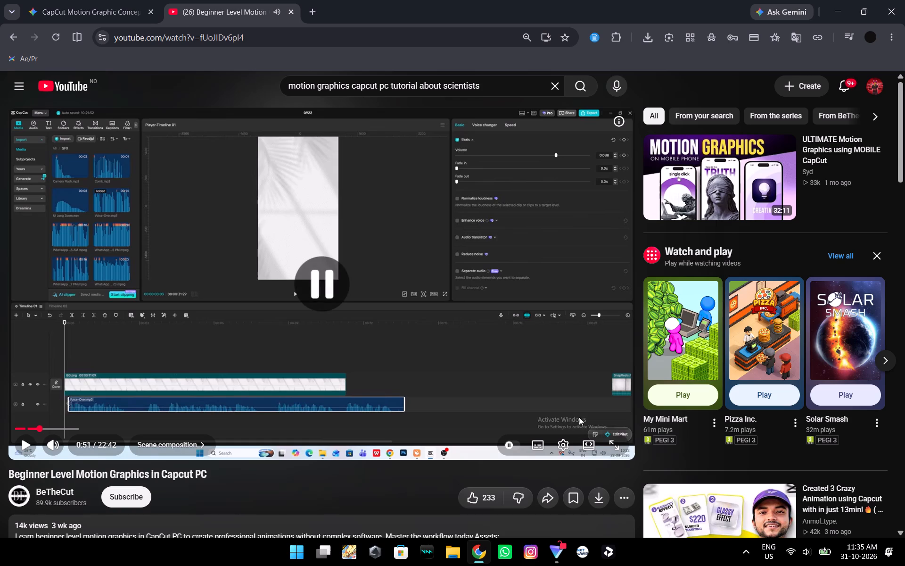
Switch to Proton VPN and connect to the fastest free server.
click(559, 554)
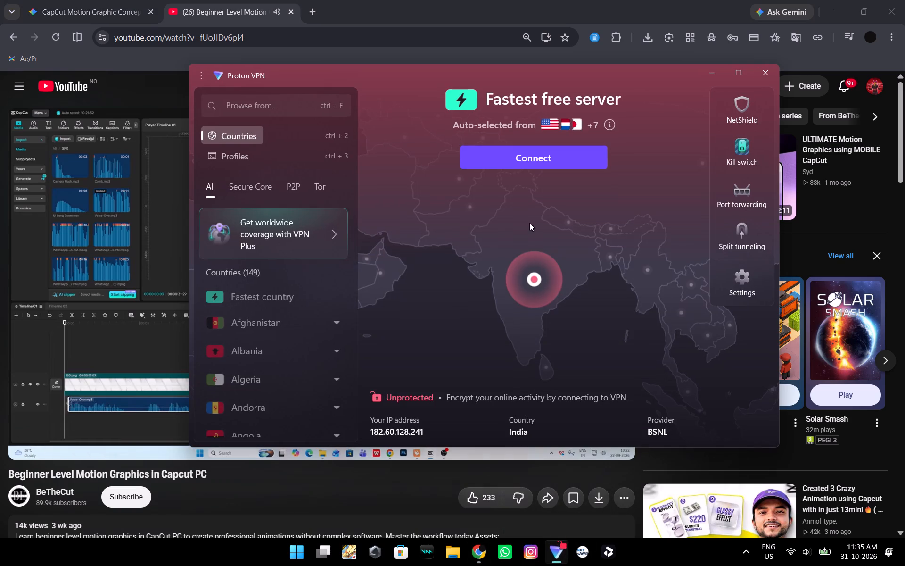
click(543, 157)
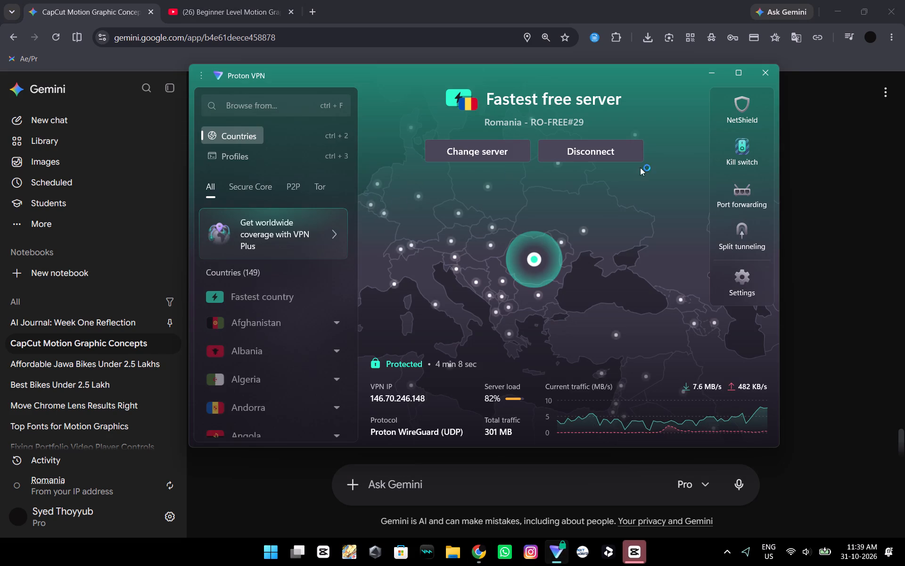
click(712, 69)
key(alt+Tab)
key(alt+Tab)
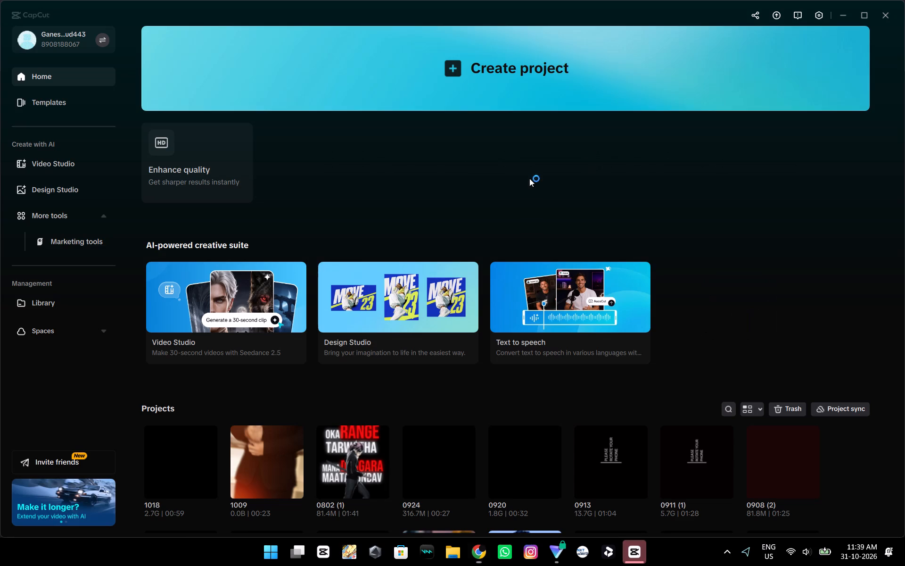
click(466, 69)
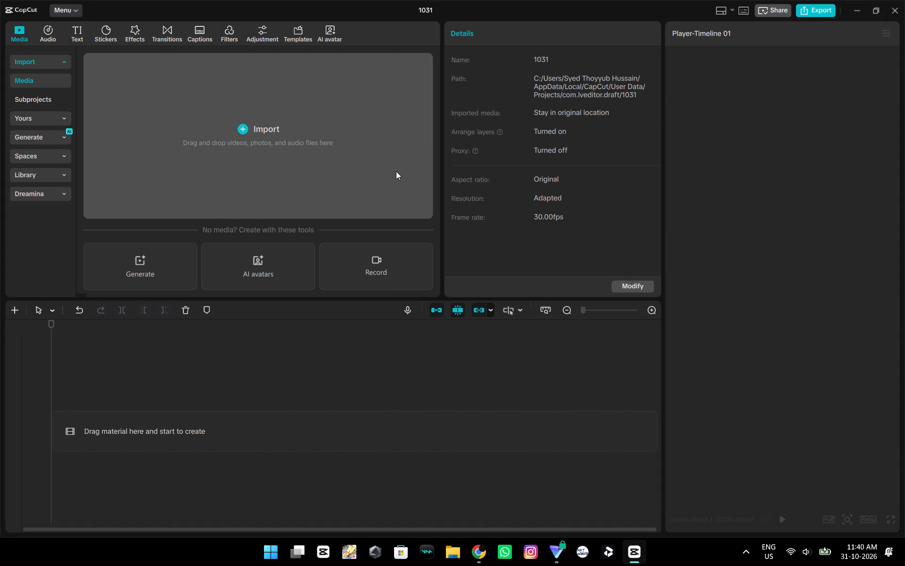
Import the four images listed under Today in the Downloads folder into the project's media.
click(190, 117)
click(224, 153)
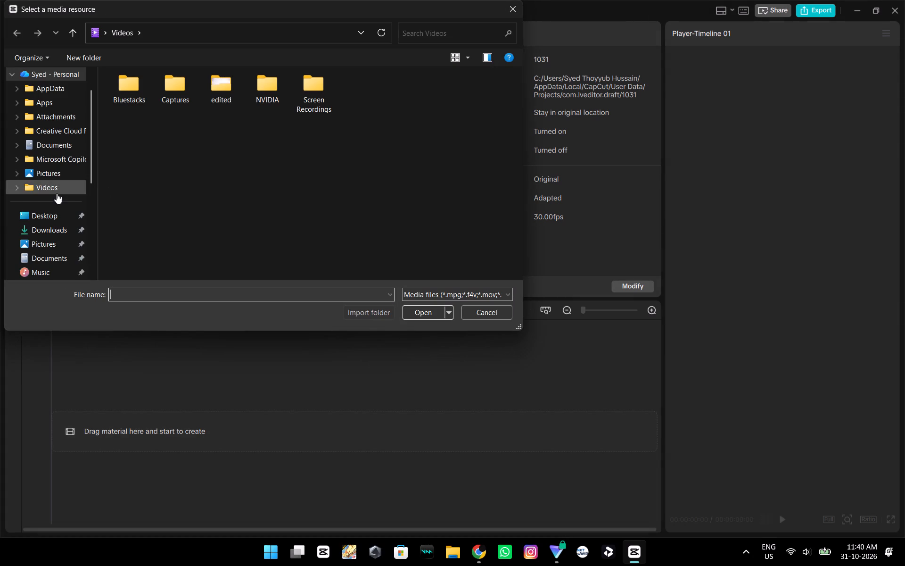
click(64, 237)
click(64, 231)
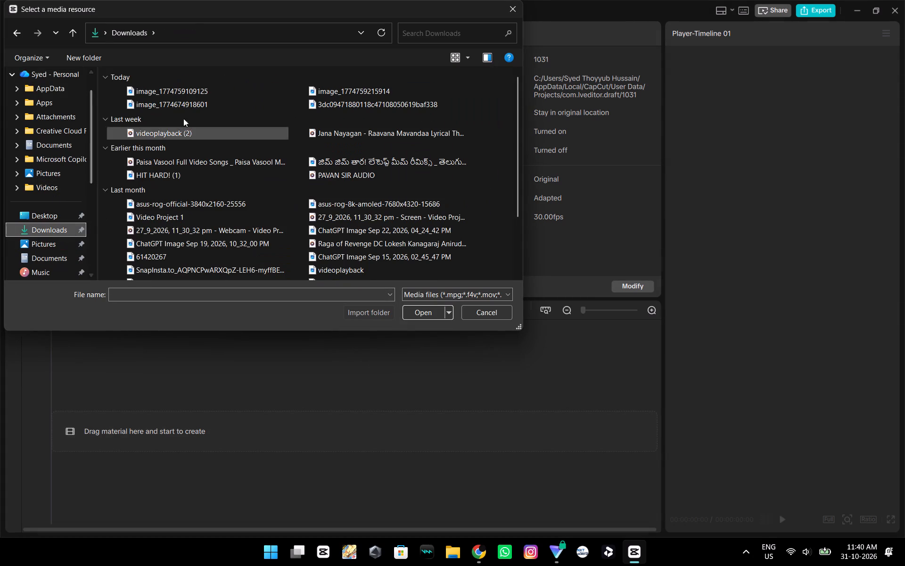
click(140, 75)
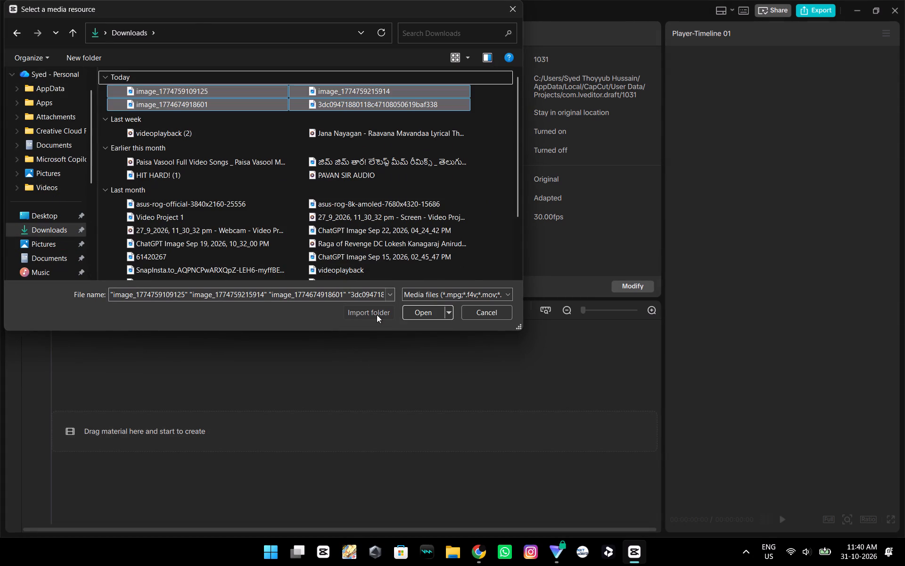
click(410, 308)
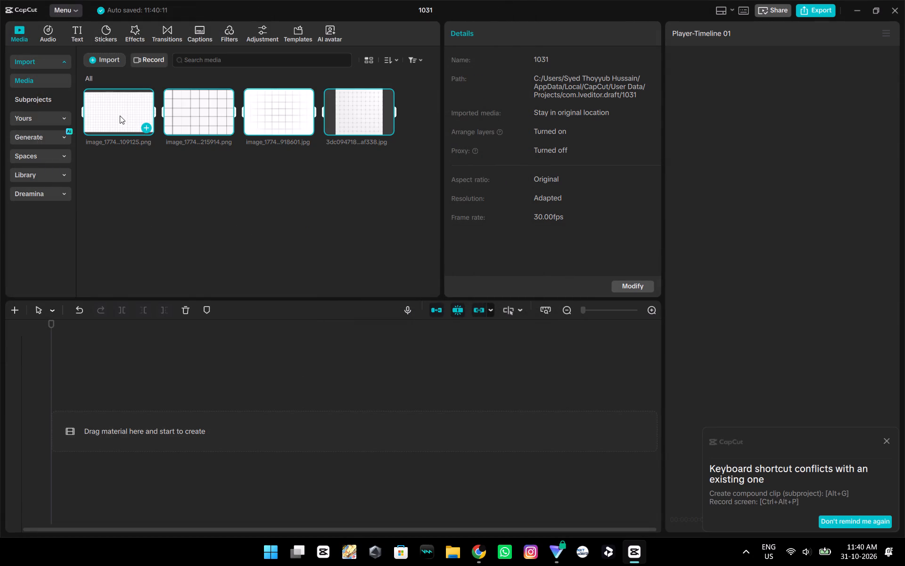
Preview the first three imported grid images one after another to compare them as backgrounds.
click(117, 113)
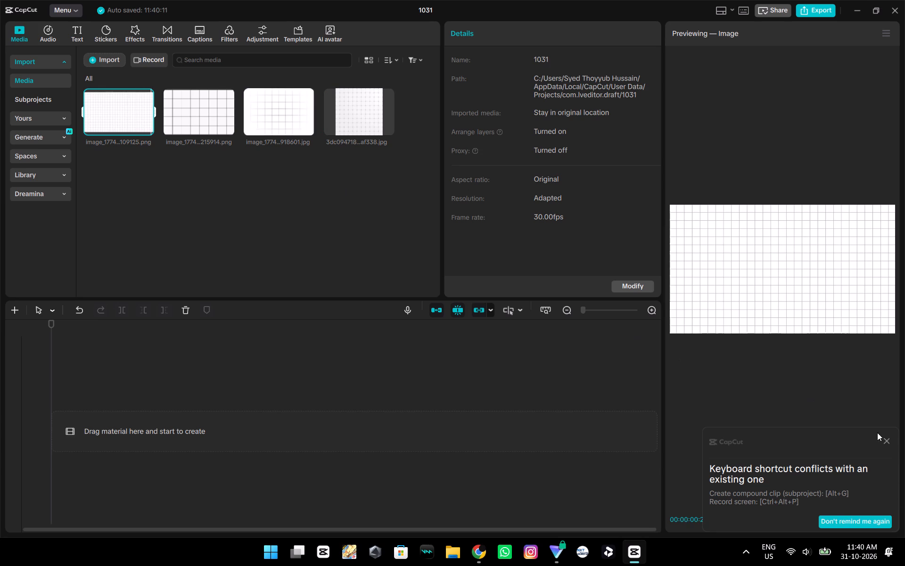
click(887, 441)
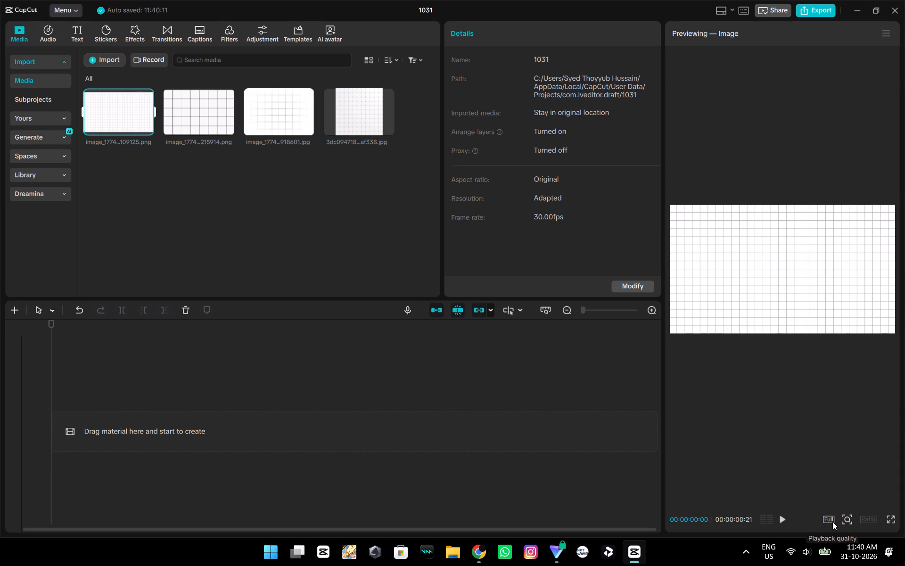
click(832, 522)
click(777, 398)
click(209, 103)
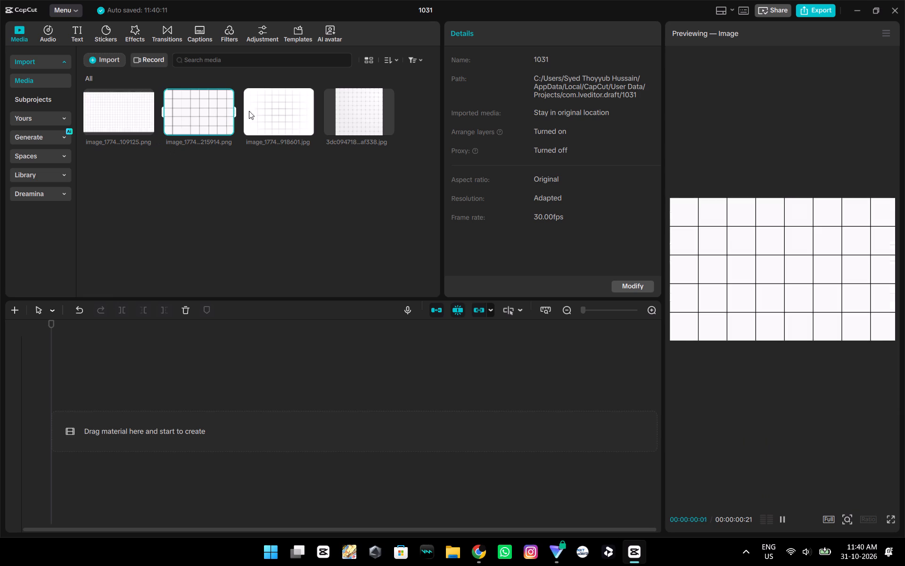
click(269, 117)
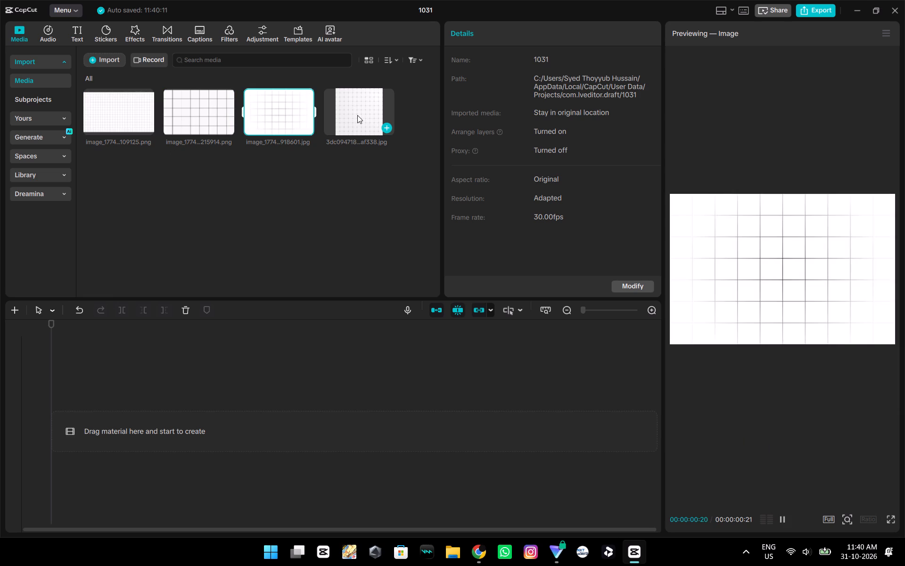
Add the faded-edge grid image, image_1774674918601.jpg, to the start of the timeline.
drag(271, 116, 102, 407)
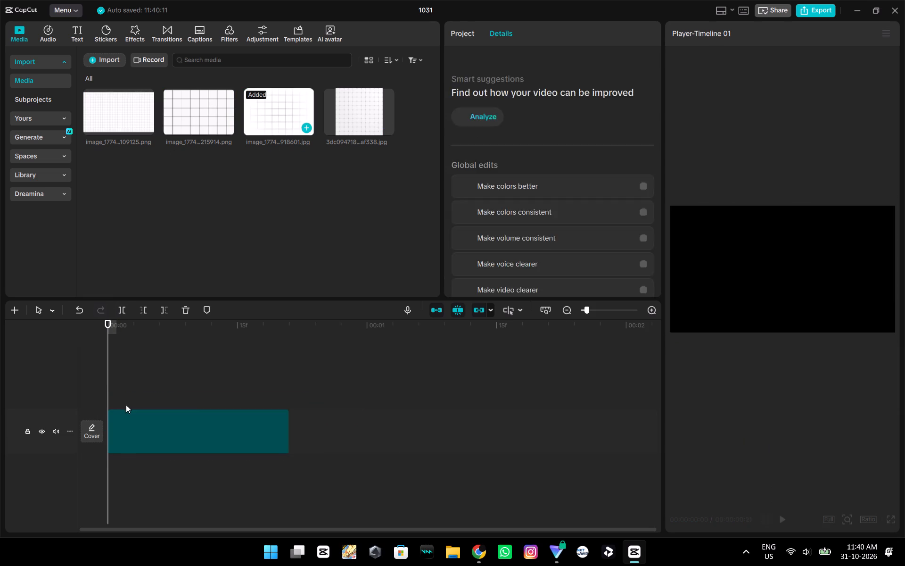
Set the project's aspect ratio to 9:16.
click(868, 516)
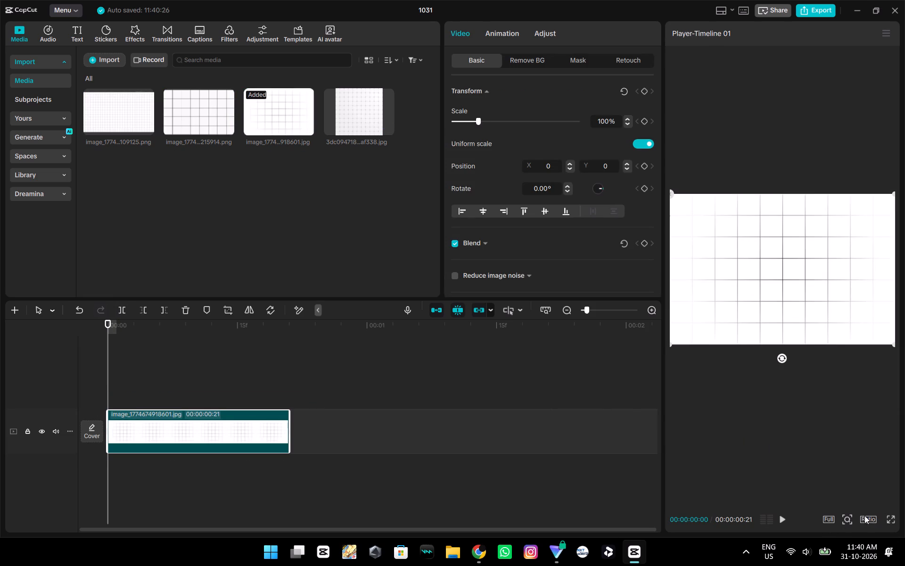
click(867, 518)
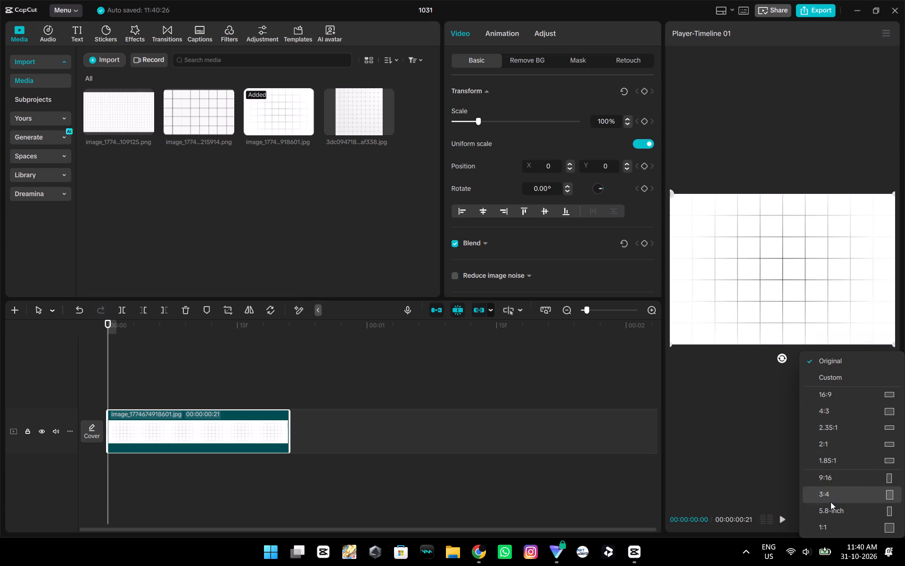
click(831, 475)
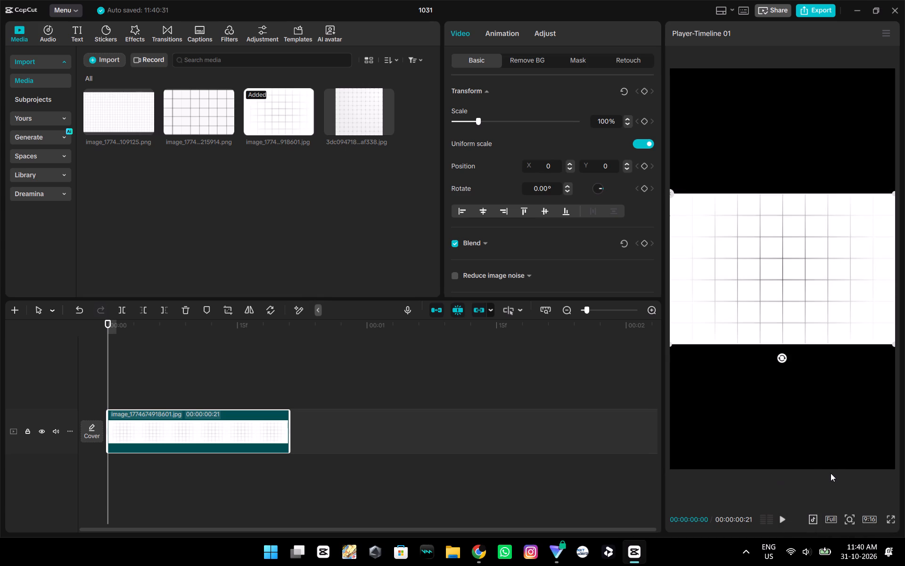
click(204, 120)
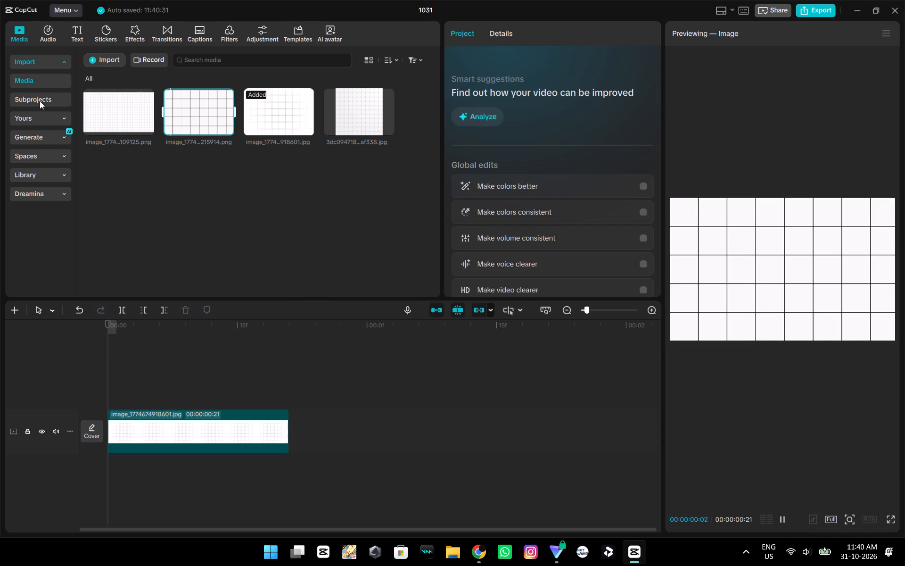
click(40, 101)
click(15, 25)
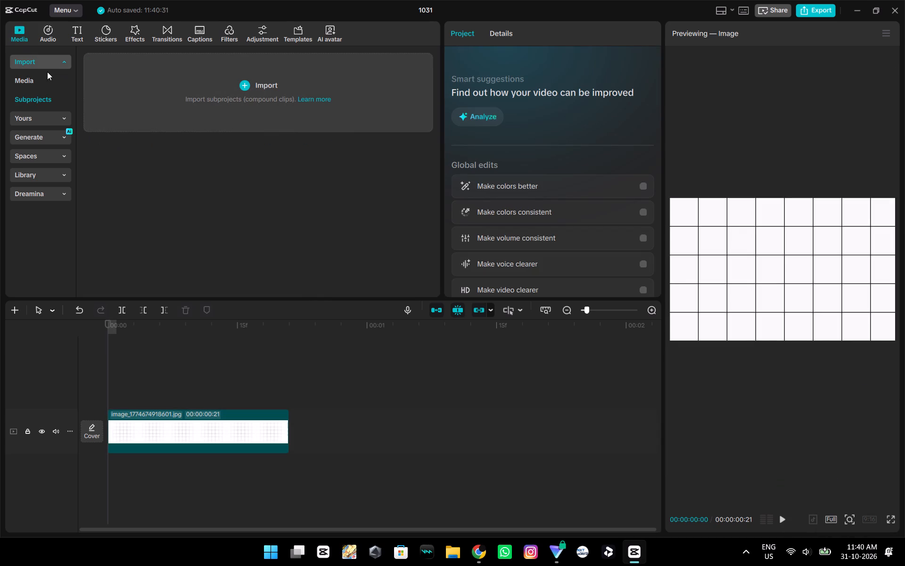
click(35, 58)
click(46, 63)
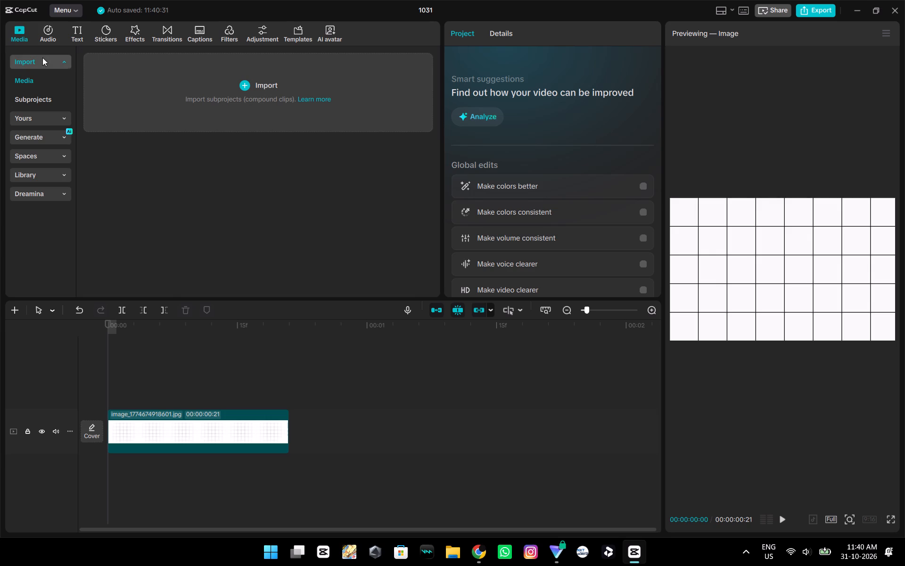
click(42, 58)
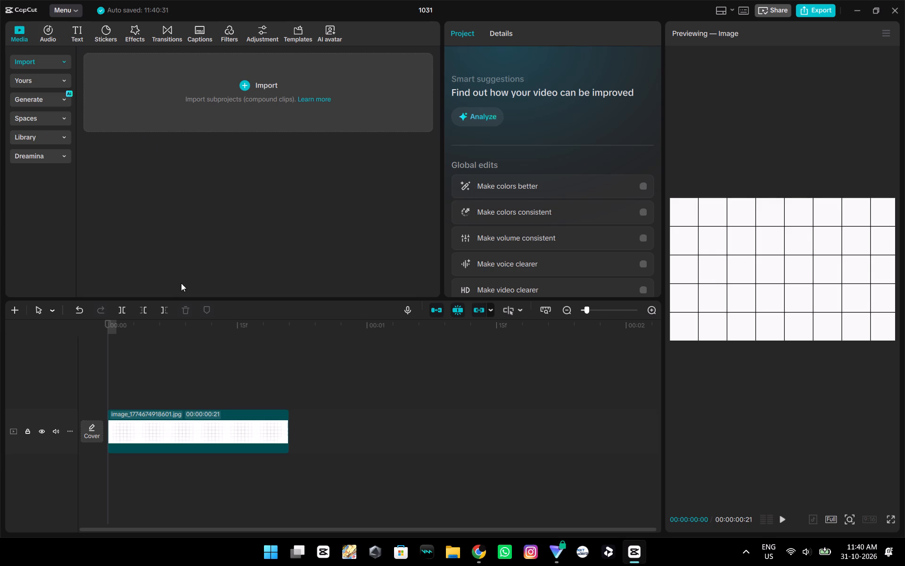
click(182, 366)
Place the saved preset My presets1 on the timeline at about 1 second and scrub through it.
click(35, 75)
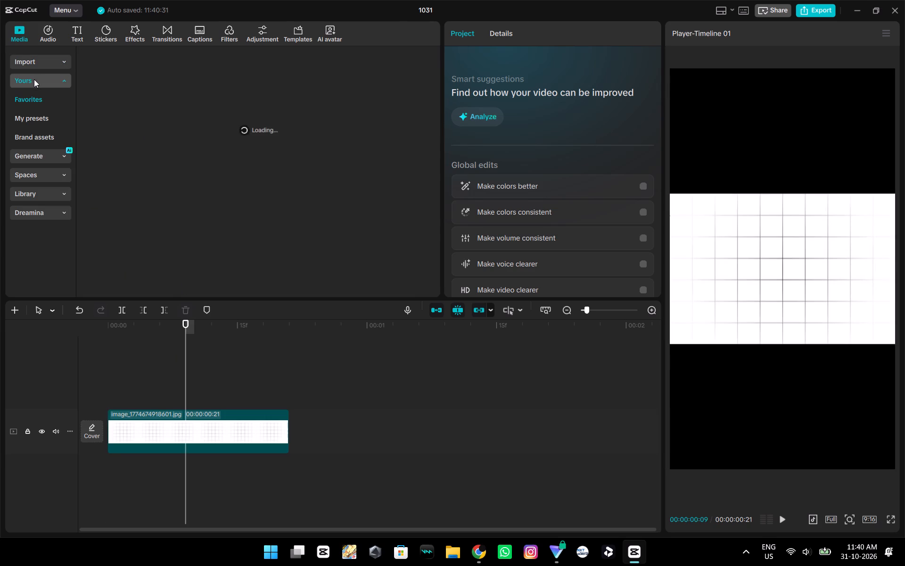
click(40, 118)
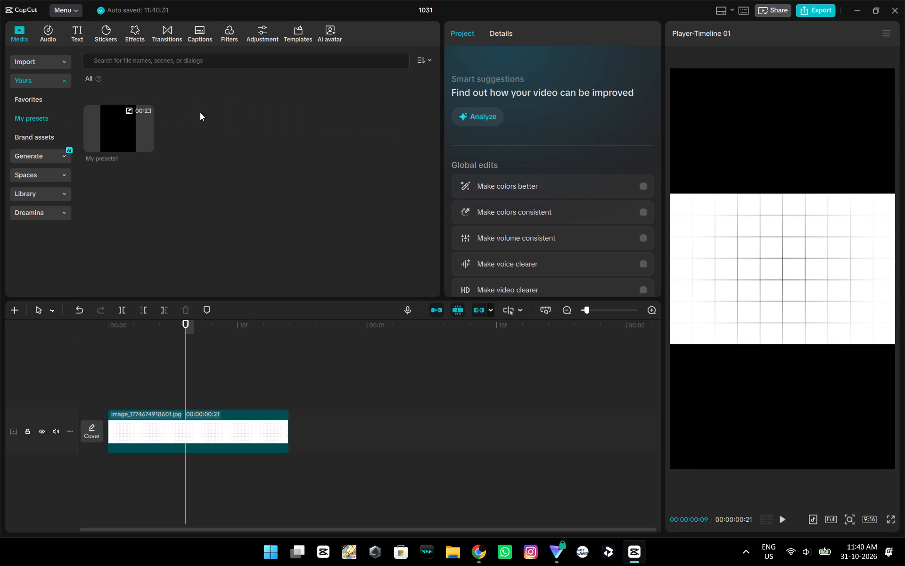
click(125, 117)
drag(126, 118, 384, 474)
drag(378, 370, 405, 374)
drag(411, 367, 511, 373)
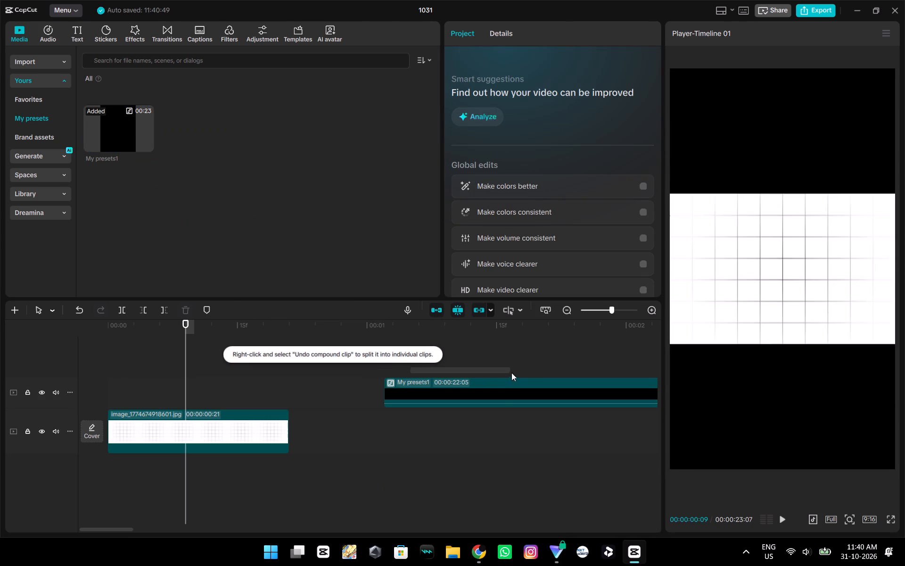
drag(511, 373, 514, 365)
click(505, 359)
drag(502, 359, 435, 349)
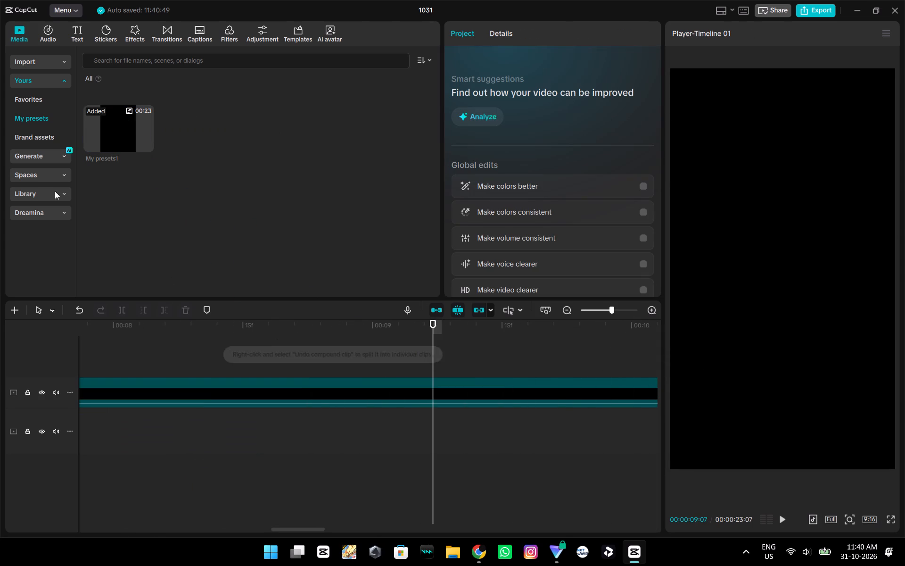
Delete the My presets1 compound clip preset together with its clip on the timeline.
click(104, 144)
key(BackSpace)
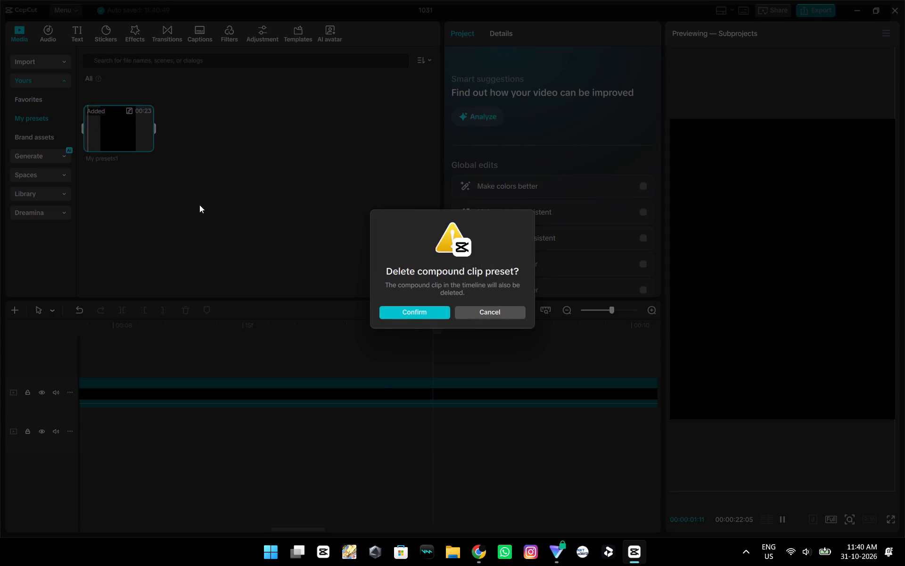
click(418, 315)
Return to the imported images and place the fine grid, image_1774759109125.png, at the timeline's start on a track above the faded-edge grid.
click(36, 136)
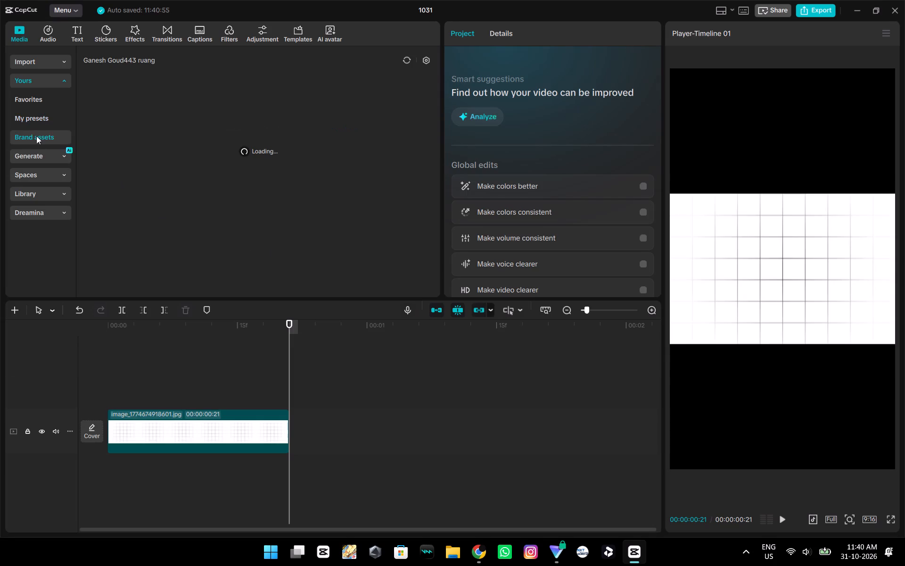
click(42, 78)
click(42, 62)
click(41, 79)
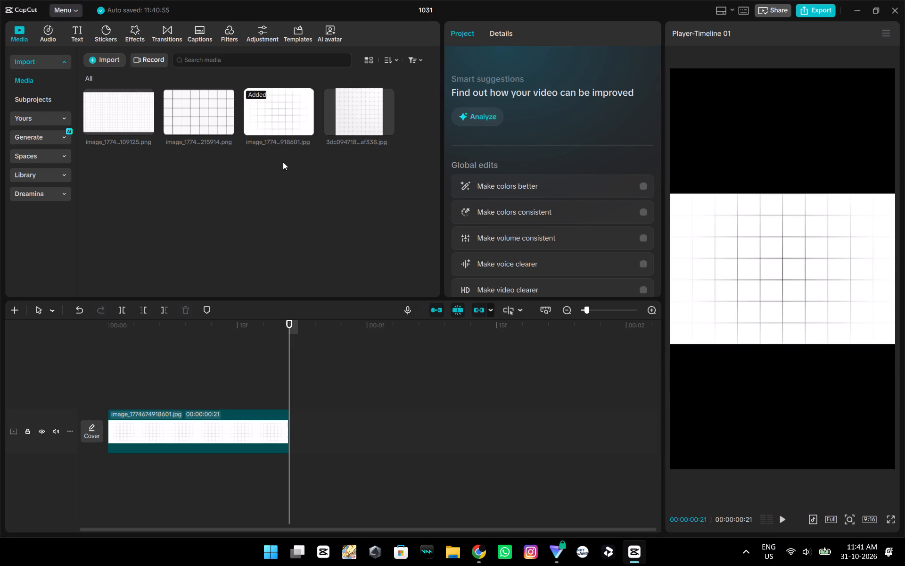
click(276, 105)
click(364, 105)
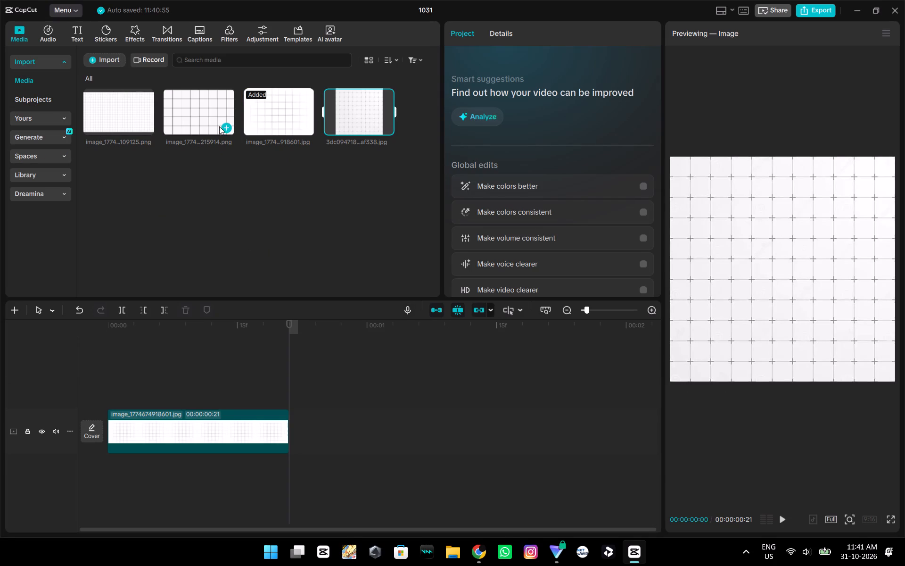
click(125, 120)
drag(123, 112, 115, 395)
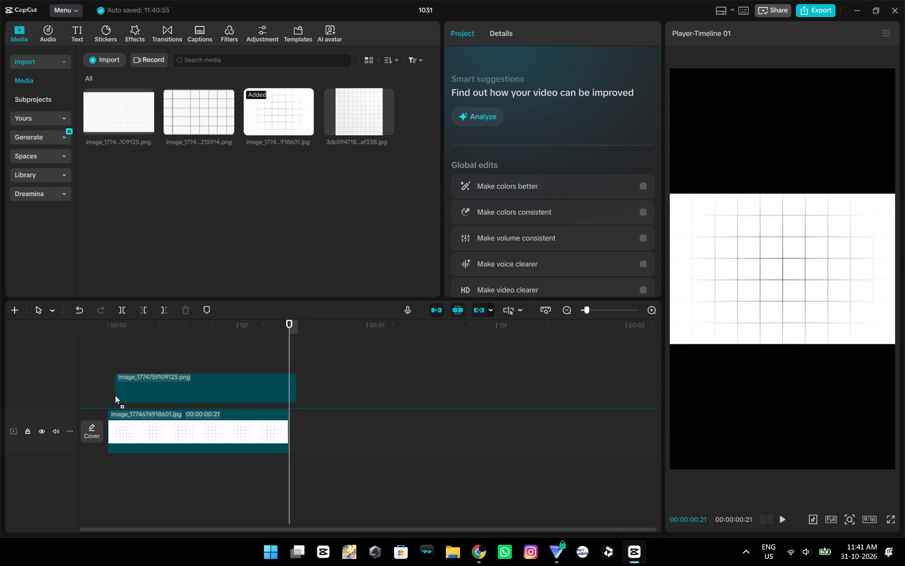
drag(115, 395, 102, 400)
Delete the faded-edge grid clip, image_1774674918601.jpg, from the main track.
click(156, 433)
key(BackSpace)
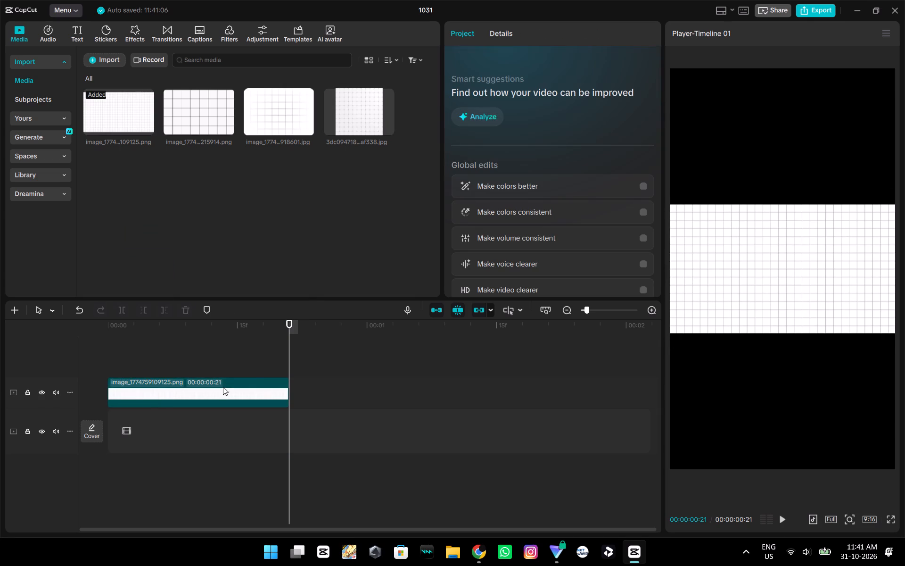
Enlarge the fine grid image so it fills the whole vertical 9:16 frame.
click(754, 269)
drag(671, 333, 544, 448)
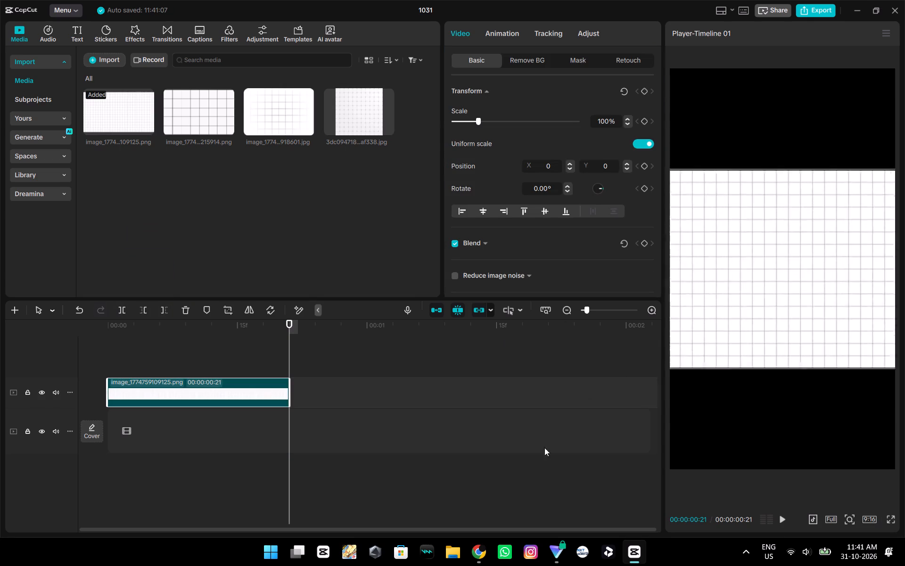
drag(544, 448, 334, 540)
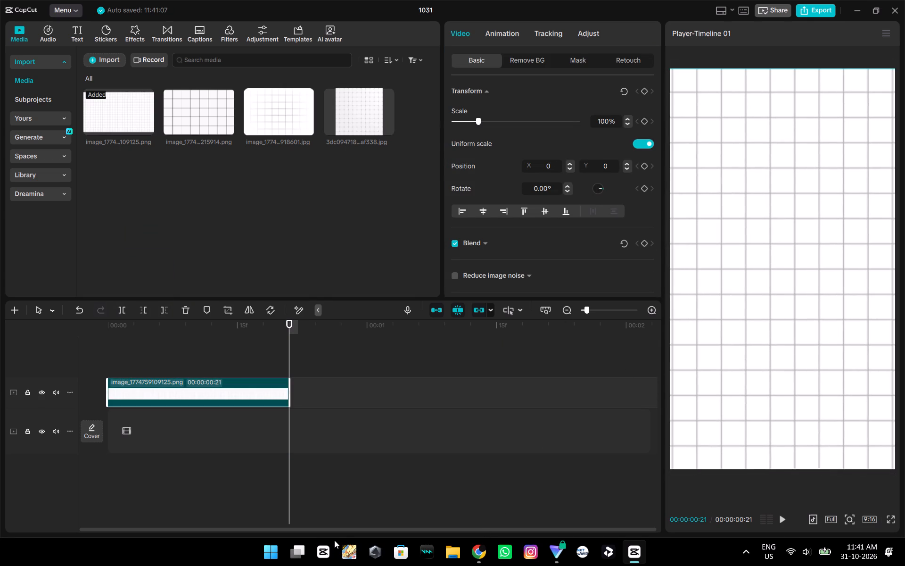
drag(334, 540, 333, 540)
Move the playhead back to the start of the timeline.
click(108, 340)
drag(107, 344, 106, 346)
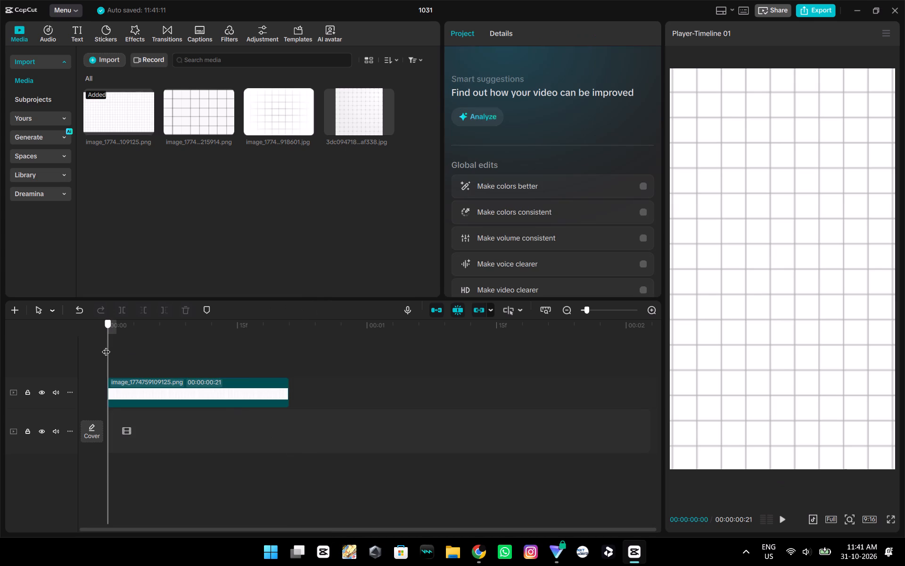
drag(106, 346, 72, 341)
right_click(201, 343)
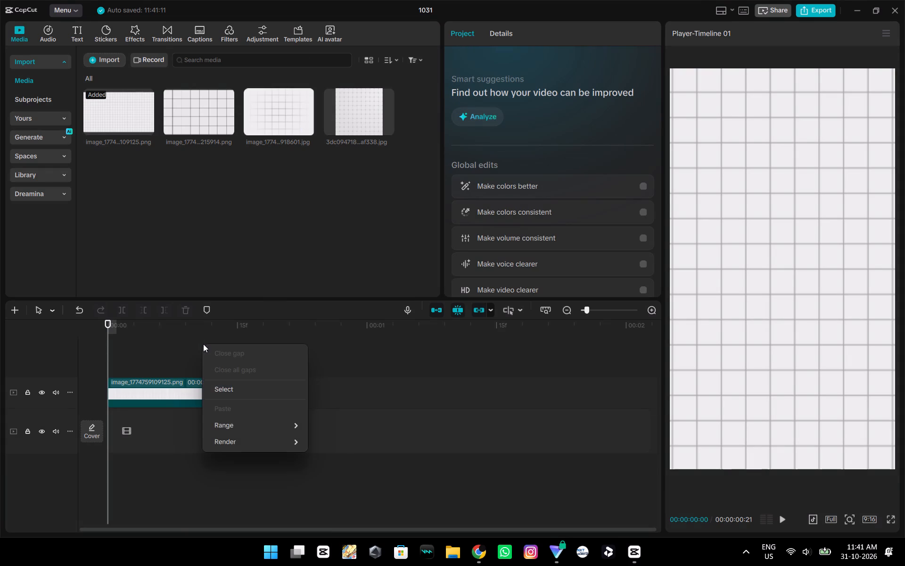
click(189, 356)
key(alt+Tab)
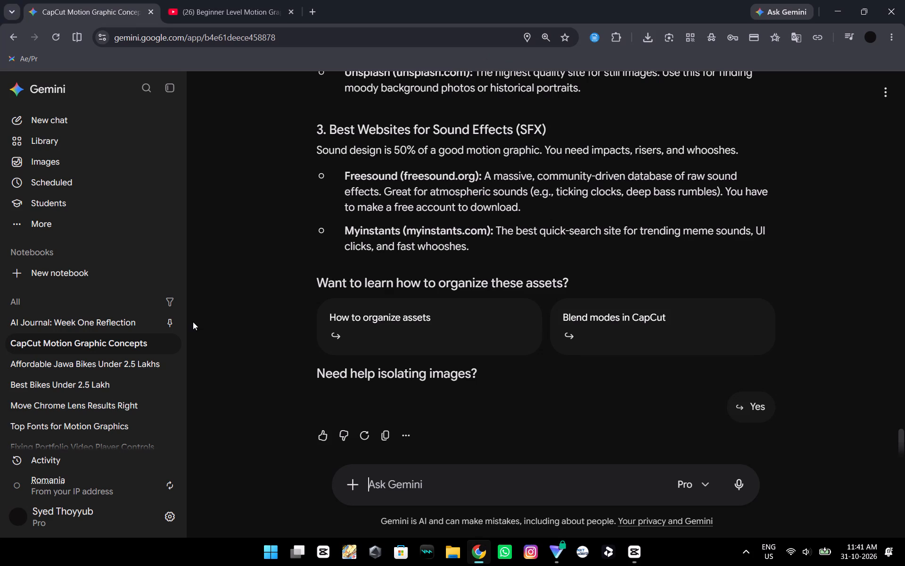
click(239, 0)
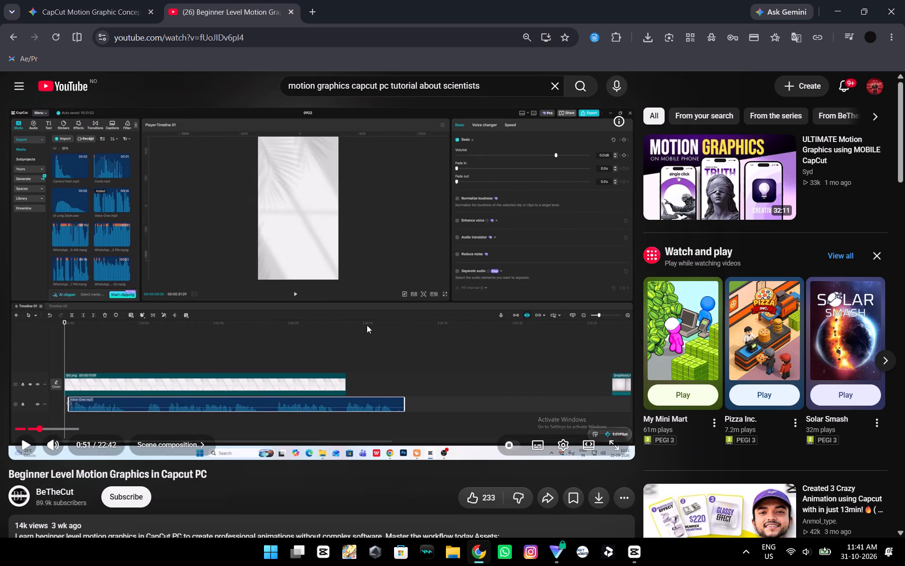
click(358, 324)
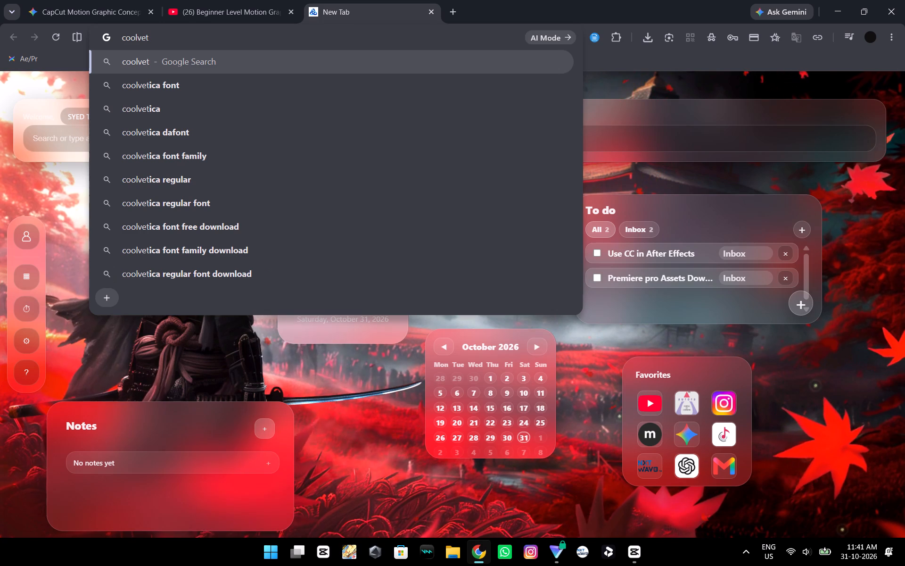
key(Down)
key(Return)
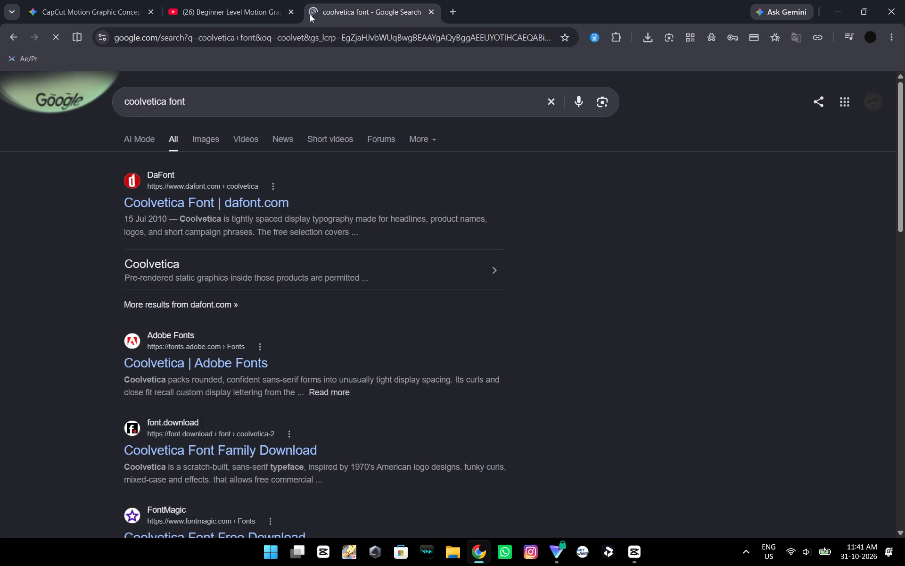
Open the DaFont page for Coolvetica, look over its styles and character set, and download the font.
click(150, 200)
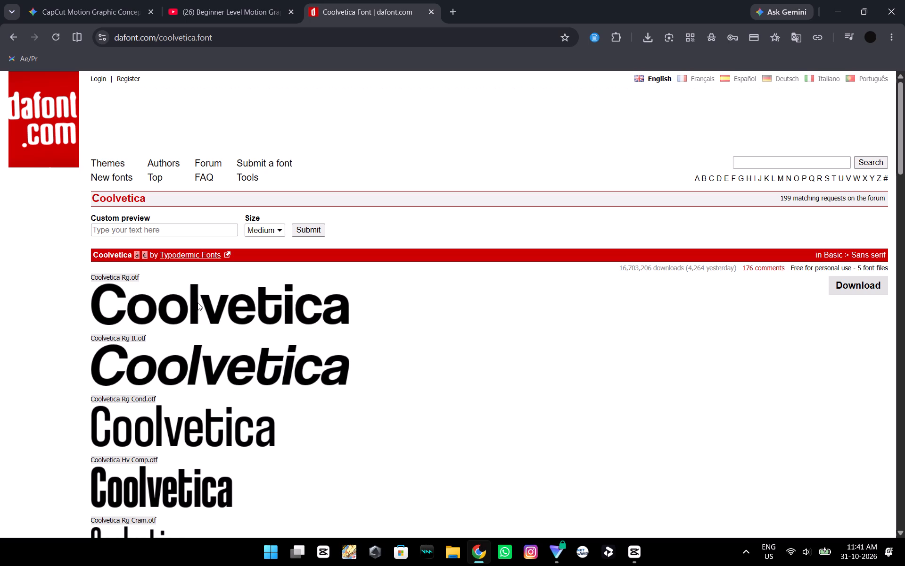
click(219, 305)
click(92, 299)
click(108, 306)
scroll(230, 329, down, 3)
scroll(292, 325, down, 3)
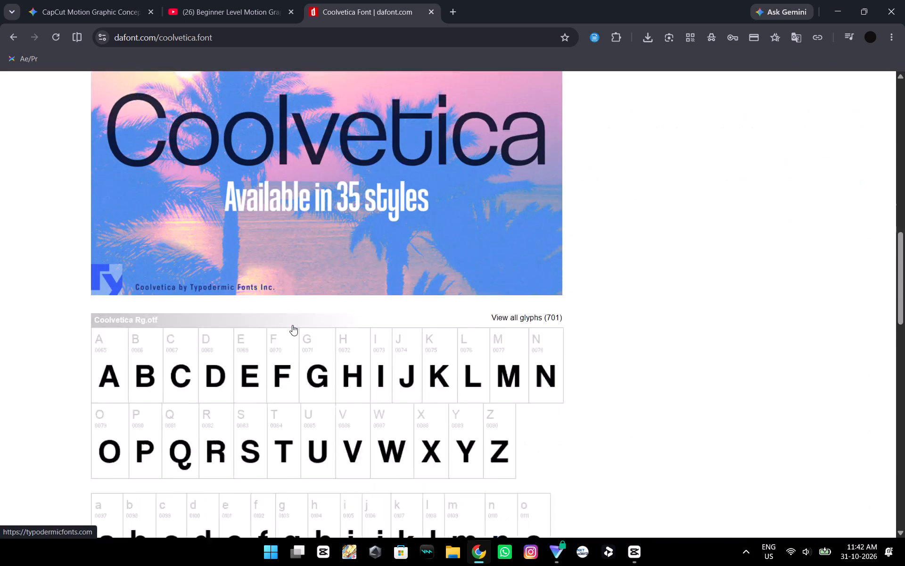
scroll(303, 319, down, 9)
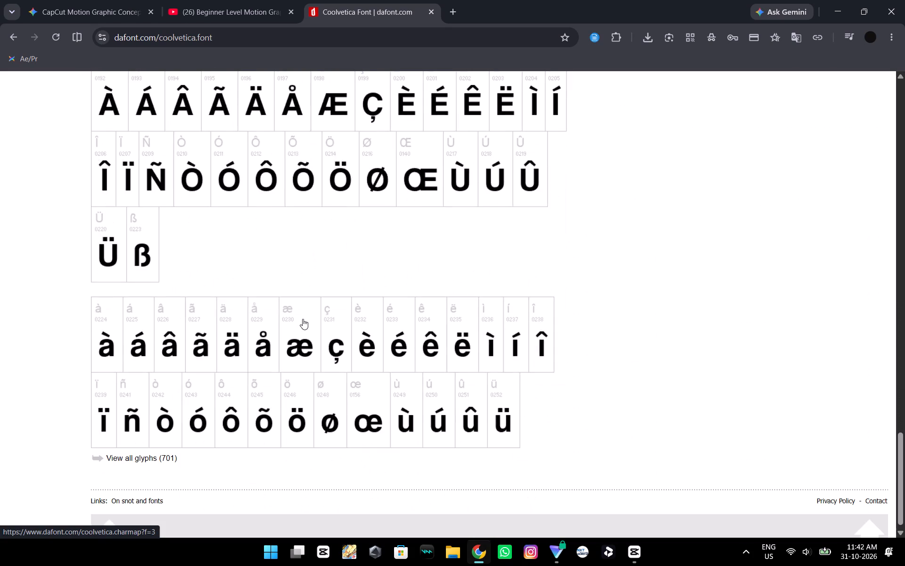
scroll(303, 319, down, 3)
scroll(303, 319, up, 18)
click(851, 288)
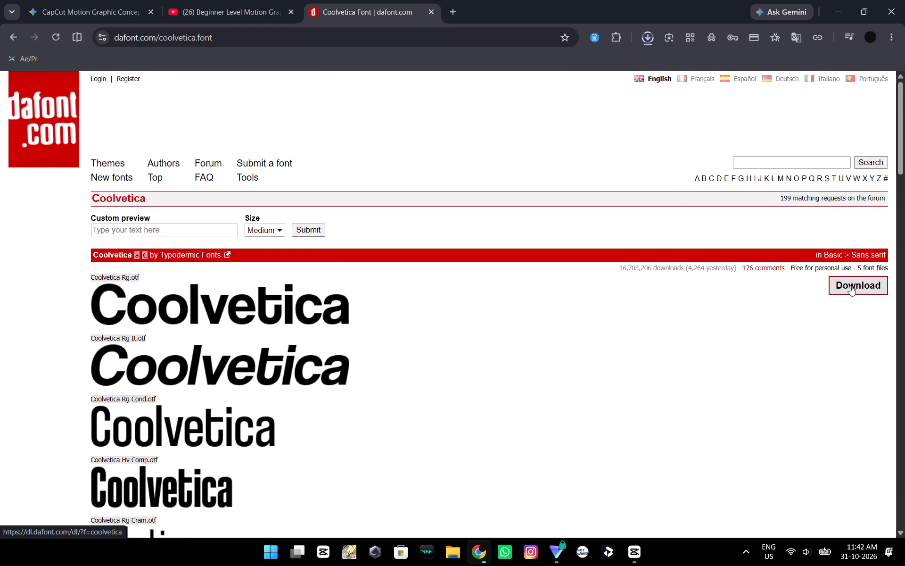
Show the downloaded coolvetica zip in its folder and extract it to the default destination.
key(alt+Tab)
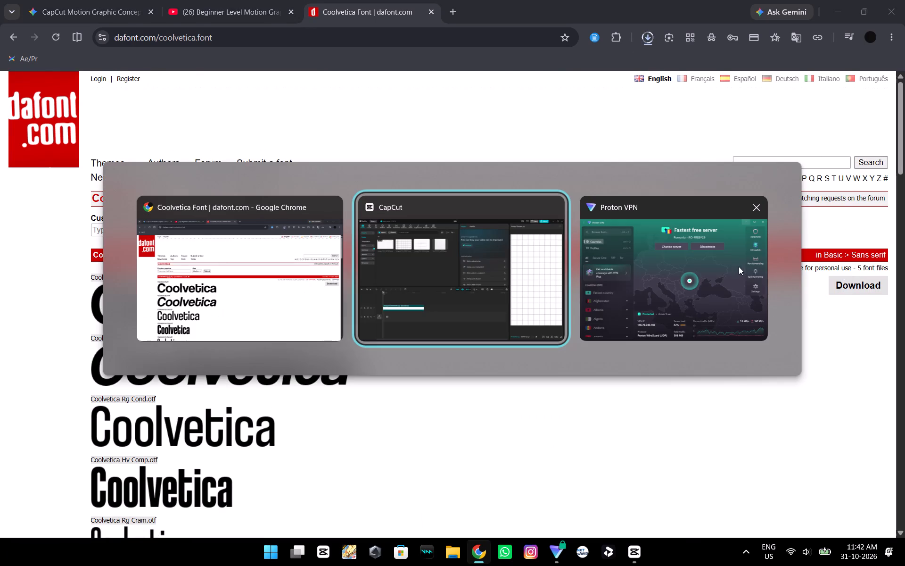
key(alt+Tab)
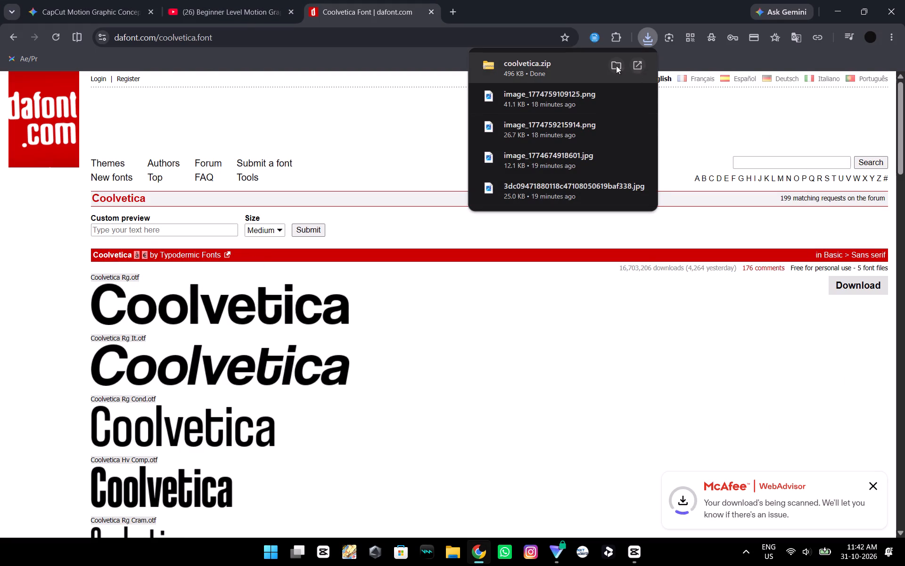
click(616, 66)
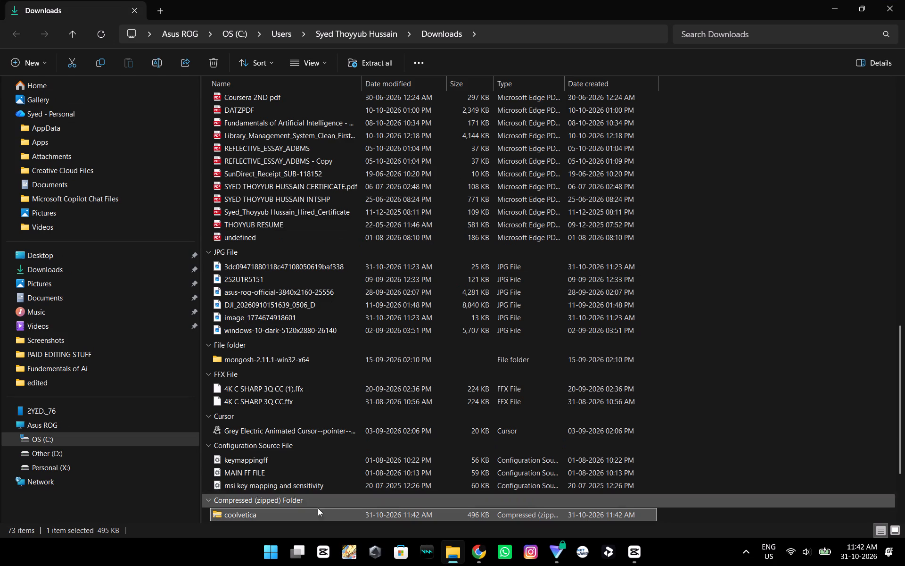
right_click(317, 513)
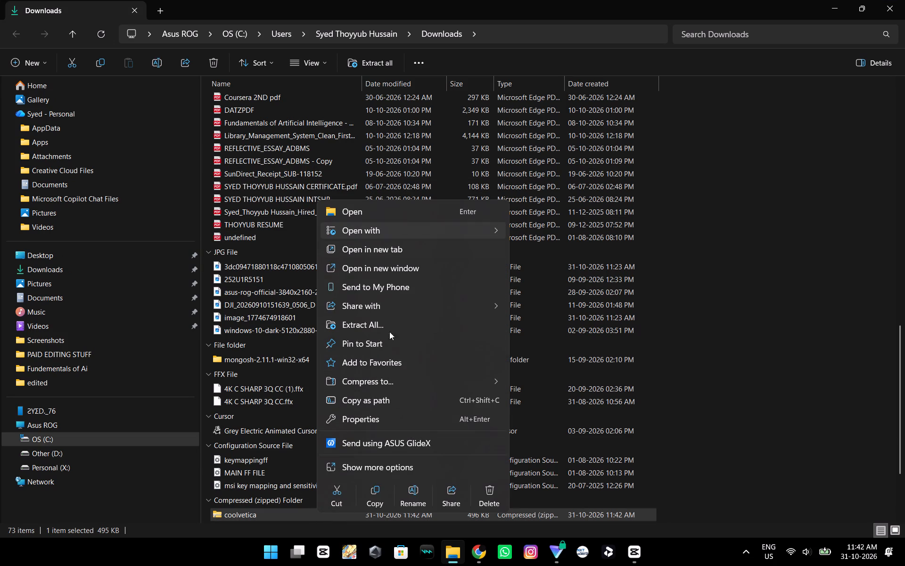
click(392, 326)
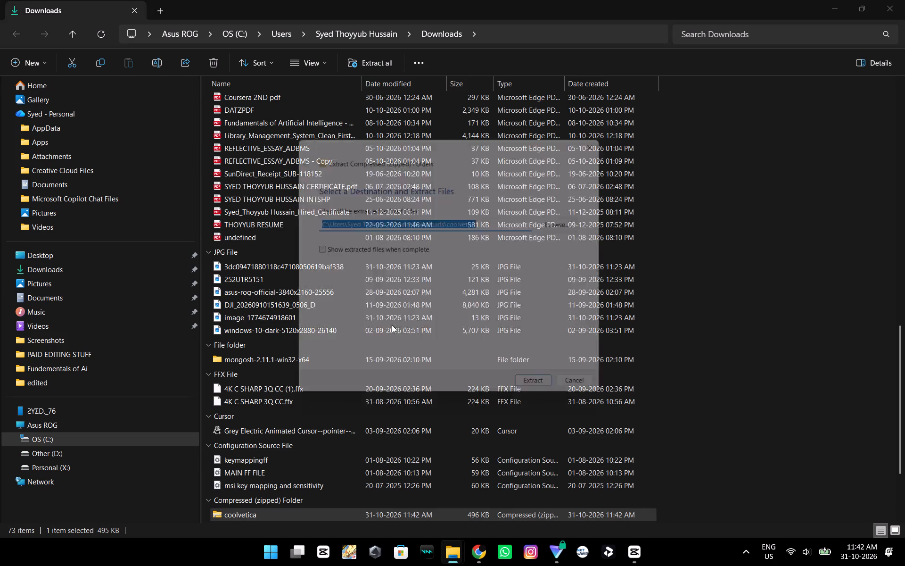
key(Return)
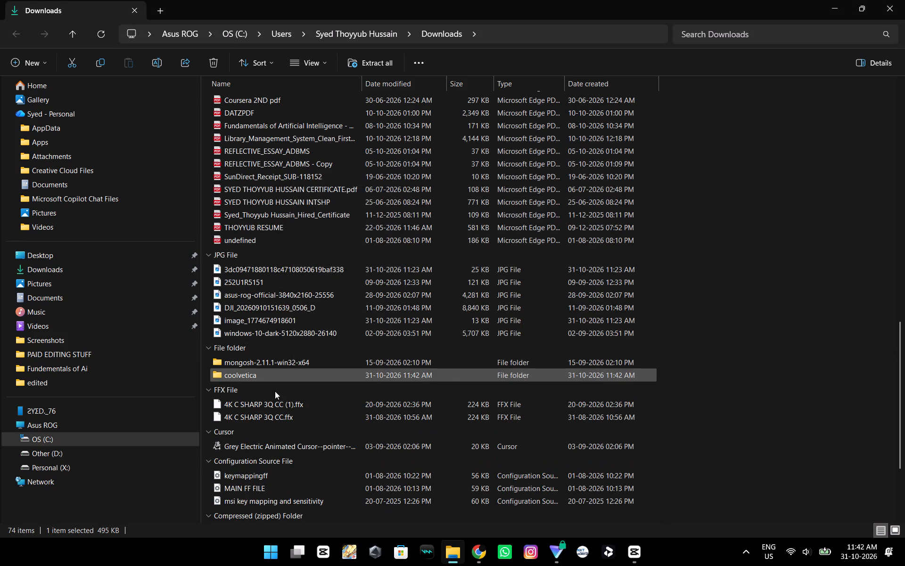
Delete the coolvetica zip archive from the Downloads folder.
scroll(275, 392, down, 7)
click(219, 68)
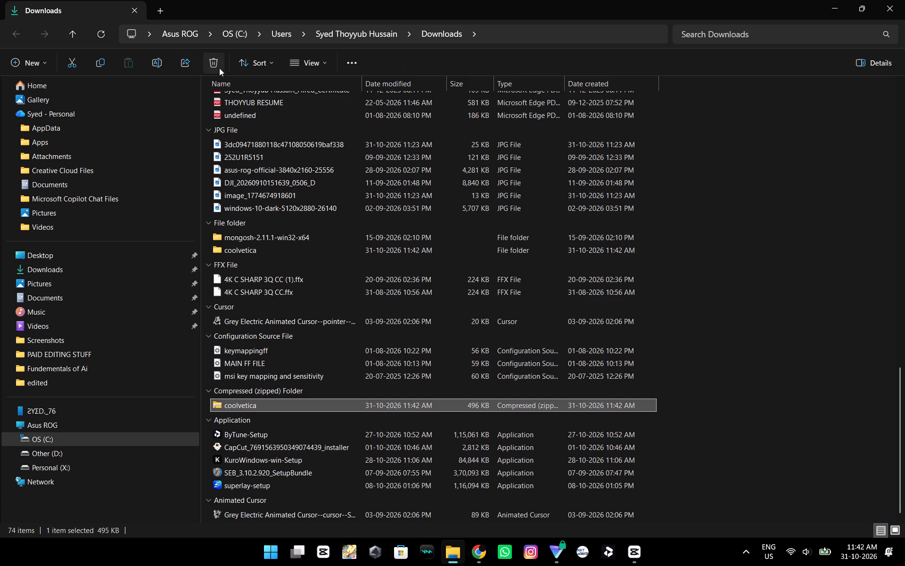
Open the extracted coolvetica folder and preview the Rg, Hv Comp, Rg It and Rg Cram fonts, closing the windows when done.
click(299, 285)
key(Return)
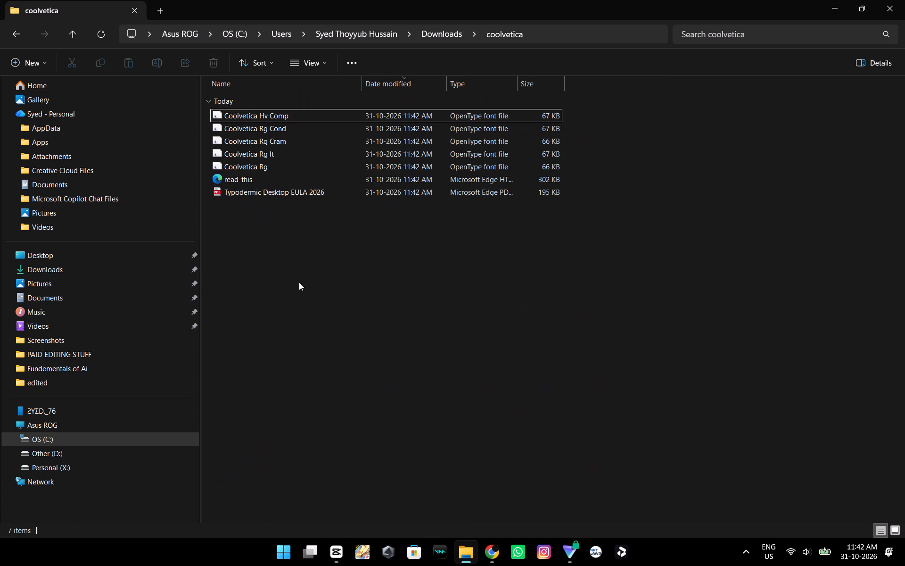
double_click(347, 169)
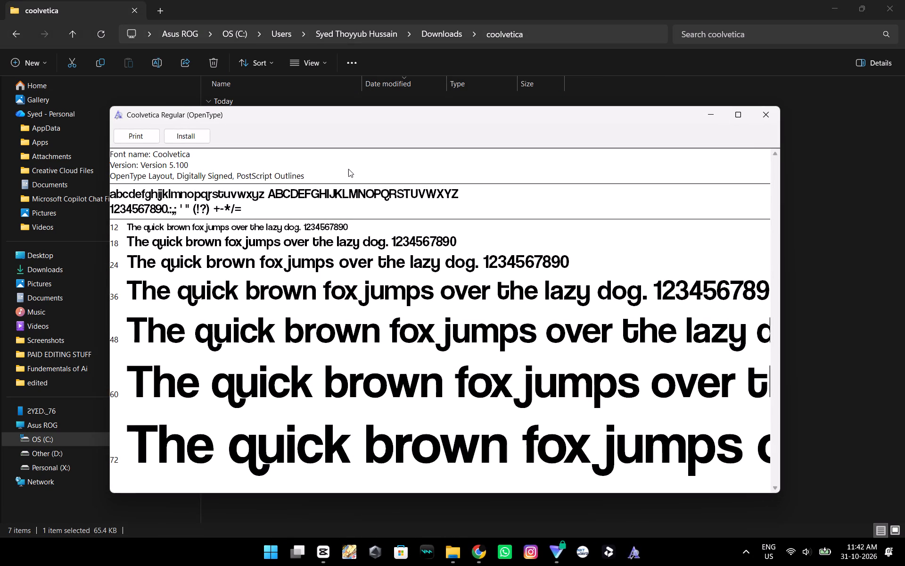
click(769, 114)
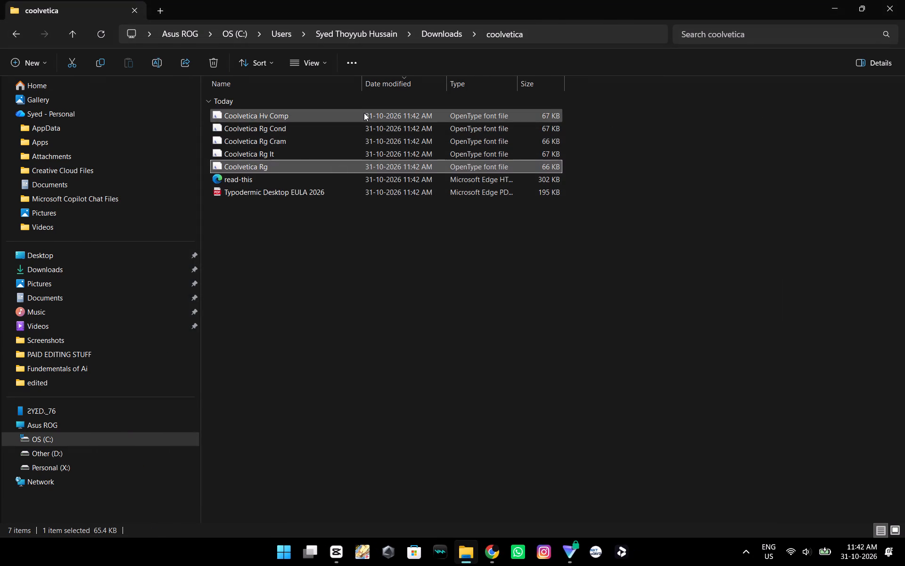
double_click(364, 113)
click(791, 134)
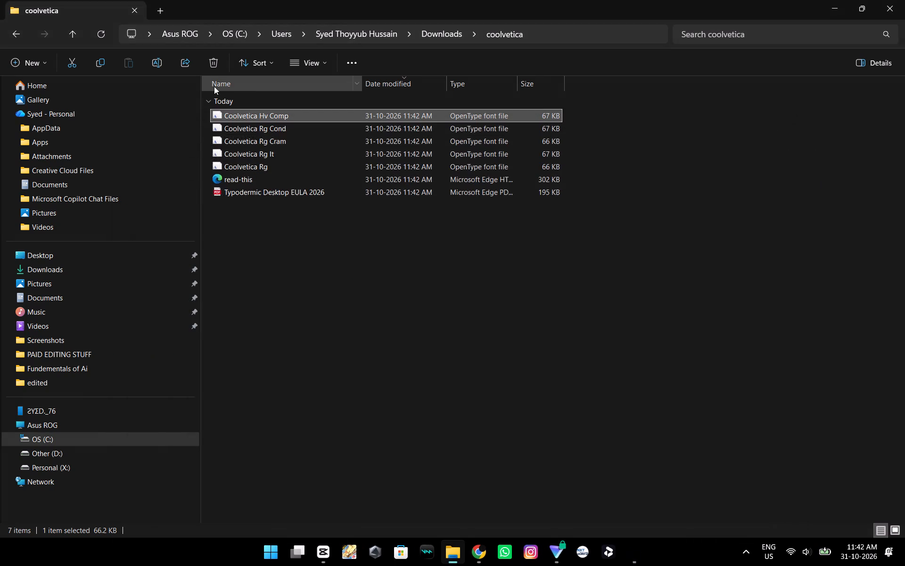
double_click(276, 152)
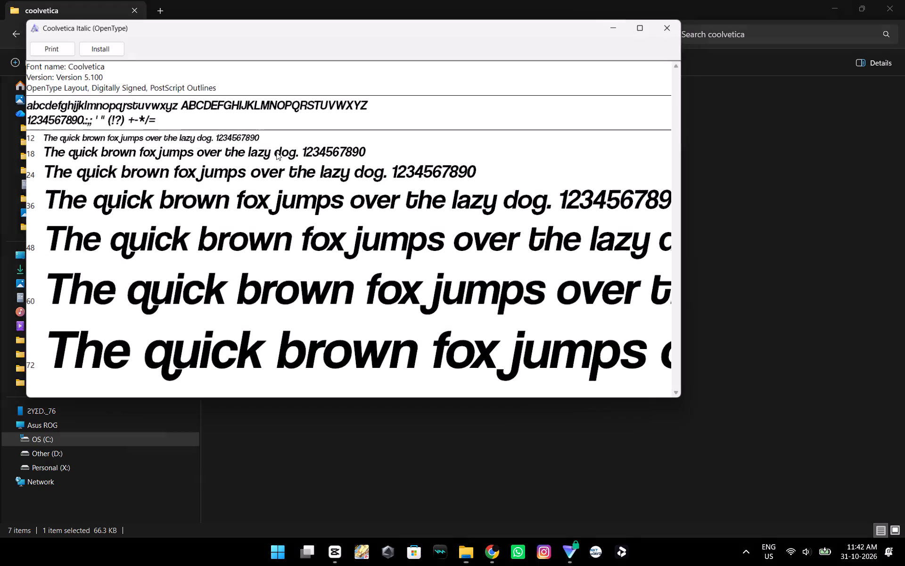
click(667, 15)
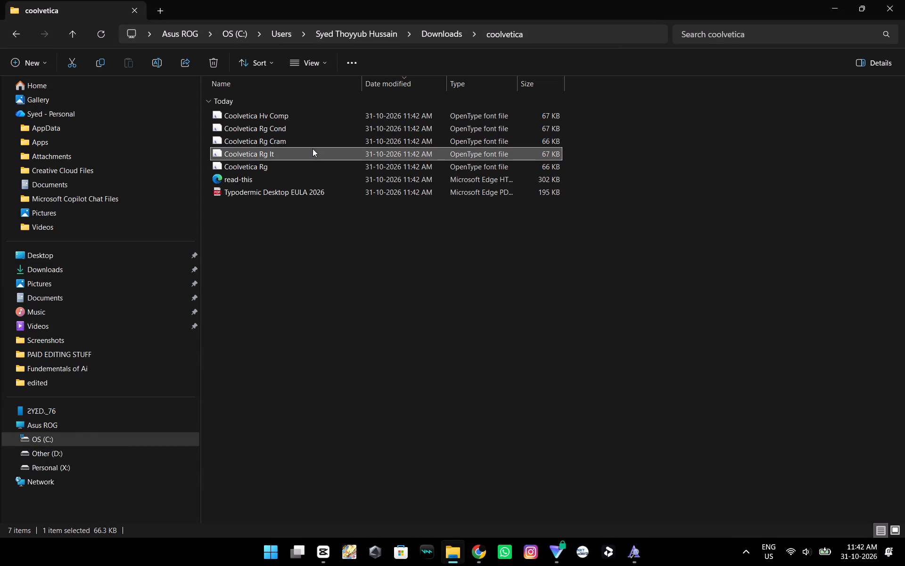
double_click(305, 141)
click(698, 35)
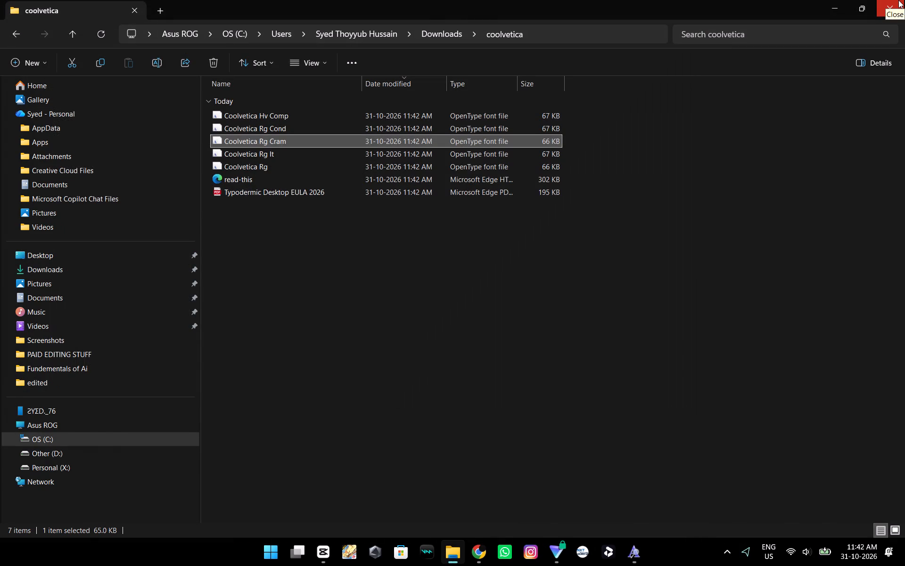
click(898, 0)
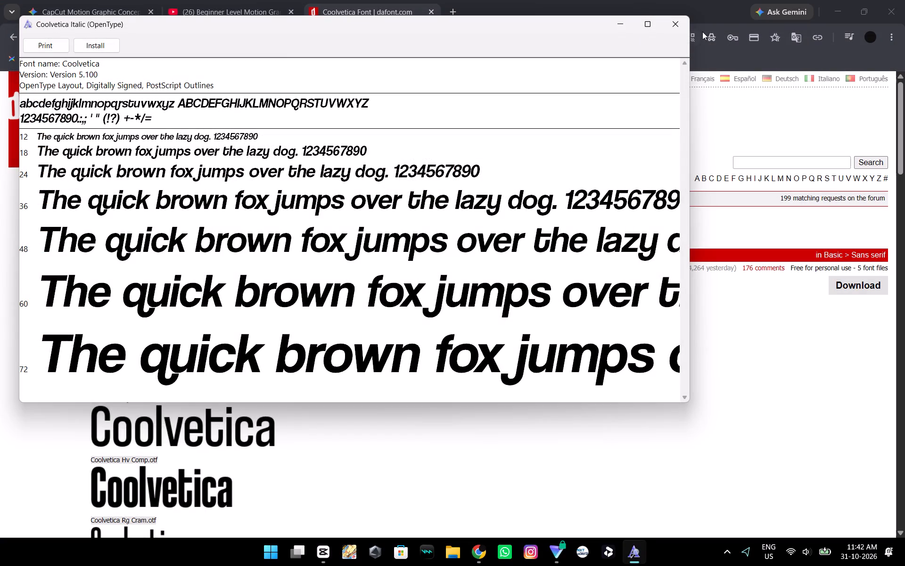
click(679, 28)
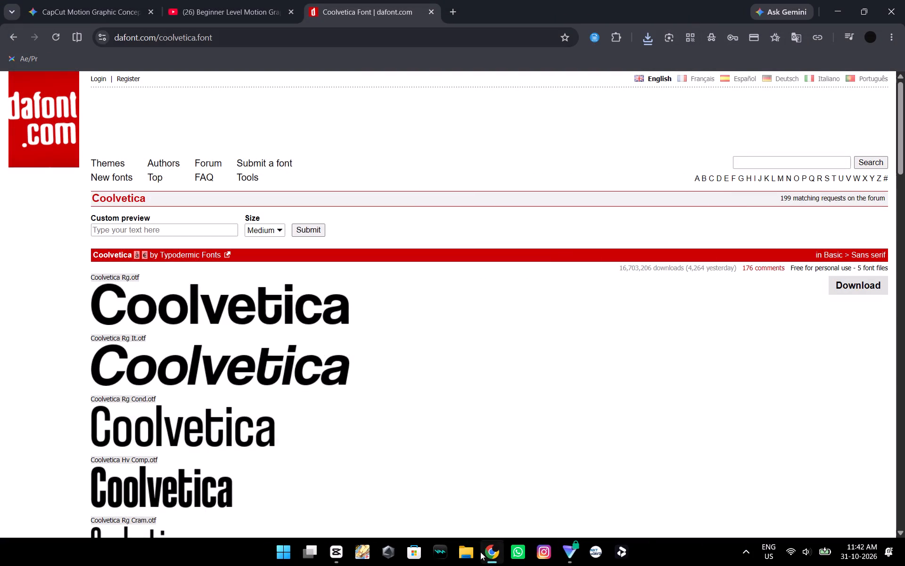
Reopen File Explorer and install the Coolvetica Rg font from the recent files.
click(475, 553)
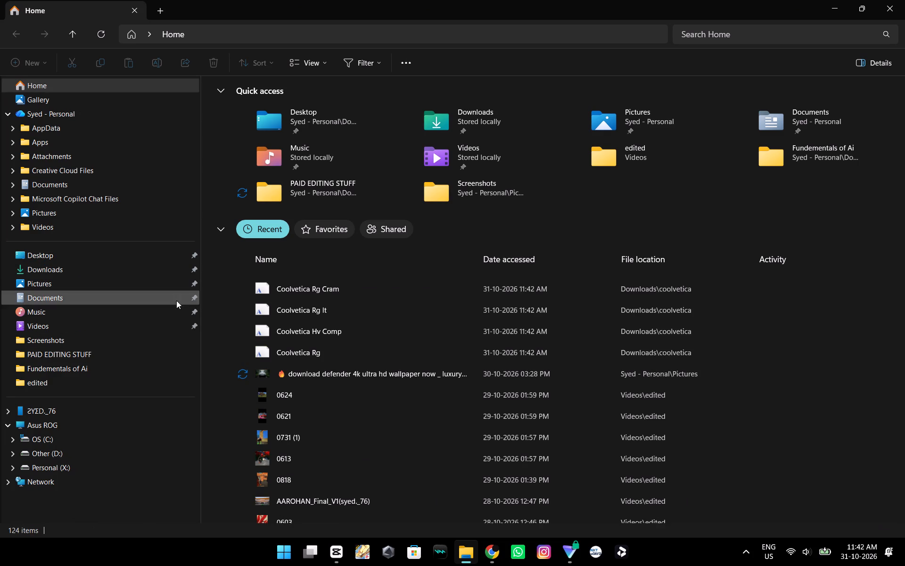
double_click(308, 348)
scroll(346, 265, down, 7)
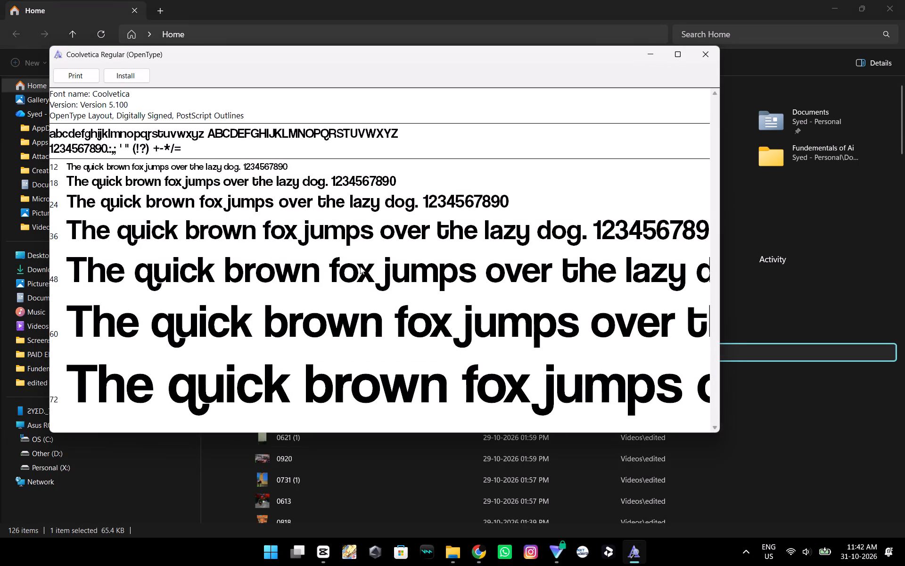
drag(633, 300, 498, 269)
drag(495, 261, 728, 268)
drag(728, 268, 740, 266)
click(120, 75)
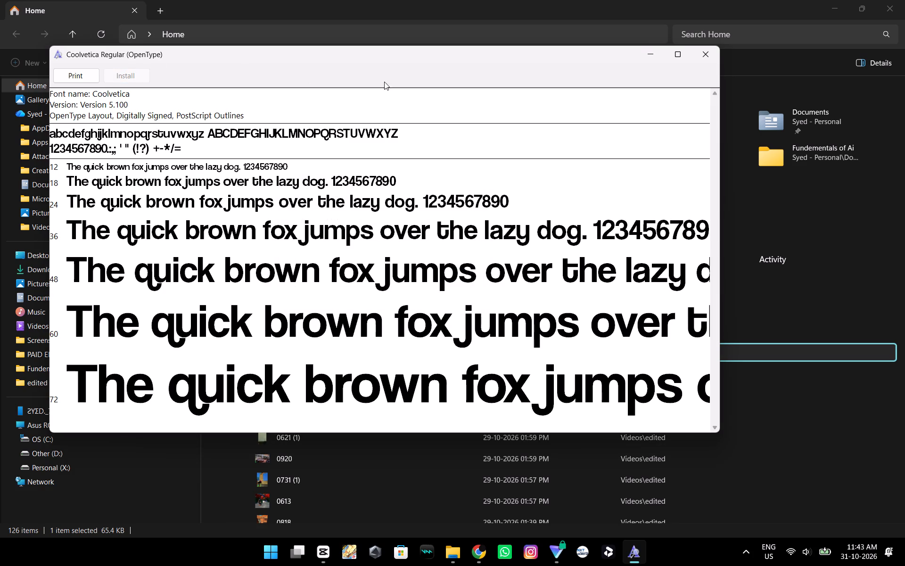
click(714, 56)
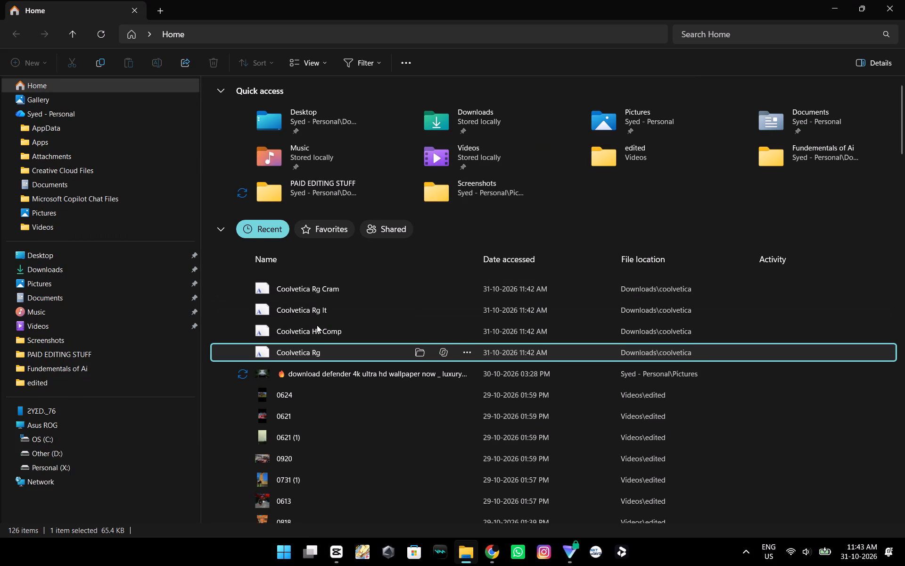
Preview the Coolvetica Hv Comp and Rg Cram fonts from the recent files.
double_click(317, 325)
click(716, 76)
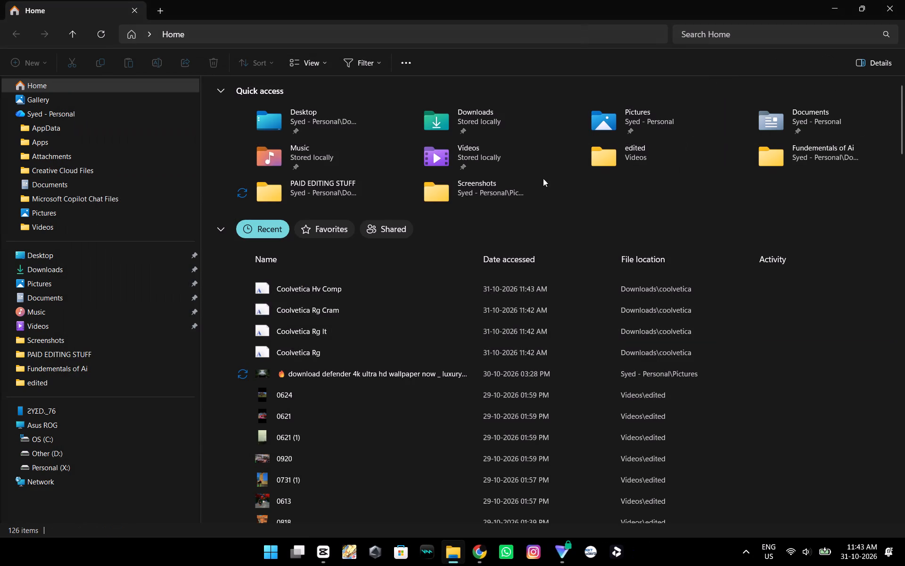
double_click(303, 308)
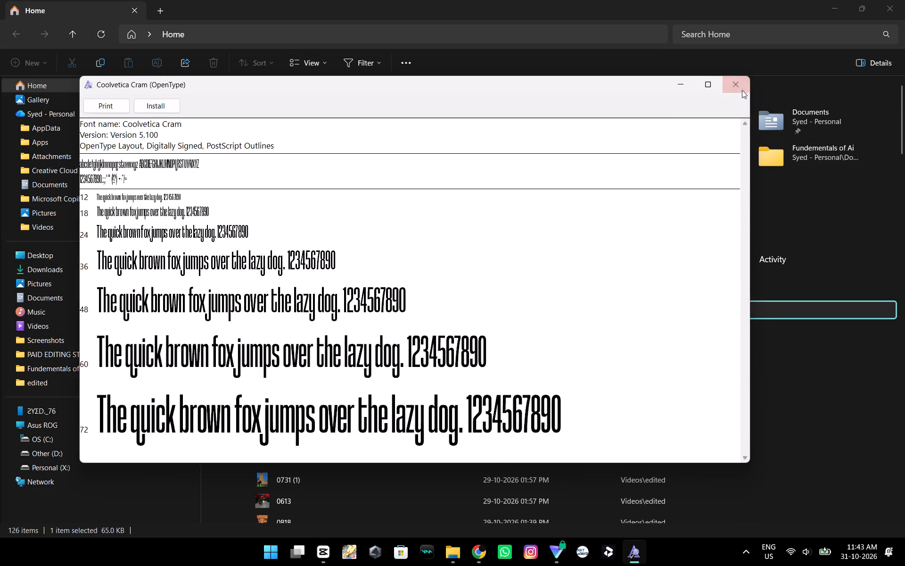
click(742, 87)
double_click(390, 290)
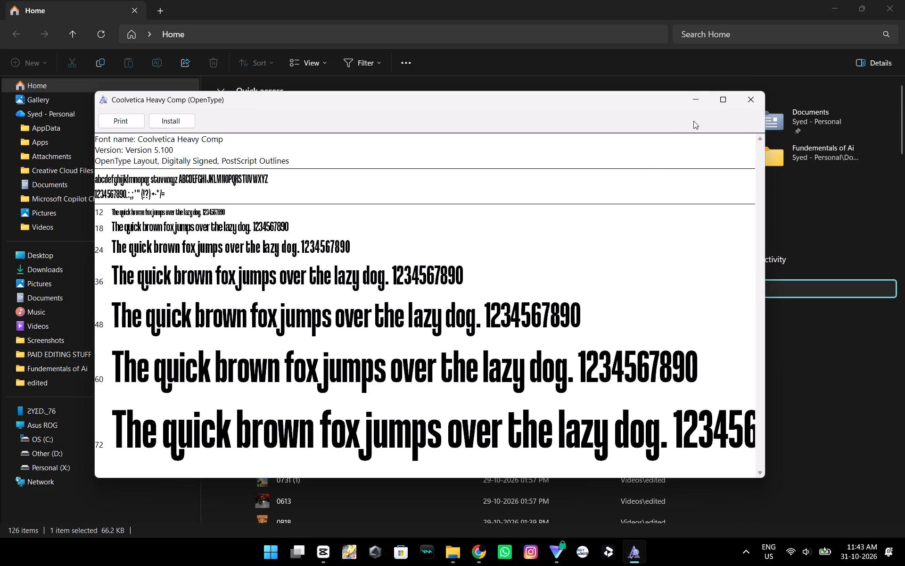
click(750, 103)
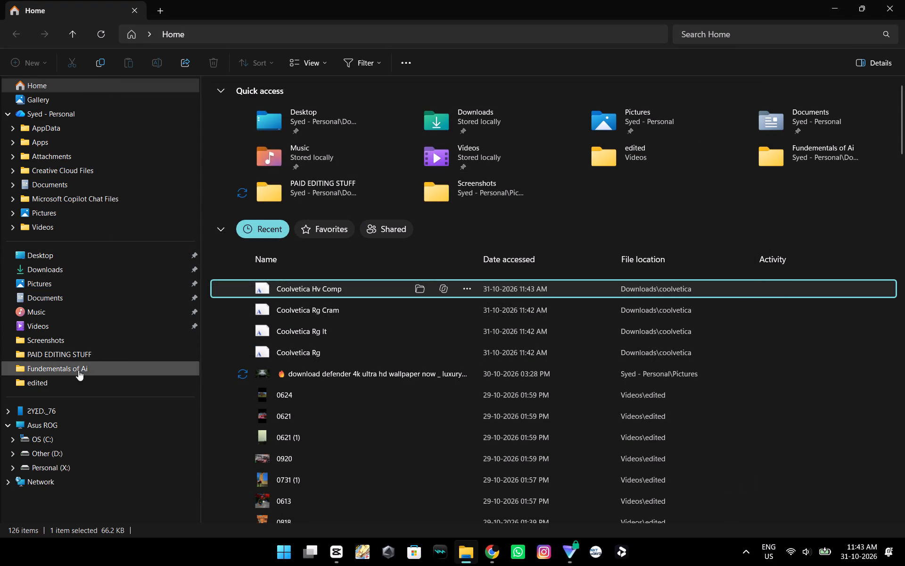
Look through the Fundementals of Ai, PAID EDITING STUFF and Documents folders in File Explorer.
click(80, 386)
click(77, 380)
click(80, 366)
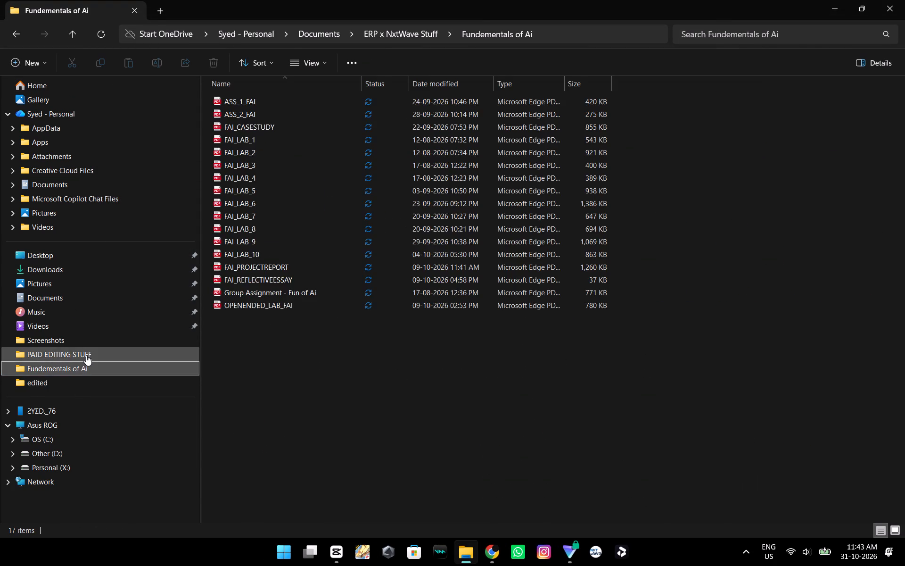
click(87, 355)
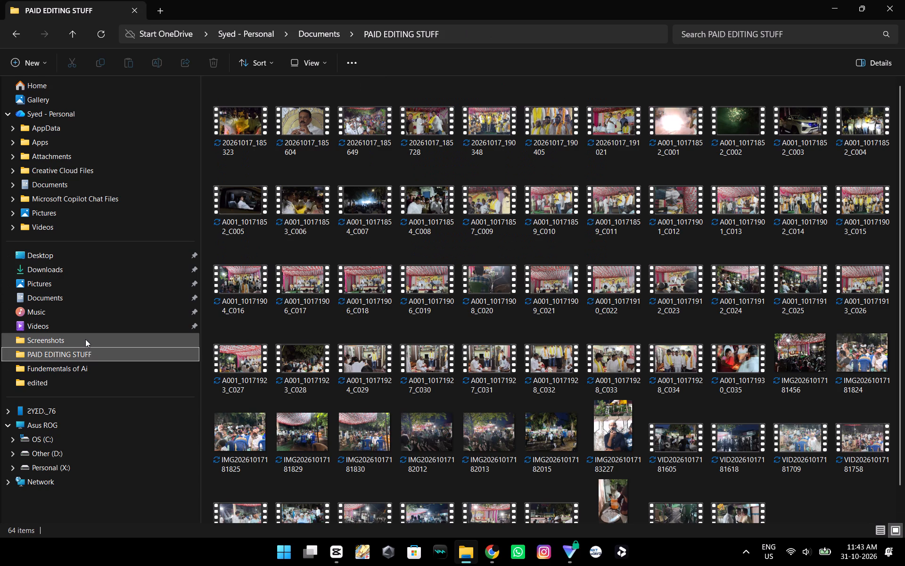
scroll(538, 279, down, 7)
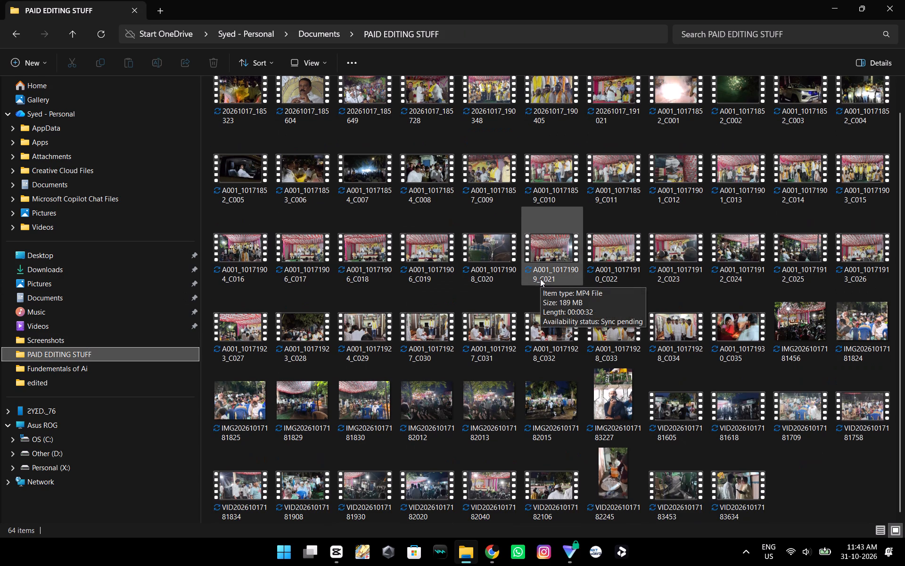
scroll(540, 279, up, 6)
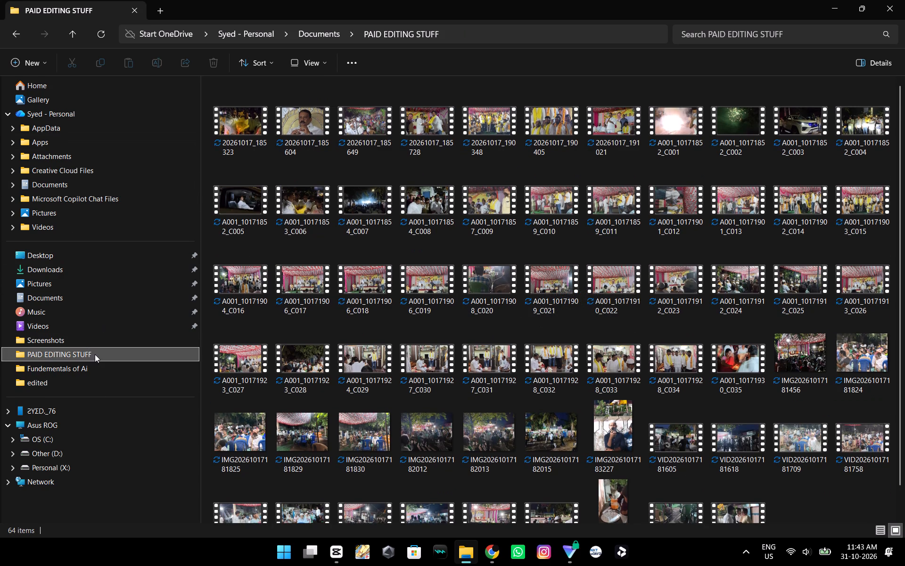
click(66, 292)
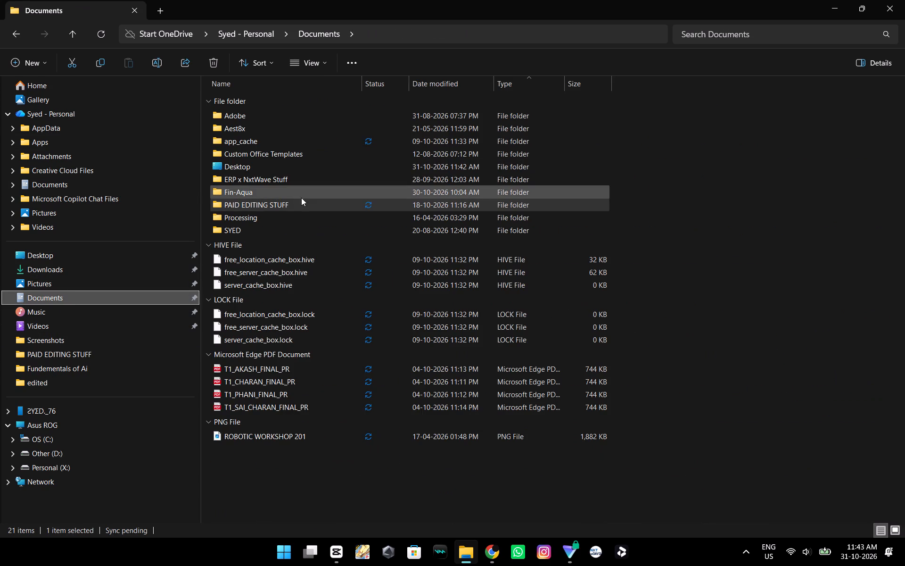
click(293, 191)
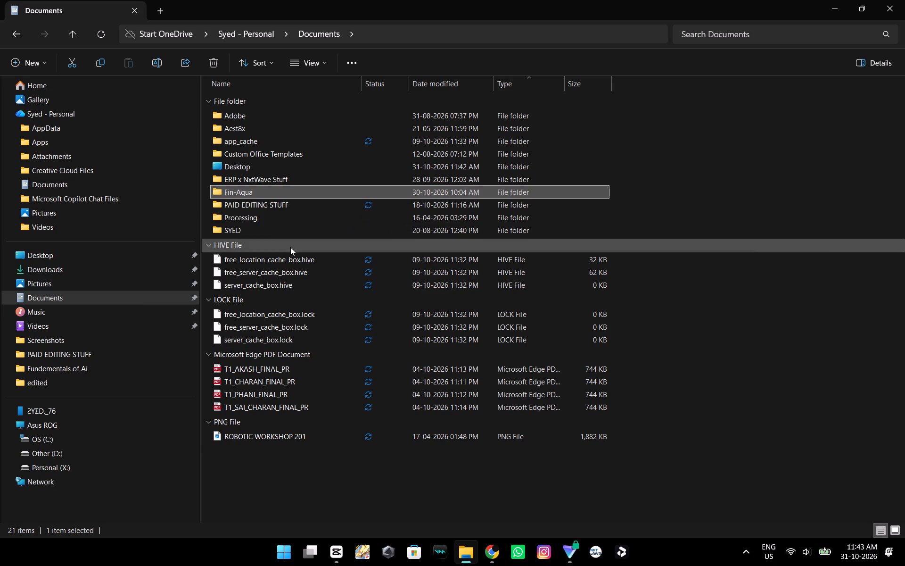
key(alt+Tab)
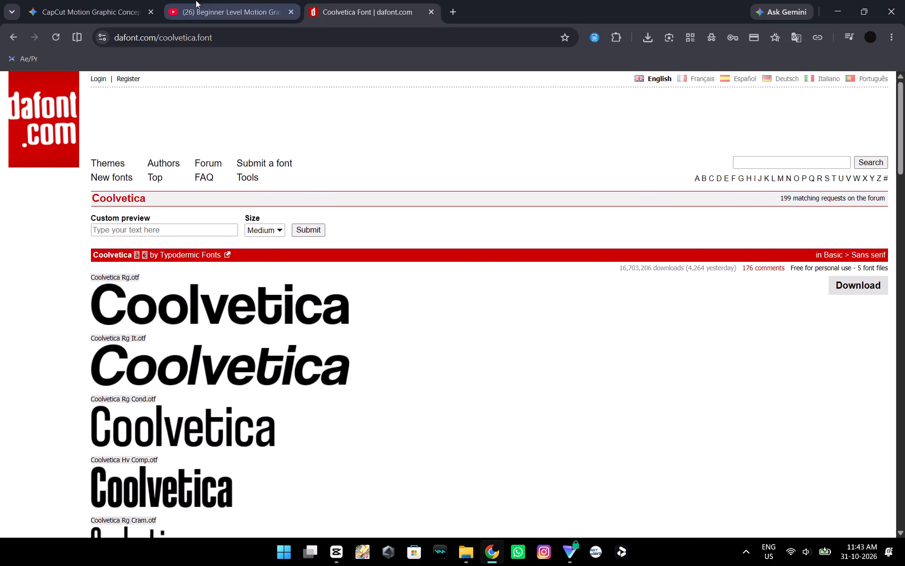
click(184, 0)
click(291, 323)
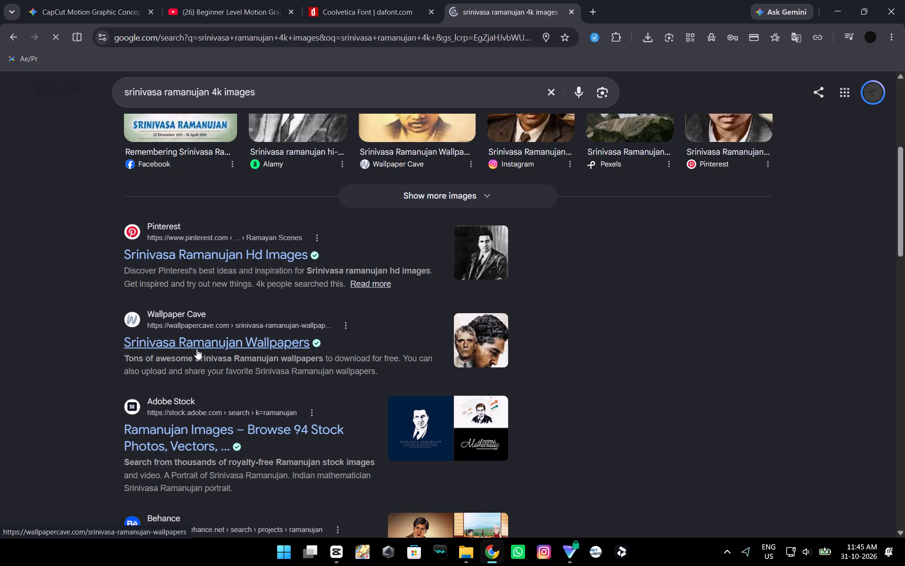
click(203, 416)
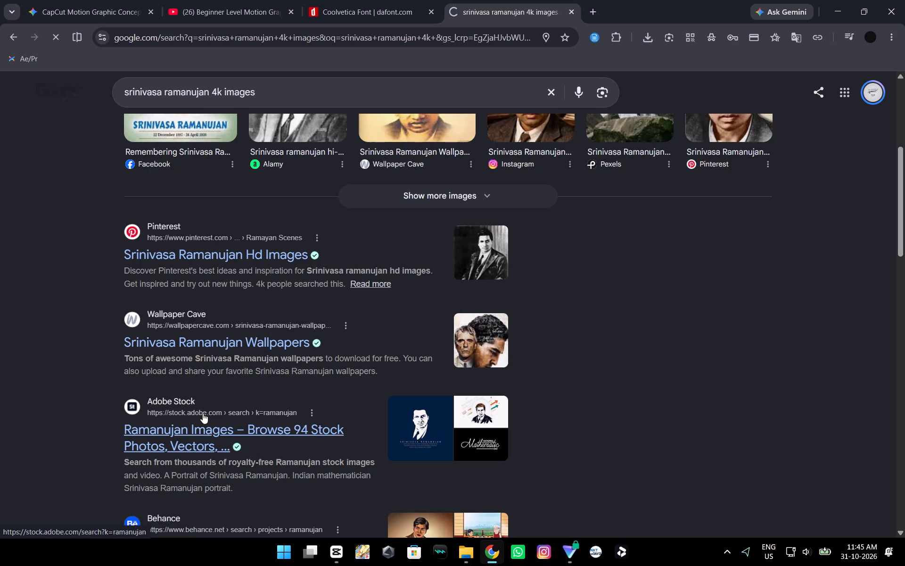
scroll(206, 342, down, 1)
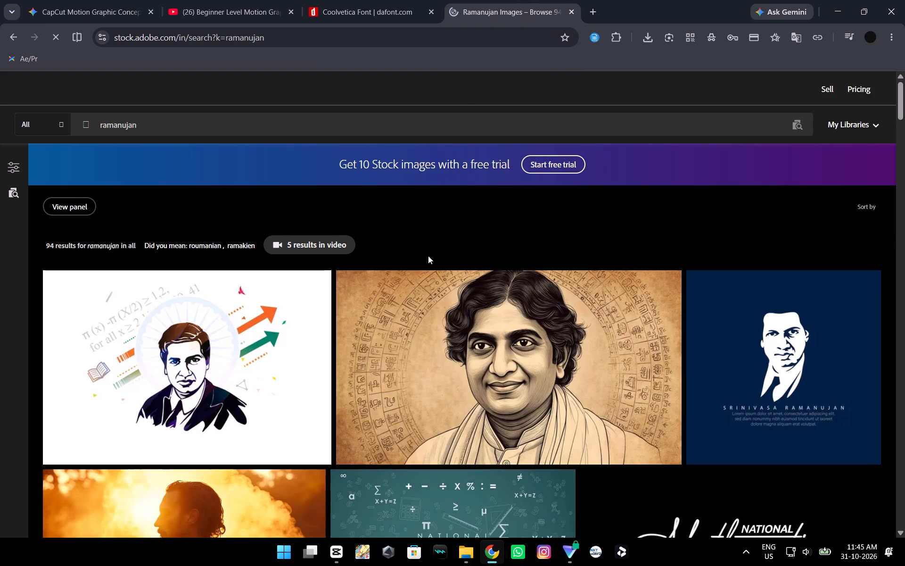
scroll(428, 256, down, 2)
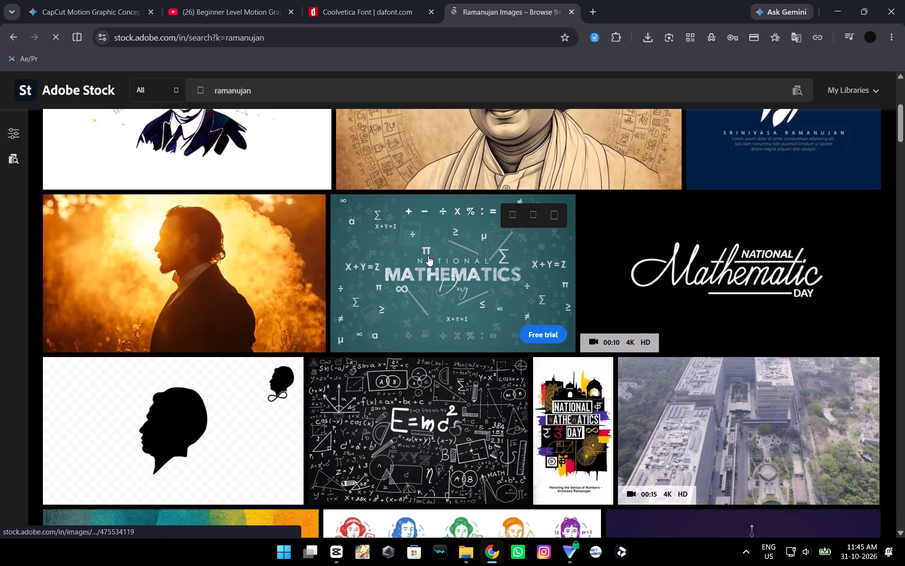
scroll(428, 256, down, 5)
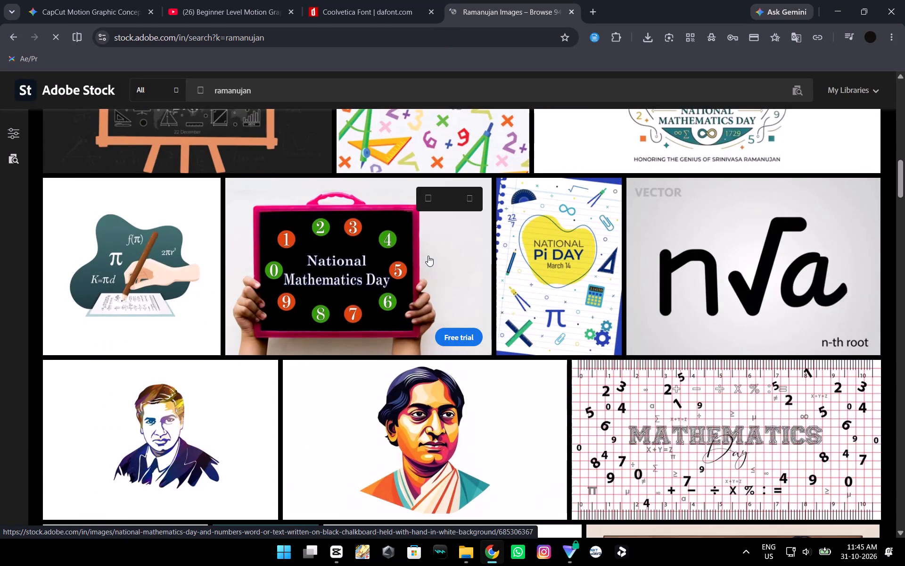
scroll(428, 256, down, 3)
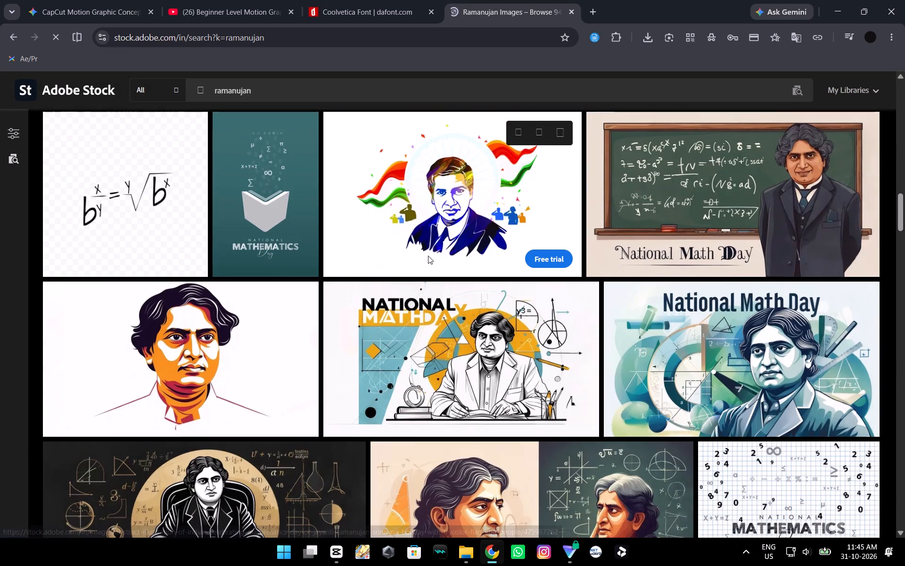
scroll(428, 256, down, 3)
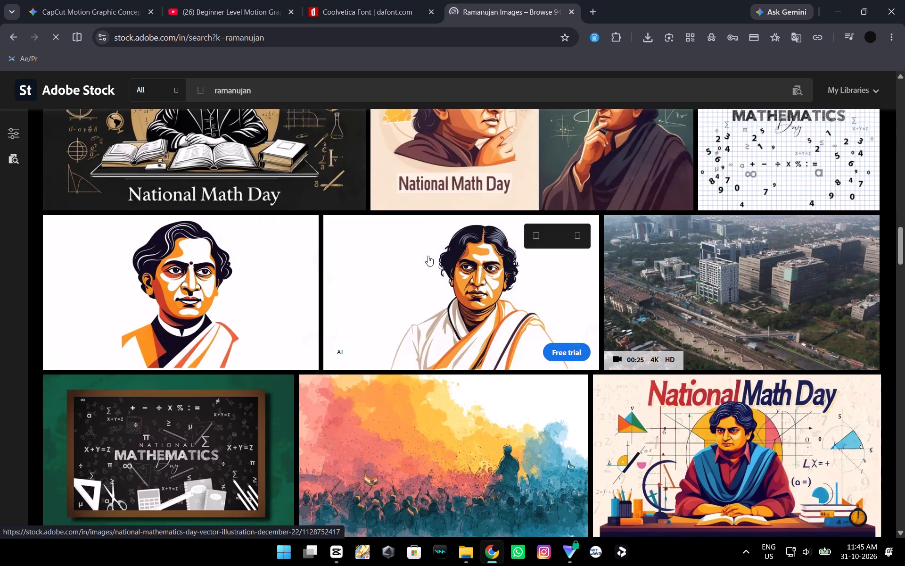
scroll(428, 256, down, 3)
scroll(428, 256, up, 5)
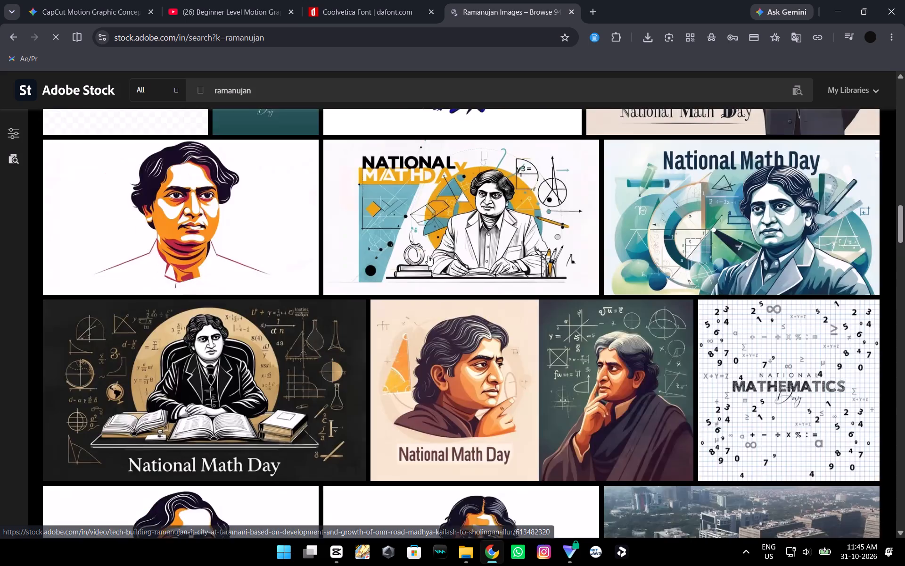
scroll(428, 256, up, 12)
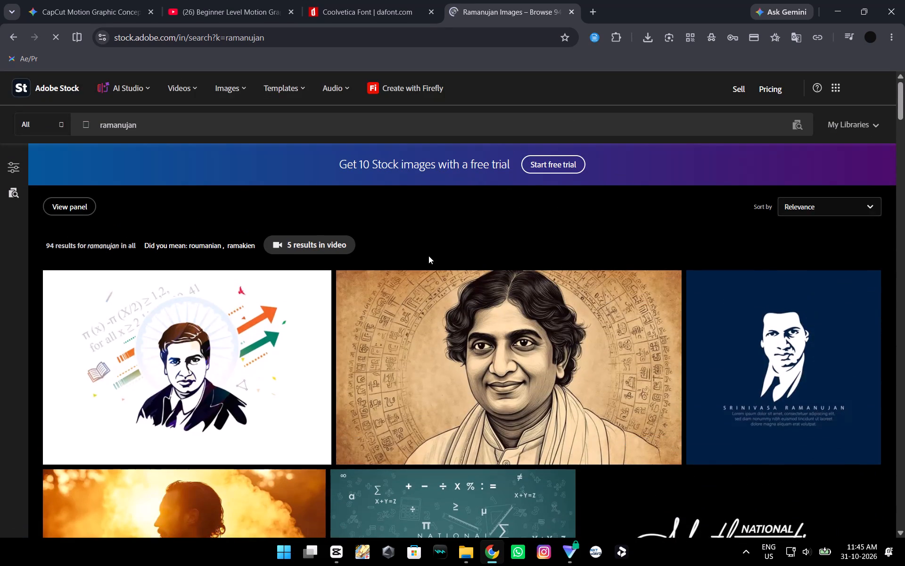
drag(433, 256, 445, 259)
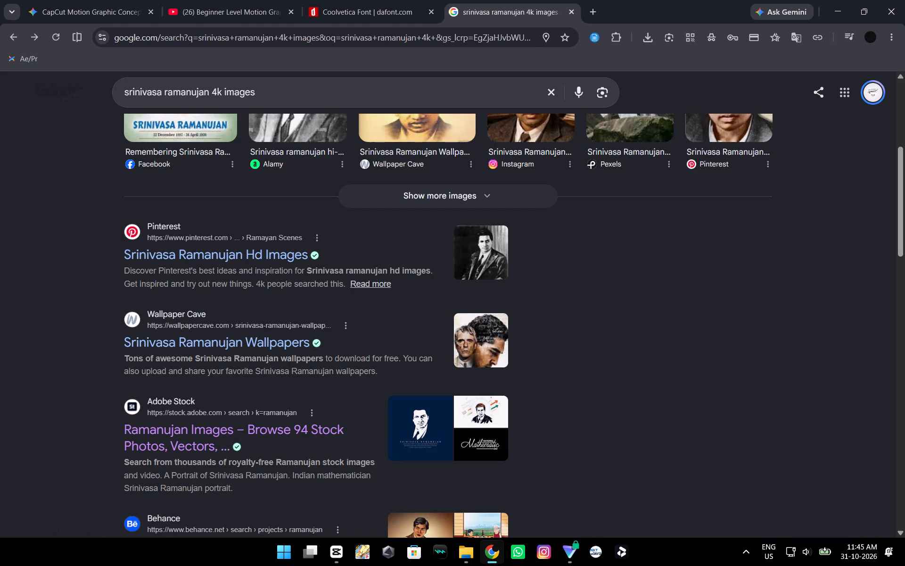
Open the WallpaperAccess result for Ramanujan wallpapers from the Google results and browse its portraits and posters.
scroll(263, 261, down, 1)
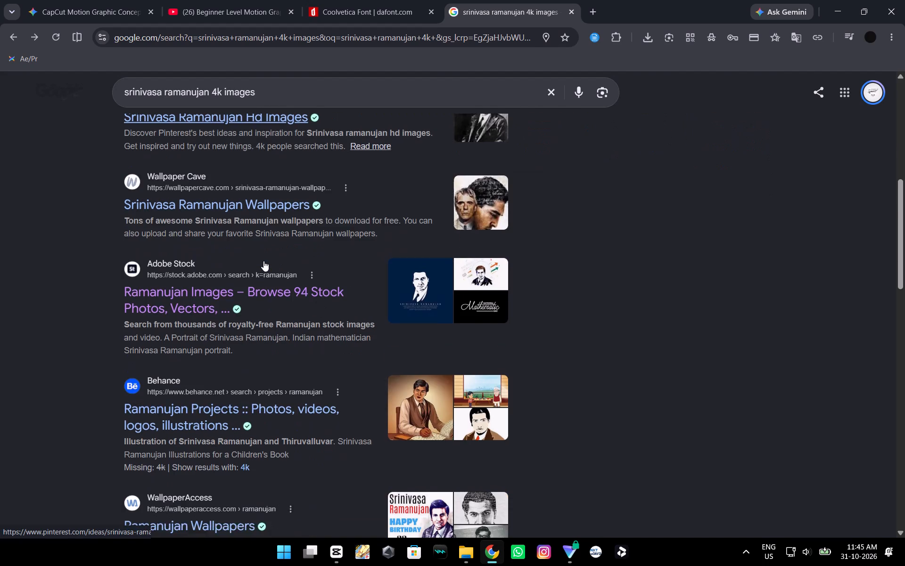
scroll(263, 261, down, 1)
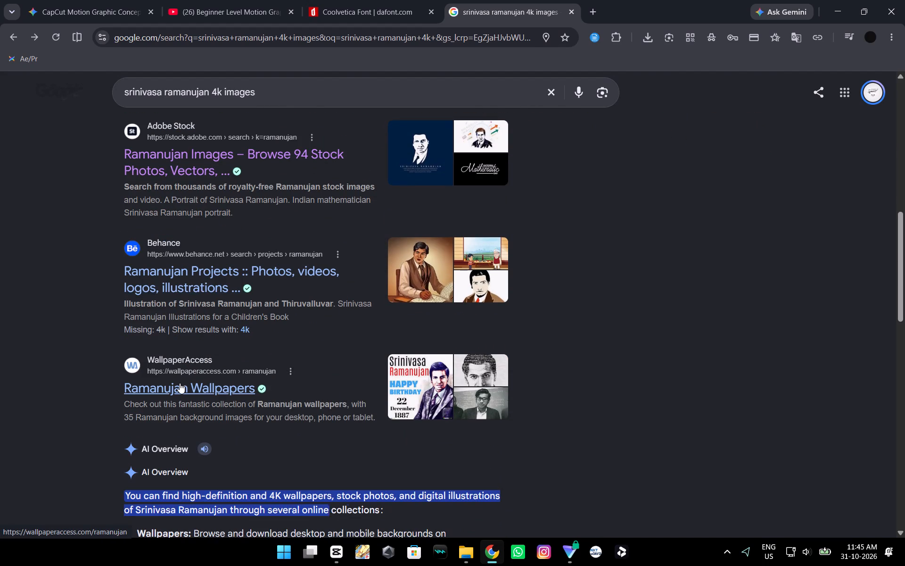
click(180, 383)
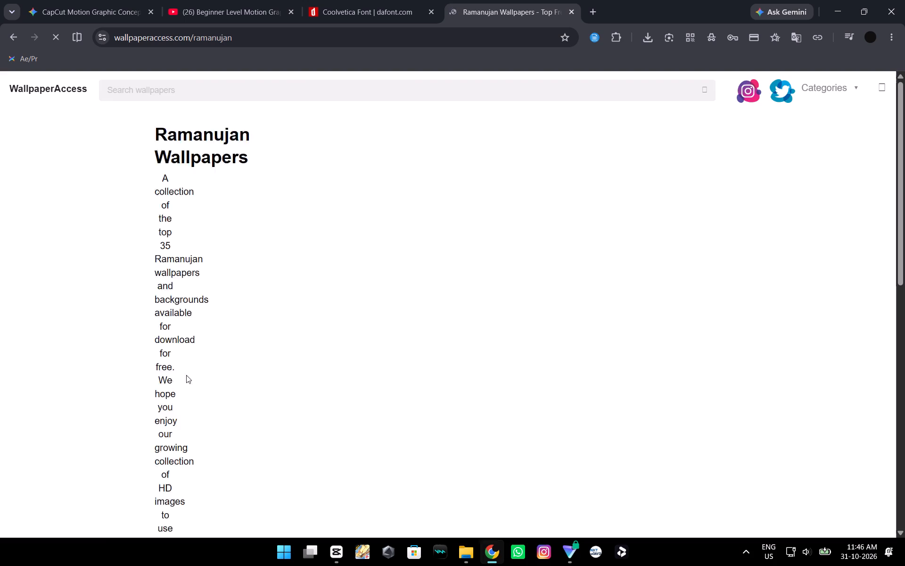
scroll(230, 279, down, 2)
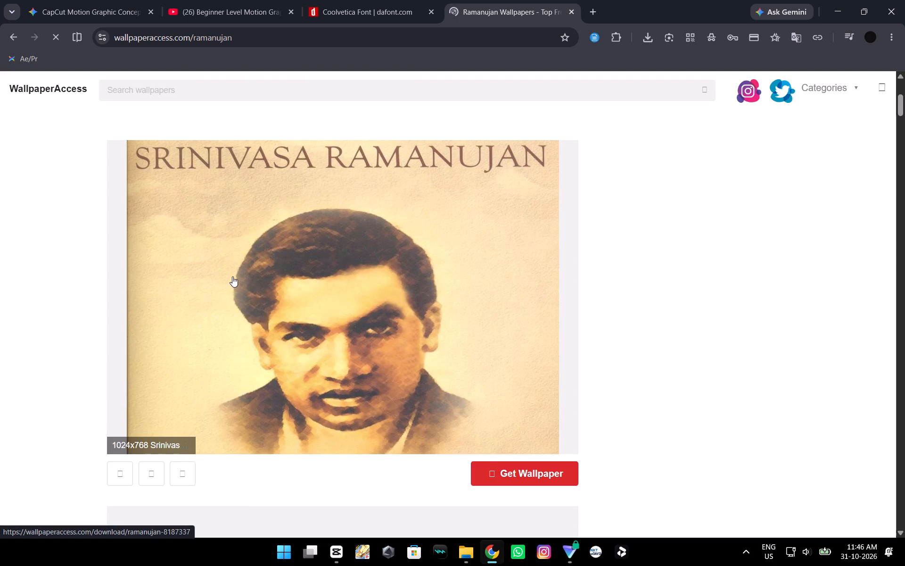
scroll(239, 270, down, 2)
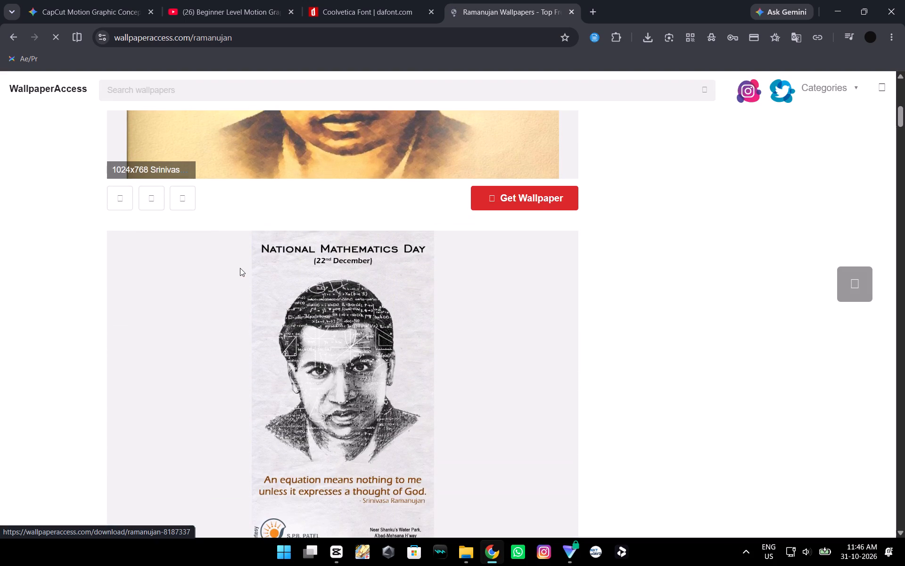
scroll(240, 267, down, 5)
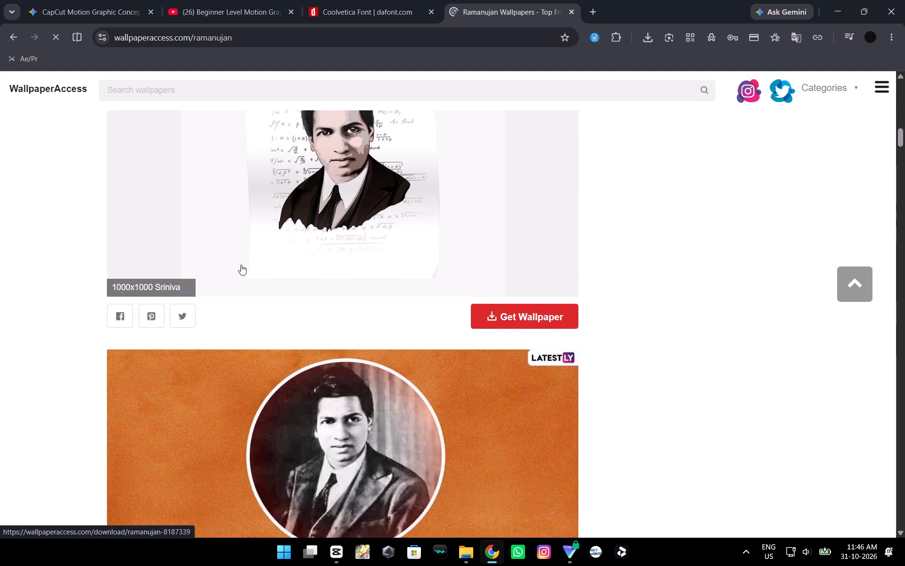
scroll(241, 265, down, 7)
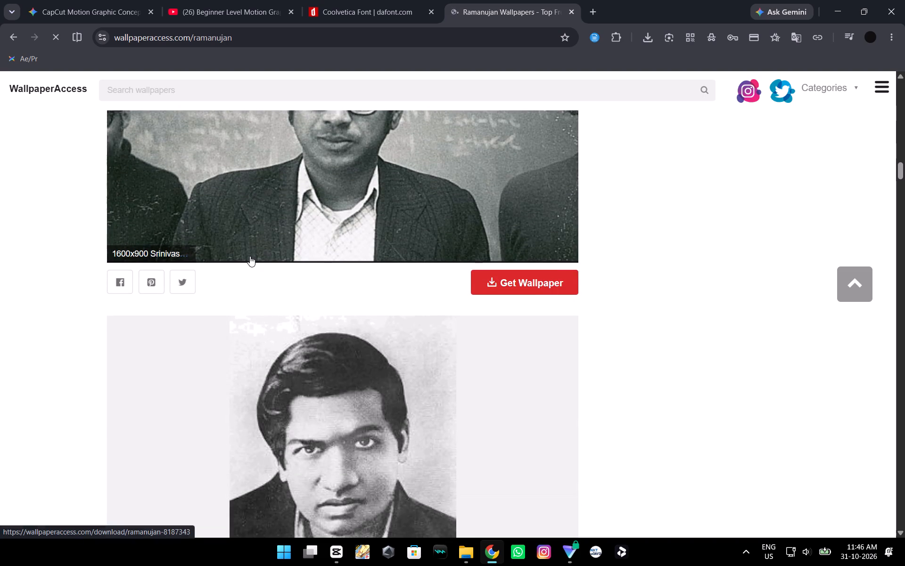
scroll(250, 256, down, 5)
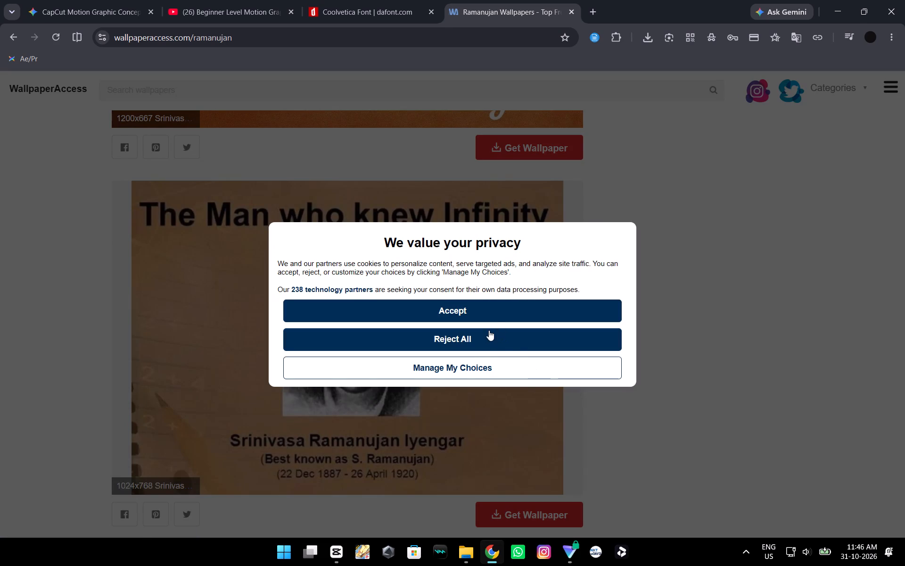
Reject all cookies on the WallpaperAccess page and examine further Ramanujan portraits in the collection.
click(489, 330)
scroll(446, 291, down, 6)
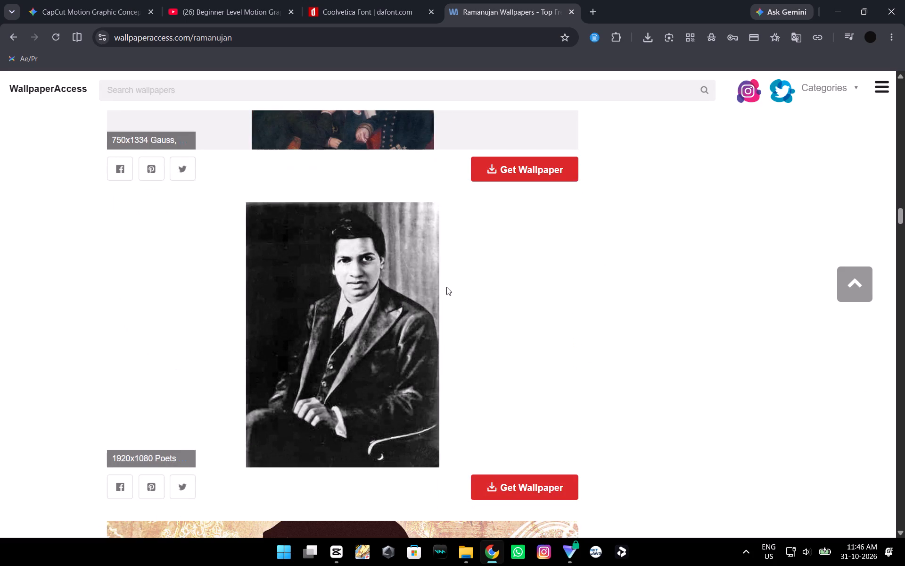
scroll(447, 286, down, 7)
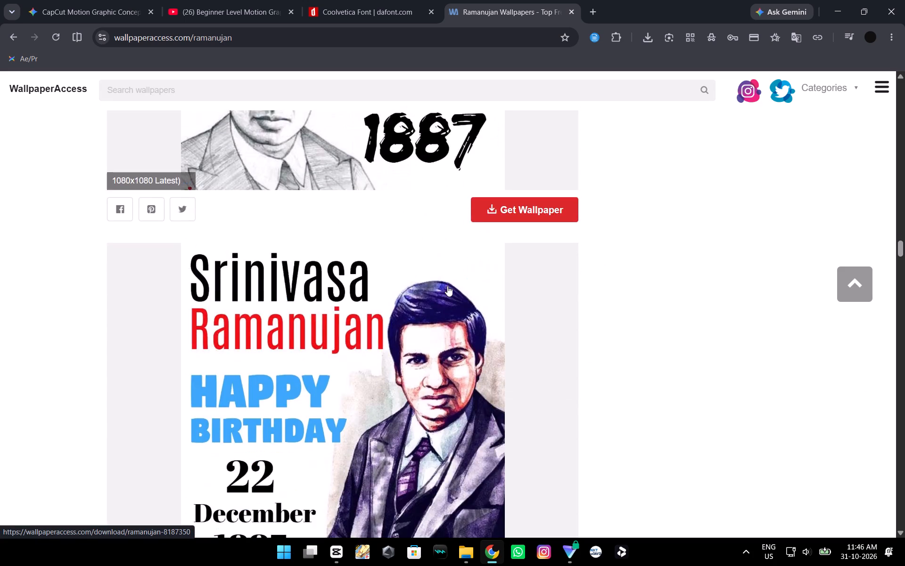
scroll(447, 286, down, 7)
Download the full-resolution 1200x749 black-and-white close-up portrait of Ramanujan in front of a curtain.
scroll(447, 286, up, 1)
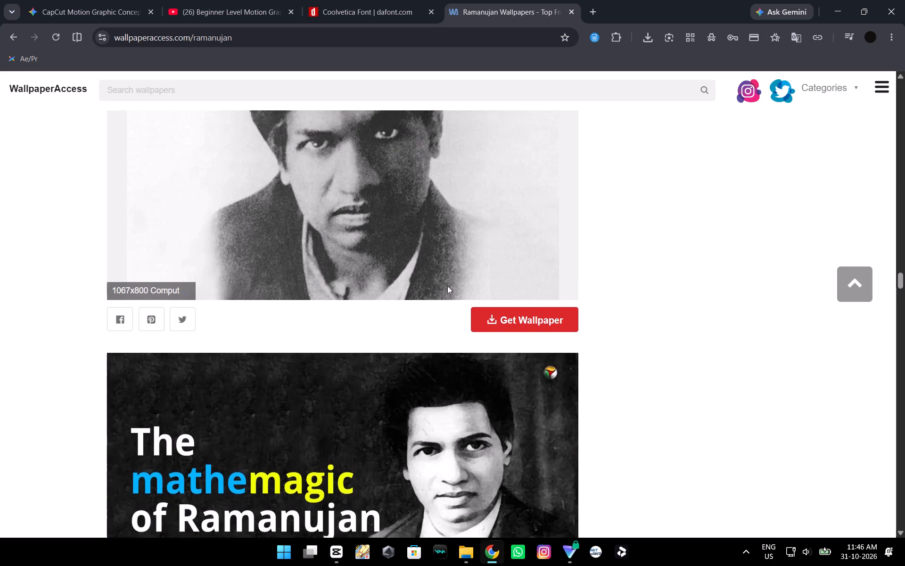
scroll(447, 286, up, 17)
scroll(450, 283, down, 1)
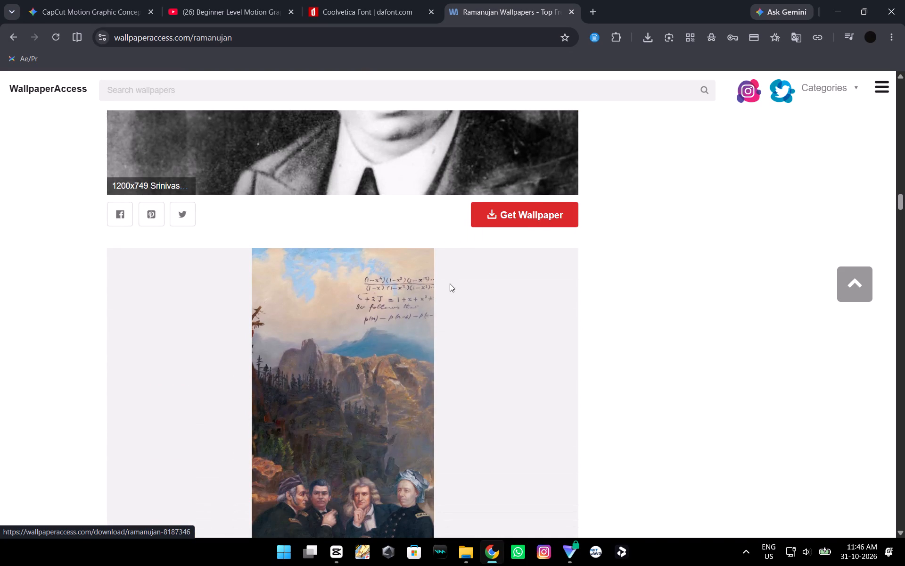
scroll(450, 283, up, 3)
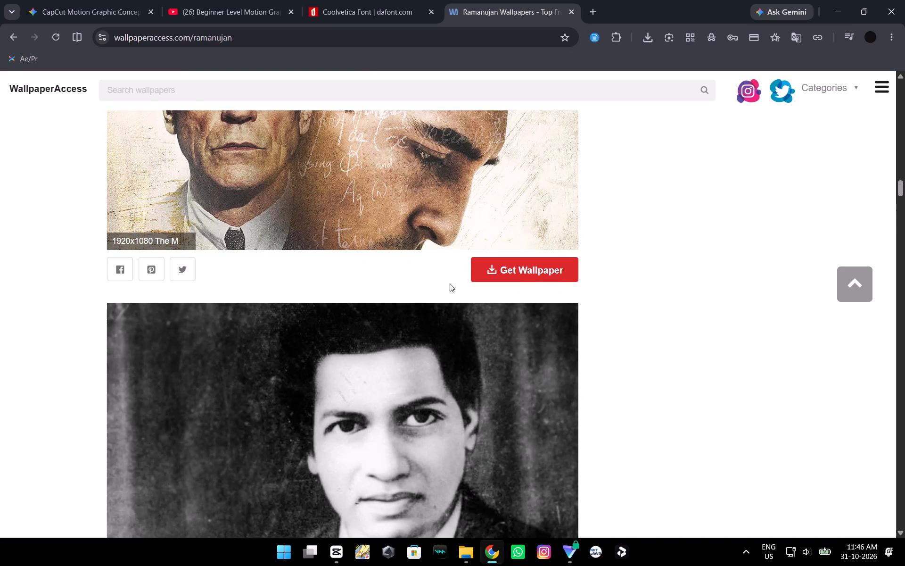
scroll(450, 283, down, 3)
click(508, 207)
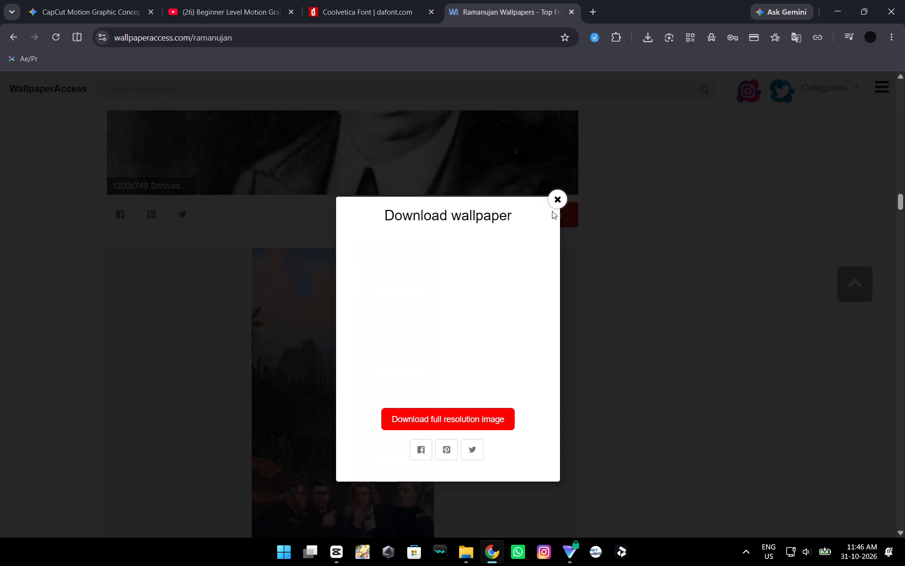
click(465, 419)
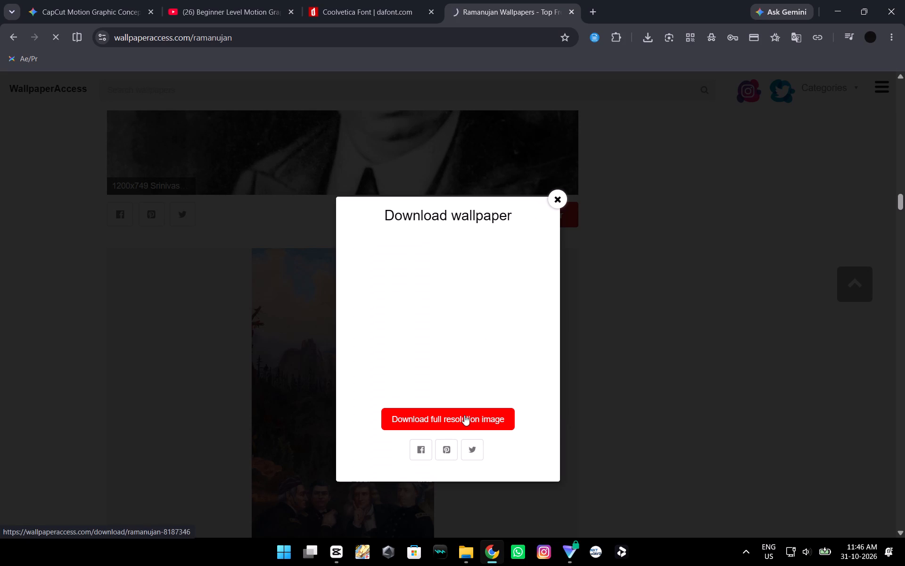
click(683, 304)
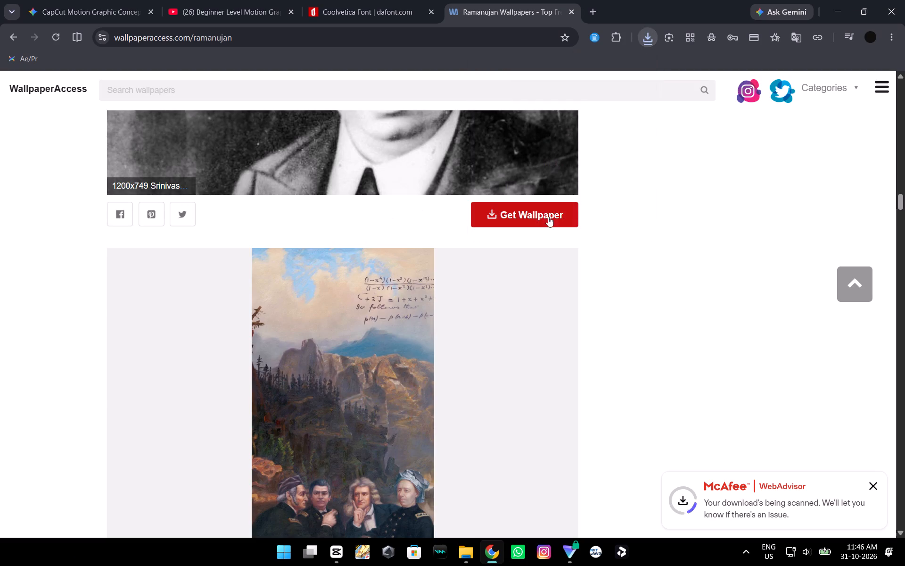
scroll(318, 237, up, 7)
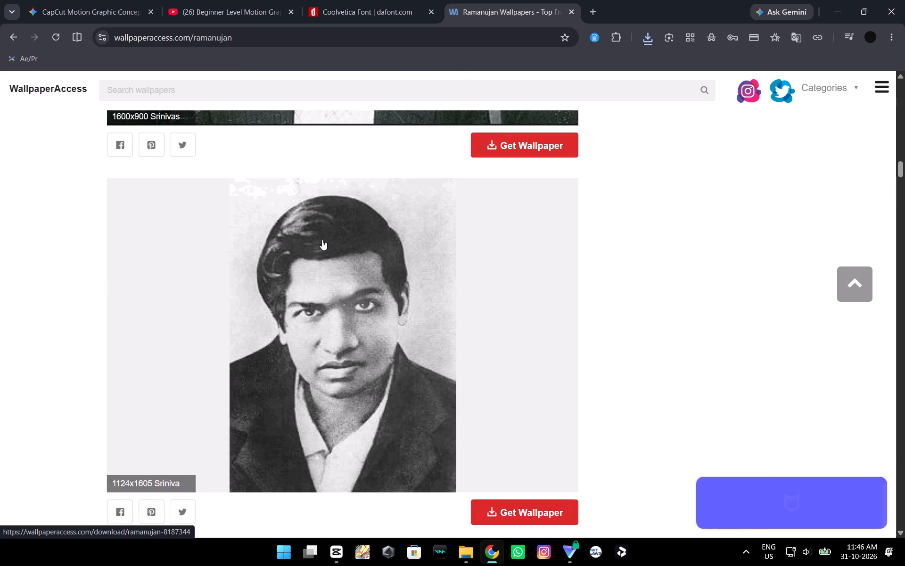
click(516, 507)
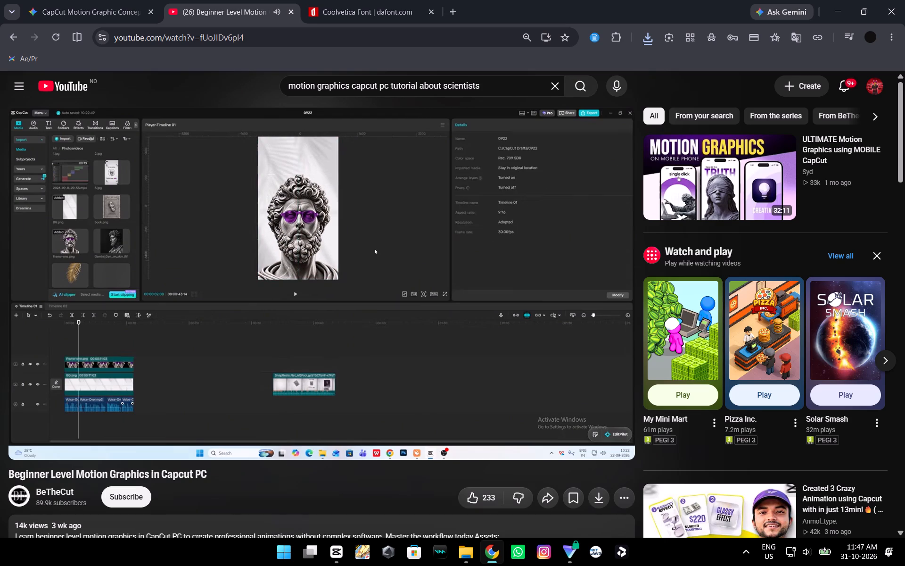
click(415, 299)
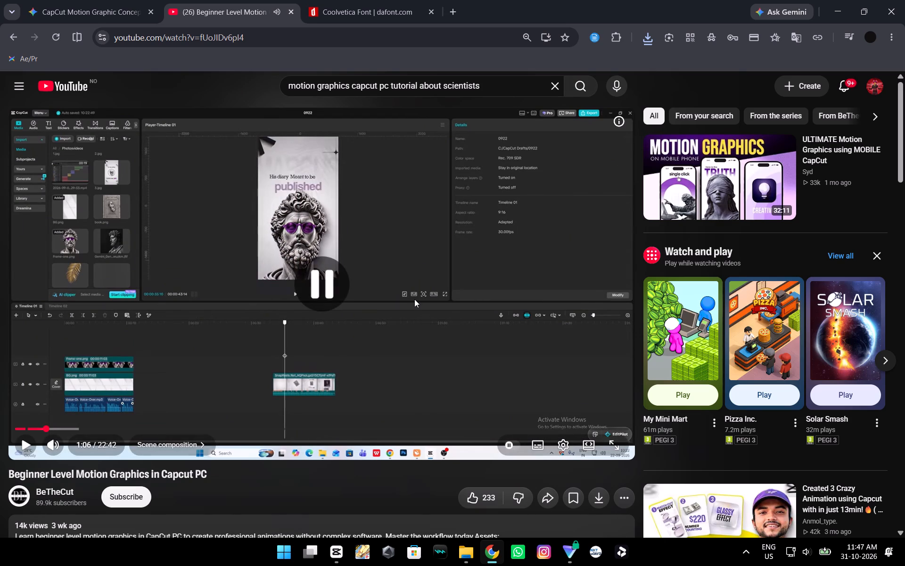
Switch to CapCut and import the two portraits 8187344 and 8187346 from the Downloads folder.
key(alt+Tab)
click(124, 347)
drag(124, 346, 49, 354)
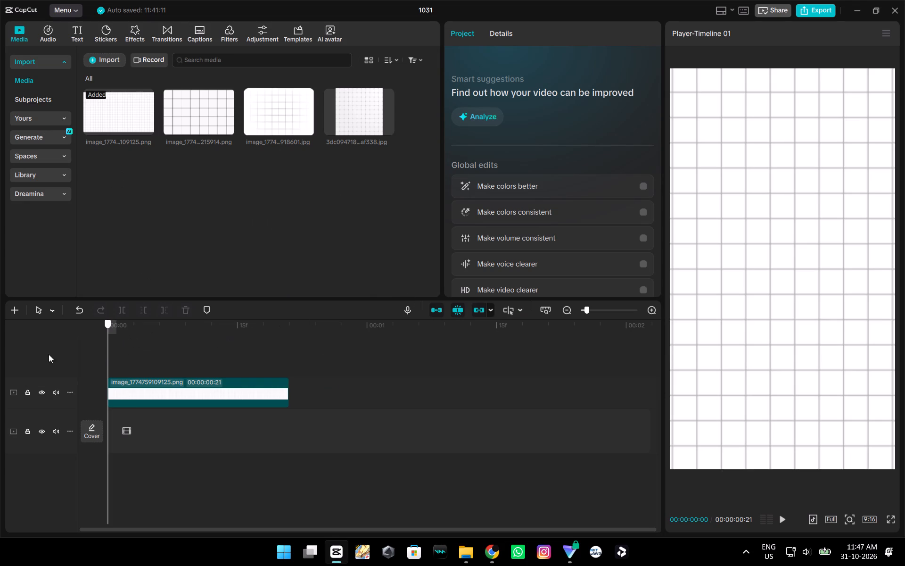
drag(49, 354, 41, 347)
click(89, 54)
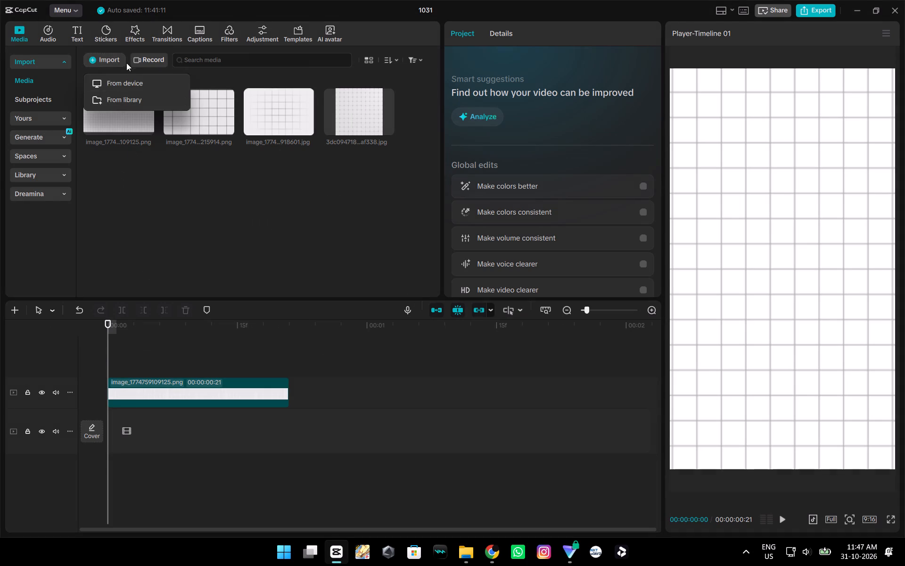
click(128, 83)
click(132, 94)
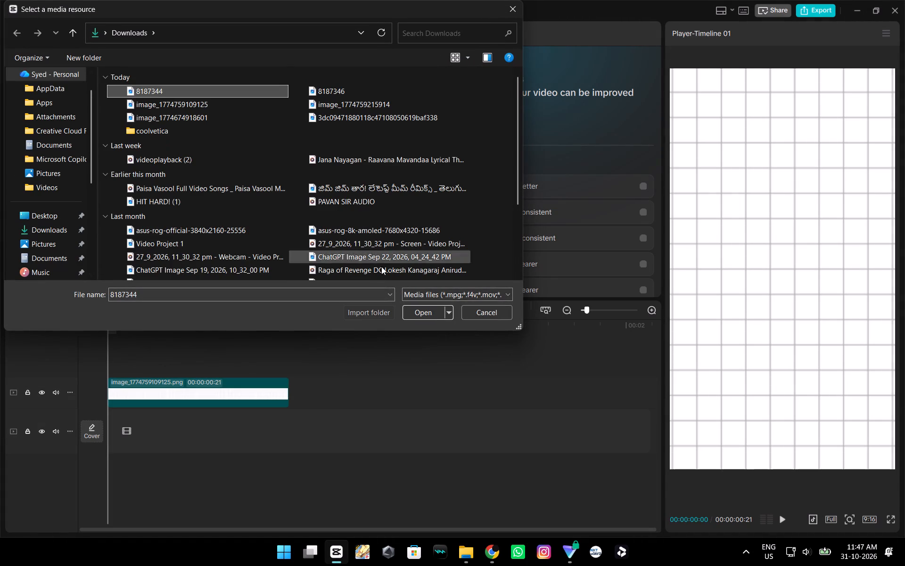
ctrl+click(337, 92)
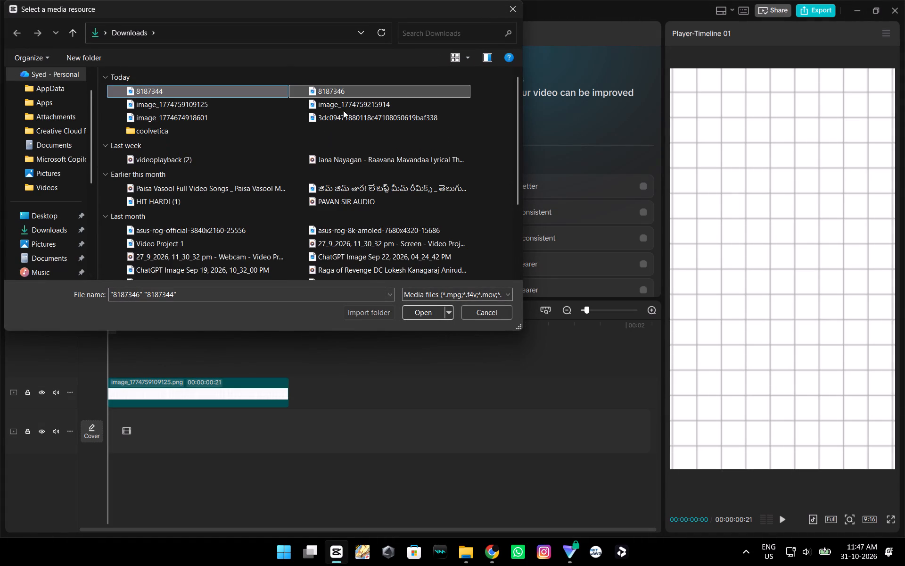
click(418, 312)
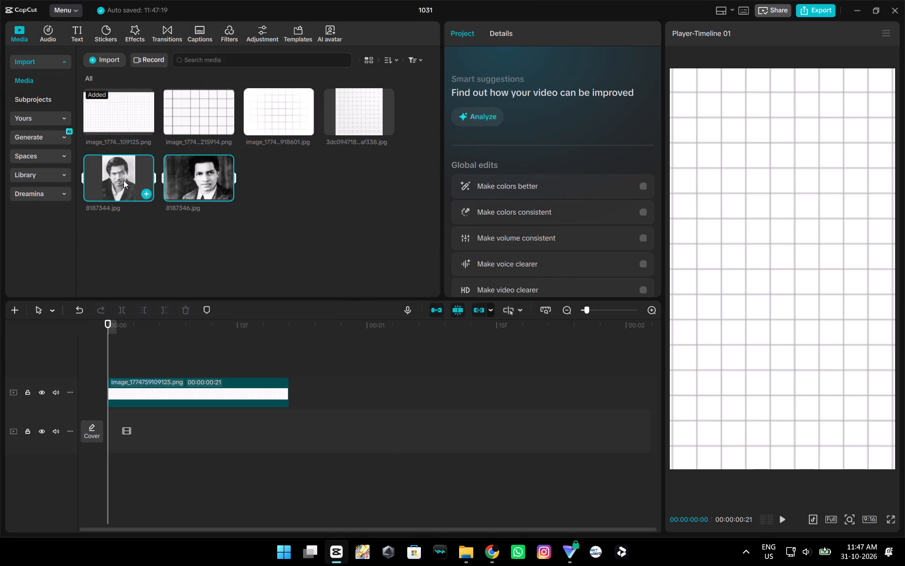
Preview the two imported portraits and place 8187344.jpg on a new track above the grid background, starting at 00:00:00:00.
click(123, 180)
click(203, 175)
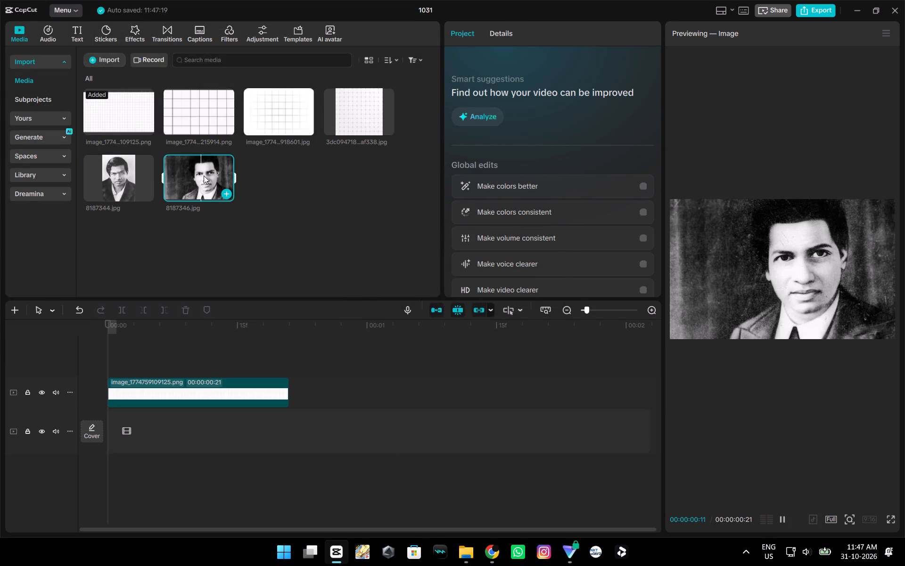
click(95, 171)
drag(112, 179, 147, 369)
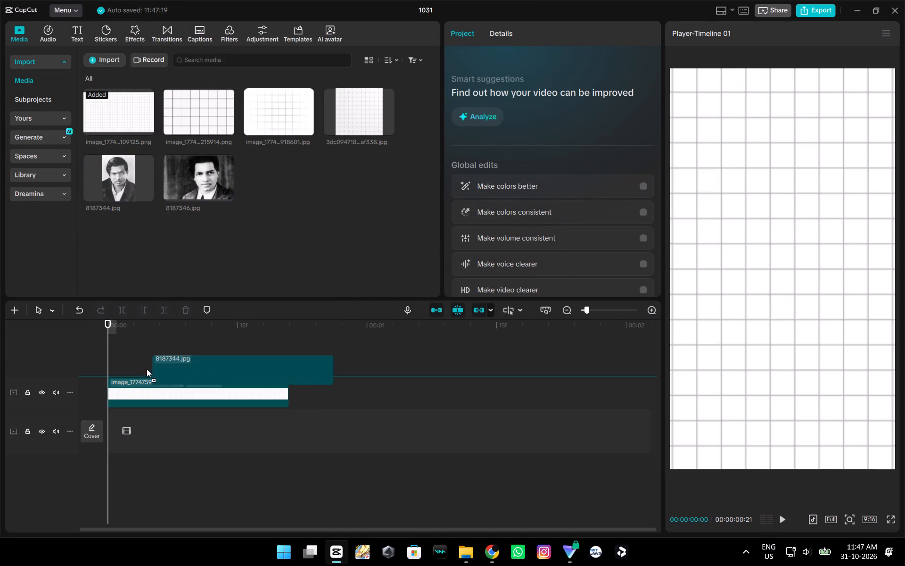
drag(147, 369, 104, 366)
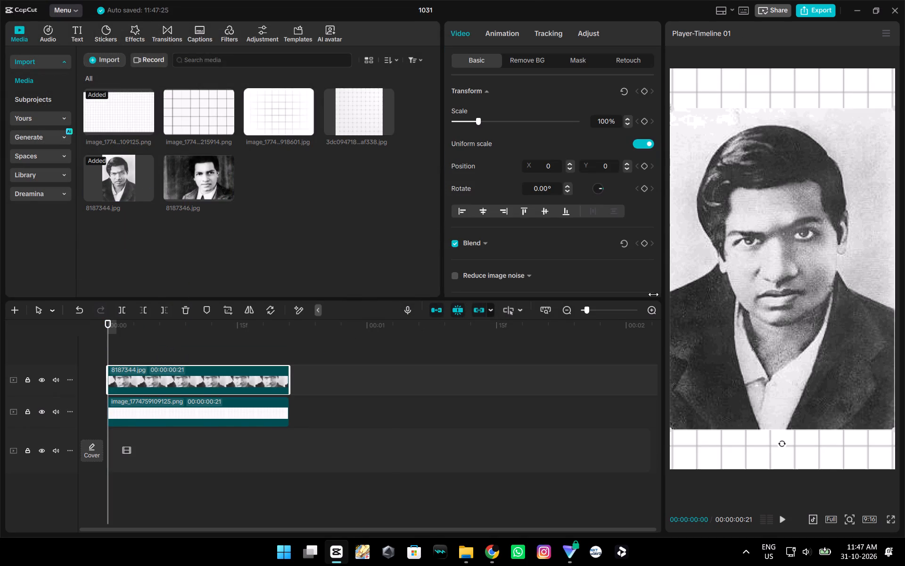
Remove the background of the 8187344.jpg portrait clip with Auto removal.
click(518, 64)
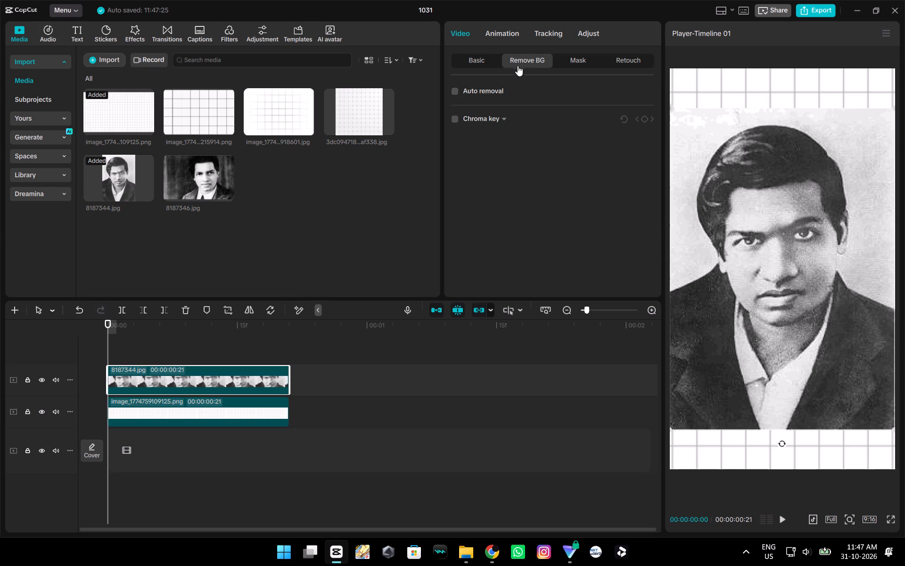
click(455, 93)
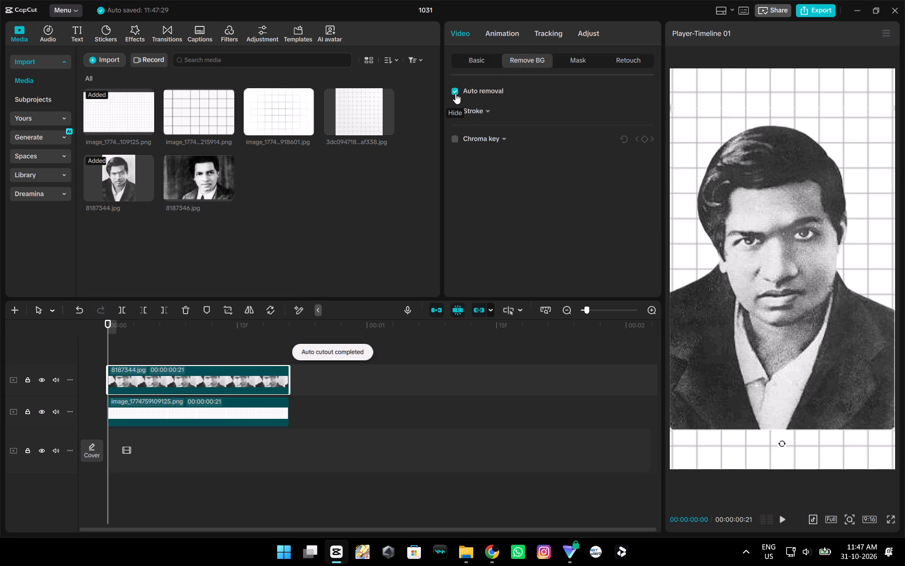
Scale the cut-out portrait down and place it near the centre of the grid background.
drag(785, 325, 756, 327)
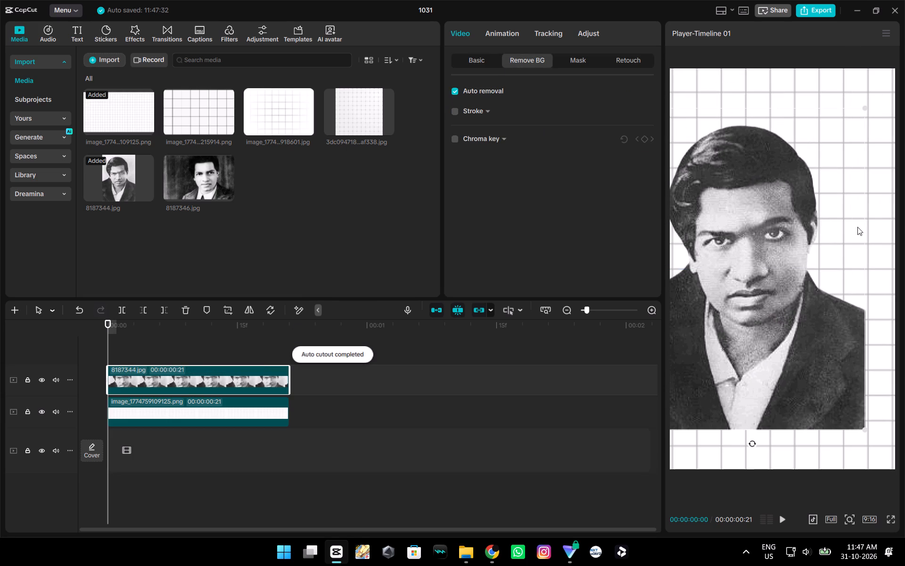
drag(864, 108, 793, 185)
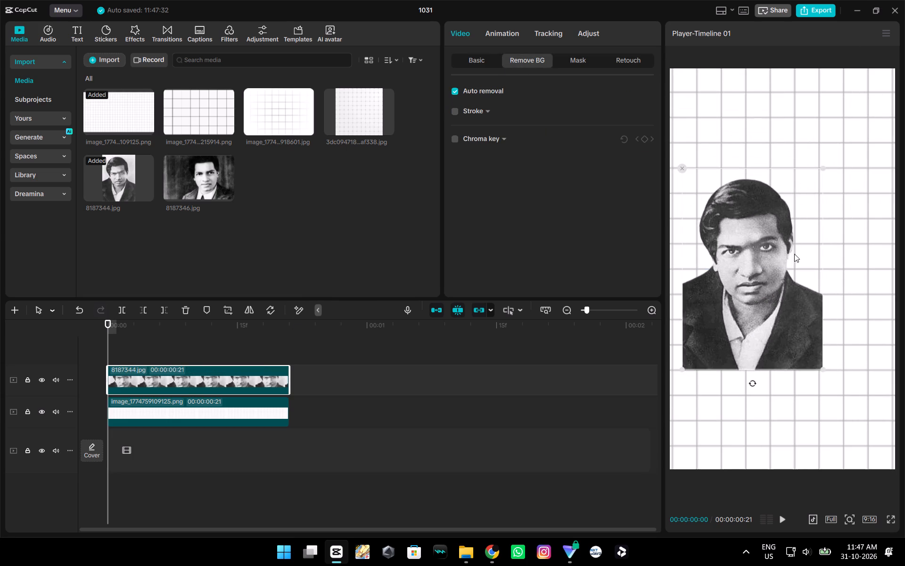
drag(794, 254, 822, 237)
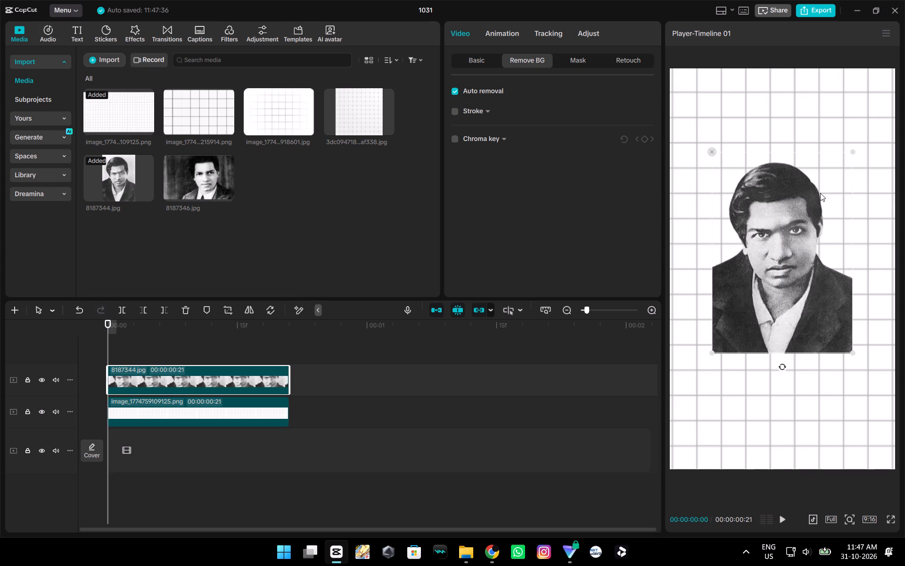
Remove the cut-out 8187344.jpg portrait from the canvas and timeline.
click(712, 152)
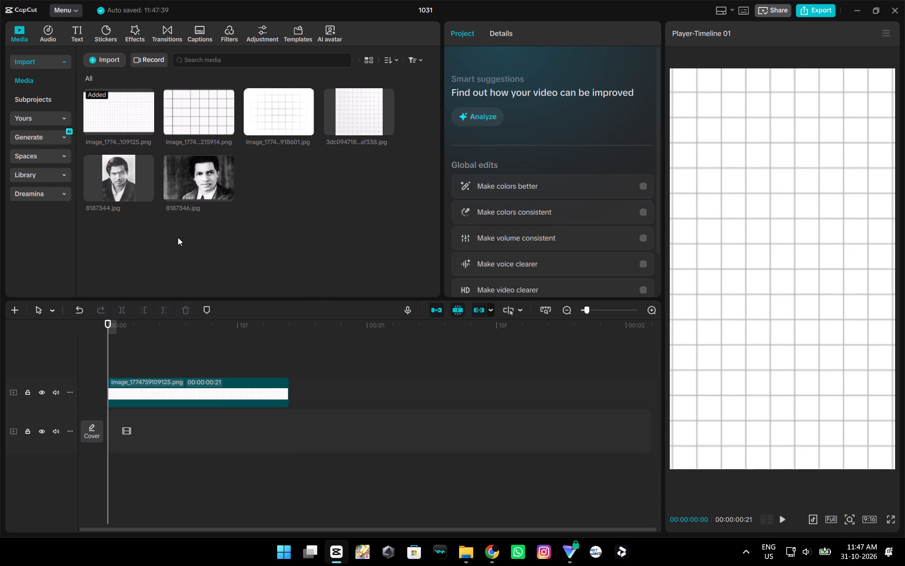
Switch to Chrome, watch a short part of the YouTube tutorial and pause it.
key(alt+Tab)
click(257, 333)
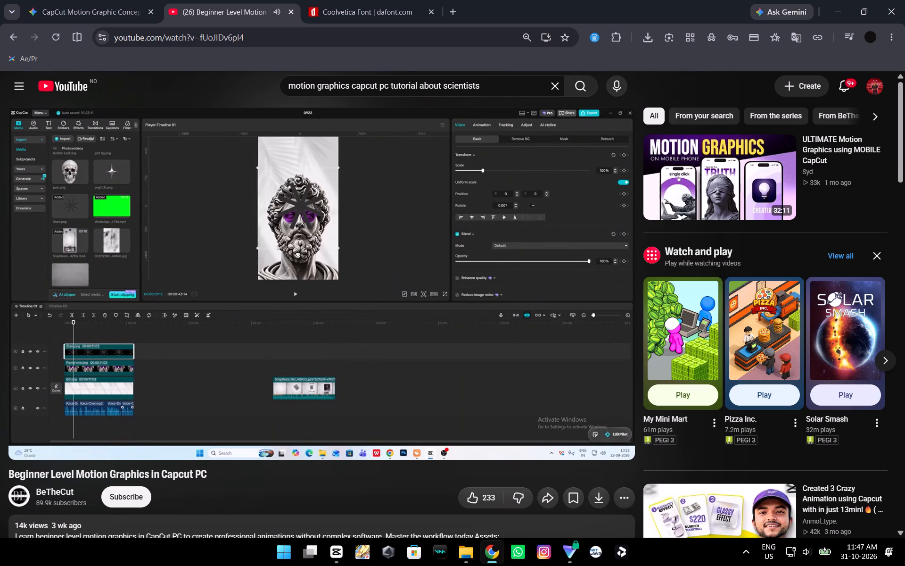
click(277, 317)
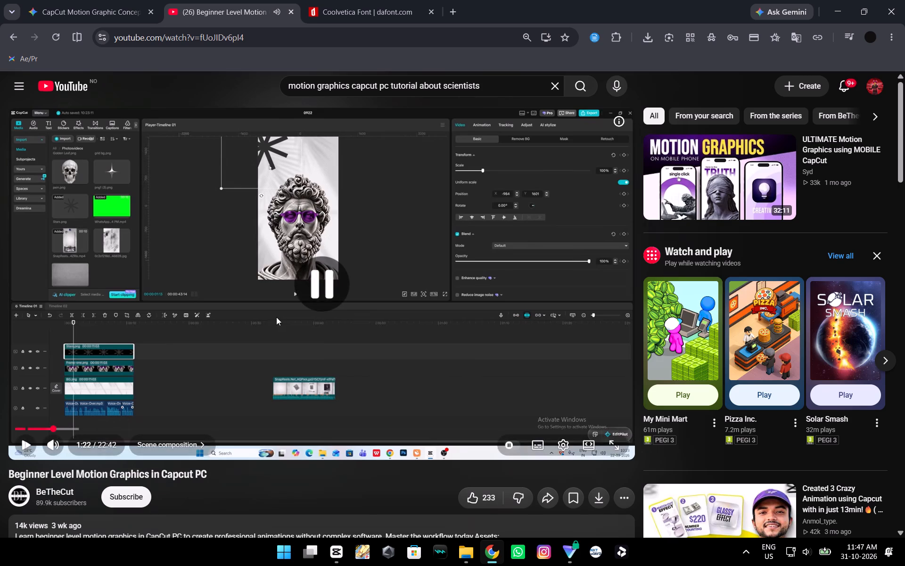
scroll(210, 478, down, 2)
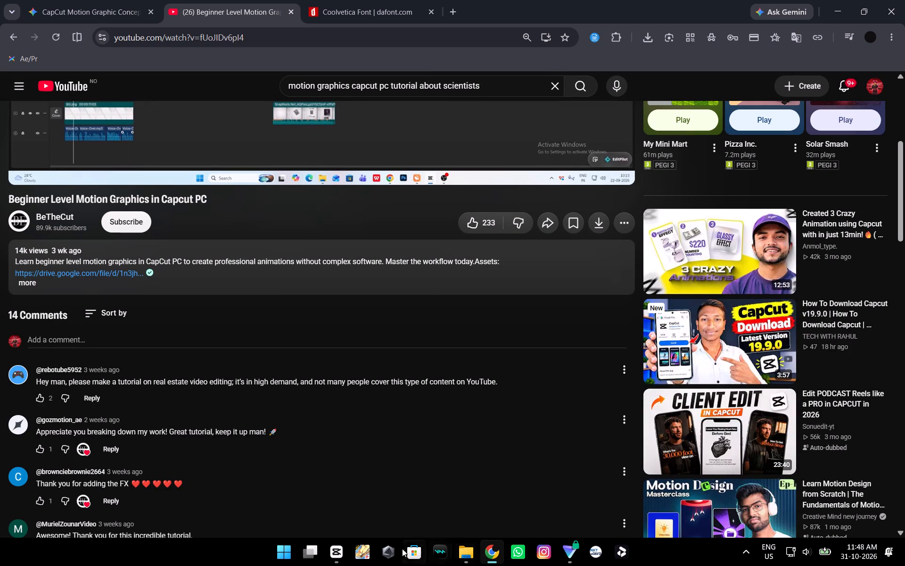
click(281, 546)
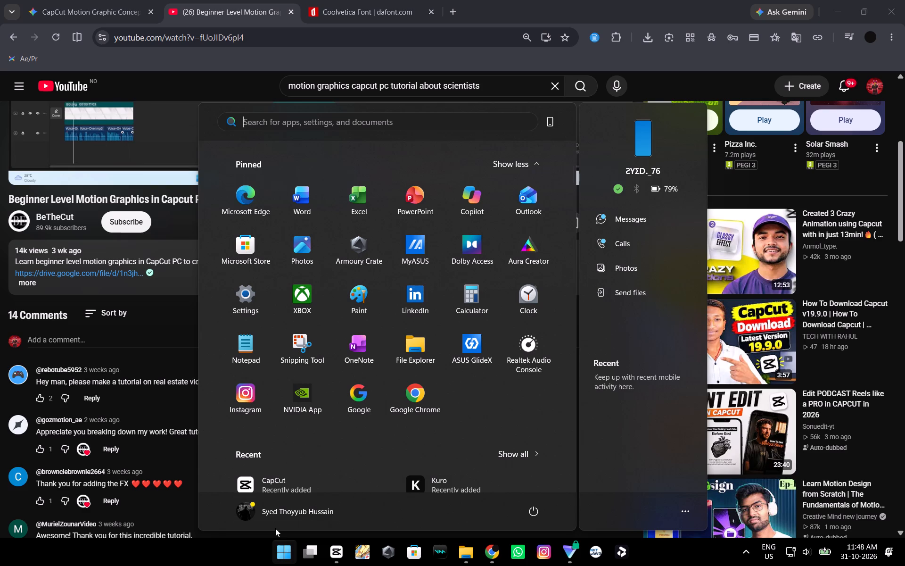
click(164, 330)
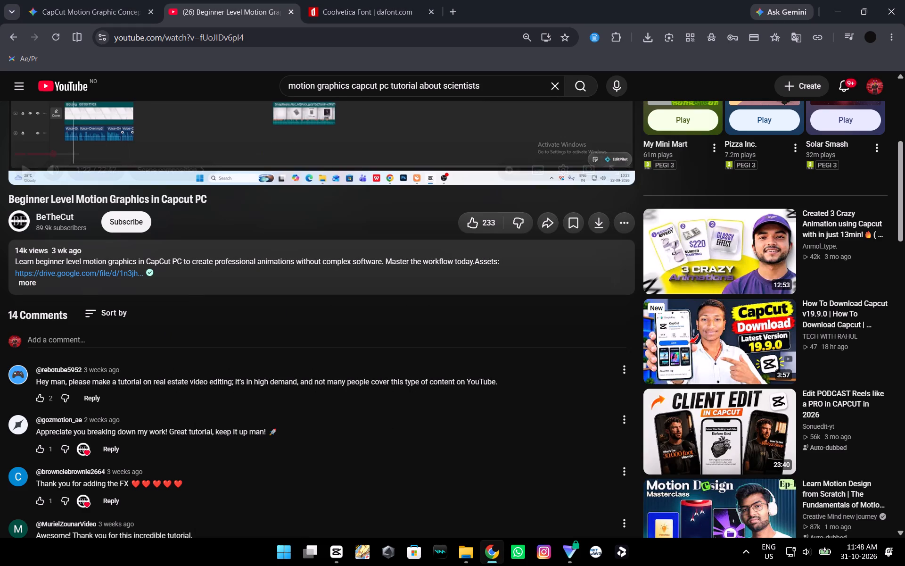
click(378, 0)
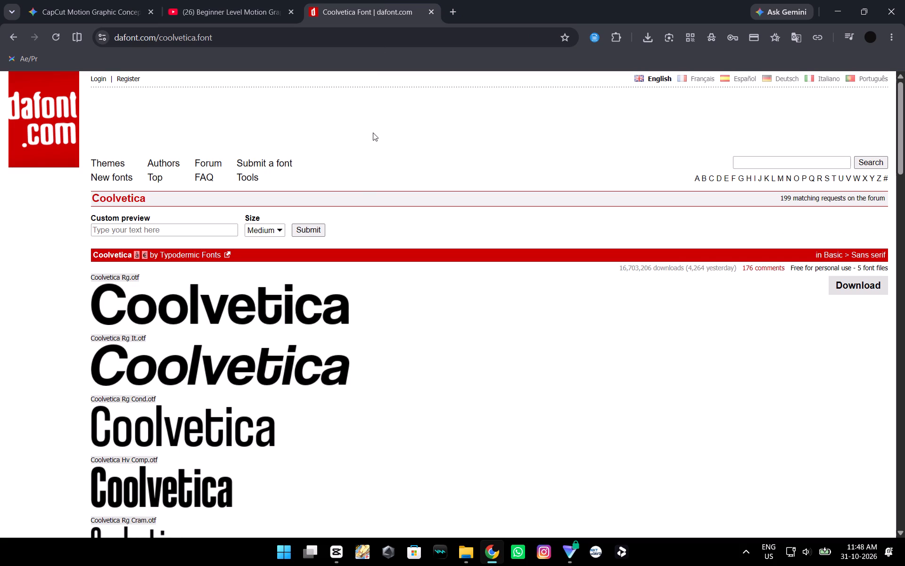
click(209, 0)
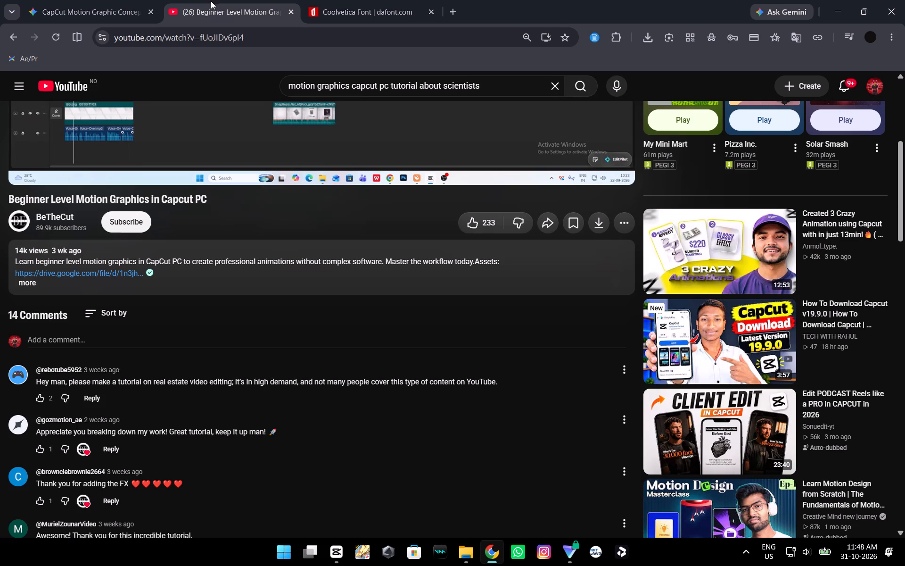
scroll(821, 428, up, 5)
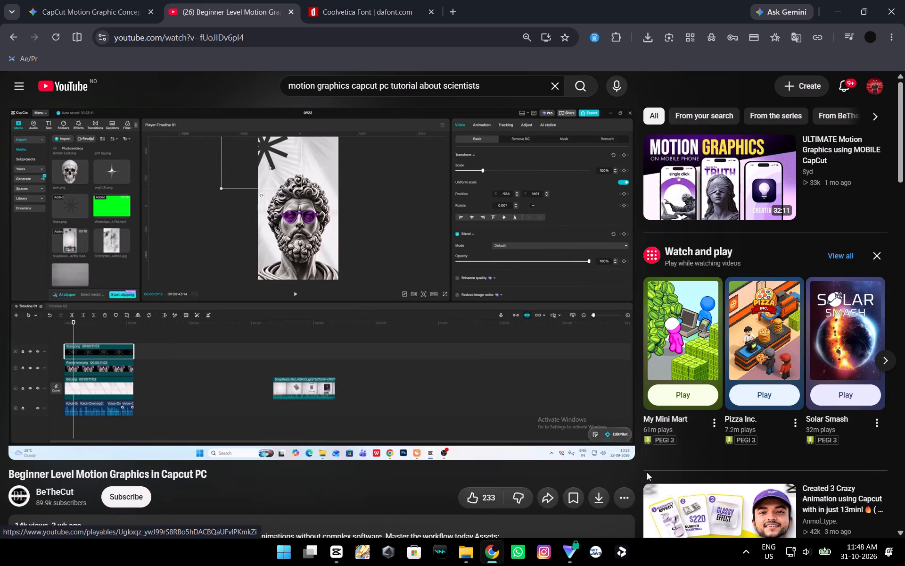
Expand the tutorial's description and open its Google Drive assets link.
scroll(284, 191, down, 2)
click(182, 264)
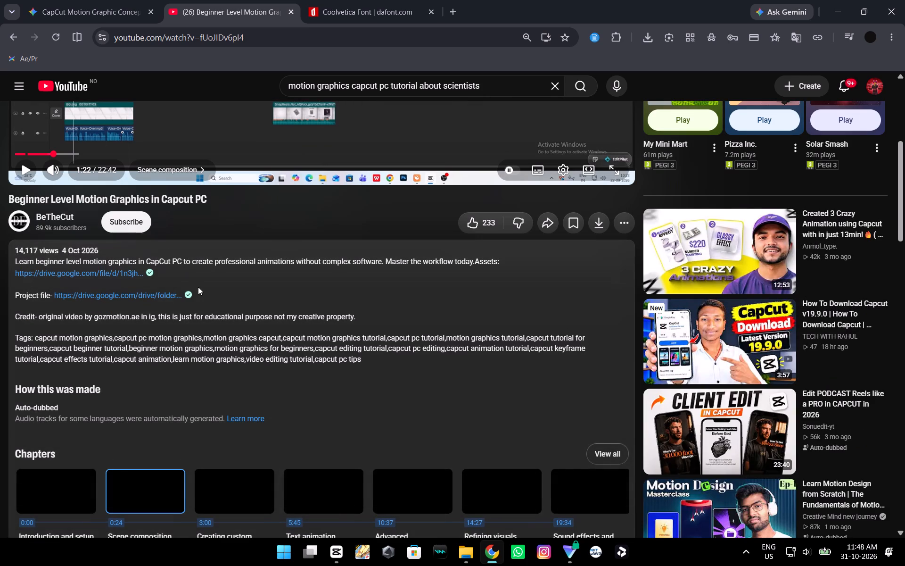
click(127, 274)
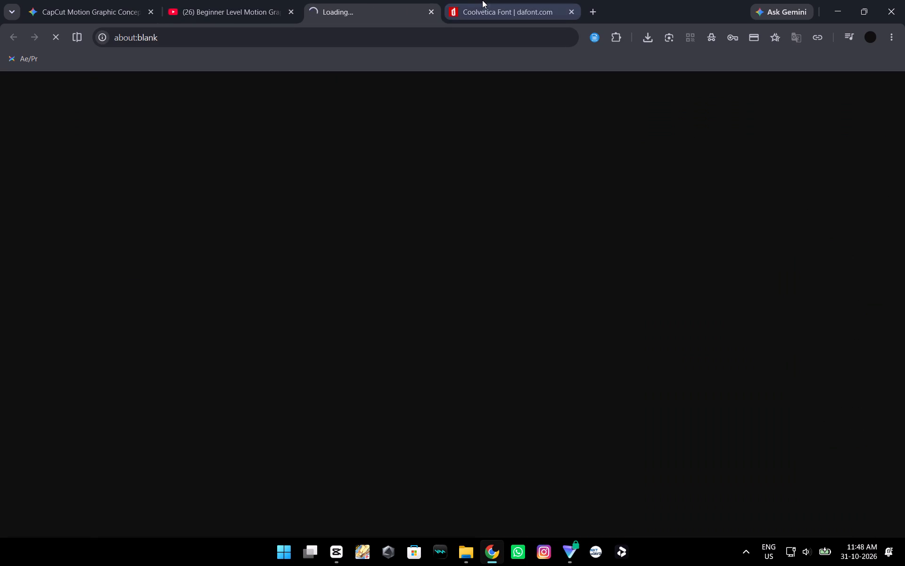
click(482, 0)
click(389, 0)
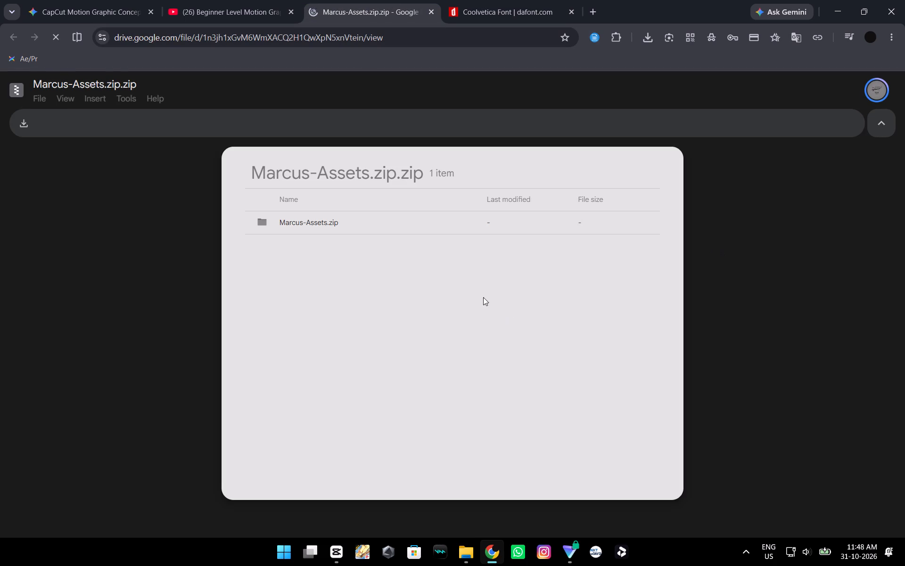
Look through the Photos&videos and SFX folders inside Marcus-Assets.zip.zip on Google Drive.
double_click(336, 226)
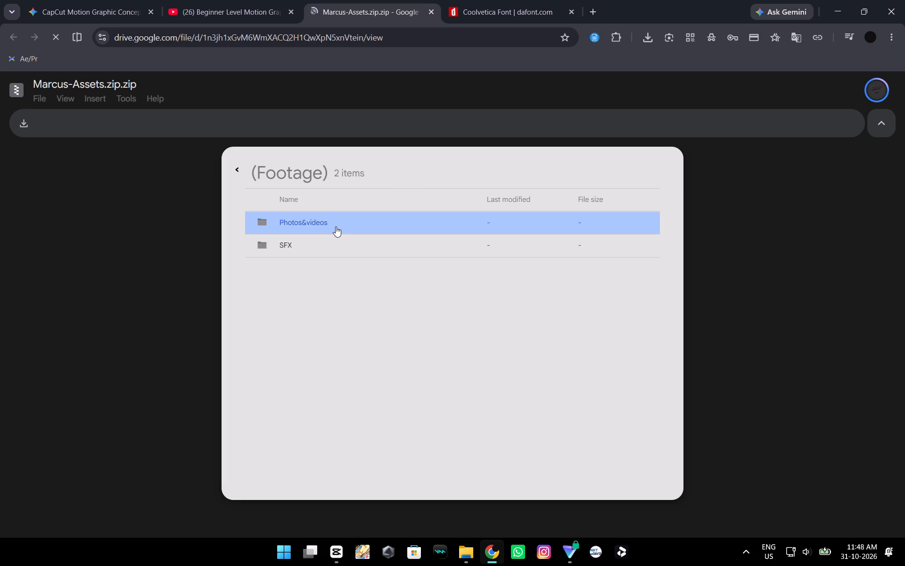
double_click(336, 226)
click(904, 266)
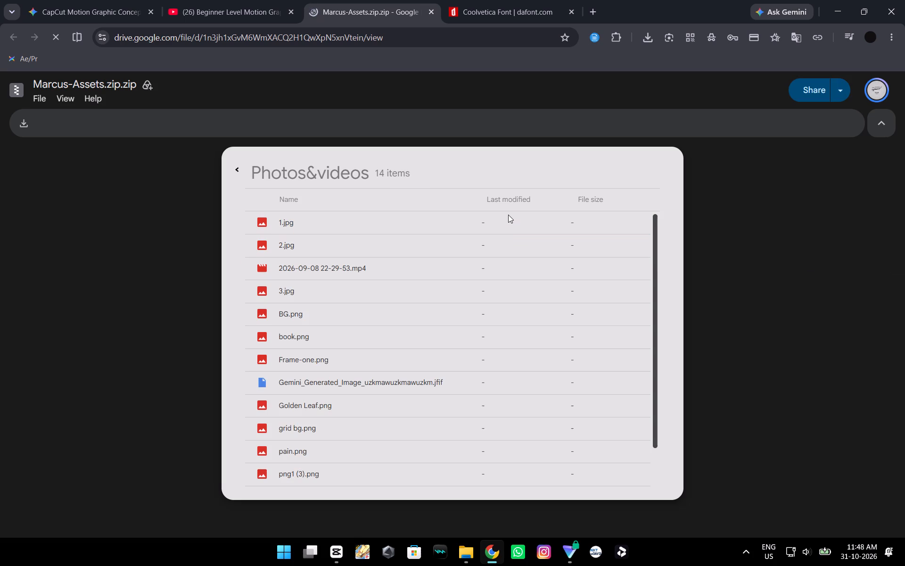
click(238, 170)
click(348, 249)
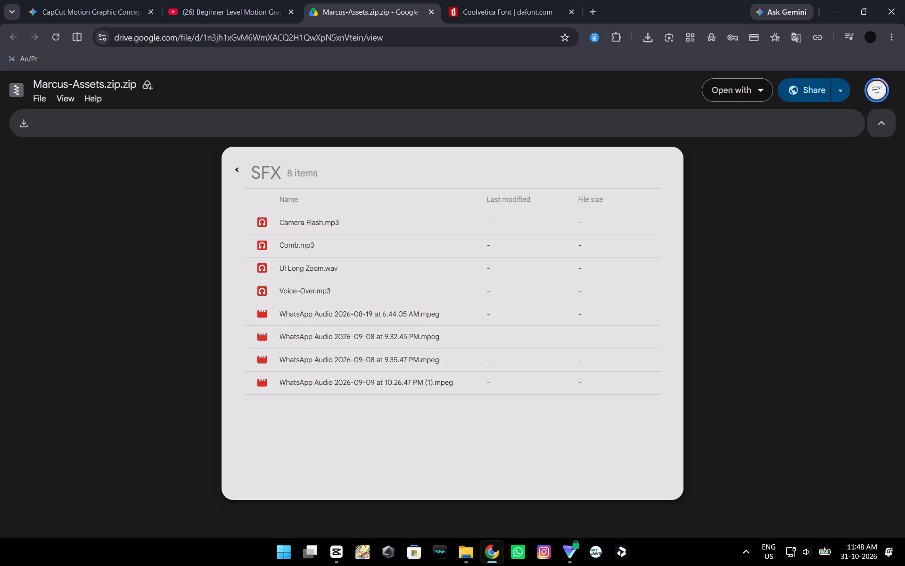
click(238, 166)
click(238, 166)
Download Marcus-Assets.zip.zip, check its download, close the Drive page and return to the YouTube tutorial.
click(24, 121)
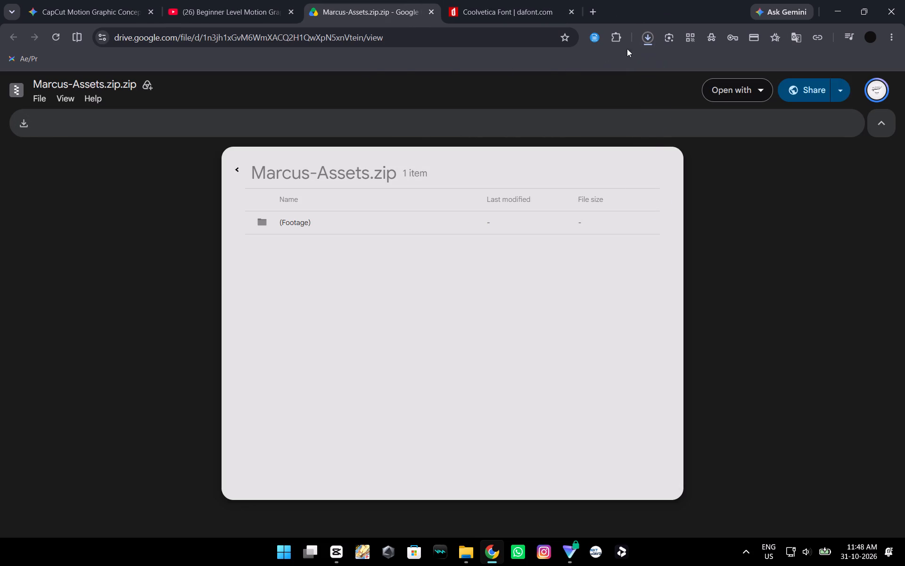
click(648, 34)
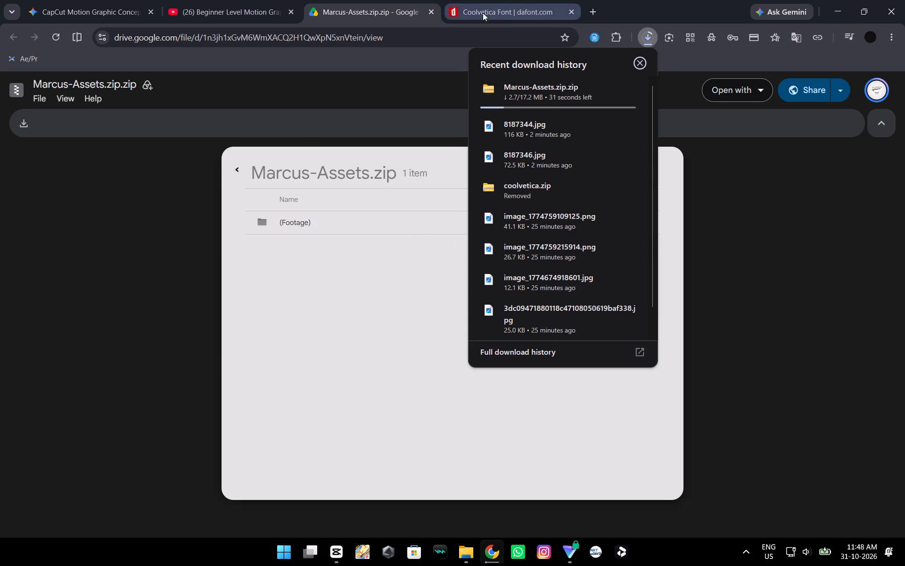
click(435, 8)
click(240, 0)
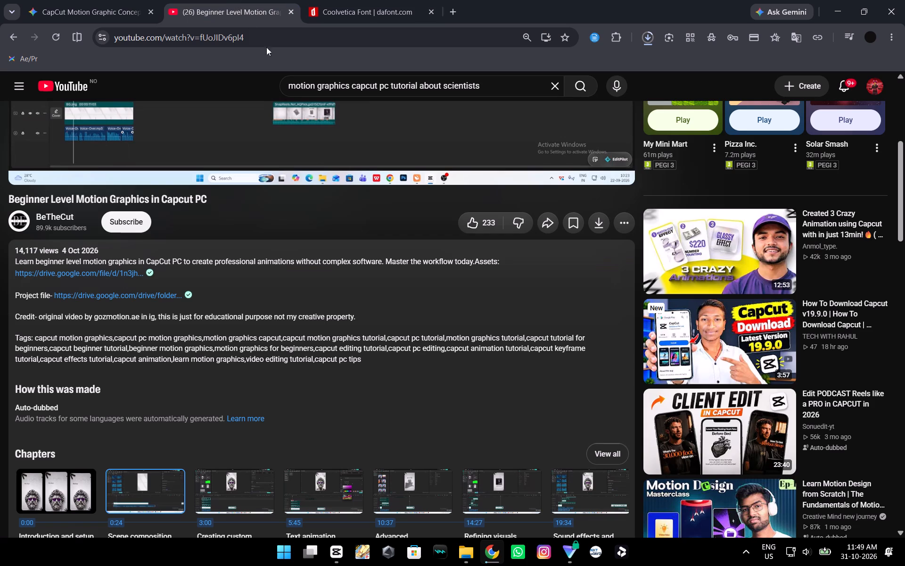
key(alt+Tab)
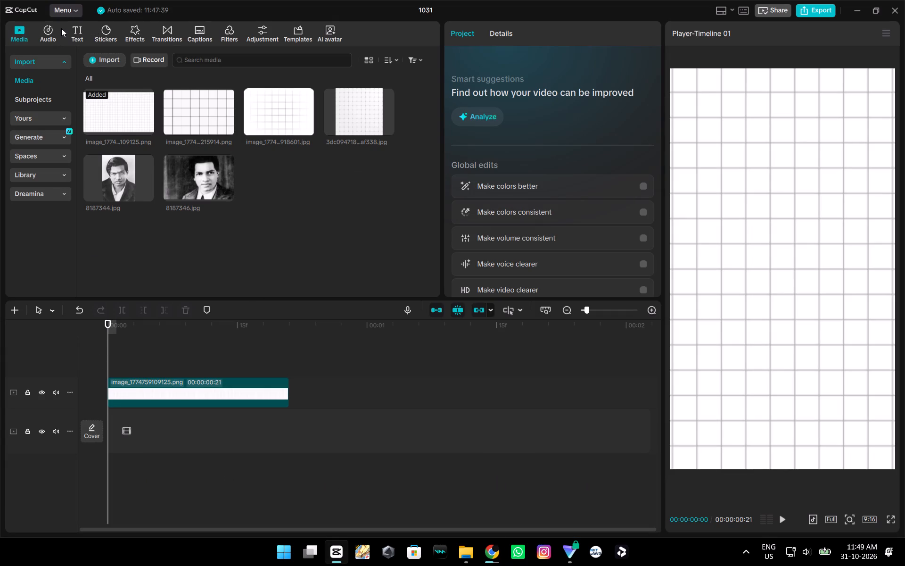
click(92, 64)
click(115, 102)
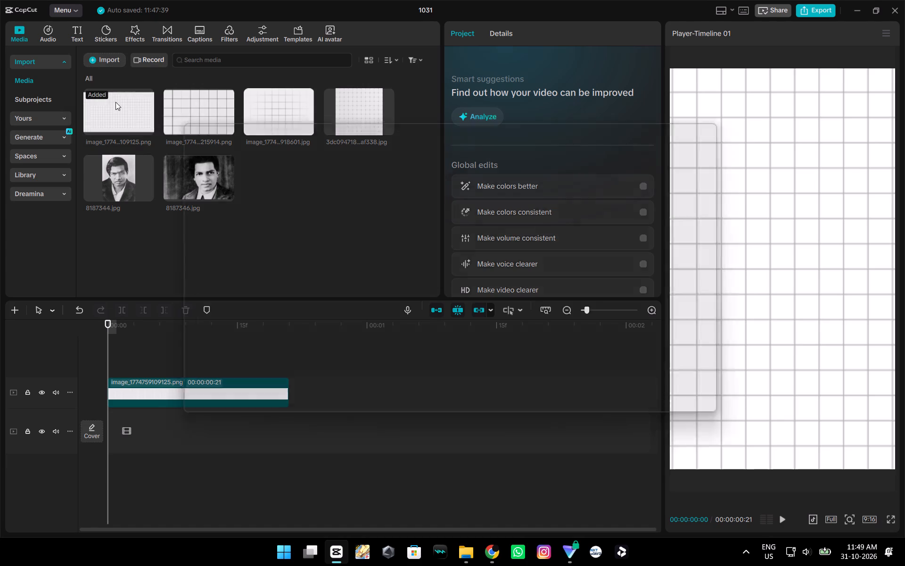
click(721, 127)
Return to the YouTube tutorial in Chrome, play a brief part of it and pause it.
key(alt+Tab)
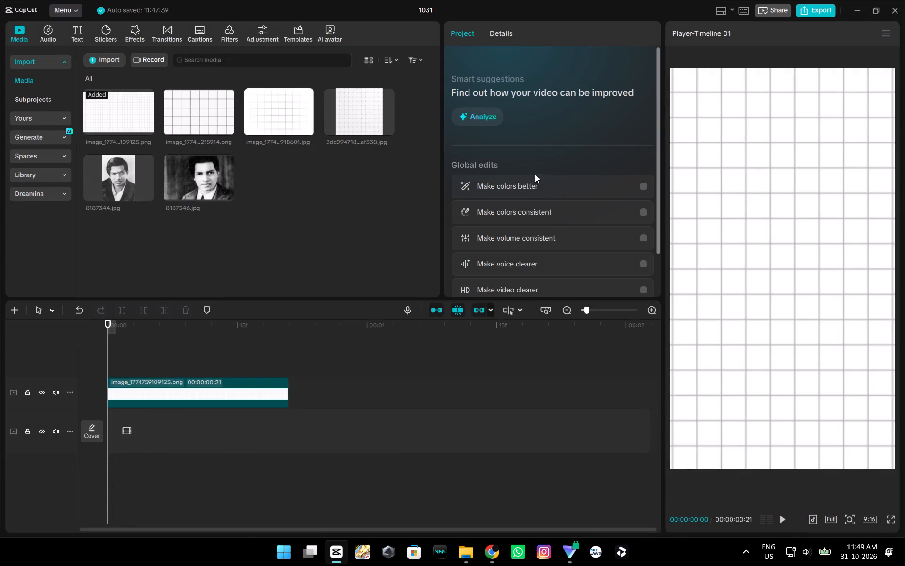
scroll(256, 366, up, 3)
key(space)
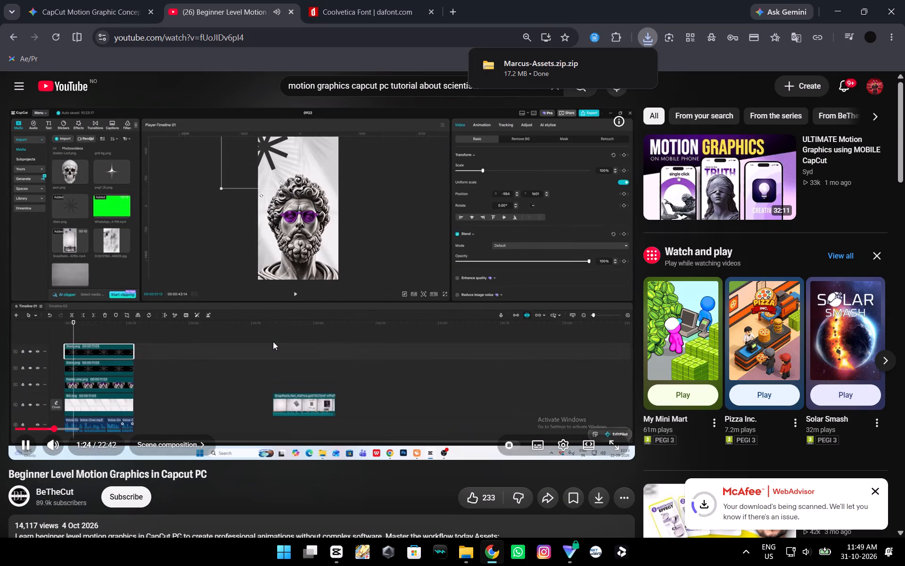
key(space)
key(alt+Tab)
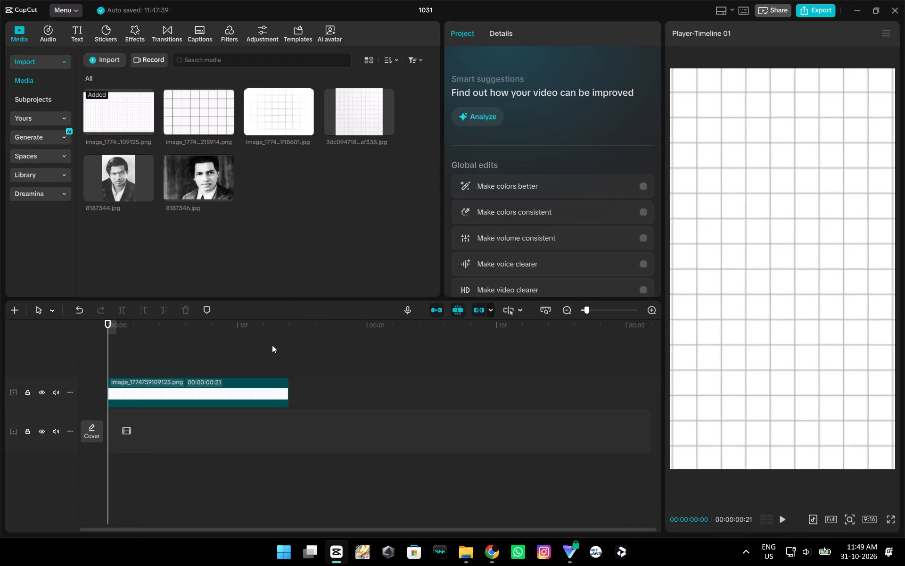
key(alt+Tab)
Open the downloaded Marcus-Assets.zip.zip with File Explorer, just this once, and select the Marcus-Assets folder inside.
click(640, 62)
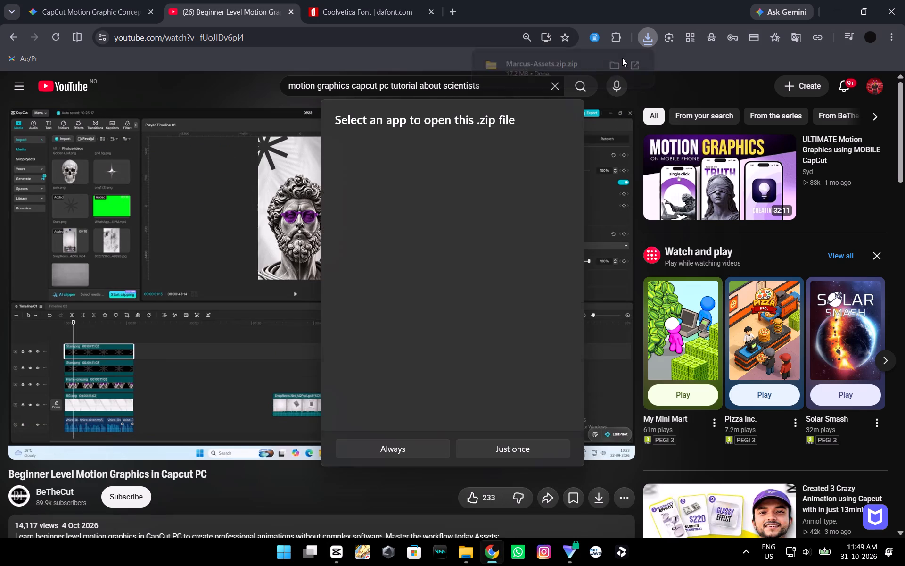
click(536, 444)
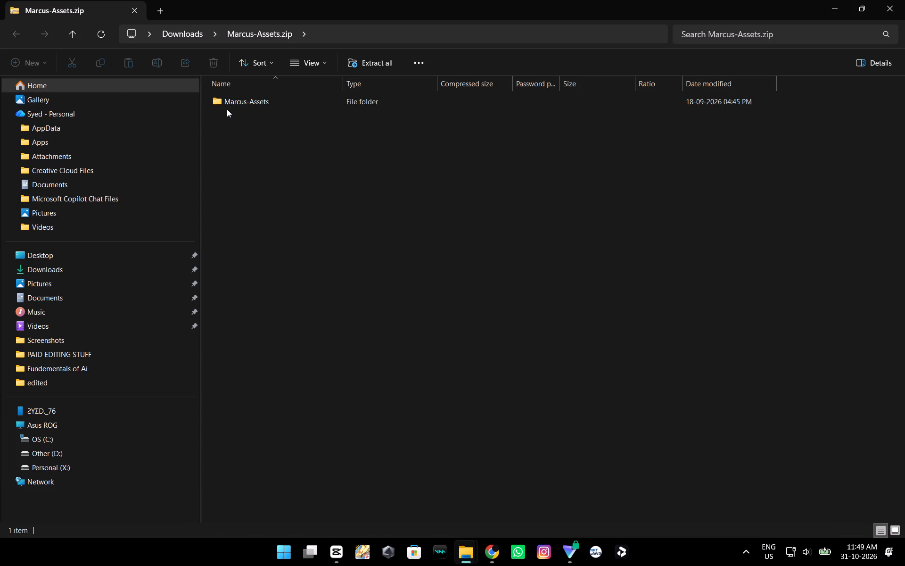
click(301, 99)
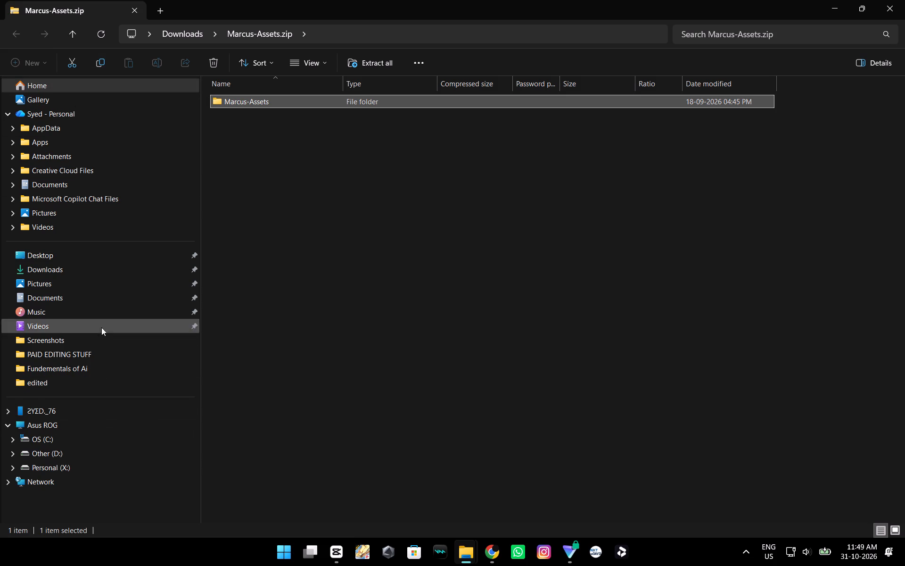
Go to the Downloads folder and extract the Marcus-Assets.zip archive into its own folder there.
click(115, 272)
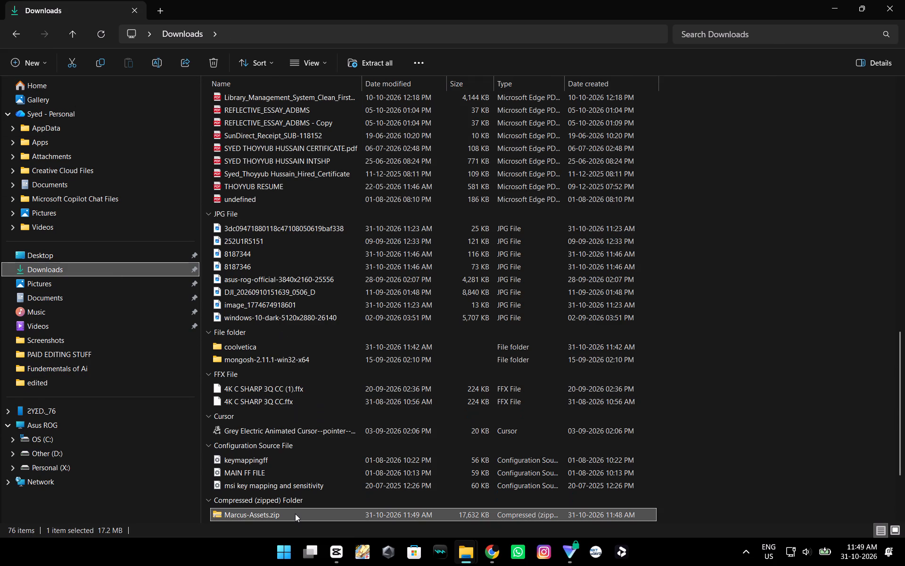
right_click(295, 514)
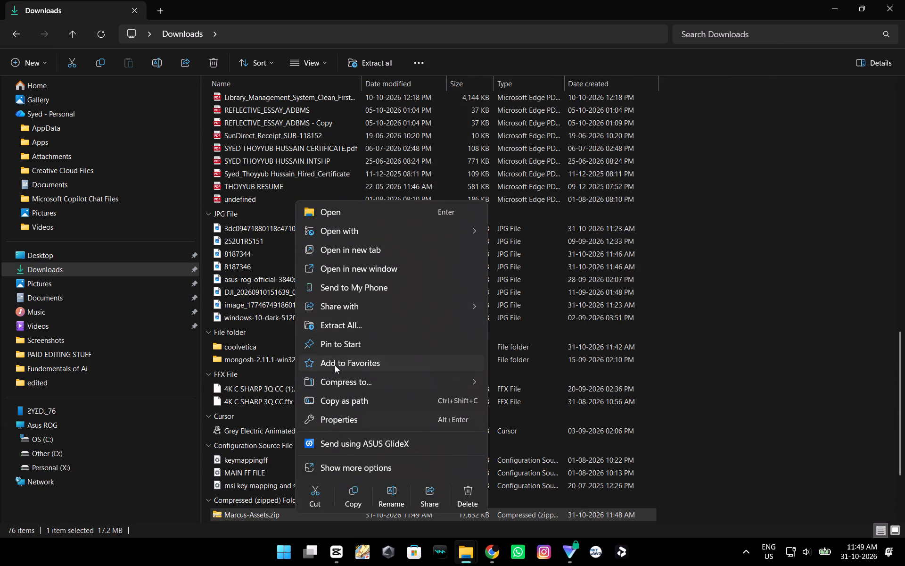
click(342, 325)
click(545, 391)
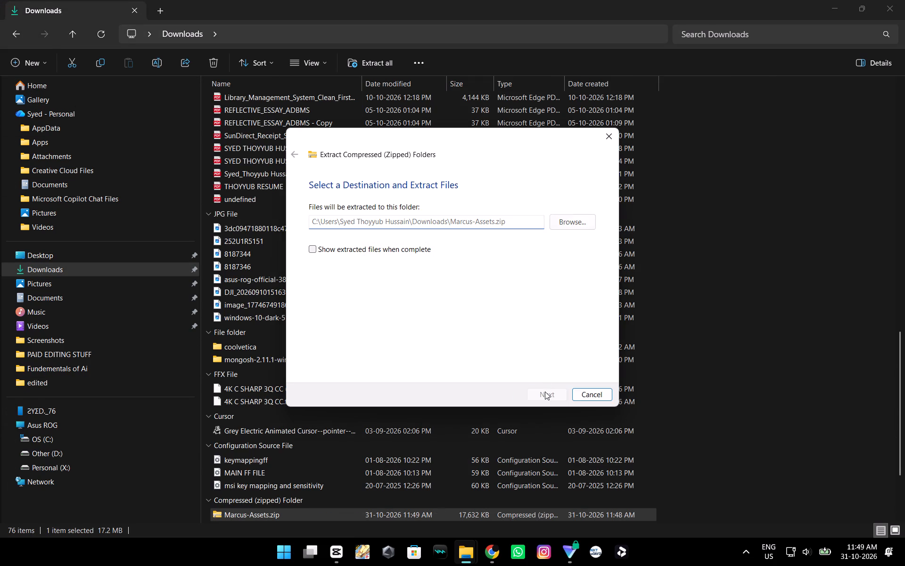
Delete the compressed Marcus-Assets.zip archive from Downloads and switch back to the YouTube tutorial in Chrome.
scroll(423, 381, down, 6)
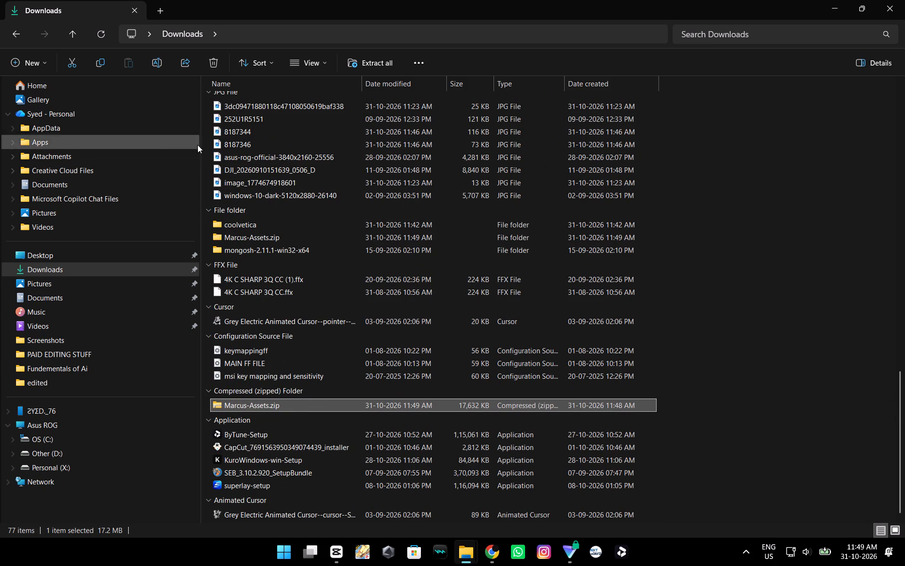
click(216, 63)
key(alt+Tab)
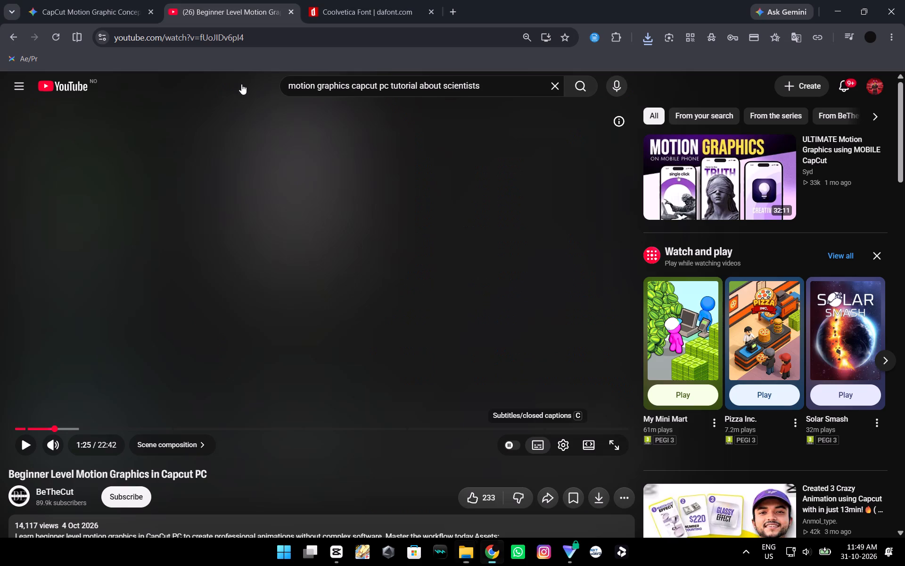
Switch to CapCut and import the extracted Marcus-Assets.zip folder from Downloads into the project media.
key(Tab)
key(alt+Tab)
key(alt+Tab)
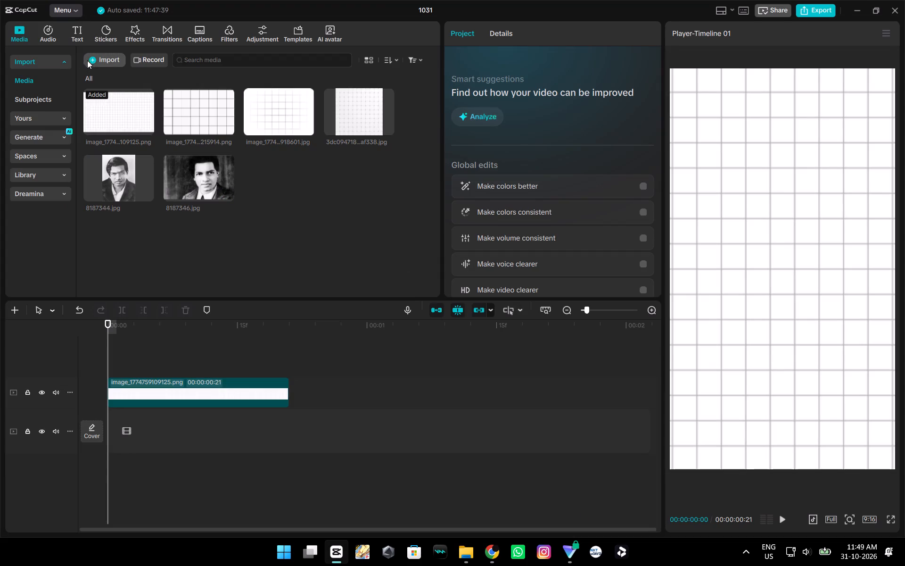
click(87, 60)
click(140, 86)
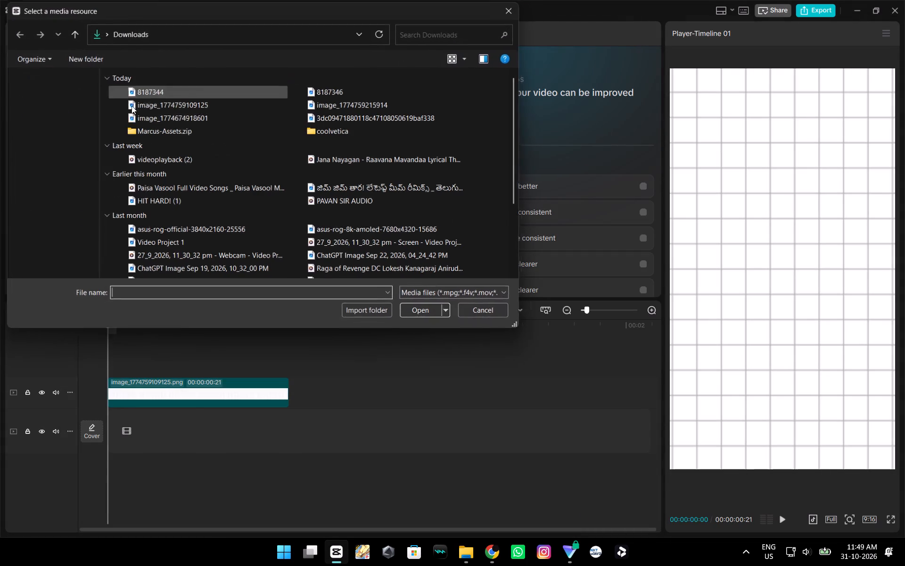
click(126, 129)
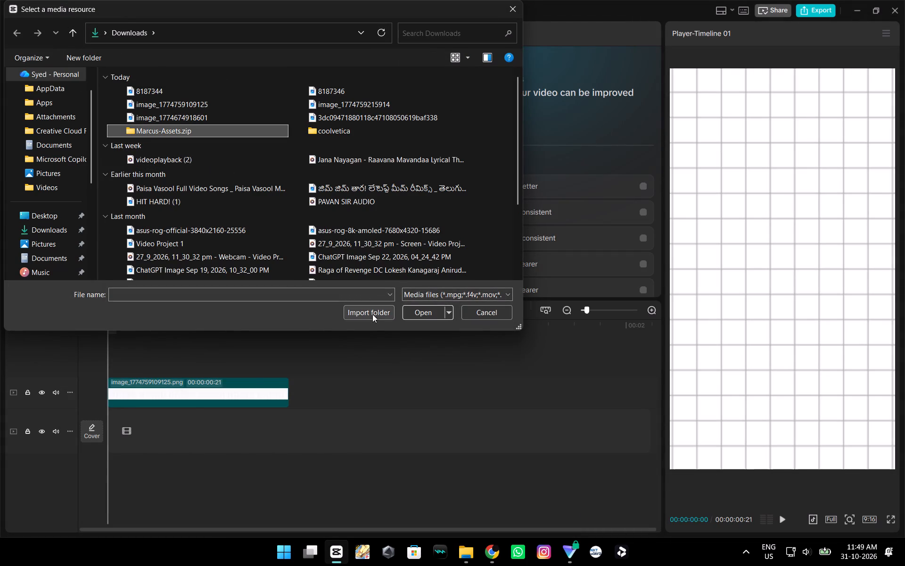
click(372, 314)
Look through the imported Marcus-Assets.zip folder down to its (Footage) subfolder, and return to the full media list.
double_click(294, 189)
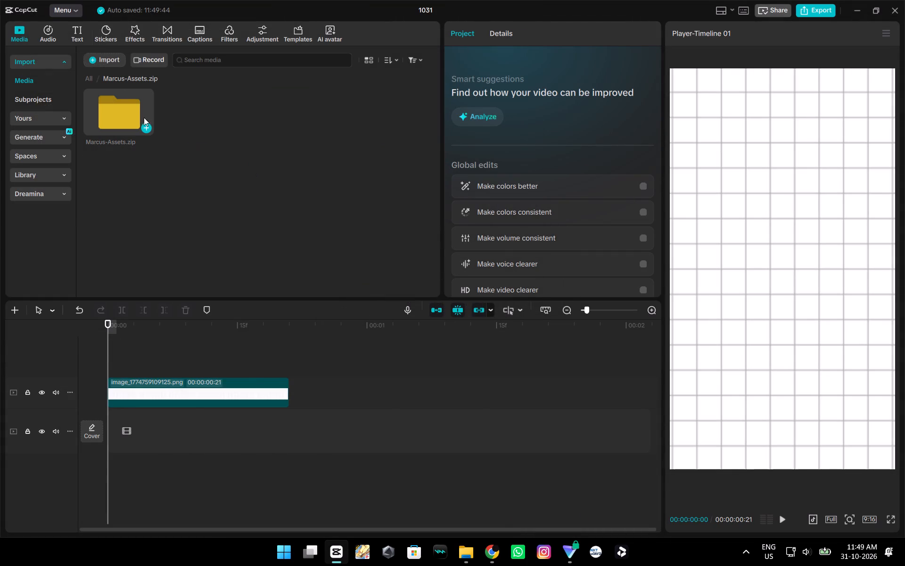
double_click(125, 109)
double_click(125, 109)
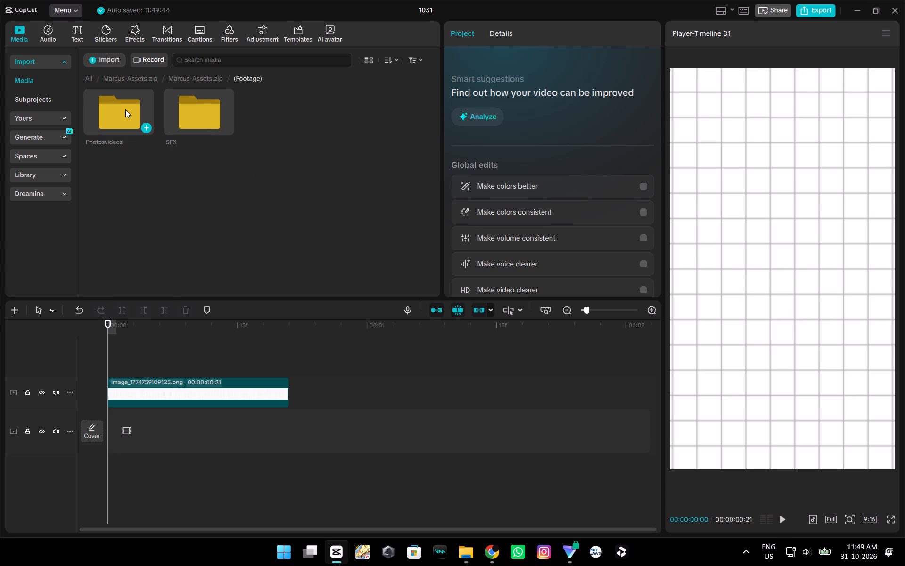
click(118, 75)
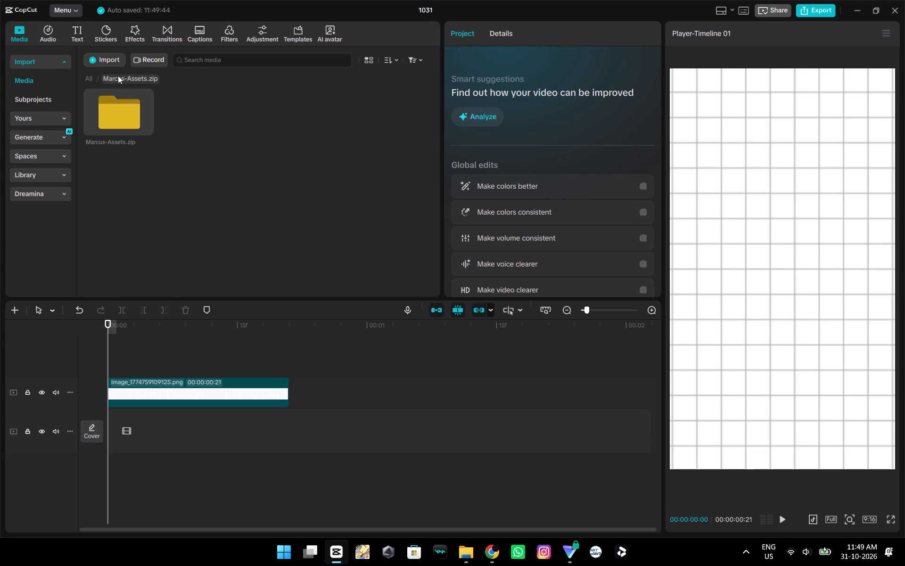
click(91, 79)
Return to the YouTube tutorial in Chrome, play it until about 1:40 and pause it.
key(alt+Tab)
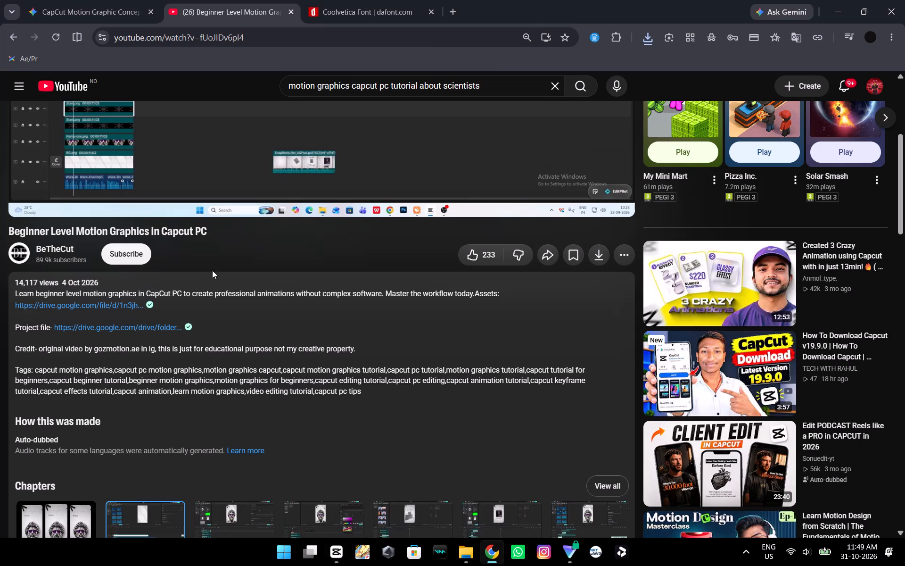
key(alt+Tab)
key(alt+Tab)
scroll(292, 345, up, 6)
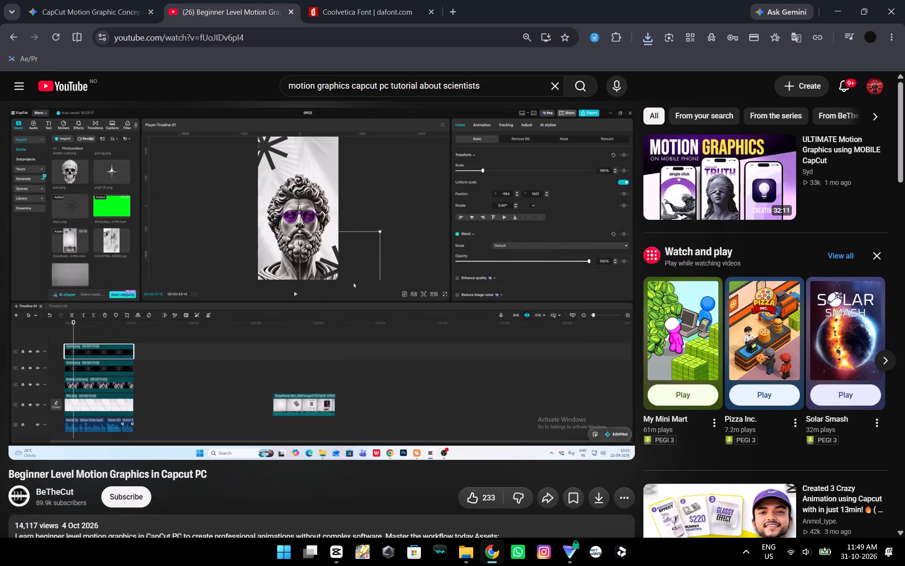
scroll(292, 345, up, 3)
click(275, 294)
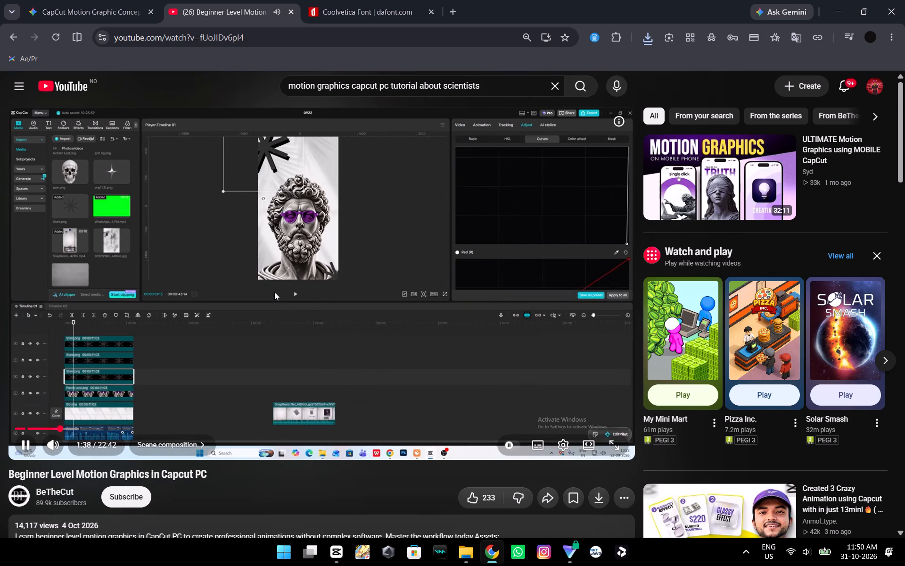
click(286, 263)
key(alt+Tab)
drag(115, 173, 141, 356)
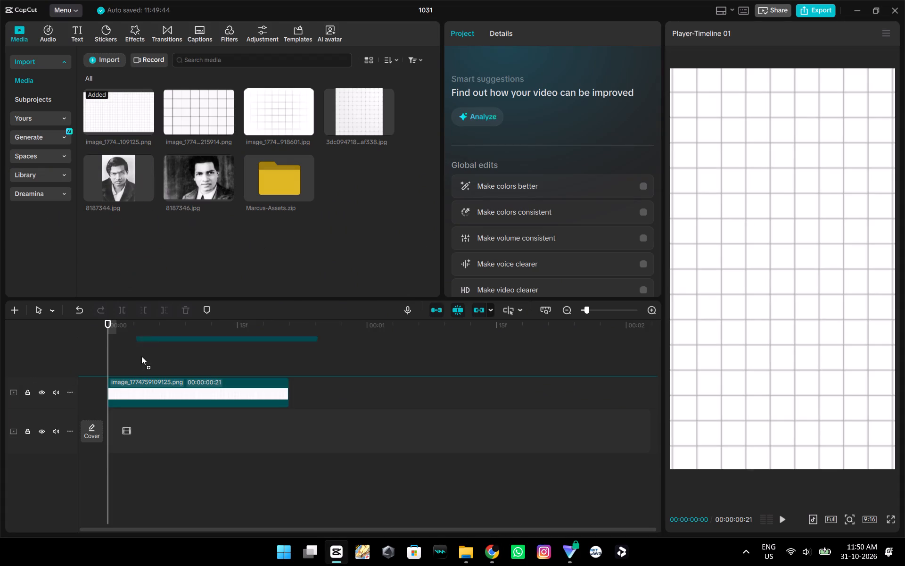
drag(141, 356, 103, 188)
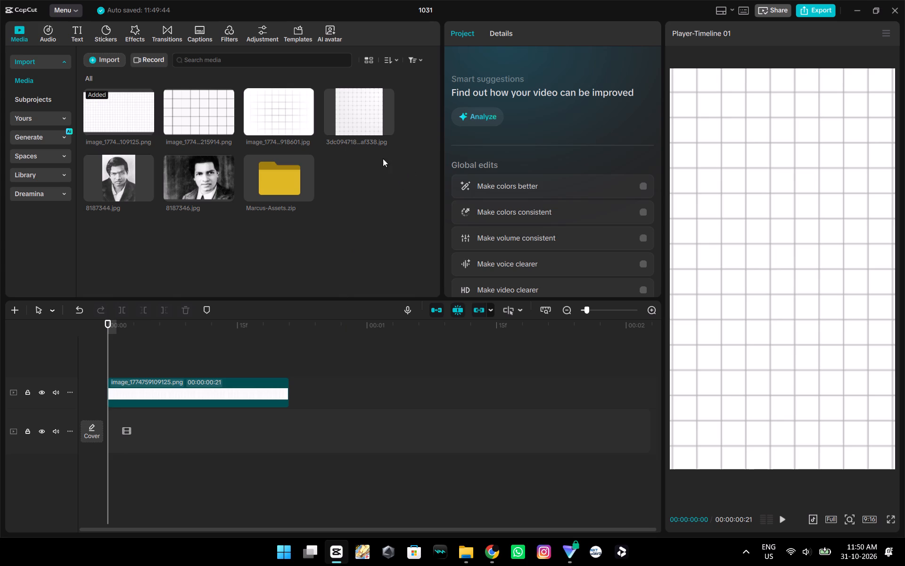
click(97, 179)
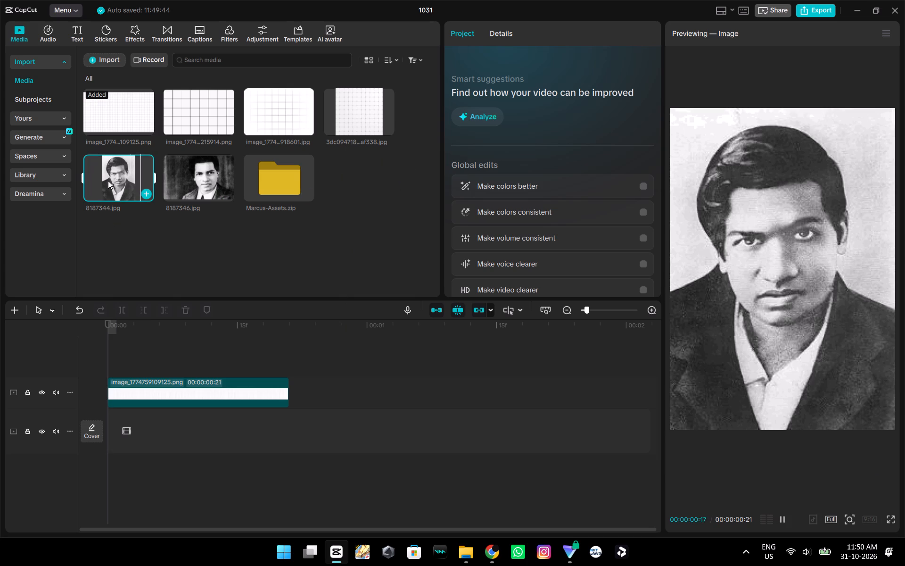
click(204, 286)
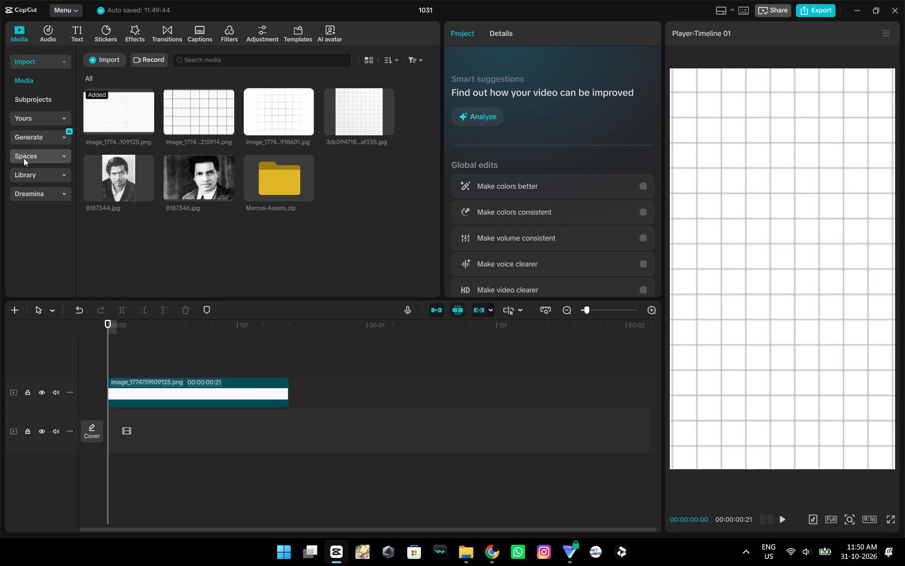
Add a custom adjustment layer on a track above the grid background, starting at 00:00:00:00.
click(32, 179)
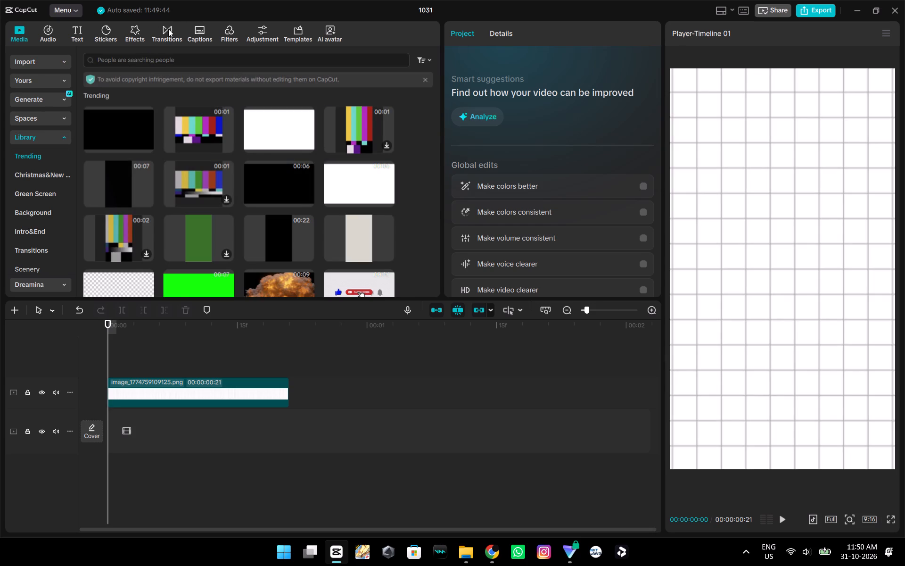
click(168, 29)
click(206, 32)
click(236, 31)
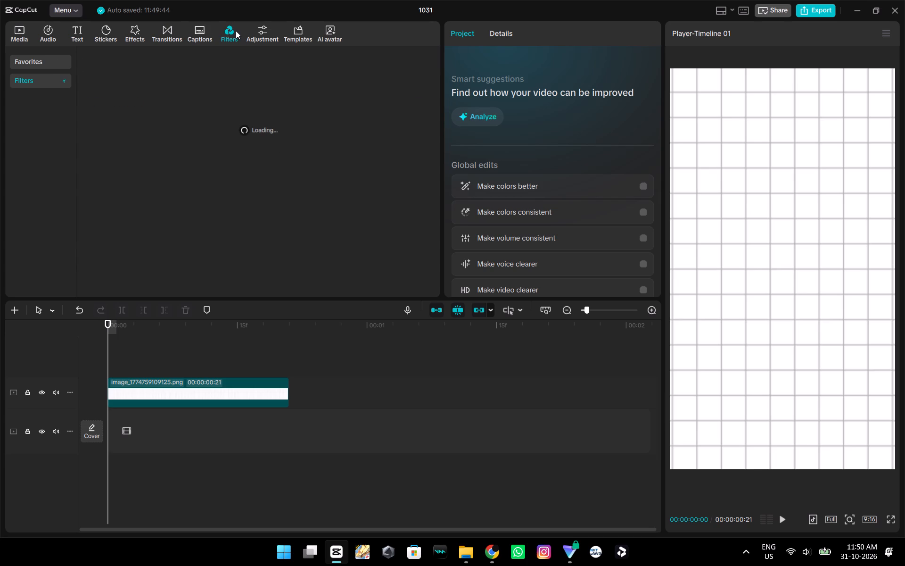
click(267, 29)
drag(114, 81, 120, 170)
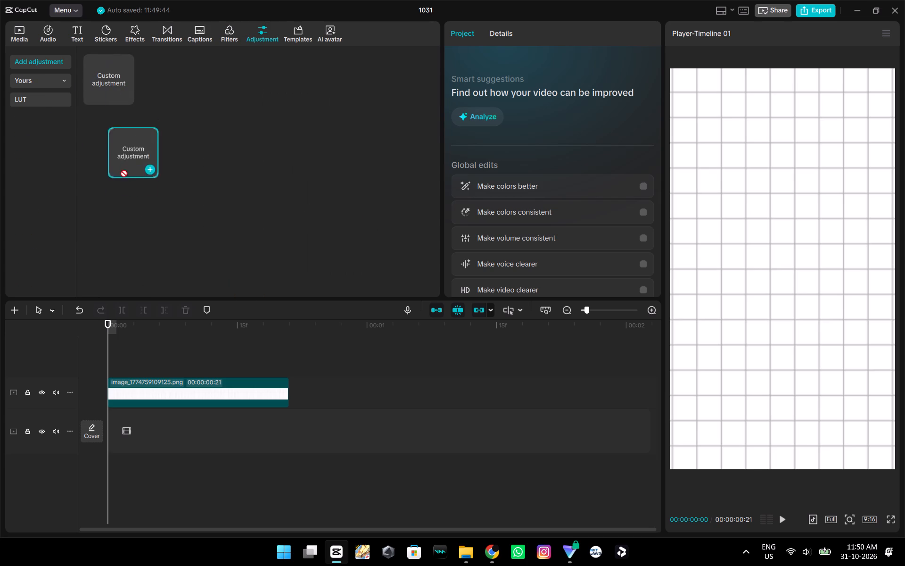
drag(120, 170, 110, 370)
double_click(144, 343)
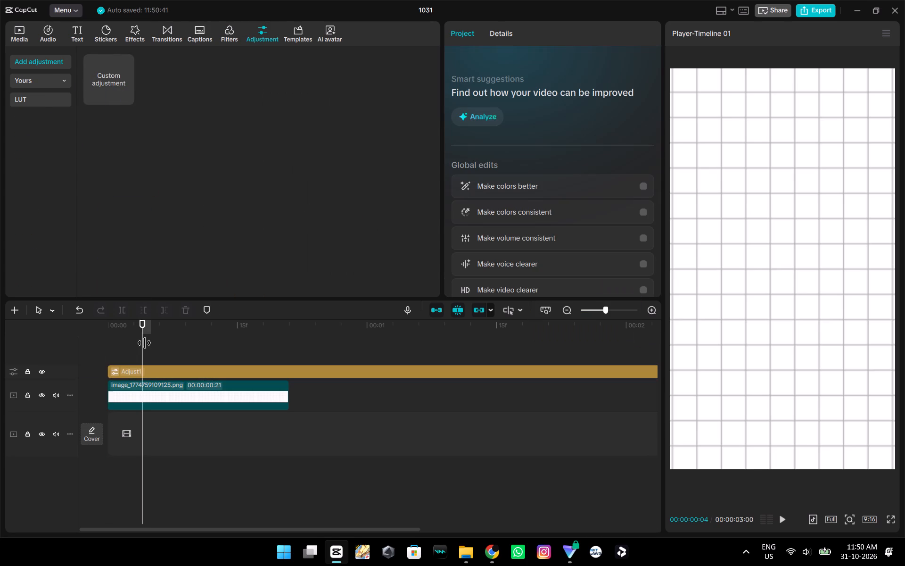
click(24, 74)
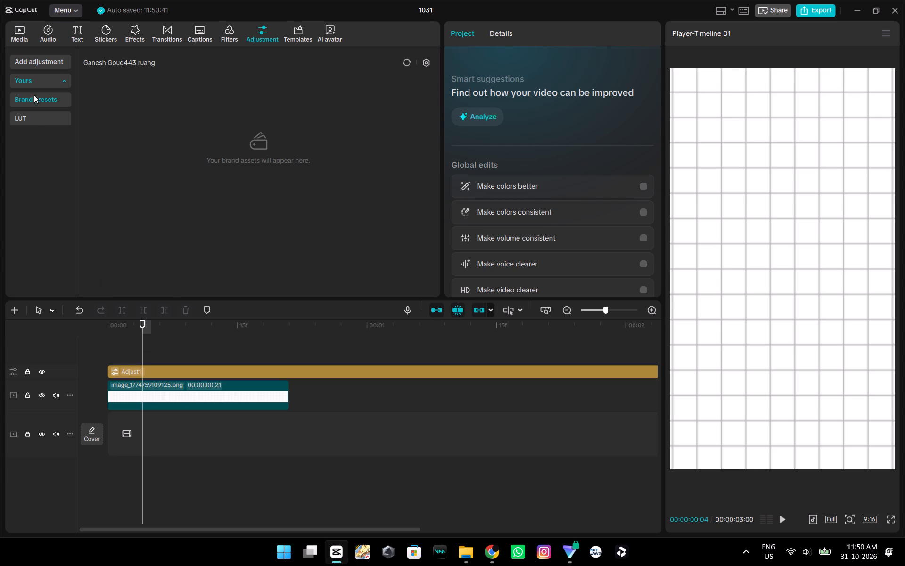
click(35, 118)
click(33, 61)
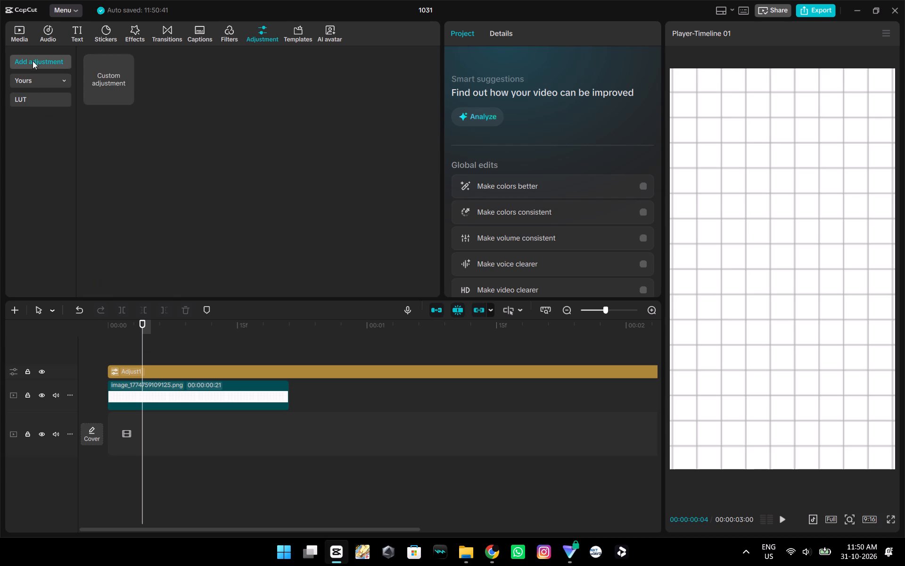
Trim the end of the adjustment layer at 00:00:00:21 to match the grid background clip.
click(279, 330)
drag(280, 330, 283, 338)
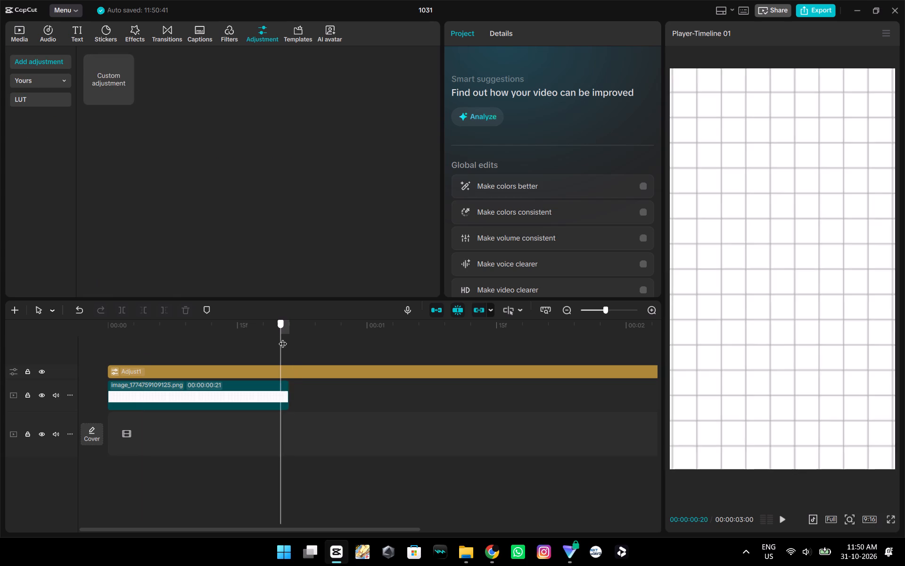
drag(283, 338, 288, 341)
click(304, 367)
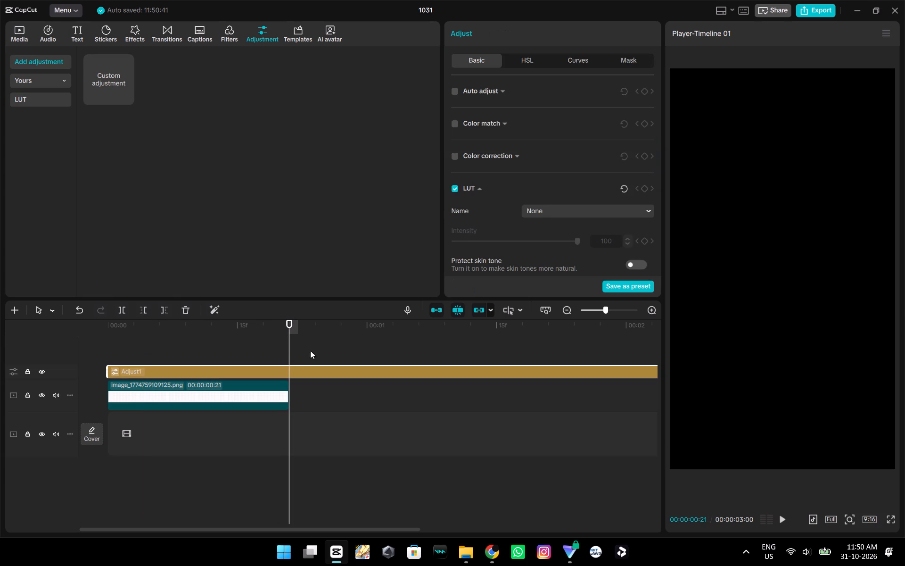
key(w)
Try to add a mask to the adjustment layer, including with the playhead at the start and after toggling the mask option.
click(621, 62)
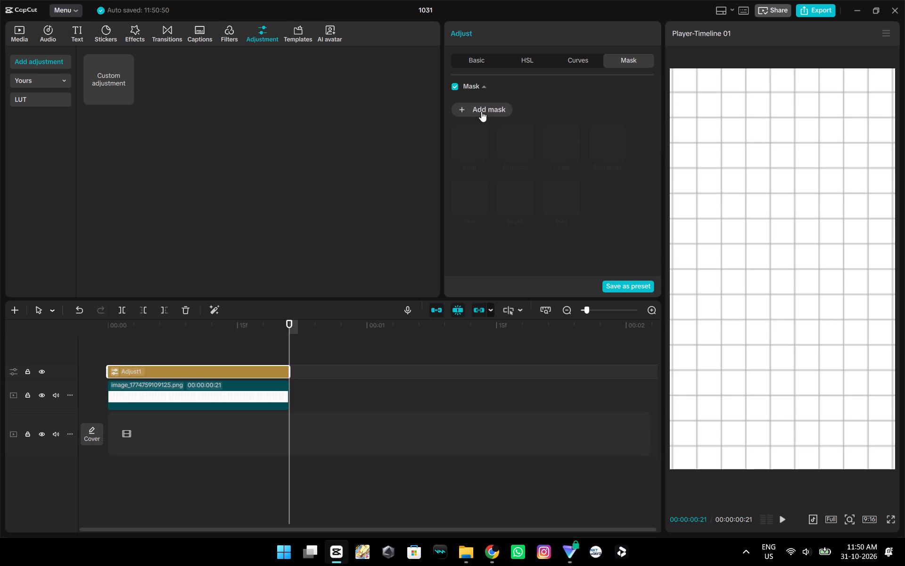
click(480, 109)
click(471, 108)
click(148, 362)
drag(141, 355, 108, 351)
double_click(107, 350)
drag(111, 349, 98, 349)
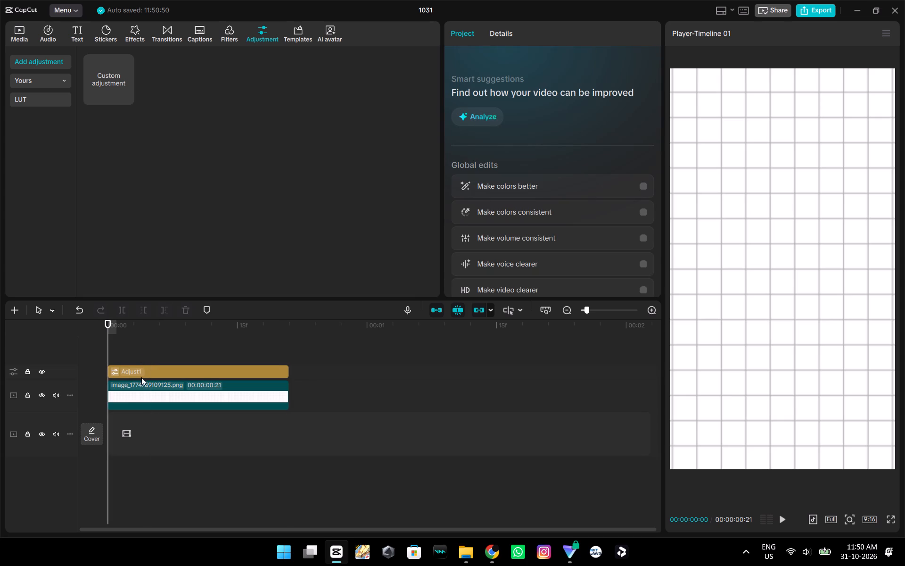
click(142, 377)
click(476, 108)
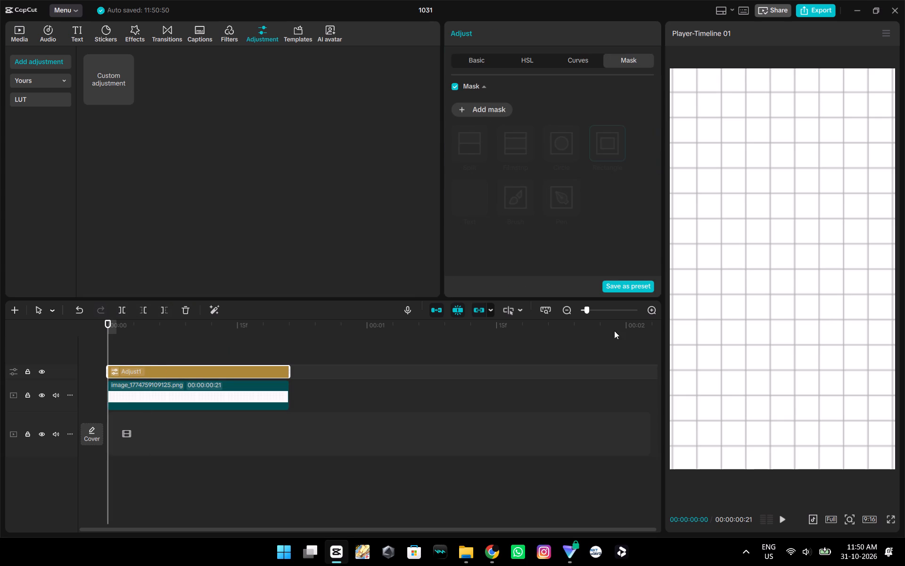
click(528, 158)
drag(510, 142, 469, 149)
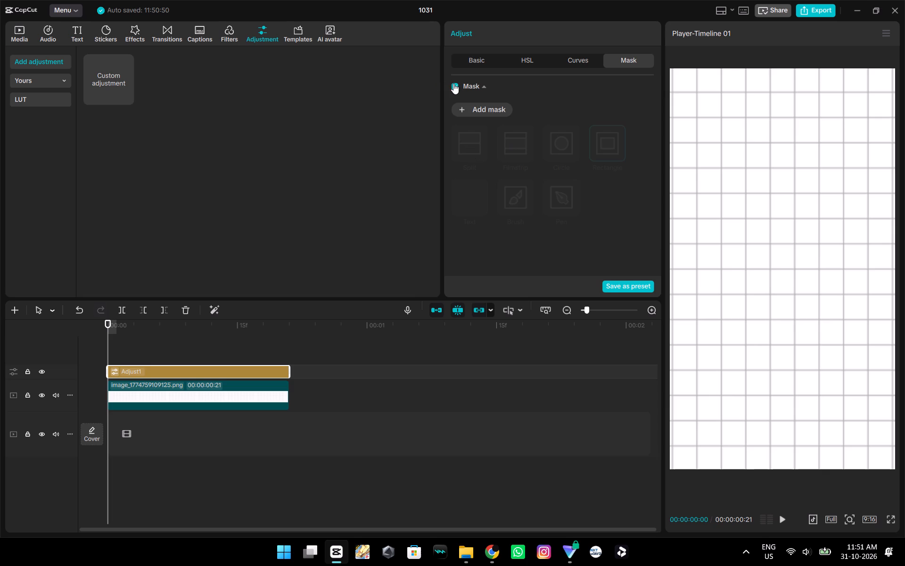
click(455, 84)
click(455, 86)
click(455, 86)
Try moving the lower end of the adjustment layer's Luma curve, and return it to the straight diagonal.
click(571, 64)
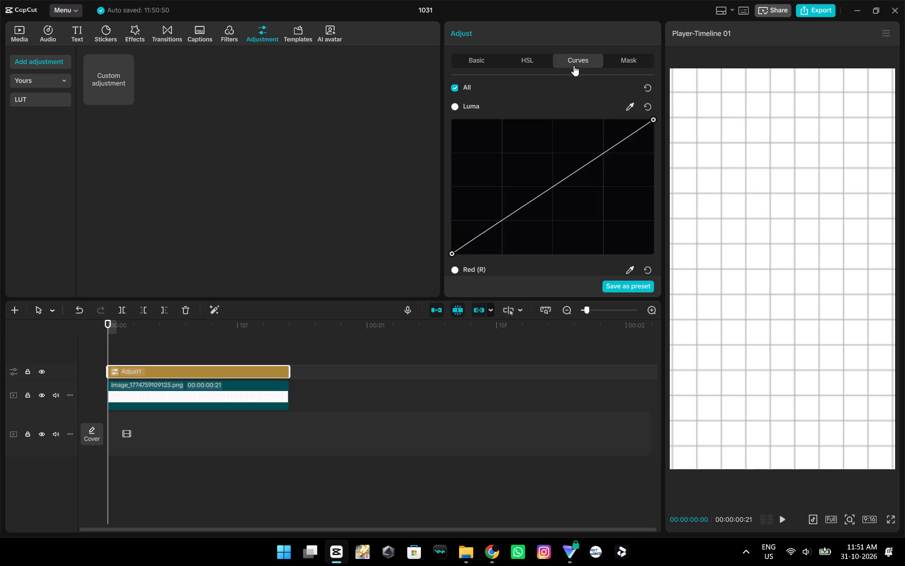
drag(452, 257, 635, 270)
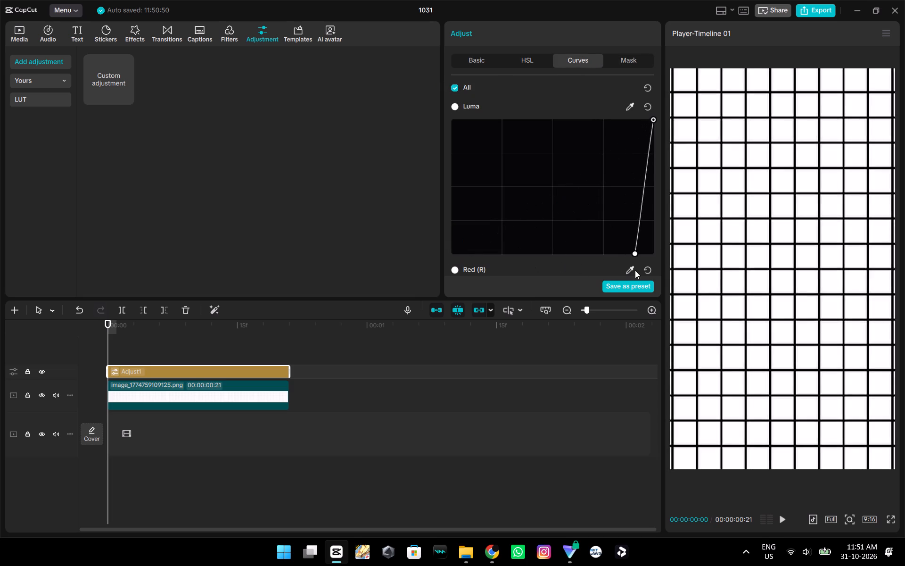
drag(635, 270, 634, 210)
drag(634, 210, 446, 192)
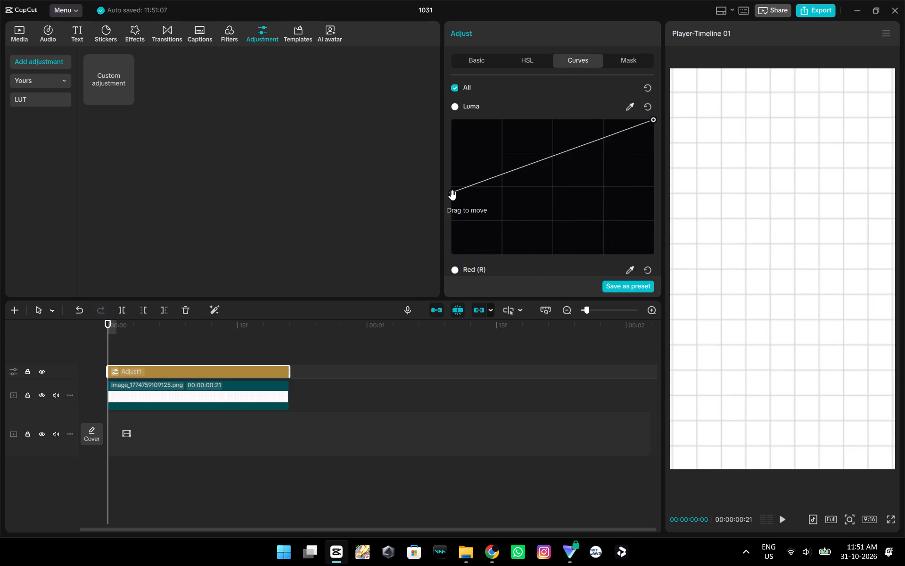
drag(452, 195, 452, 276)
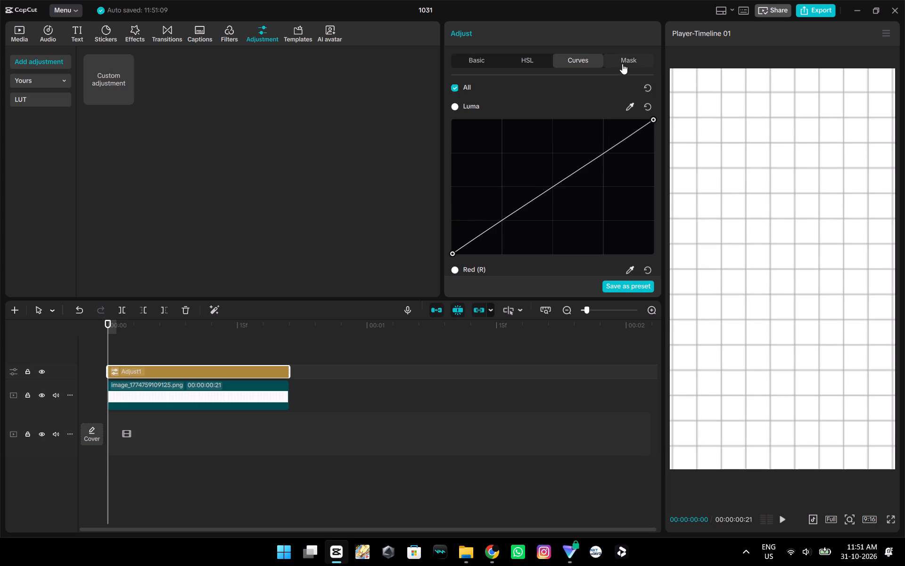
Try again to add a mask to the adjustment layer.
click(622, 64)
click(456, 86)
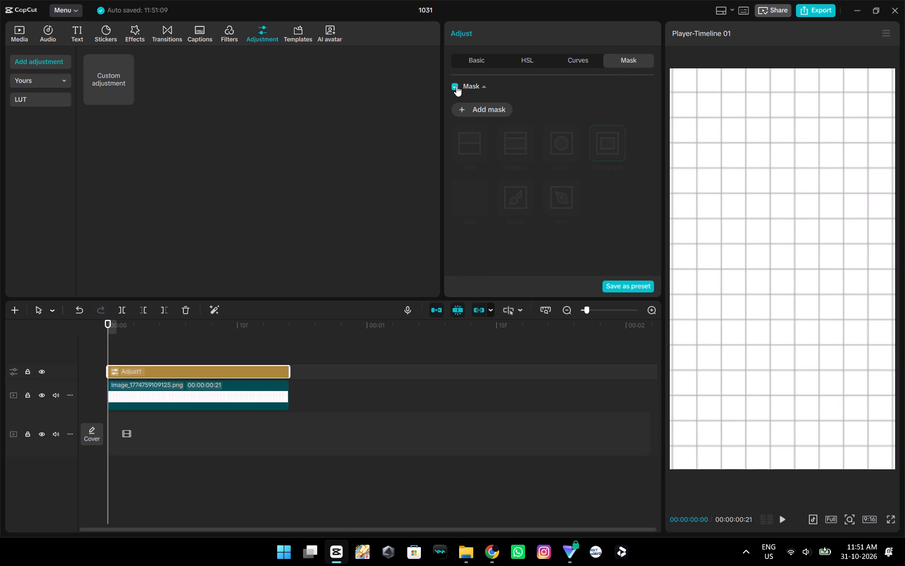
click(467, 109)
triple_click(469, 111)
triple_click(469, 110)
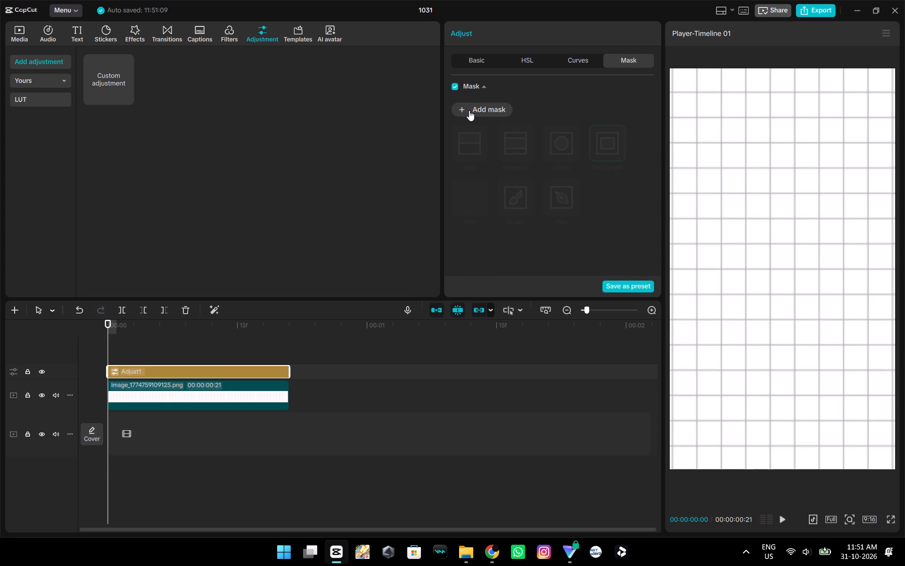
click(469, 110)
Convert the adjustment layer above the grid background into a compound clip (subproject).
click(171, 333)
click(181, 370)
right_click(179, 370)
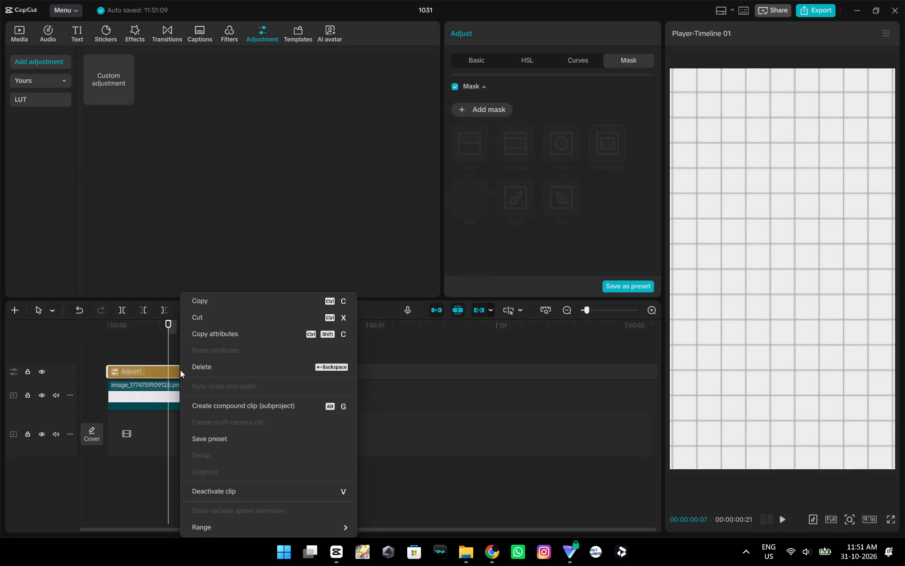
click(263, 401)
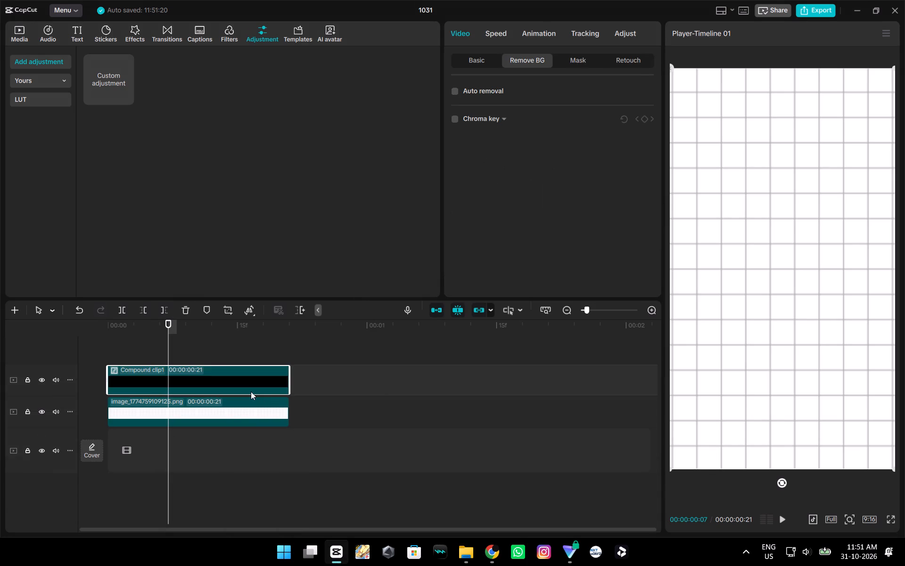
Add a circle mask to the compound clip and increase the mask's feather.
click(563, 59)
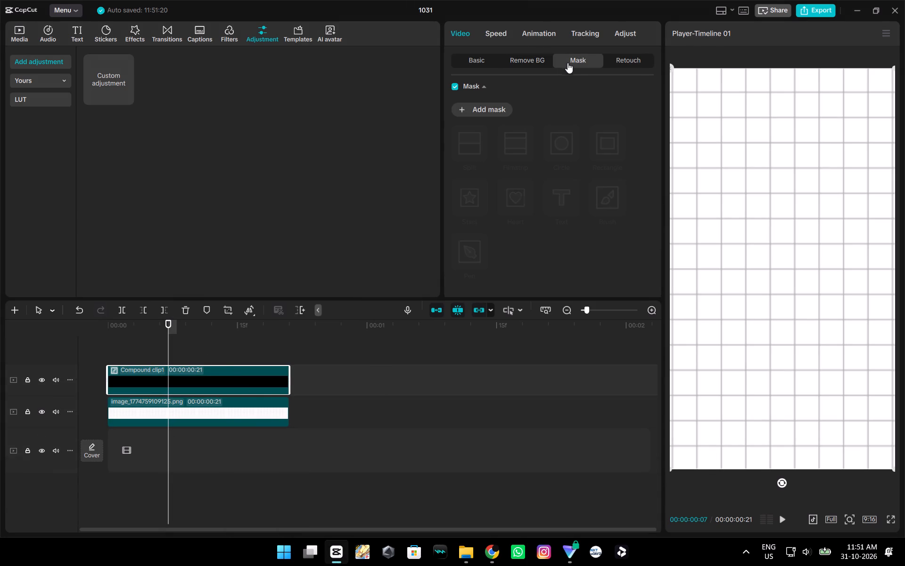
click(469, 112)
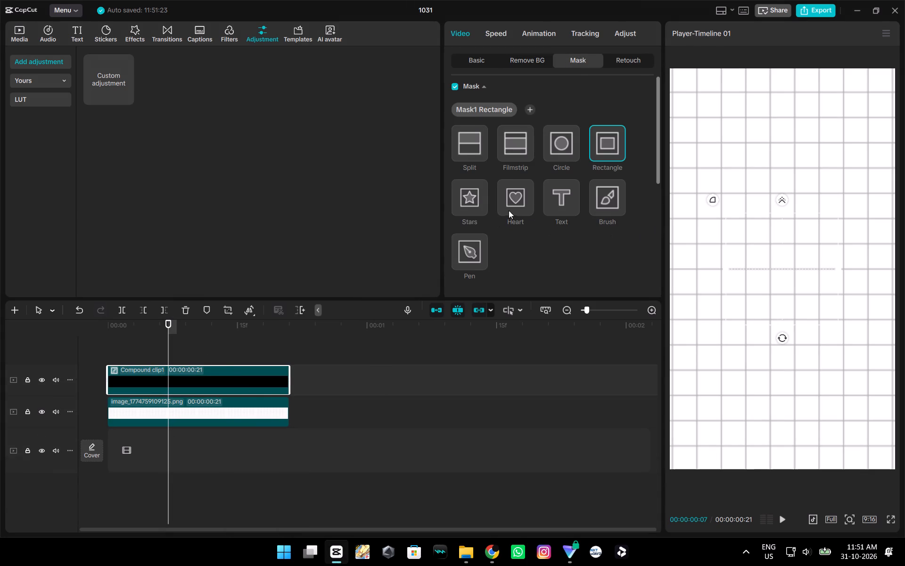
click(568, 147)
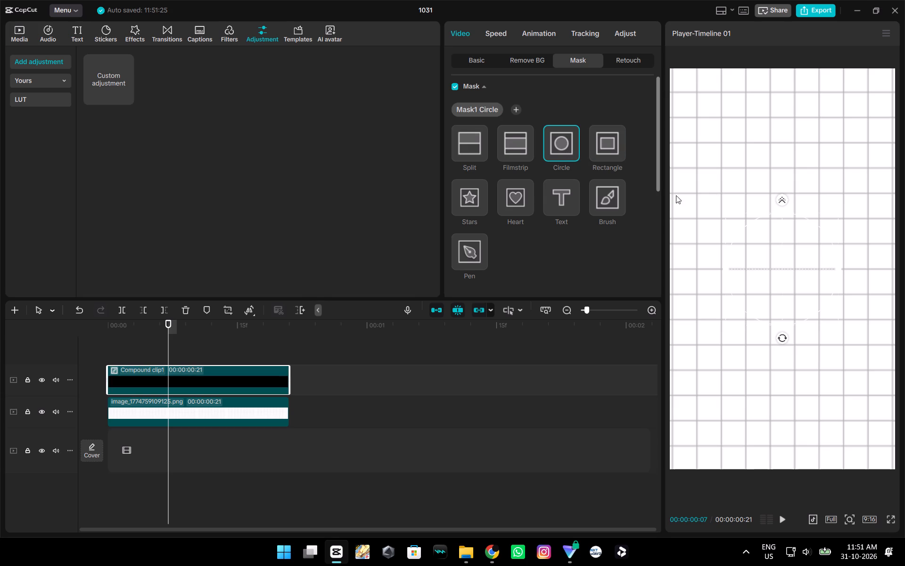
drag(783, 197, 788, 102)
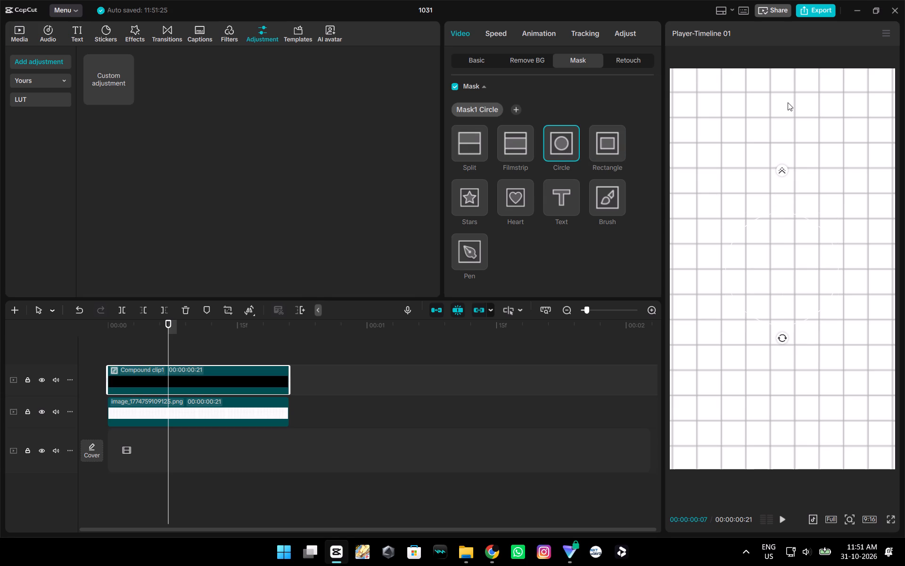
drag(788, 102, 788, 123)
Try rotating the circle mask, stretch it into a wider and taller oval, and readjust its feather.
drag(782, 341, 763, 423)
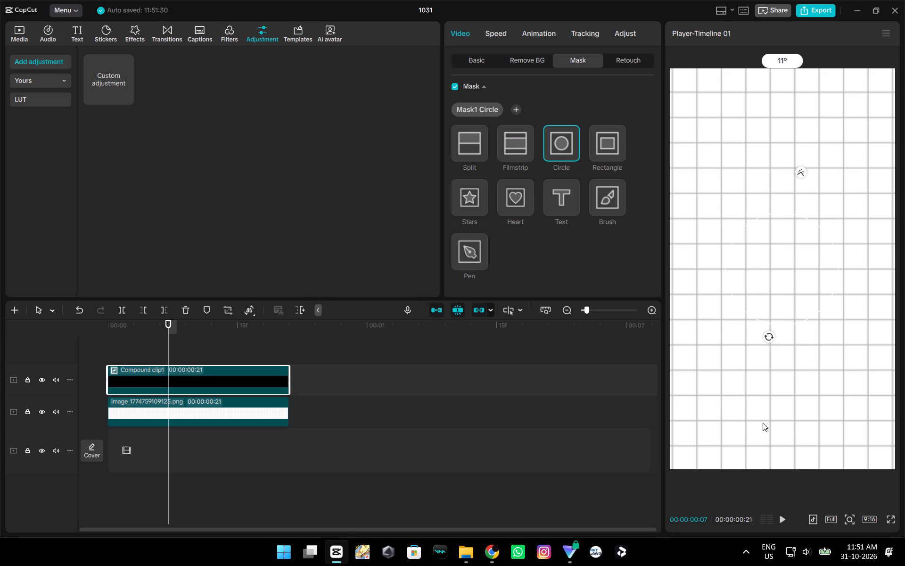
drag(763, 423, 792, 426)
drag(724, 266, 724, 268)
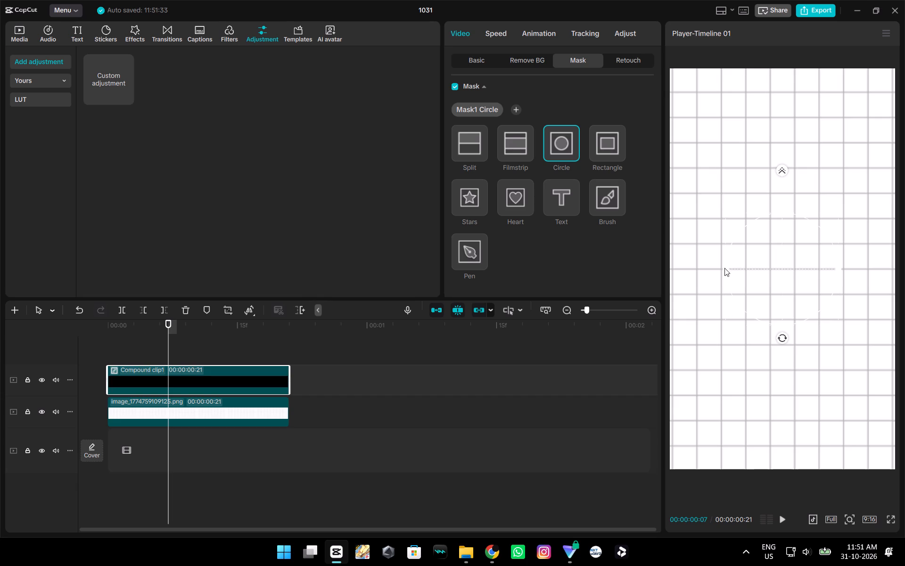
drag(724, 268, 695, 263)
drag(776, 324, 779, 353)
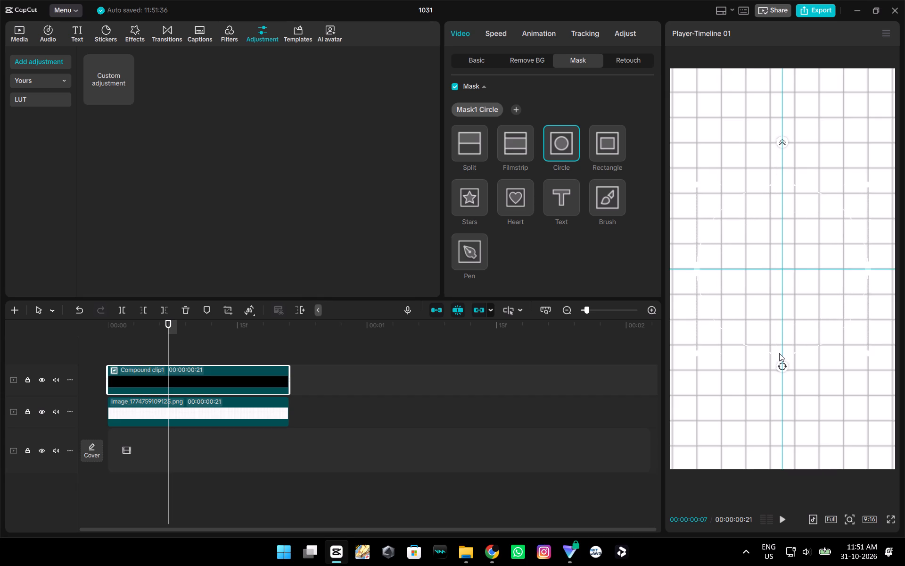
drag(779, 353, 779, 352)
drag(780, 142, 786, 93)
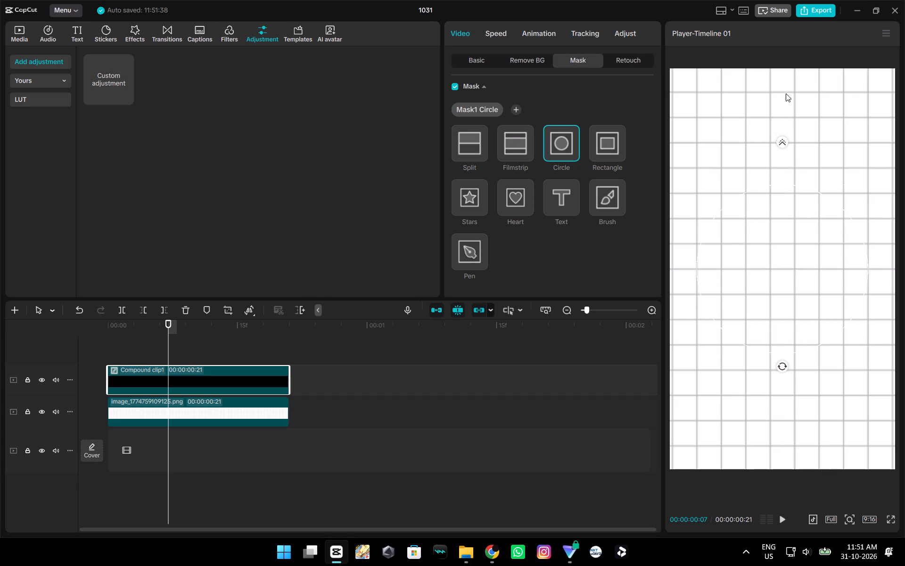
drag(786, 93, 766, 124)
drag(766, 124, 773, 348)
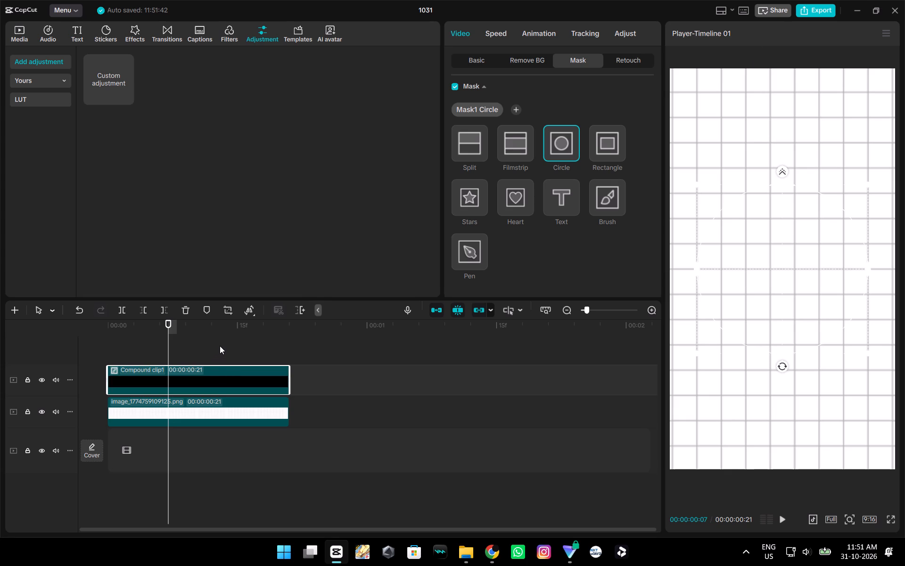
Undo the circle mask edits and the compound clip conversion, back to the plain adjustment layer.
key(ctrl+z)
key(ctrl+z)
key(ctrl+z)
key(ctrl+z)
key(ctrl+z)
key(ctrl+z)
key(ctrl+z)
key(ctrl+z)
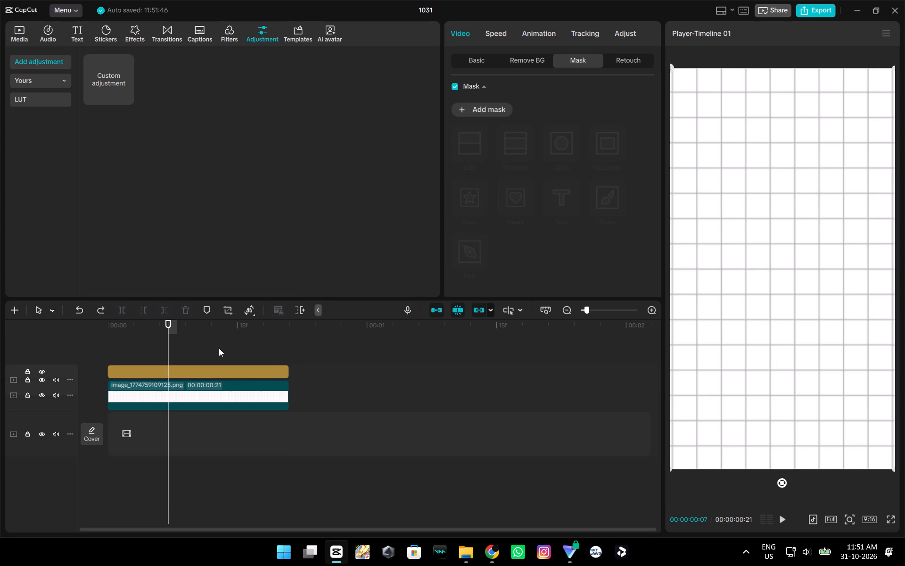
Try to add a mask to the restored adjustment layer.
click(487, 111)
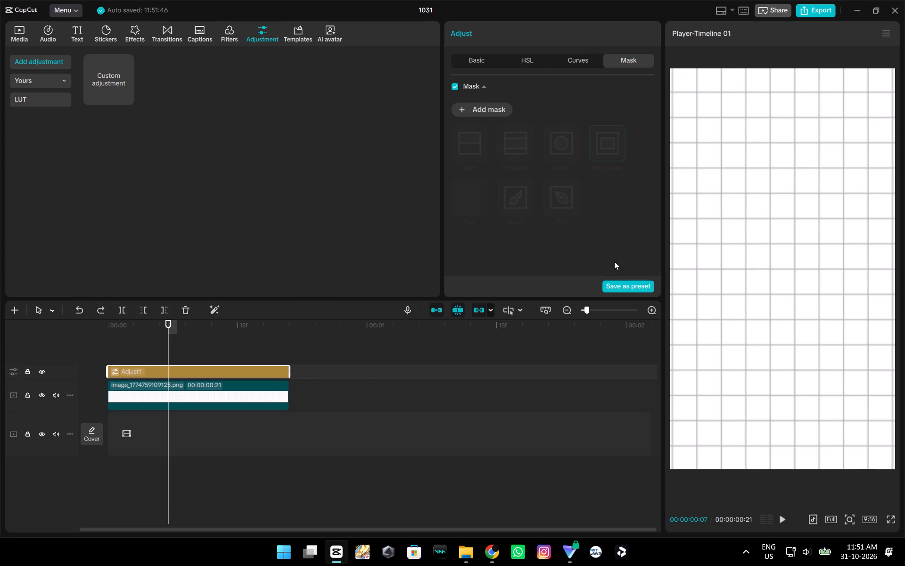
Look through the adjustment layer's basic colour and lightness settings, and delete the layer above the grid background.
click(479, 58)
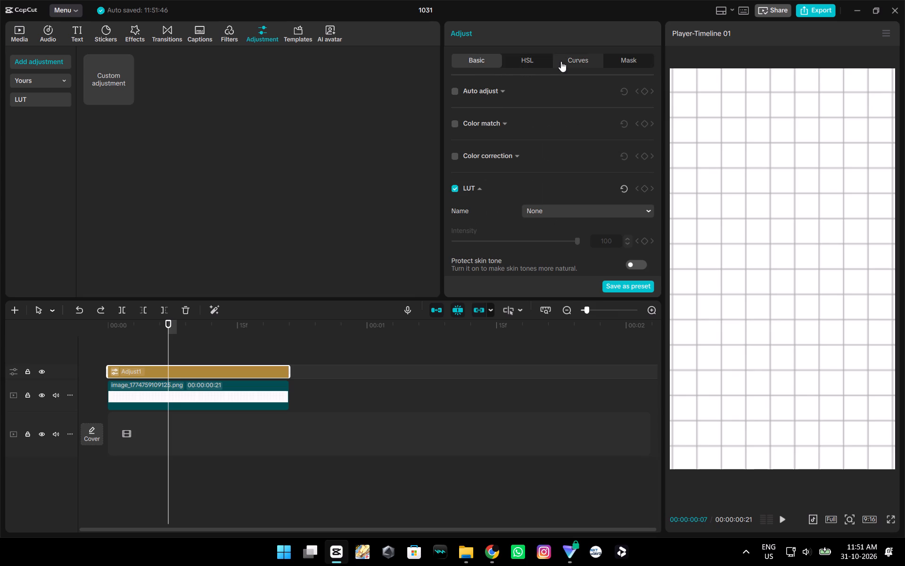
scroll(513, 174, up, 8)
scroll(513, 174, down, 6)
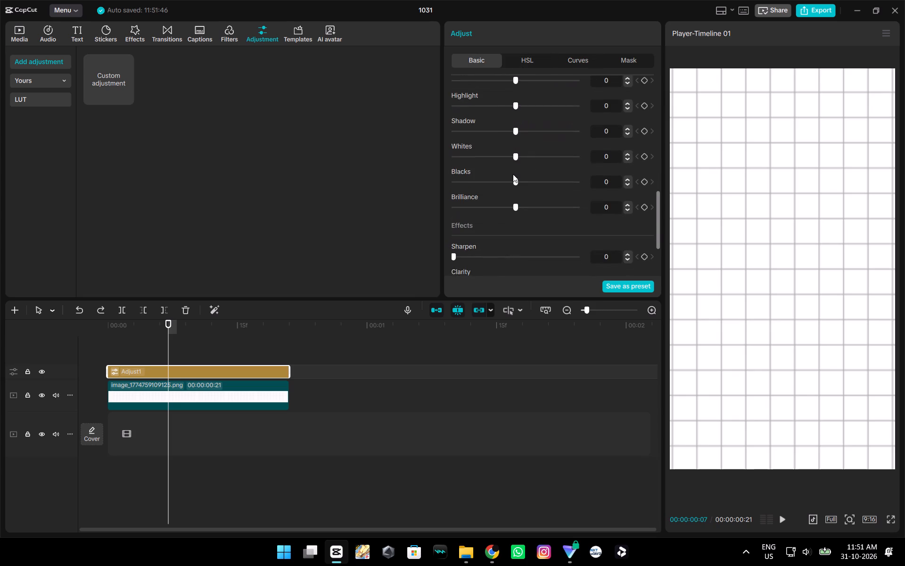
scroll(513, 174, up, 2)
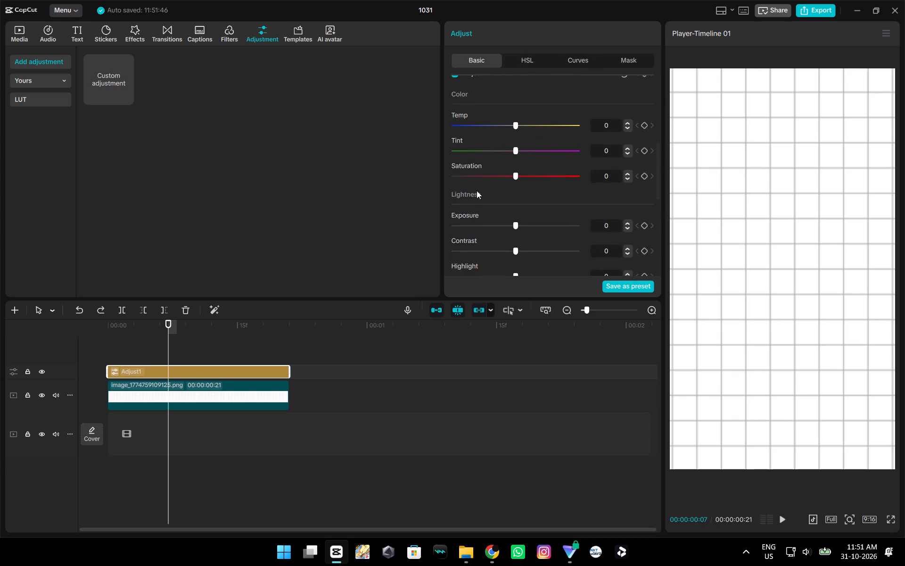
scroll(463, 201, down, 4)
key(BackSpace)
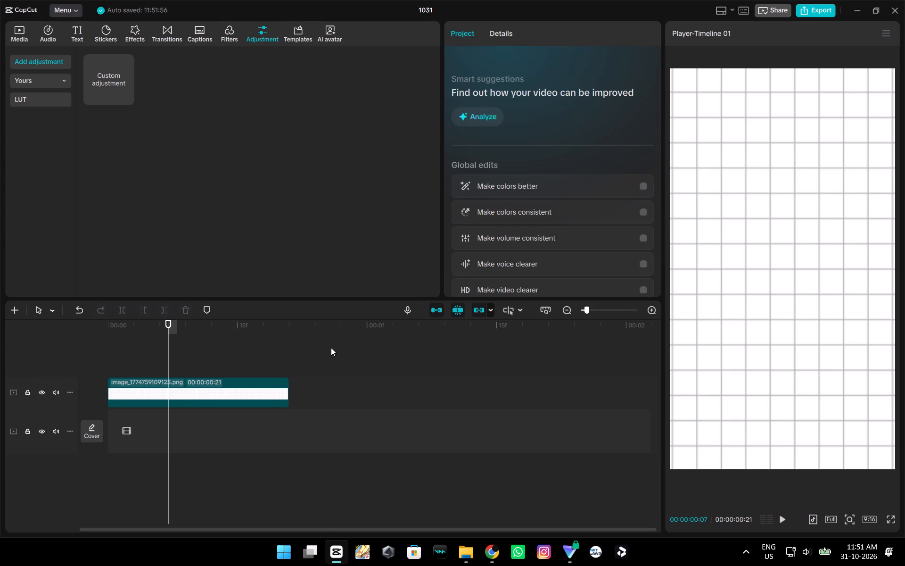
Switch to Chrome and open the Beginner Level Motion Graphics tutorial's address in a new tab.
key(alt+Tab)
click(239, 7)
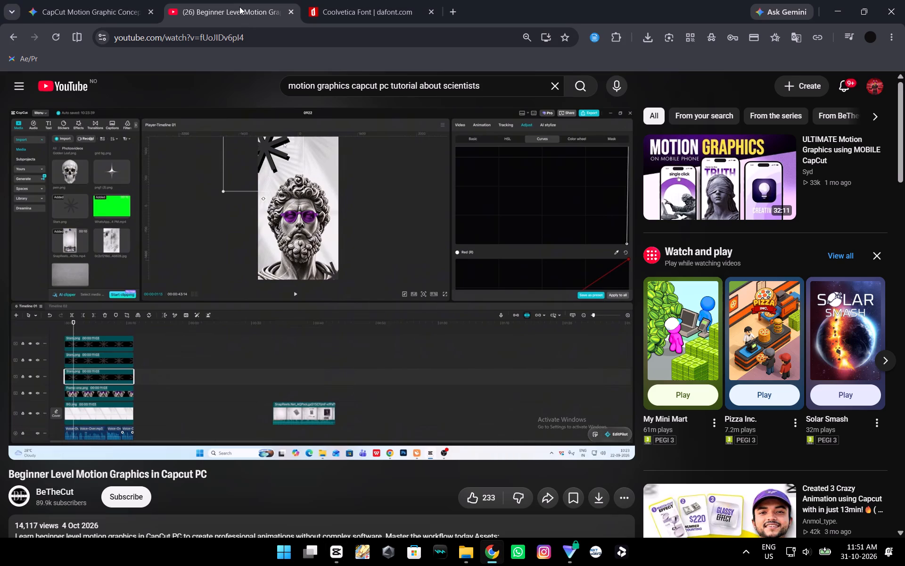
click(267, 40)
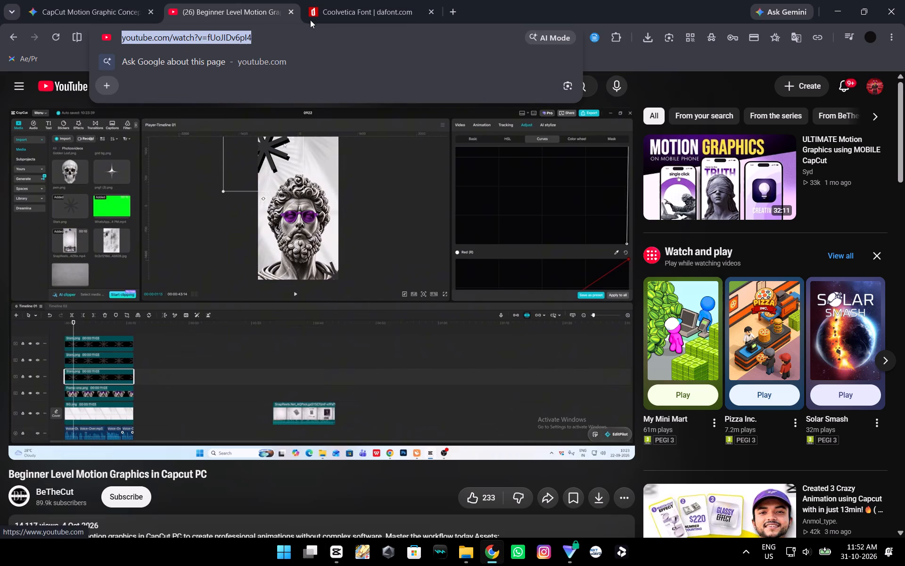
key(ctrl+c)
click(458, 14)
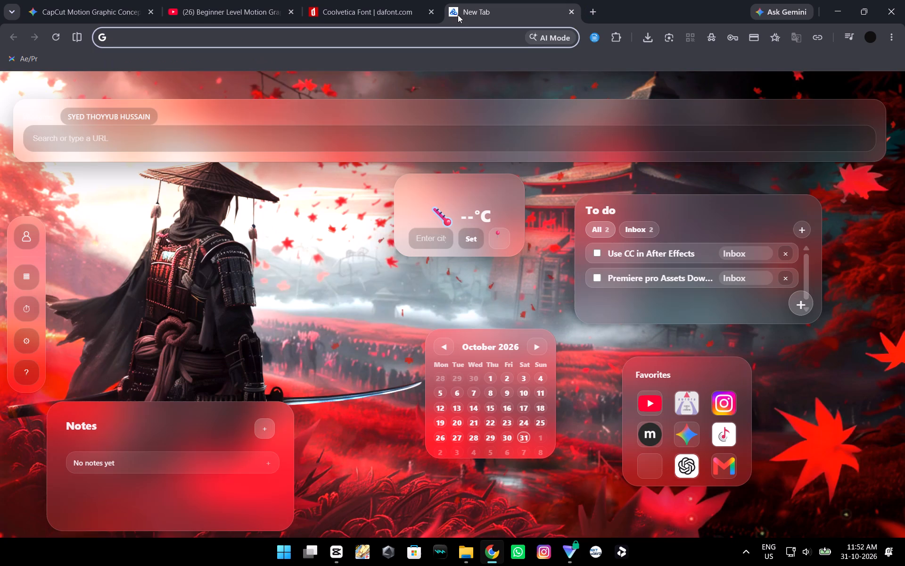
key(ctrl+v)
key(Return)
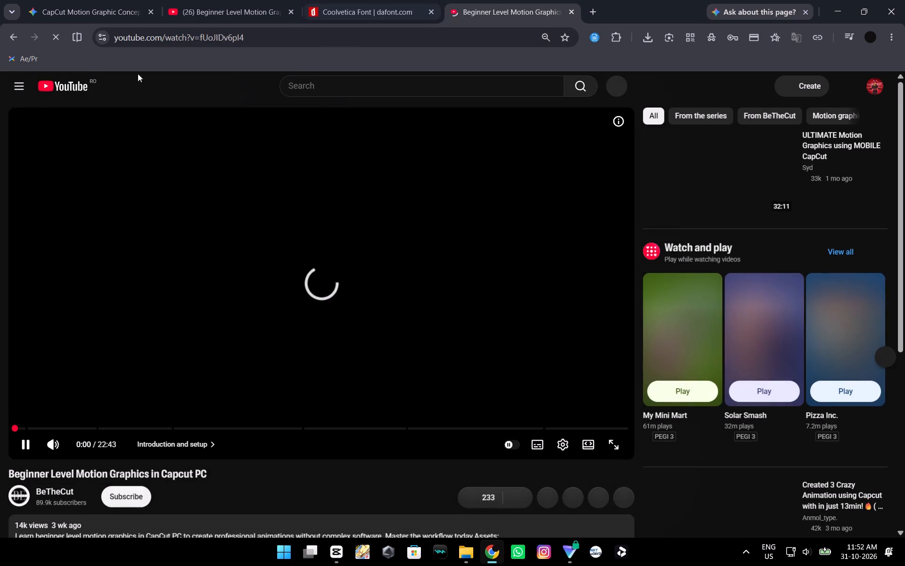
Search YouTube for "motion graphics capcut pc tutorial" and open the video "How to Make Viral Minimal Reel Edits in CapCut".
click(72, 83)
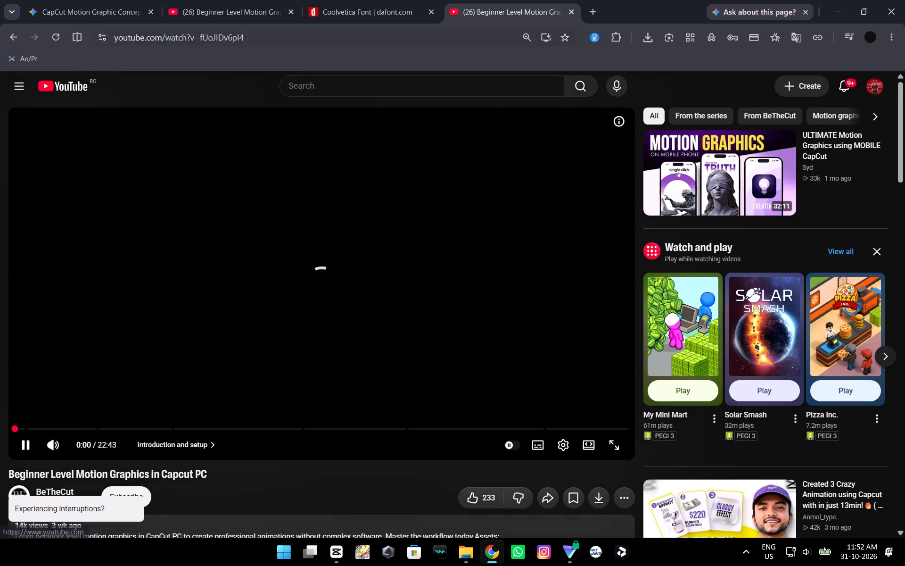
click(367, 91)
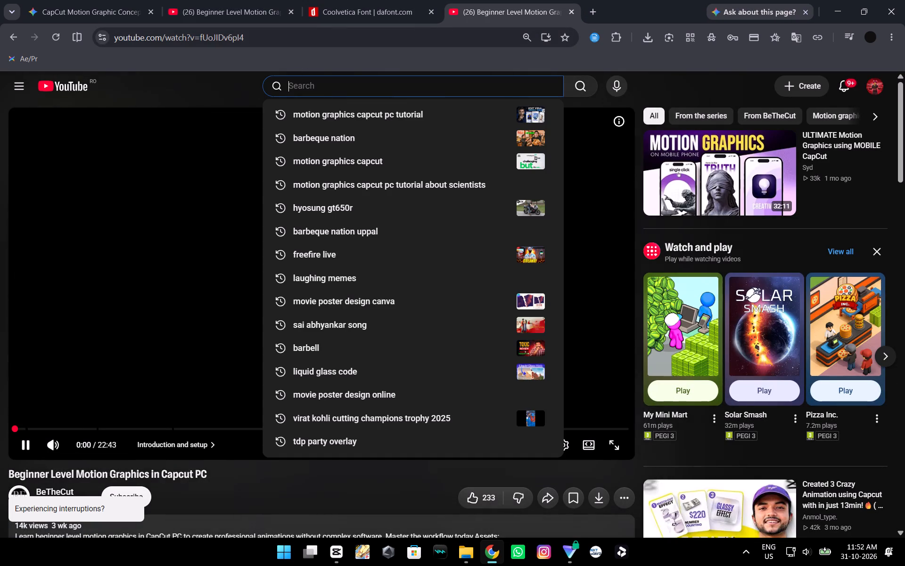
click(366, 117)
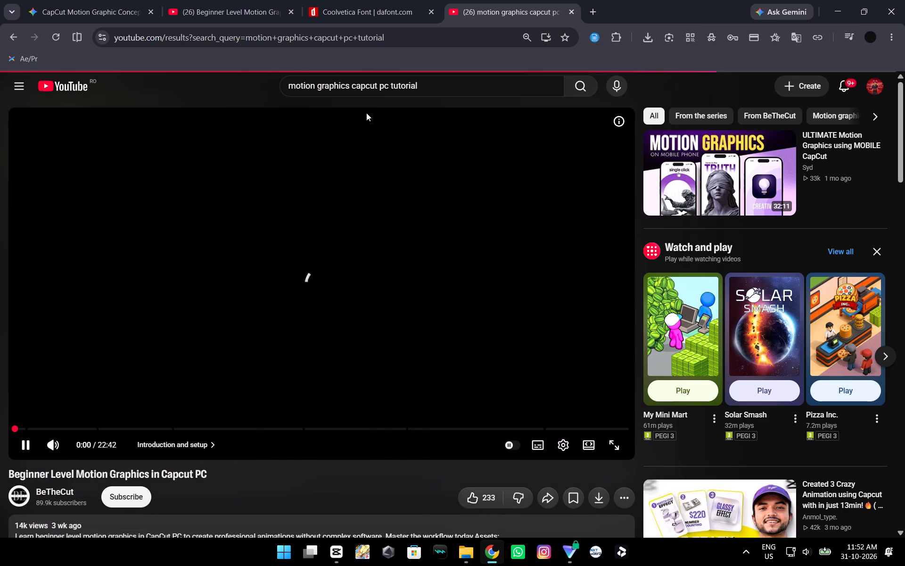
scroll(303, 255, down, 2)
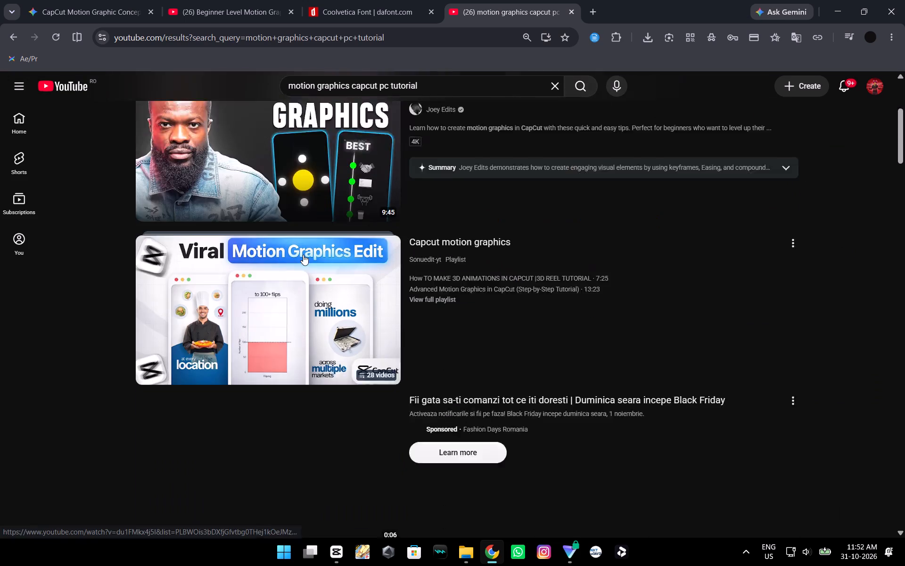
scroll(303, 254, down, 3)
click(257, 178)
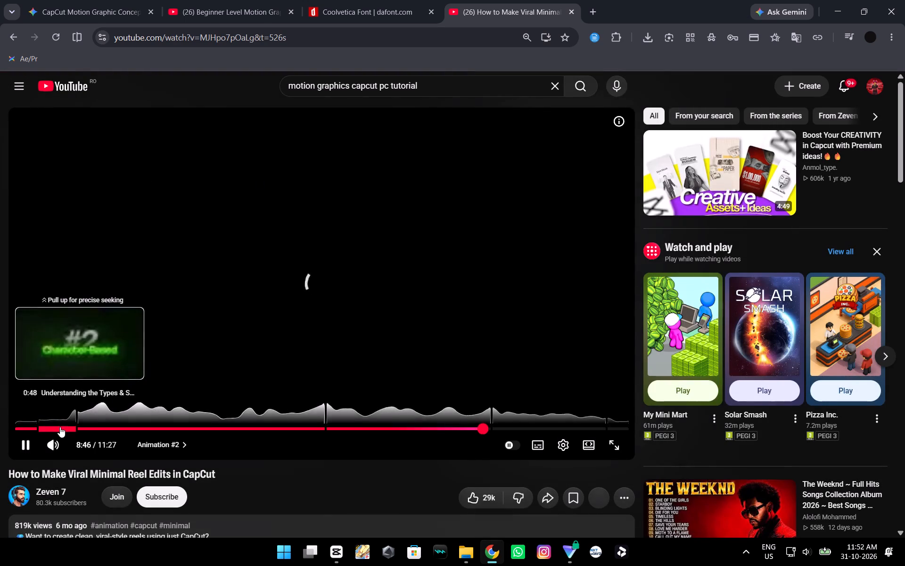
Skim the tutorial's Animation #1 section from about 1:10 to 5:43 for how the shaded background and layered elements are built.
click(81, 431)
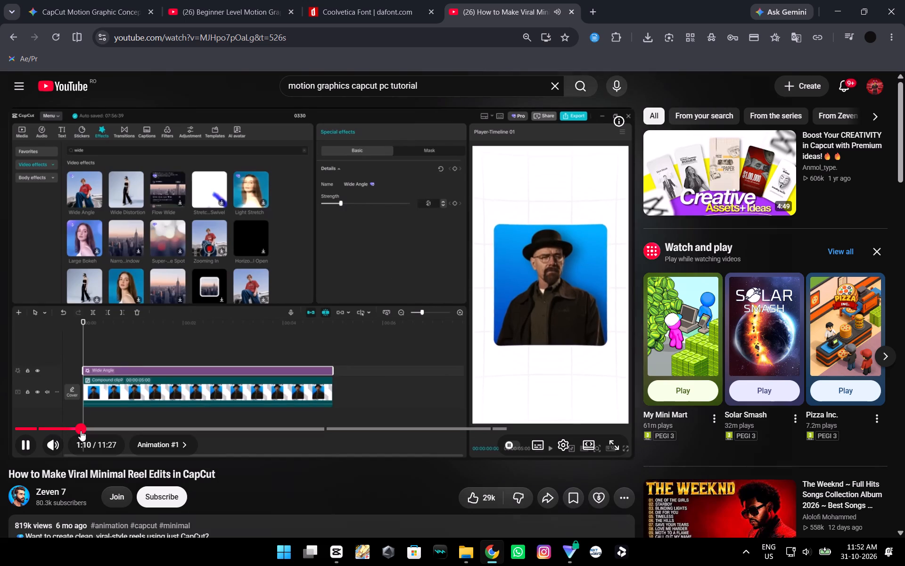
key(Right)
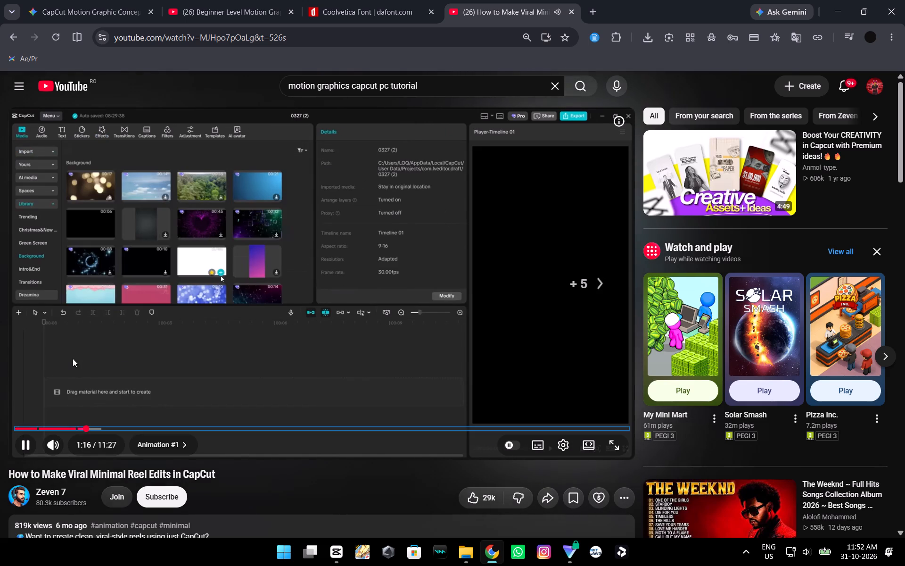
key(Right)
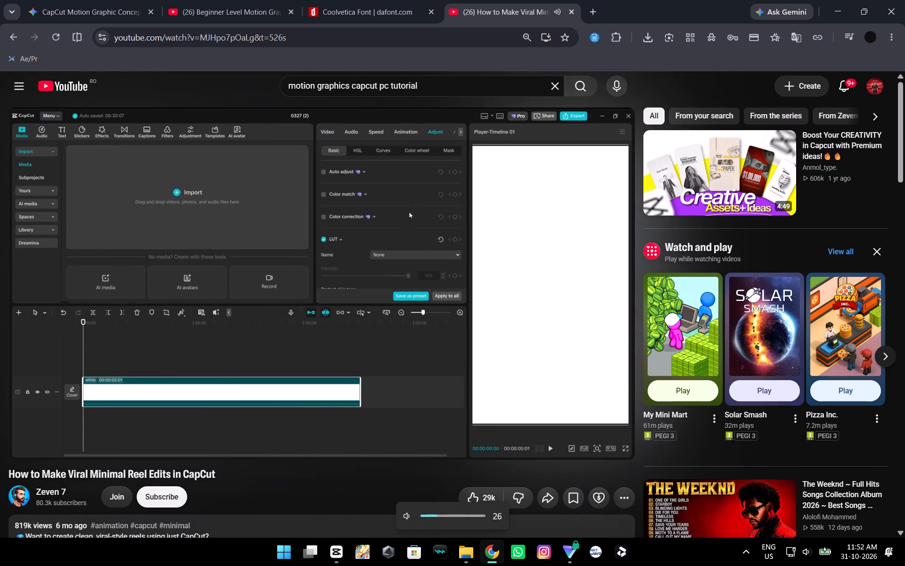
key(Right)
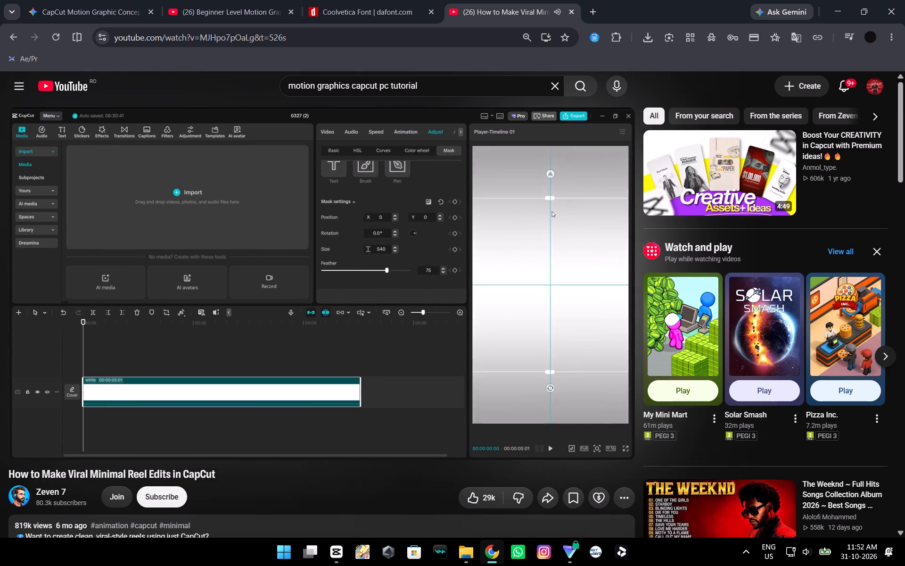
key(Right)
key(Right)
key(Right)
key(Right)
key(Right)
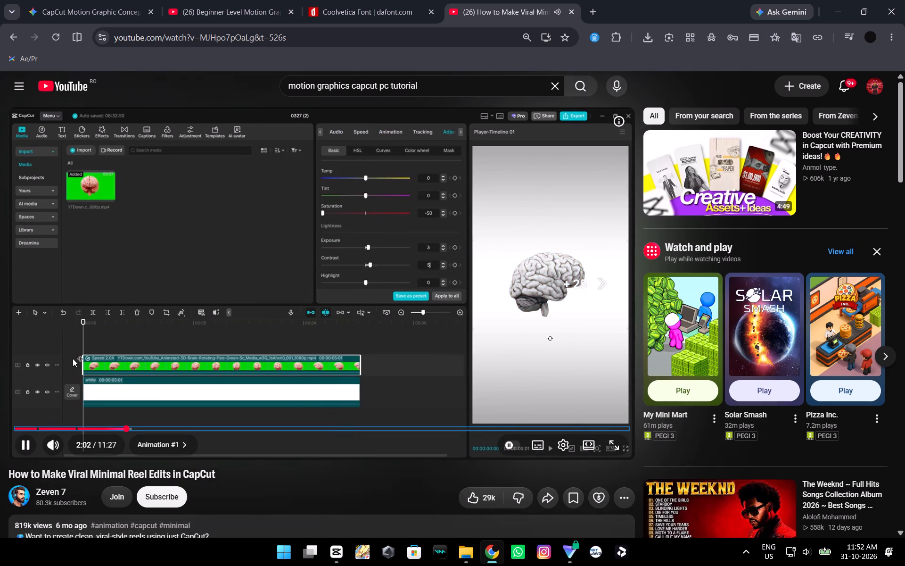
key(Right)
key(Right)
key(Right)
key(Right)
key(Right)
key(Right)
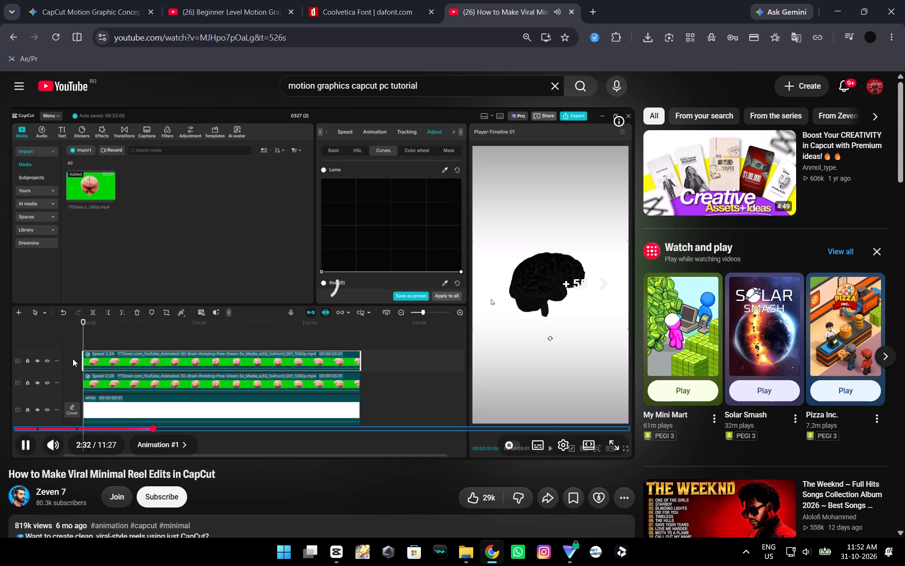
key(Right)
key(Right)
key(Right)
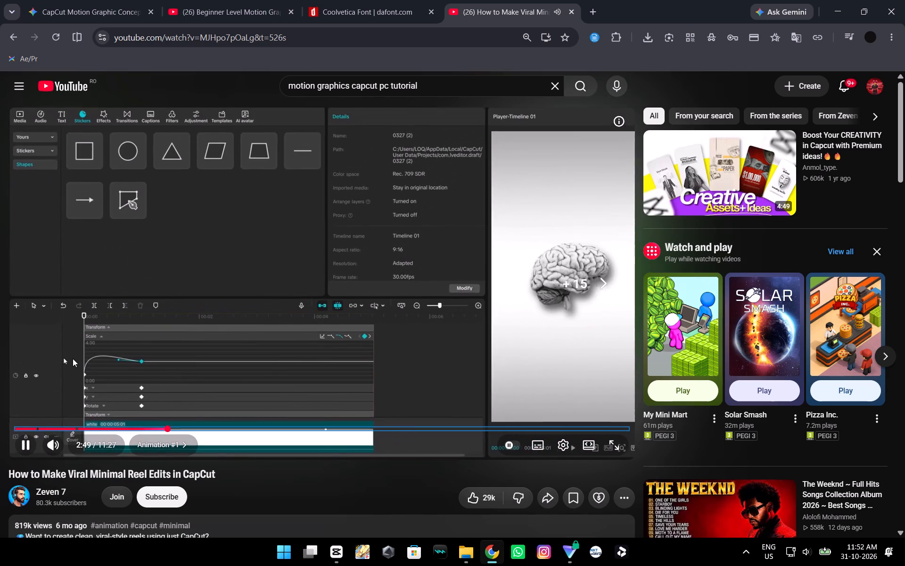
key(Right)
key(Right)
key(Right)
key(Right)
key(Right)
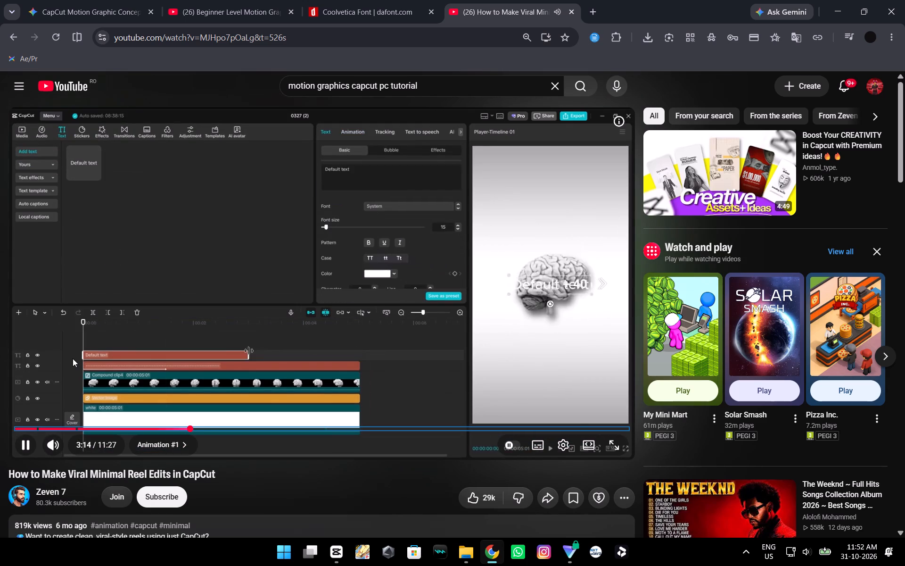
key(Right)
key(Right)
key(Right)
key(Right)
key(Right)
key(Right)
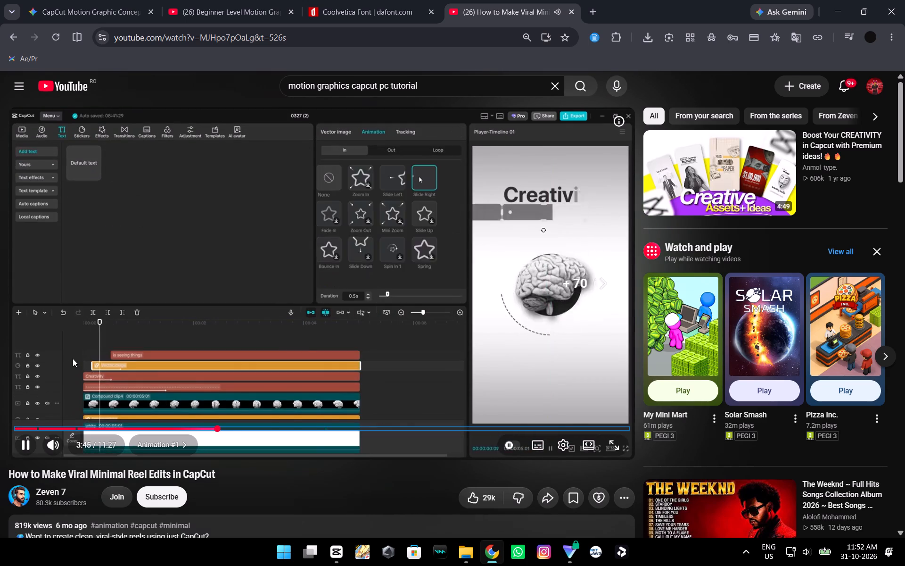
key(Right)
key(Right)
key(Right)
key(Right)
key(Right)
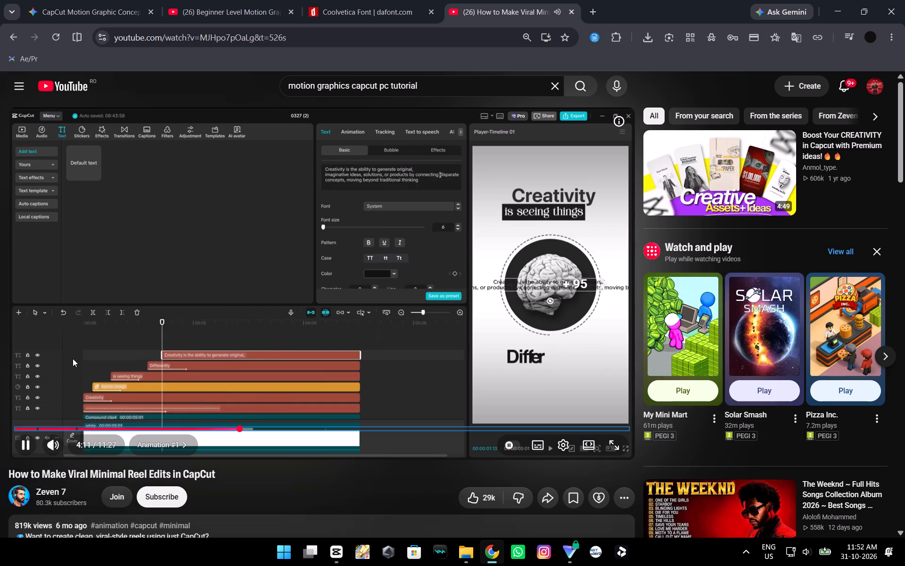
key(Right)
key(Right)
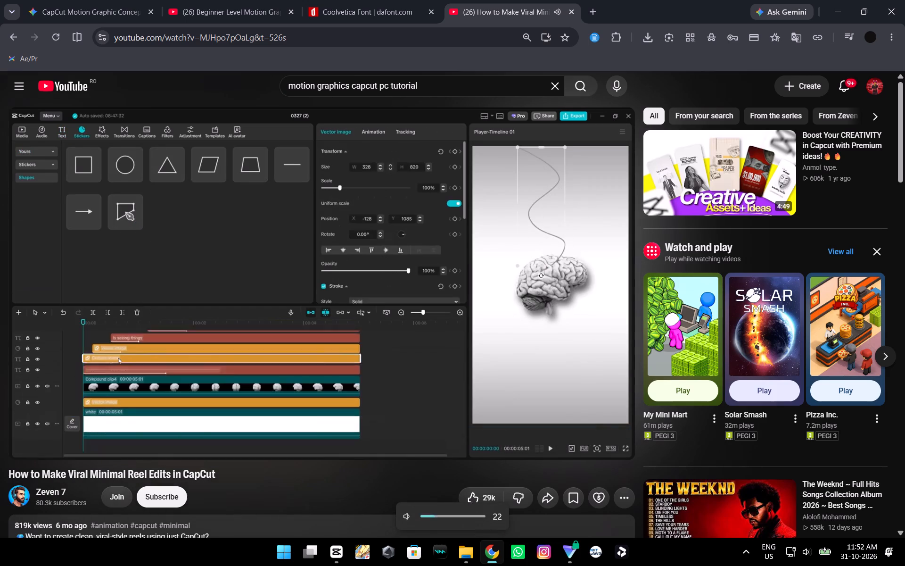
key(Right)
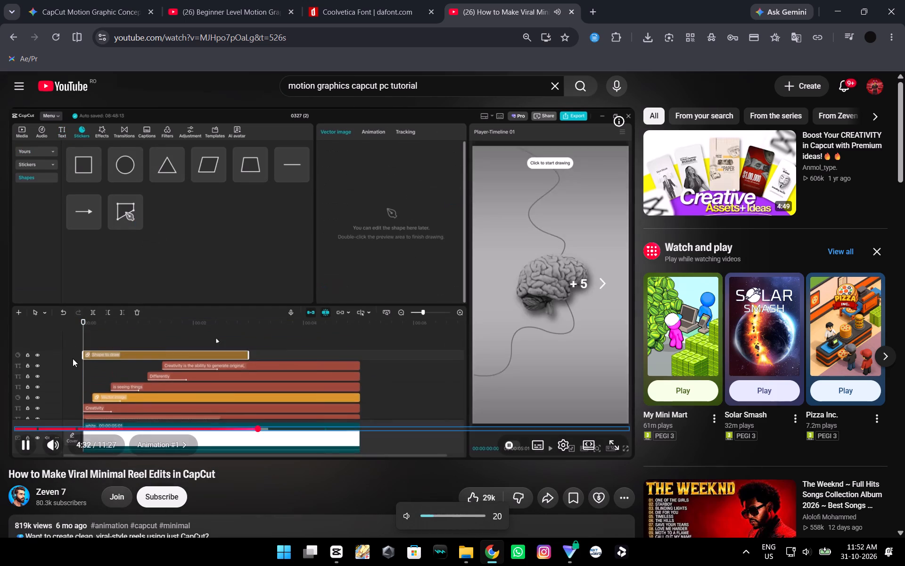
key(Right)
key(Right)
key(Right)
key(Right)
key(Right)
key(Right)
key(Right)
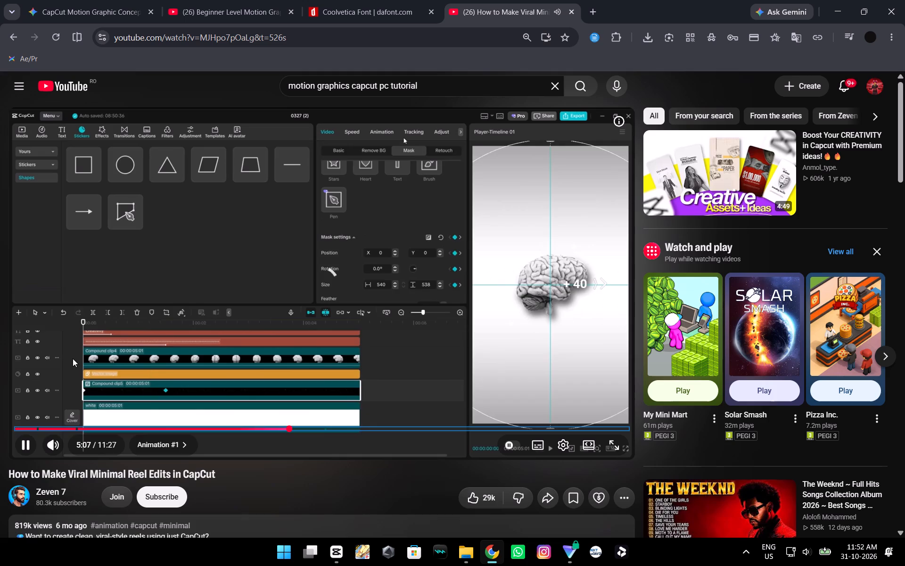
key(Right)
key(Right)
key(Right)
key(Right)
key(Right)
key(Right)
key(Right)
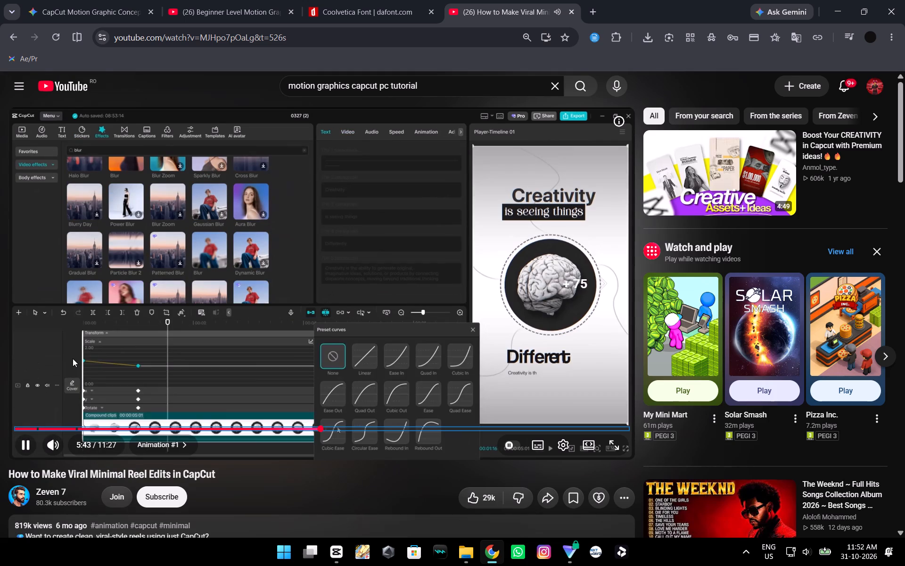
Watch the start of the Animation #2 section, up to the circle mask on the grid image, and pause at about 6:00.
key(Right)
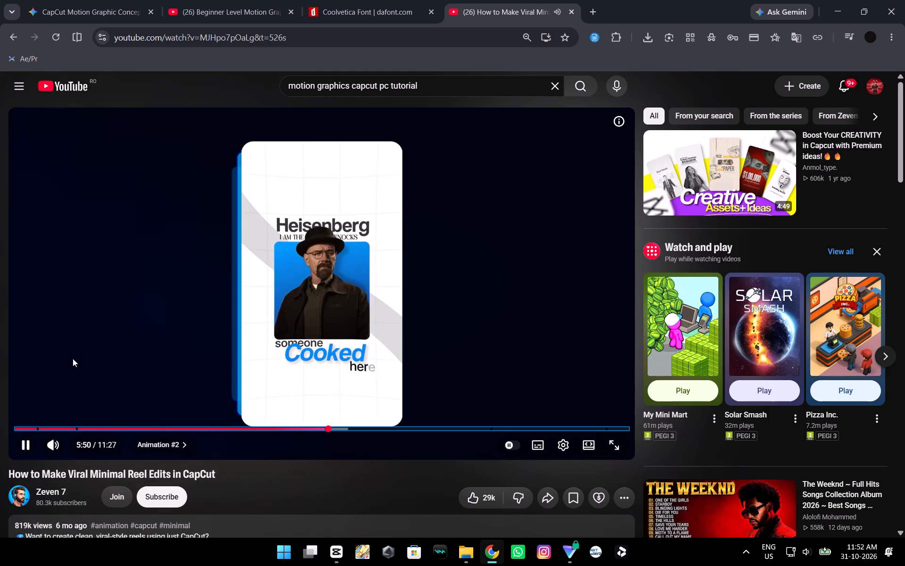
key(Right)
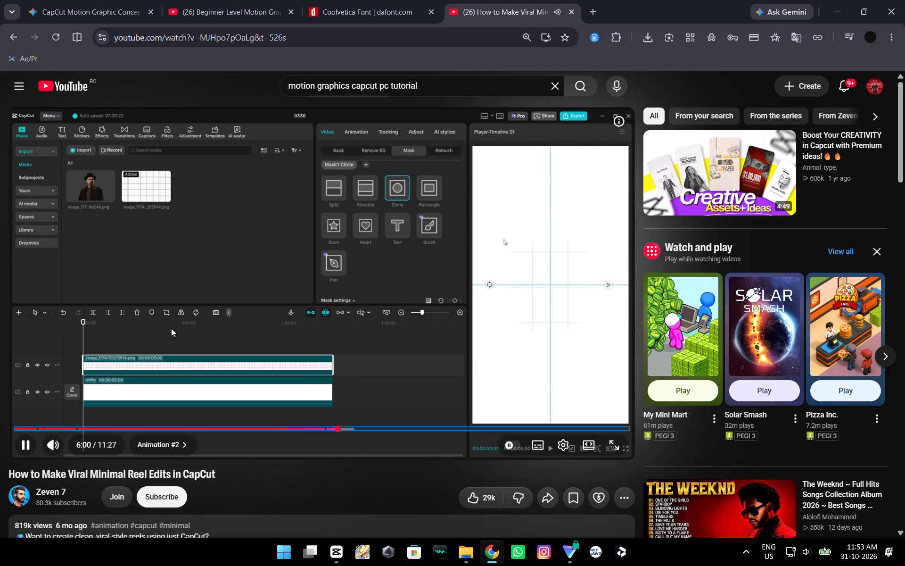
click(201, 331)
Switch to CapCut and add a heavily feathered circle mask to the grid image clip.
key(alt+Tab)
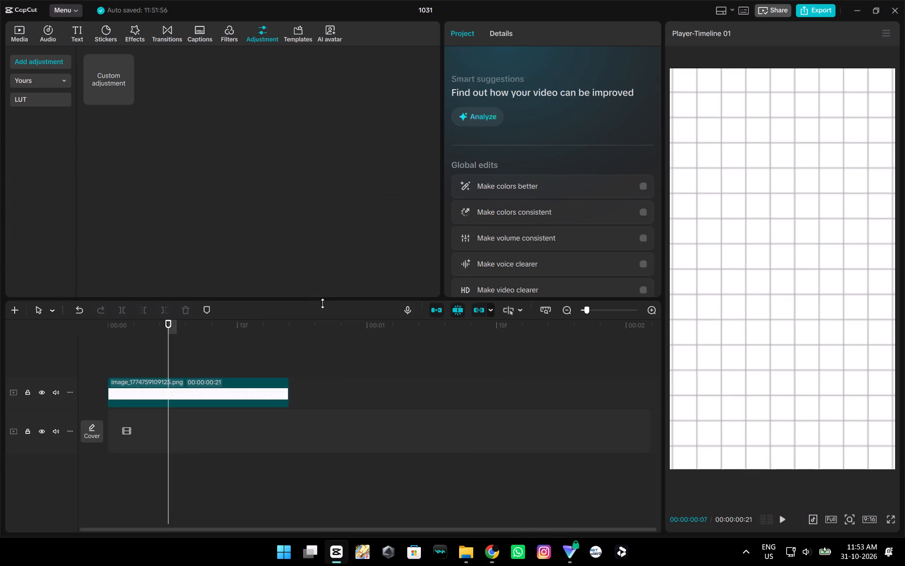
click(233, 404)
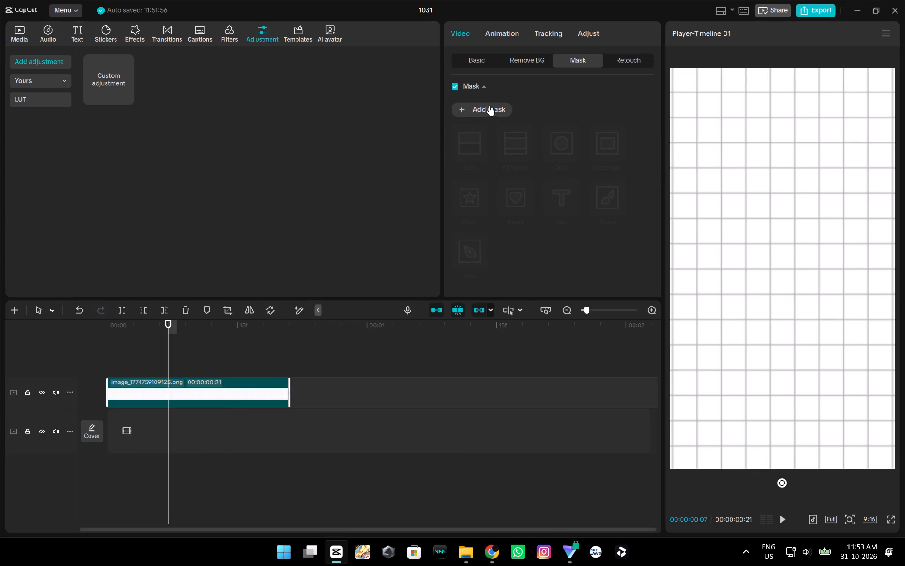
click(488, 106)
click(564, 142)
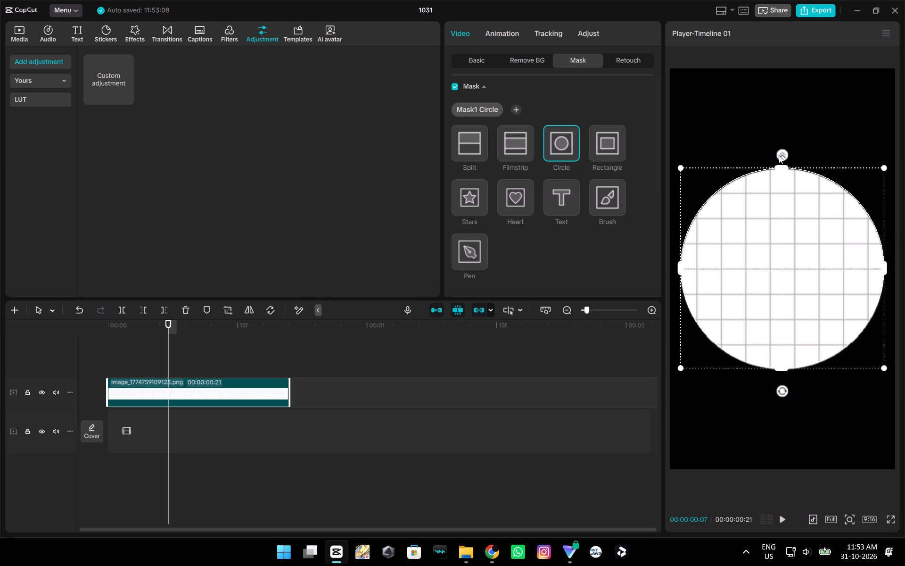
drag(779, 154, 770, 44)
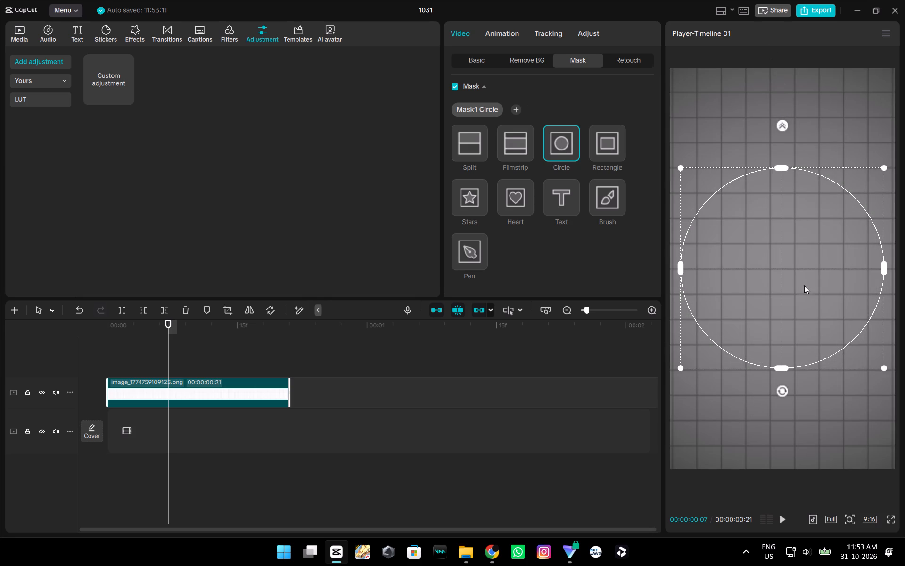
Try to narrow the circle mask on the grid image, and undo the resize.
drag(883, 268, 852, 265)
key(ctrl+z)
Switch to Chrome and play the tutorial to about 6:04 to study the grid mask's size and feather settings.
key(super+Tab)
click(594, 179)
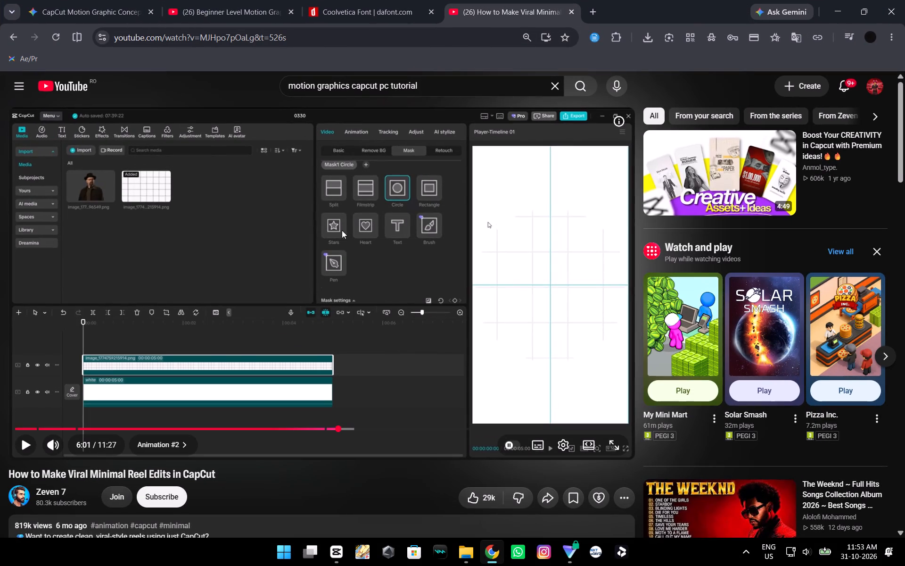
key(space)
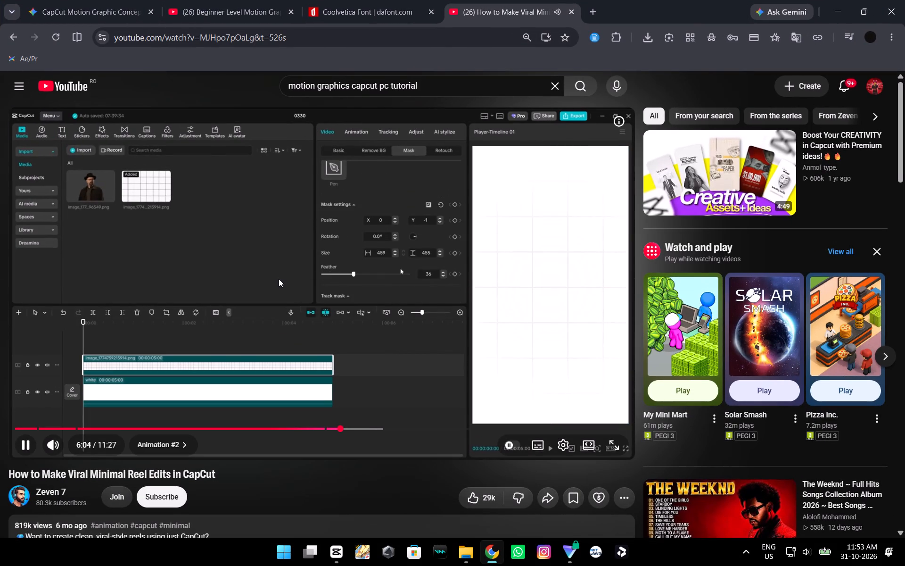
key(space)
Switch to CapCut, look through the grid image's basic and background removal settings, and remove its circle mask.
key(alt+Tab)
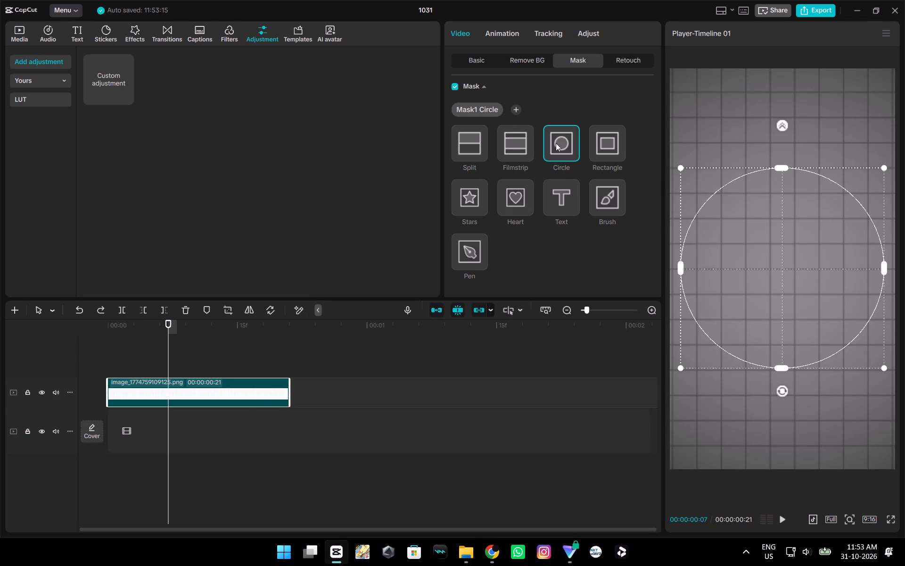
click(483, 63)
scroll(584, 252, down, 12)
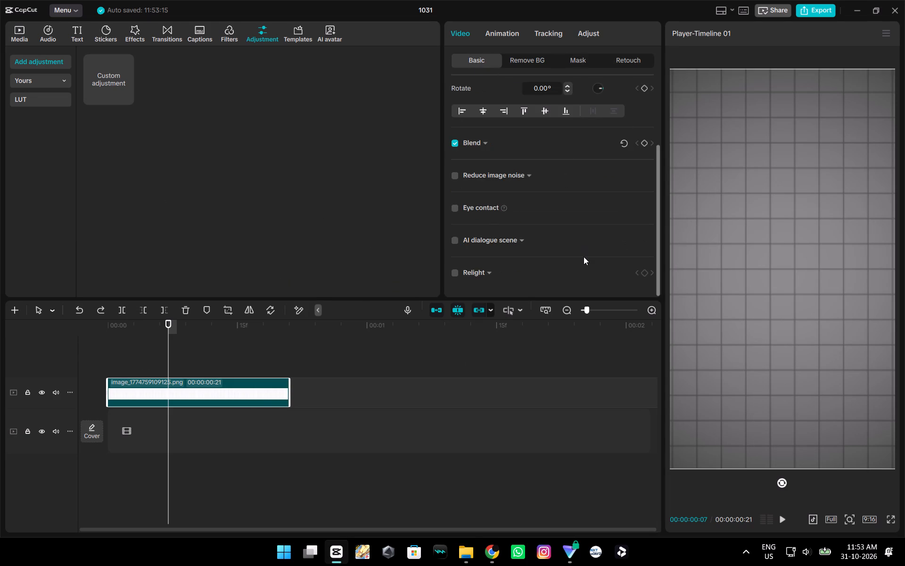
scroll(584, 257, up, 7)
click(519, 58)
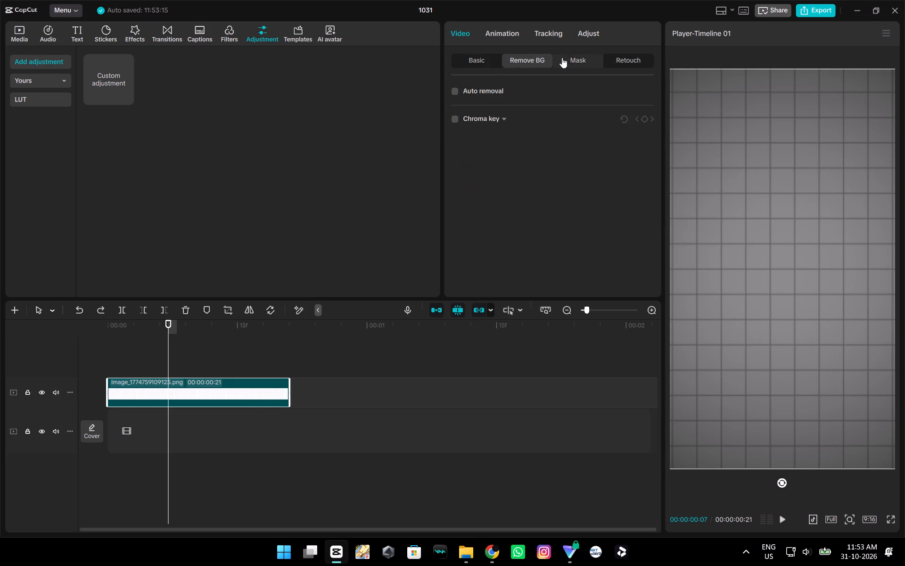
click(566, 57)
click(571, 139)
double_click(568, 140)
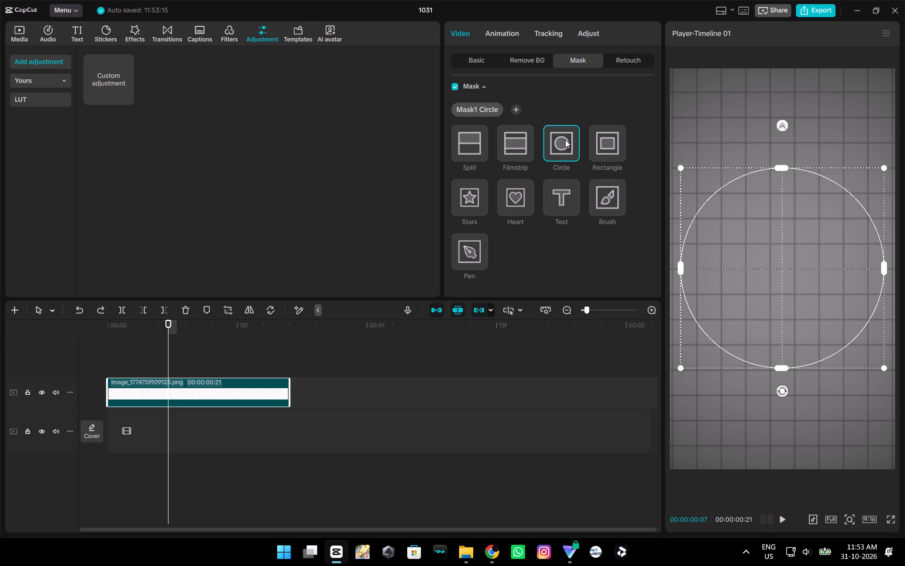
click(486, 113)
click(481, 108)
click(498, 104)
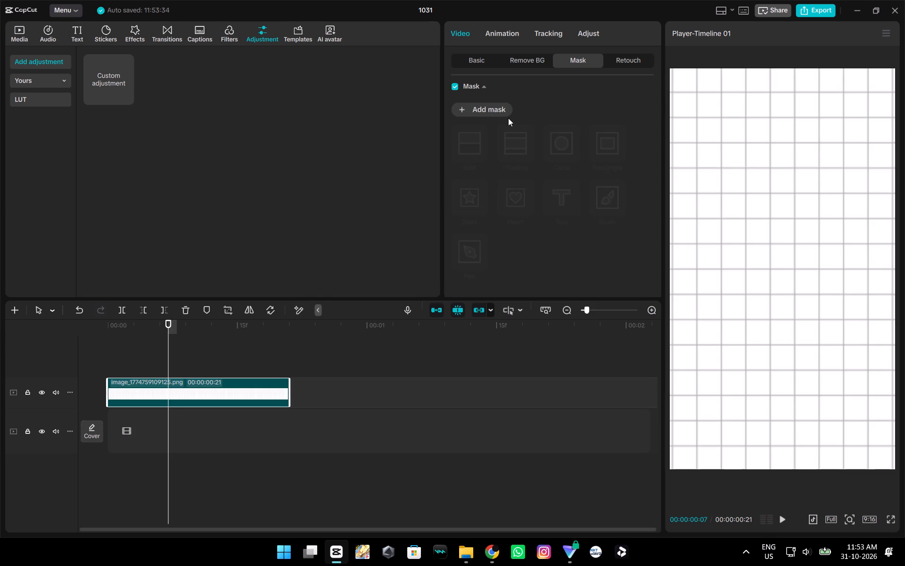
Move the playhead to the start of the timeline and add a rectangle mask to the grid image clip.
click(126, 342)
drag(126, 342, 65, 350)
click(136, 382)
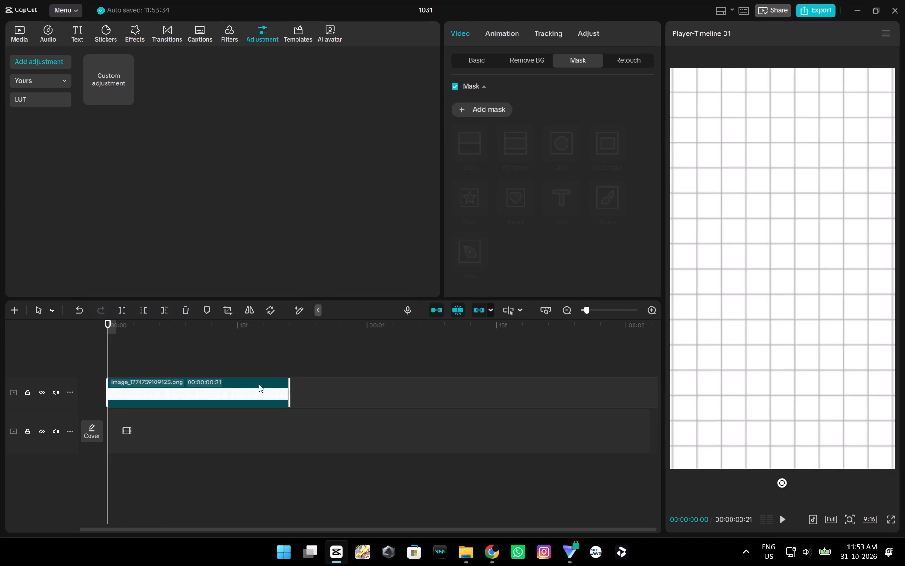
click(458, 108)
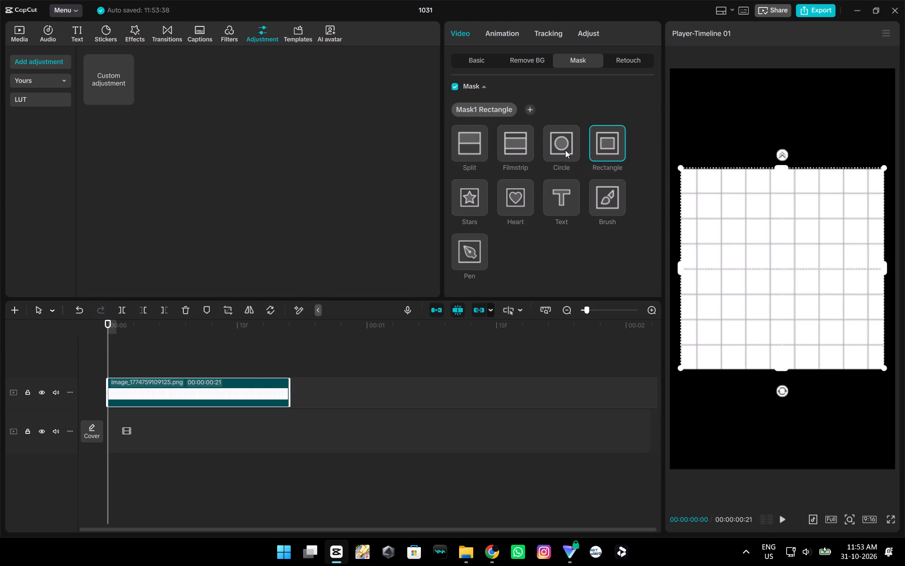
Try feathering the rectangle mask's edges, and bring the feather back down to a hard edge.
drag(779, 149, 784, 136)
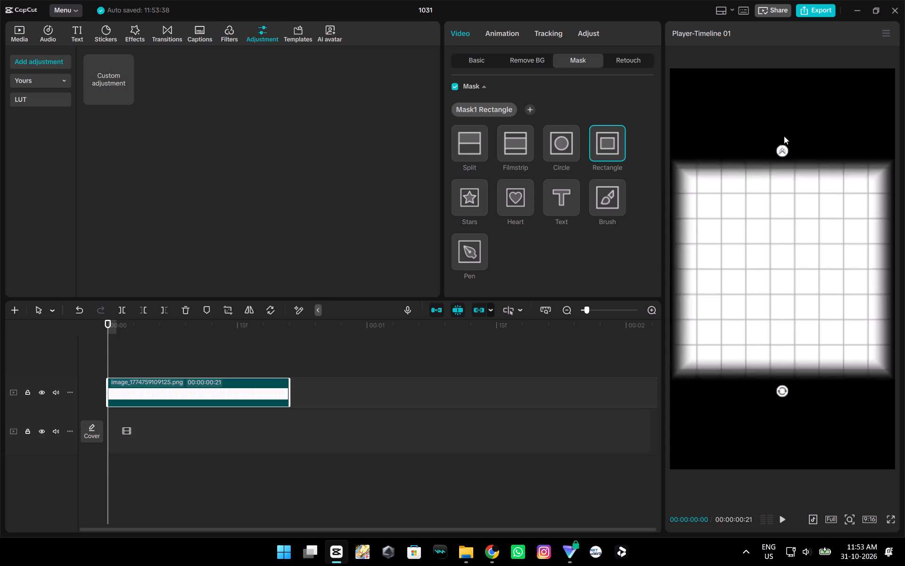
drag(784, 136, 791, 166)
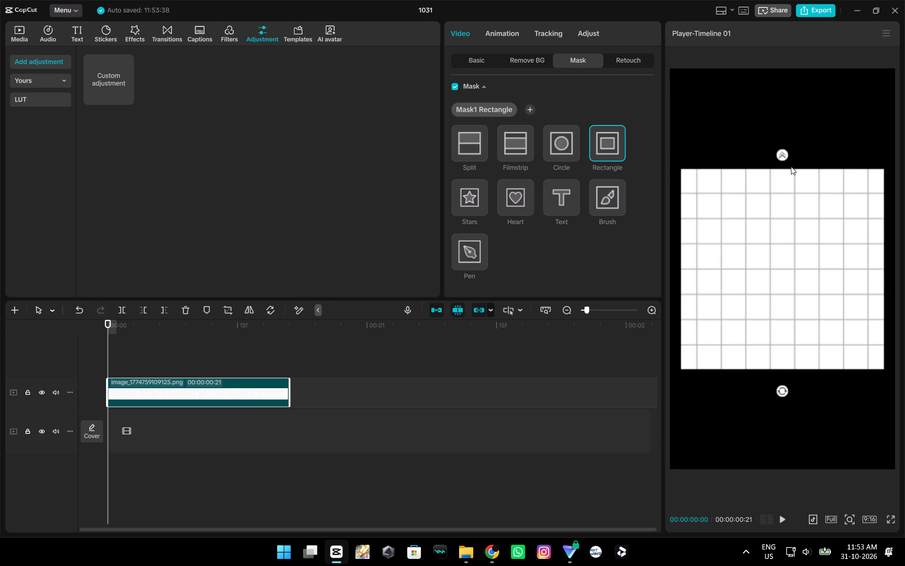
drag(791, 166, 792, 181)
Change the grid image's mask shape from rectangle to circle.
click(562, 140)
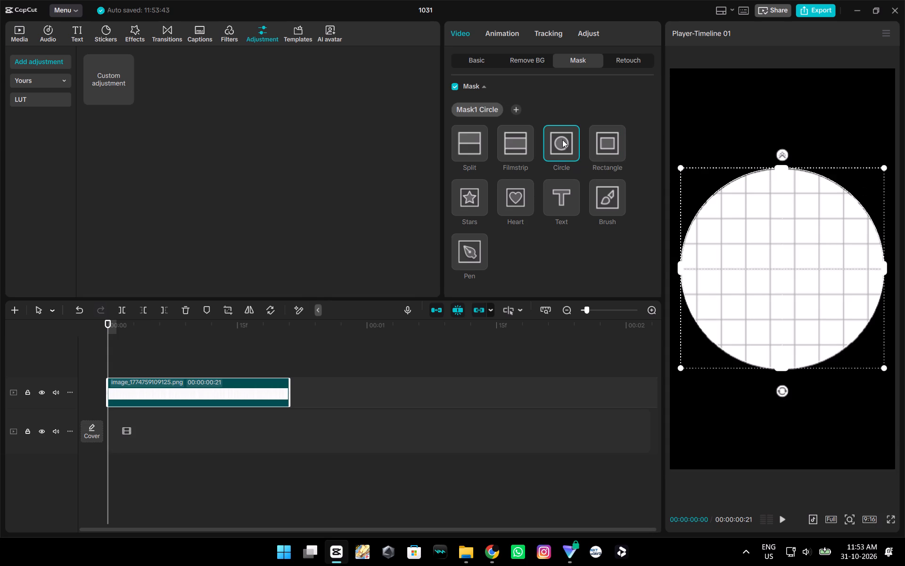
drag(562, 140, 231, 386)
click(567, 141)
click(479, 106)
click(571, 155)
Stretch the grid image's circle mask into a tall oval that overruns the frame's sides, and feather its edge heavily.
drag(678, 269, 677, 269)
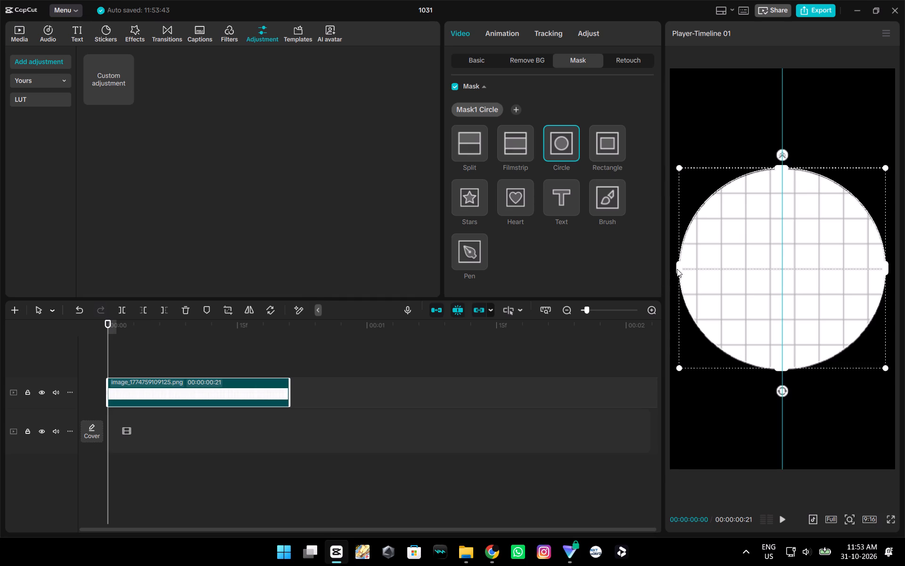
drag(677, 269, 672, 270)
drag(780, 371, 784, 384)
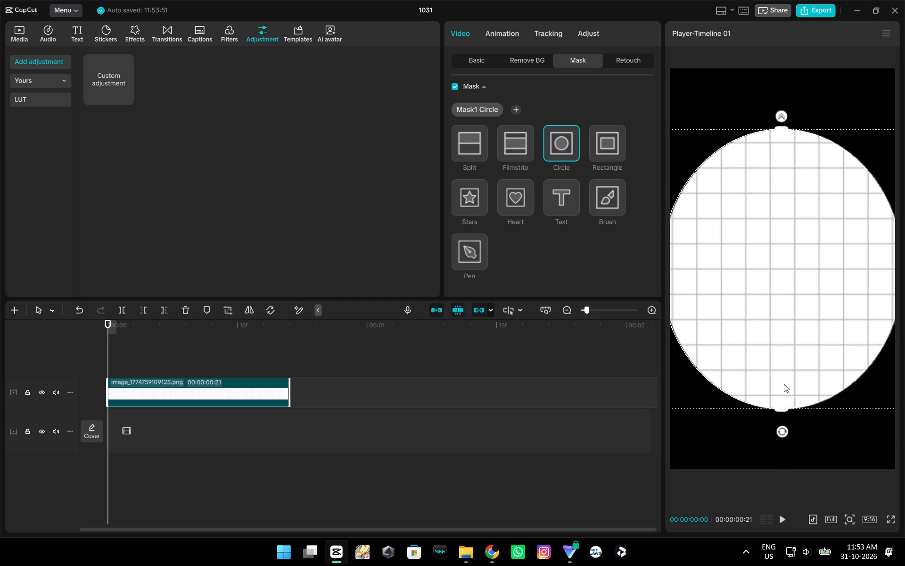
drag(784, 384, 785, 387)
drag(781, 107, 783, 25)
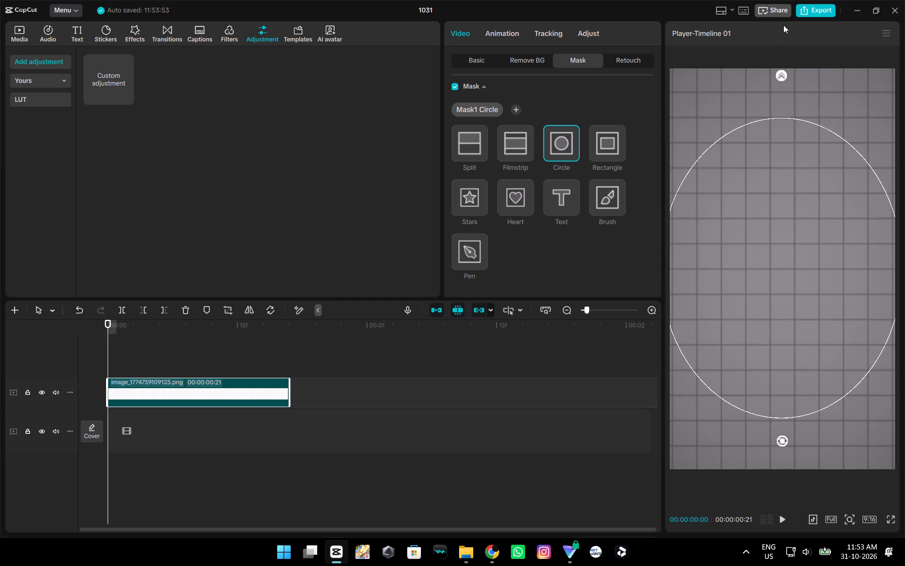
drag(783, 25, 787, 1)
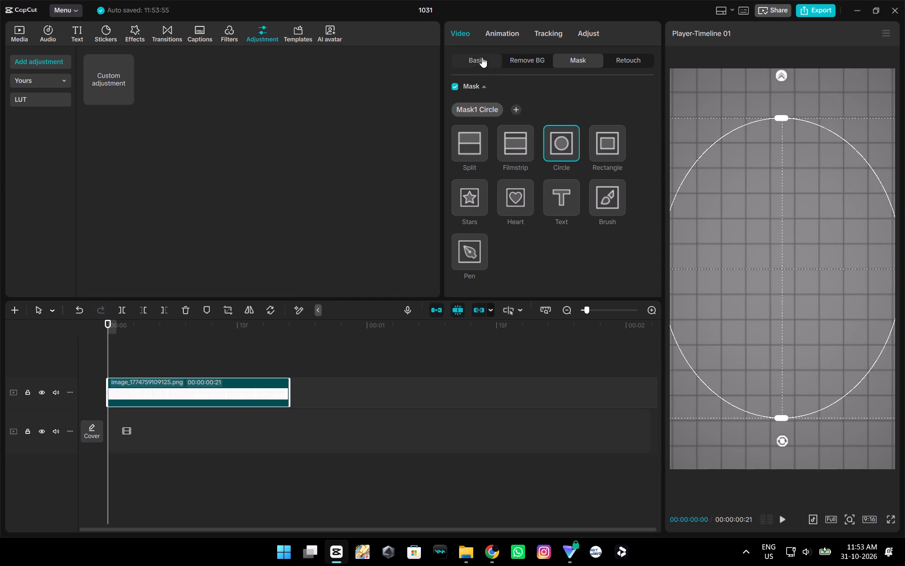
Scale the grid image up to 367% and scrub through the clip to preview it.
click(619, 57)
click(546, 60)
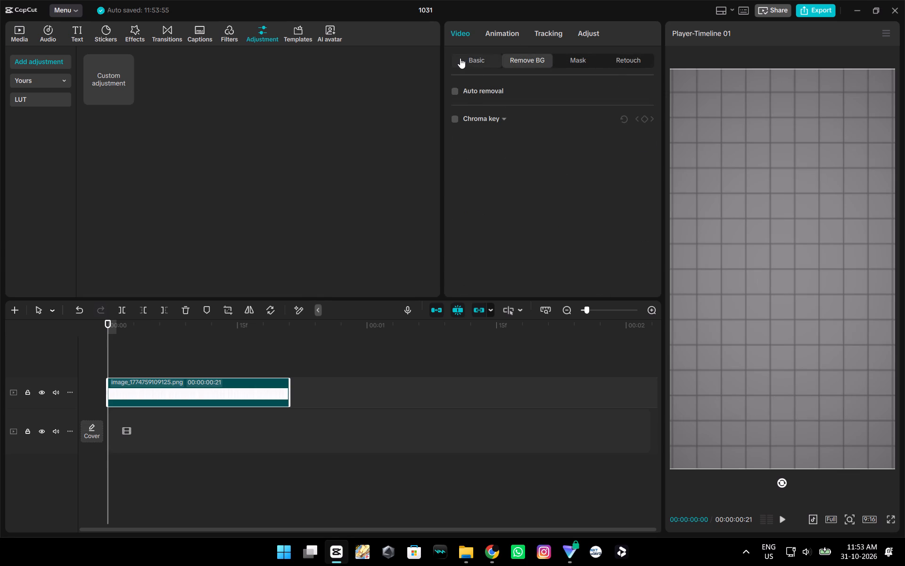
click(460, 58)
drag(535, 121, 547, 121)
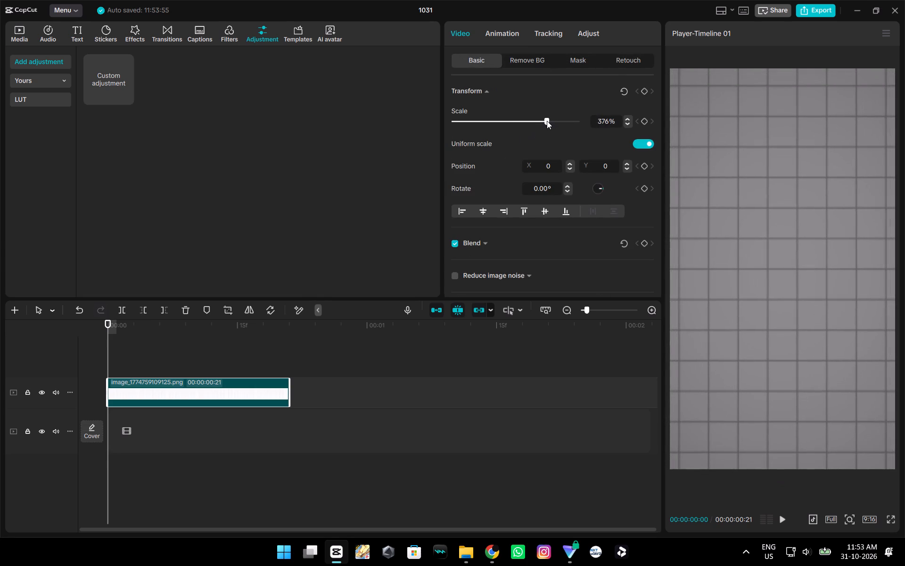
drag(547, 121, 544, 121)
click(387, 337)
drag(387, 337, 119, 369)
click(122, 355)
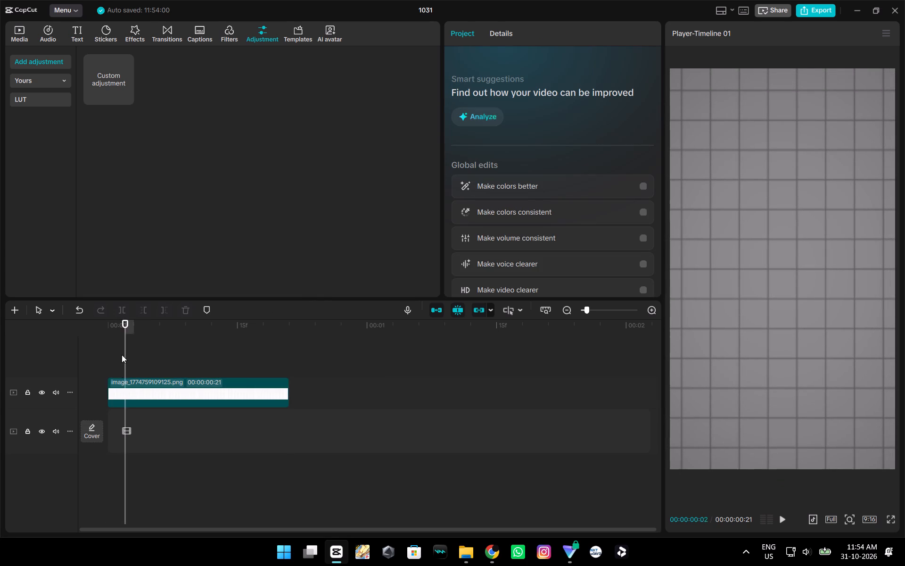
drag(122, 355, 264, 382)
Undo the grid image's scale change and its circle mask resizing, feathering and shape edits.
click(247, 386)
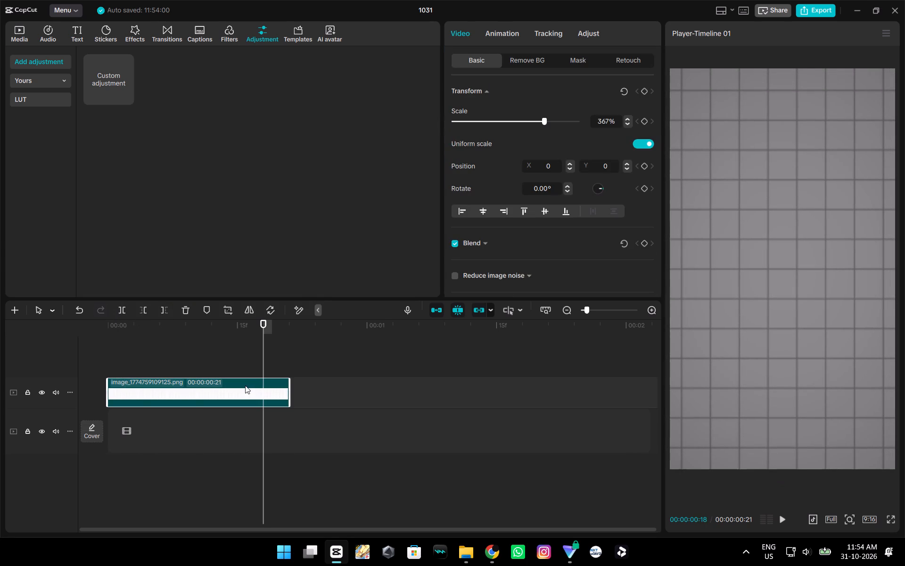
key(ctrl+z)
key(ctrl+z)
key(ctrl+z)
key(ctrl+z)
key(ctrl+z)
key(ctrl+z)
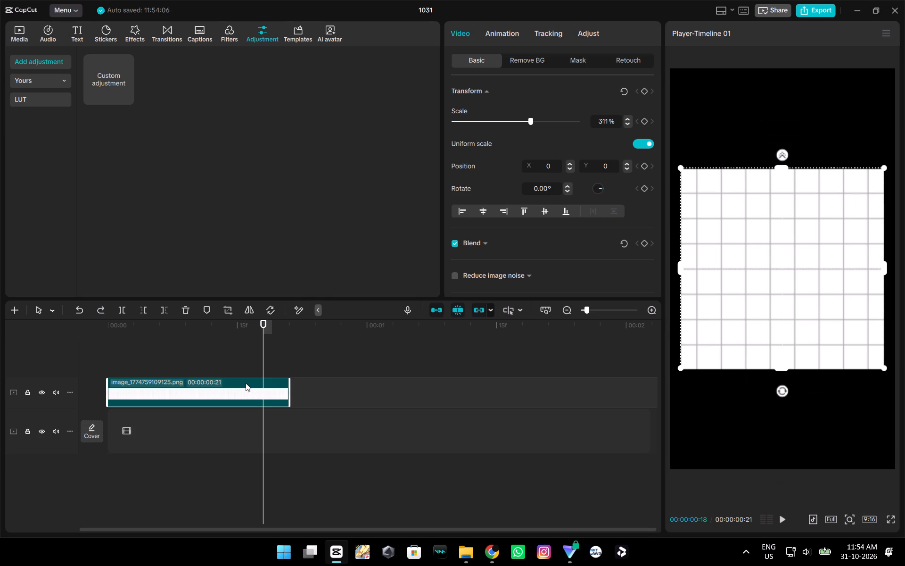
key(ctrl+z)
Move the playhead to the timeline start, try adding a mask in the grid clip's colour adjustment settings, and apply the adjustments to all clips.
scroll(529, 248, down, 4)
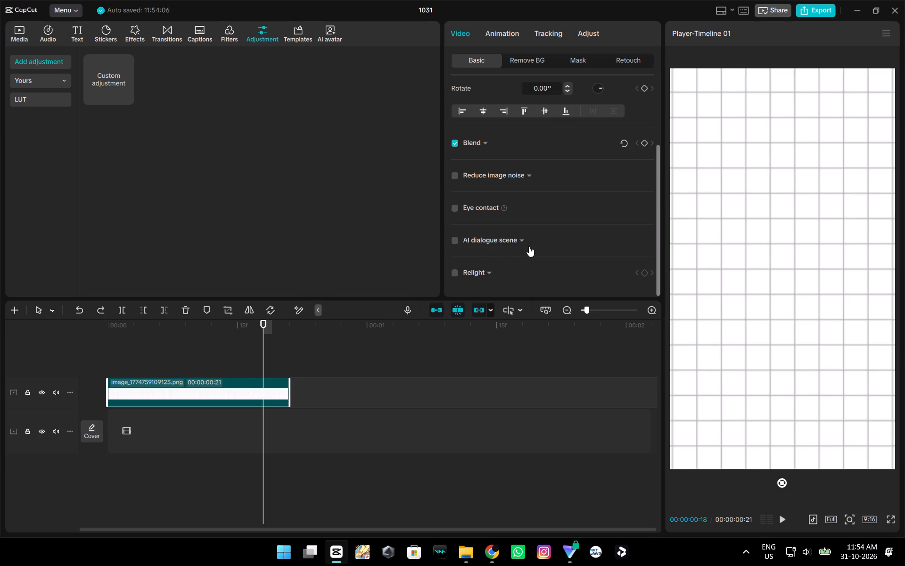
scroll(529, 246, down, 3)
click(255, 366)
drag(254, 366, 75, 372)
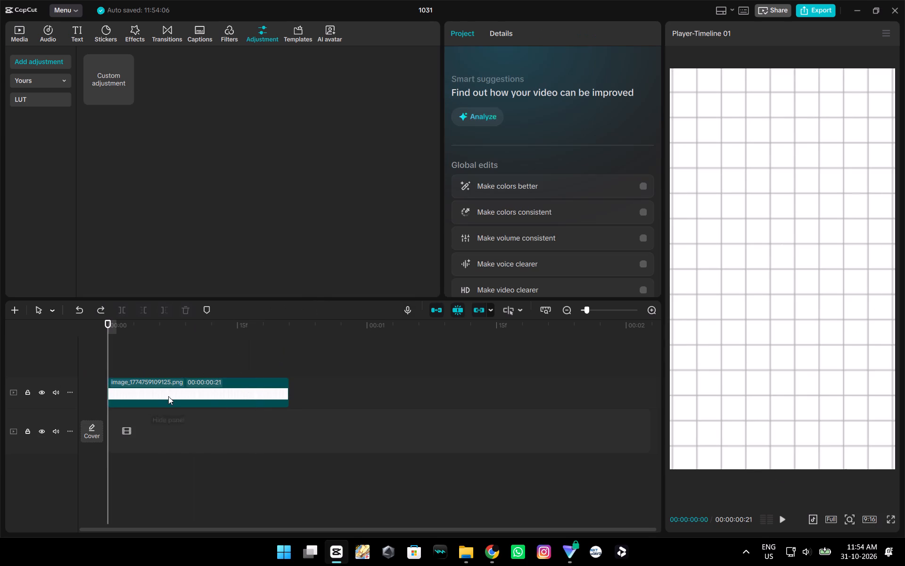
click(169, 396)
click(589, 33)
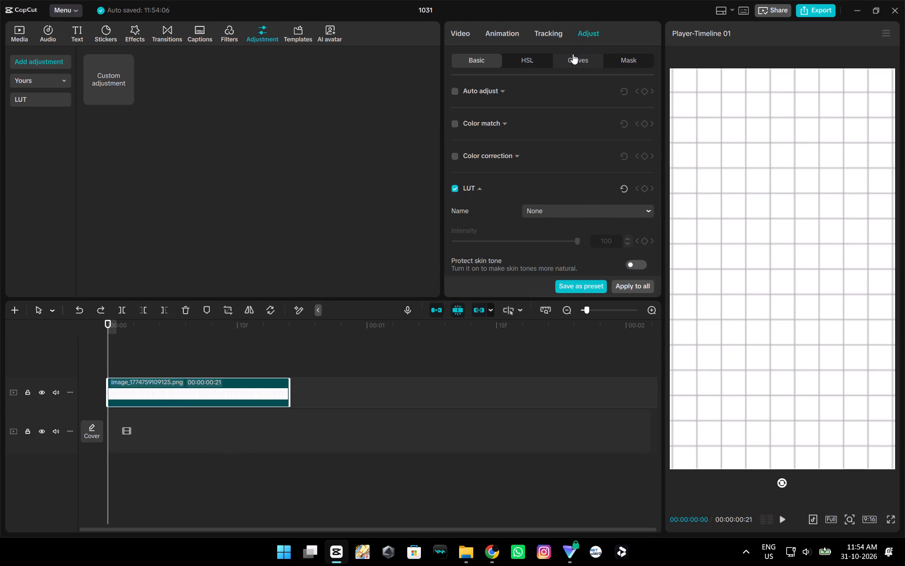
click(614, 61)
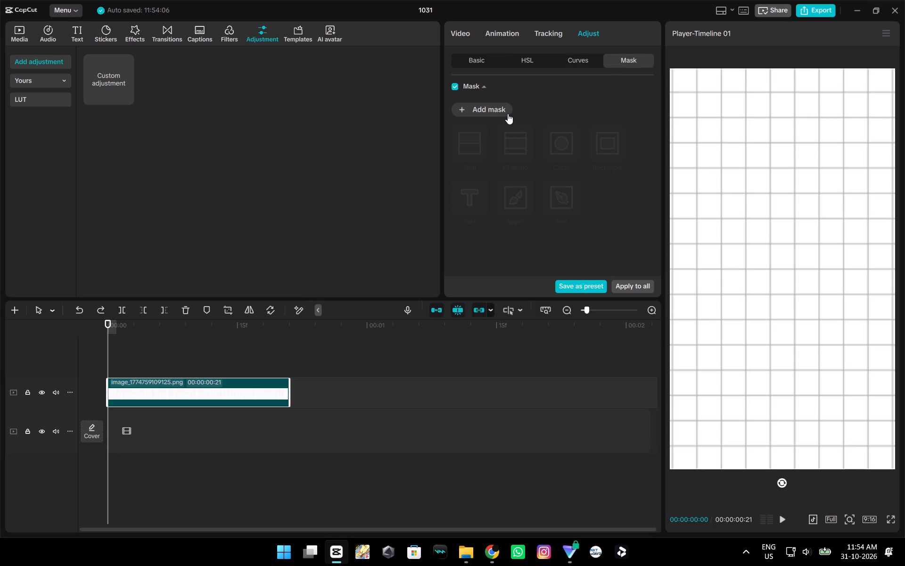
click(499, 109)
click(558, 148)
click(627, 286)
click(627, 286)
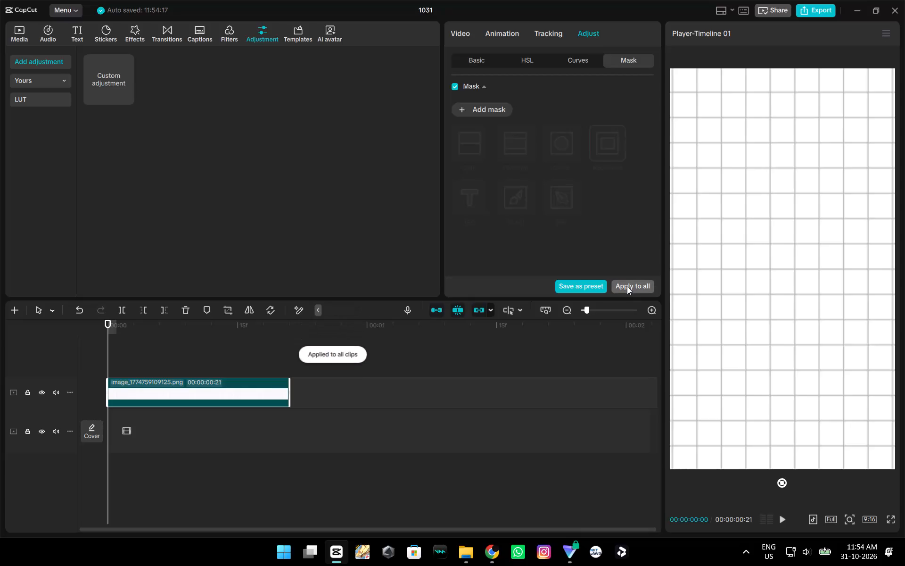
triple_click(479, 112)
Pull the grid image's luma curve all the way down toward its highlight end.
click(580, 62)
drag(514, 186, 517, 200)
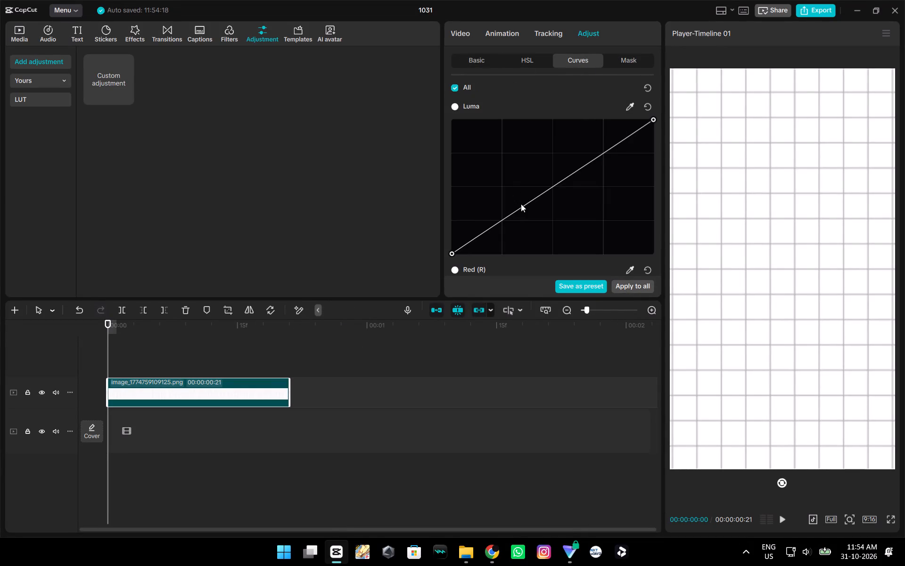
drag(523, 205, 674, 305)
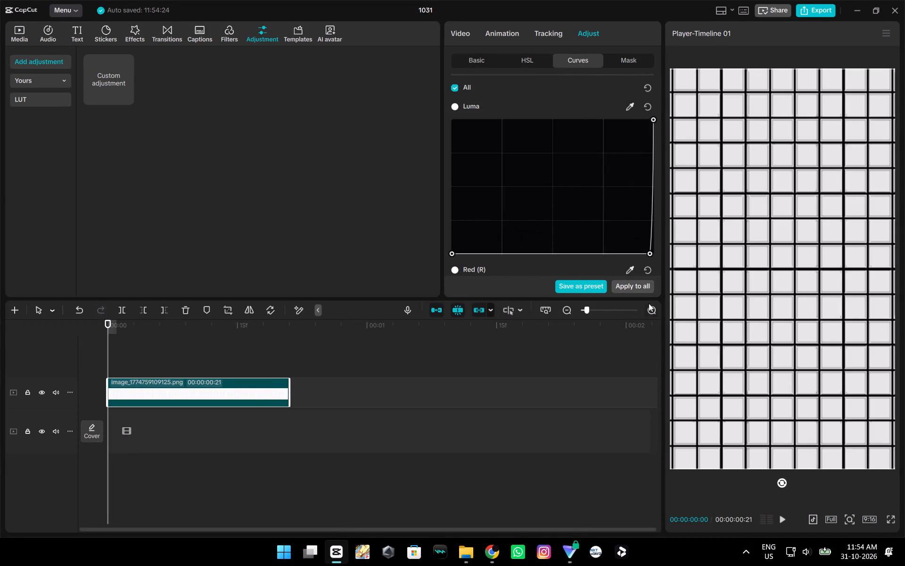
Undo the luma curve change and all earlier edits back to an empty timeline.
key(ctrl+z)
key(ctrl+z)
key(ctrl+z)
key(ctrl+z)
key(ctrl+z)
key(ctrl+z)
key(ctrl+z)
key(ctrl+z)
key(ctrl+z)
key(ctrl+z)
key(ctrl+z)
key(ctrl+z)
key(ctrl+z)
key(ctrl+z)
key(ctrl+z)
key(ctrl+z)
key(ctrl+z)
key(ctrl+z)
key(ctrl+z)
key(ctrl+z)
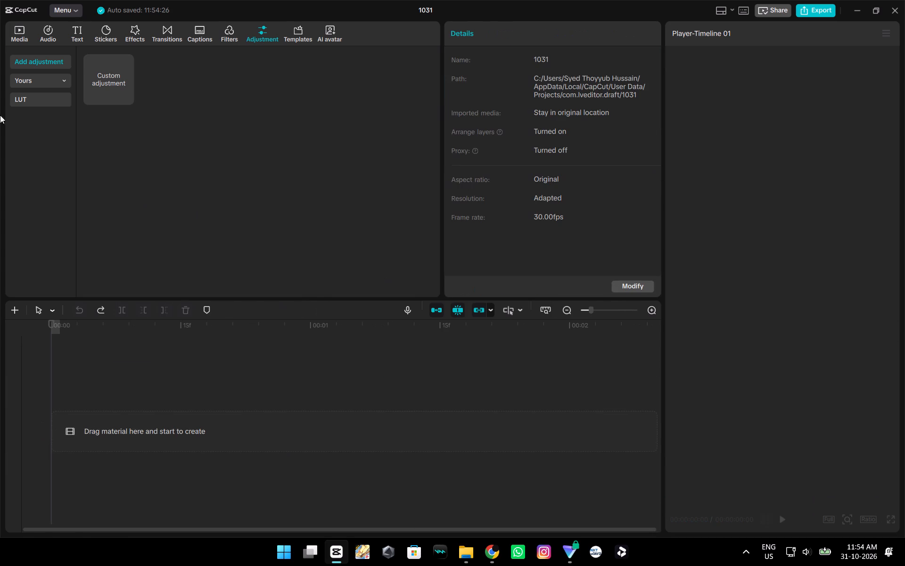
Check the project's media import area, close project 1031, and quit and relaunch CapCut.
click(11, 33)
click(39, 67)
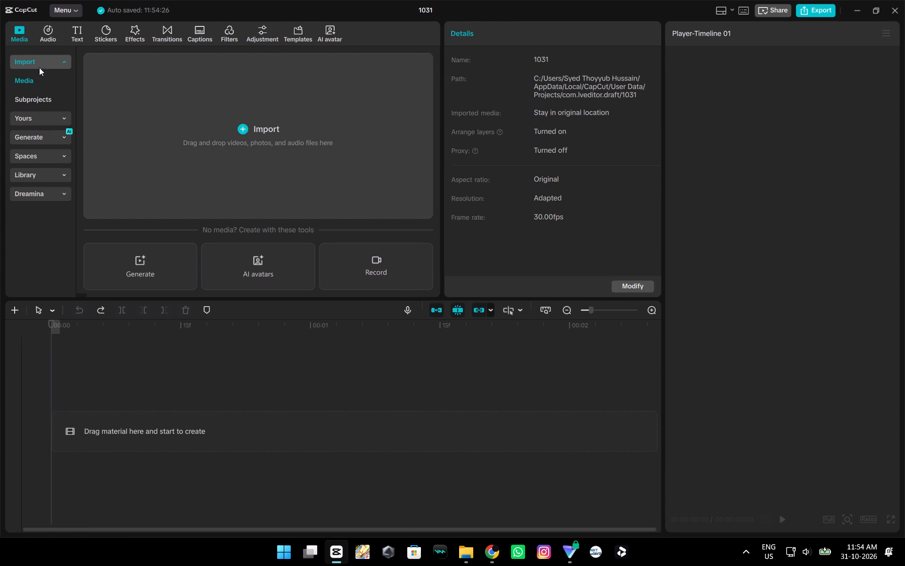
click(901, 4)
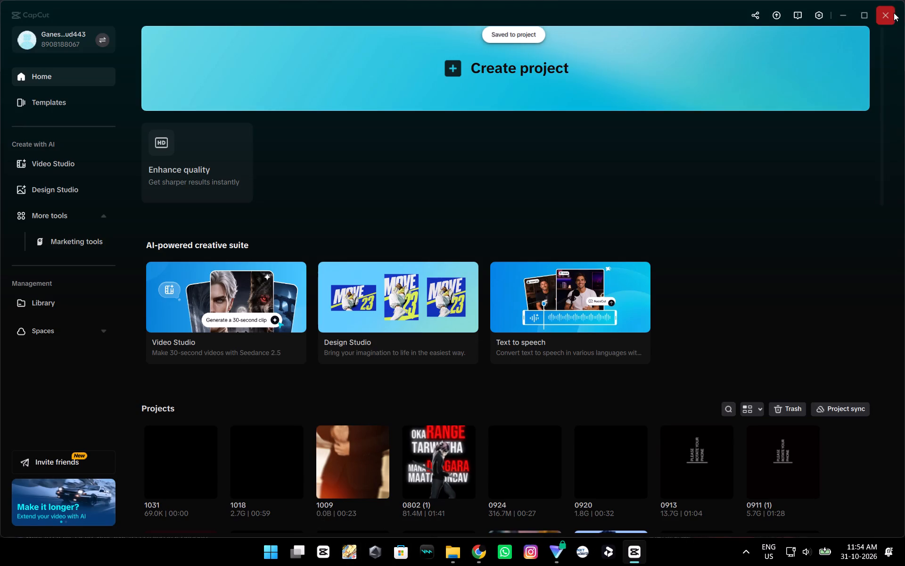
click(892, 13)
click(340, 552)
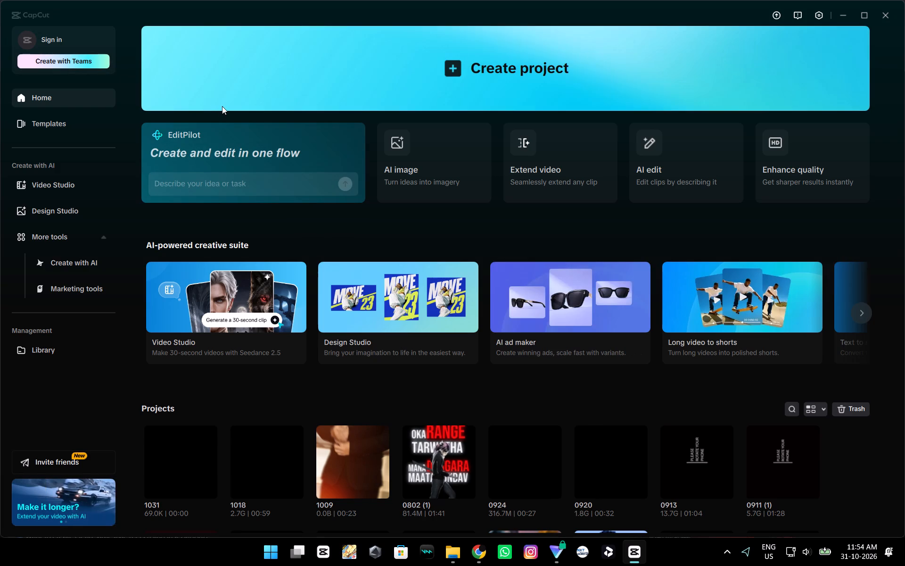
Look through the saved projects on the CapCut home screen.
scroll(499, 302, down, 5)
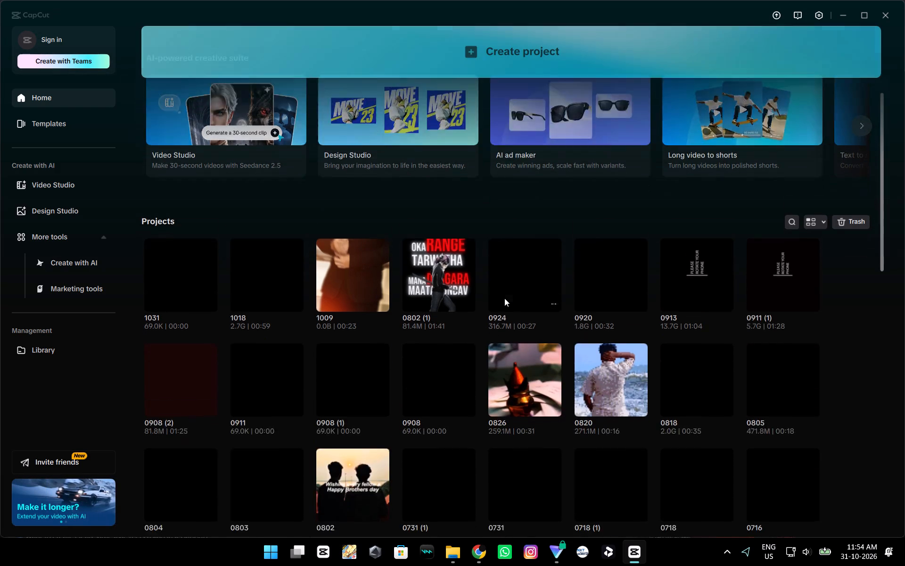
scroll(504, 298, down, 6)
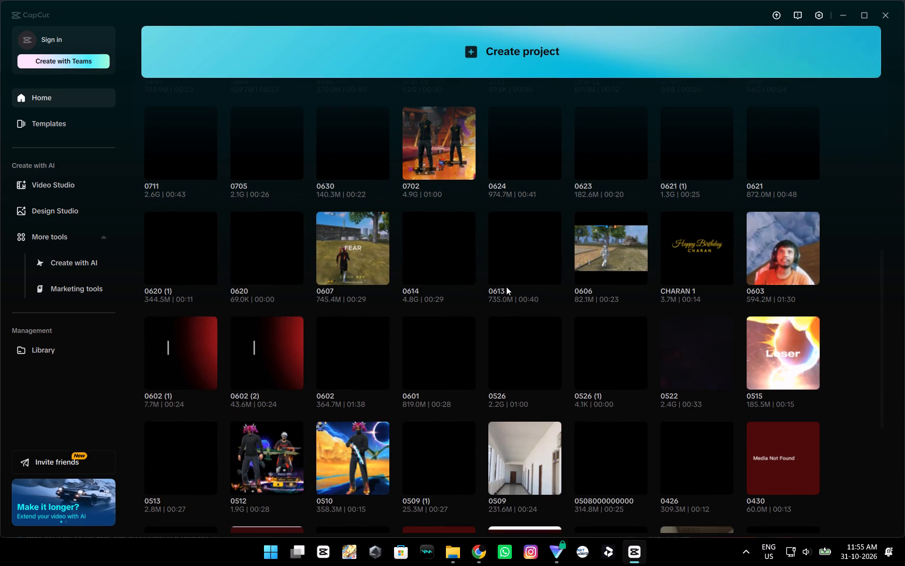
scroll(513, 289, down, 5)
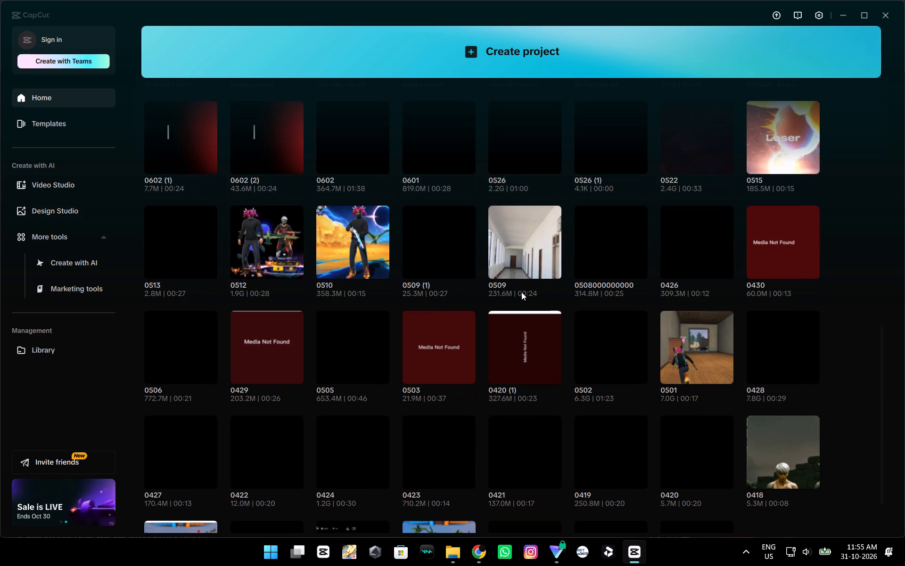
scroll(521, 272, down, 7)
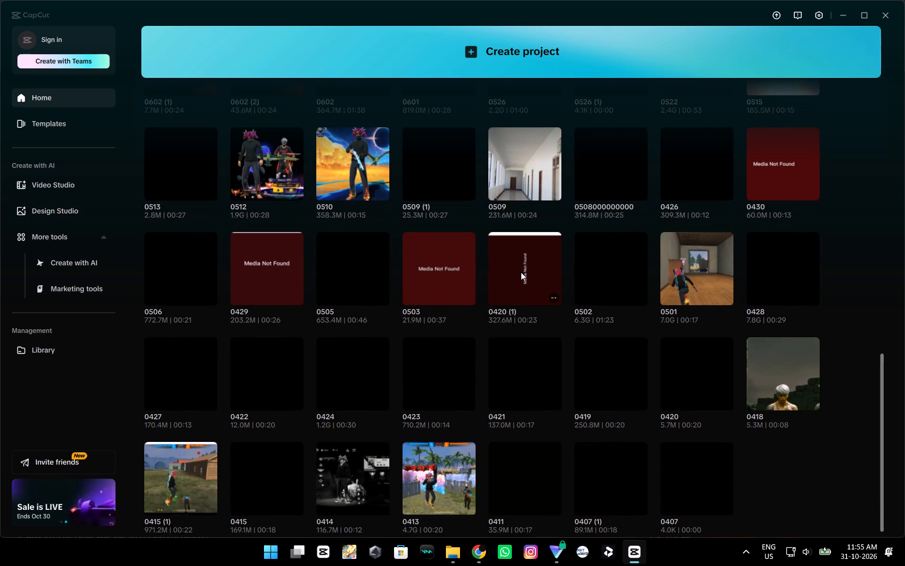
scroll(521, 272, down, 3)
scroll(521, 272, up, 4)
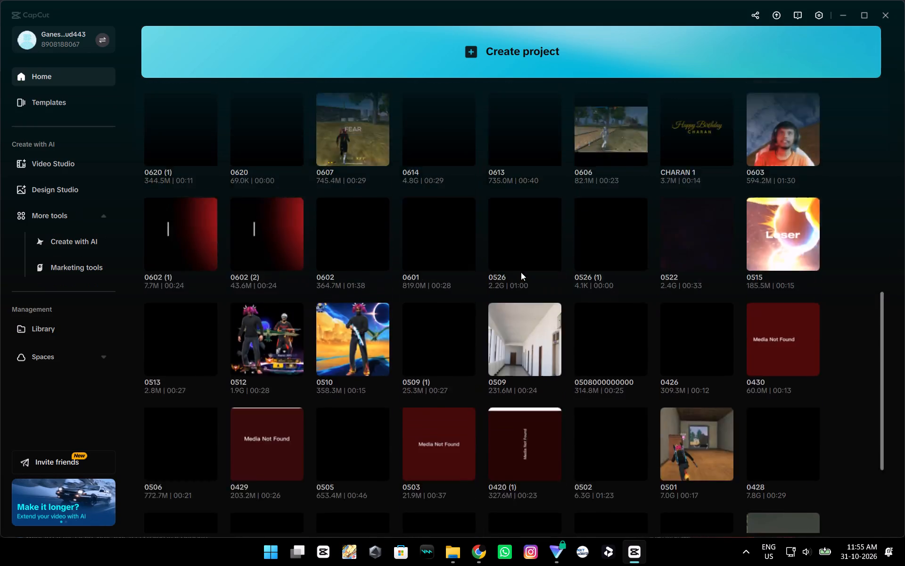
scroll(521, 272, up, 14)
scroll(385, 168, up, 4)
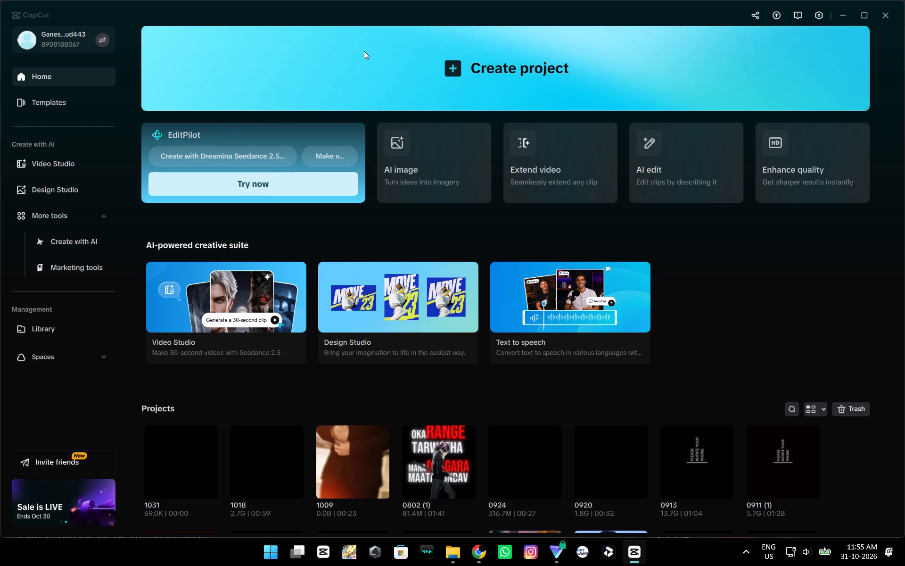
Create a new project and move the floating EditPilot assistant out of the way.
click(351, 78)
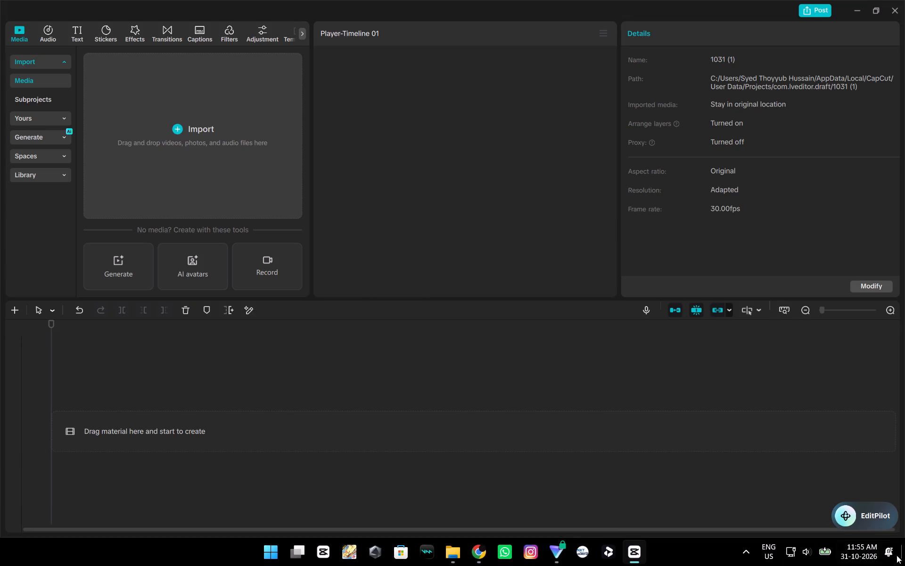
drag(866, 518, 904, 563)
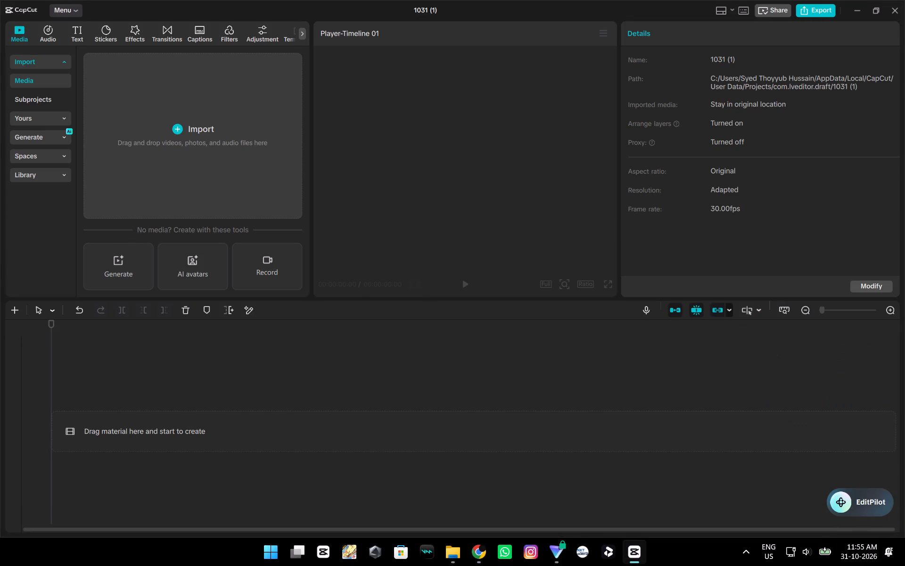
drag(904, 563, 904, 564)
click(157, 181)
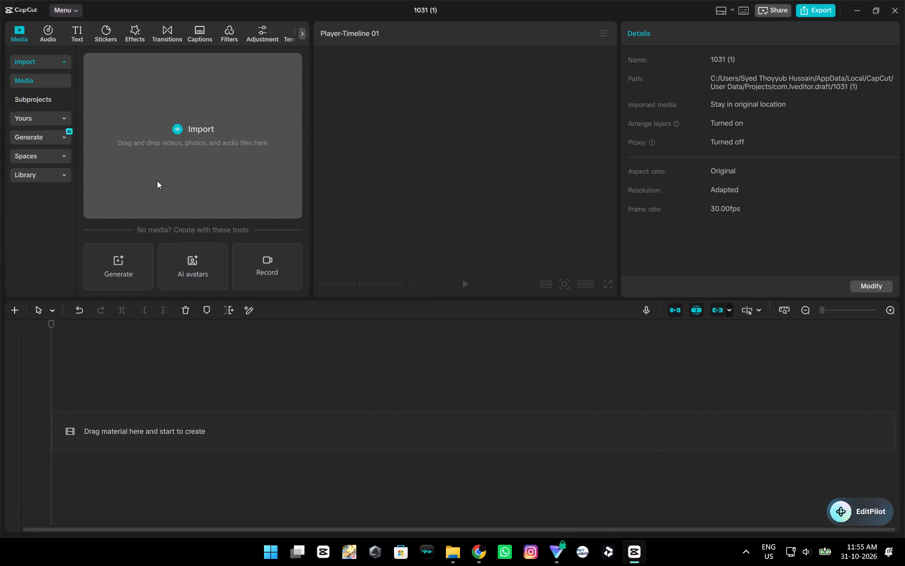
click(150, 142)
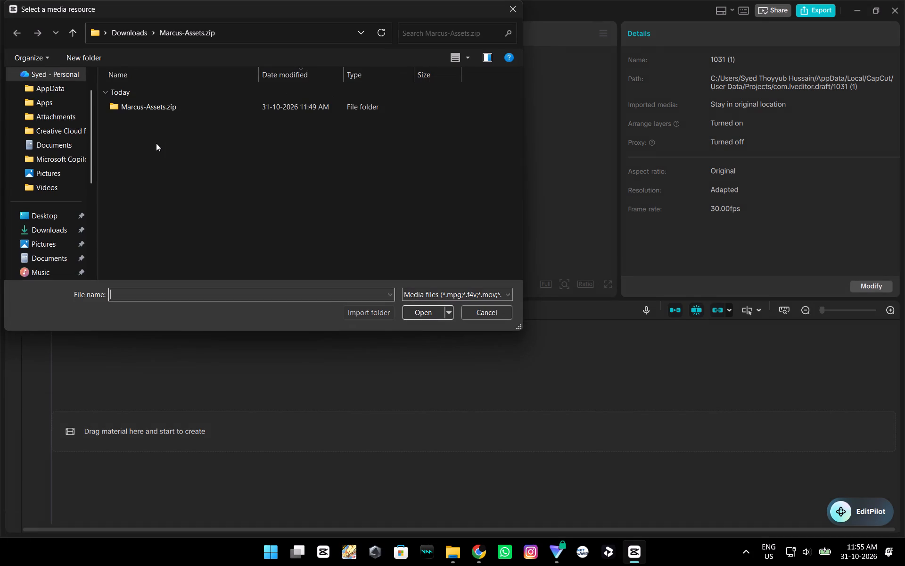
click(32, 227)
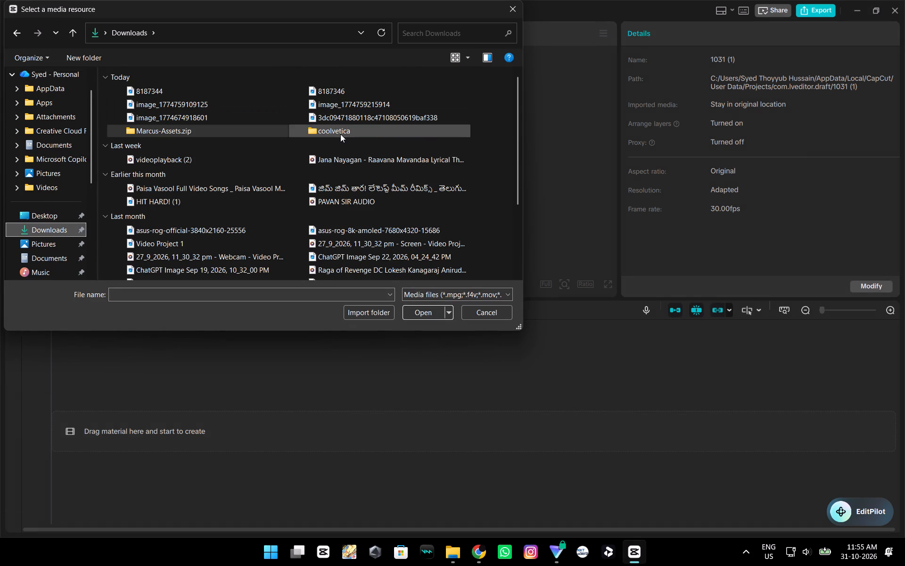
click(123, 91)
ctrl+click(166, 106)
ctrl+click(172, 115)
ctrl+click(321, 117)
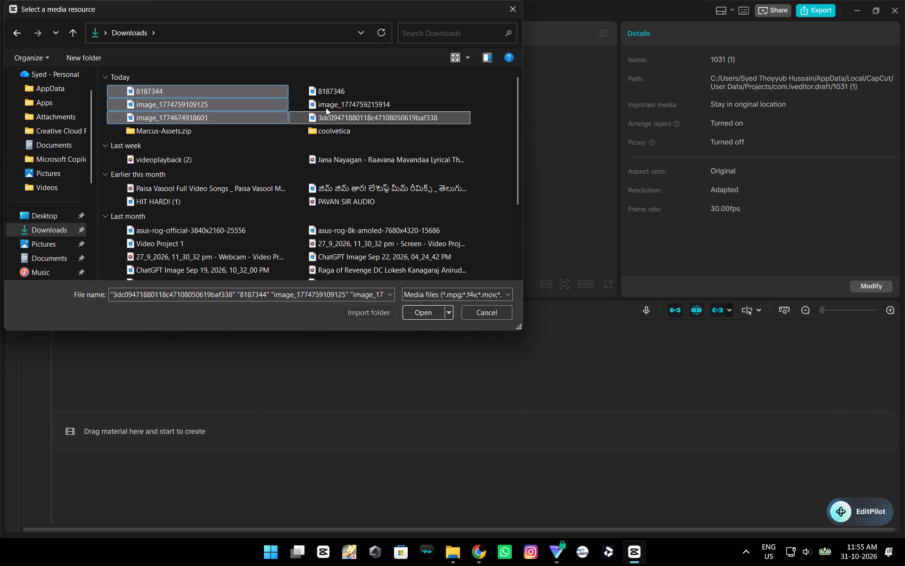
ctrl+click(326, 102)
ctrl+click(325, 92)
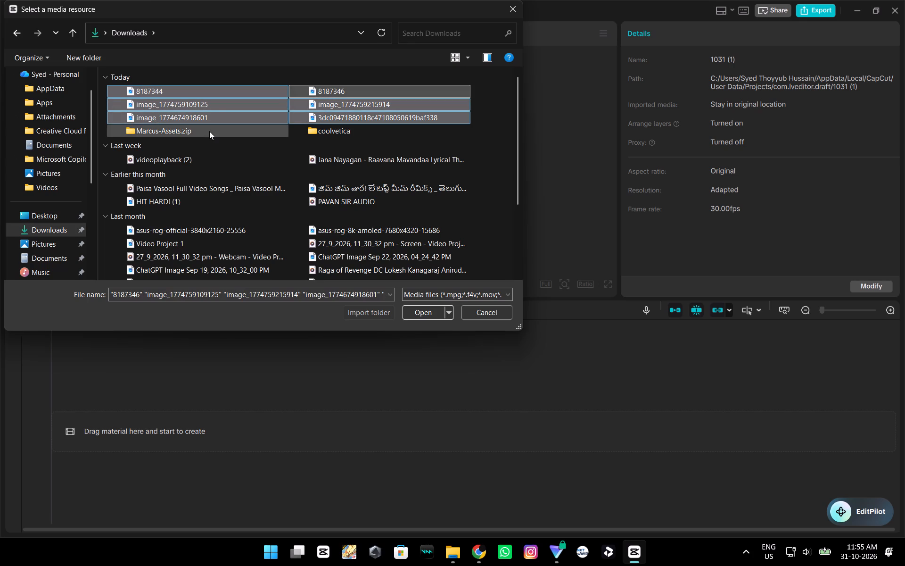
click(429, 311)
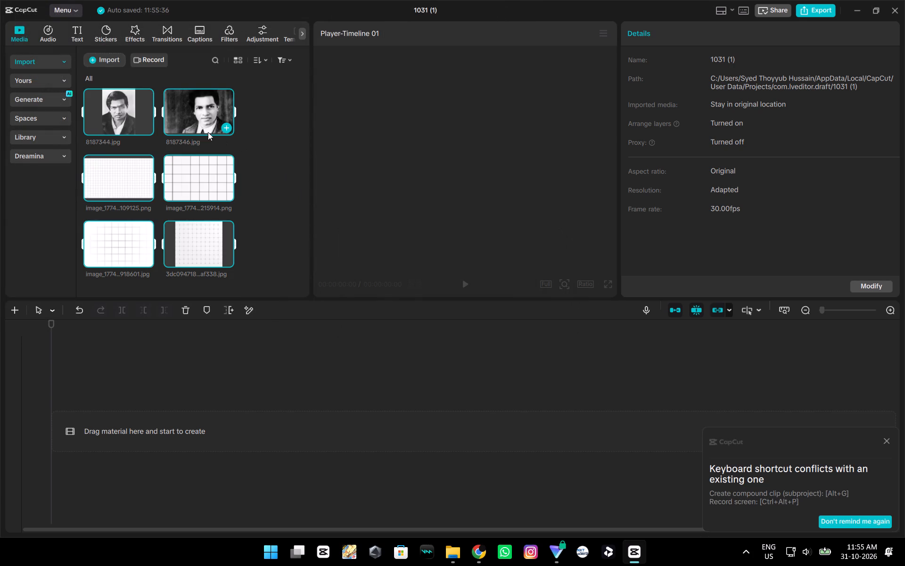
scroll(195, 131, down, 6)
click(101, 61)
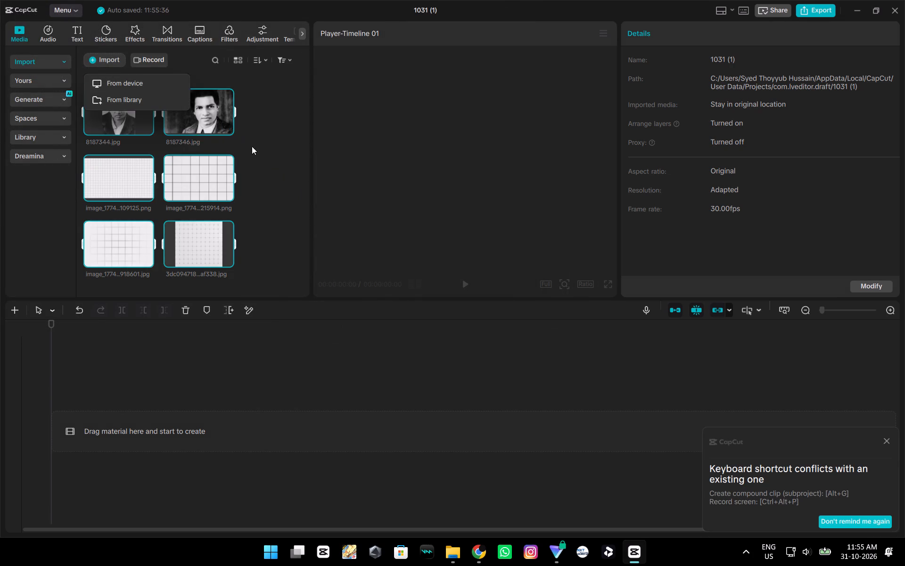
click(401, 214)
Switch the workspace to the Vertical layout, dismiss the shortcut-conflict notice and move the EditPilot assistant clear of the player.
click(70, 14)
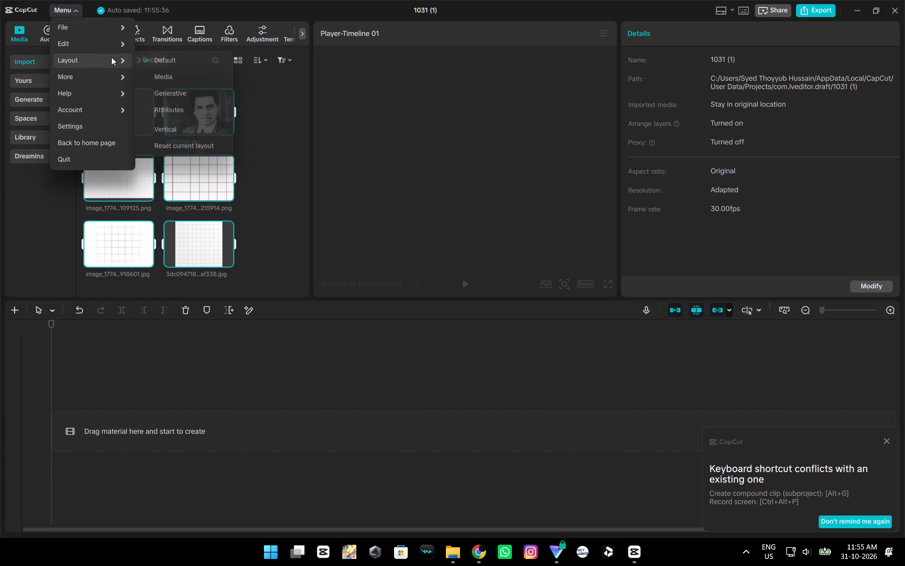
click(174, 131)
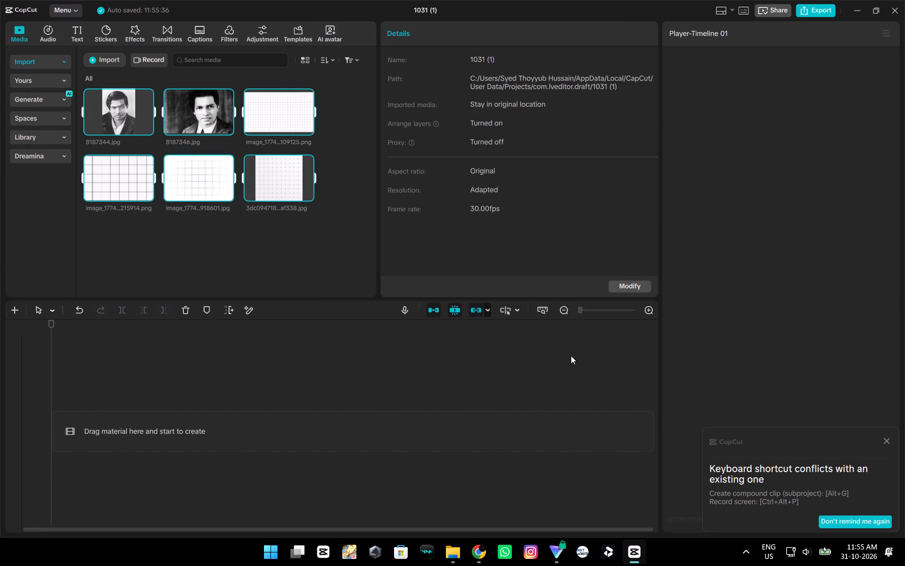
click(885, 440)
drag(877, 508, 641, 544)
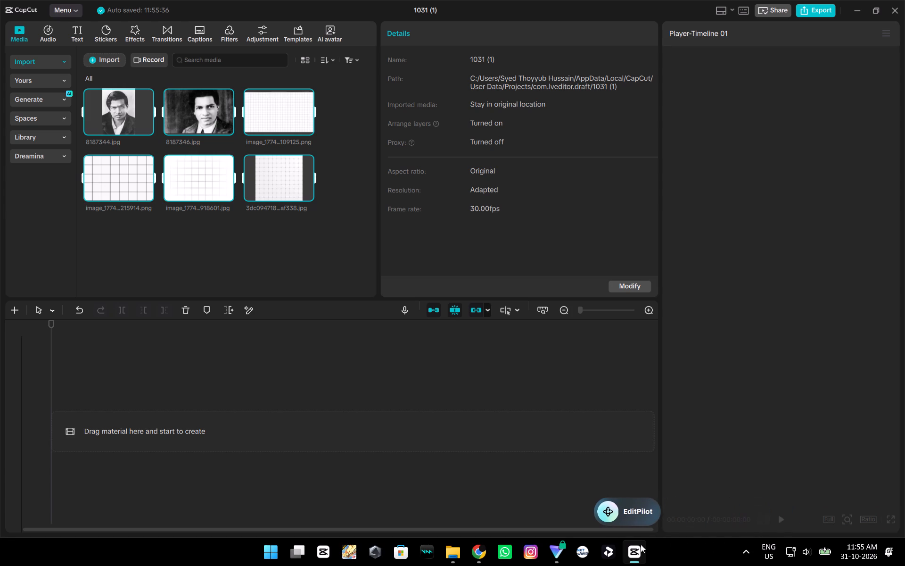
drag(641, 544, 639, 552)
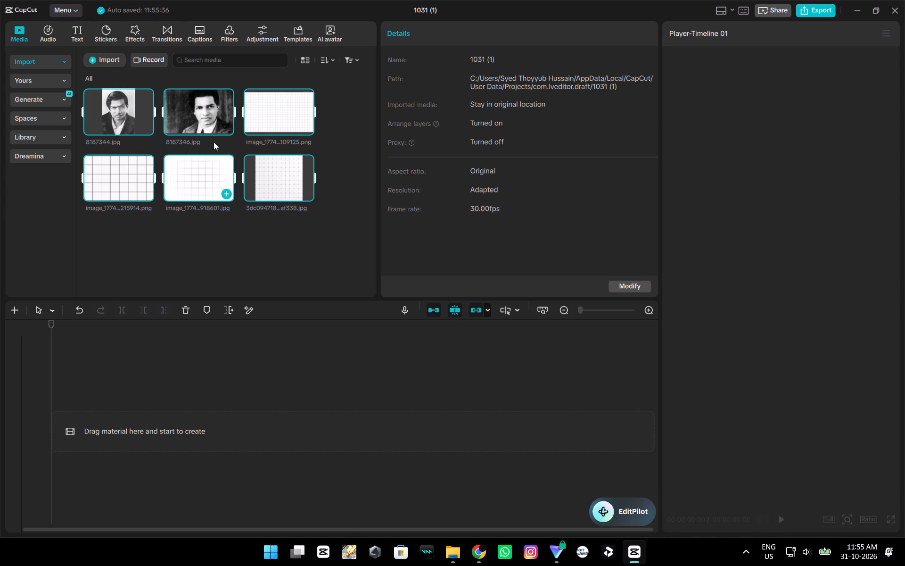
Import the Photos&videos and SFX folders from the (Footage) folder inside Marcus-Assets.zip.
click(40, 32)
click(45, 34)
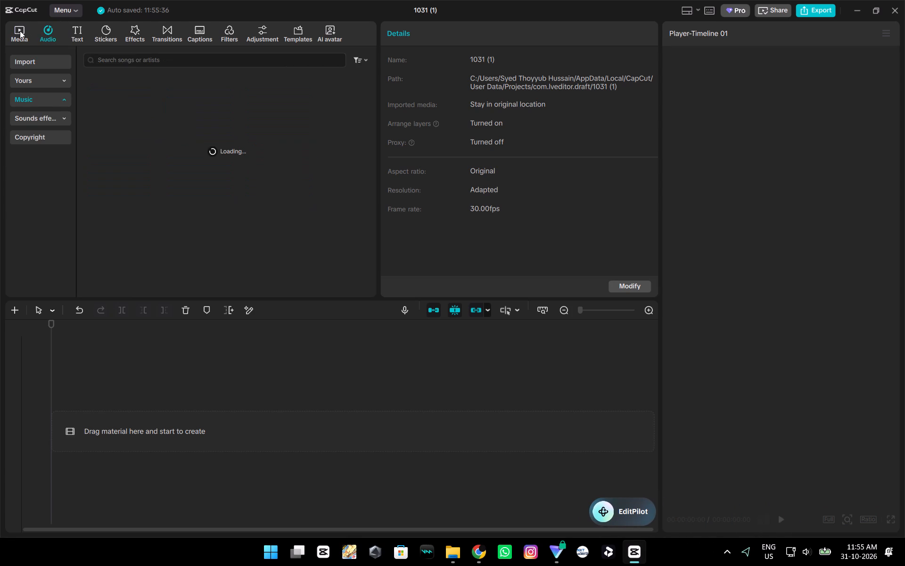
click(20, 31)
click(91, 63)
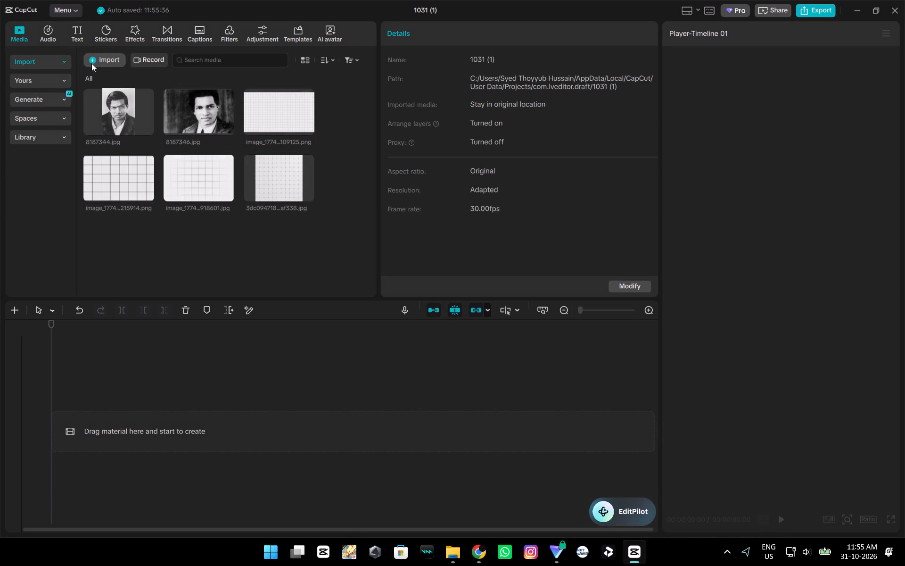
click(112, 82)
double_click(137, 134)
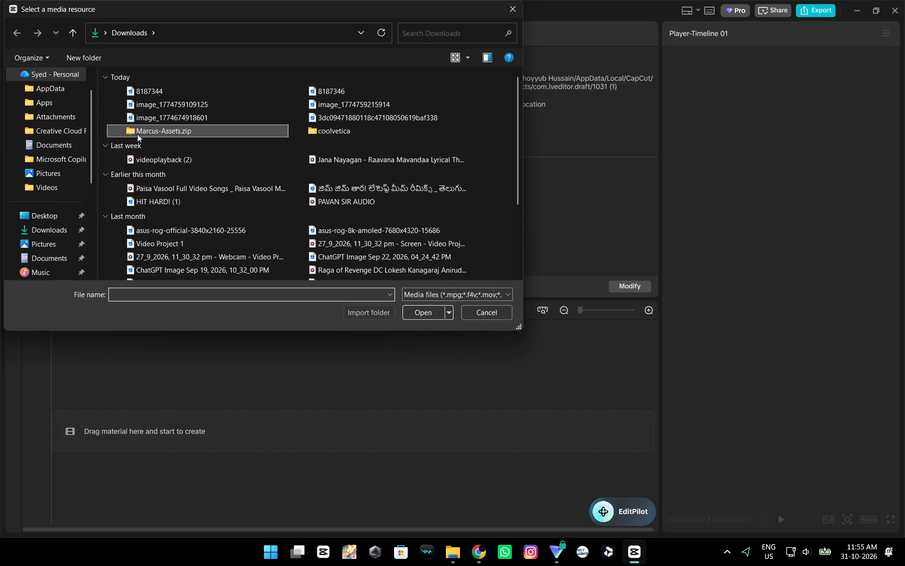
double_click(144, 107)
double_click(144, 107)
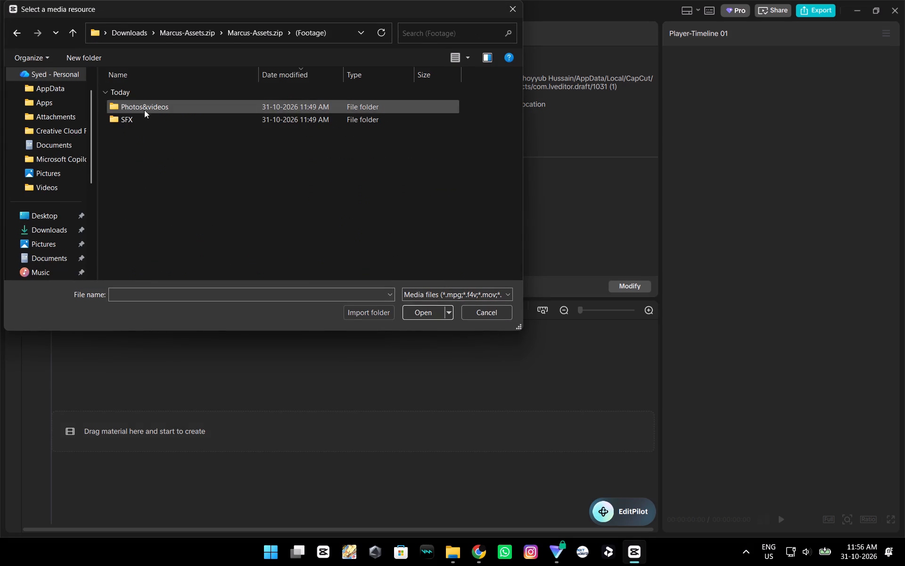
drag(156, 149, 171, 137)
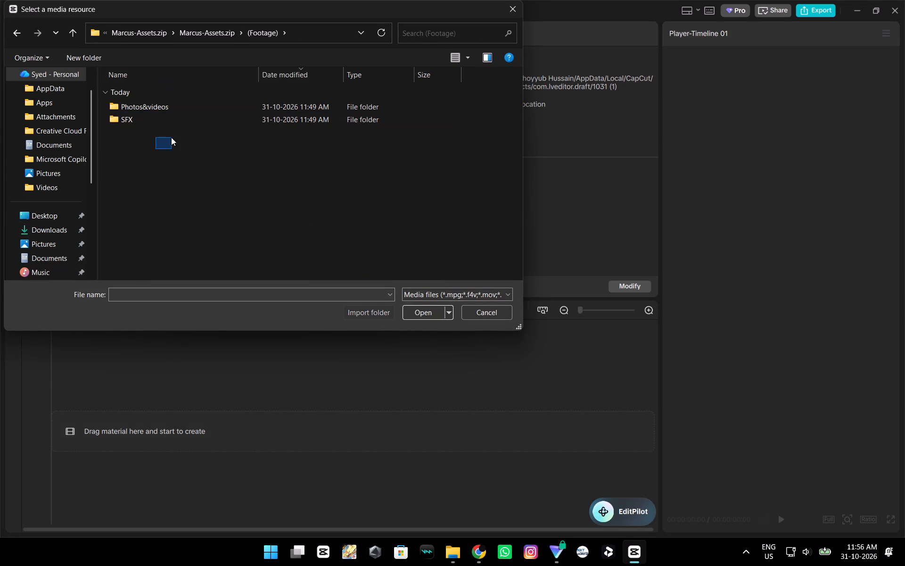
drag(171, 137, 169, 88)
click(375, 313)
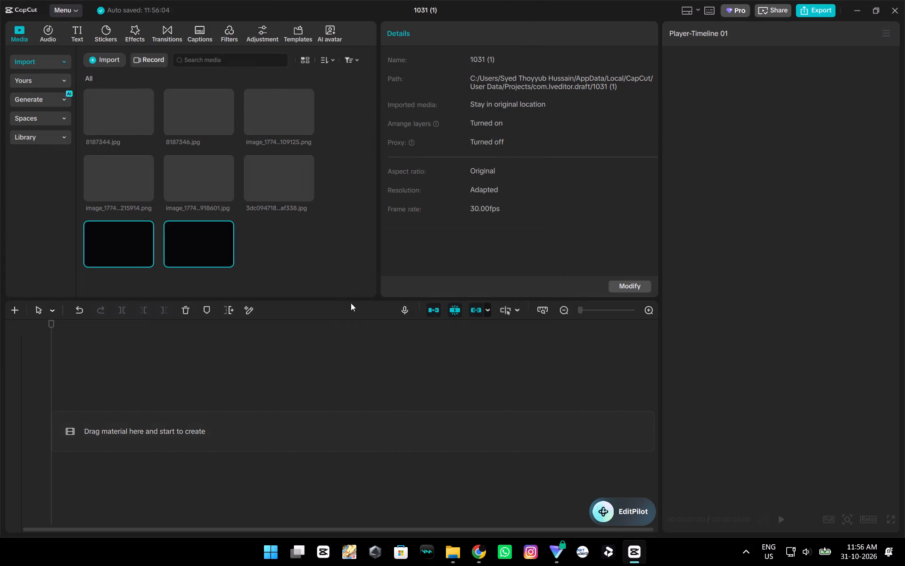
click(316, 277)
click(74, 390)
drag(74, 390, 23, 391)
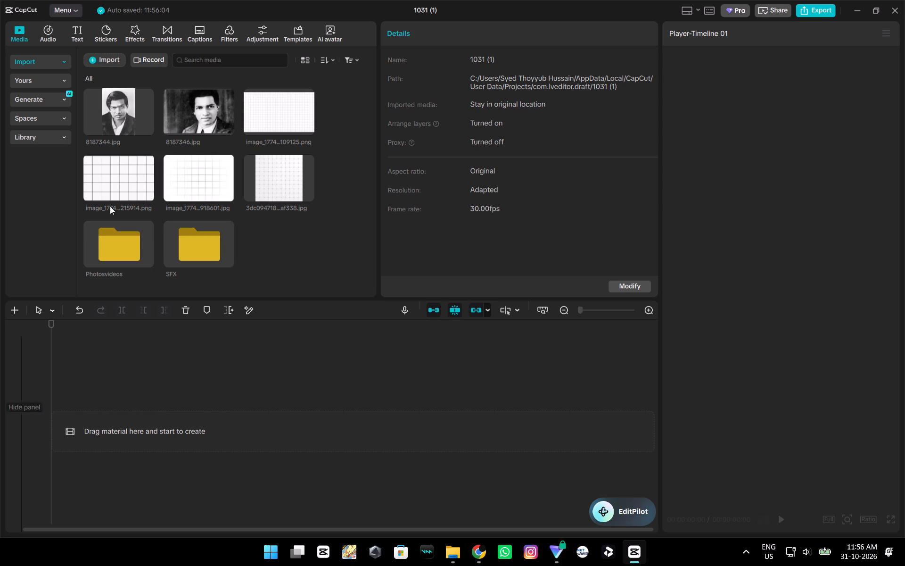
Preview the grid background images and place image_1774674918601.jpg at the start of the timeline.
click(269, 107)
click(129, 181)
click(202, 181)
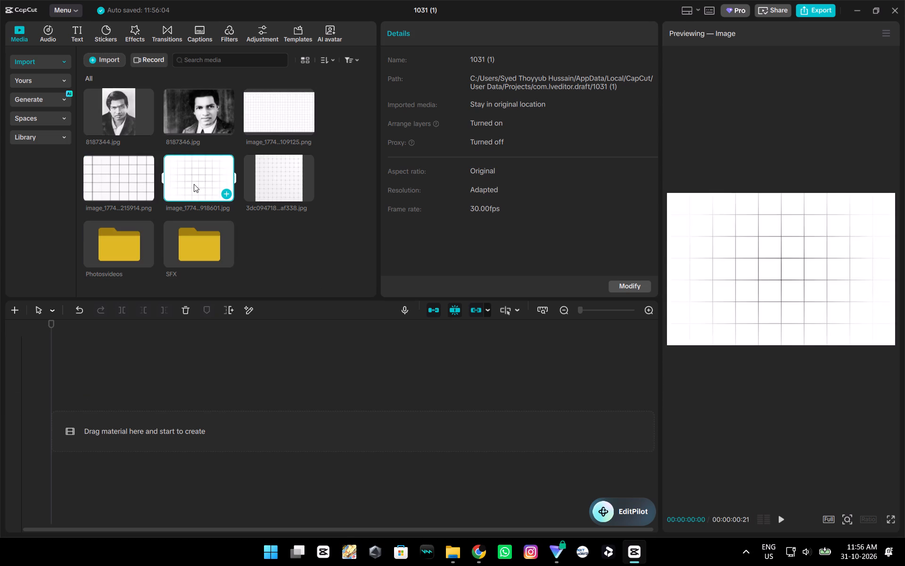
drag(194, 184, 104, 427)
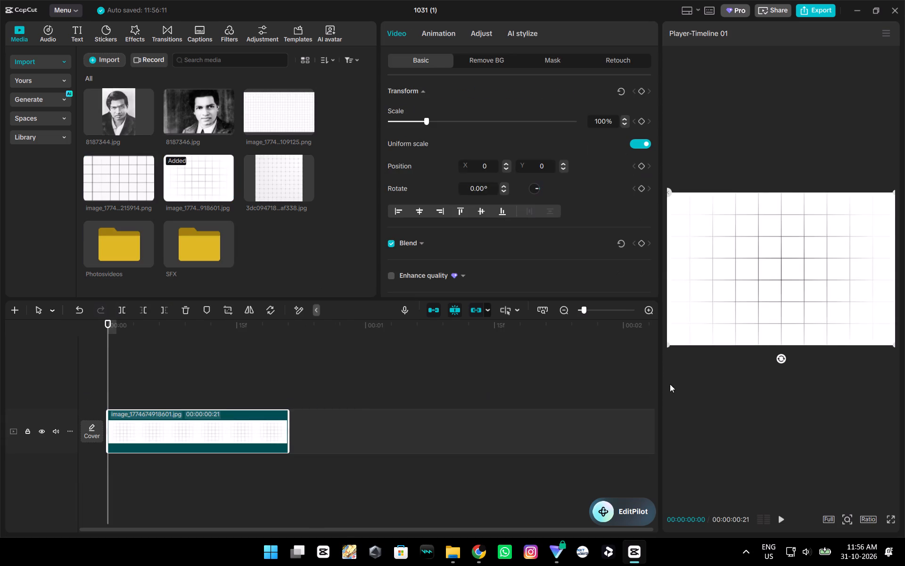
Set the project's aspect ratio to 9:16.
click(863, 521)
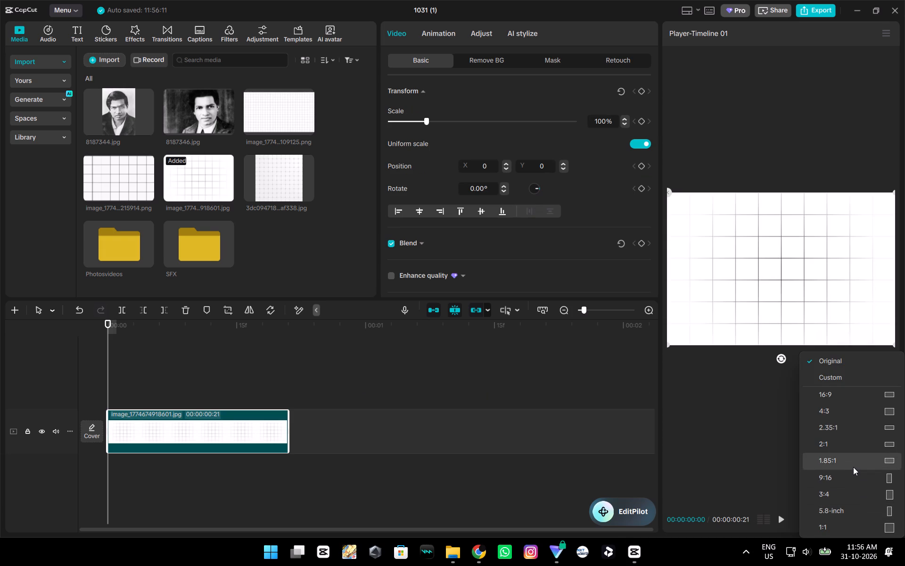
click(854, 477)
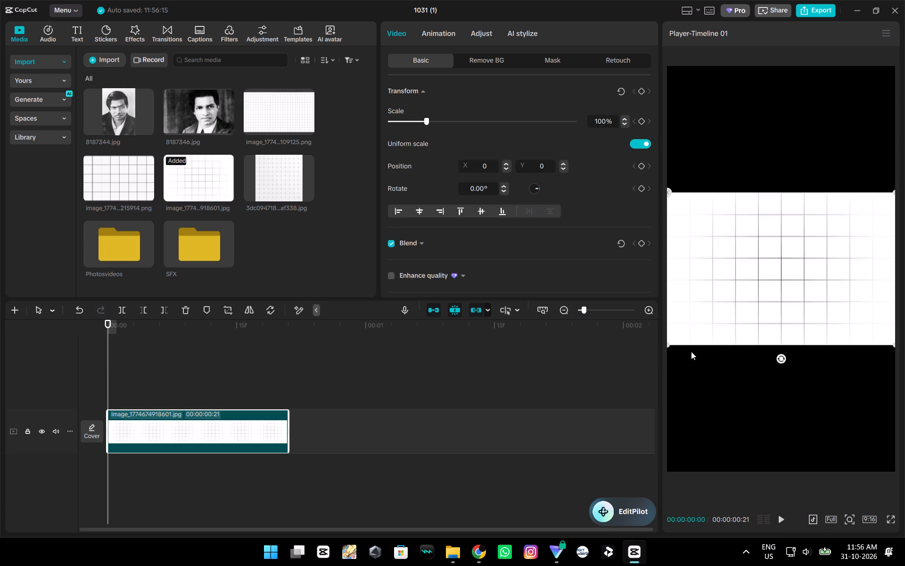
Rotate the grid background image to -90° so it stands upright in the vertical frame.
drag(780, 357, 835, 270)
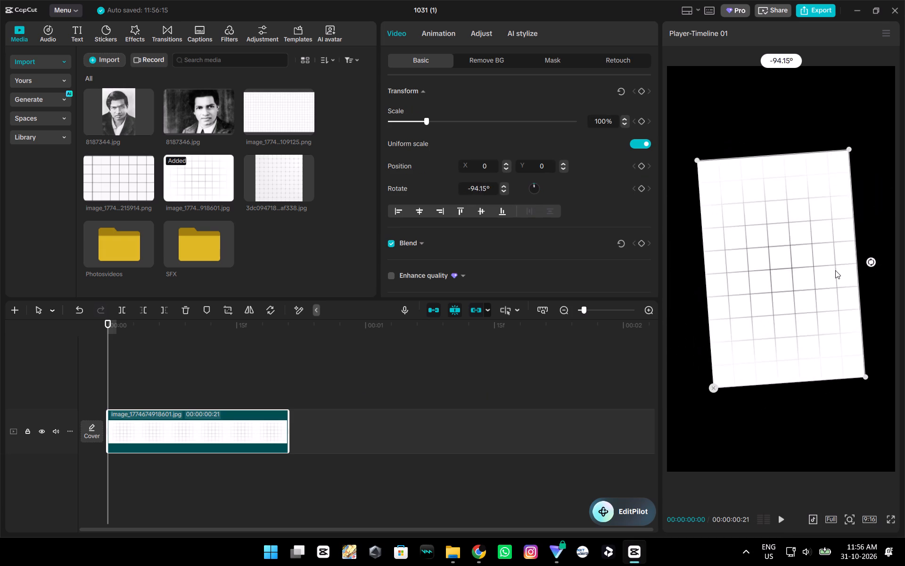
drag(835, 270, 834, 272)
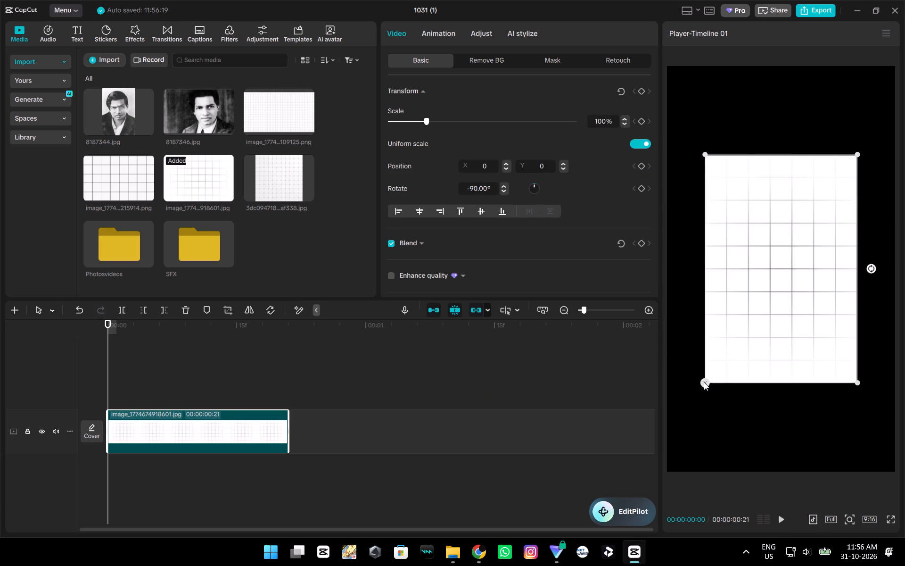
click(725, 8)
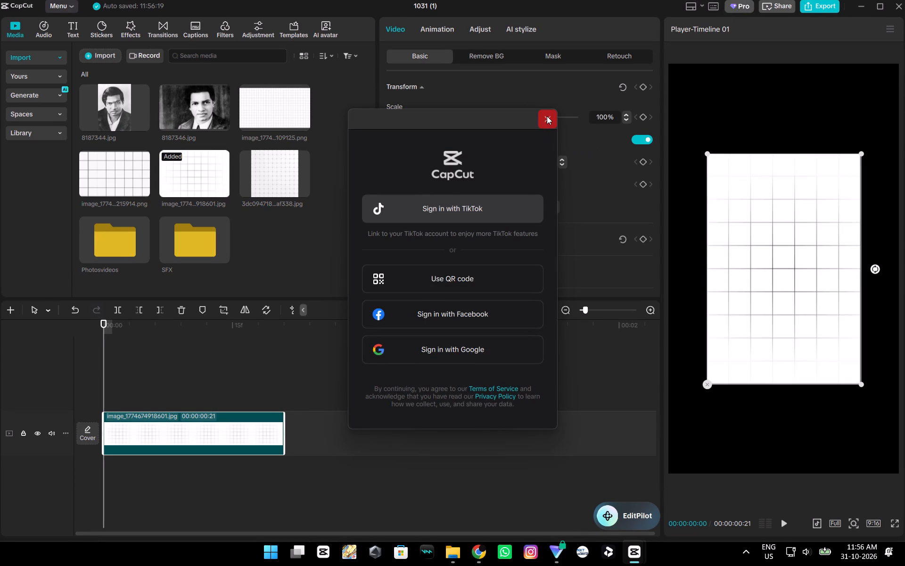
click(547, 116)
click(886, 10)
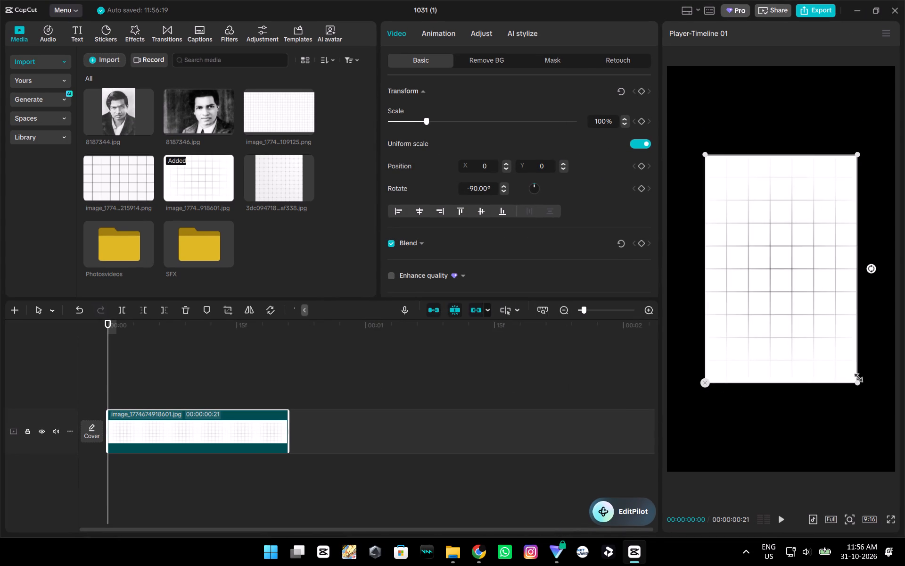
Scale the grid image up to fill the whole 9:16 frame, deselect it and return the playhead to the timeline start.
drag(856, 380, 901, 521)
click(122, 389)
drag(122, 390, 112, 392)
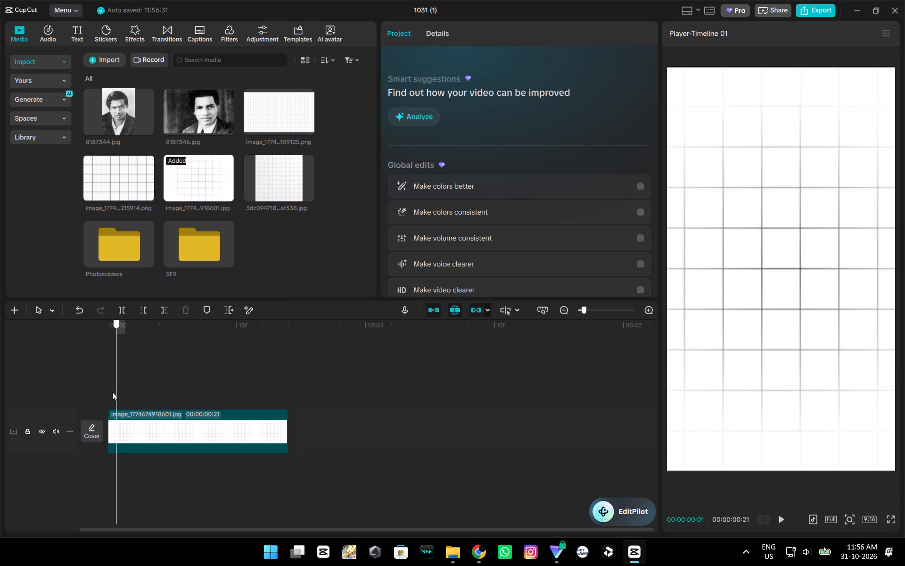
drag(112, 392, 85, 392)
Switch to Chrome and rewatch the tutorial's background and square shape section, check the other reference tabs, and return to CapCut.
key(alt+Tab)
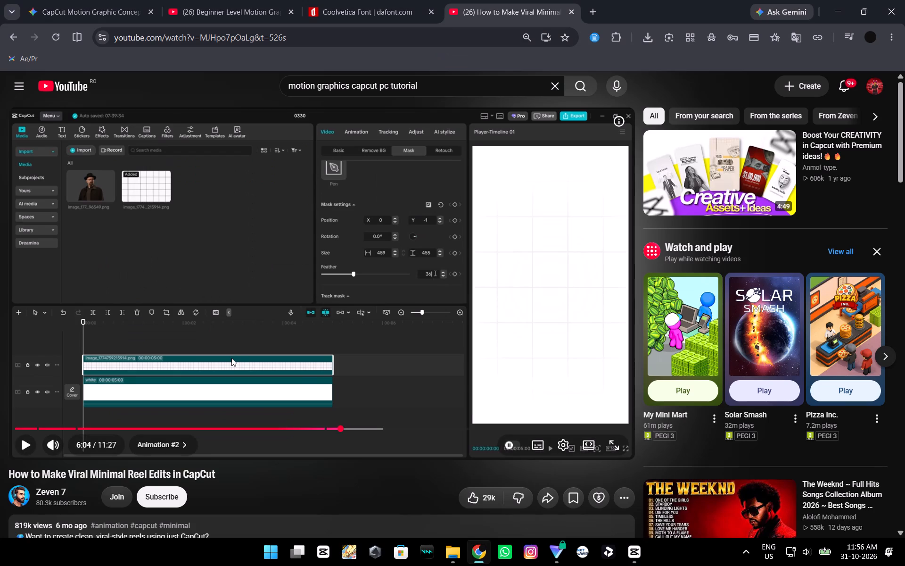
key(space)
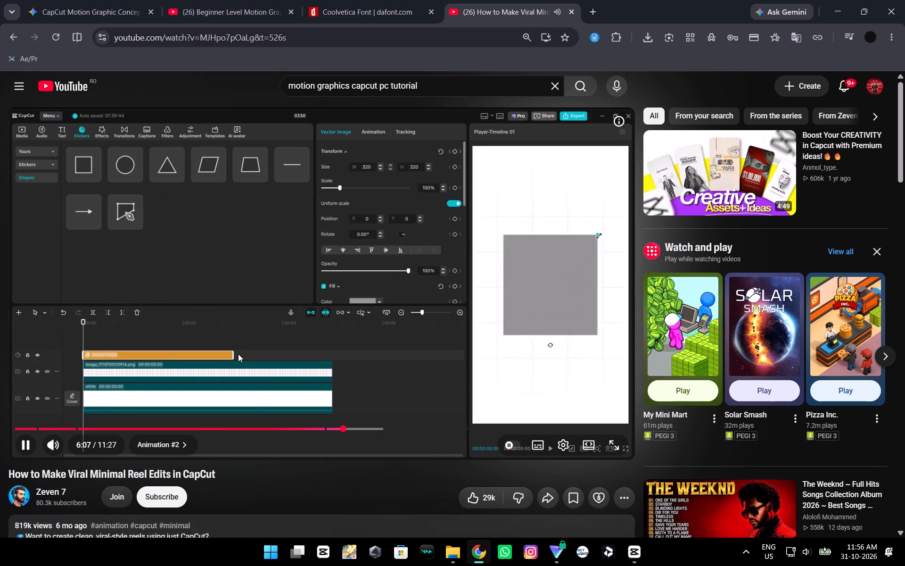
key(Left)
key(Left)
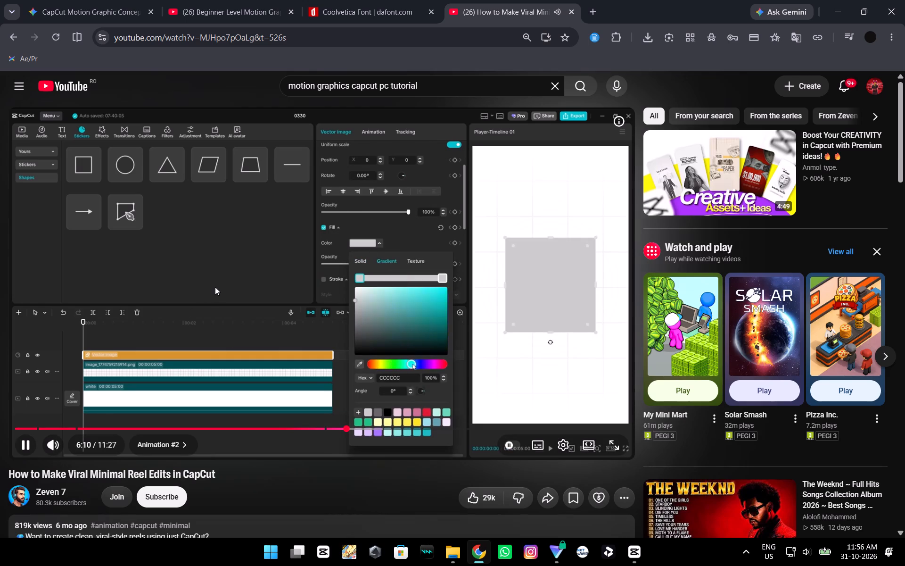
click(237, 279)
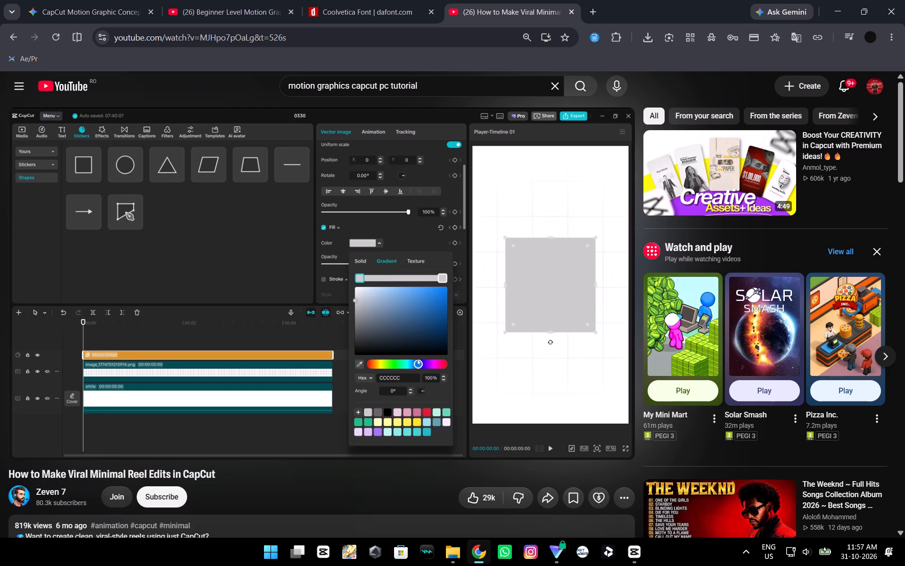
click(372, 0)
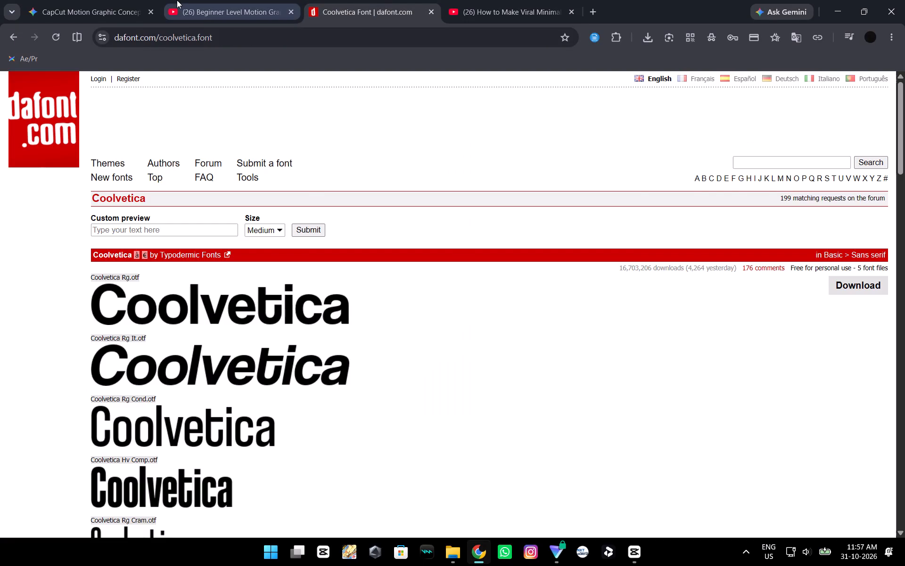
click(176, 0)
key(alt+Tab)
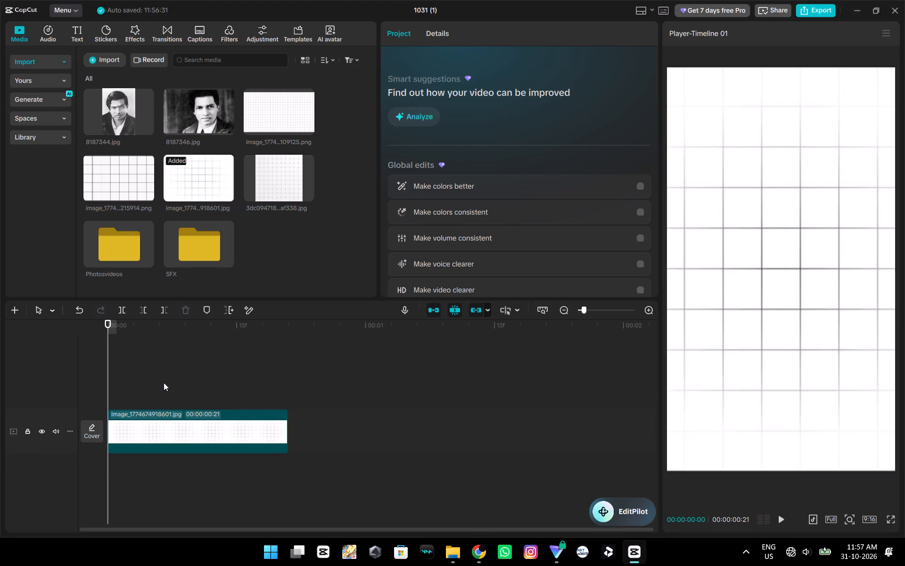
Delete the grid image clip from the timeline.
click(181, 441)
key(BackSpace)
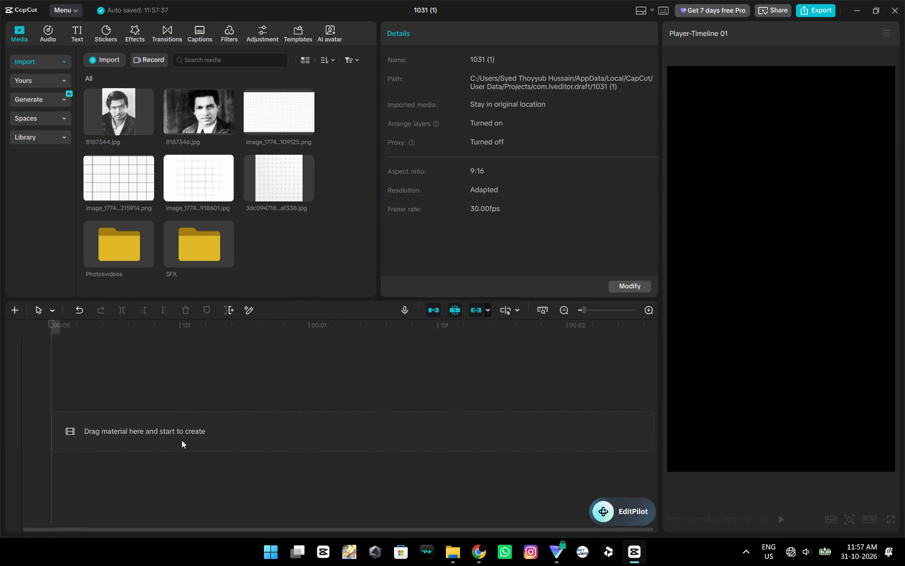
Check the favorite media and the stock media library for usable material.
click(34, 83)
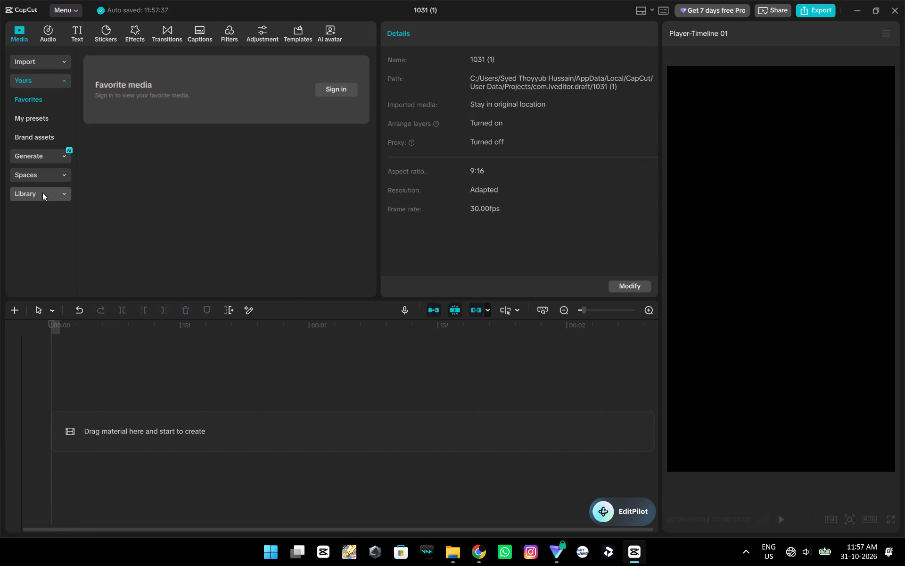
click(42, 191)
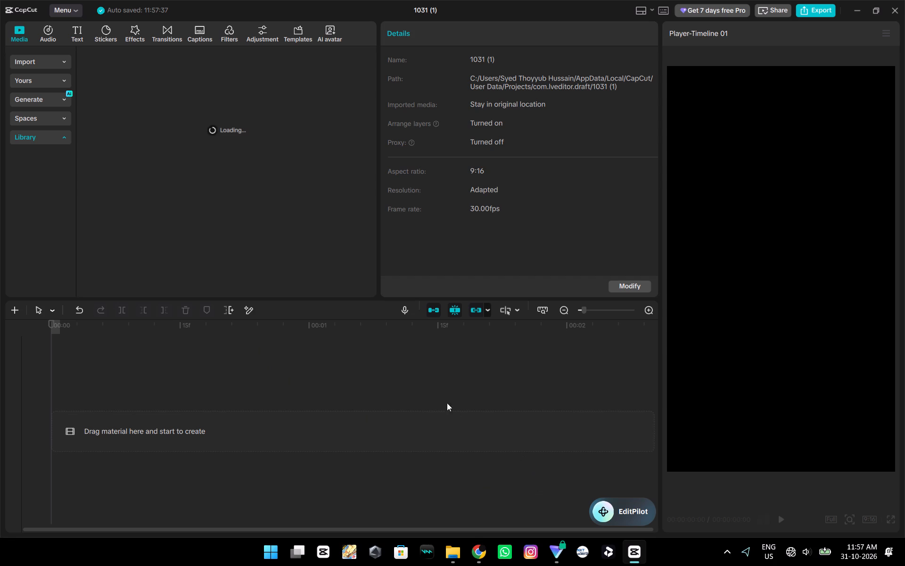
click(436, 397)
click(450, 437)
Close the open project and move projects 1031 (1) and 1031 to Trash.
click(899, 14)
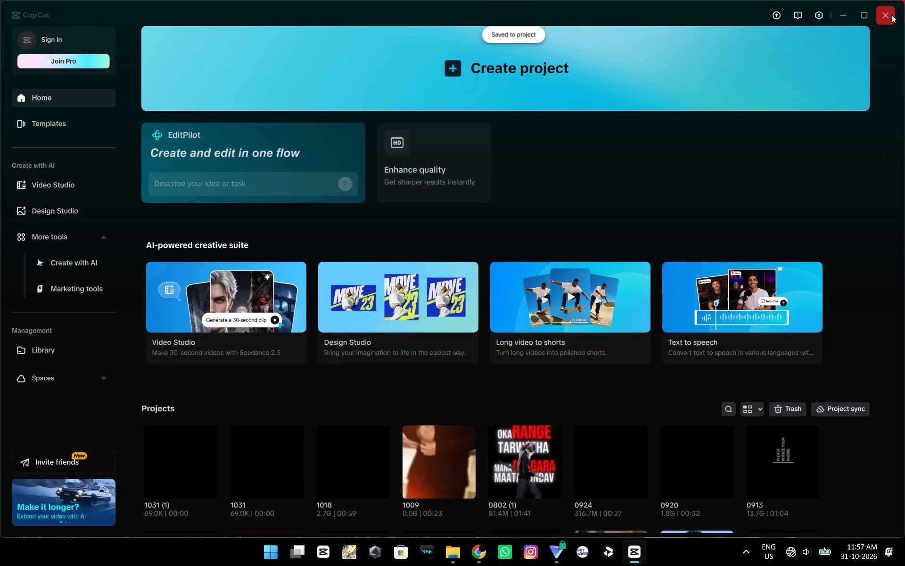
scroll(549, 233, down, 2)
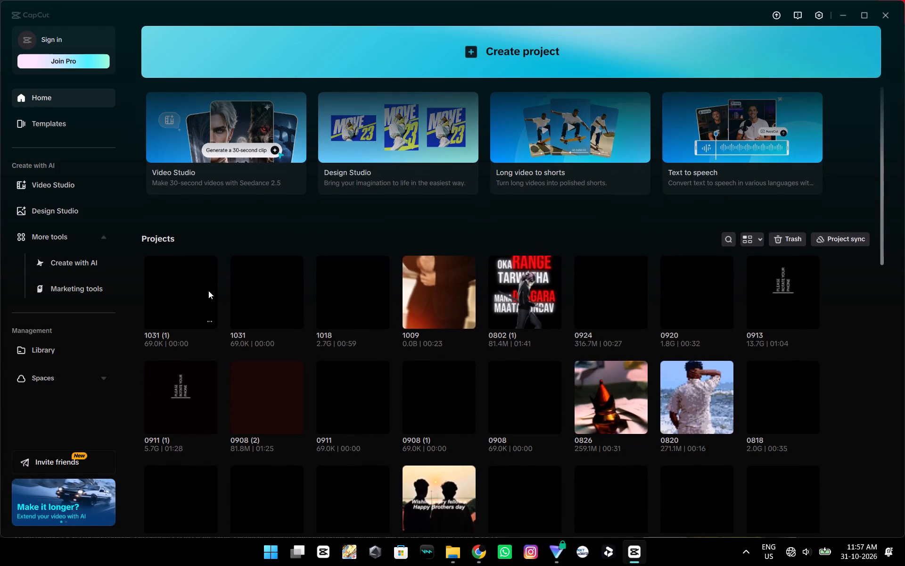
click(210, 323)
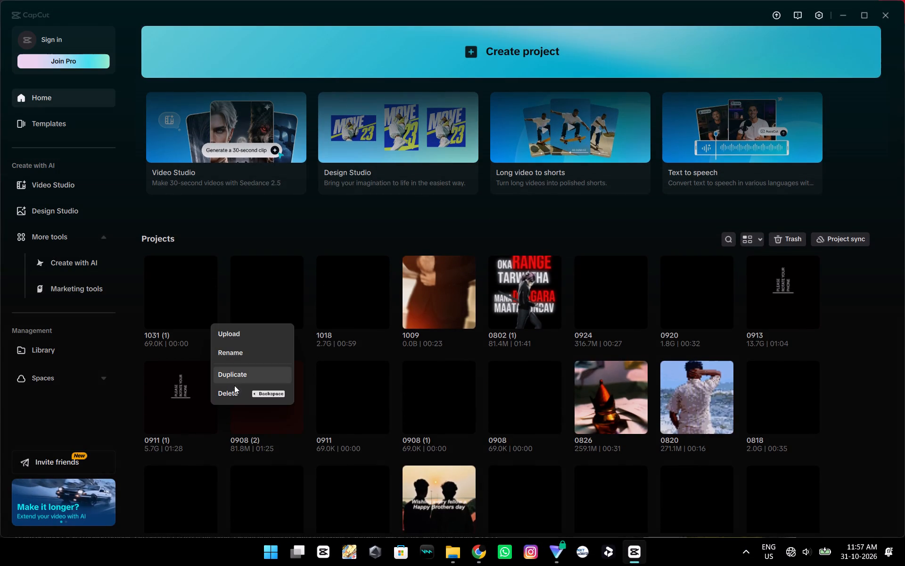
click(234, 389)
click(410, 305)
click(411, 311)
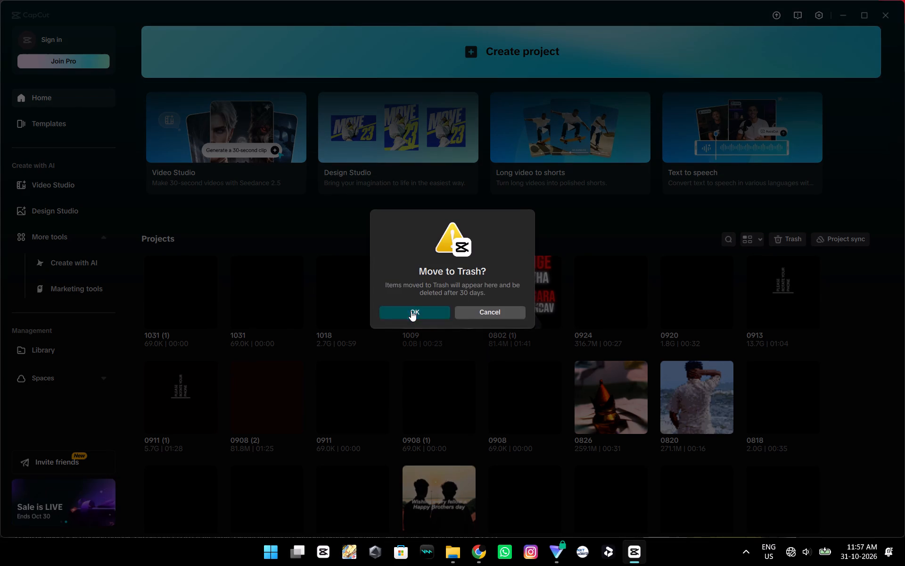
click(209, 318)
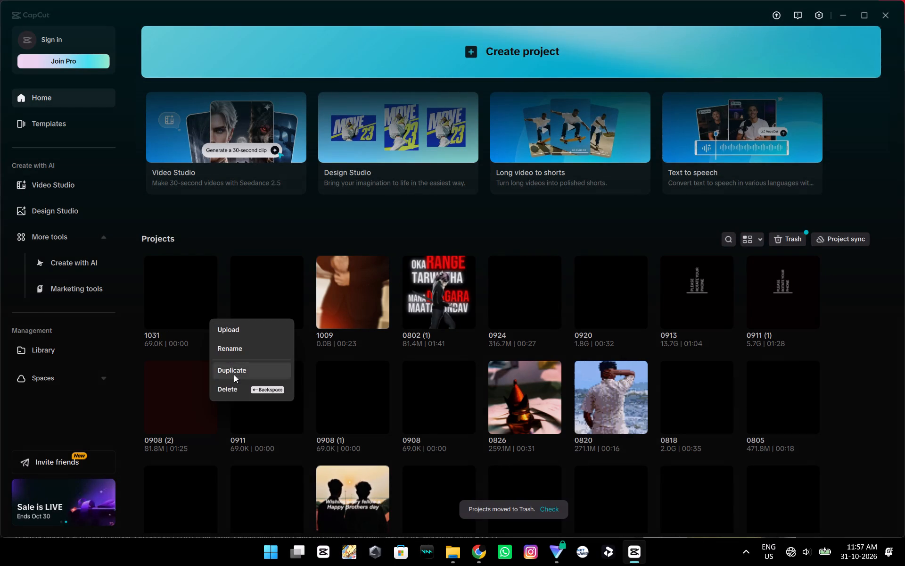
click(237, 382)
click(399, 314)
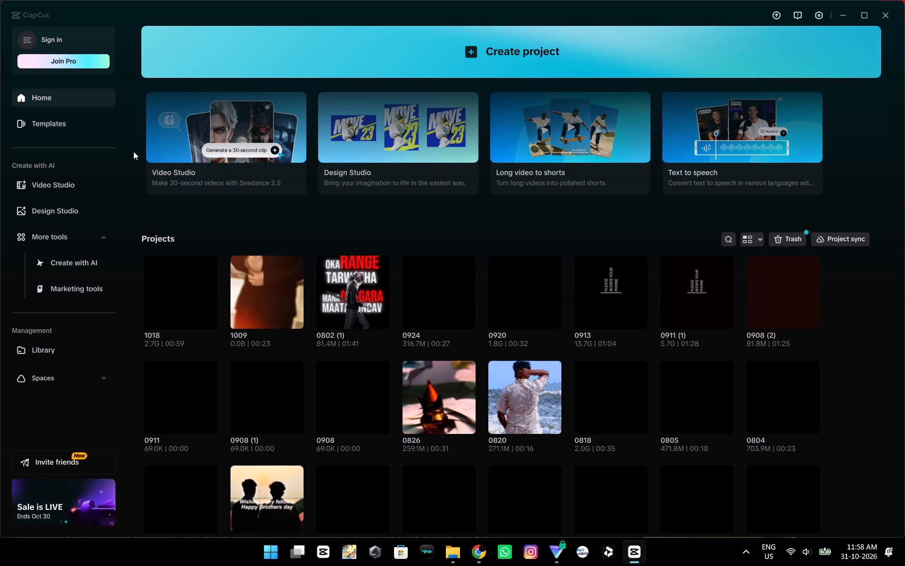
Close CapCut and launch it again to reload its home screen.
scroll(128, 148, up, 4)
click(885, 16)
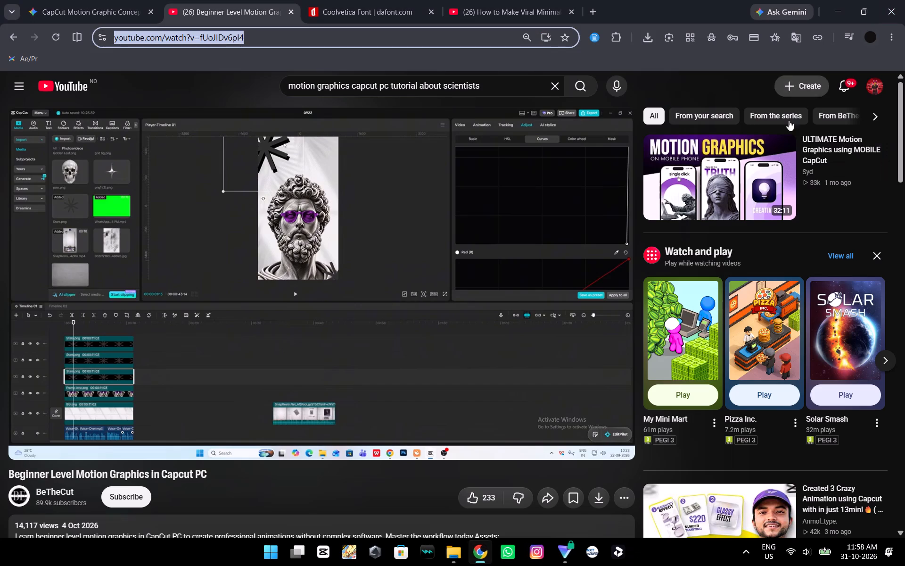
click(339, 555)
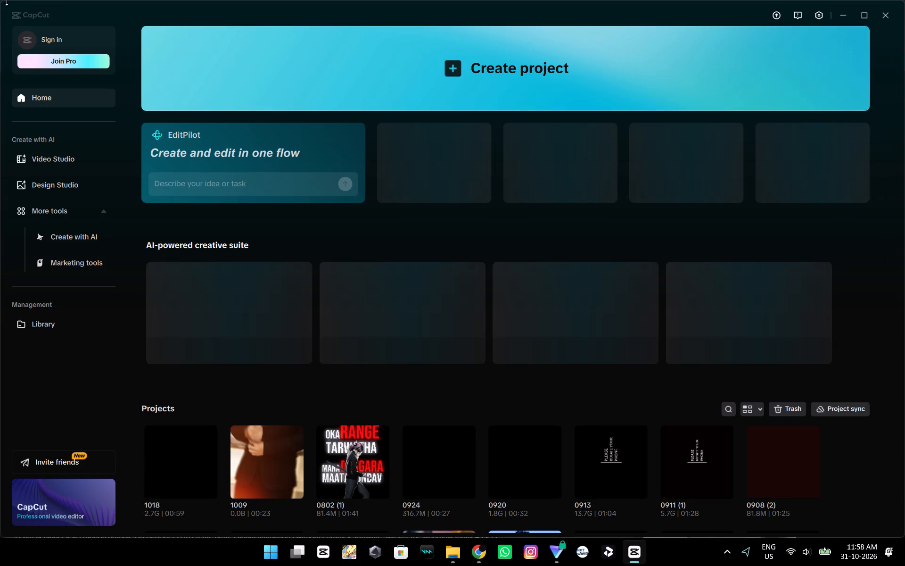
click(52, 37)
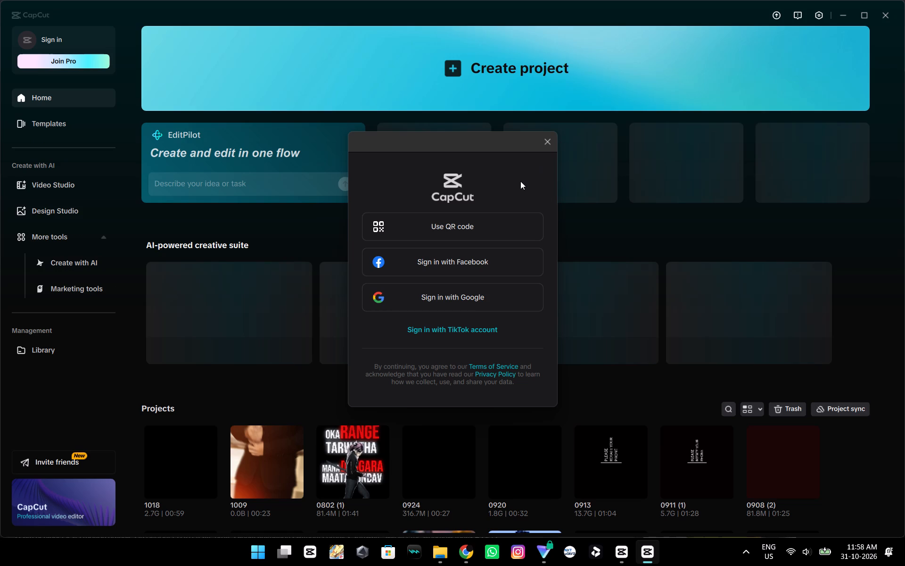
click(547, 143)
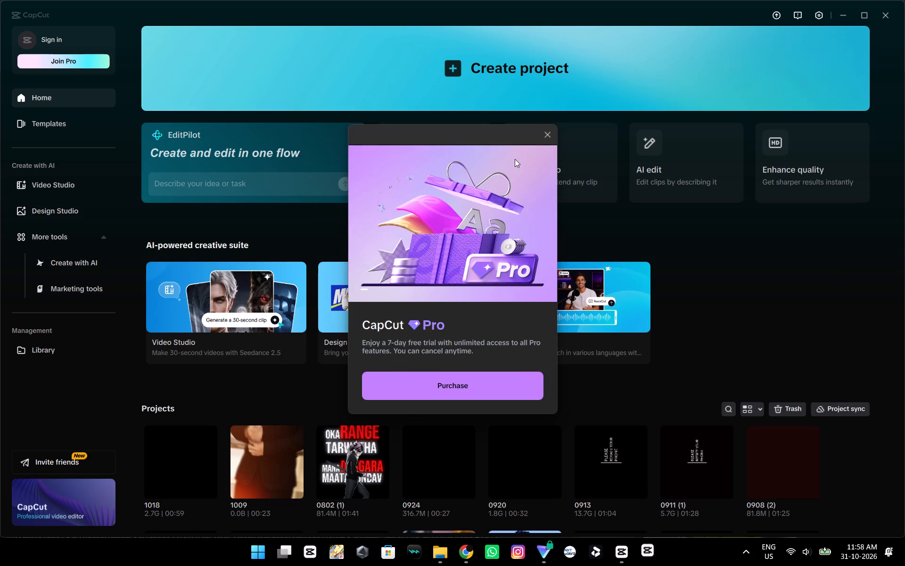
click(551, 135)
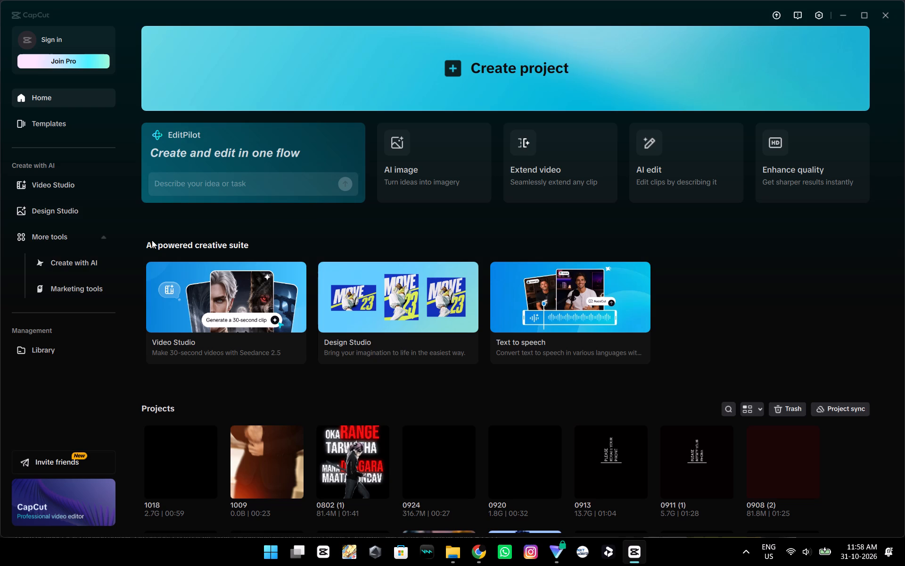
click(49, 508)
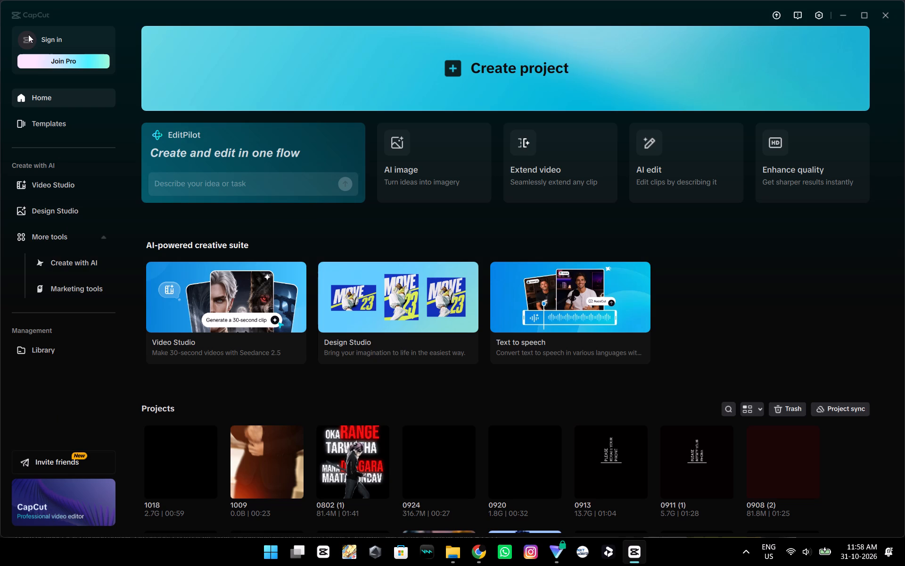
Start signing in to CapCut with the QR code option.
click(28, 34)
click(420, 229)
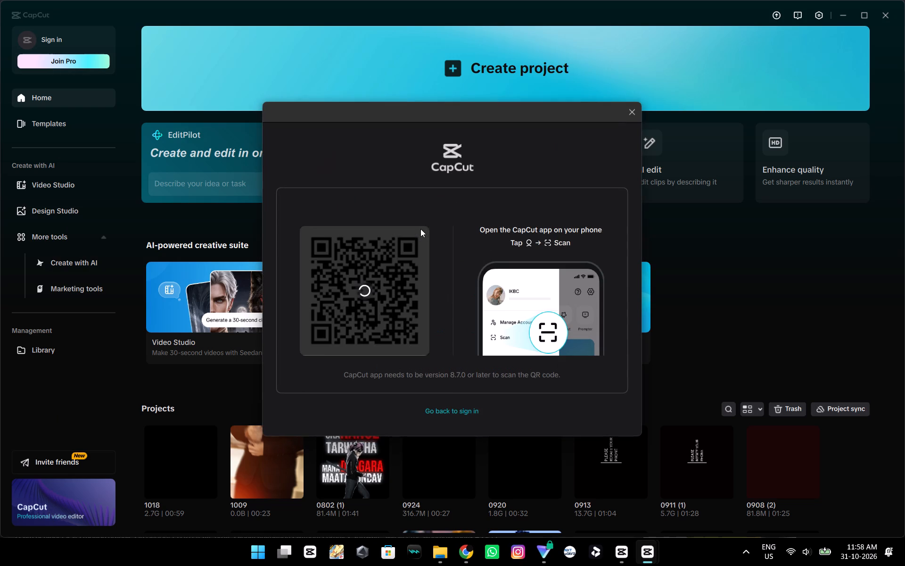
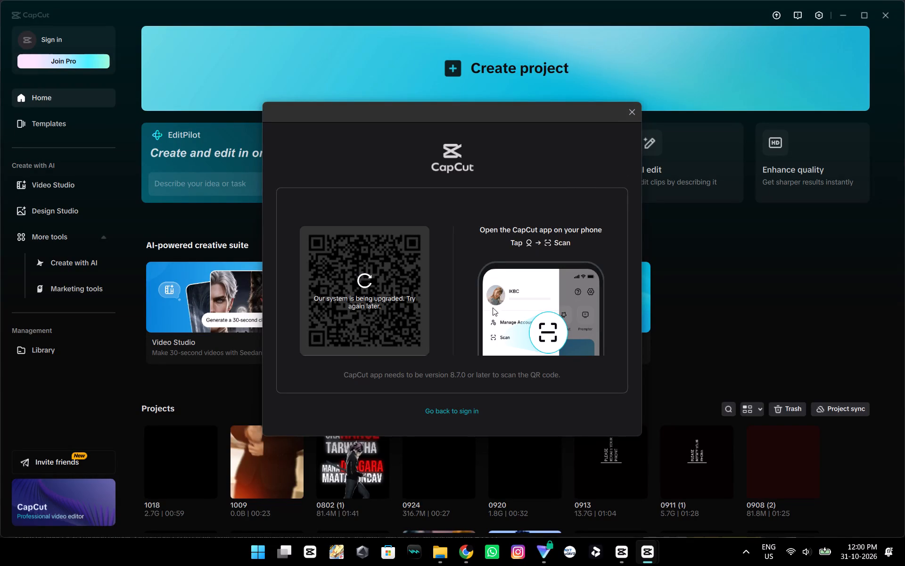
Close the QR code and sign-in windows and check whether a CapCut update is available.
click(638, 112)
click(779, 12)
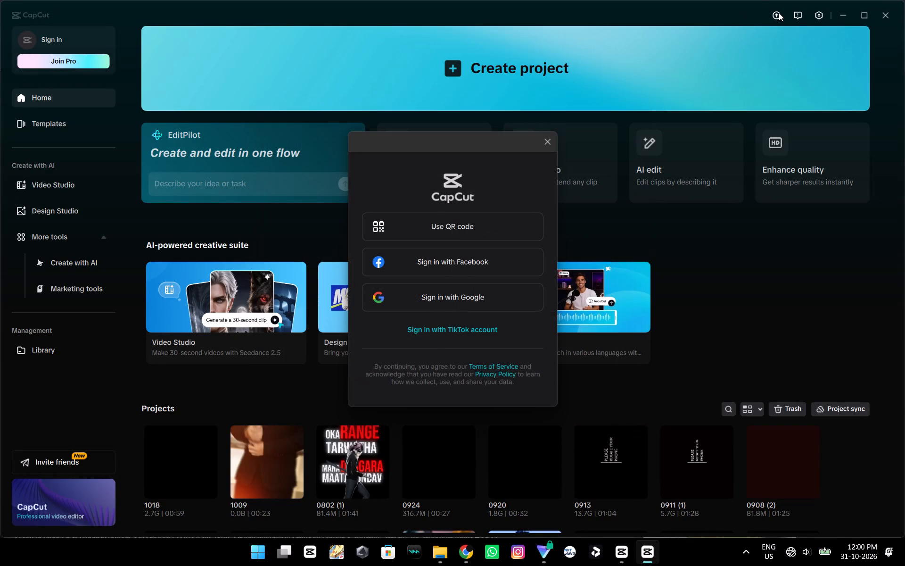
click(544, 145)
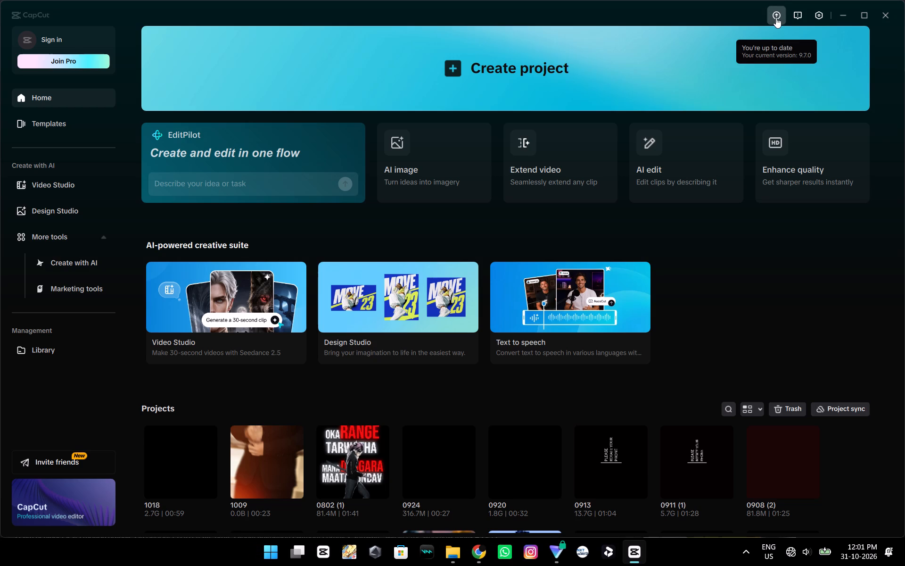
Run the check for a newer version of the application.
click(776, 17)
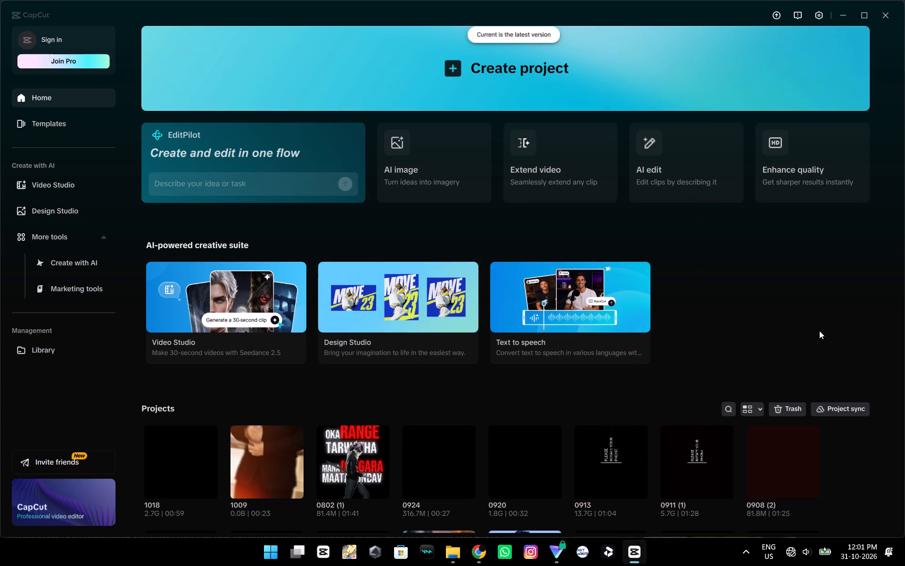
Open the account sign-in options.
click(70, 41)
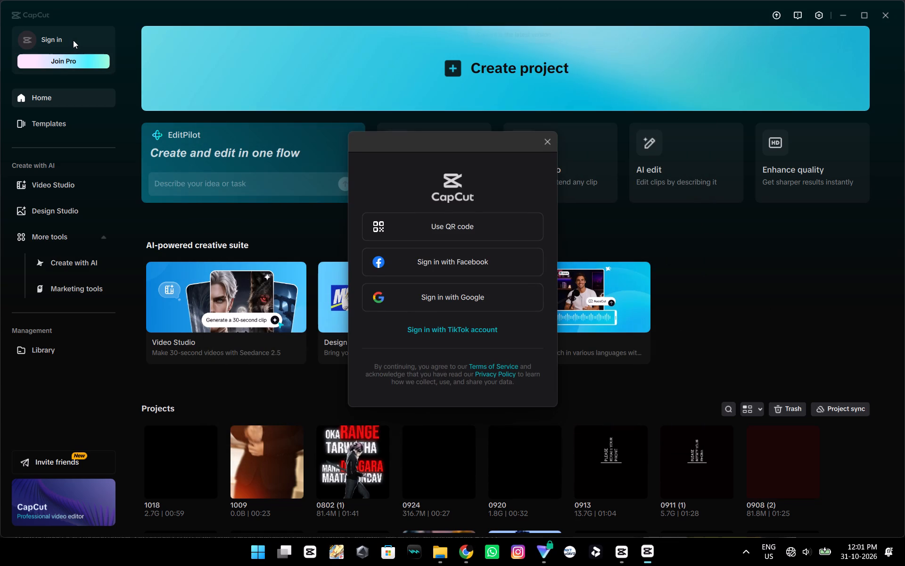
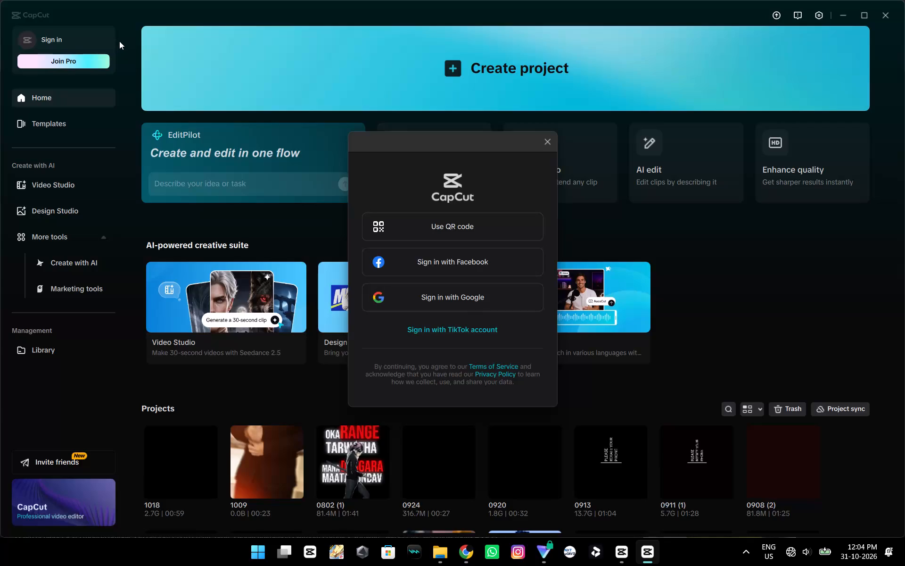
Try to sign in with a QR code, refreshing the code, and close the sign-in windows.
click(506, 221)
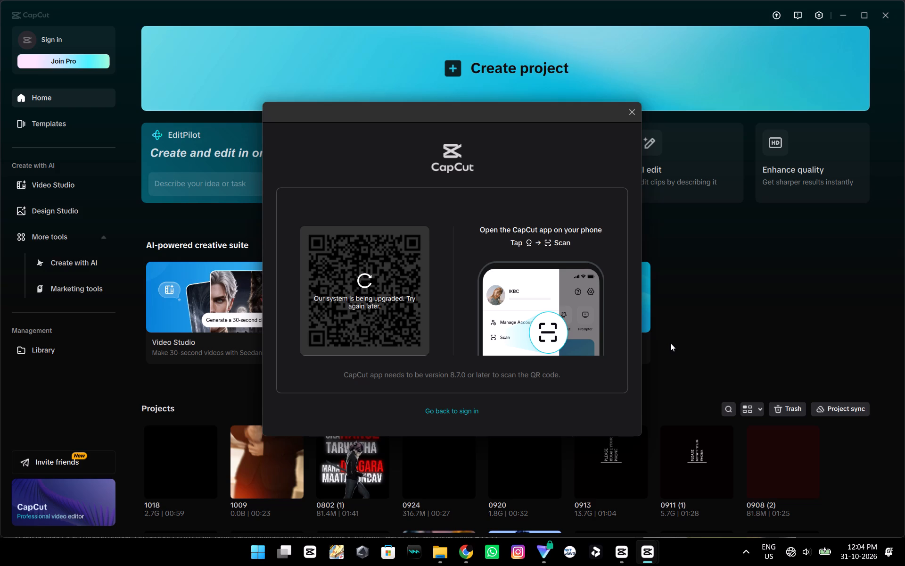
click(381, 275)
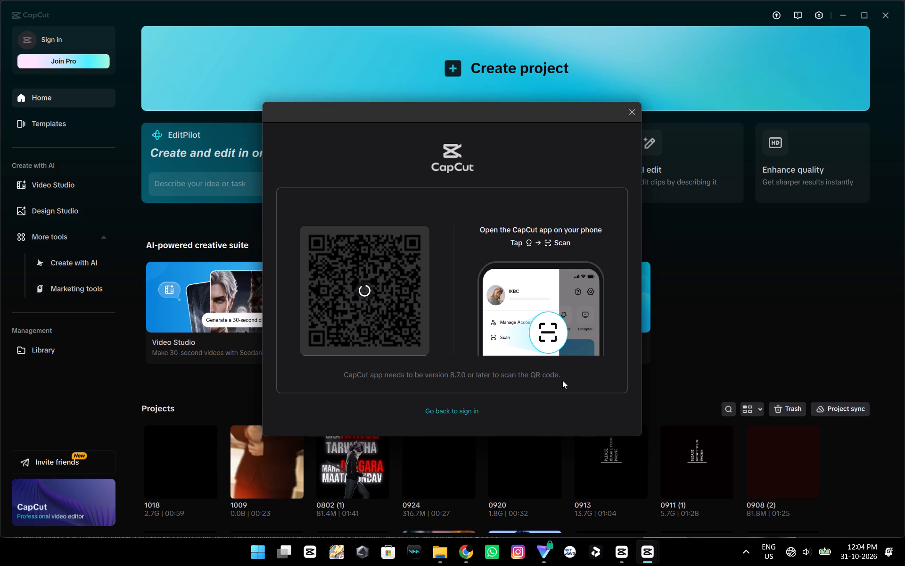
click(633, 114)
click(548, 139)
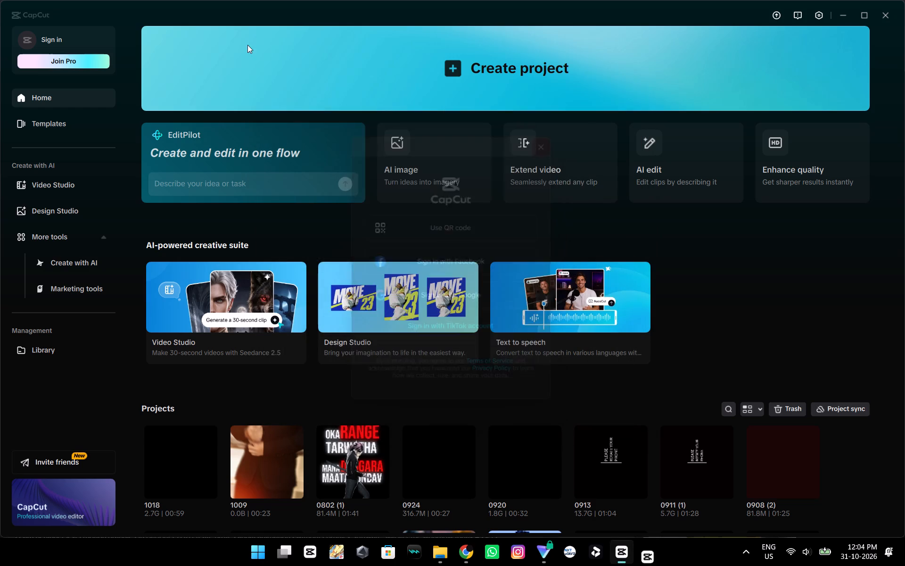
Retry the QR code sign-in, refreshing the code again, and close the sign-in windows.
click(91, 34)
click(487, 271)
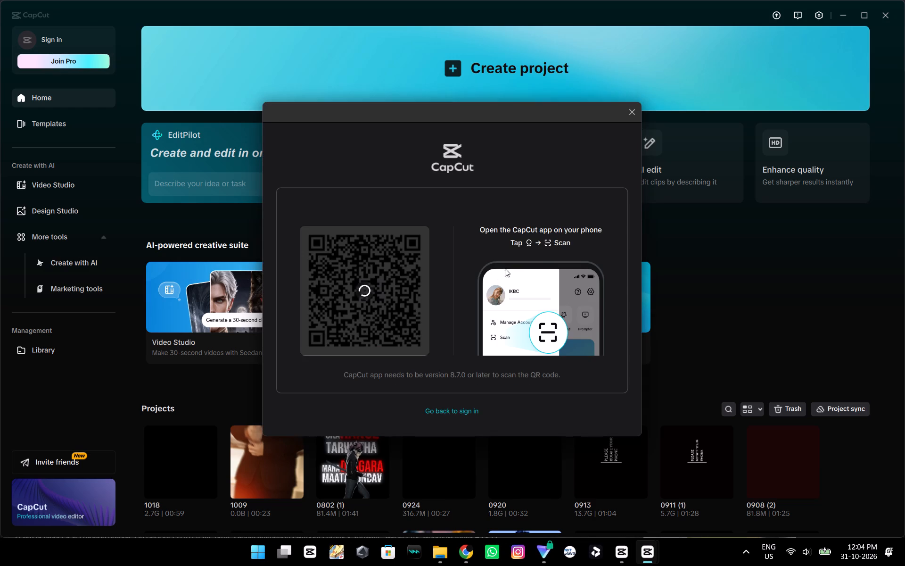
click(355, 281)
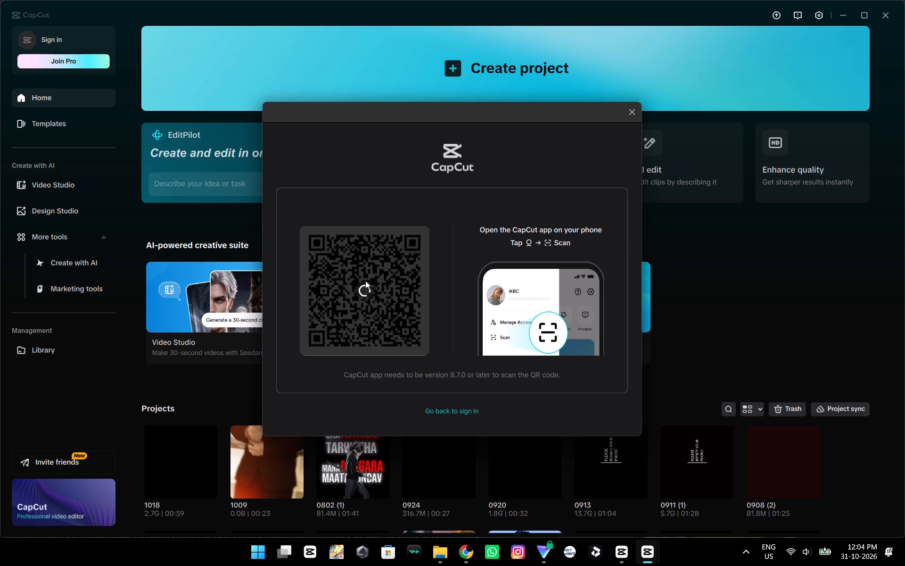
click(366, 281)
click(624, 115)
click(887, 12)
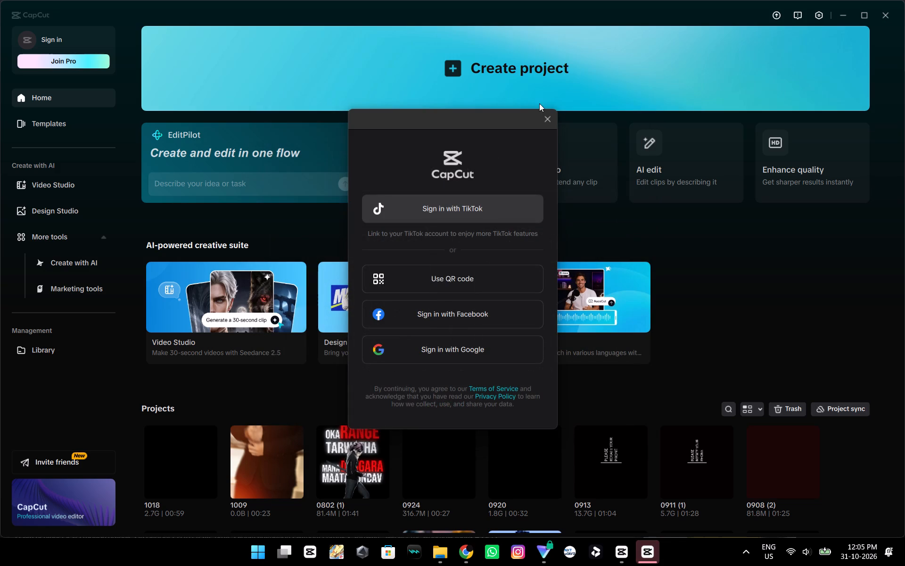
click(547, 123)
Close CapCut, minimize the browser and file windows, refresh the desktop and relaunch CapCut.
click(892, 8)
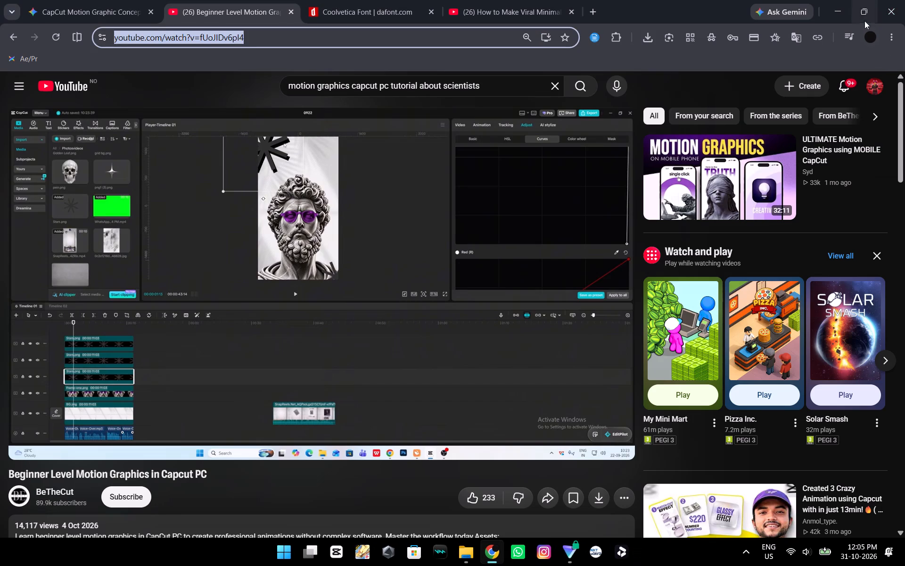
click(833, 5)
click(832, 0)
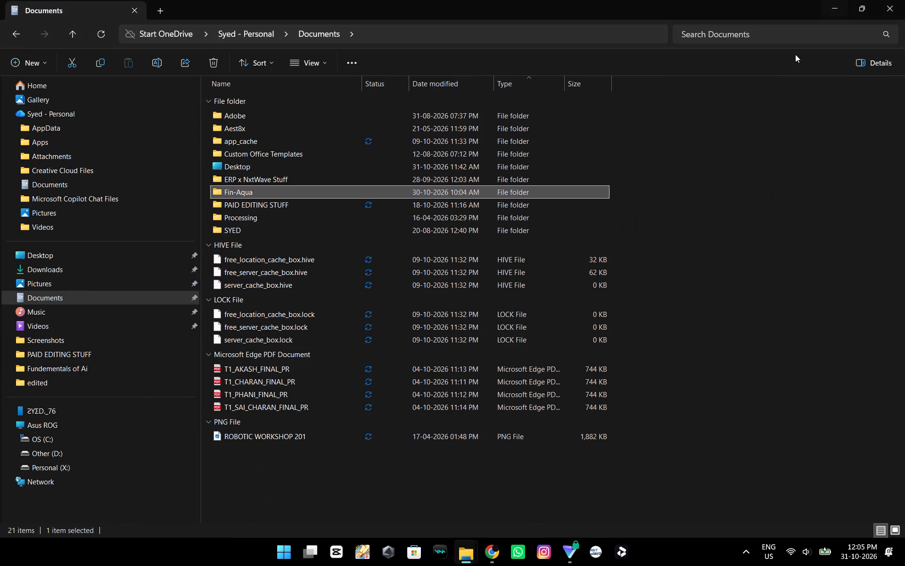
click(831, 0)
right_click(535, 127)
click(565, 180)
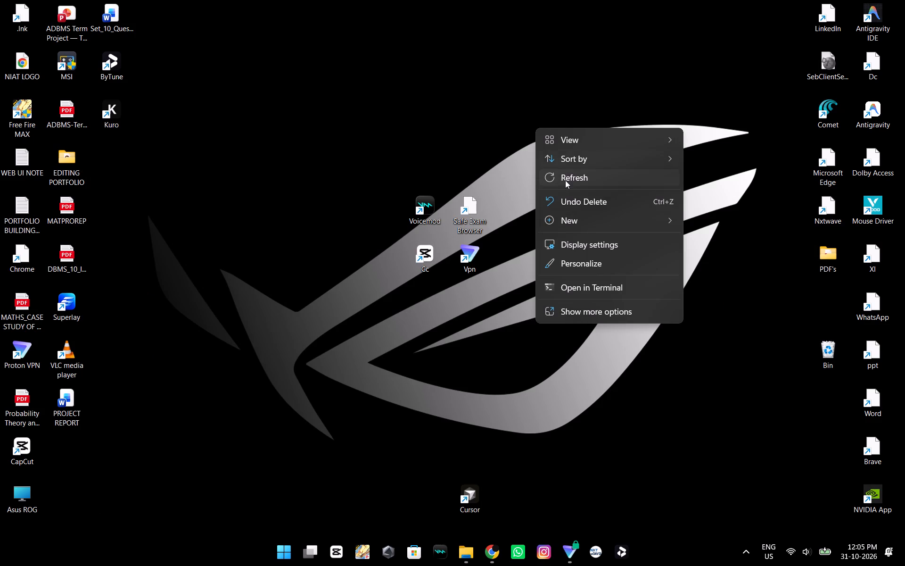
click(746, 552)
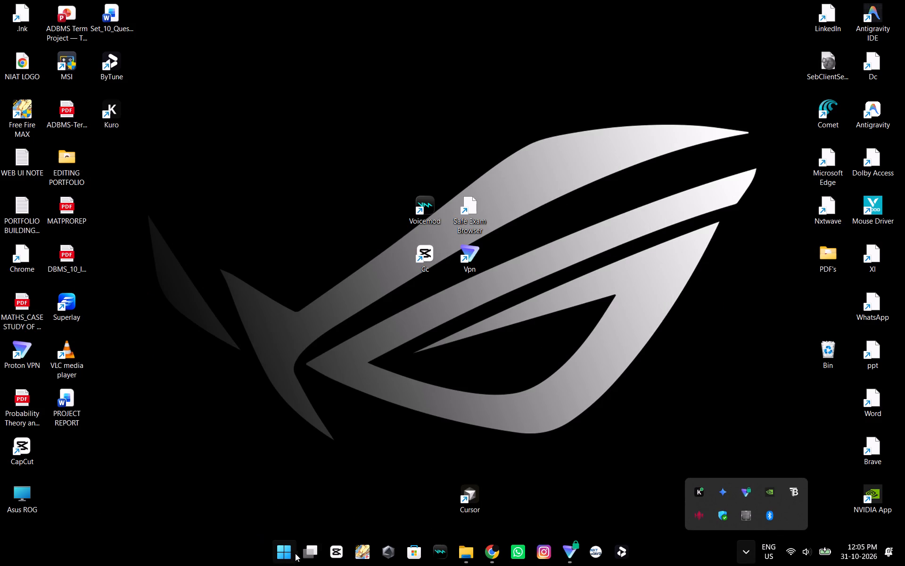
click(336, 555)
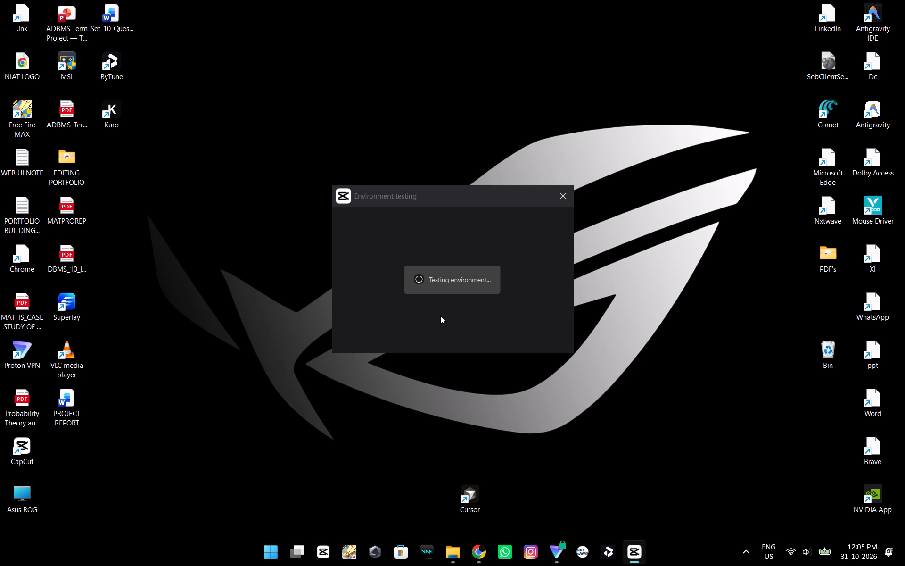
Check the network connection and sign in to CapCut with a QR code.
click(796, 560)
click(642, 66)
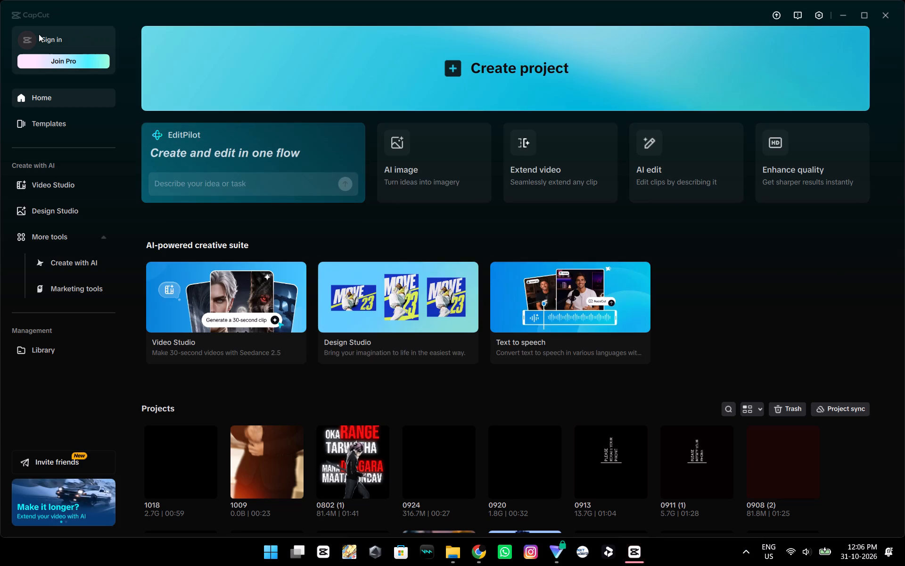
click(39, 34)
click(456, 216)
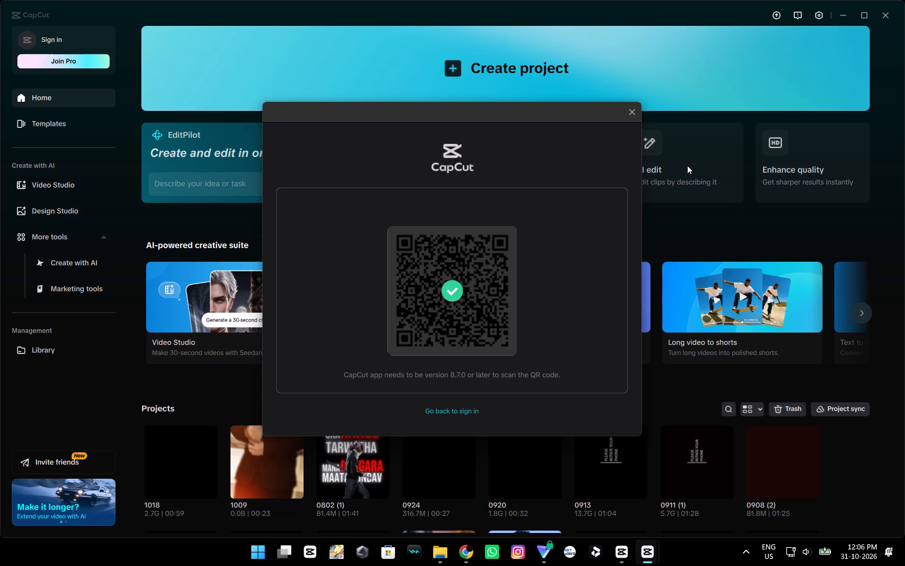
drag(688, 174, 847, 459)
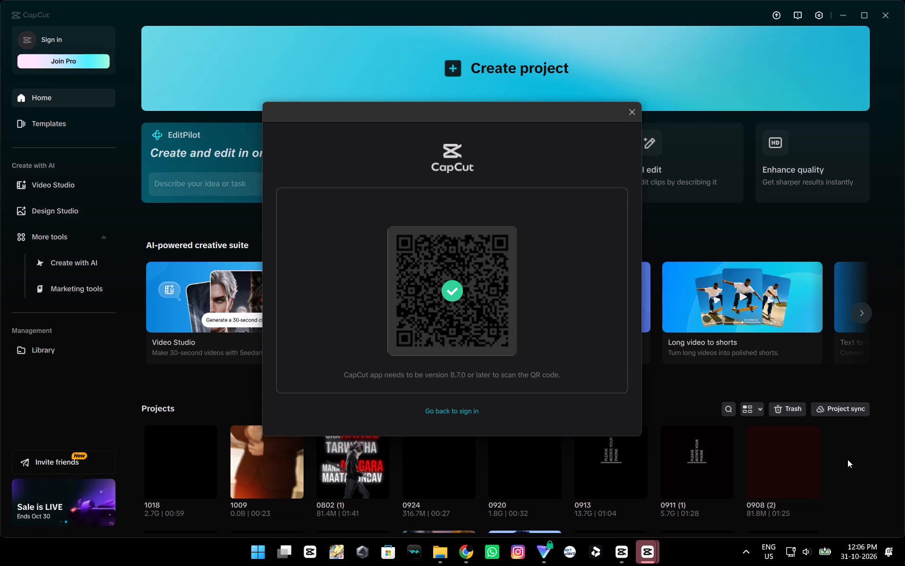
click(461, 294)
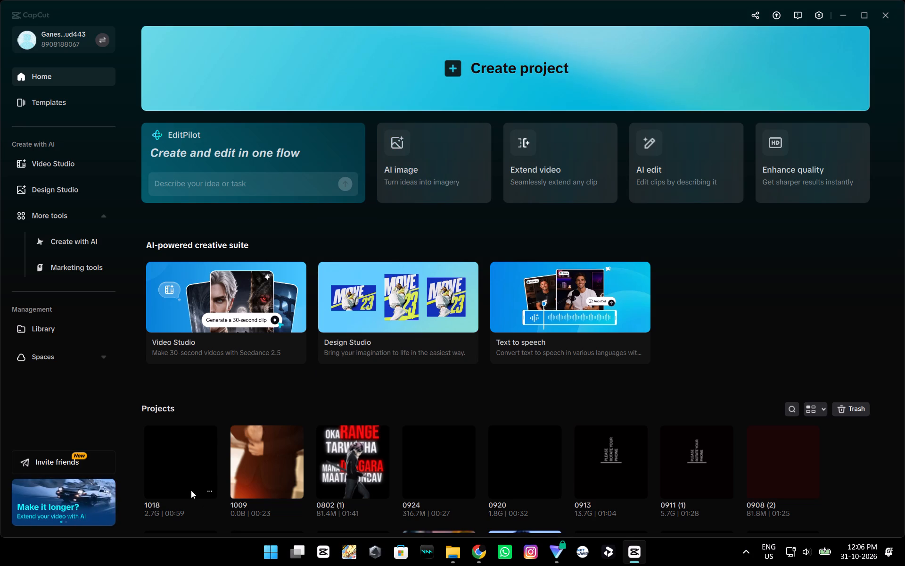
Open the existing project 1018 for a look and return to the home screen.
click(158, 451)
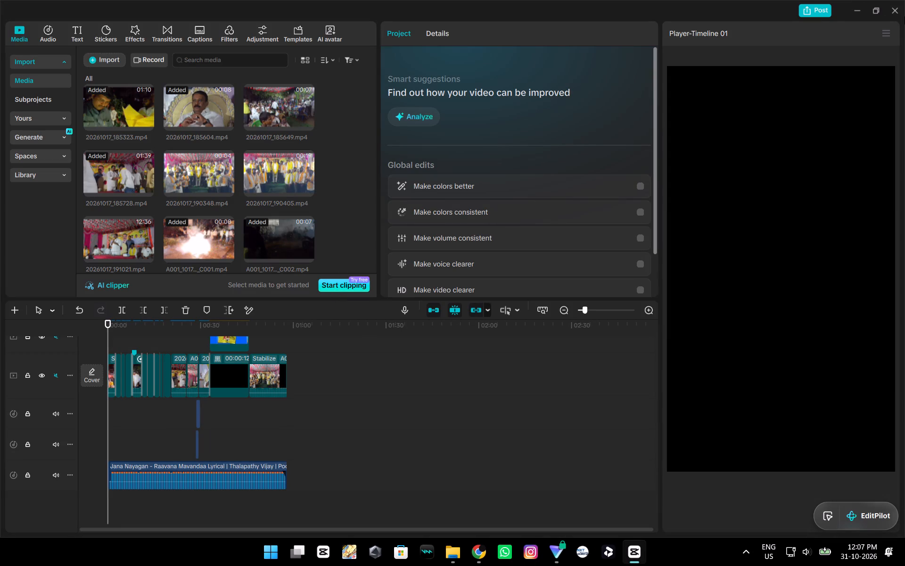
click(893, 15)
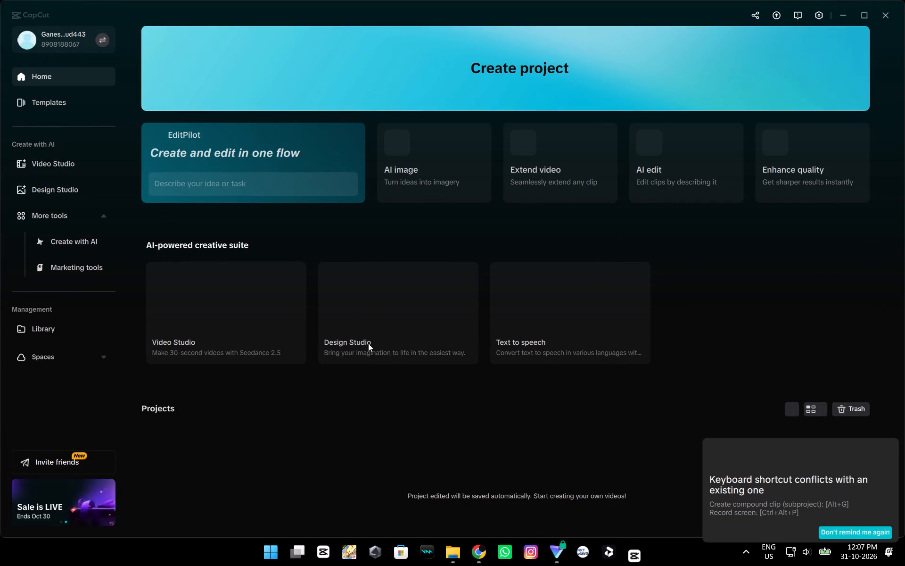
Create a new project.
click(245, 74)
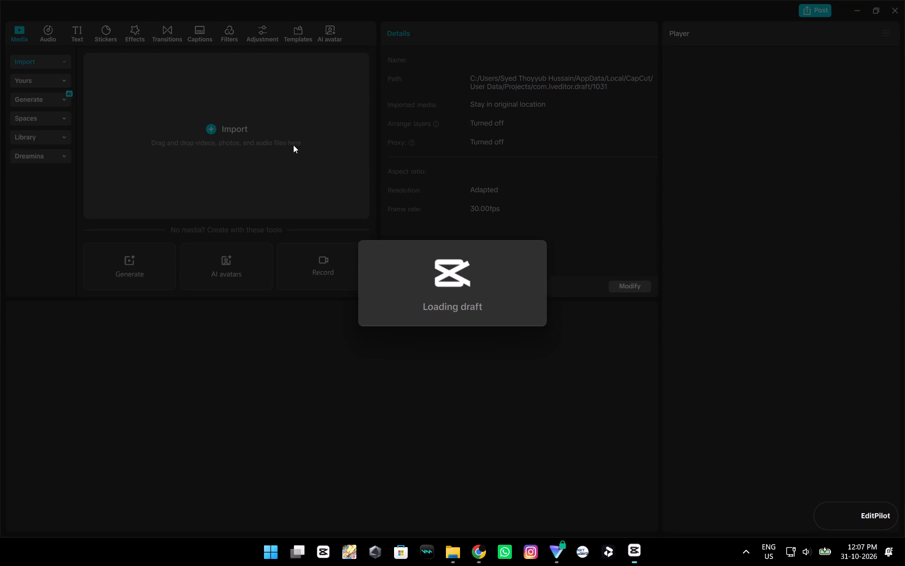
Import the six portrait and grid background images under Today in Downloads, leaving out the Marcus-Assets.zip and coolvetica folders.
click(245, 130)
click(230, 157)
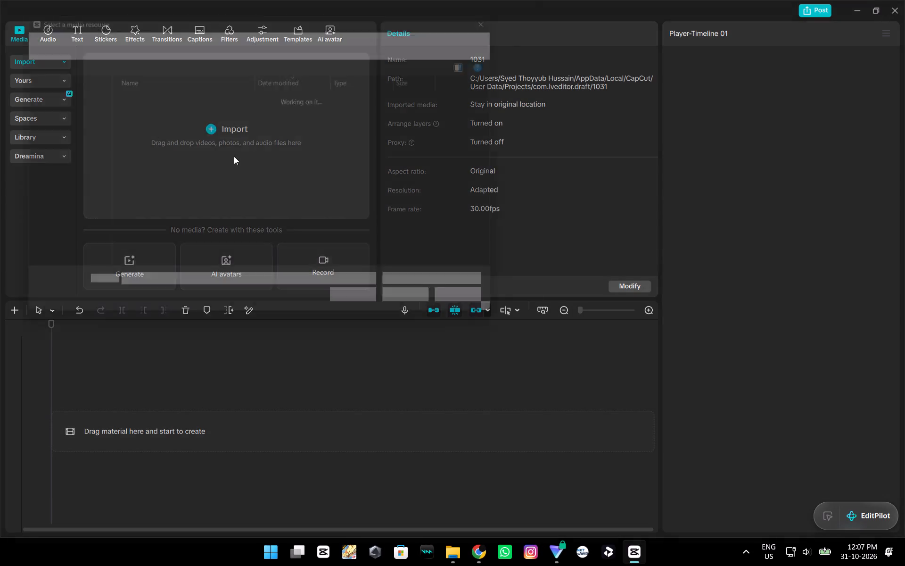
click(45, 225)
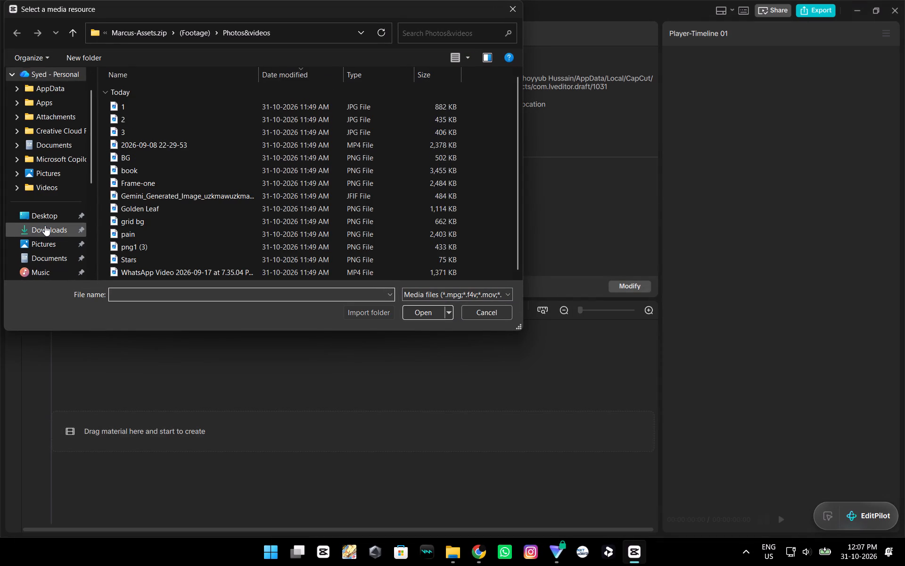
click(113, 74)
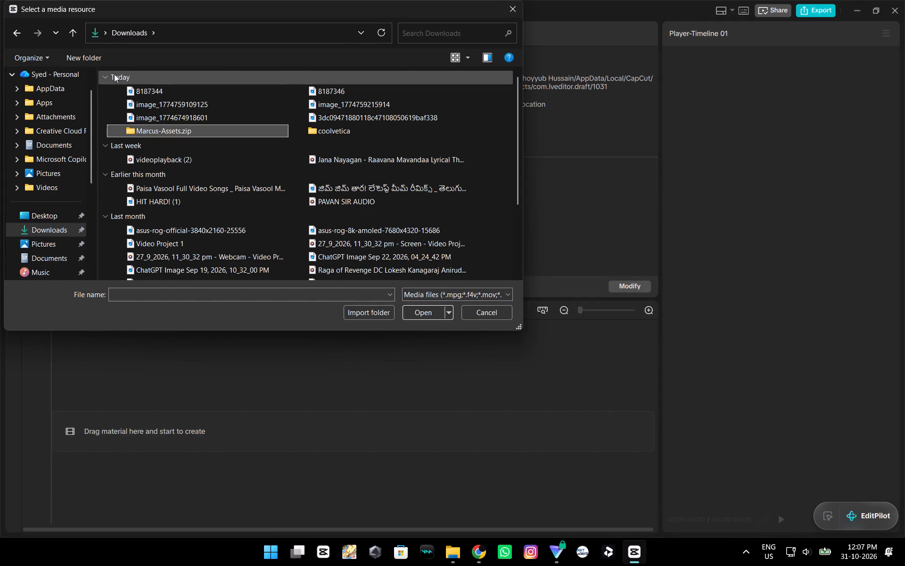
ctrl+click(337, 135)
ctrl+click(227, 136)
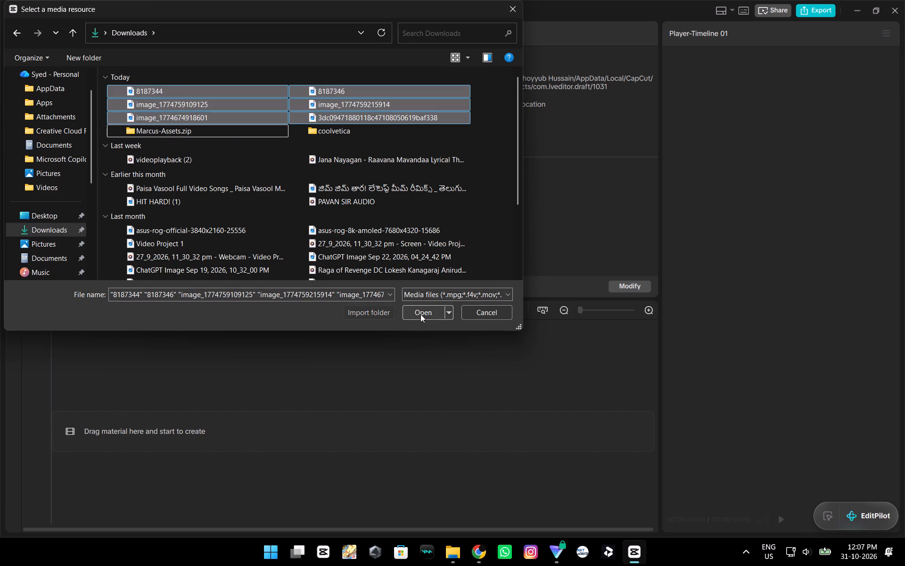
click(420, 314)
Import the Photos&videos and SFX folders from the (Footage) folder inside Marcus-Assets.zip in Downloads.
click(111, 62)
click(123, 73)
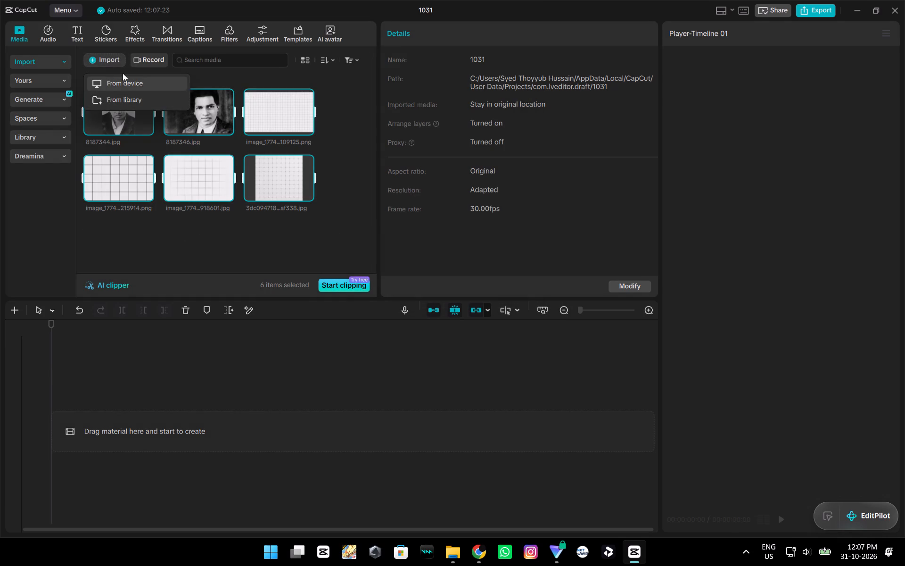
click(127, 82)
double_click(167, 133)
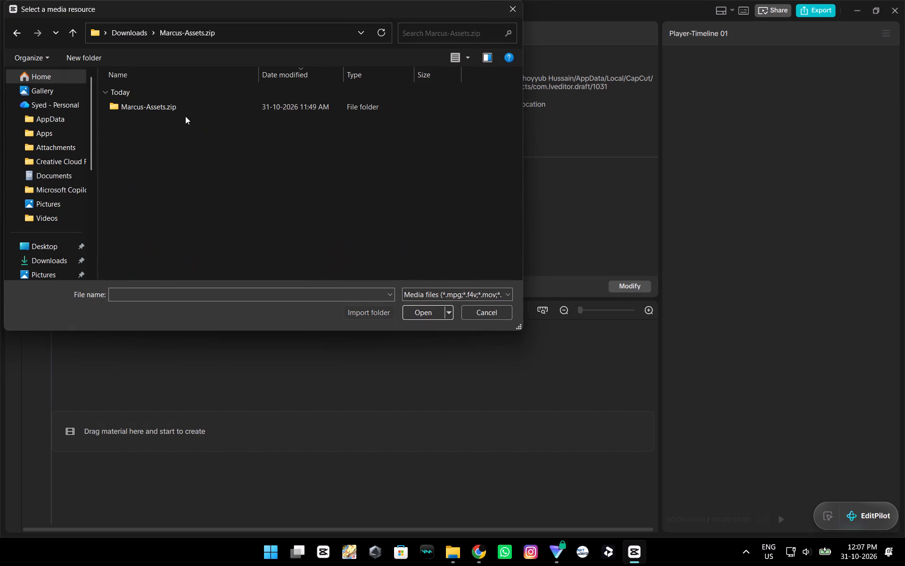
double_click(184, 113)
double_click(185, 112)
drag(210, 148, 197, 34)
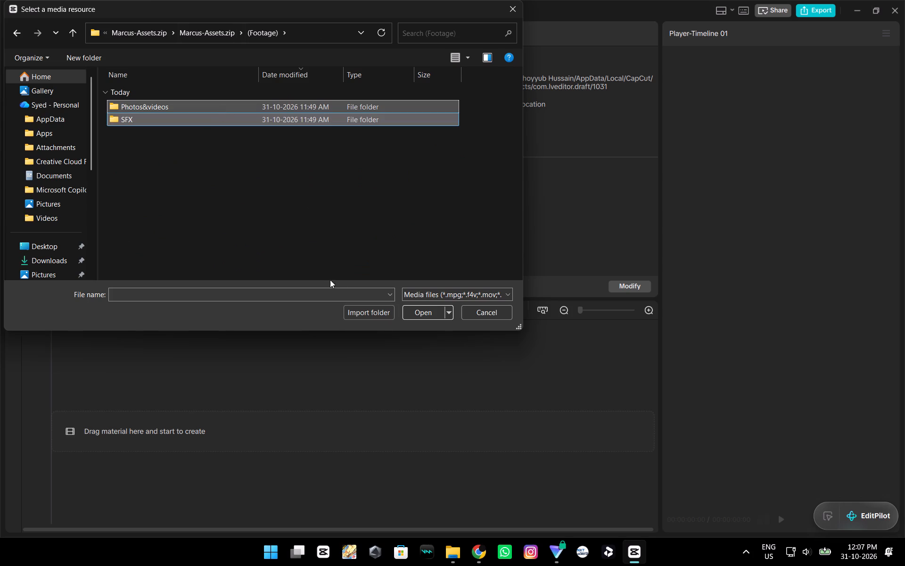
click(416, 313)
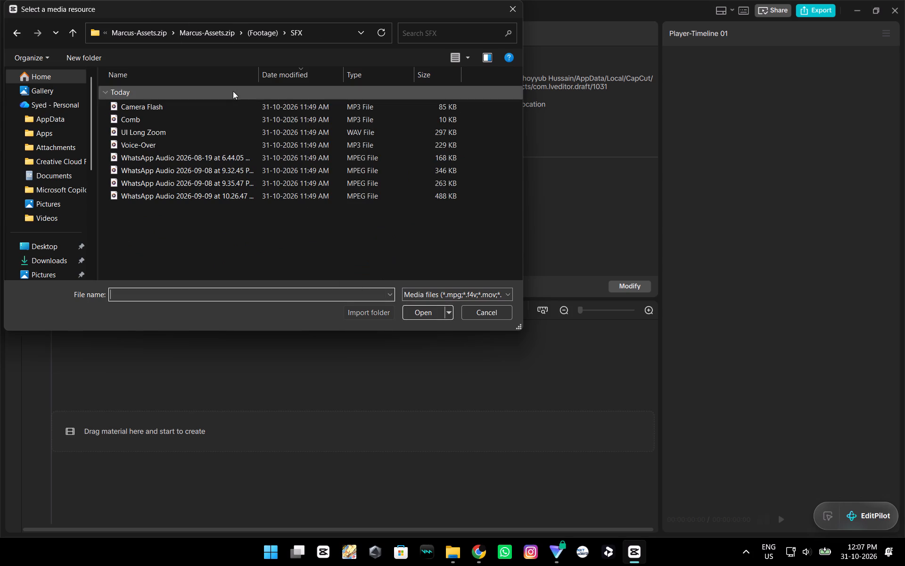
click(19, 33)
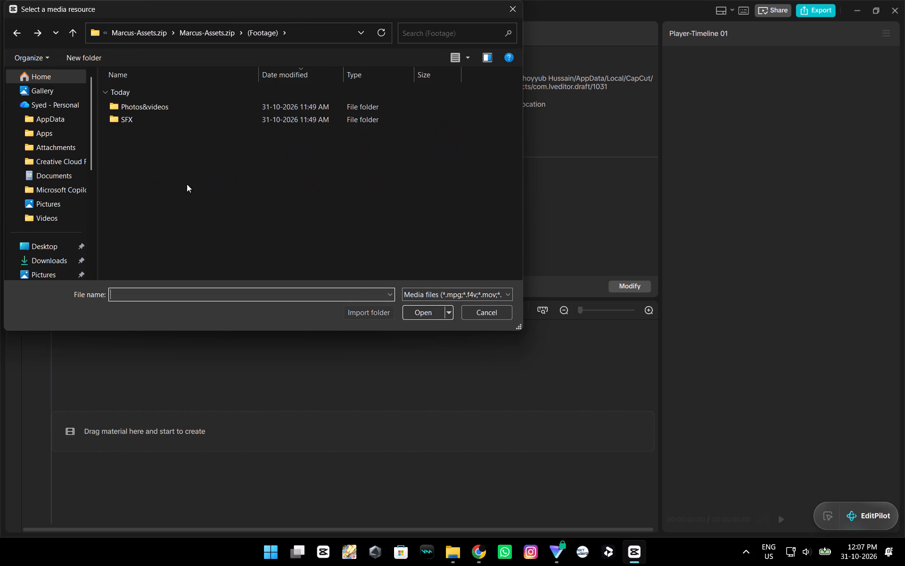
drag(187, 184, 172, 44)
click(372, 315)
click(266, 333)
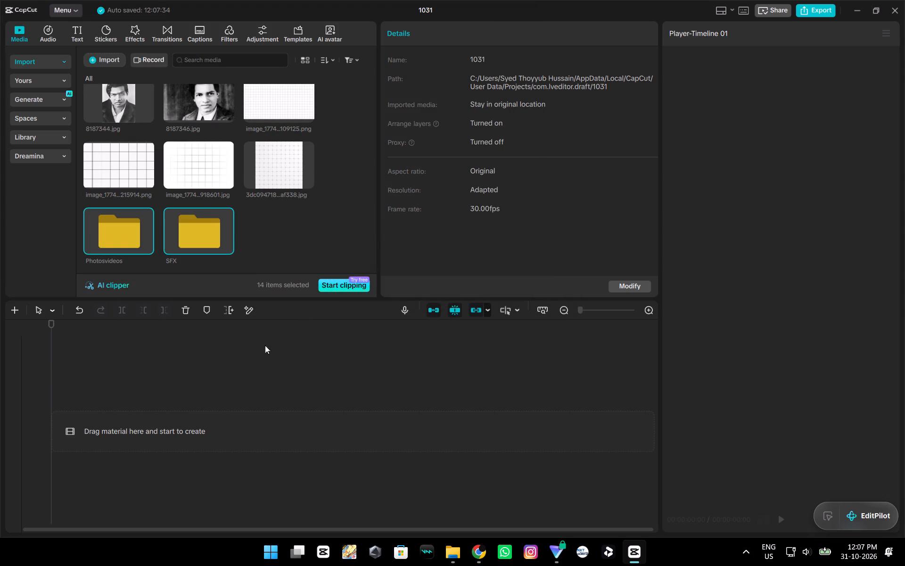
click(104, 382)
drag(104, 382, 0, 372)
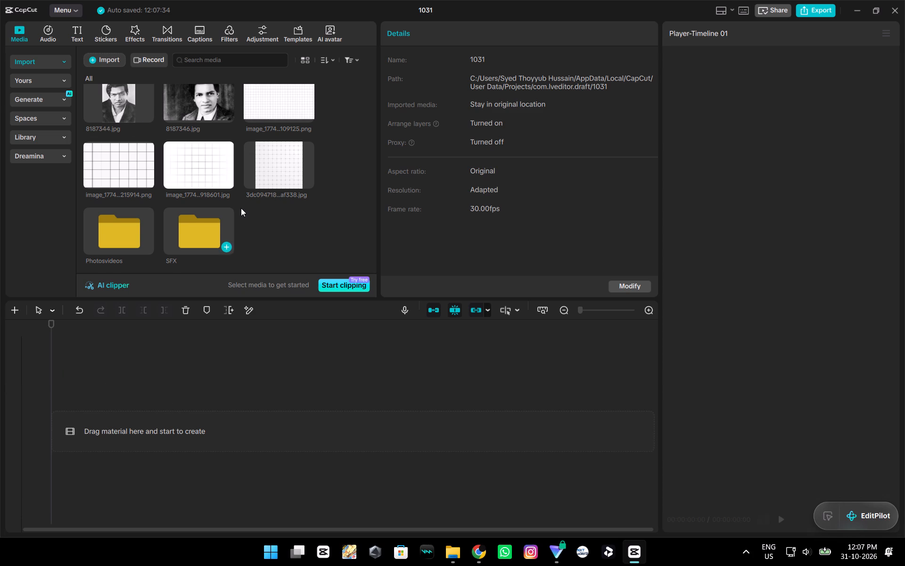
scroll(241, 207, up, 3)
Open the stock media library.
click(27, 137)
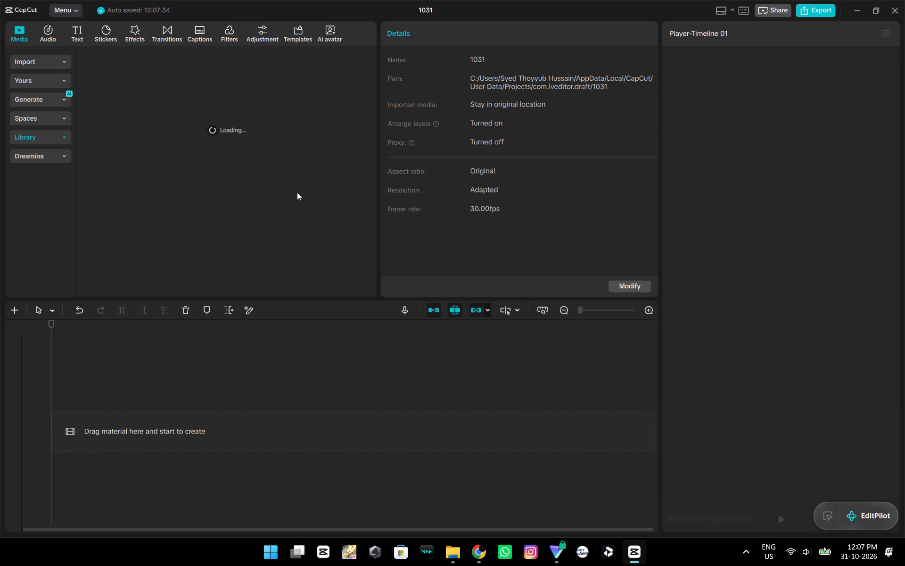
Review the project settings for details and performance, and close them without saving.
click(618, 290)
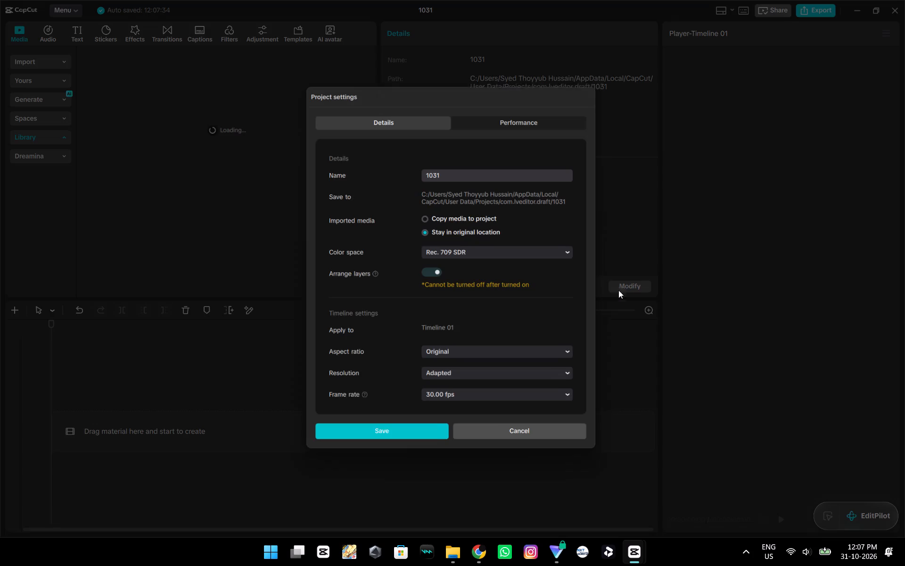
click(511, 117)
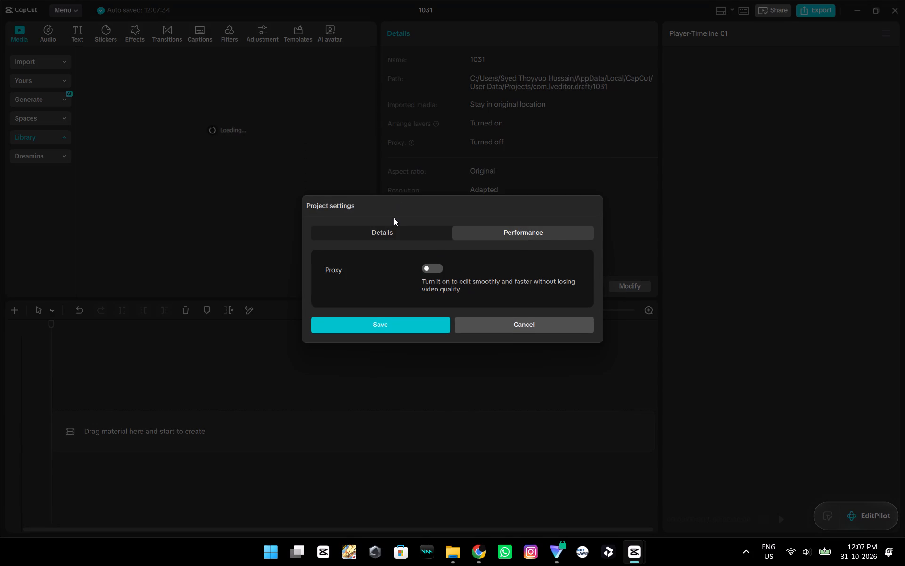
click(395, 229)
scroll(400, 368, down, 7)
scroll(410, 296, up, 8)
click(420, 194)
triple_click(442, 197)
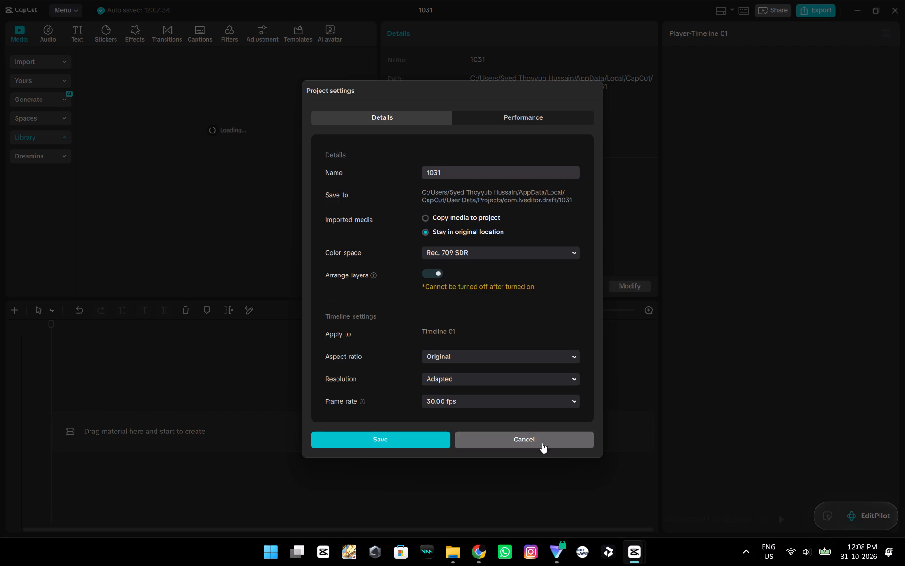
click(542, 446)
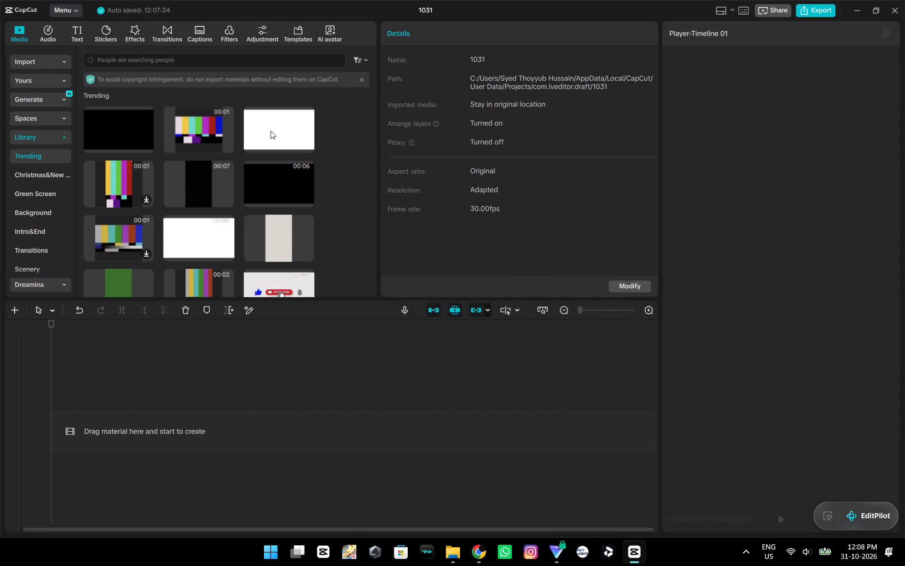
Add the plain white clip from the Trending stock media to the start of the timeline.
click(290, 141)
click(295, 147)
drag(283, 131, 101, 400)
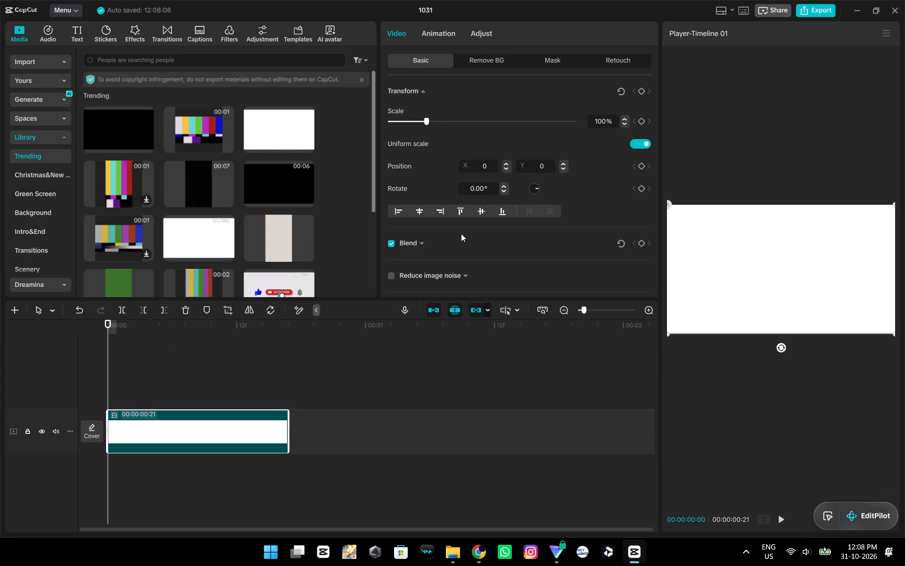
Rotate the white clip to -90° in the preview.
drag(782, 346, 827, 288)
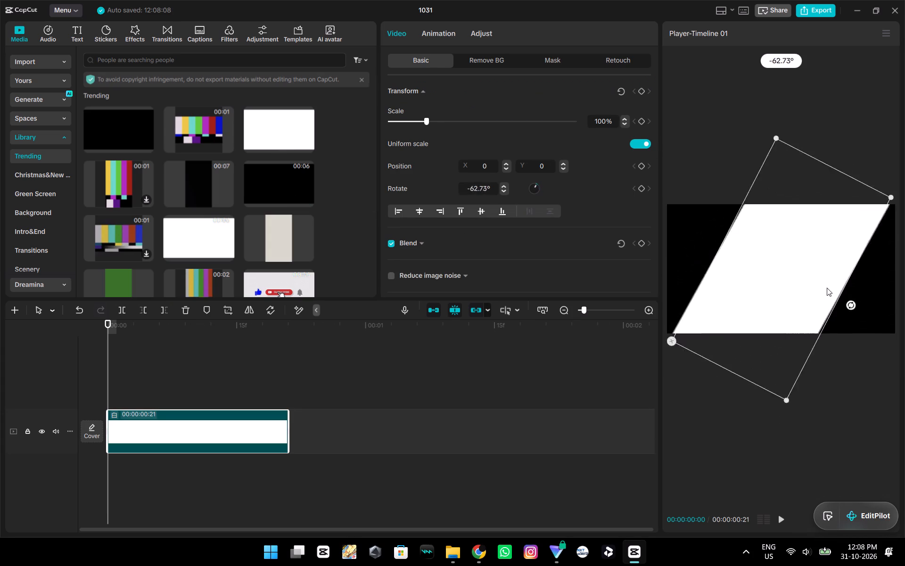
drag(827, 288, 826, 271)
Move the floating EditPilot widget off the player controls and set the project's aspect ratio to 9:16.
drag(861, 516, 772, 522)
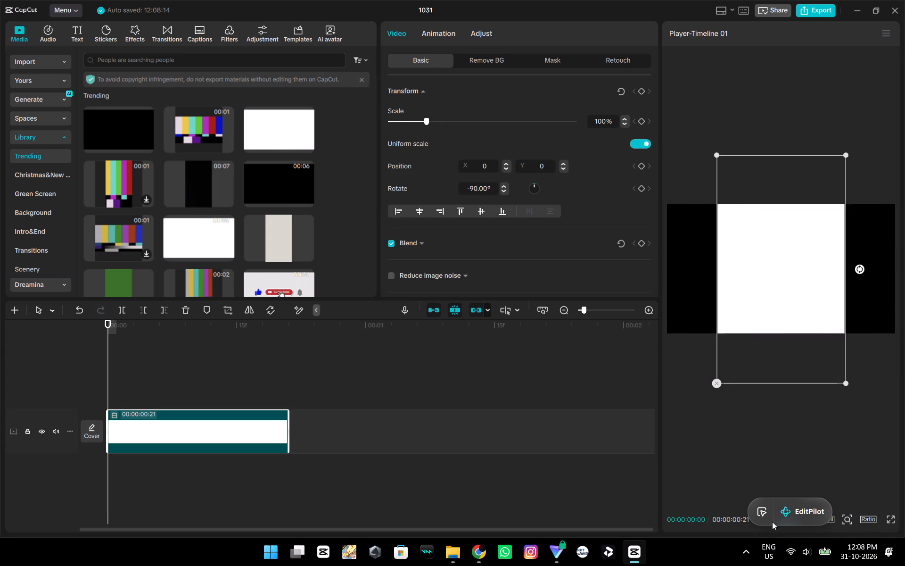
drag(772, 522, 602, 552)
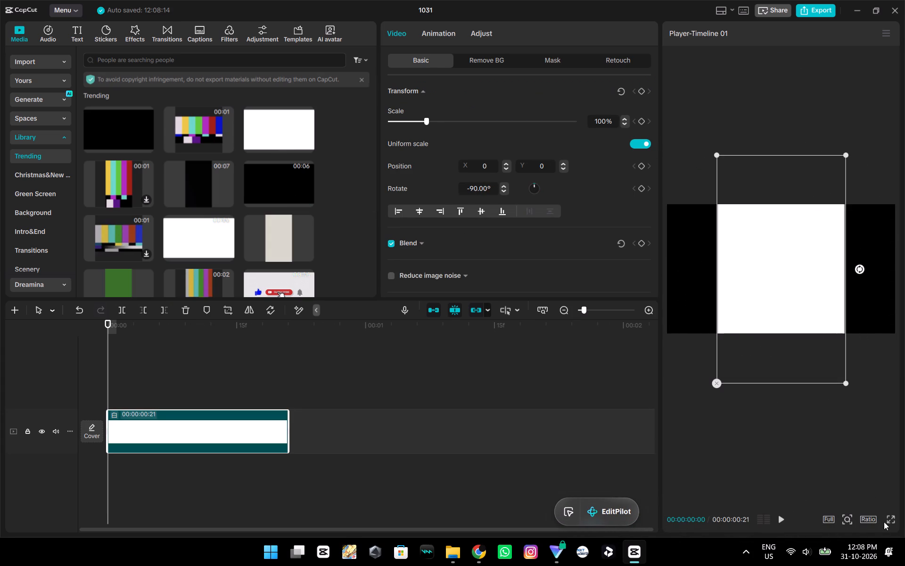
click(868, 517)
click(839, 473)
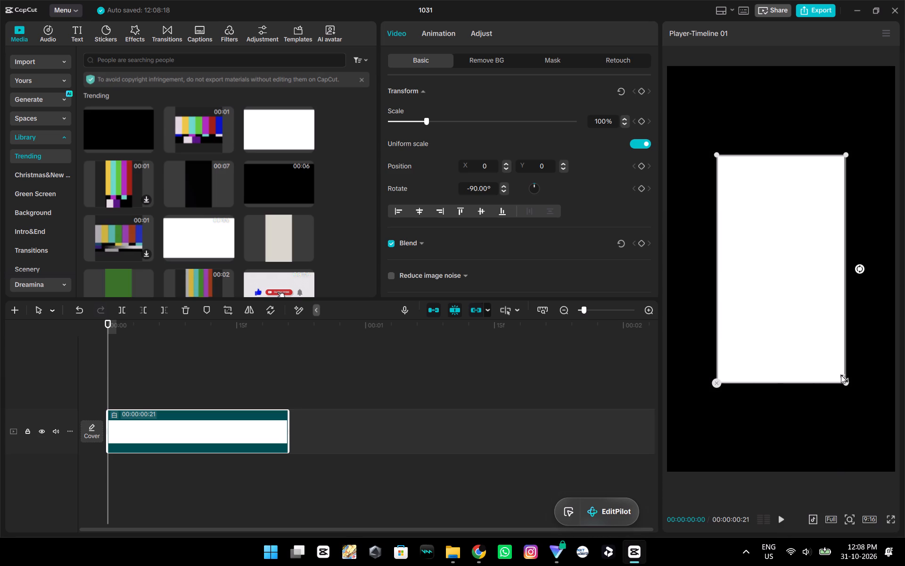
Rotate the white clip to -270° and set its scale to 185% to fill the vertical frame.
drag(861, 267, 731, 257)
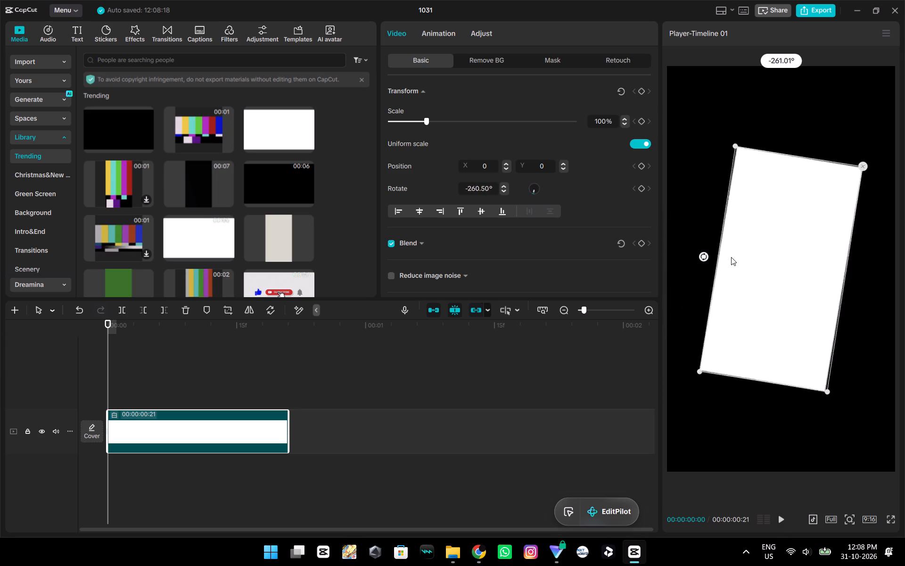
drag(731, 257, 731, 264)
drag(719, 382, 653, 527)
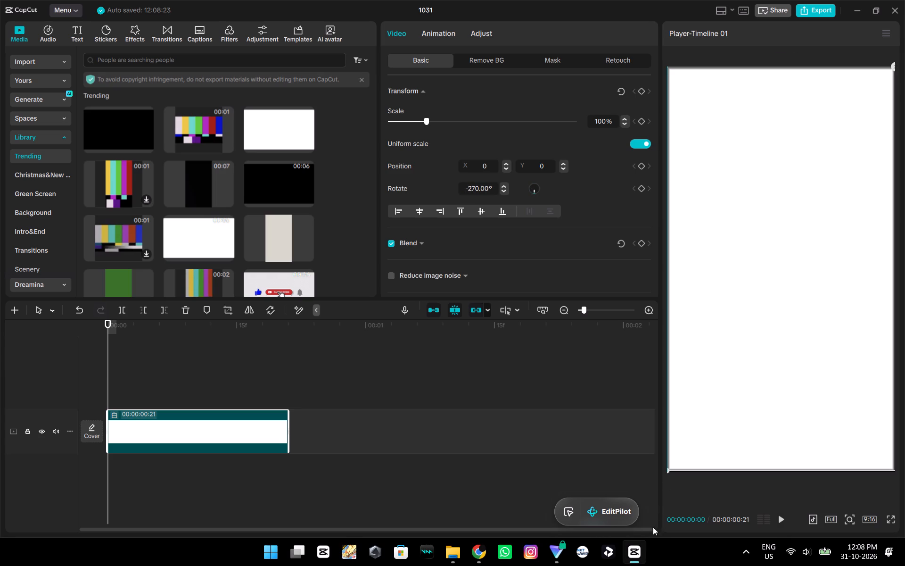
drag(653, 527, 652, 533)
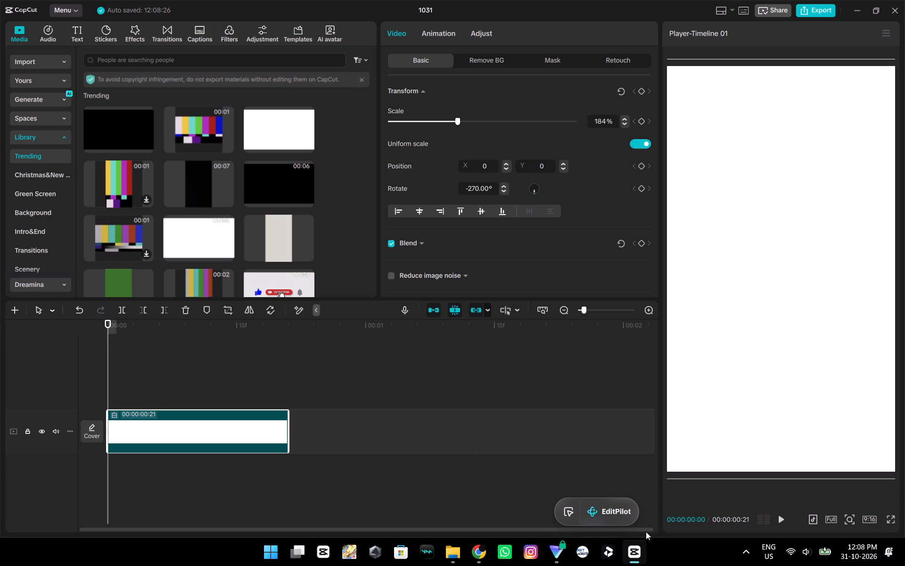
click(609, 123)
key(BackSpace)
key(5)
key(Return)
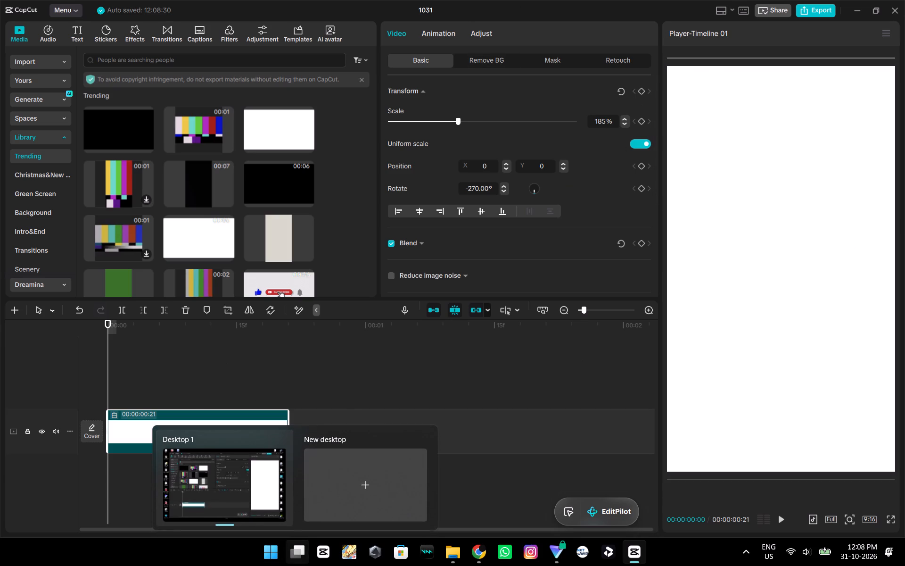
click(121, 392)
drag(121, 392, 94, 390)
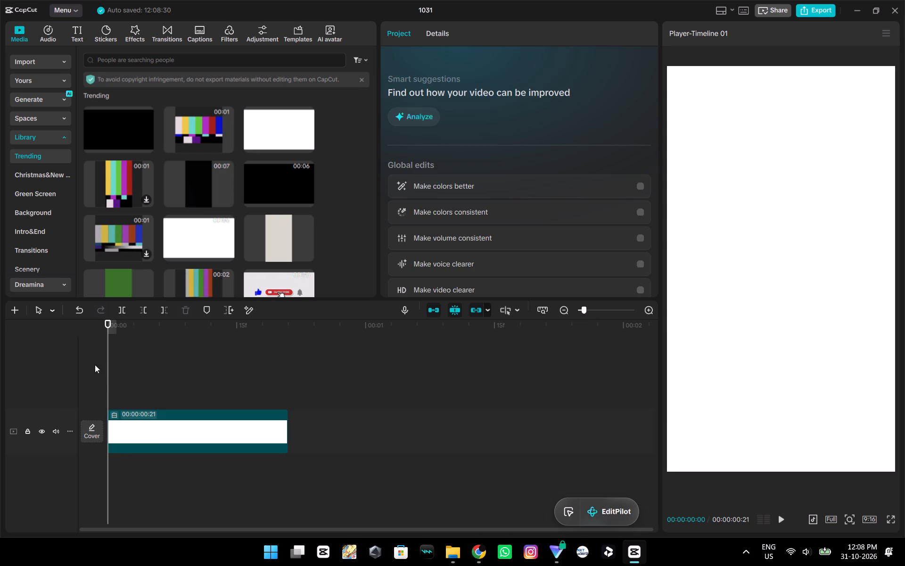
Open the imported media and preview the first portrait and the grid background images to compare them.
click(21, 64)
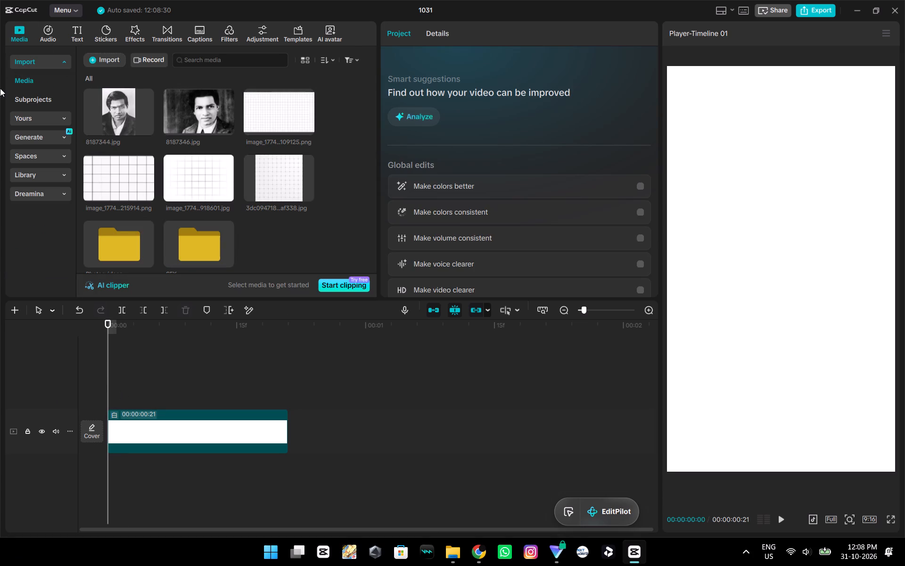
click(109, 113)
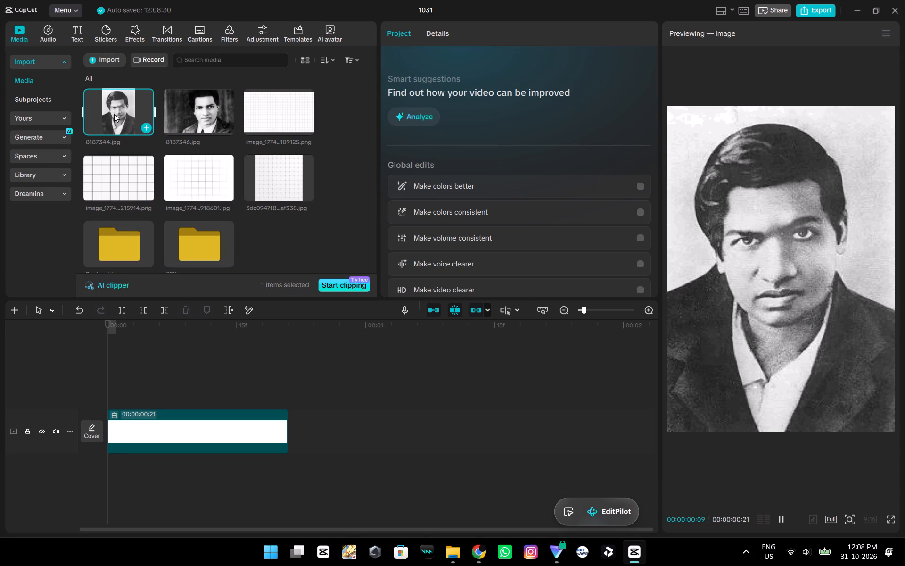
click(90, 178)
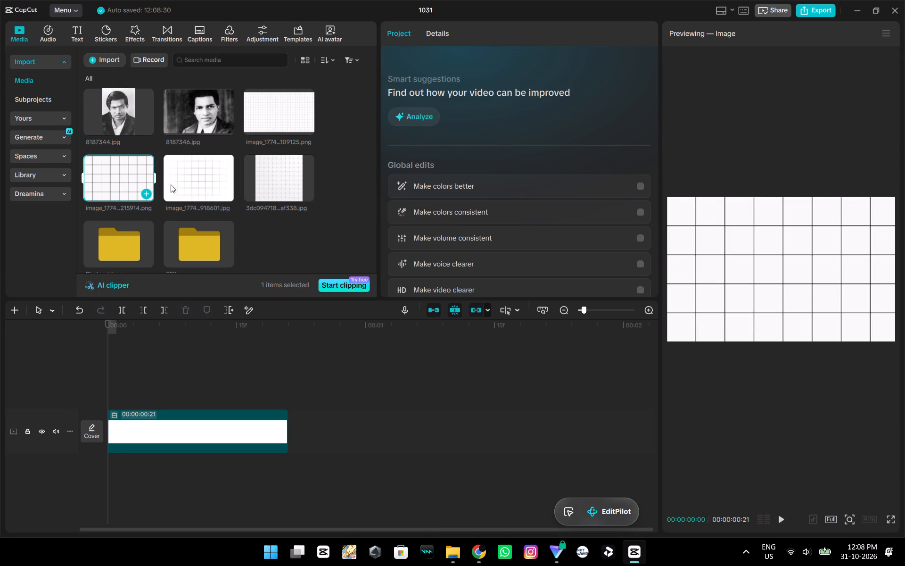
click(208, 178)
click(279, 167)
click(114, 181)
click(255, 117)
click(125, 165)
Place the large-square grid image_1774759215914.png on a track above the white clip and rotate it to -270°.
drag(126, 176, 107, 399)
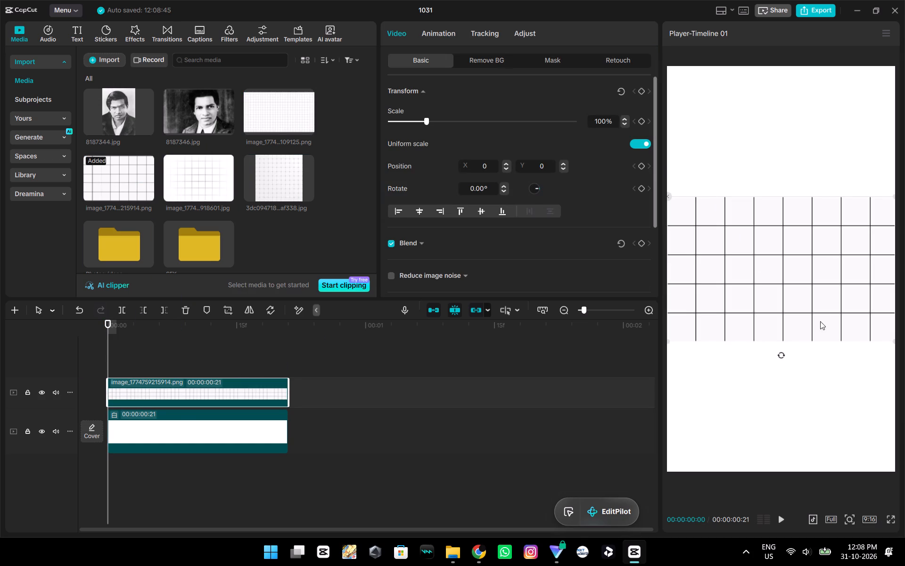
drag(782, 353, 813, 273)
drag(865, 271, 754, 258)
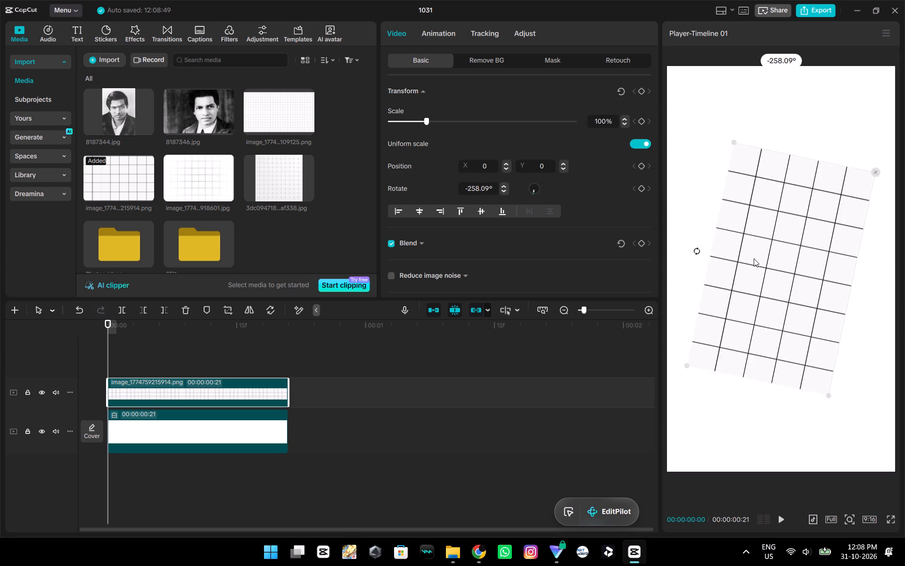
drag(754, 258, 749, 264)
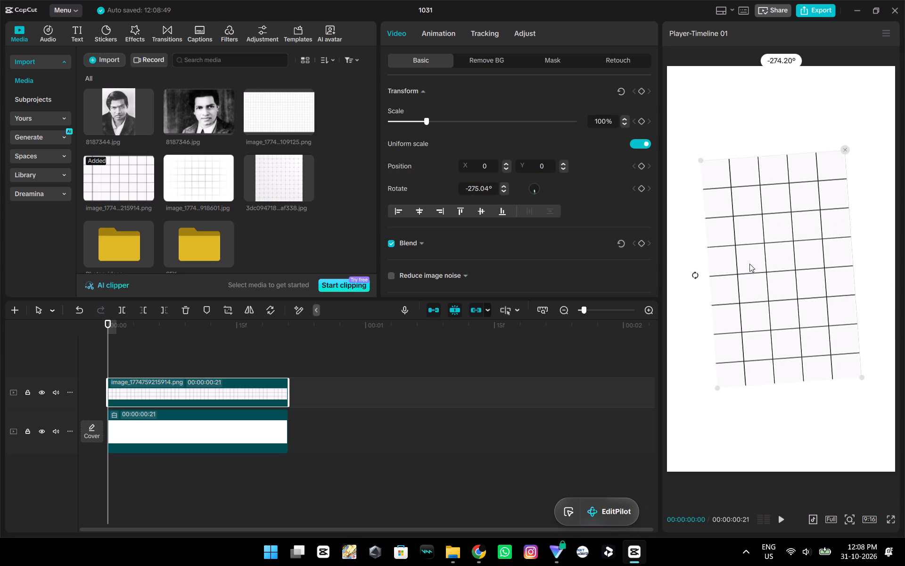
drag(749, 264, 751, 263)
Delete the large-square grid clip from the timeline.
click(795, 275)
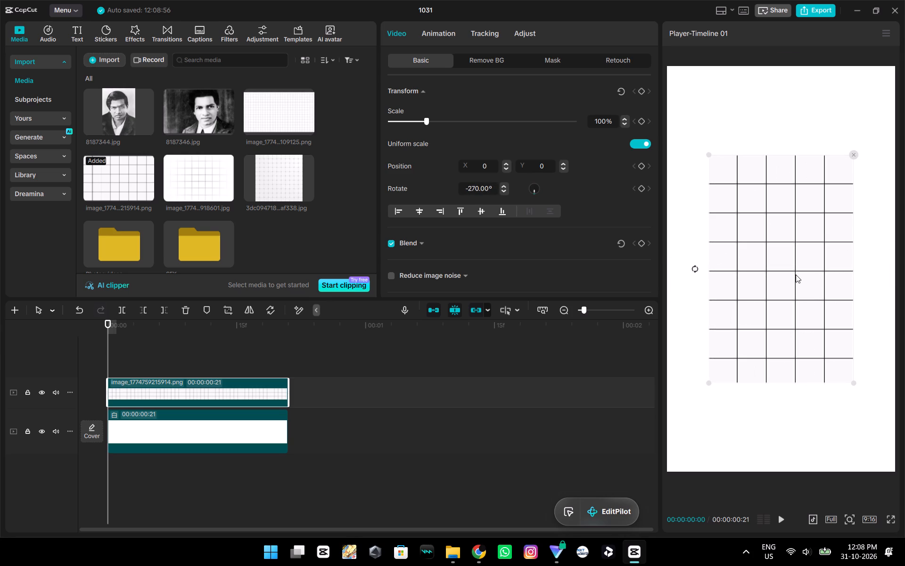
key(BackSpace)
Place the fine grid image_1774759109125.png on a track above the white clip, at the start of the timeline.
click(274, 98)
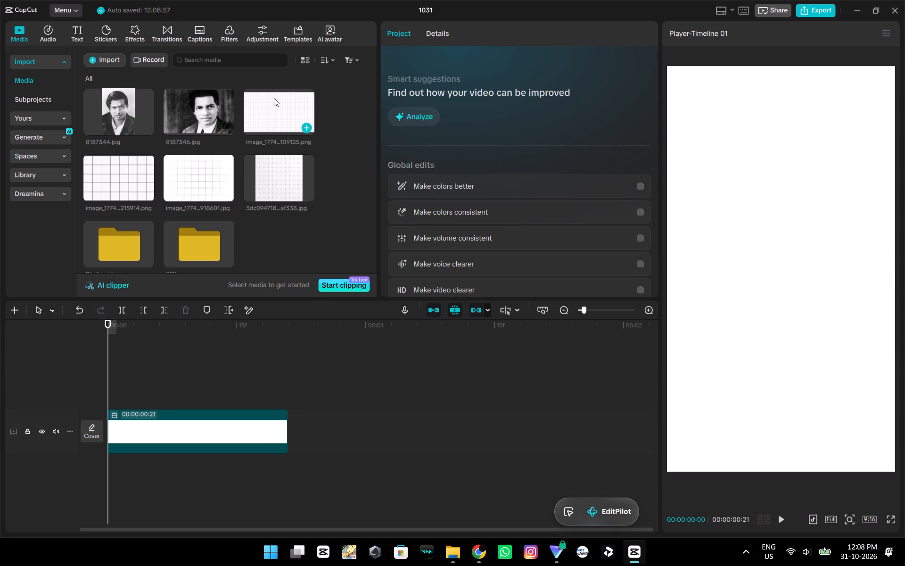
drag(284, 115, 107, 391)
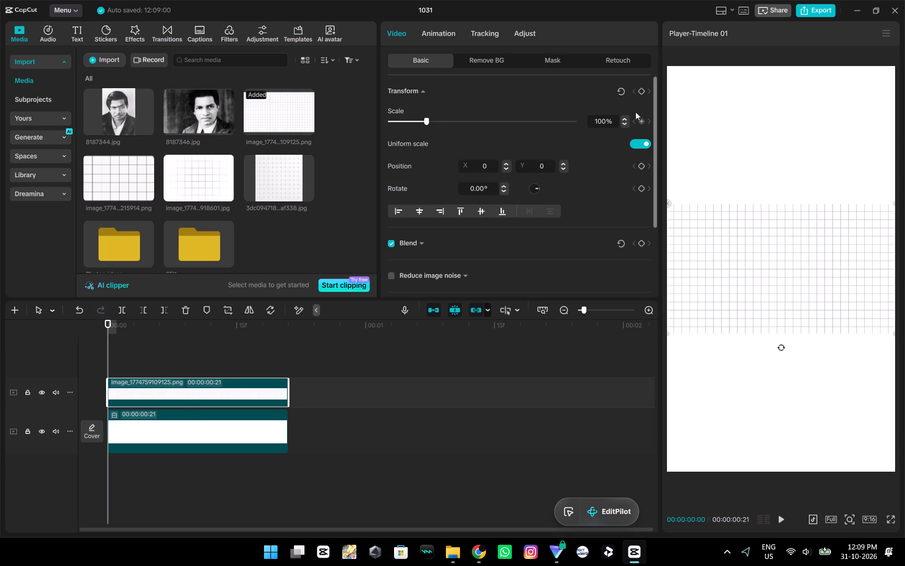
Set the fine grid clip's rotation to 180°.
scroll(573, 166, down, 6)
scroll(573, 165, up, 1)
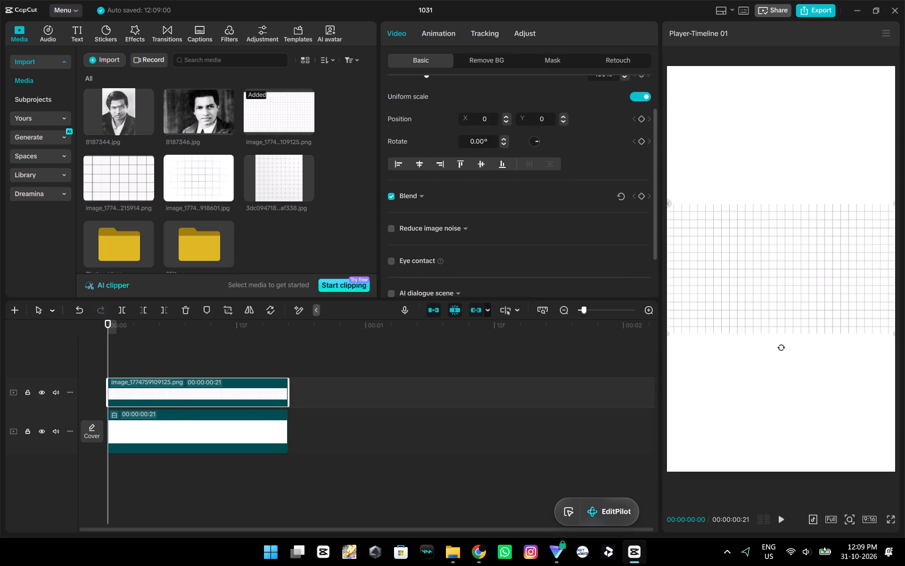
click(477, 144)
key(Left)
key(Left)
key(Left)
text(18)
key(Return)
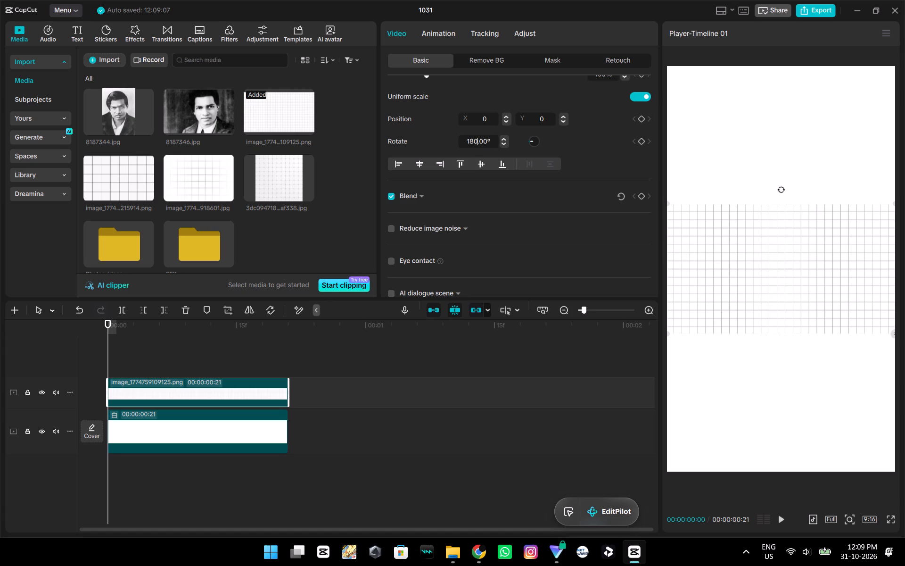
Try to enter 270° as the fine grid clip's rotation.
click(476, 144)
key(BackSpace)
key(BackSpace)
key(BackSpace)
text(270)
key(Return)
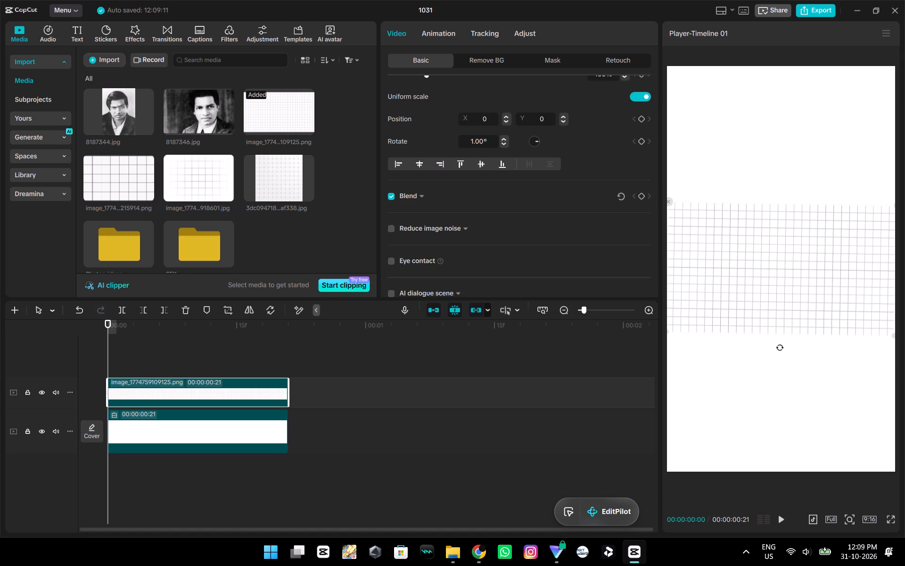
Rotate the fine grid clip in the preview to 90° and on to 270°, so it stands vertically.
drag(782, 344, 721, 306)
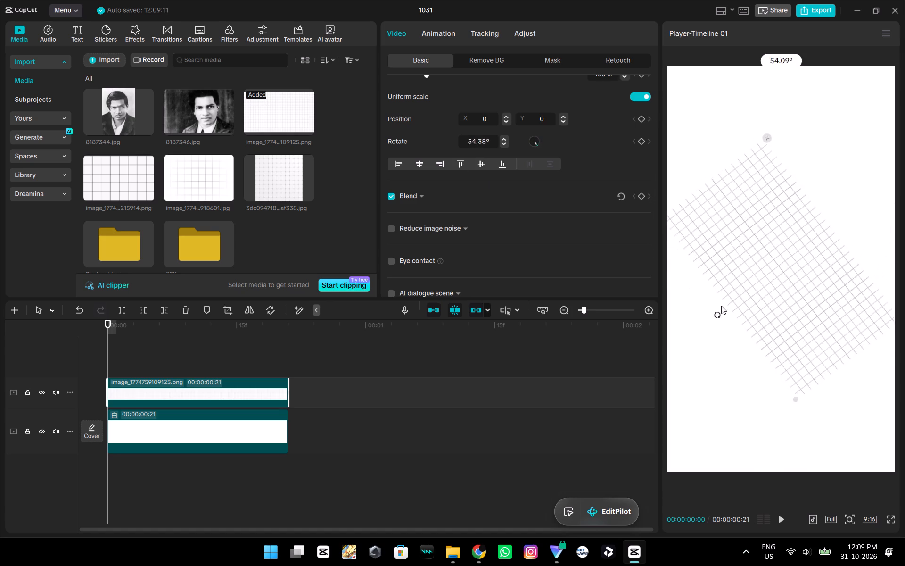
drag(721, 306, 715, 272)
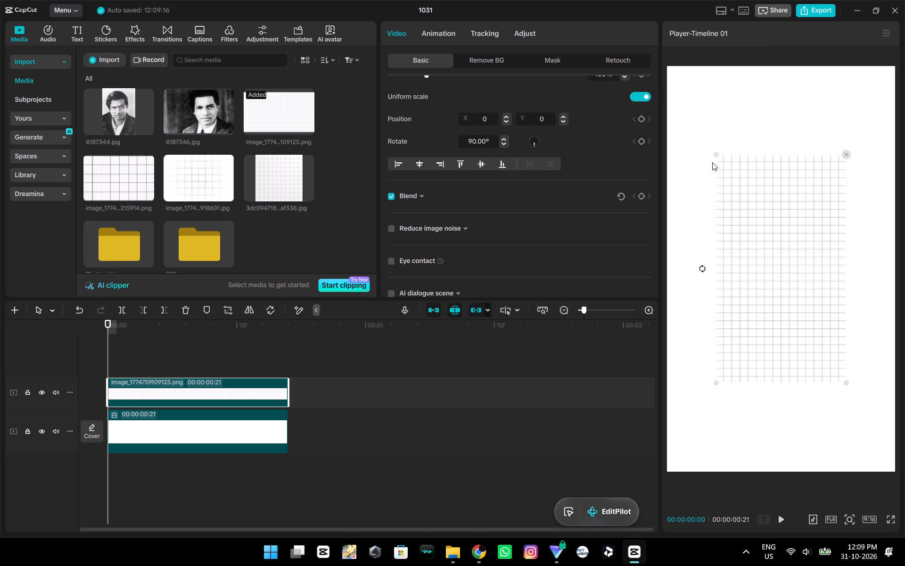
drag(703, 267, 811, 261)
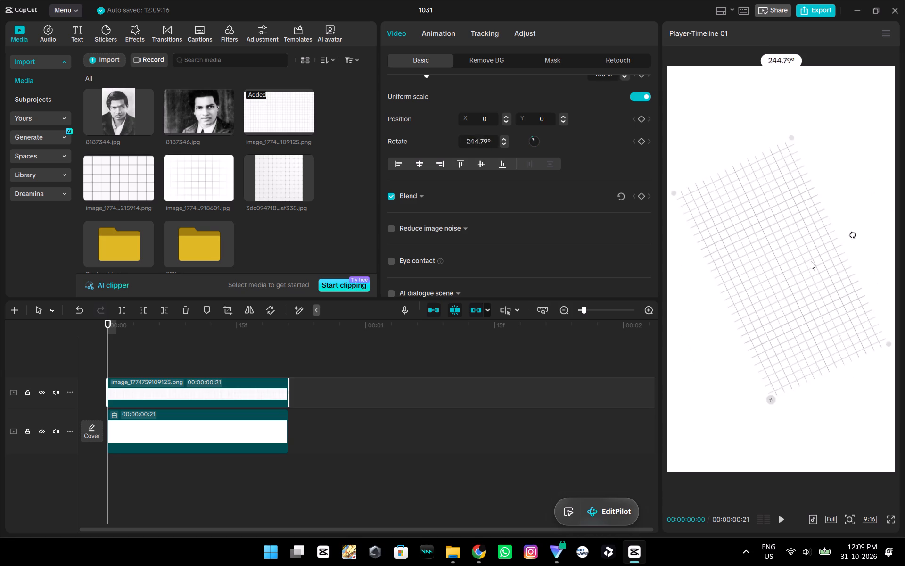
drag(811, 261, 811, 266)
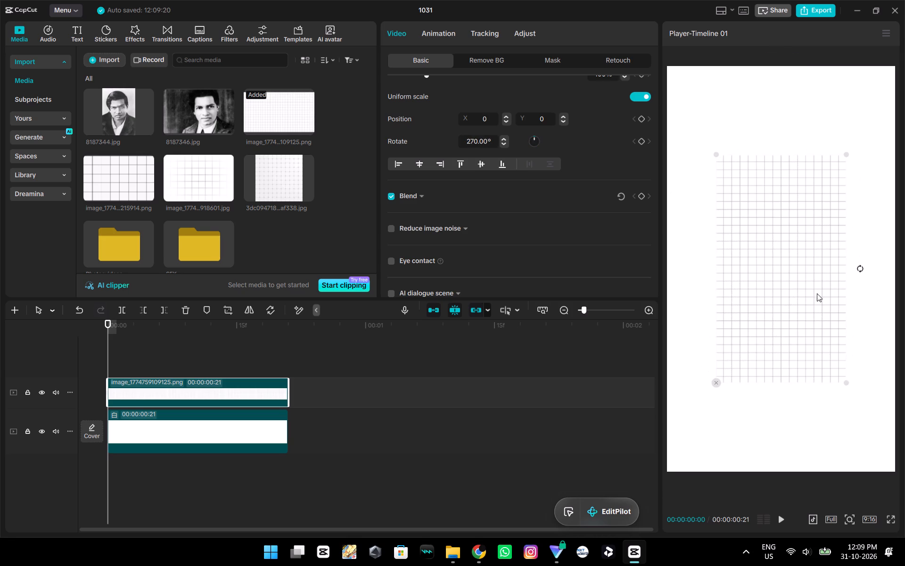
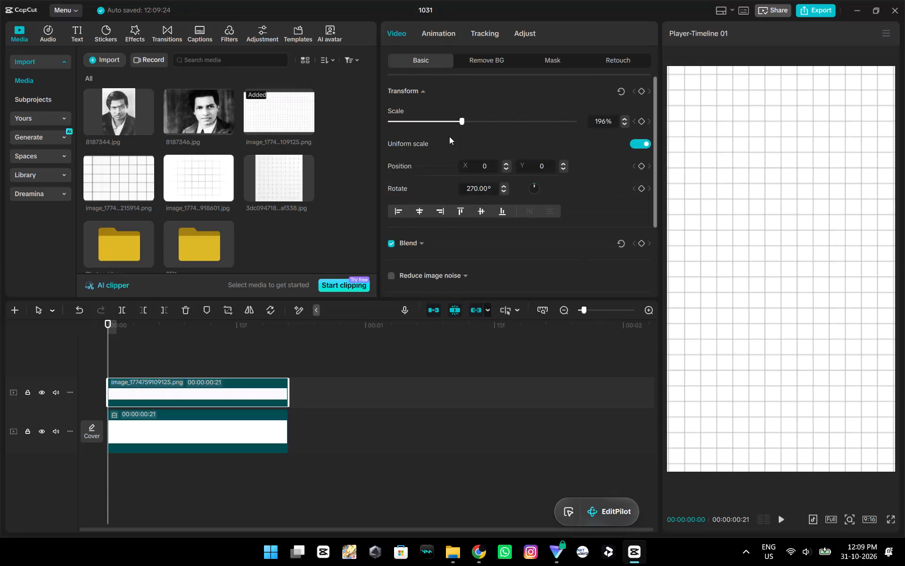
Enlarge the fine grid clip to a uniform scale of 300%.
scroll(449, 136, up, 8)
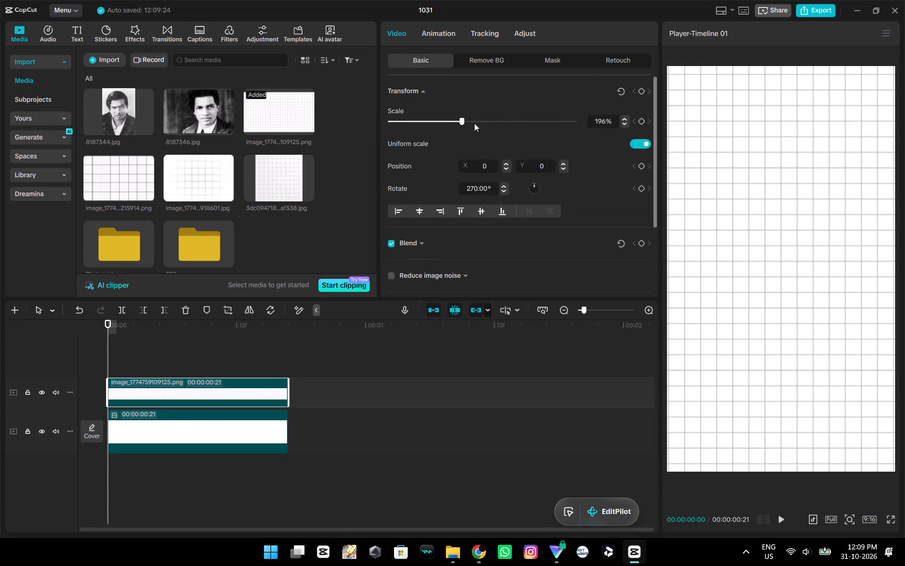
click(474, 123)
drag(476, 123, 500, 128)
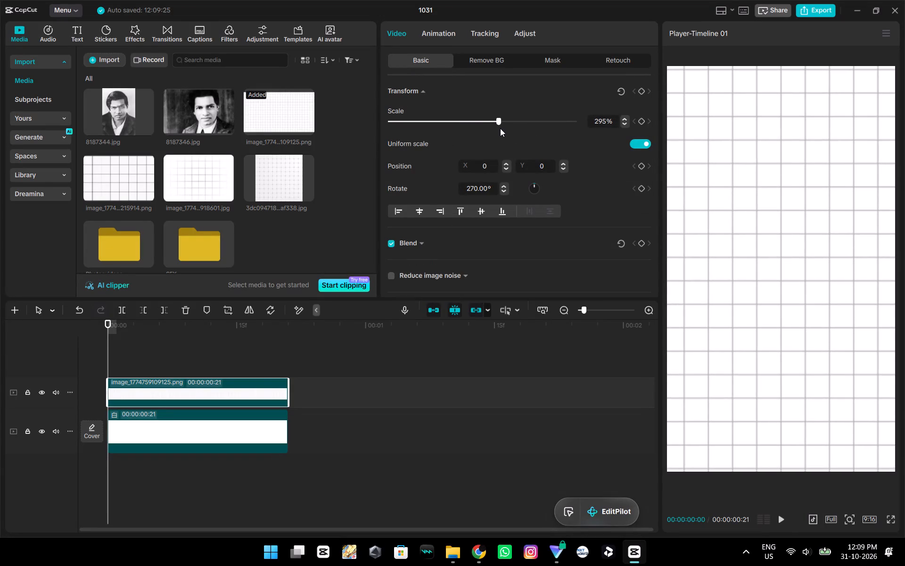
drag(500, 128, 504, 129)
double_click(626, 126)
click(624, 125)
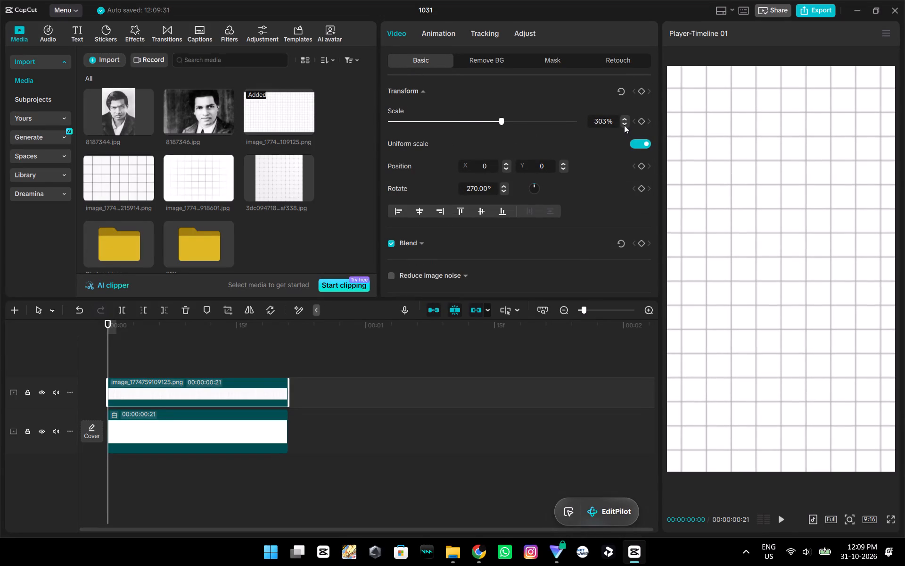
double_click(624, 125)
click(624, 125)
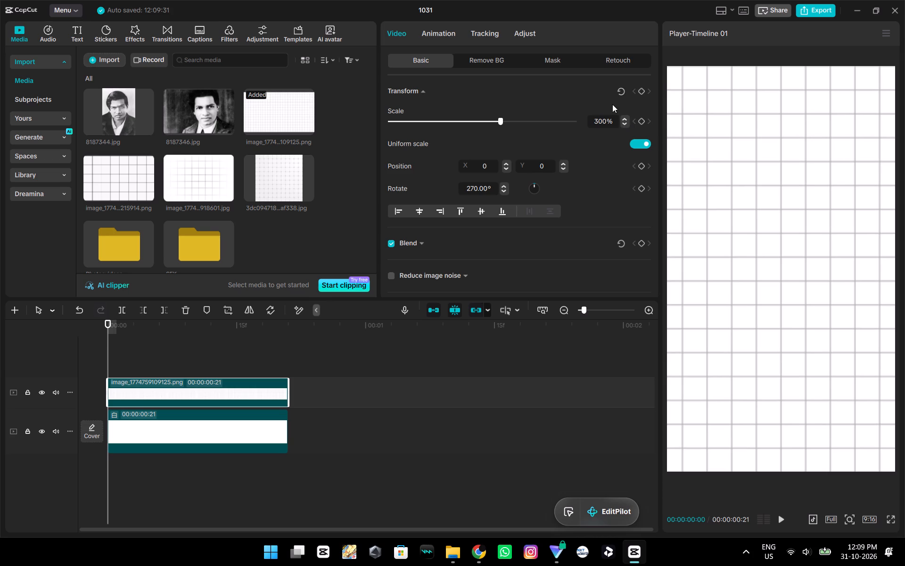
Add a circle mask to the fine grid clip.
click(520, 28)
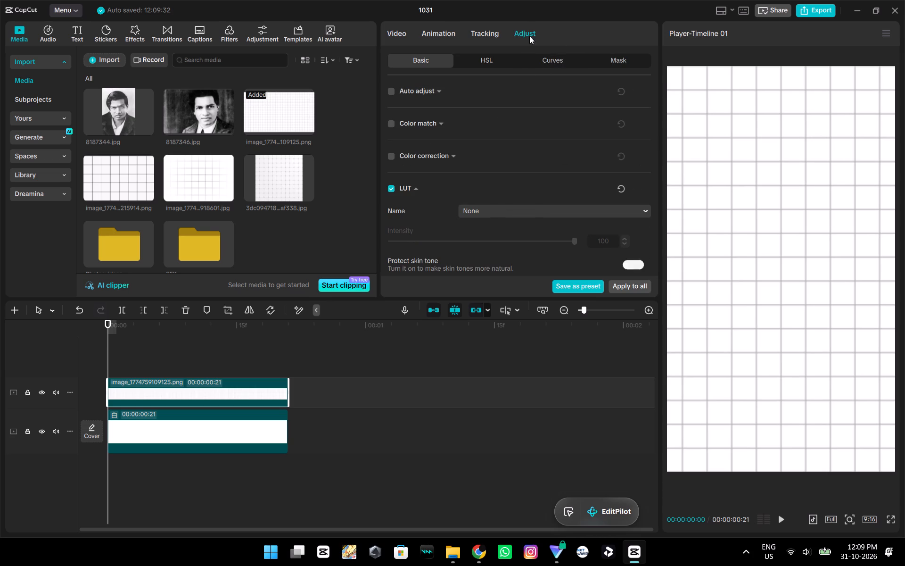
click(400, 34)
click(542, 61)
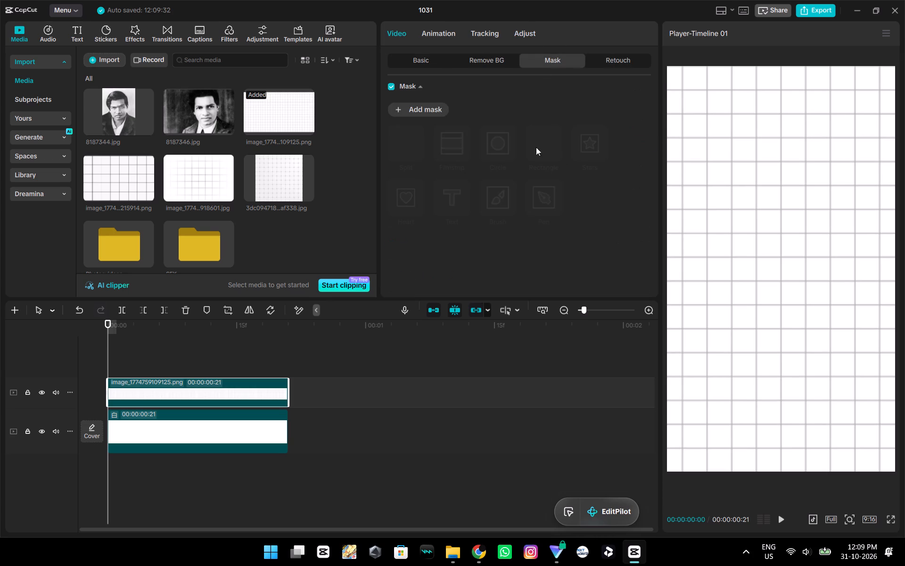
click(419, 107)
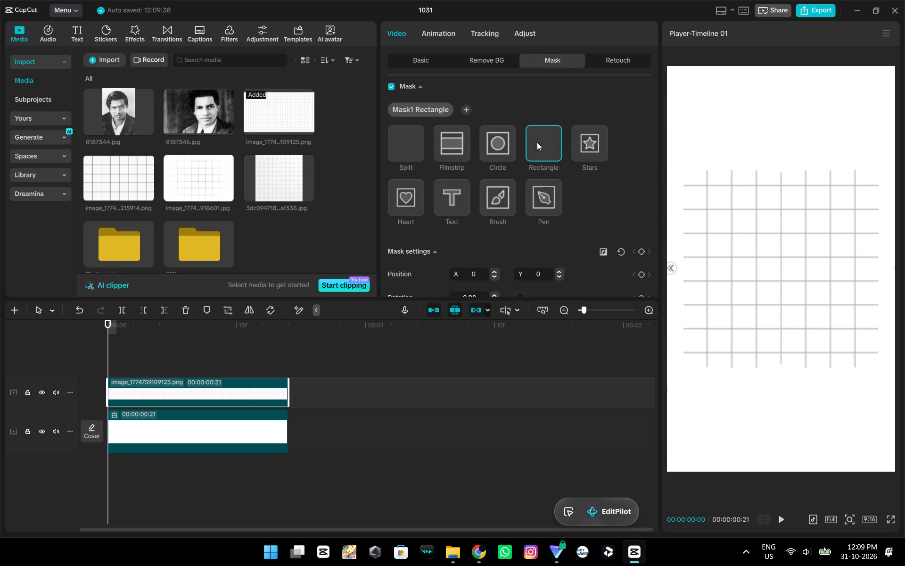
click(498, 150)
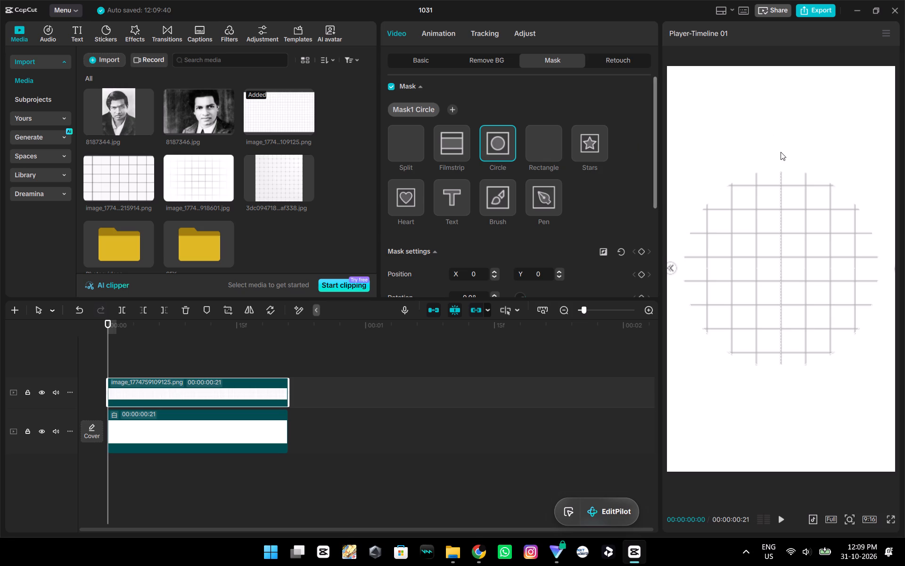
Soften the circle mask's edge by setting its feather to 50, then deselect the grid clip.
drag(781, 152, 779, 110)
drag(781, 146, 781, 121)
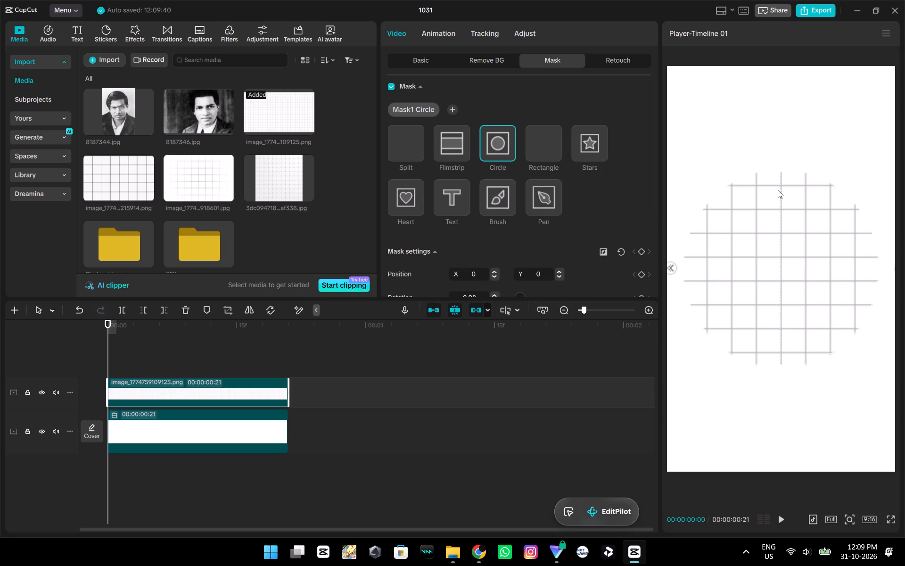
drag(672, 269, 645, 277)
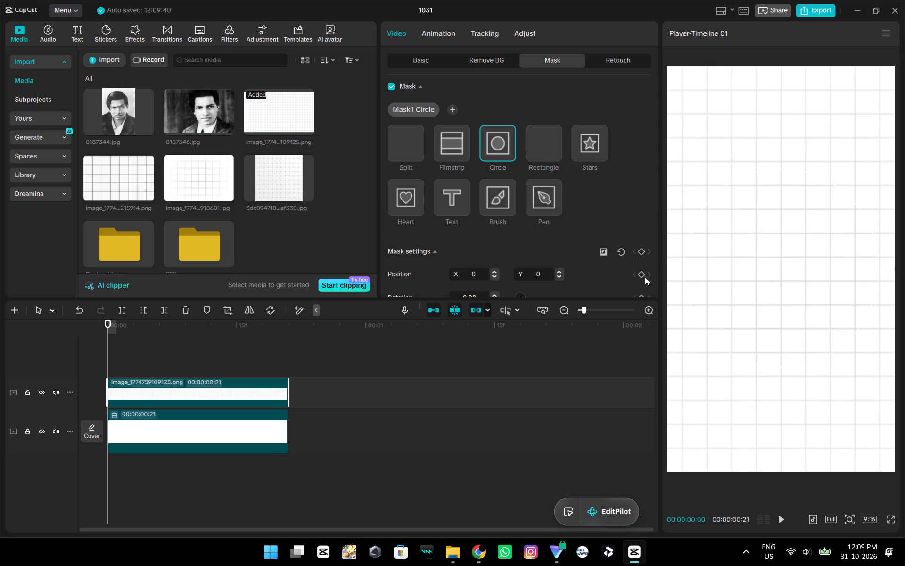
drag(645, 277, 654, 279)
scroll(546, 226, down, 6)
drag(494, 203, 499, 204)
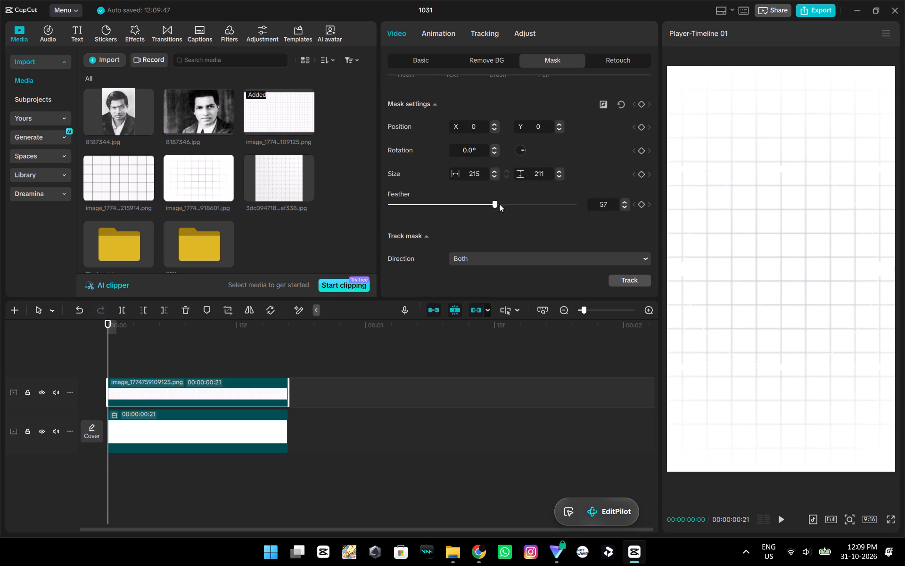
drag(499, 204, 395, 229)
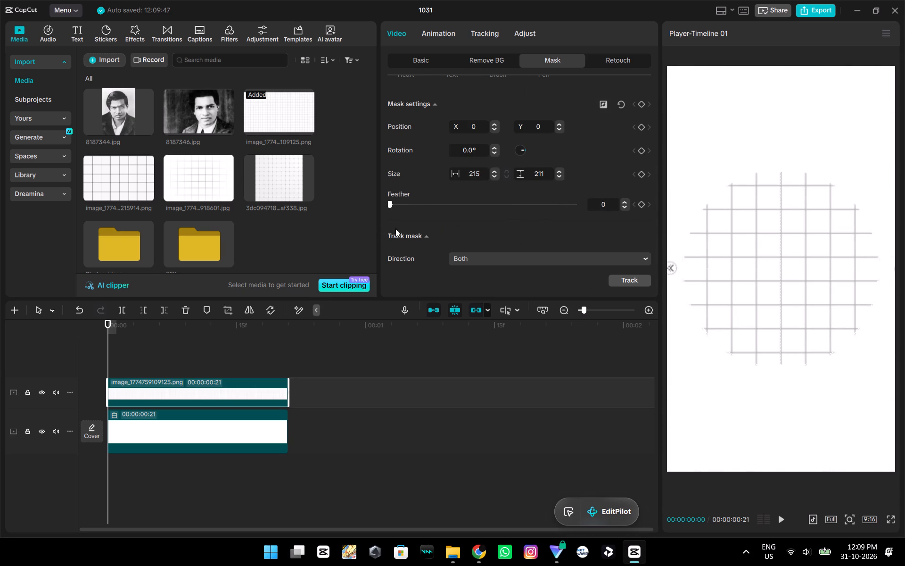
drag(395, 229, 489, 227)
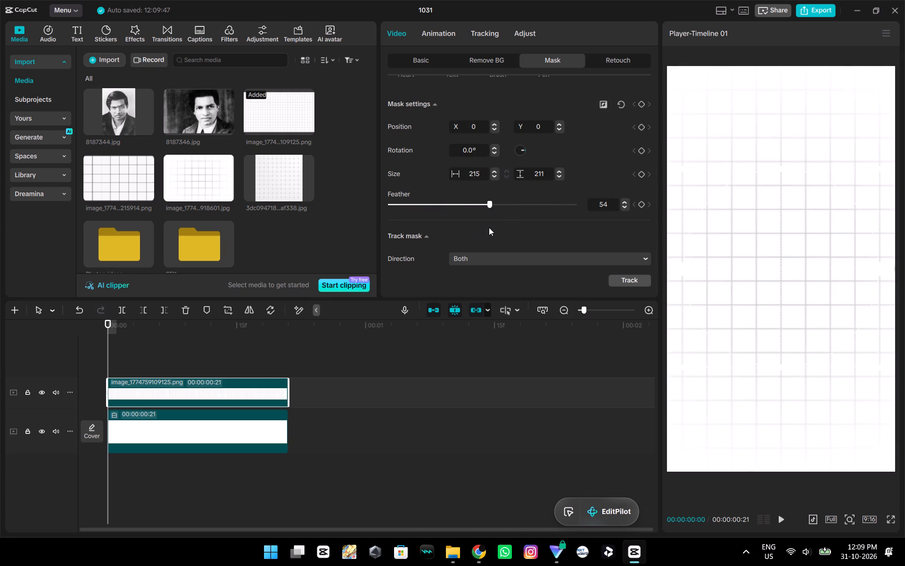
drag(489, 227, 488, 226)
triple_click(624, 208)
click(121, 340)
drag(122, 340, 28, 365)
key(alt+Tab)
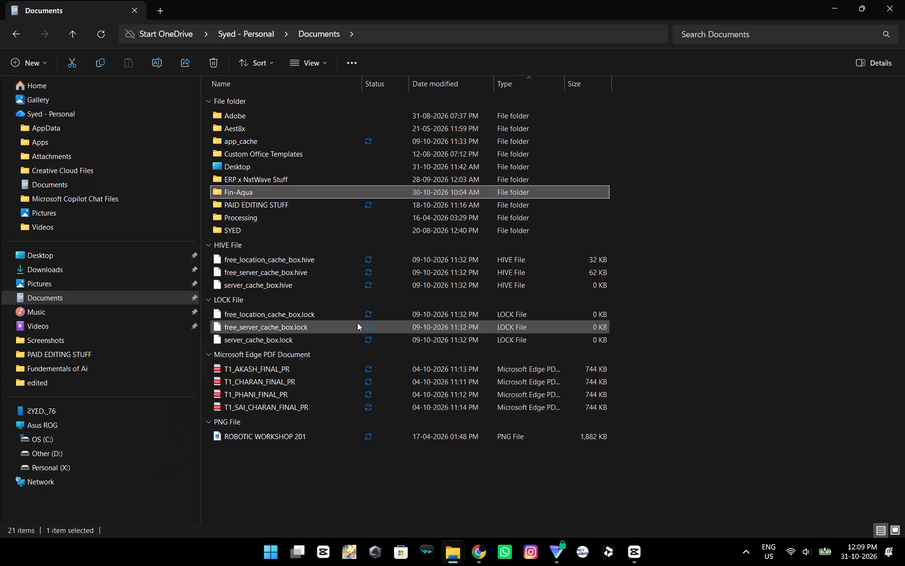
click(904, 0)
key(alt+Tab)
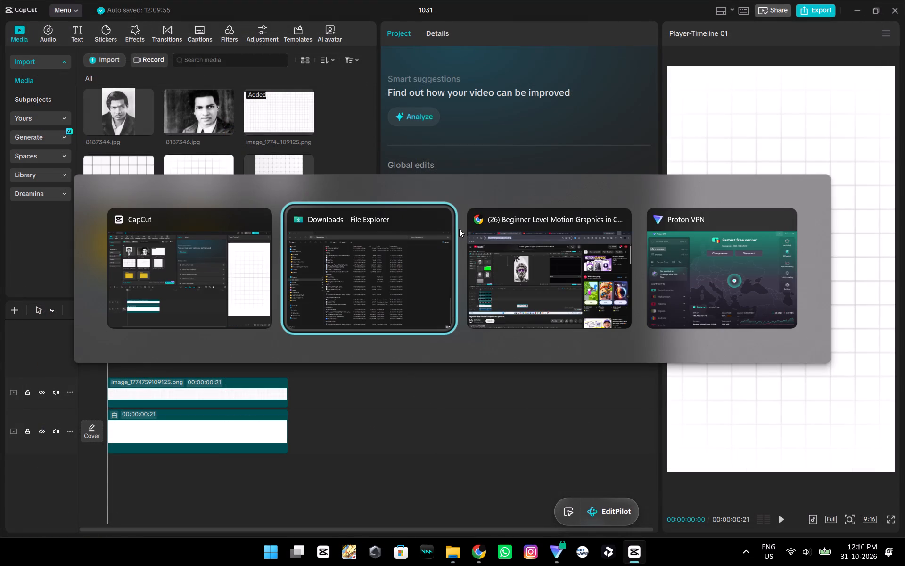
click(904, 0)
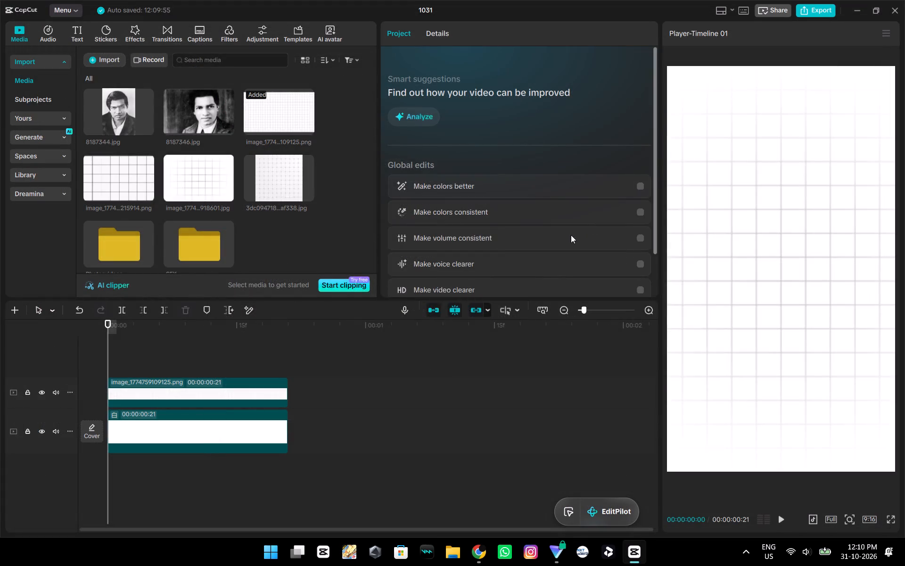
key(alt+Tab)
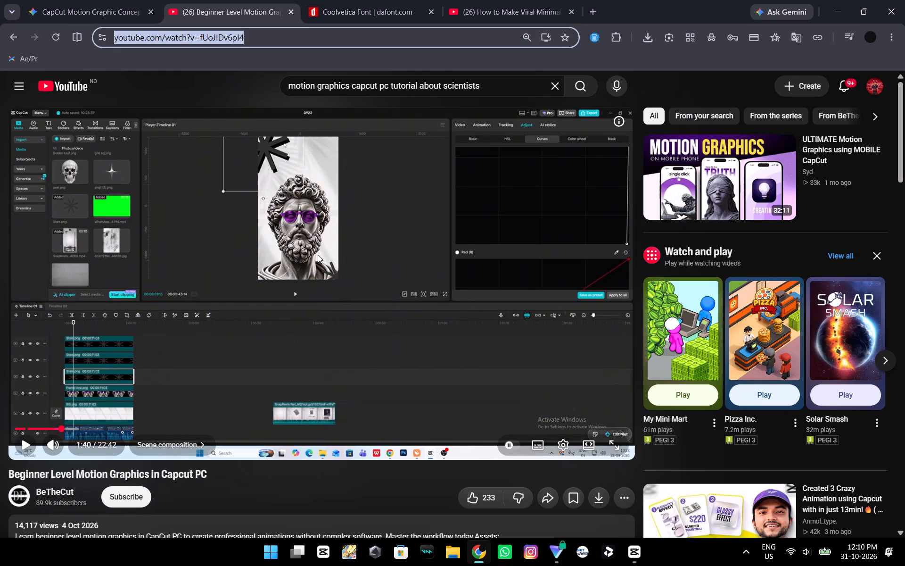
key(alt+Tab)
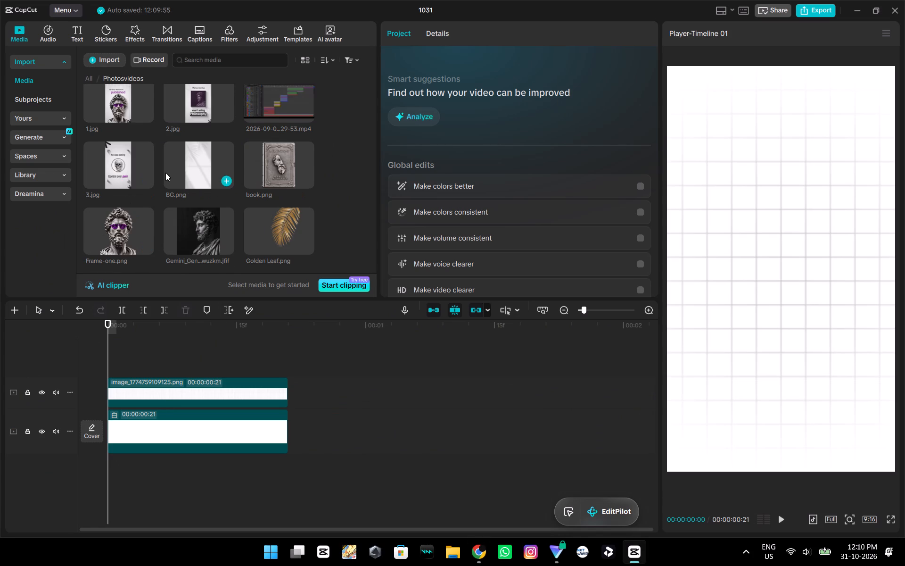
scroll(165, 146, down, 1)
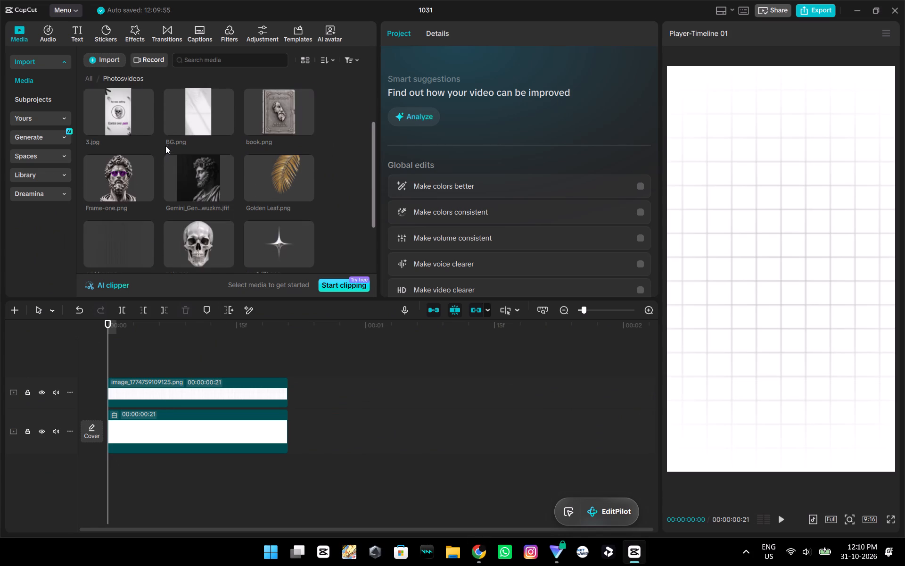
scroll(165, 146, up, 2)
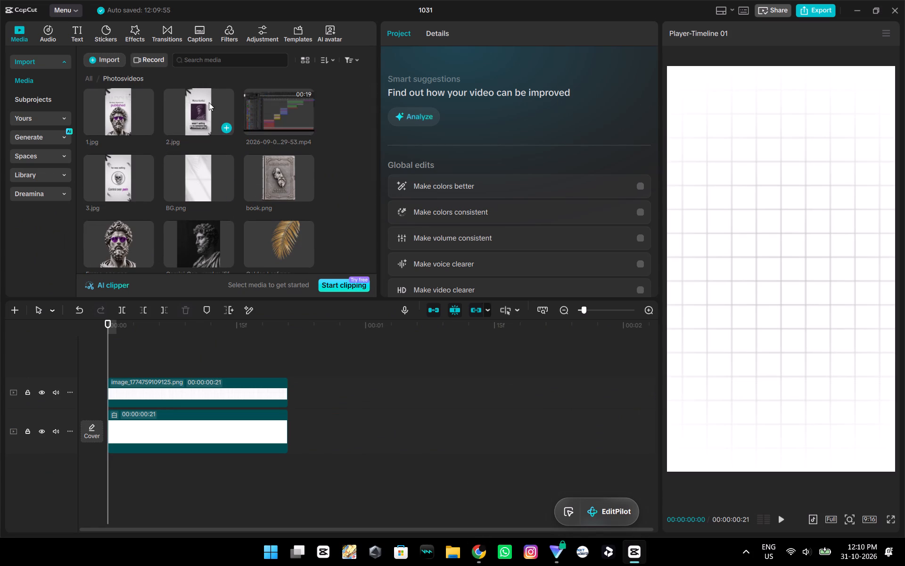
click(209, 102)
click(127, 110)
scroll(214, 171, down, 4)
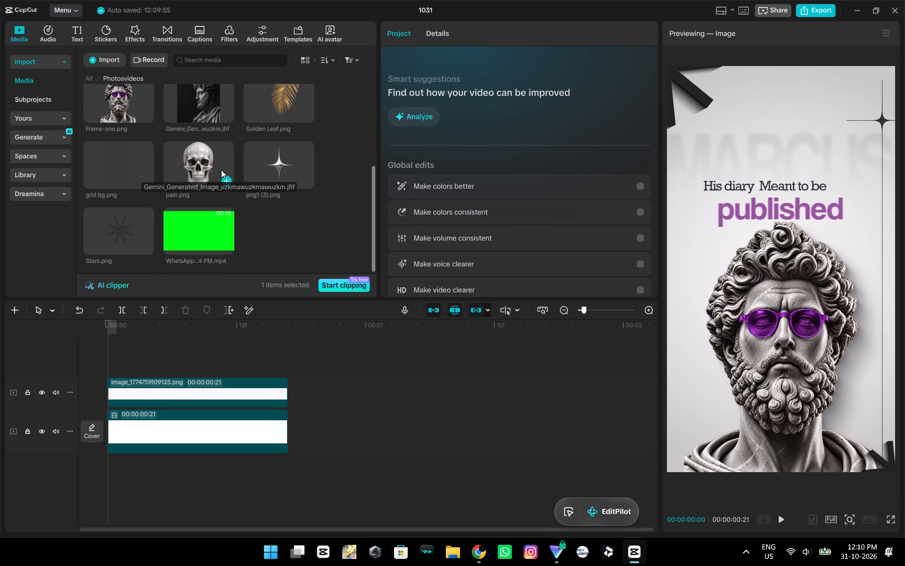
scroll(221, 170, down, 4)
click(125, 233)
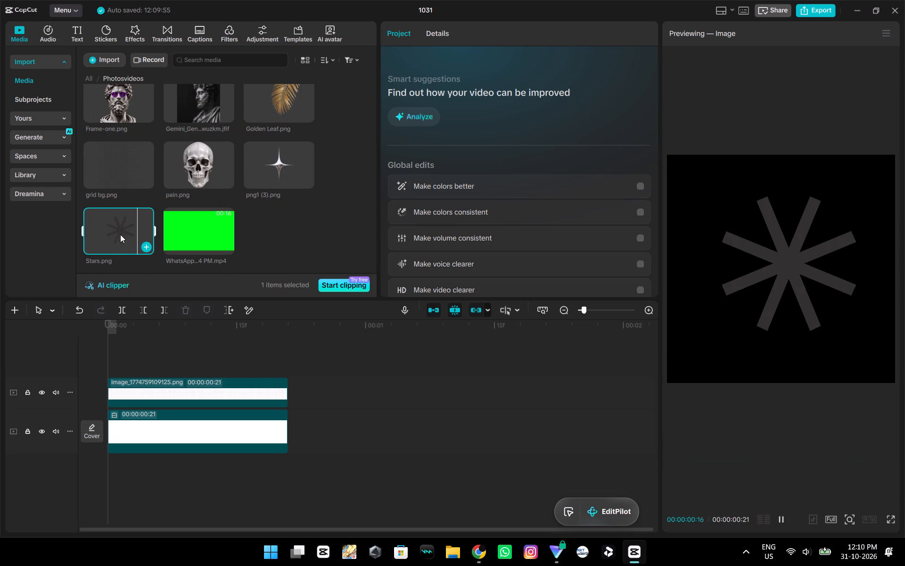
drag(111, 243, 102, 367)
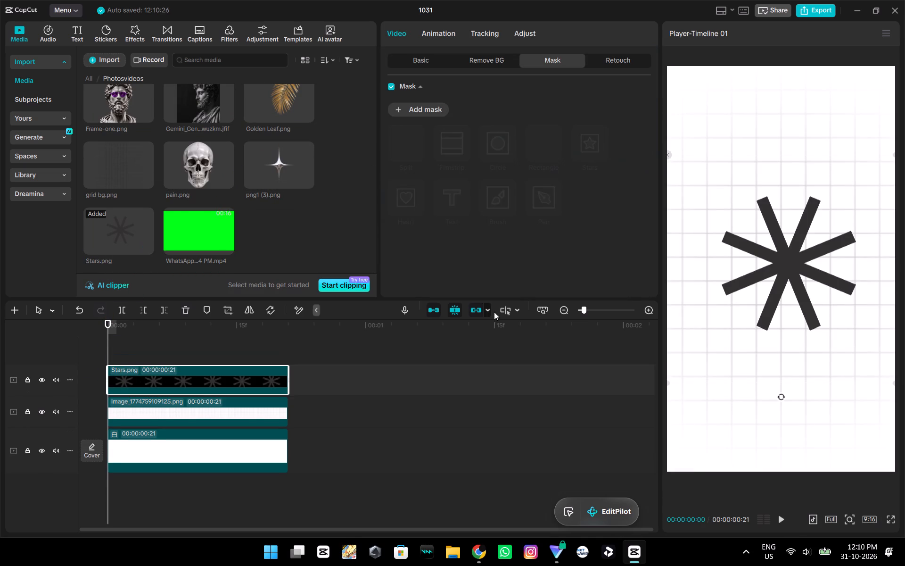
Move the star into the frame's upper-left corner so that it is partly cropped by the edges.
click(824, 260)
drag(799, 276, 688, 120)
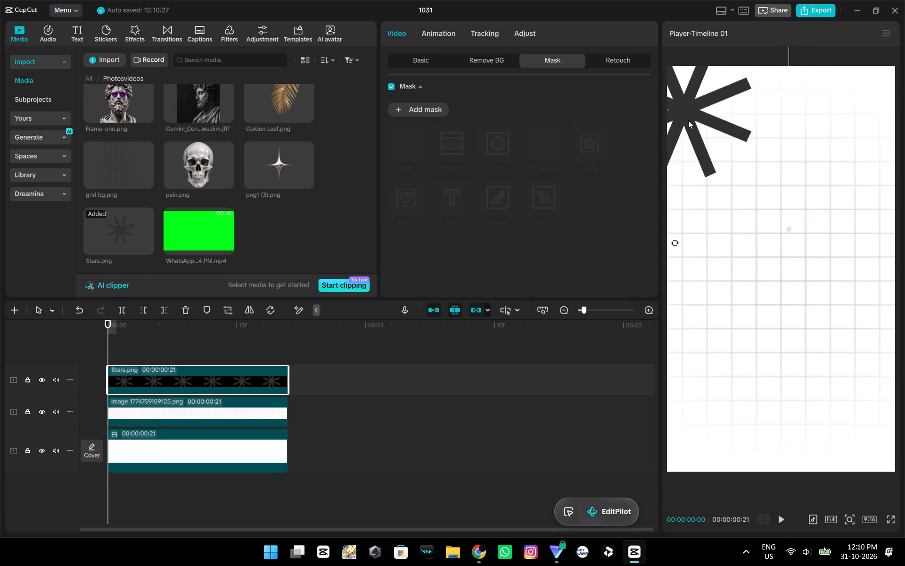
drag(688, 120, 676, 86)
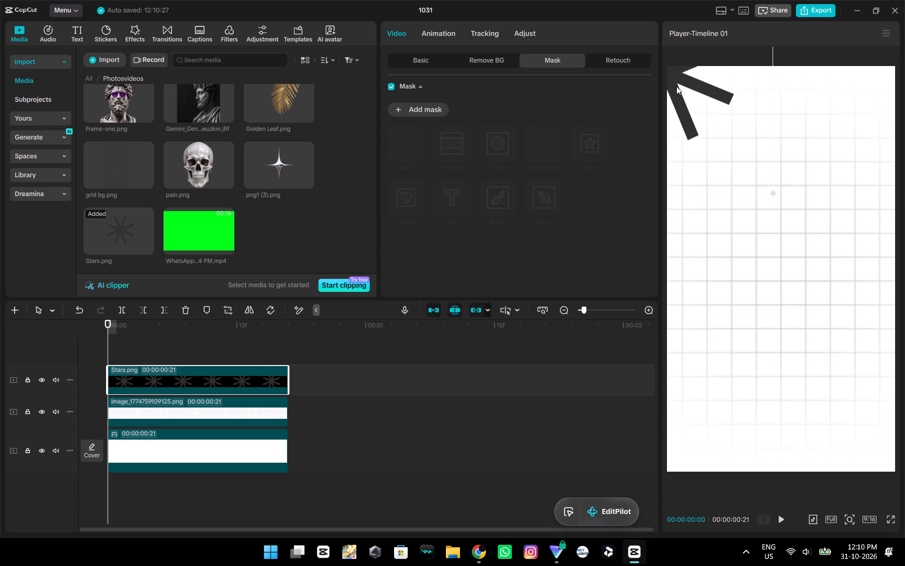
drag(676, 86, 679, 92)
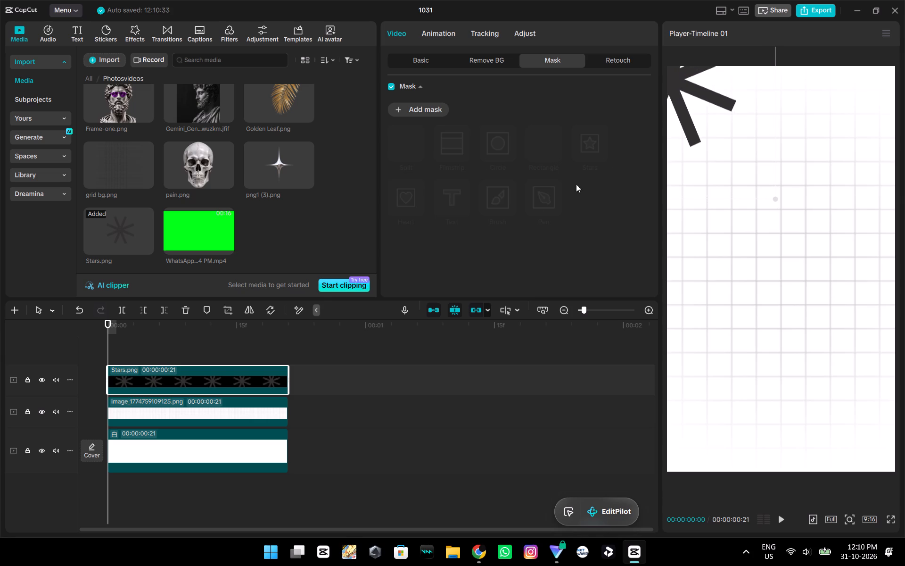
Duplicate the Stars.png clip and move the copy into the frame's lower-right corner, partly cropped by the edges.
key(ctrl+c)
key(ctrl+v)
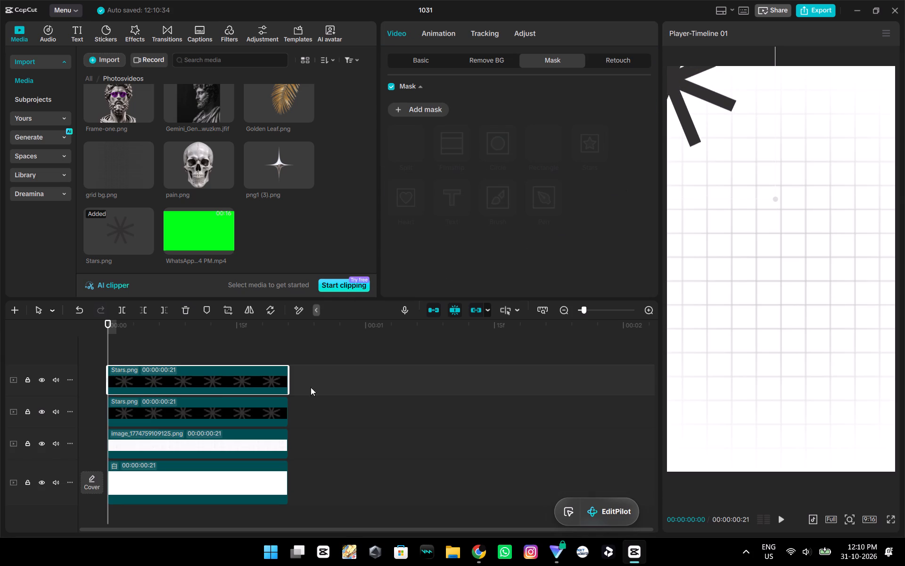
drag(727, 95, 904, 429)
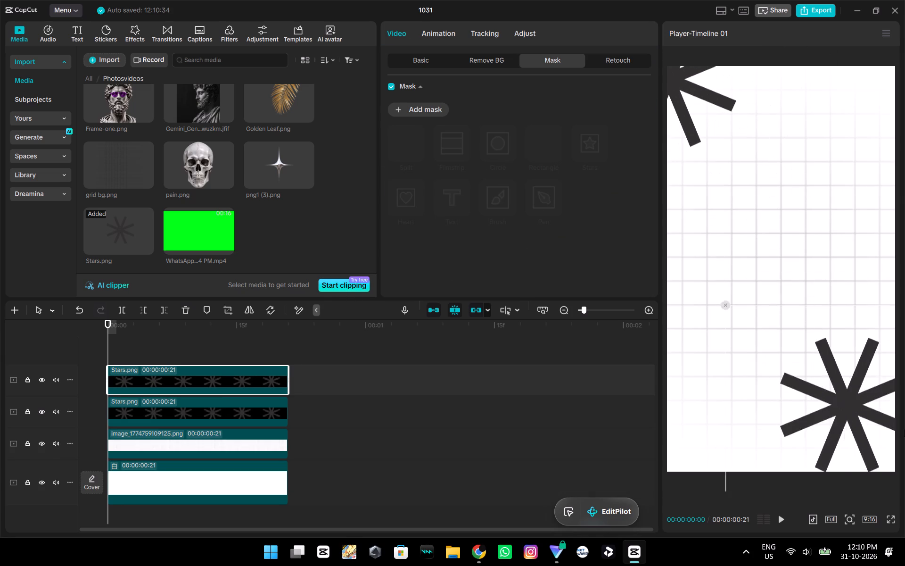
drag(904, 429, 904, 466)
drag(834, 440, 868, 452)
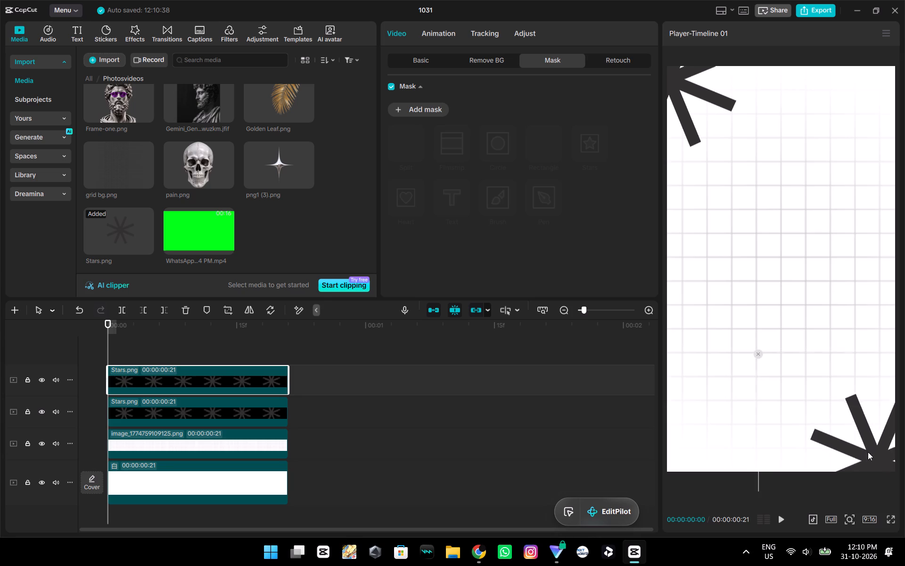
Fine-tune the lower-right star's position to about X 954, Y -1898, keeping it partly cropped by the frame edges.
drag(868, 452, 873, 455)
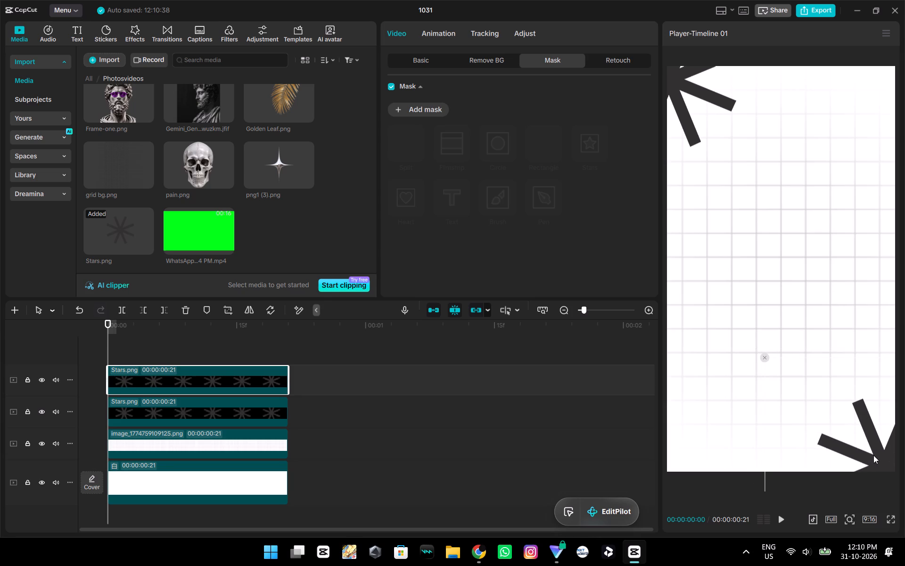
drag(873, 455, 864, 446)
drag(864, 446, 867, 448)
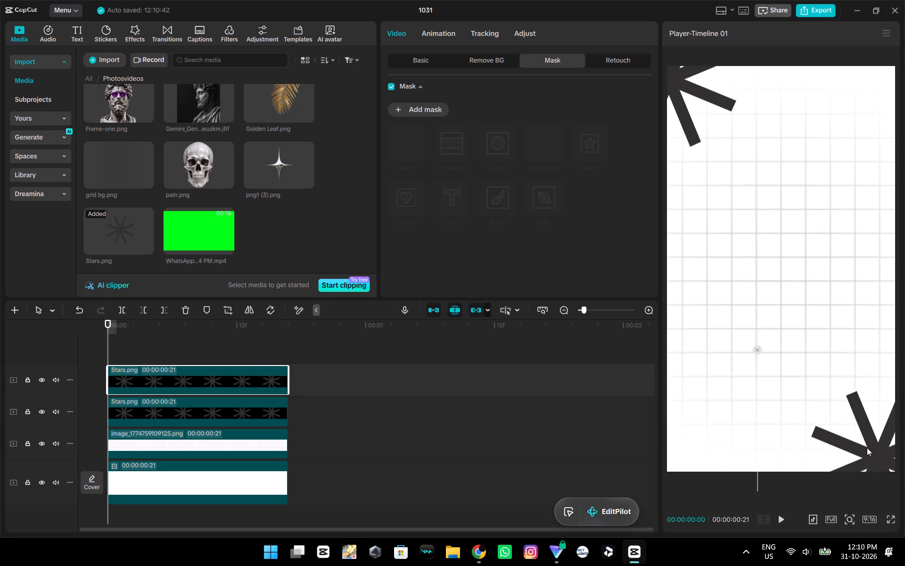
drag(867, 448, 876, 452)
Move the upper-left star slightly farther into its corner, to about X -1160, Y 1820.
click(682, 90)
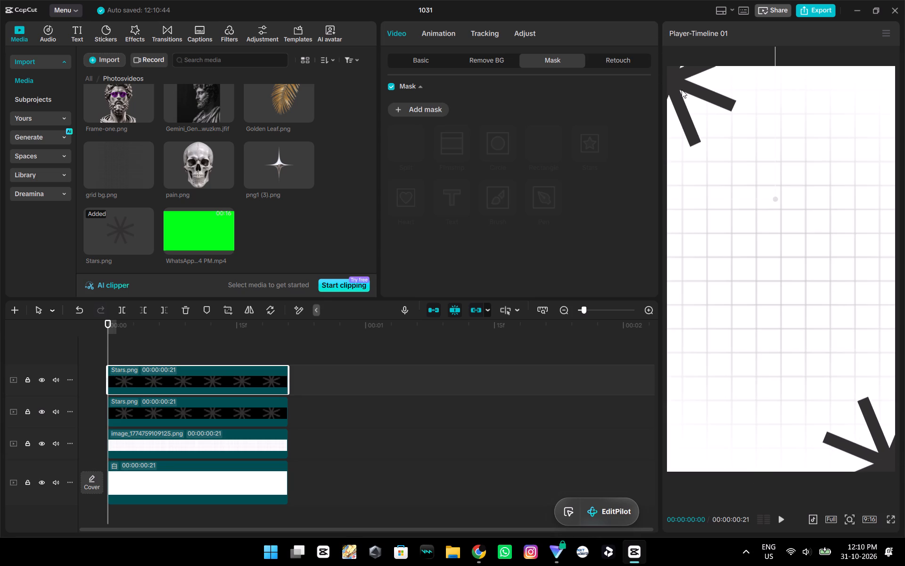
drag(682, 90, 678, 81)
Check the BeTheCut tutorial in Chrome, return to CapCut, and duplicate the upper-left Stars.png clip in place on a new track.
key(alt+Tab)
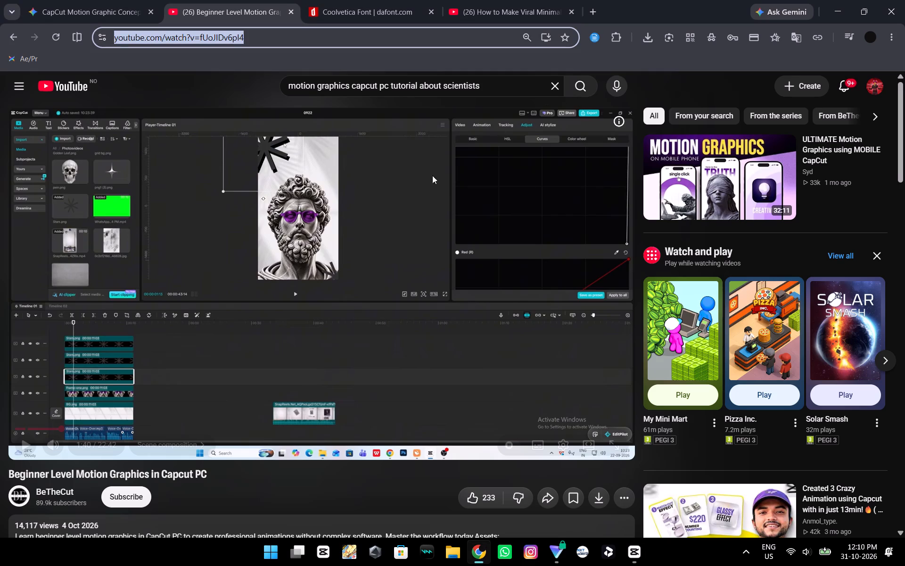
key(space)
key(space)
key(alt+Tab)
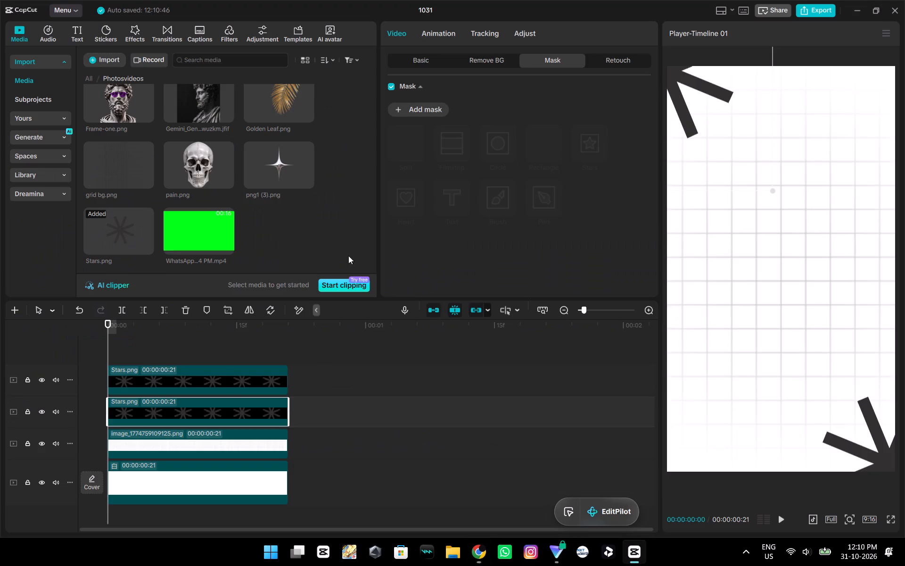
key(ctrl+c)
key(ctrl+v)
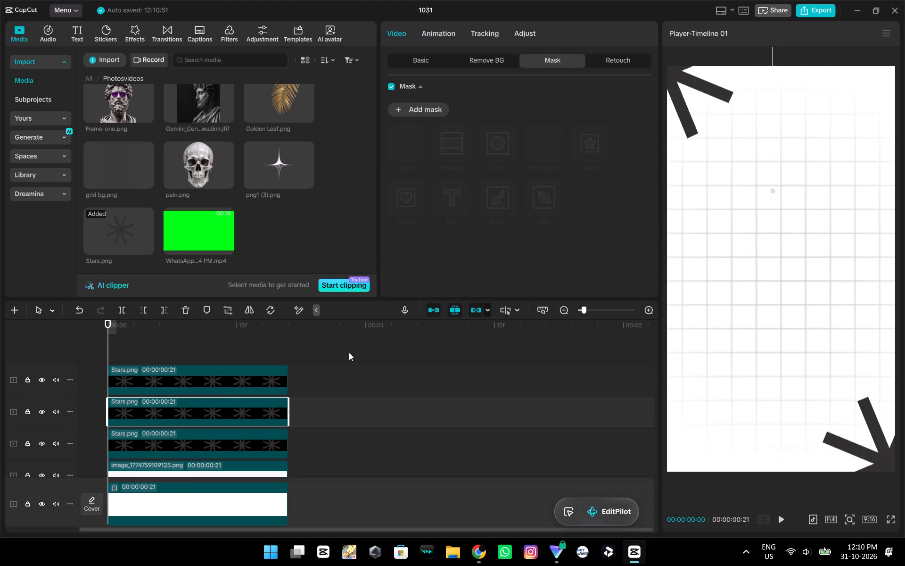
click(699, 116)
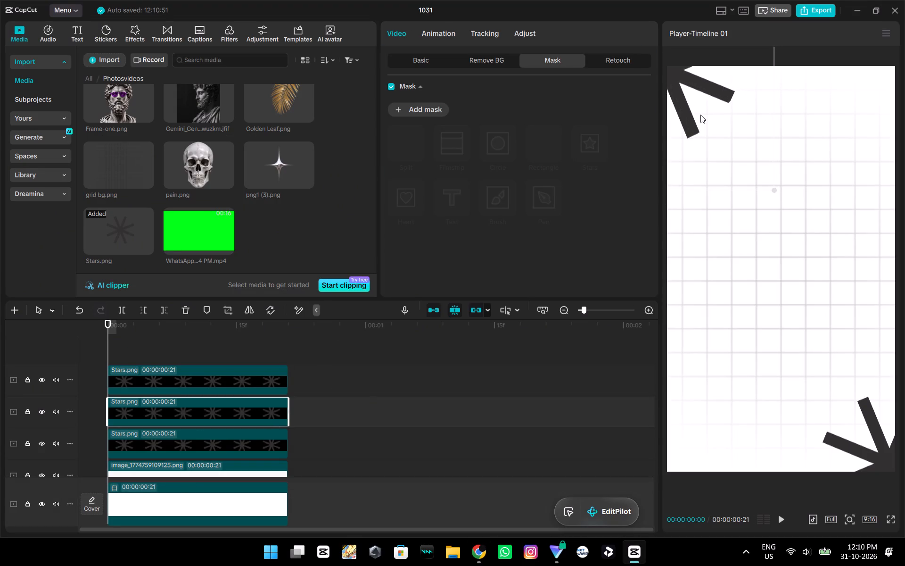
key(ctrl+z)
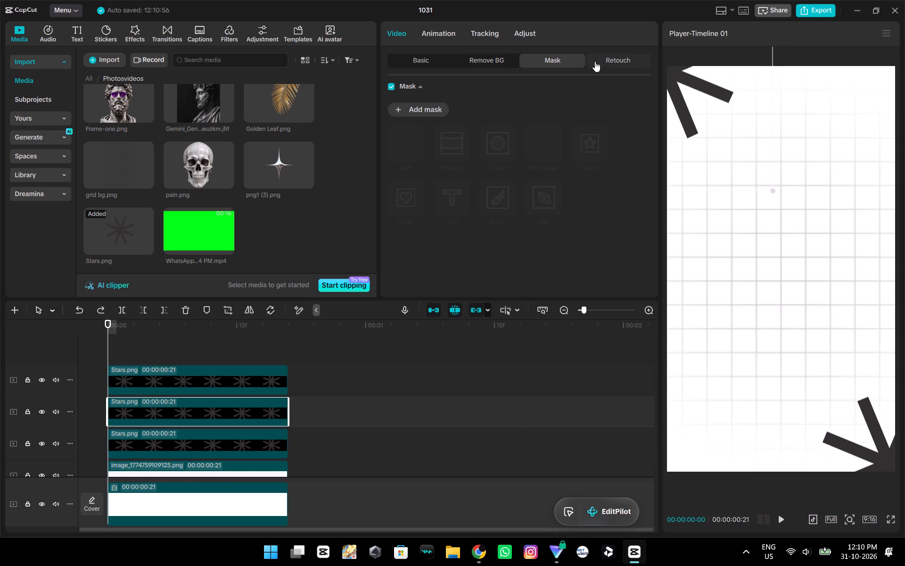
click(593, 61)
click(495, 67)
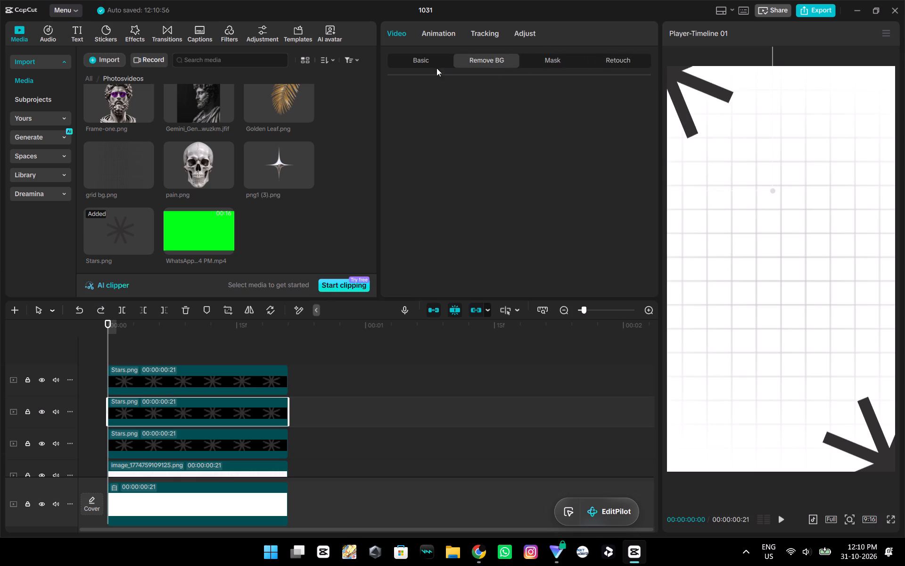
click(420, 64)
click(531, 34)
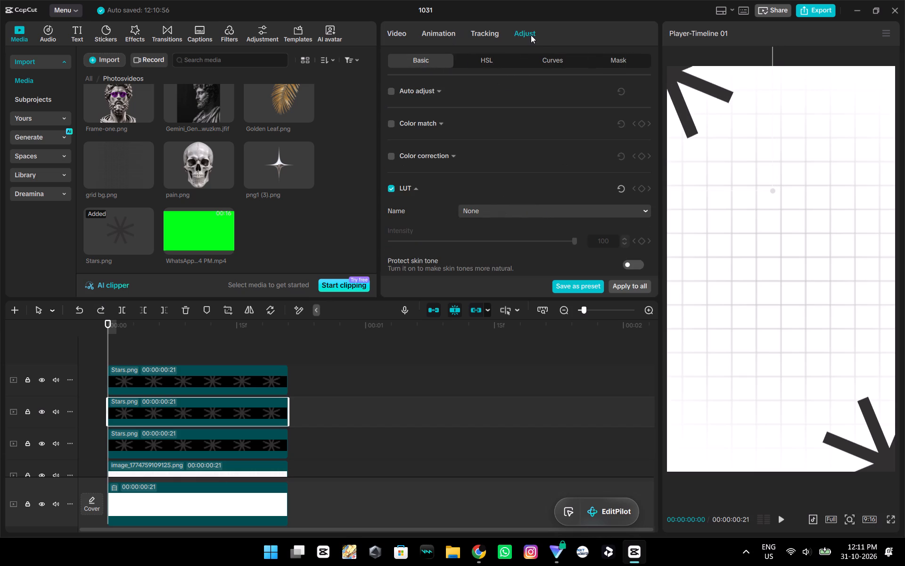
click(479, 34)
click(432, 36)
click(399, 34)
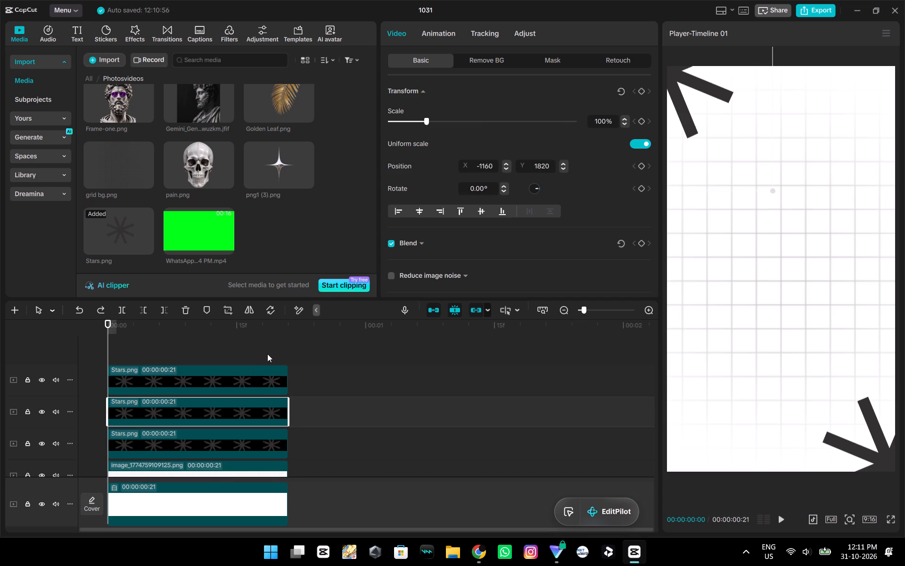
Duplicate the upper-left Stars.png clip again and move one copy over the lower-right star, to about X 867, Y -1836.
key(ctrl+c)
key(ctrl+v)
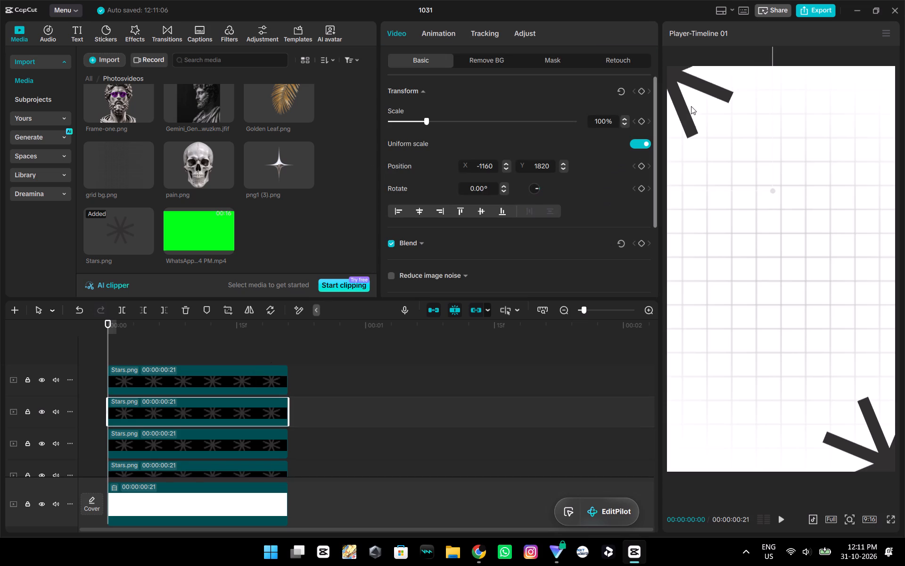
drag(691, 105, 900, 496)
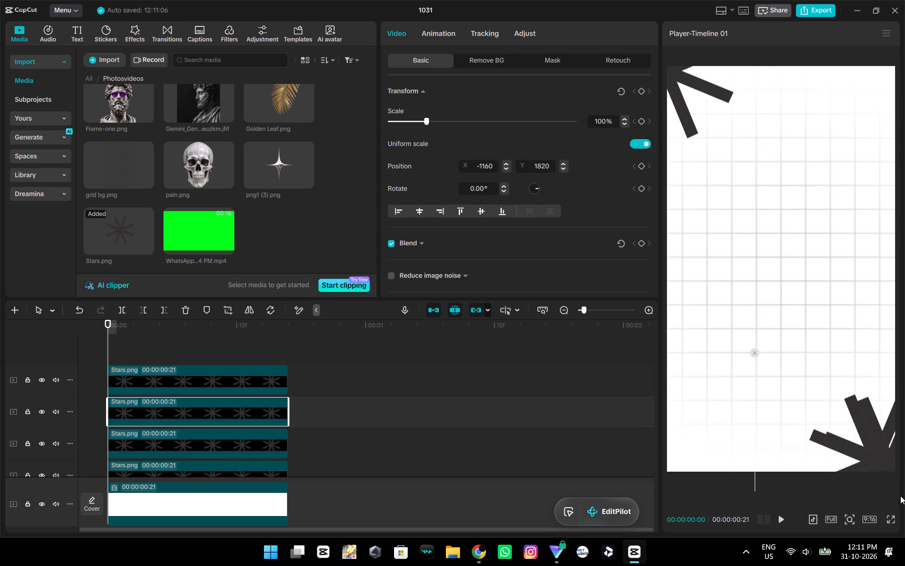
drag(900, 496, 904, 491)
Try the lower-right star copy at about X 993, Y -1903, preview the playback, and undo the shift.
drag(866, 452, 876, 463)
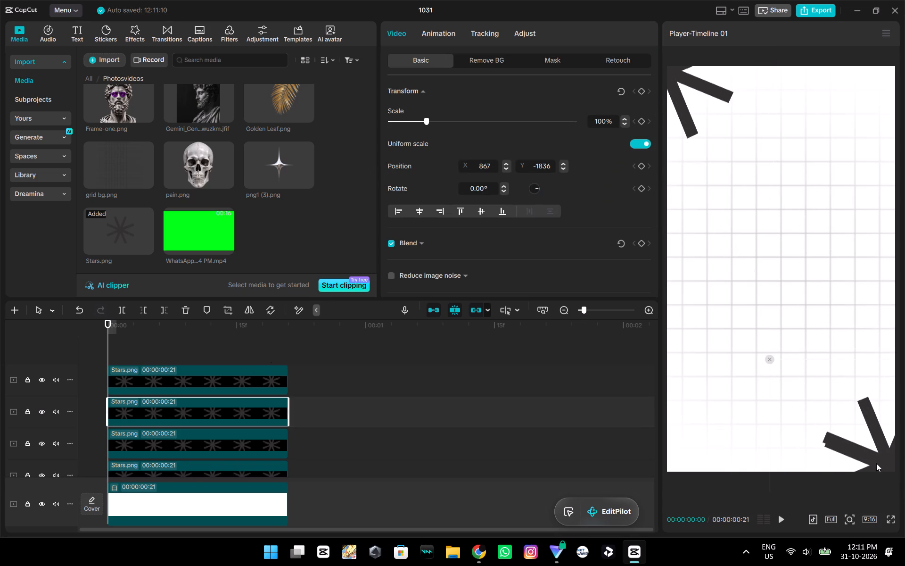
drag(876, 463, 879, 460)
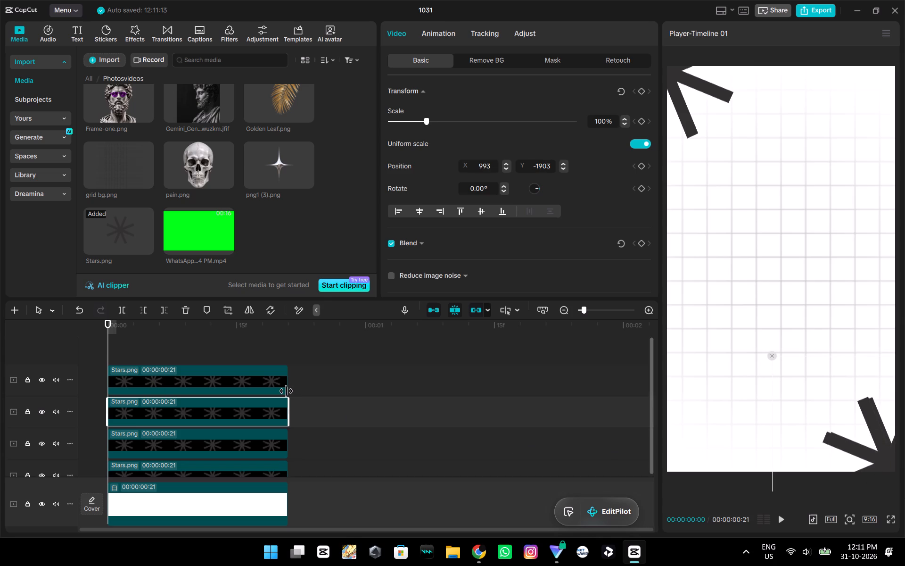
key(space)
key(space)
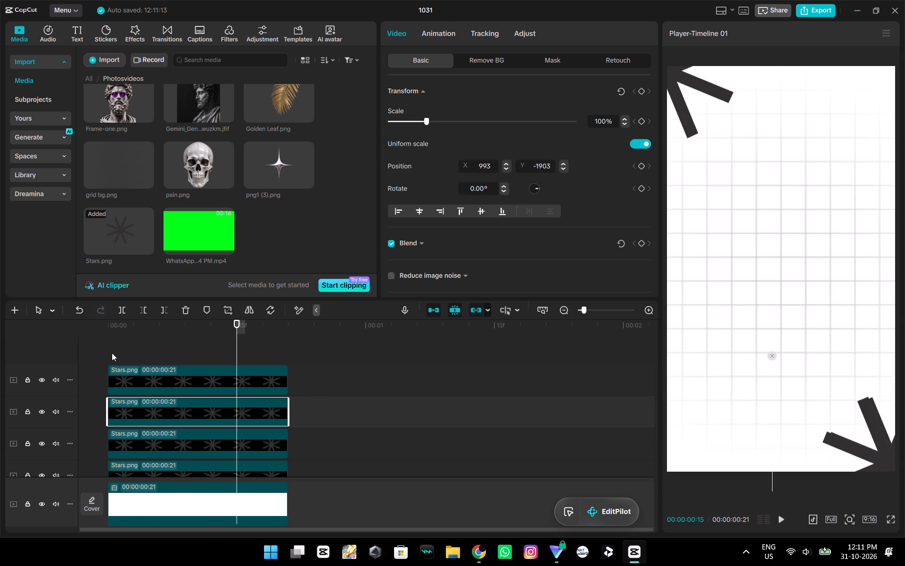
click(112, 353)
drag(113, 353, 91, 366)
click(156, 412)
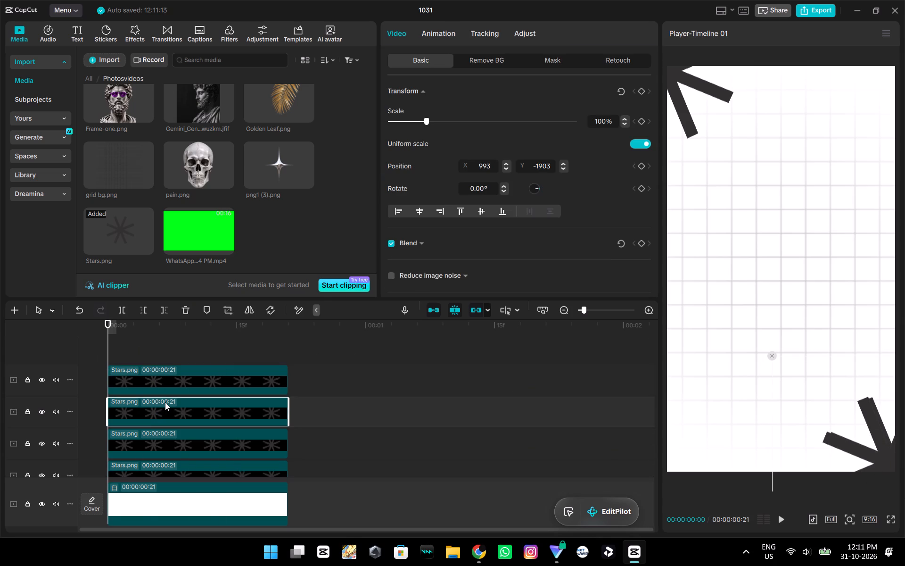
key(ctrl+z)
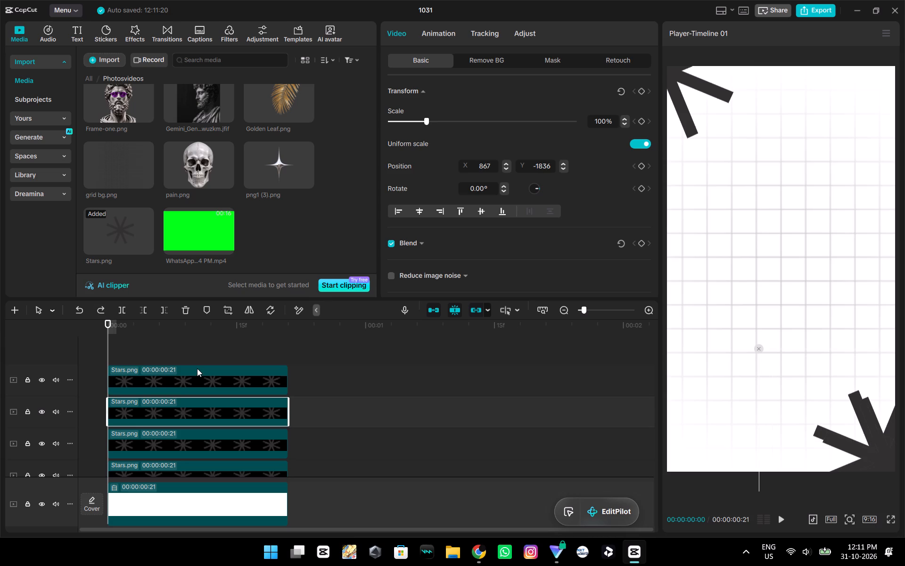
Offset the lower-right star copy to about X 946, Y -1953 to thicken the star's arms, and mark its clip at the timeline start.
drag(865, 447, 872, 449)
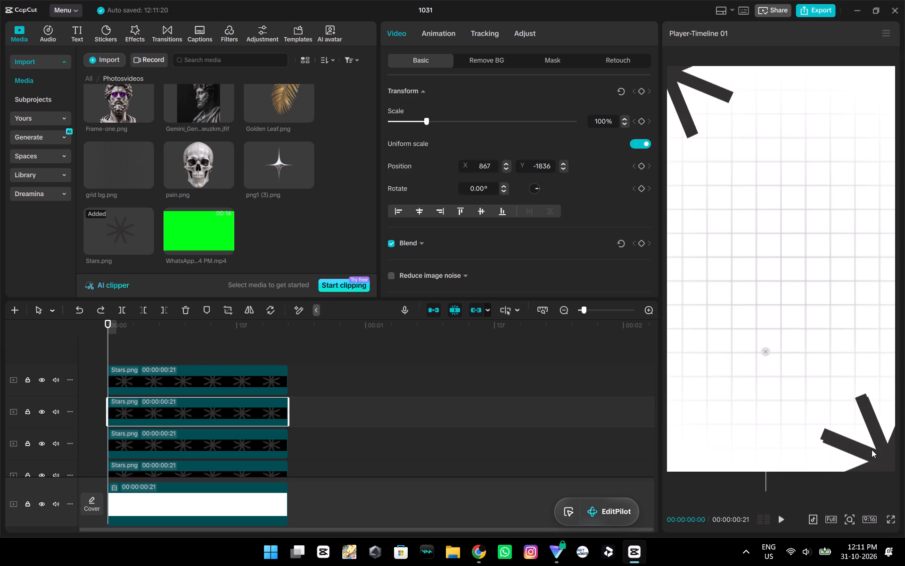
drag(872, 449, 874, 454)
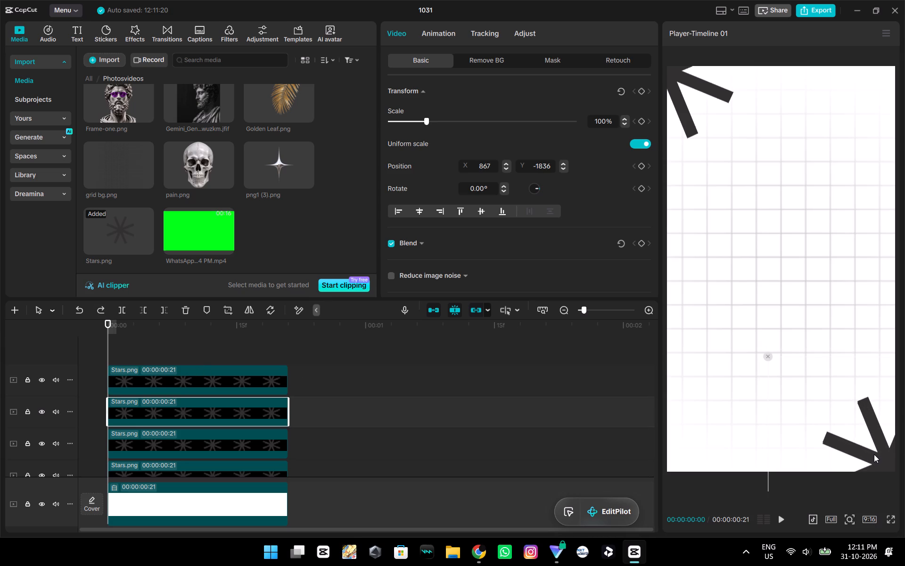
drag(874, 454, 878, 454)
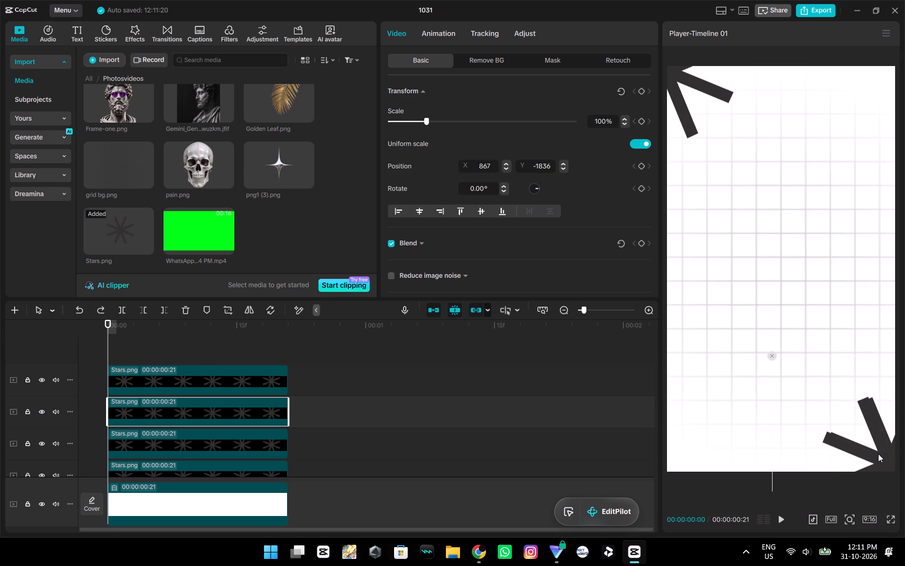
drag(878, 454, 879, 453)
drag(879, 453, 879, 454)
drag(879, 454, 880, 453)
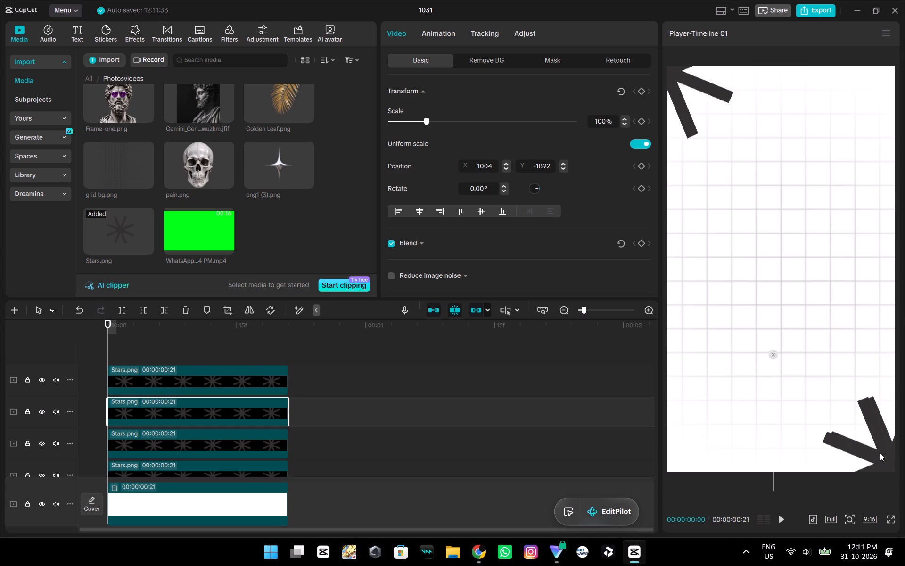
drag(880, 453, 874, 452)
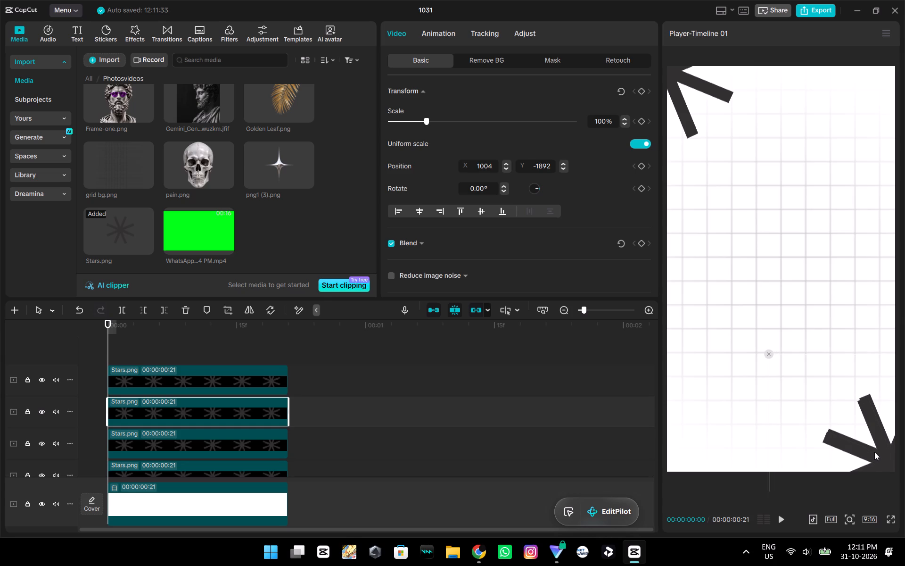
drag(874, 452, 876, 459)
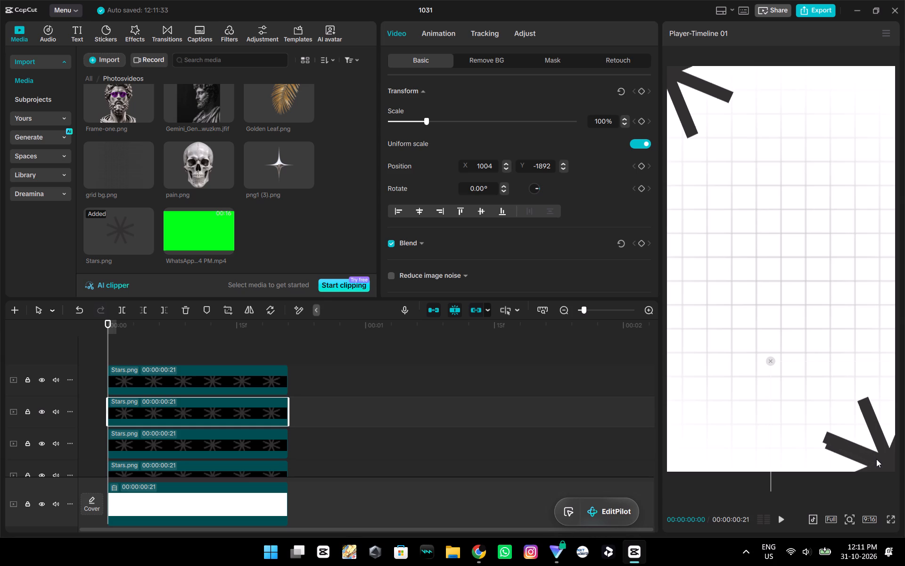
drag(876, 459, 873, 459)
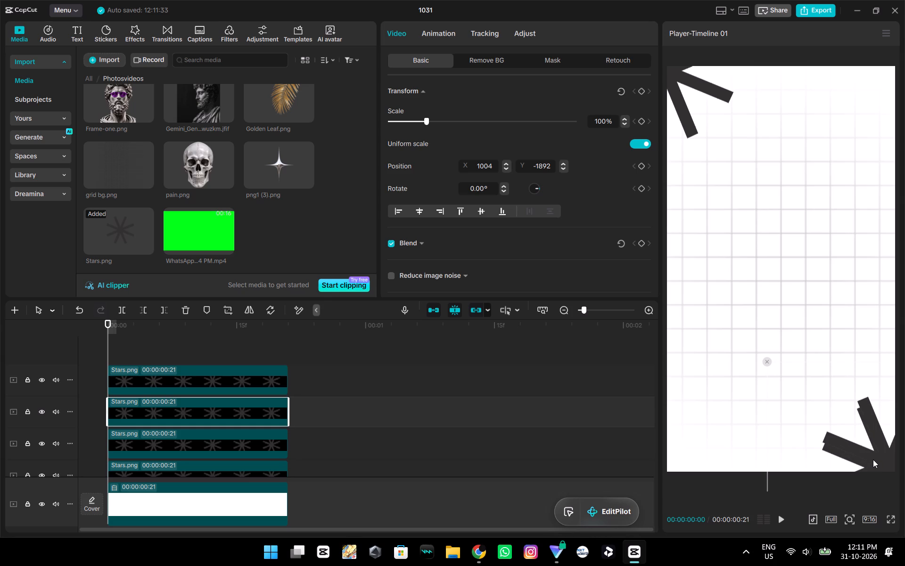
drag(873, 459, 873, 459)
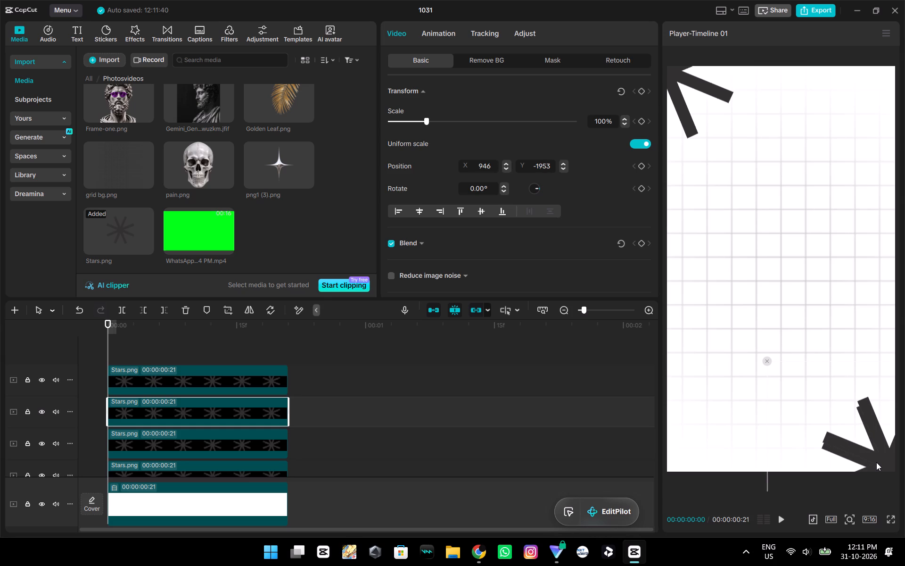
key(m)
Offset the lowest Stars.png clip in the upper-left corner to about X -1191, Y 1825, and mark it at the timeline start.
scroll(184, 450, down, 3)
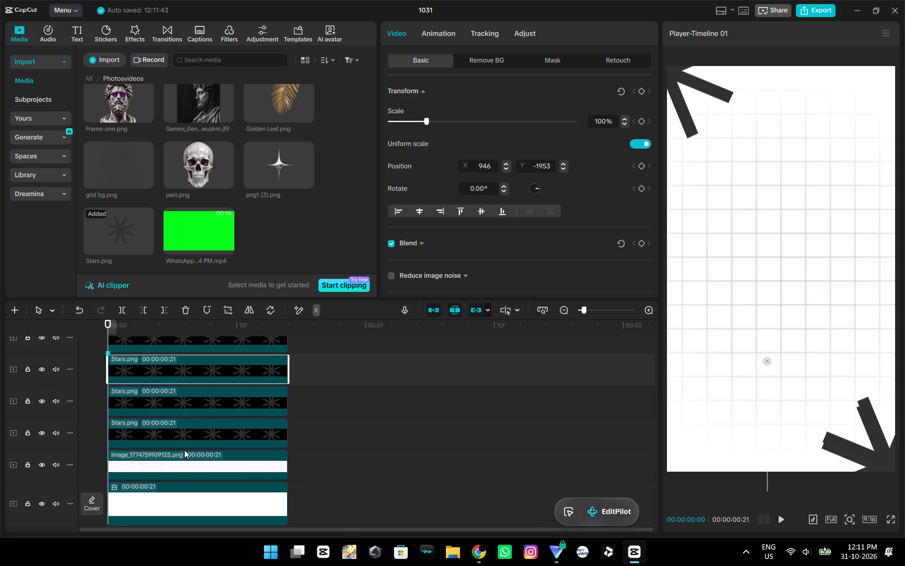
scroll(184, 450, down, 1)
click(165, 421)
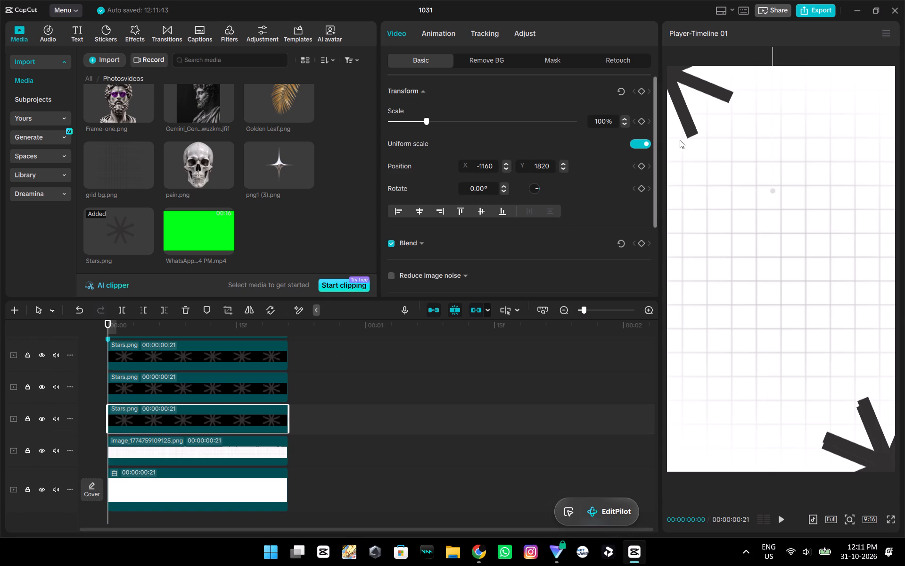
click(681, 139)
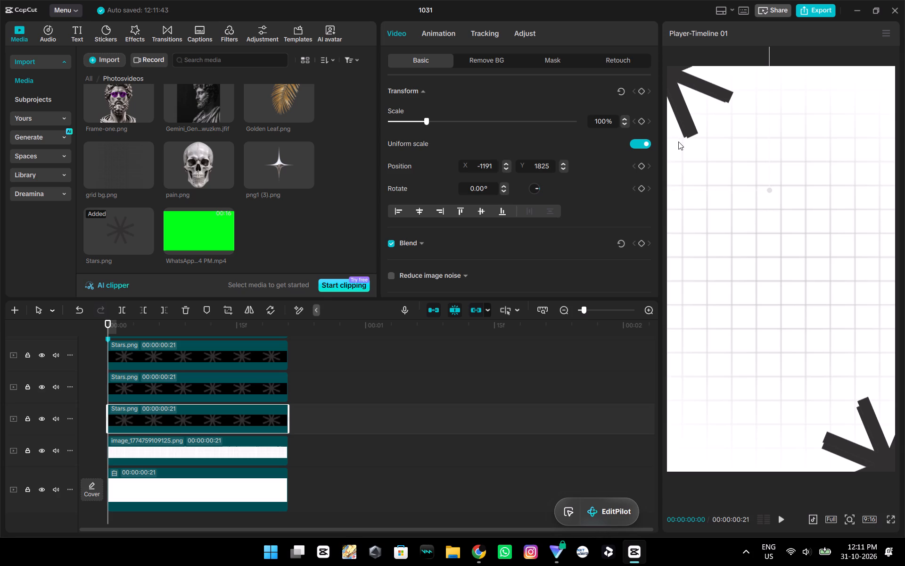
key(m)
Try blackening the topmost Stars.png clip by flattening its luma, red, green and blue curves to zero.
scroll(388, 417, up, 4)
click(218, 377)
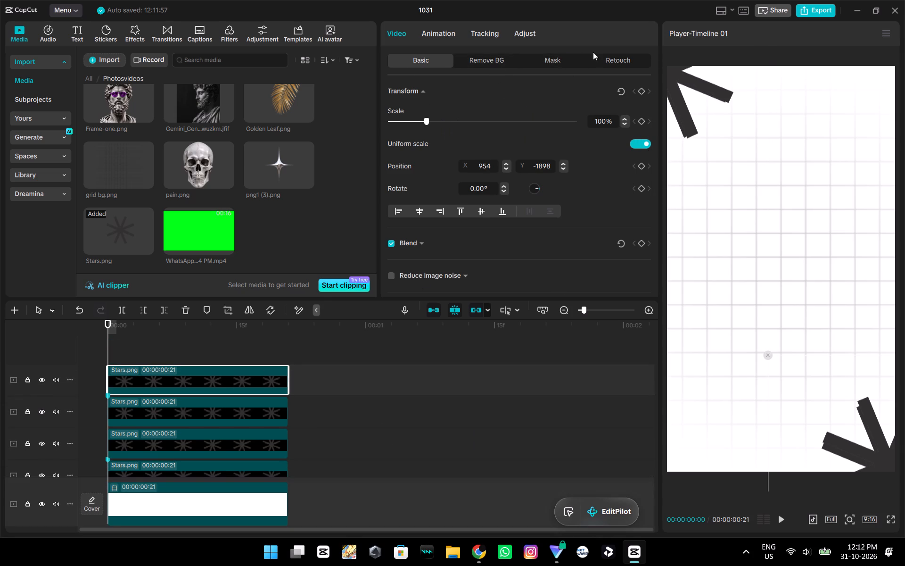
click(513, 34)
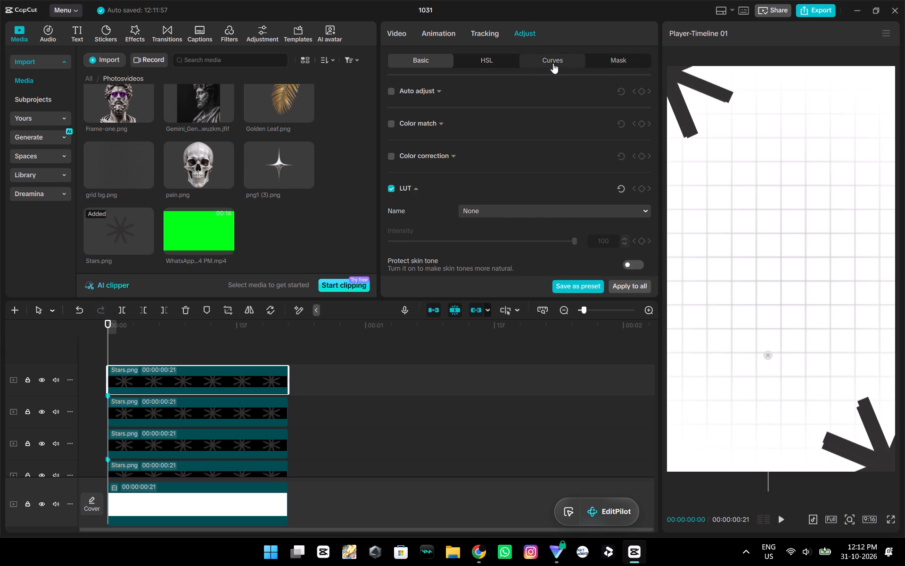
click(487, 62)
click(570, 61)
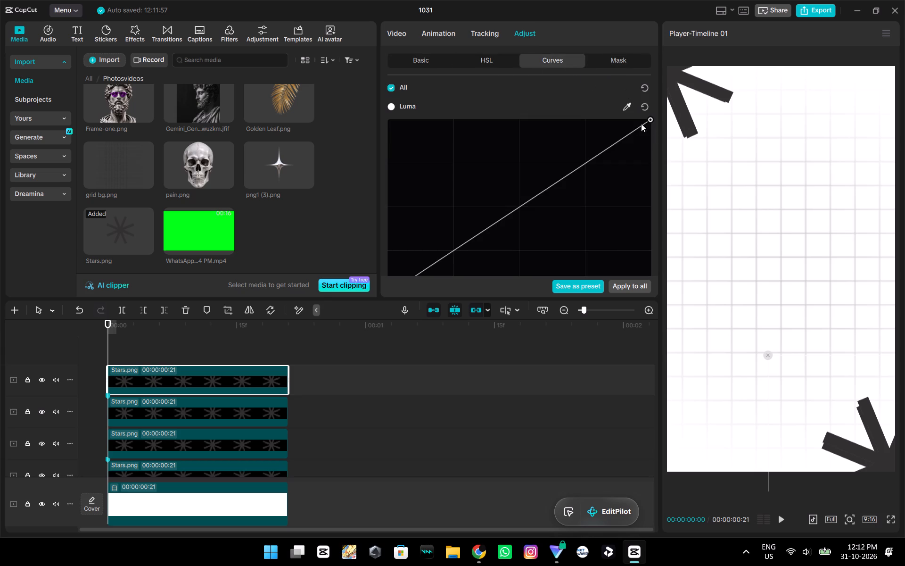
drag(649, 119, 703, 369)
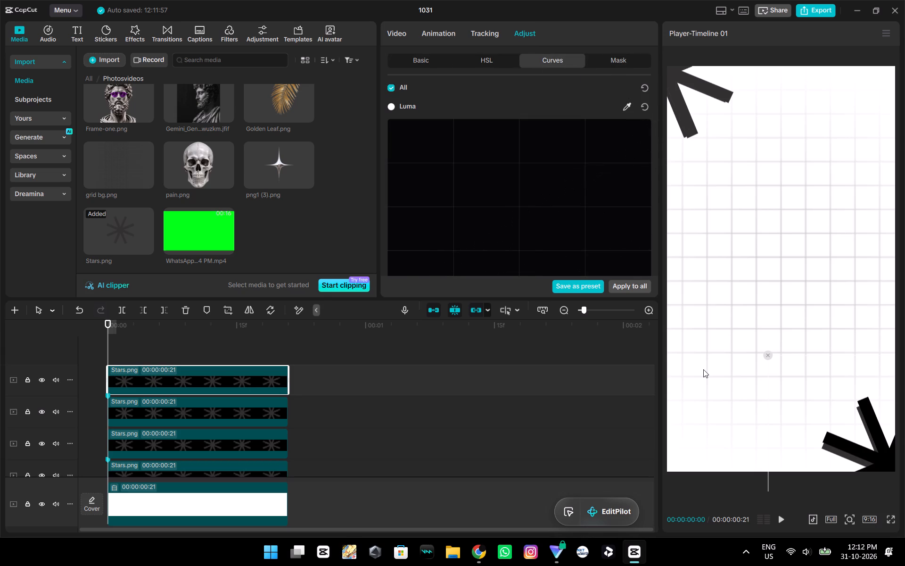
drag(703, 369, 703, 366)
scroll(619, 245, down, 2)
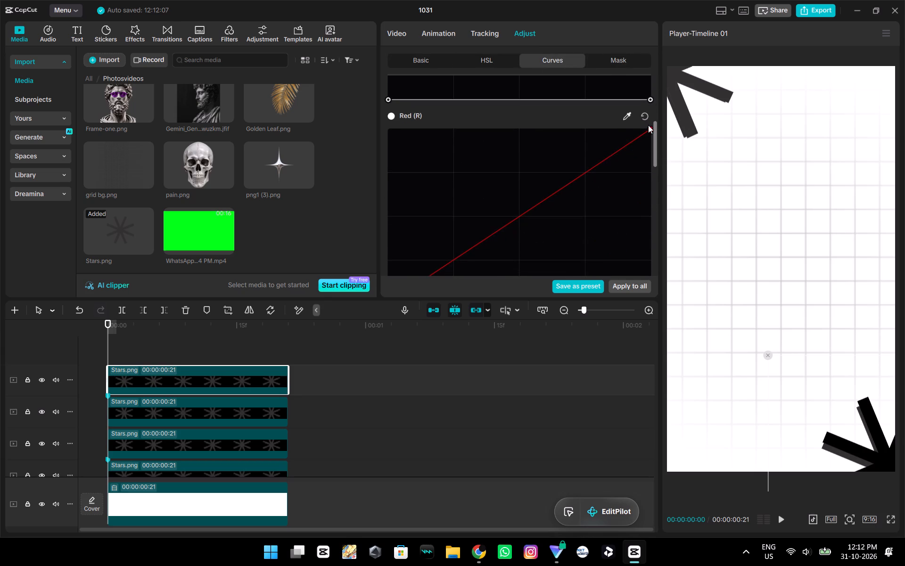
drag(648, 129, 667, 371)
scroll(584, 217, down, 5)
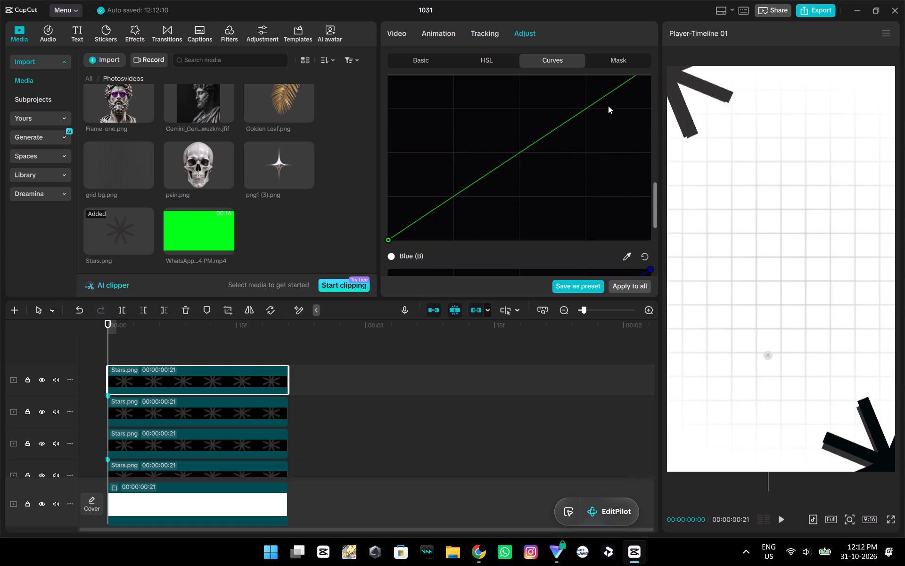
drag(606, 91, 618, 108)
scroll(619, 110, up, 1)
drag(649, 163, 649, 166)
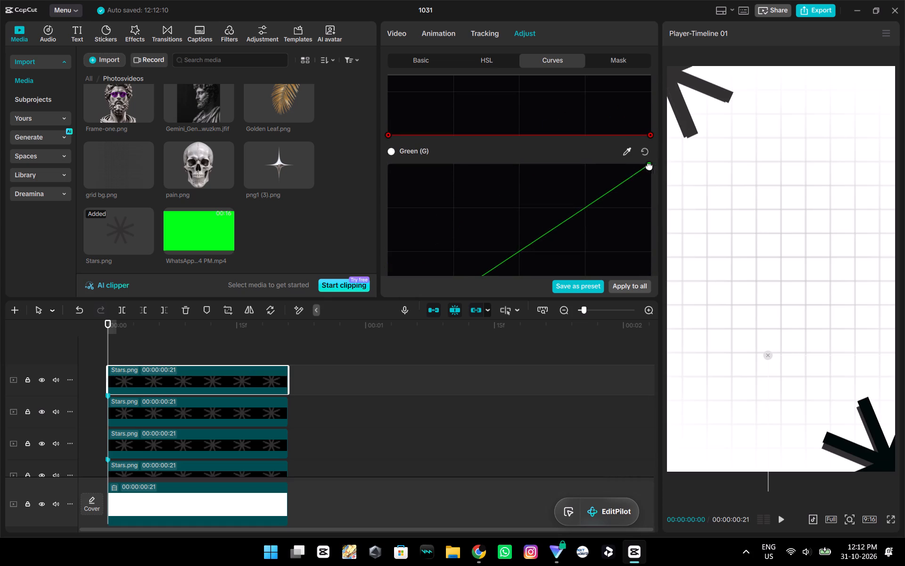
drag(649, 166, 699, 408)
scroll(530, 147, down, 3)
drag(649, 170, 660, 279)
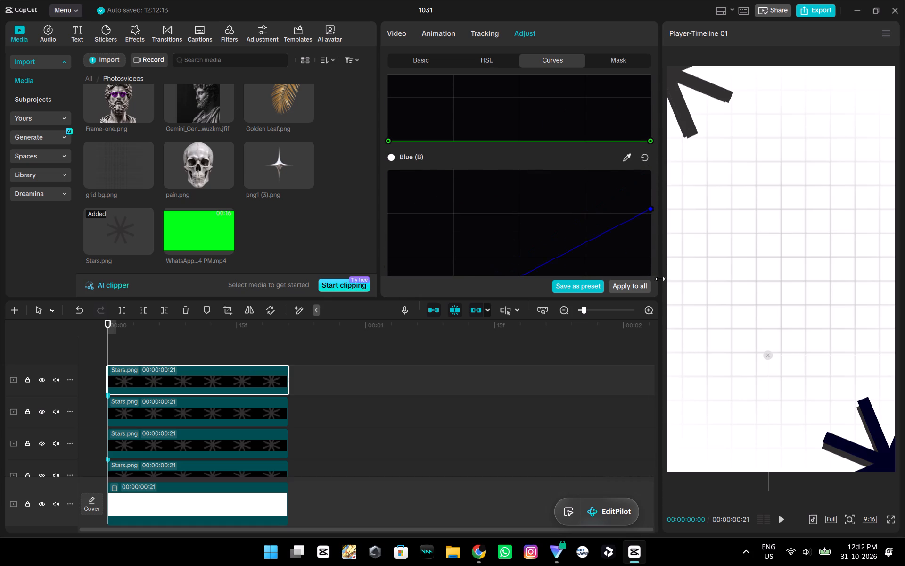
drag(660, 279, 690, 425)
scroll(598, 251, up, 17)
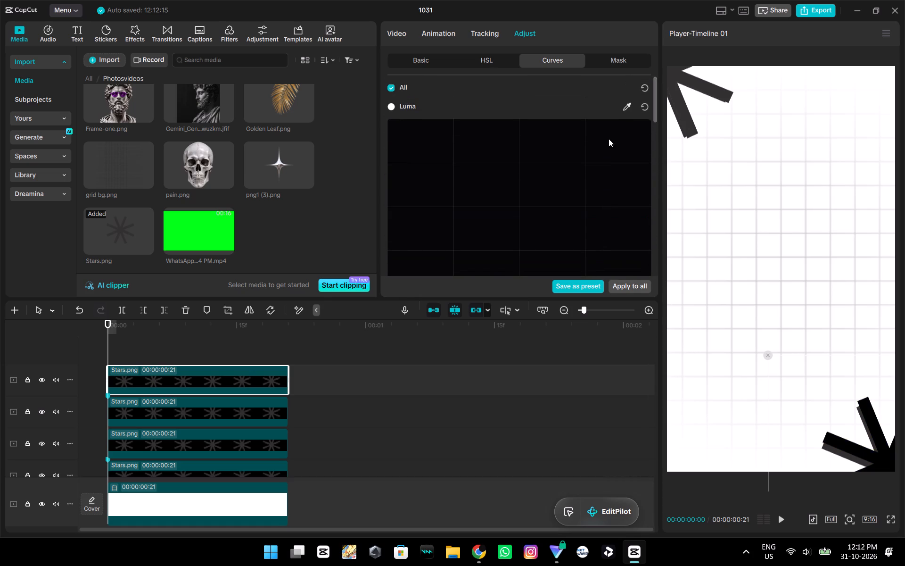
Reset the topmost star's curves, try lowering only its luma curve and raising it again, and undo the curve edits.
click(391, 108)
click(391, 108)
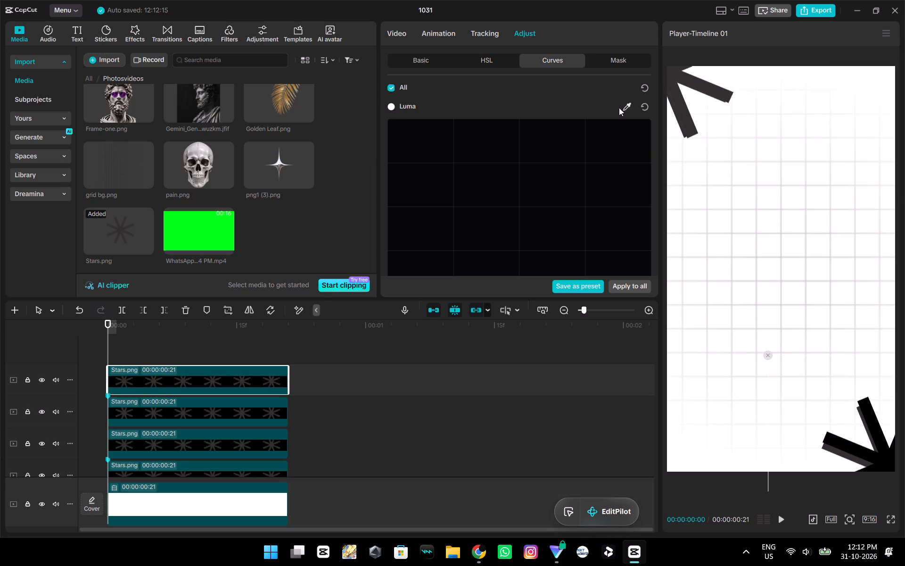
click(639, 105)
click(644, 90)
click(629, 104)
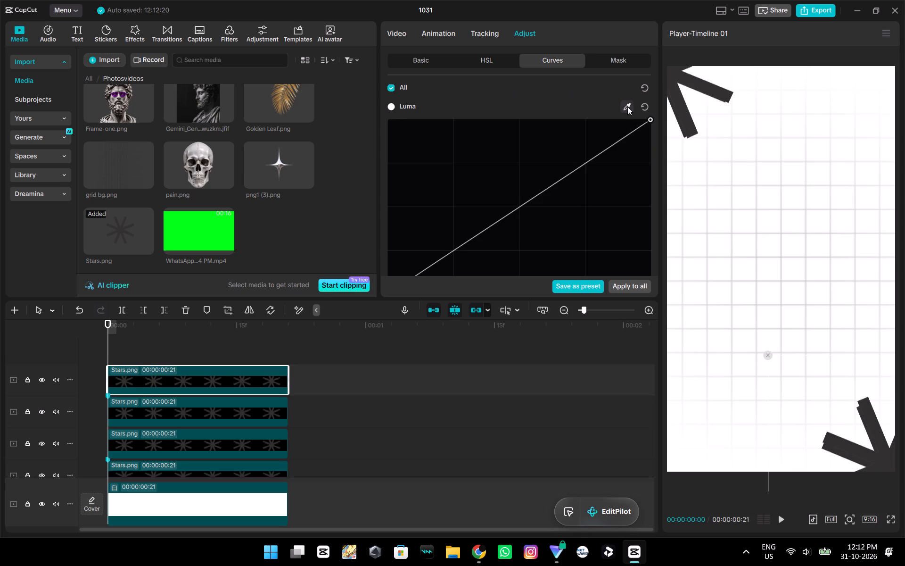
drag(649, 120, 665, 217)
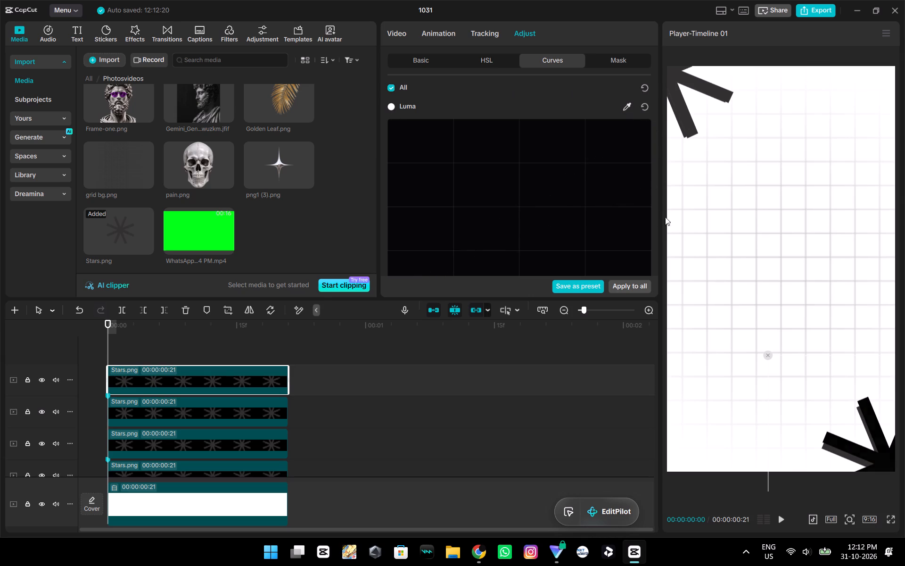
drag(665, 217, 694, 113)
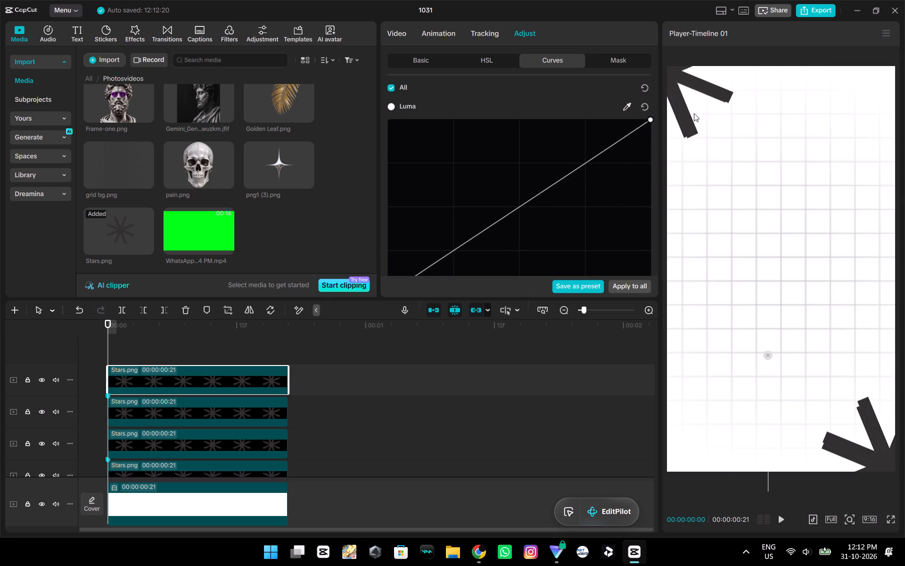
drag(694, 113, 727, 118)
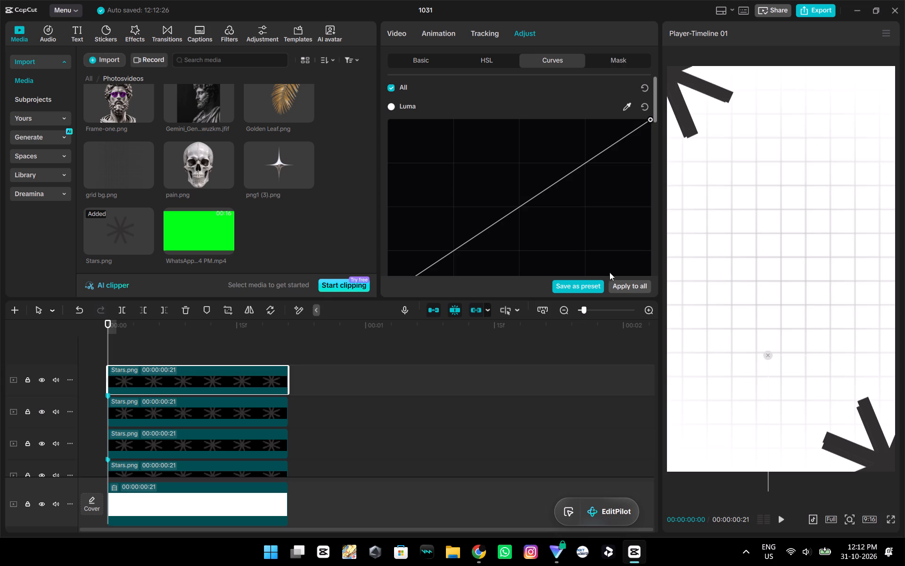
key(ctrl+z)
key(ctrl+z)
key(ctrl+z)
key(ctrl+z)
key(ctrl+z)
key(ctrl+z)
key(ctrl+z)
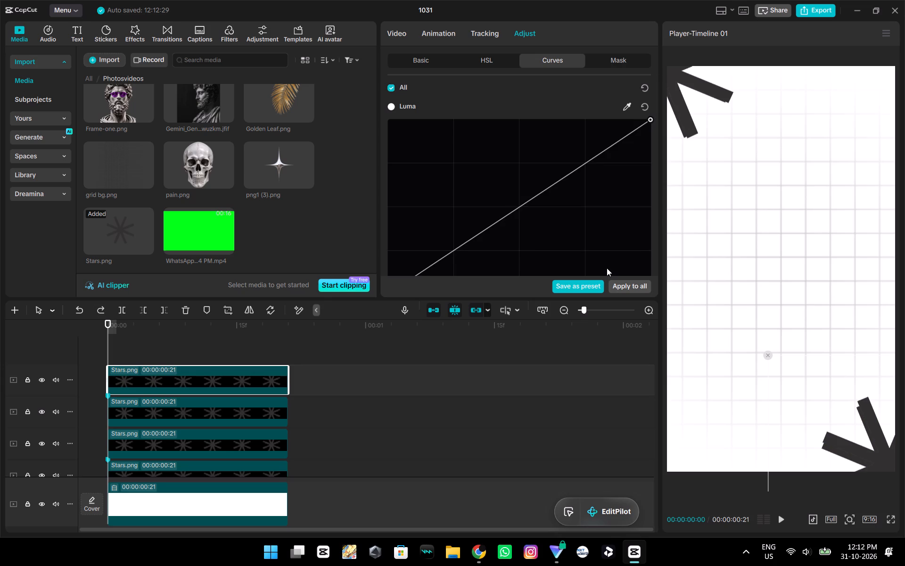
Turn the second Stars.png clip, the offset copy behind the lower-right star, black by flattening its luma curve to zero.
scroll(550, 219, down, 19)
scroll(439, 414, up, 13)
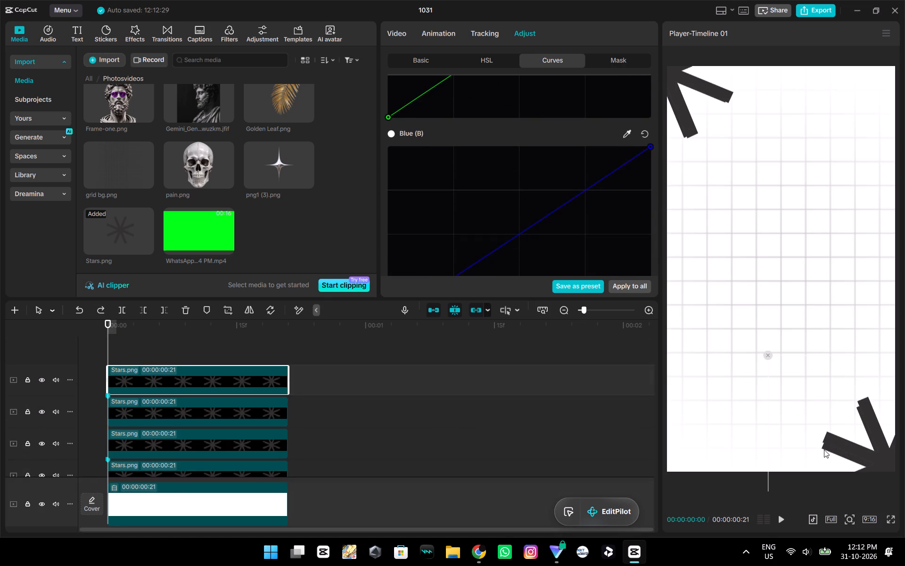
click(824, 449)
click(256, 415)
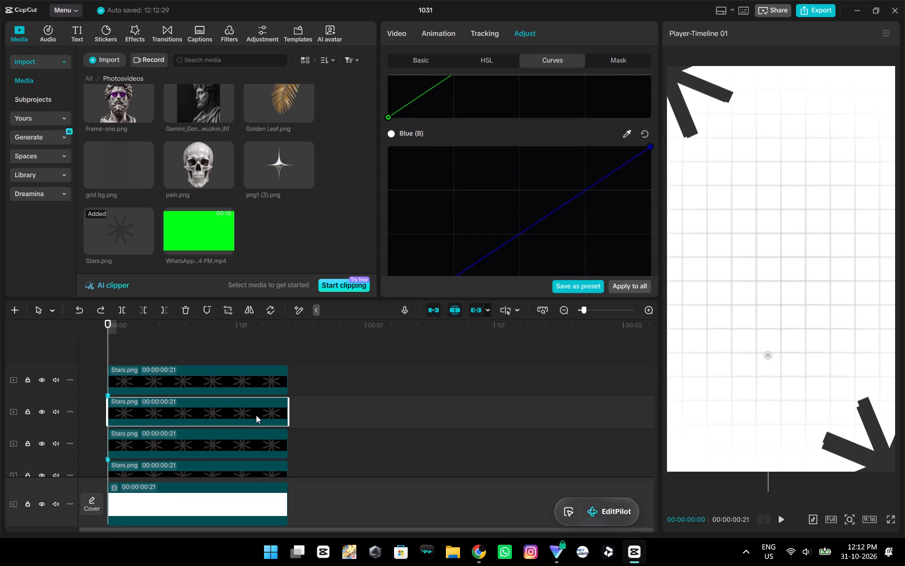
scroll(541, 132, up, 9)
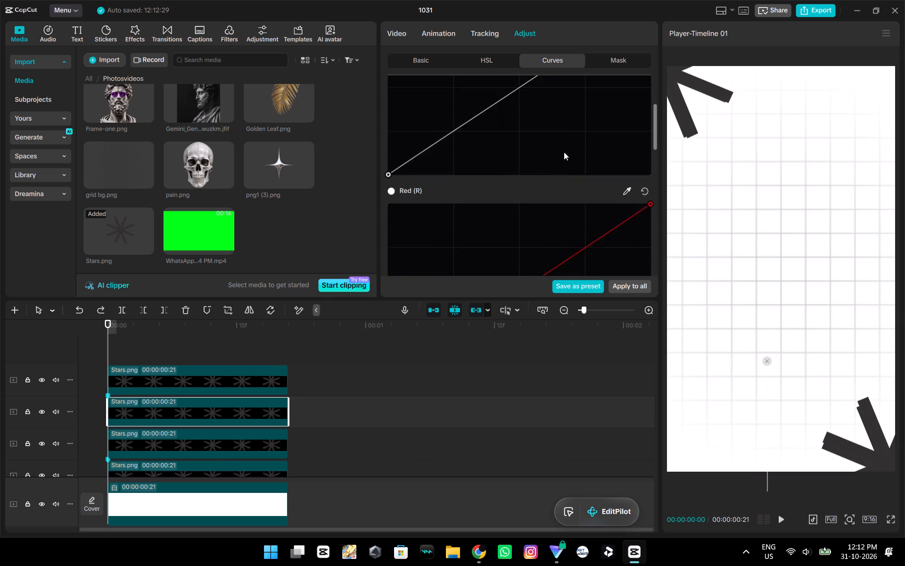
scroll(595, 161, up, 5)
drag(648, 119, 708, 356)
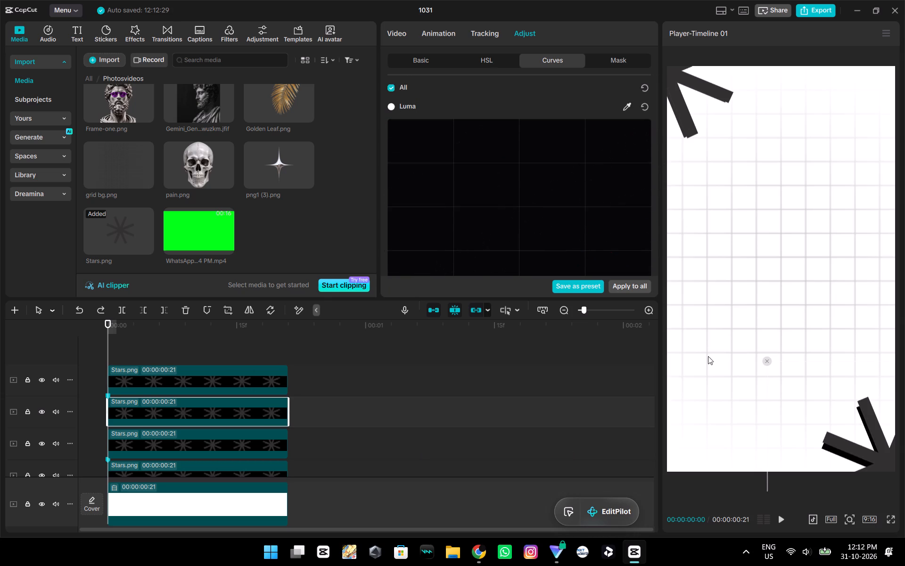
drag(708, 356, 751, 421)
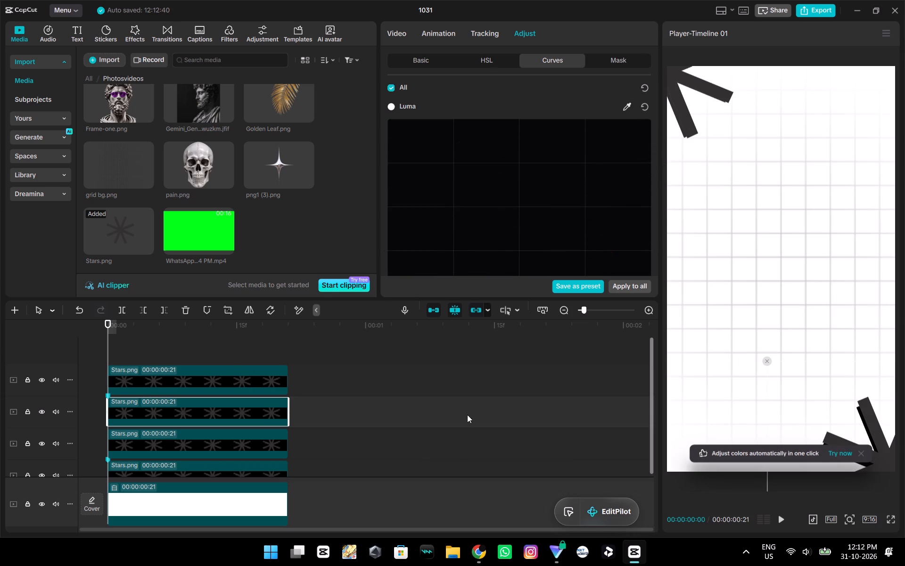
Turn the lowest Stars.png clip, the offset copy behind the upper-left star, black by flattening its luma curve to zero.
scroll(225, 445, down, 1)
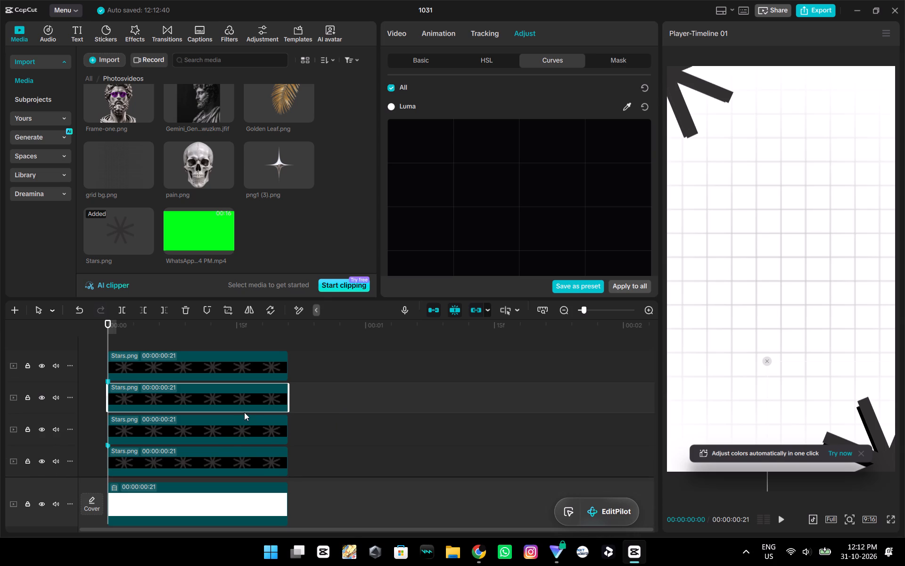
click(238, 463)
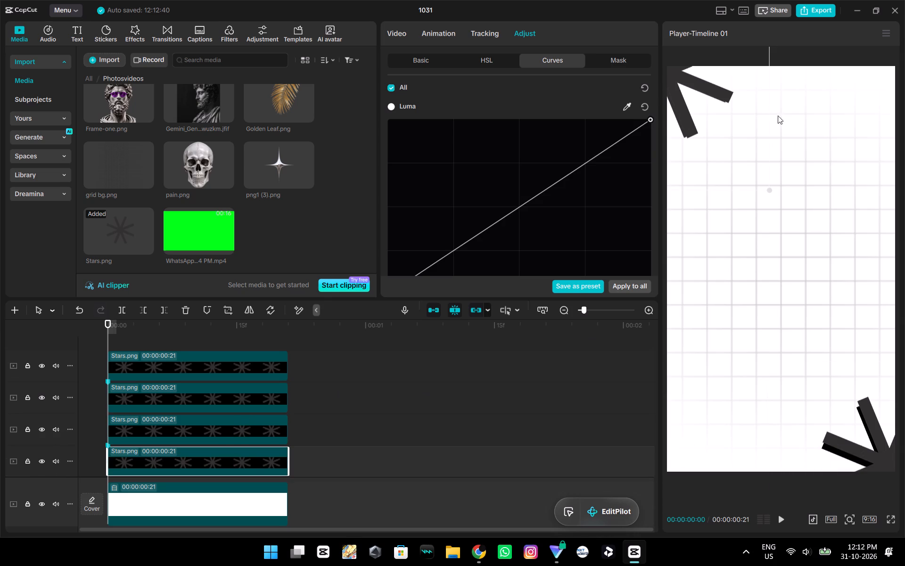
drag(651, 119, 658, 164)
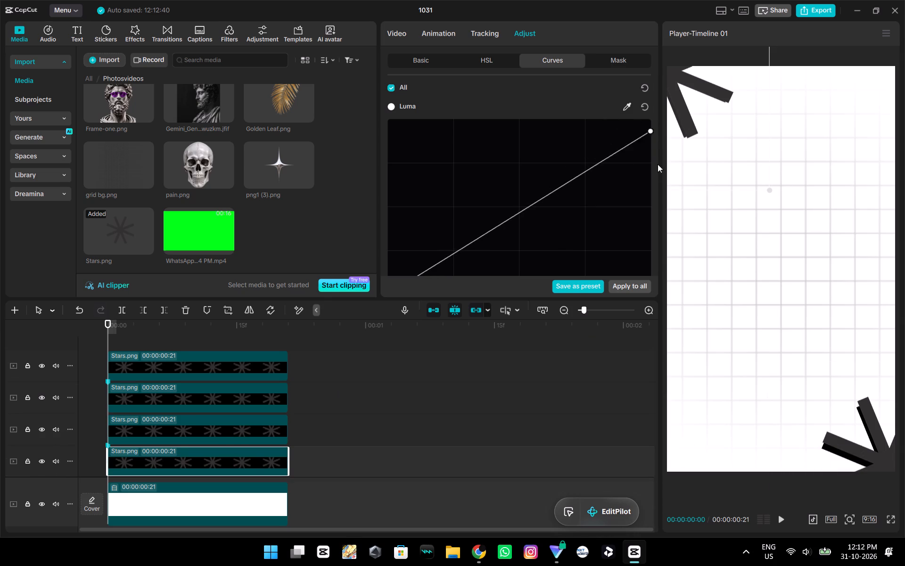
drag(658, 164, 679, 309)
Shift the black upper-left star copy slightly downward so it shows as a shadow edge beneath the star's arms.
drag(718, 139, 718, 136)
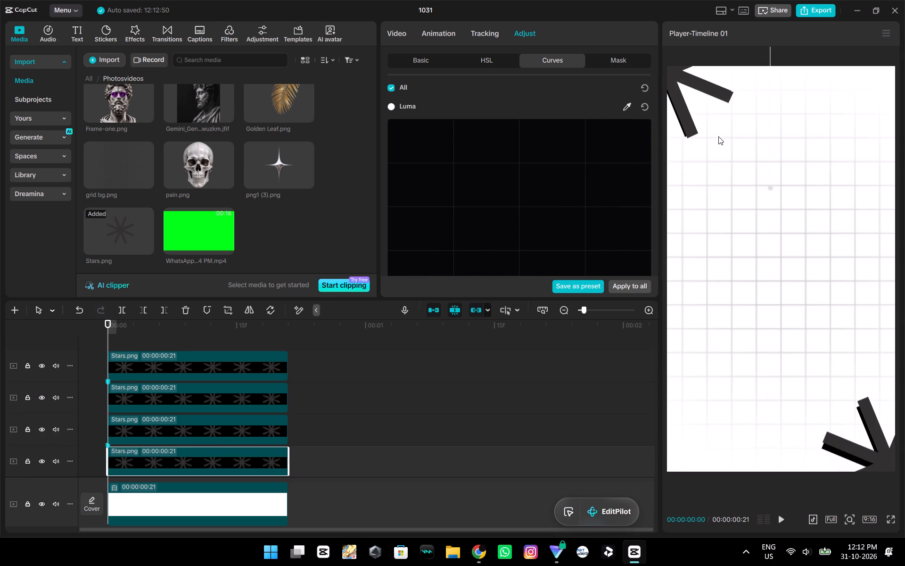
drag(718, 136, 720, 142)
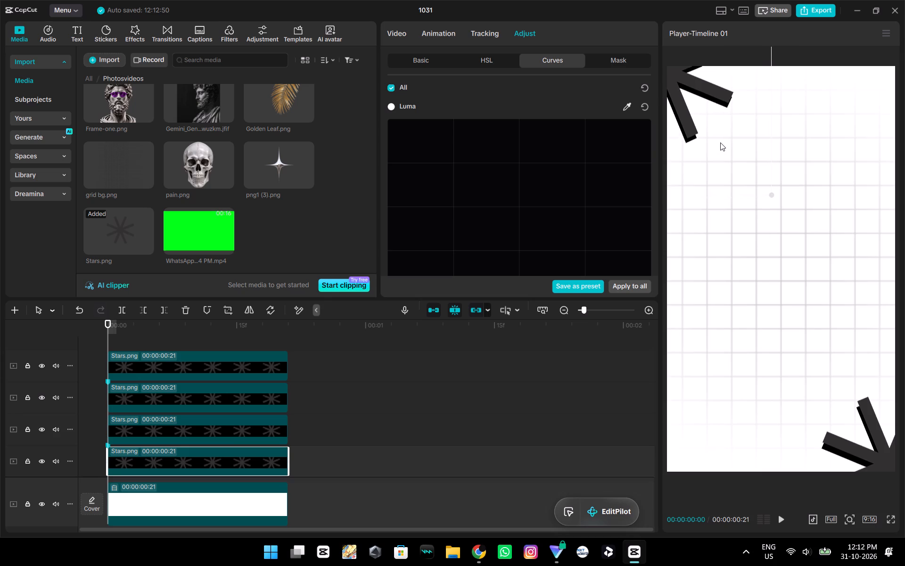
drag(720, 142, 720, 143)
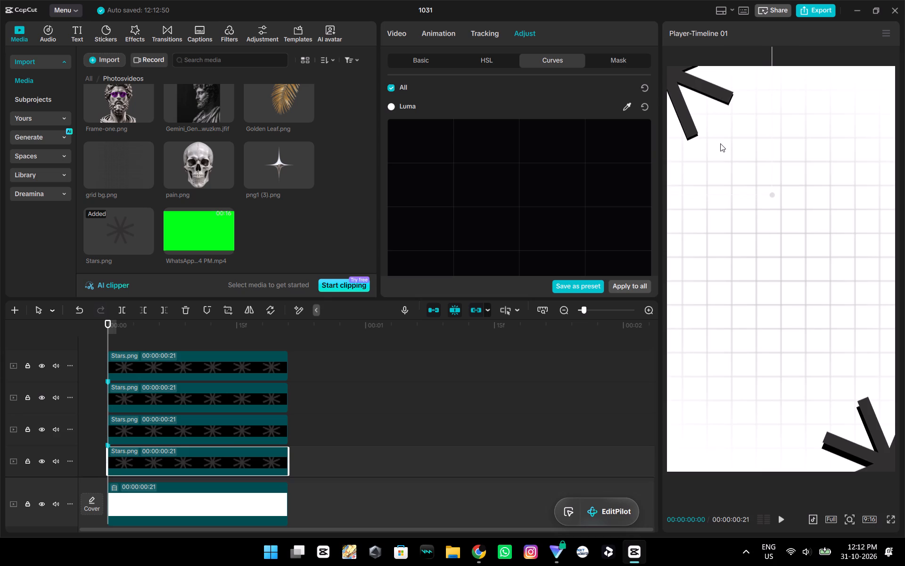
drag(720, 143, 719, 143)
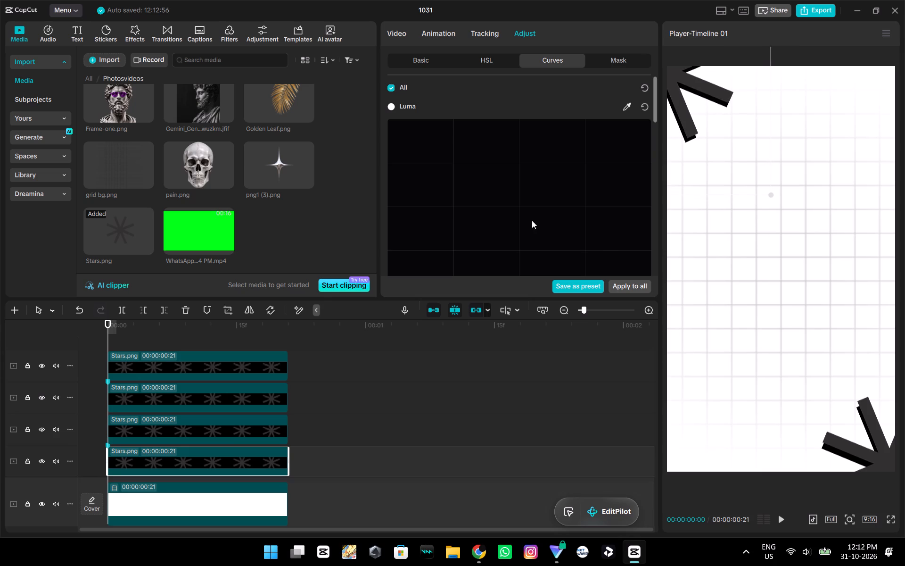
With the second Stars.png clip selected, search the effects for "gaussian blur" and mark the Gaussian blur body effect as a favorite.
click(178, 397)
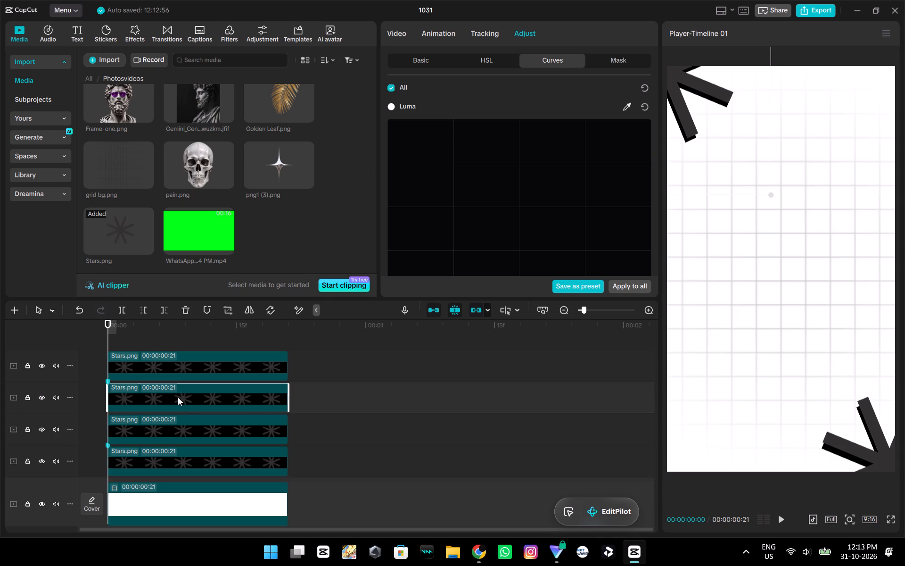
click(199, 454)
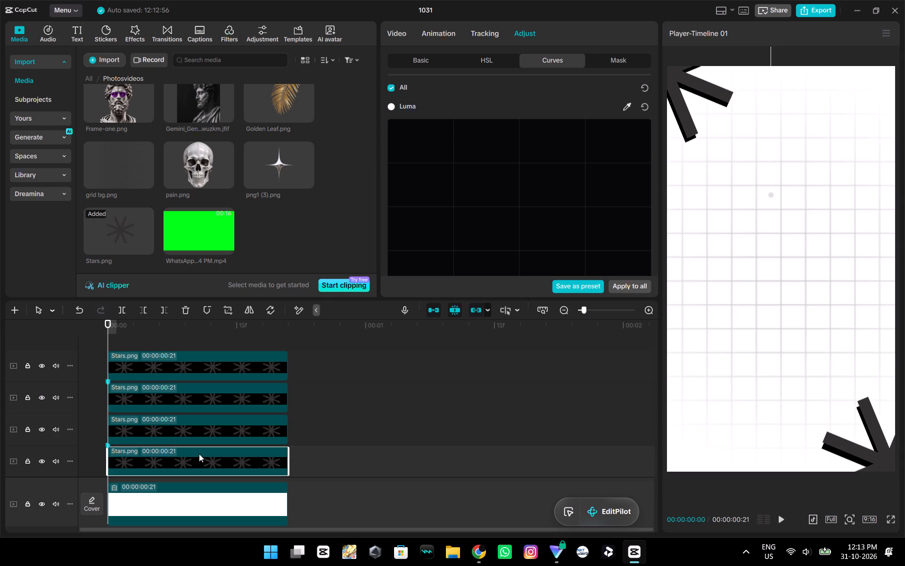
click(157, 401)
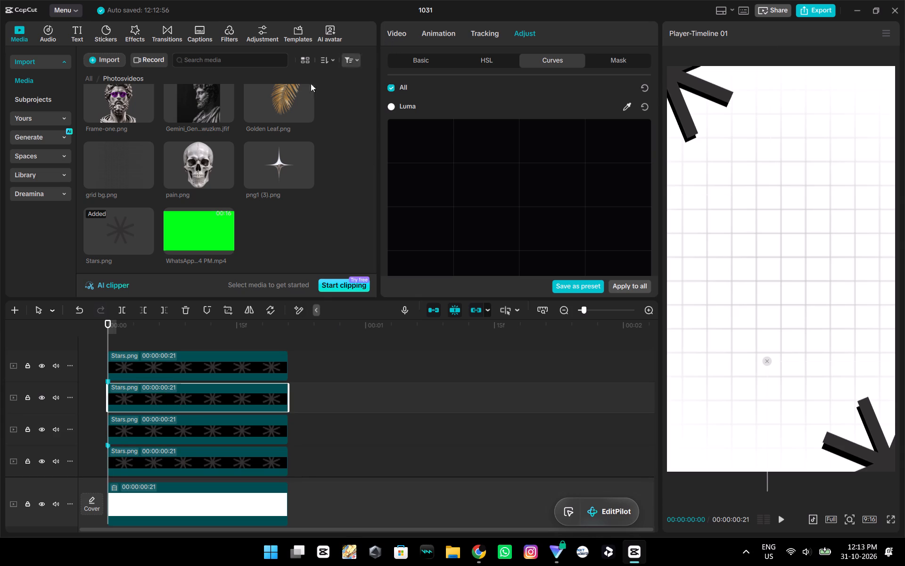
click(130, 35)
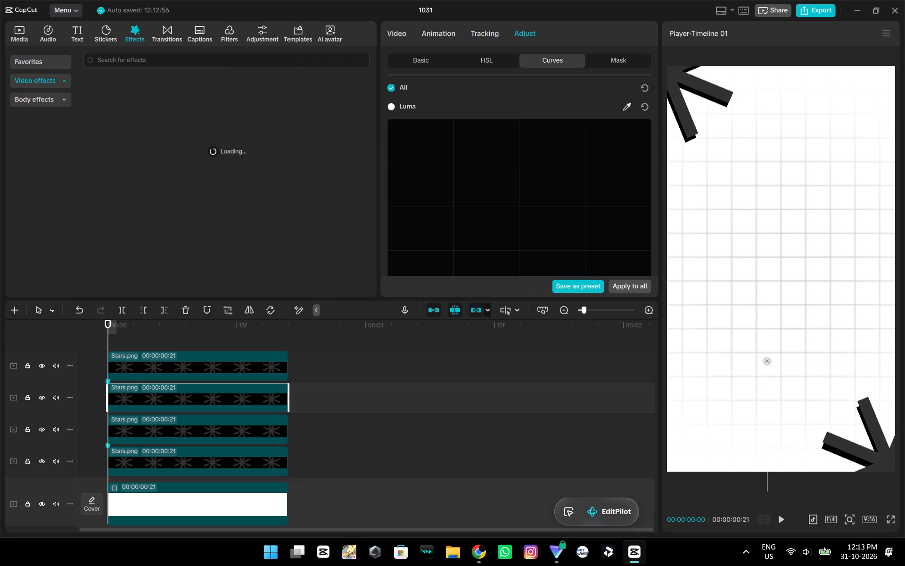
click(178, 62)
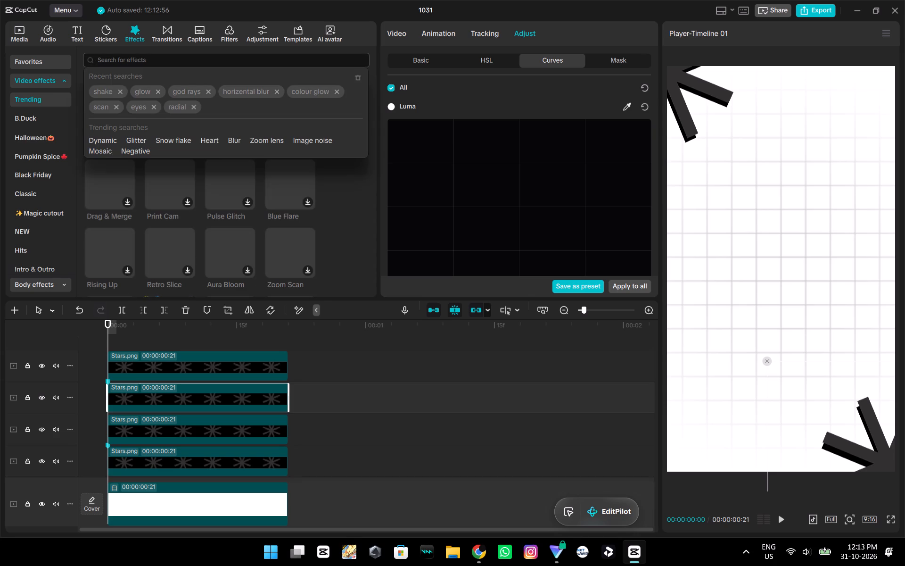
key(g)
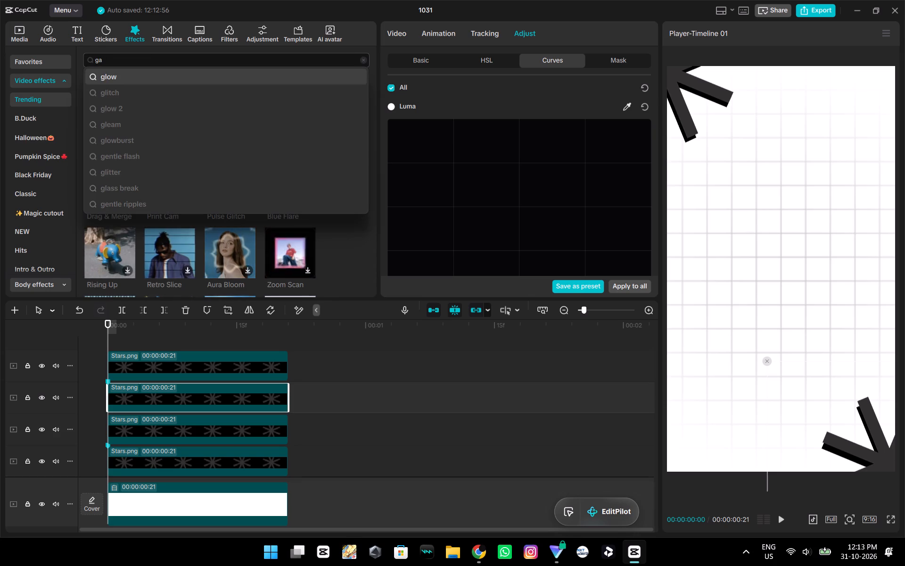
text(USS)
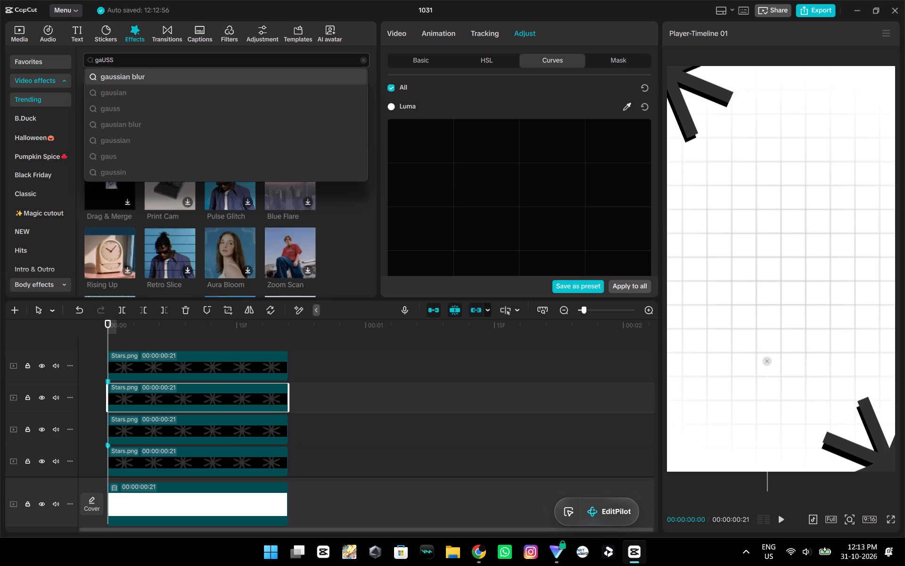
key(Return)
click(178, 64)
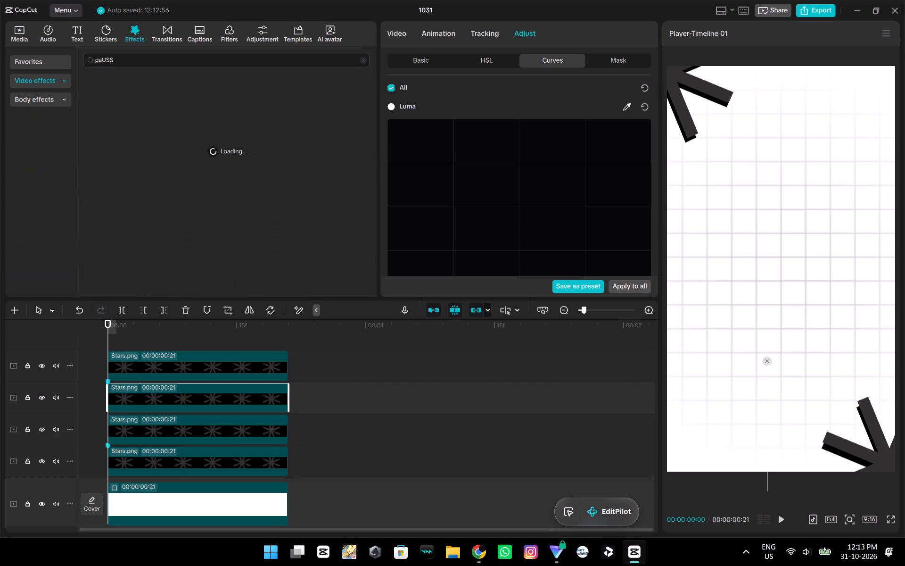
click(246, 74)
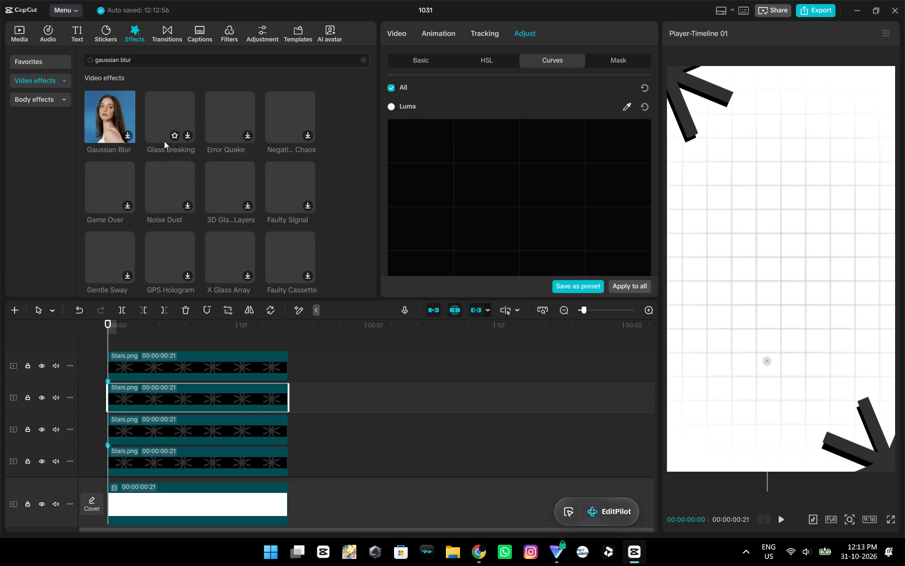
click(112, 134)
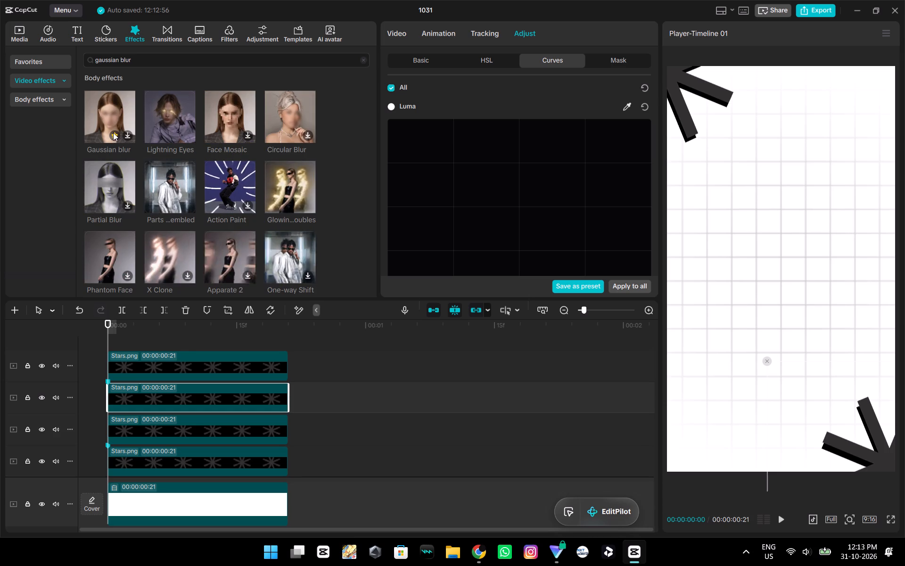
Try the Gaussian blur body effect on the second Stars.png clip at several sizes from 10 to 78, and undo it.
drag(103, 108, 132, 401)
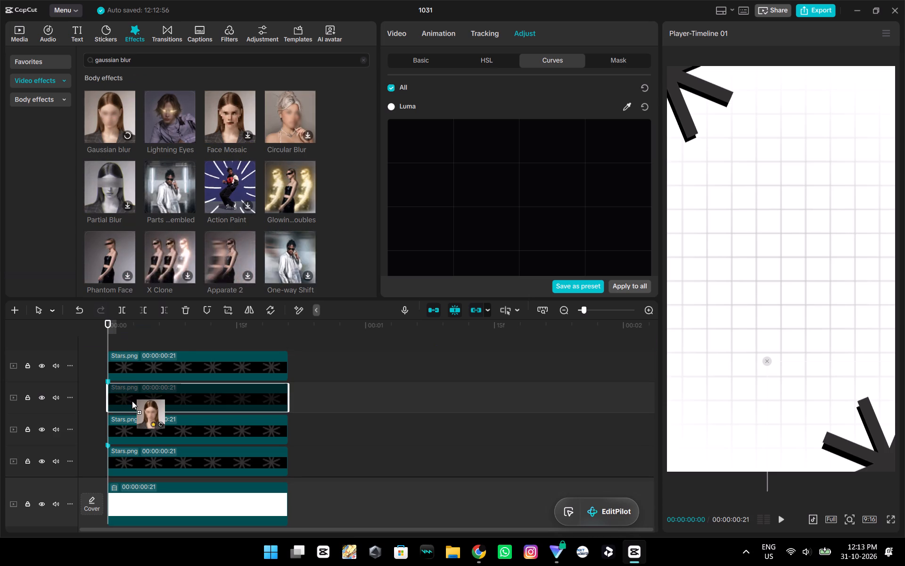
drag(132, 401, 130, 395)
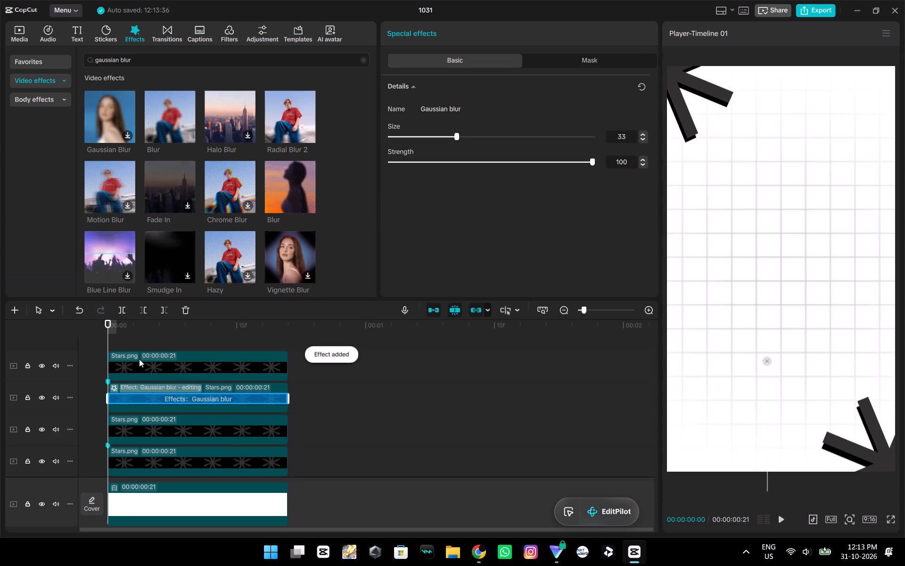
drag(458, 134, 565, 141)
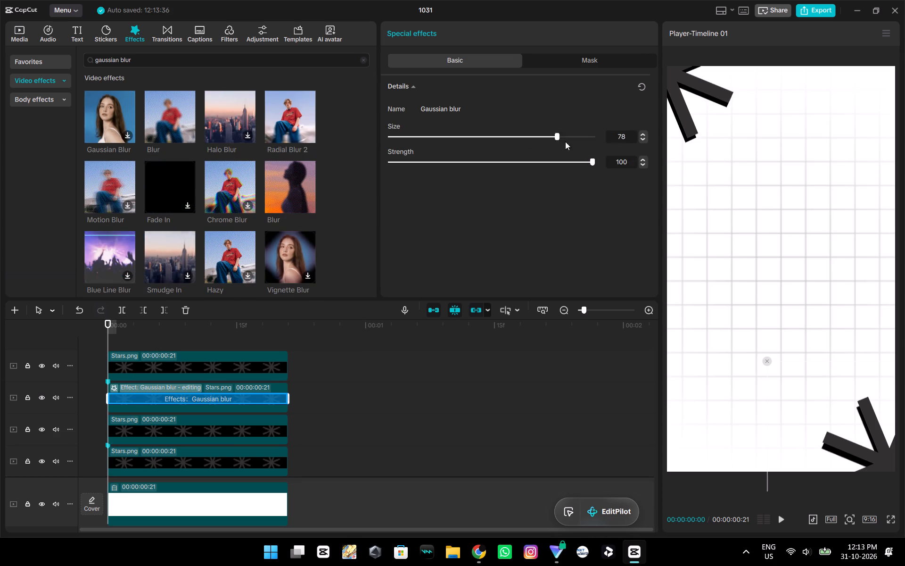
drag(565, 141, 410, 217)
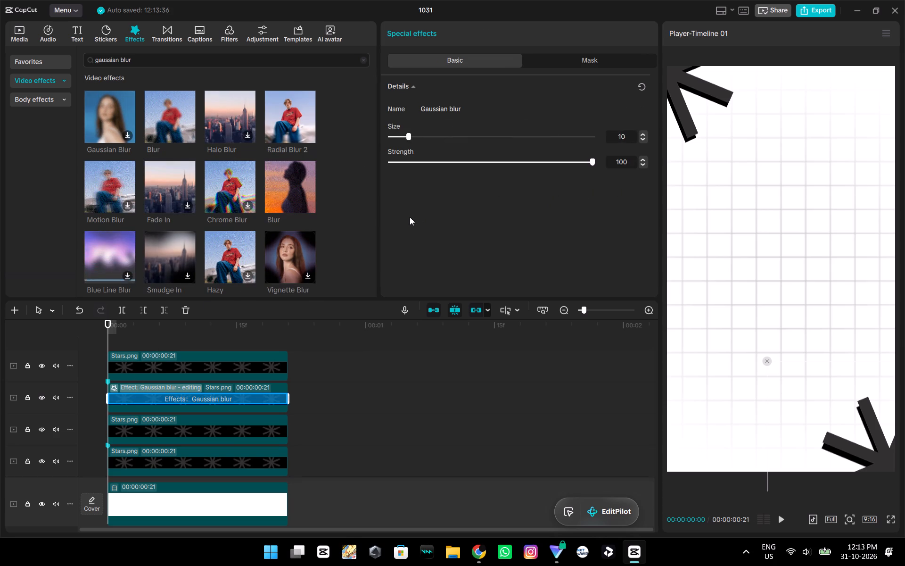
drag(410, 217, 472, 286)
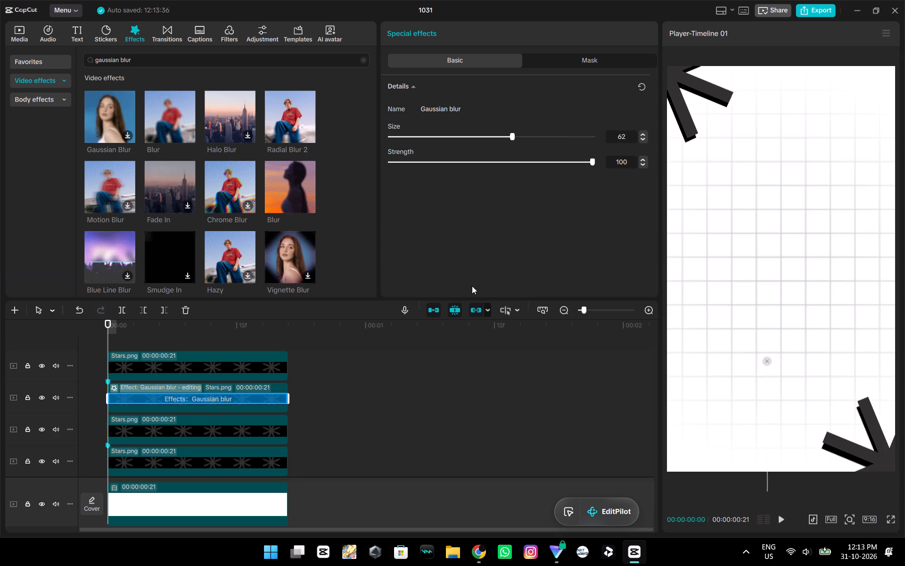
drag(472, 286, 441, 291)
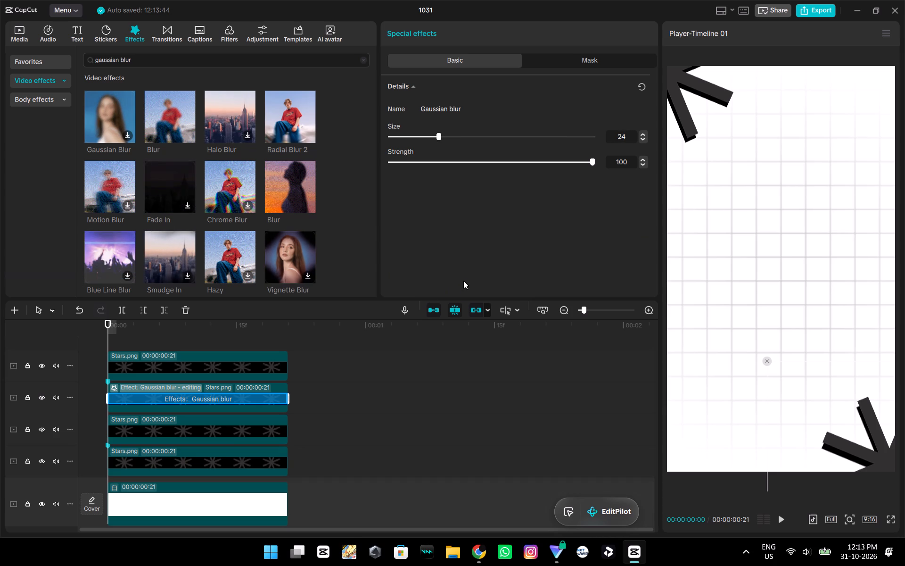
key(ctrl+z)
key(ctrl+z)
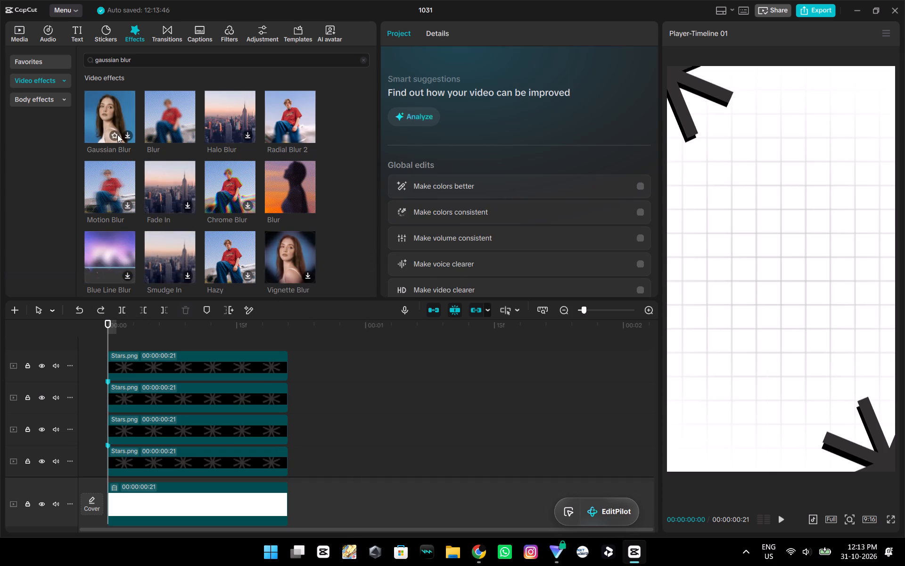
Mark the Gaussian Blur video effect as a favorite.
click(116, 134)
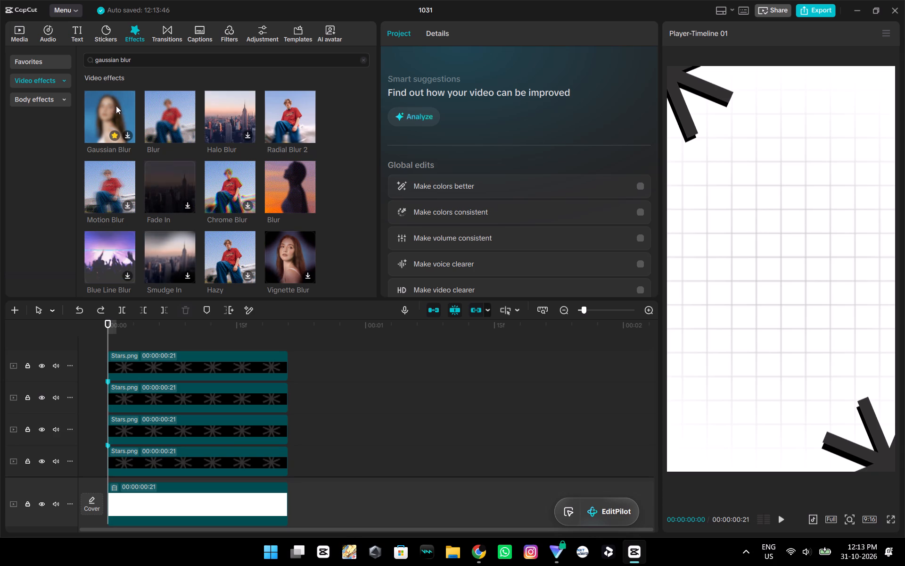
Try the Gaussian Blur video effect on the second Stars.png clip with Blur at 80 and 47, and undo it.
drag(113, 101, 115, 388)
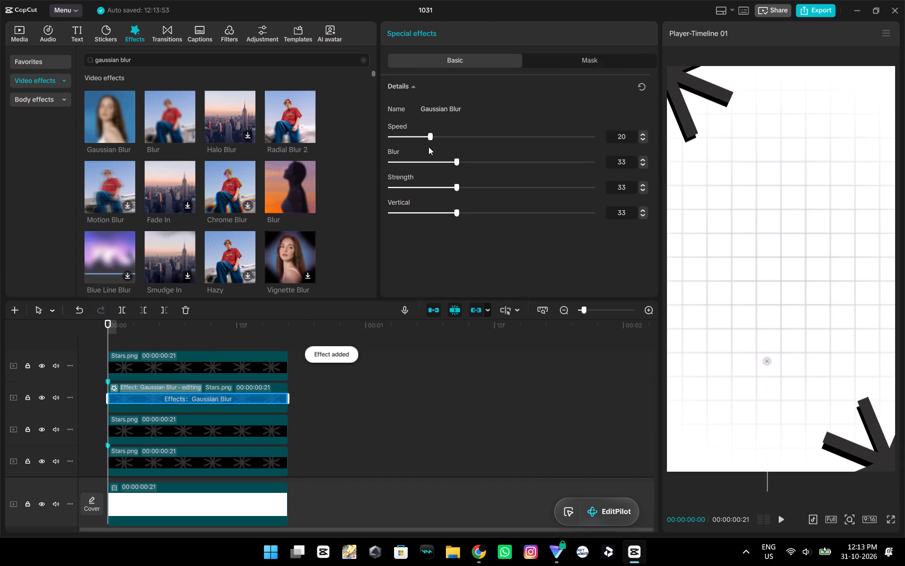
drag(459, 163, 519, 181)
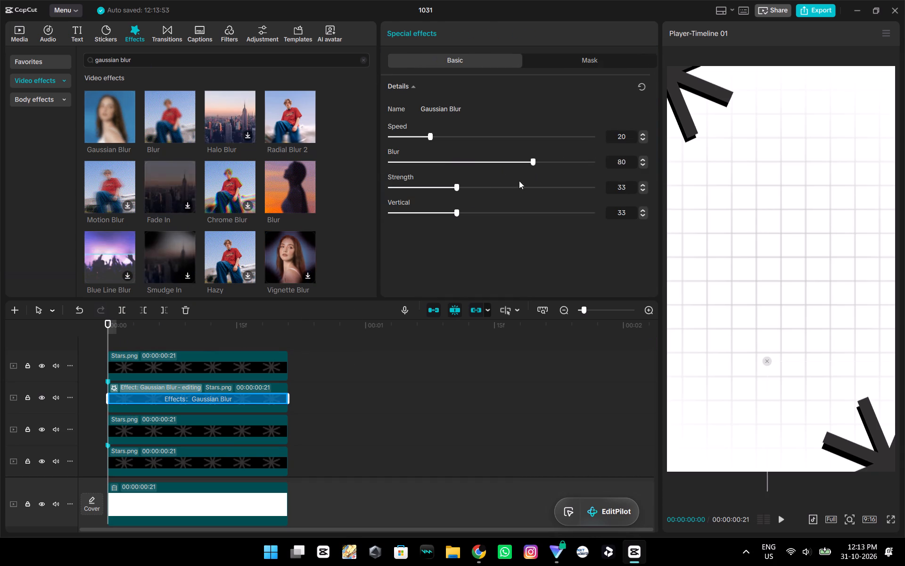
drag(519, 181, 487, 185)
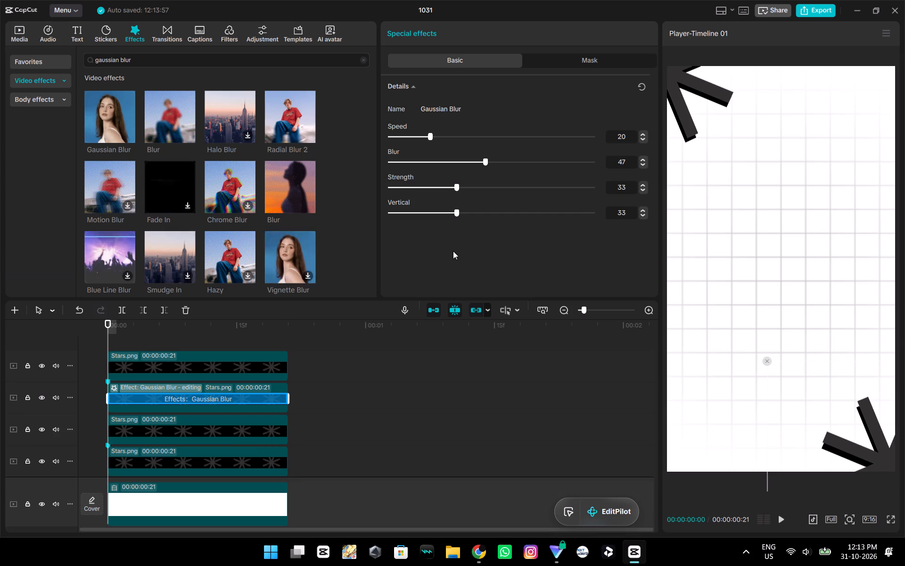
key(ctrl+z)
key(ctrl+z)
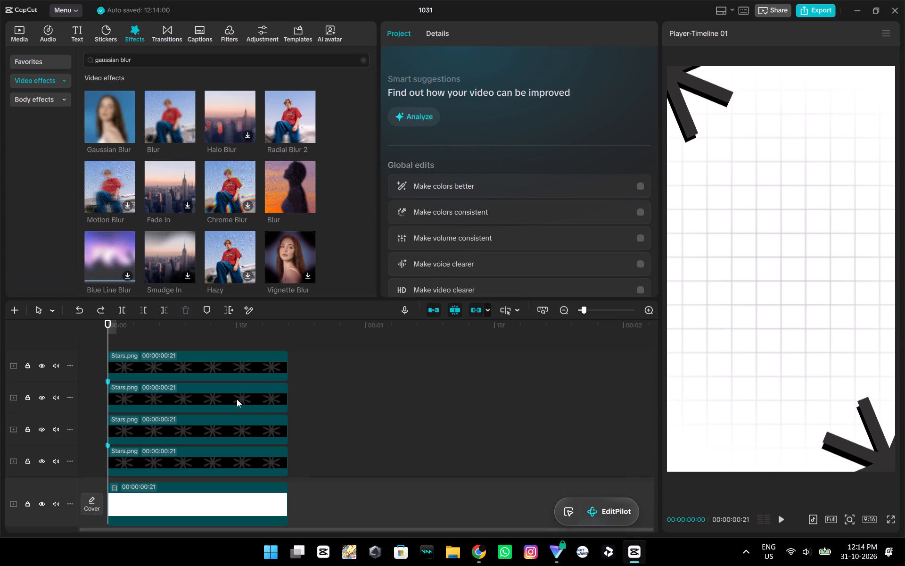
Nudge the black copy behind the lower-right star slightly upward.
click(237, 399)
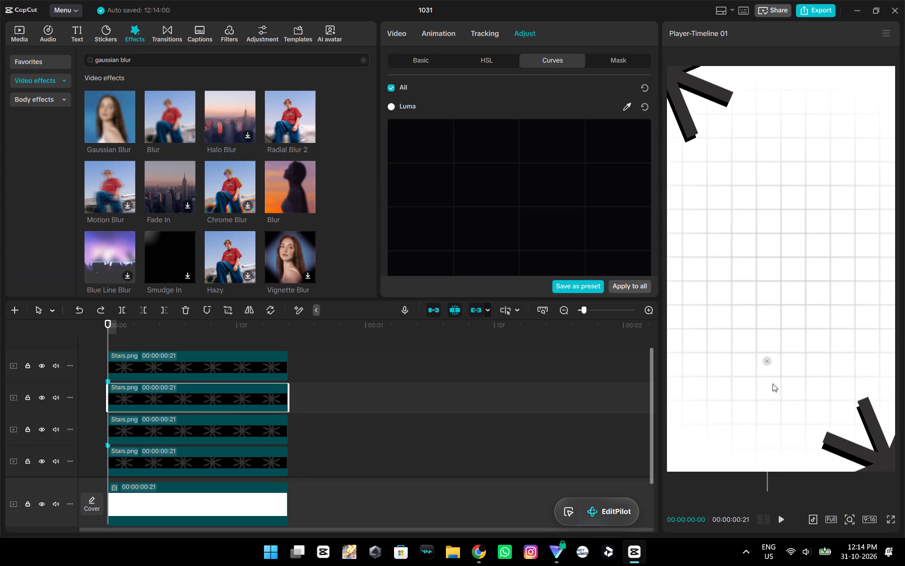
click(776, 396)
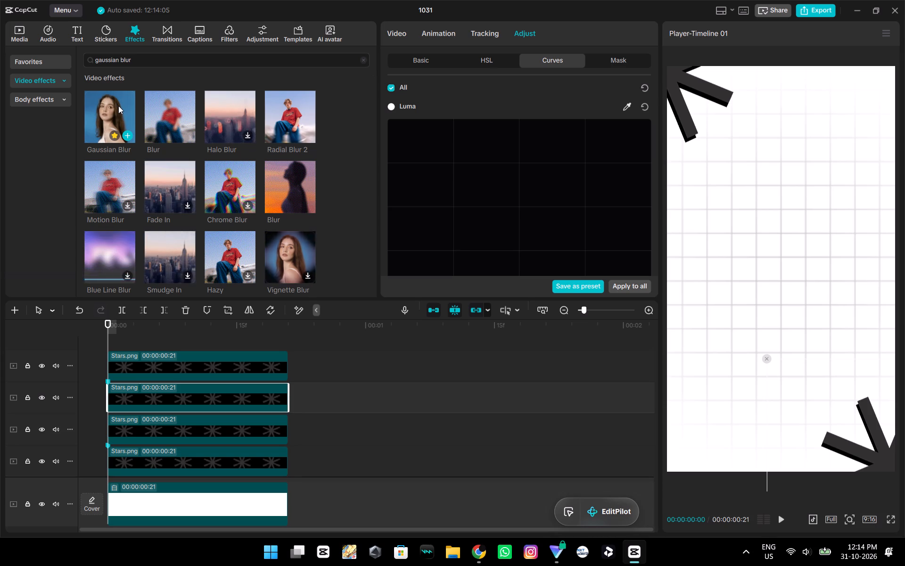
Apply the Gaussian Blur video effect to the second Stars.png clip with Strength and Blur at 100, and preview the playback.
drag(100, 111, 114, 282)
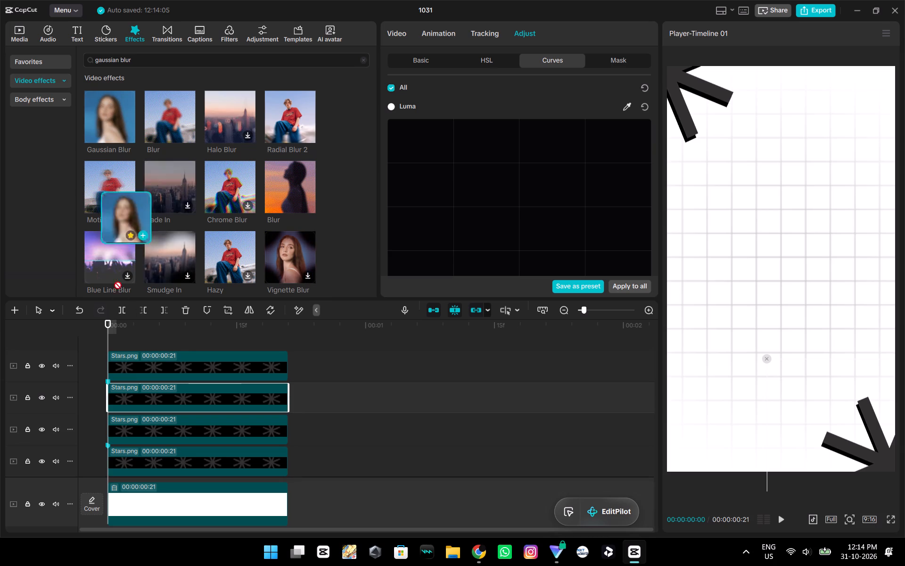
drag(114, 282, 119, 389)
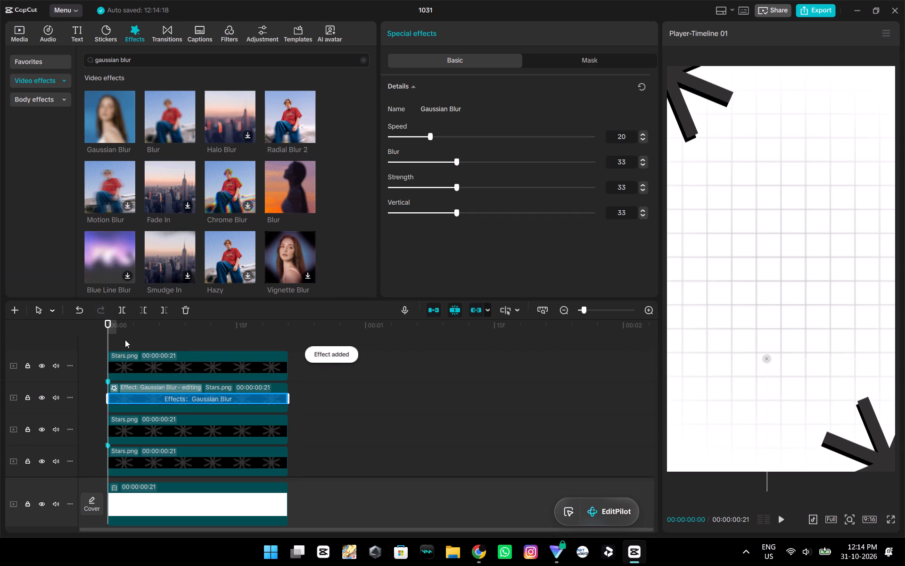
drag(458, 187, 535, 183)
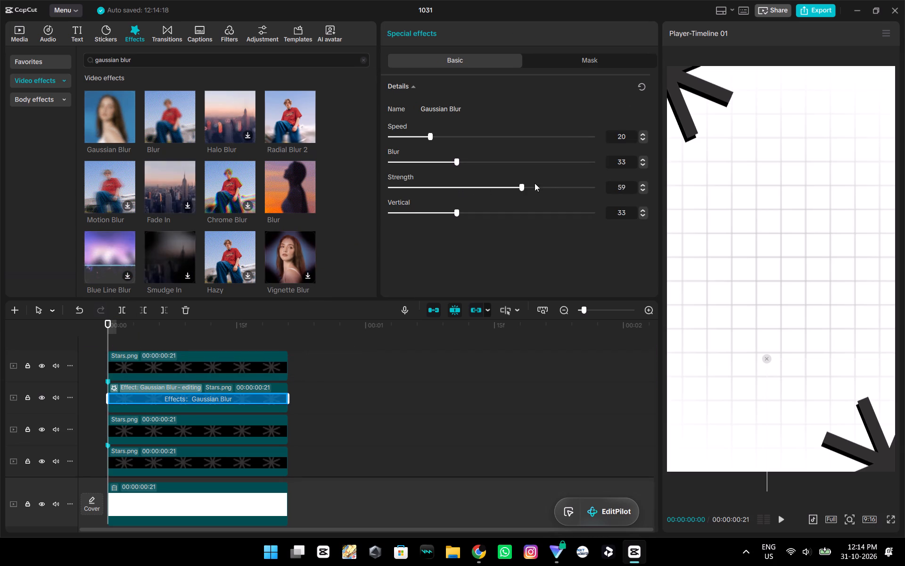
drag(535, 183, 807, 208)
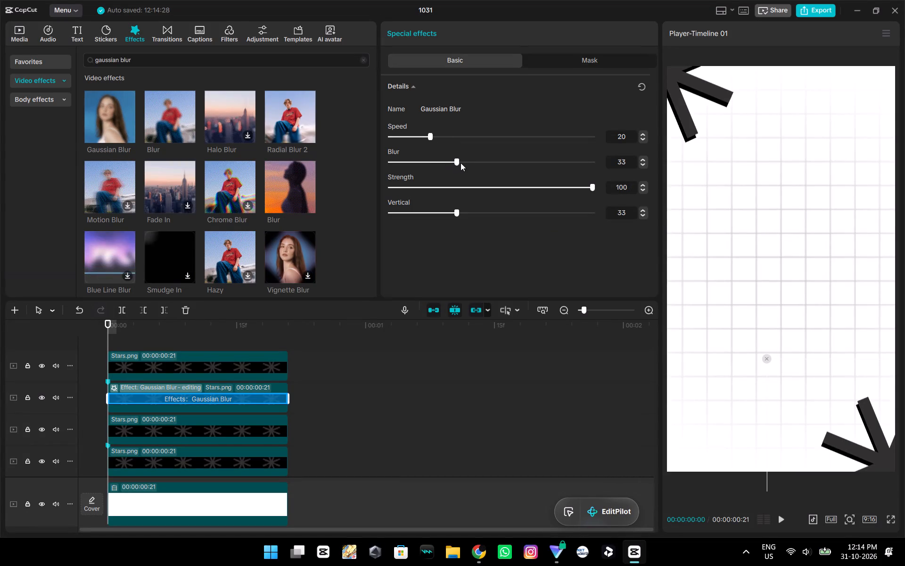
drag(457, 163, 661, 189)
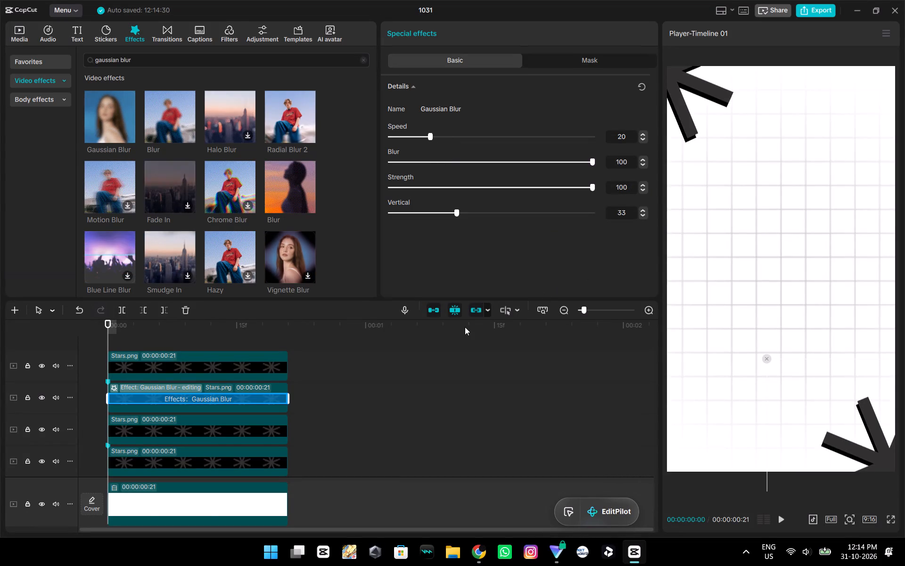
key(space)
key(space)
key(space)
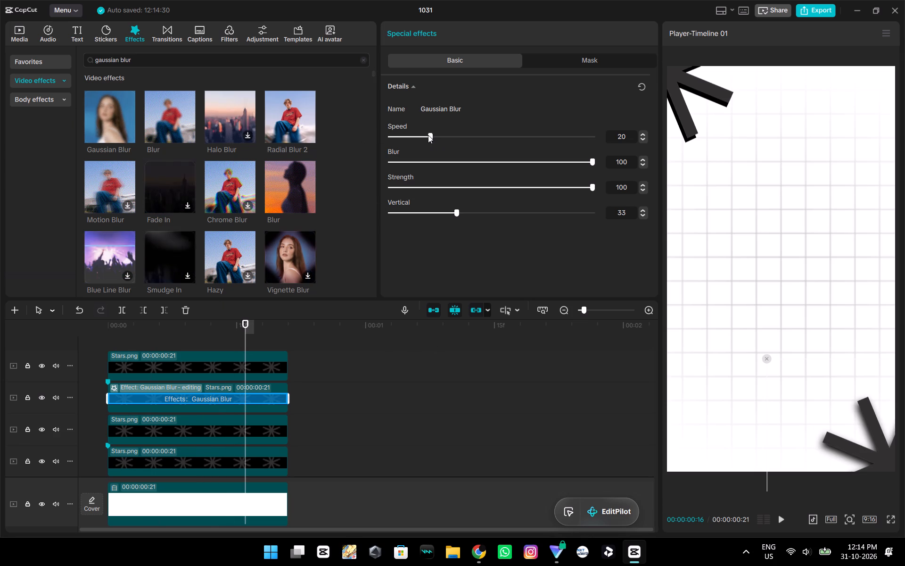
Set the Gaussian Blur effect's Speed to 100, Blur to 31 and Strength to 30 on the second Stars.png clip.
drag(428, 135, 663, 153)
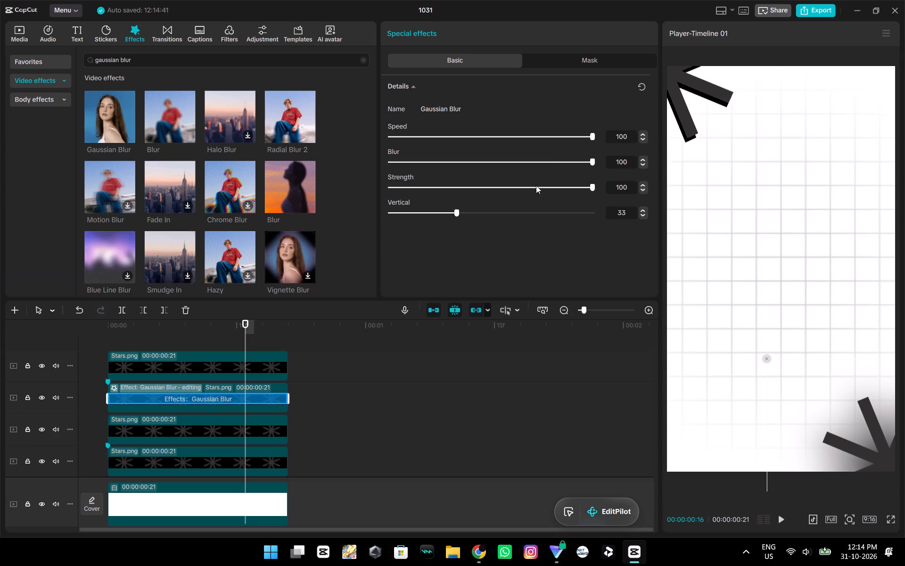
drag(563, 159, 461, 173)
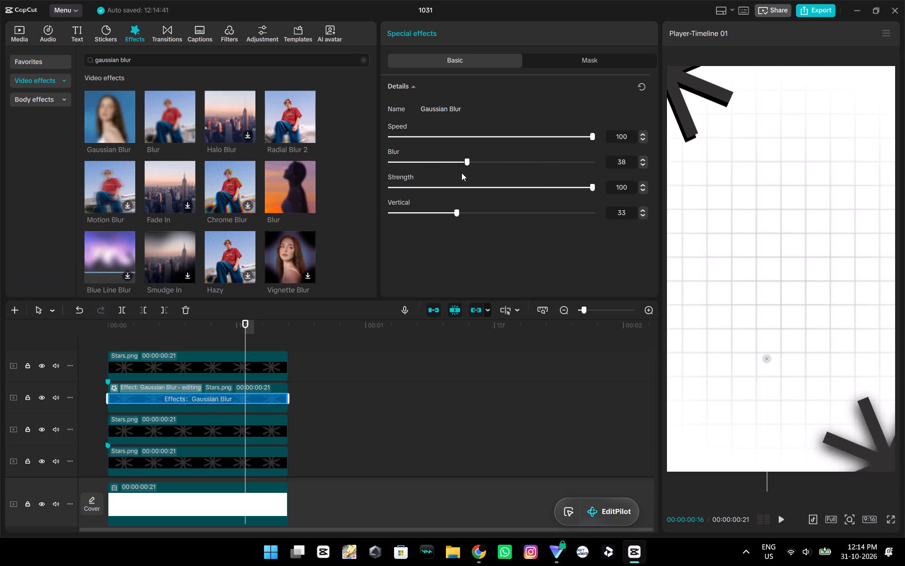
drag(461, 173, 453, 175)
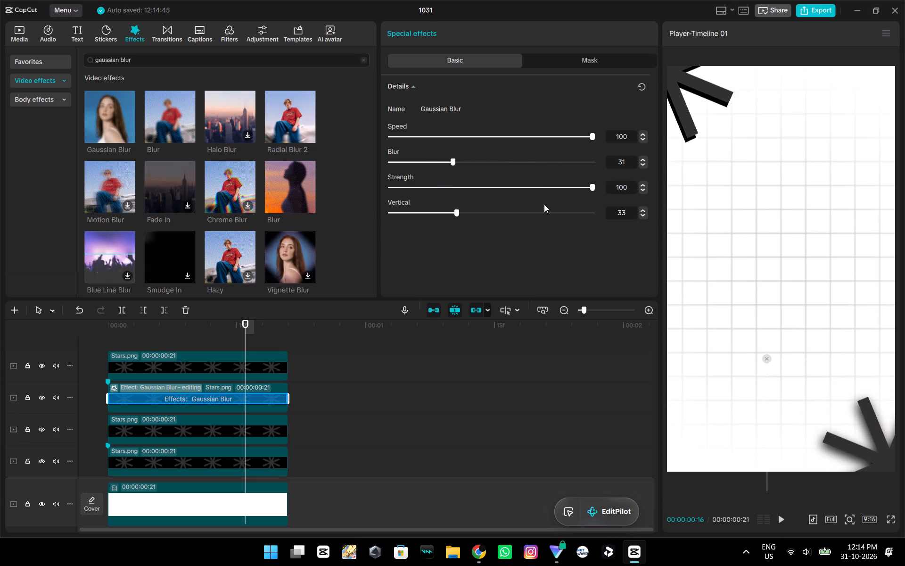
drag(538, 185, 451, 200)
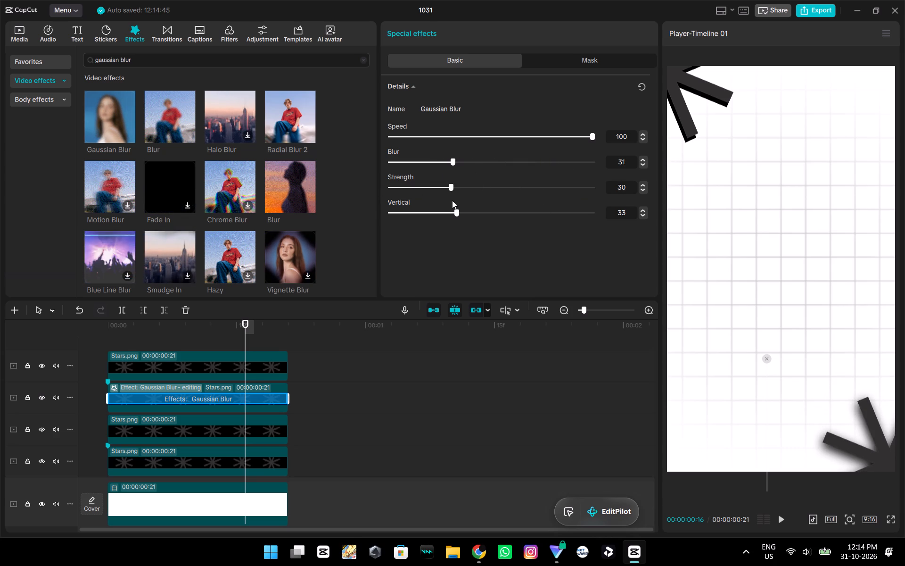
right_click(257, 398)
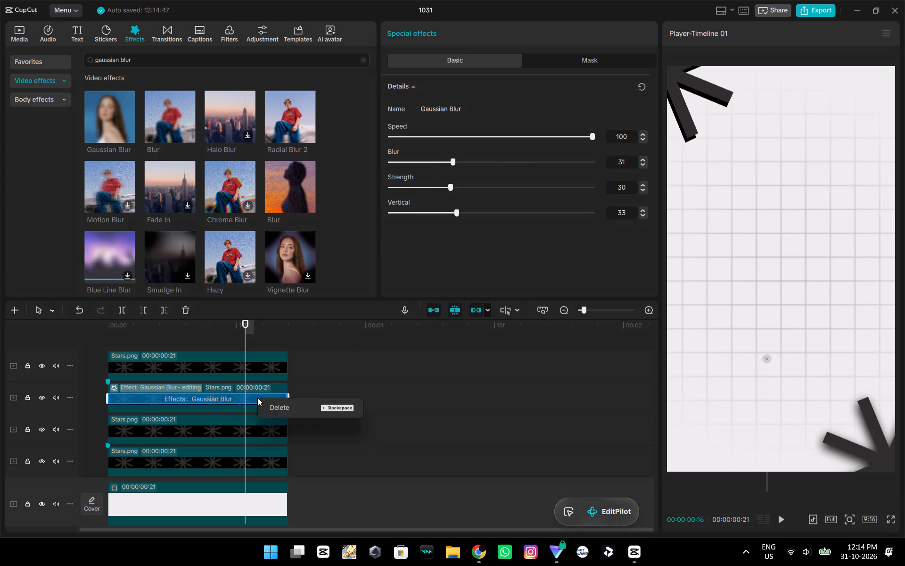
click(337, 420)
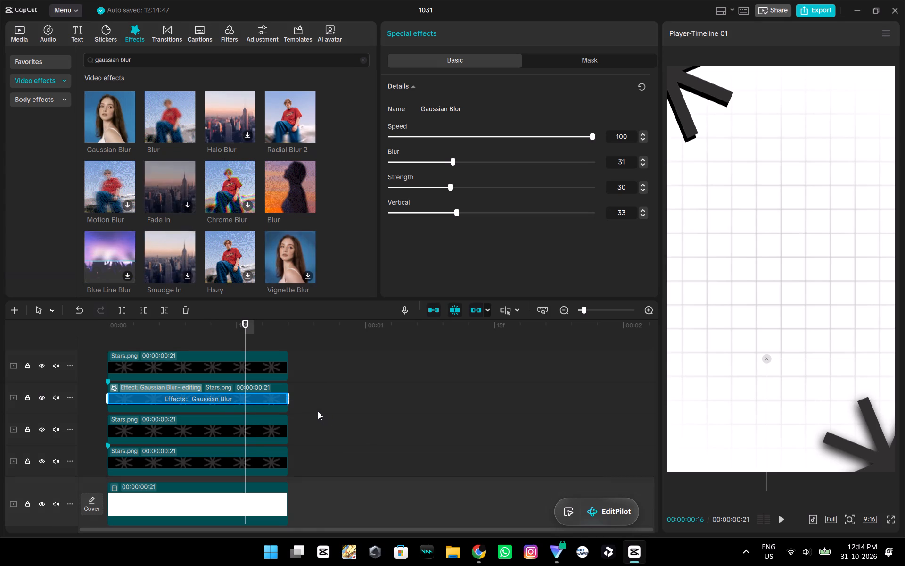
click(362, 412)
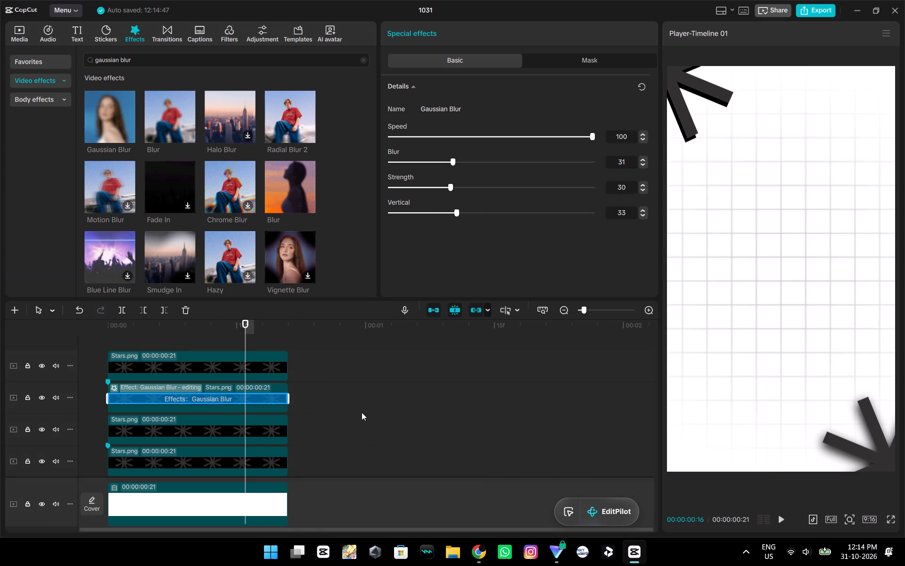
Copy the attributes of the second Stars.png clip, the one carrying the Gaussian Blur effect.
click(218, 364)
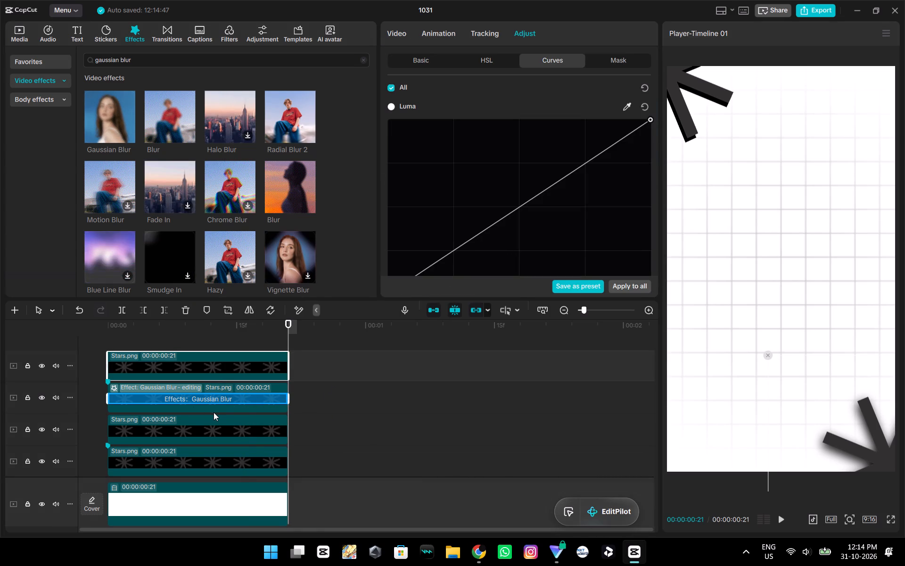
click(214, 412)
right_click(214, 401)
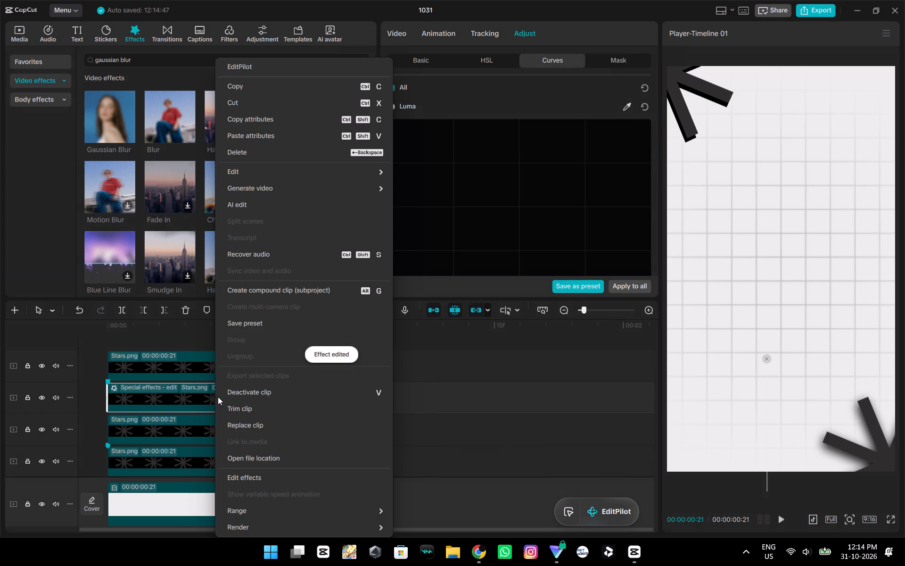
click(275, 123)
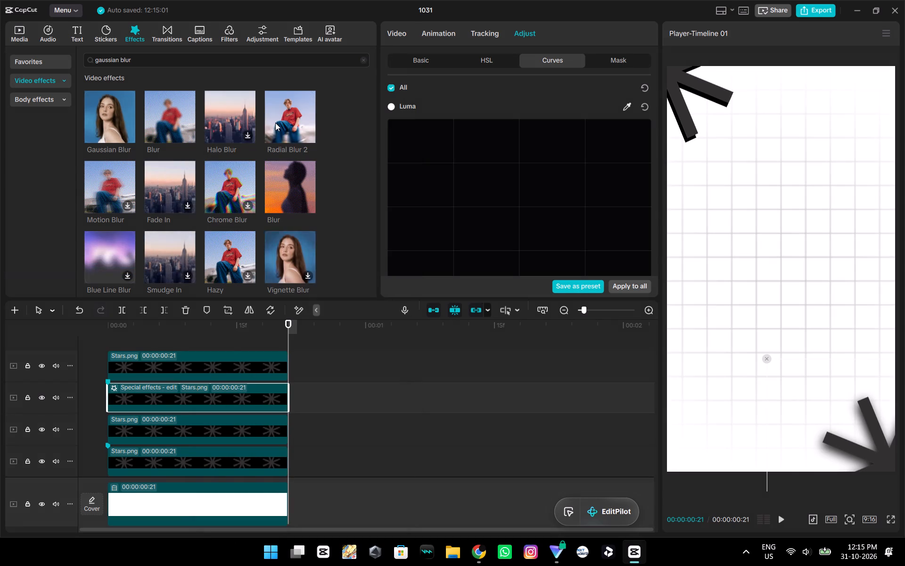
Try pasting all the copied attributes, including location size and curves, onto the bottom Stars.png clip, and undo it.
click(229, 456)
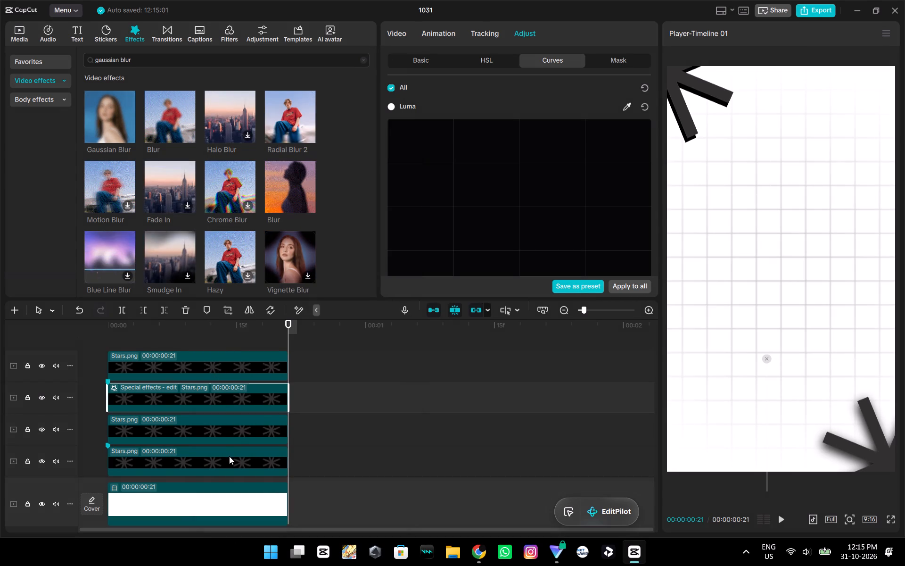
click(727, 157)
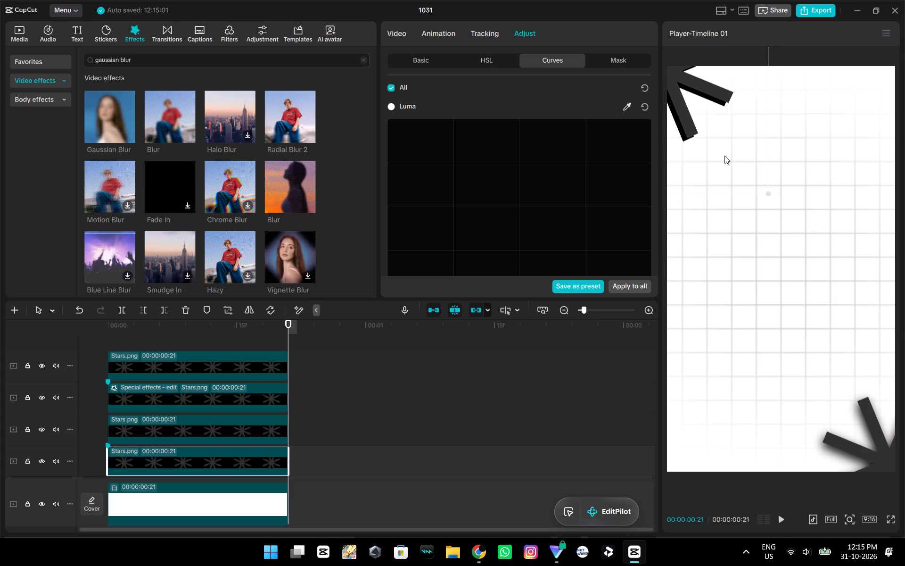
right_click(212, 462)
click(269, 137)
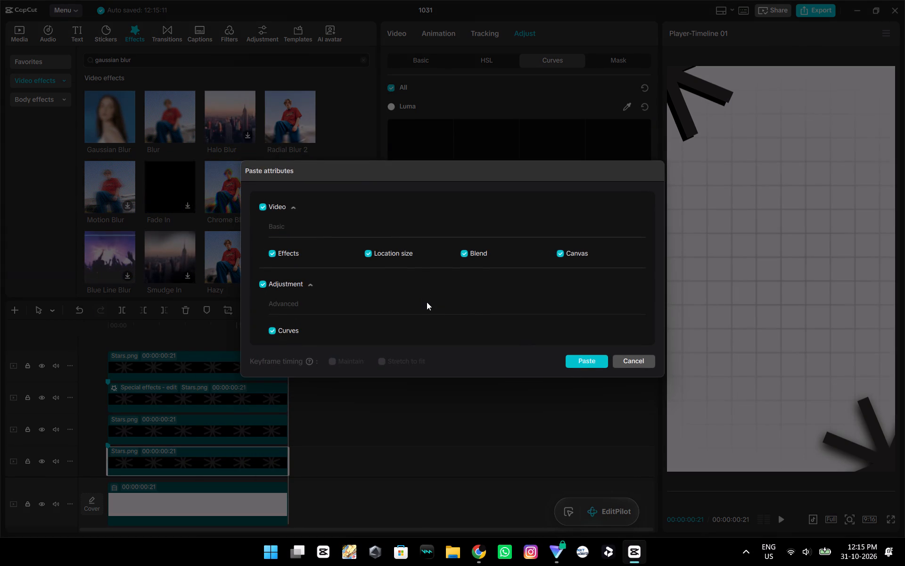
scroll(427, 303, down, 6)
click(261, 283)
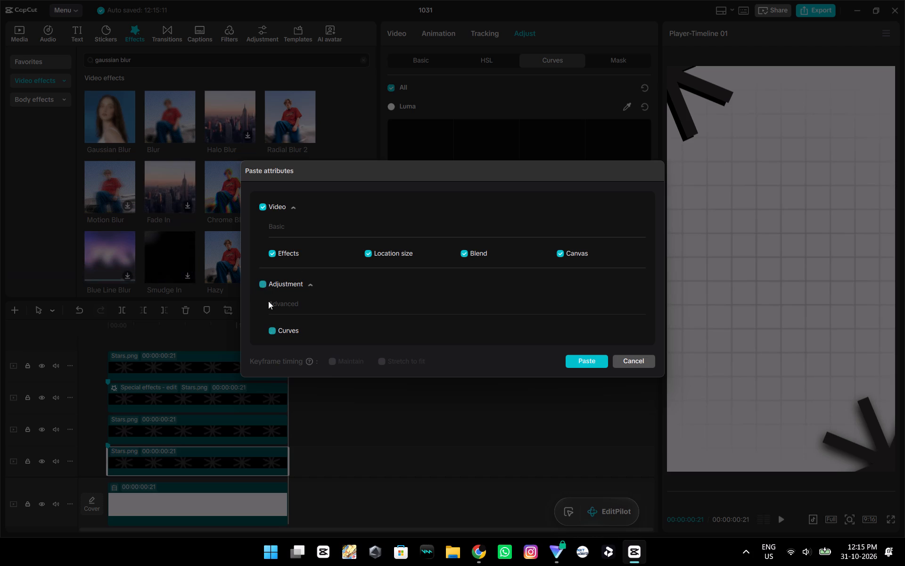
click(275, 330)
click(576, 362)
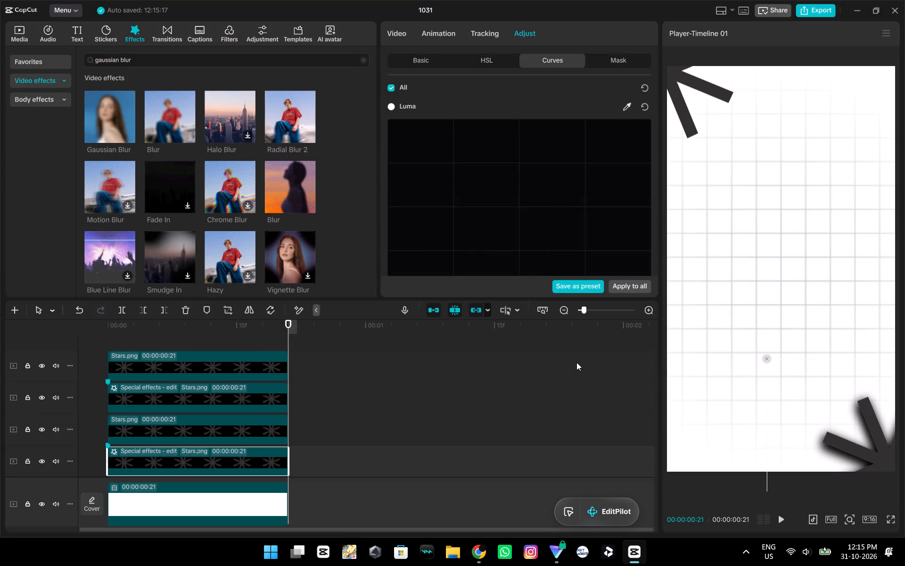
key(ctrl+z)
Paste only the Effects attribute onto the bottom Stars.png clip, excluding location size, blend, canvas and curves.
right_click(252, 460)
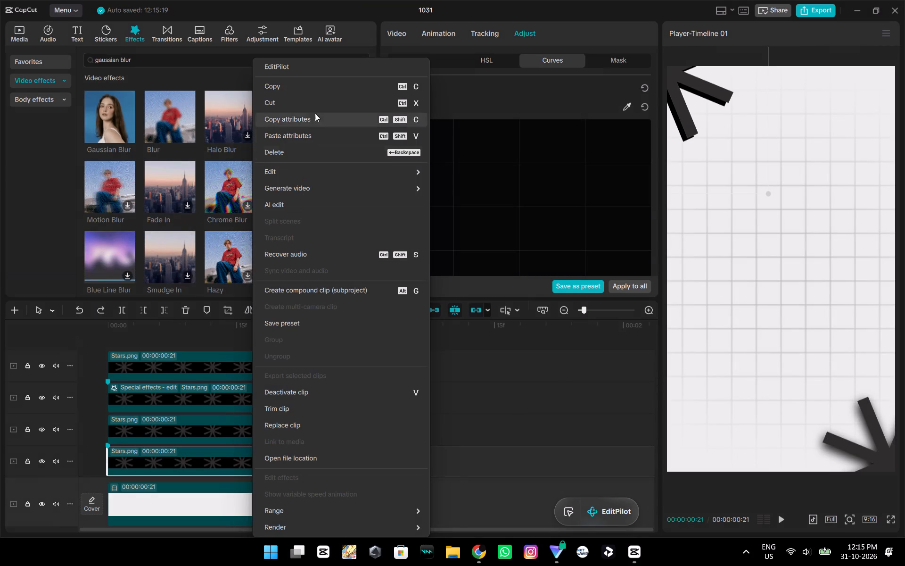
click(314, 134)
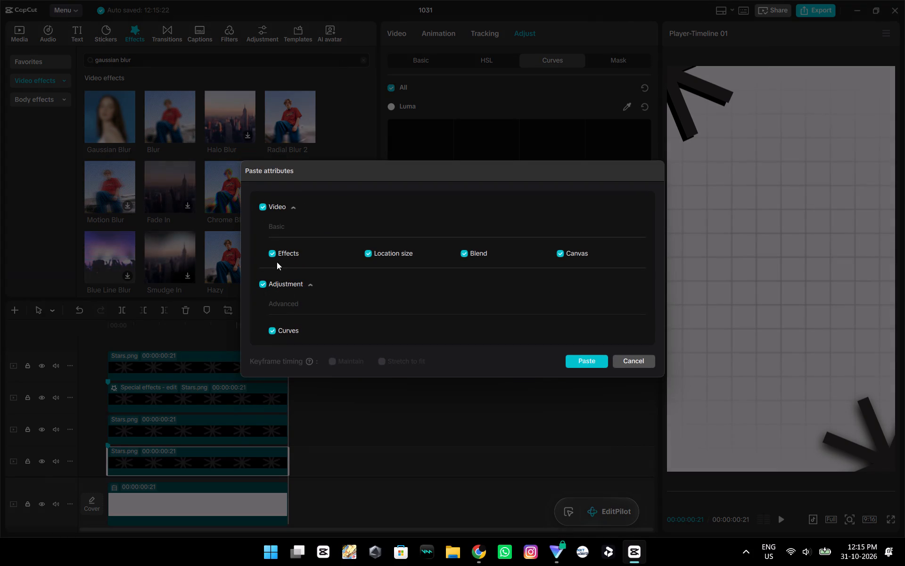
scroll(504, 255, down, 4)
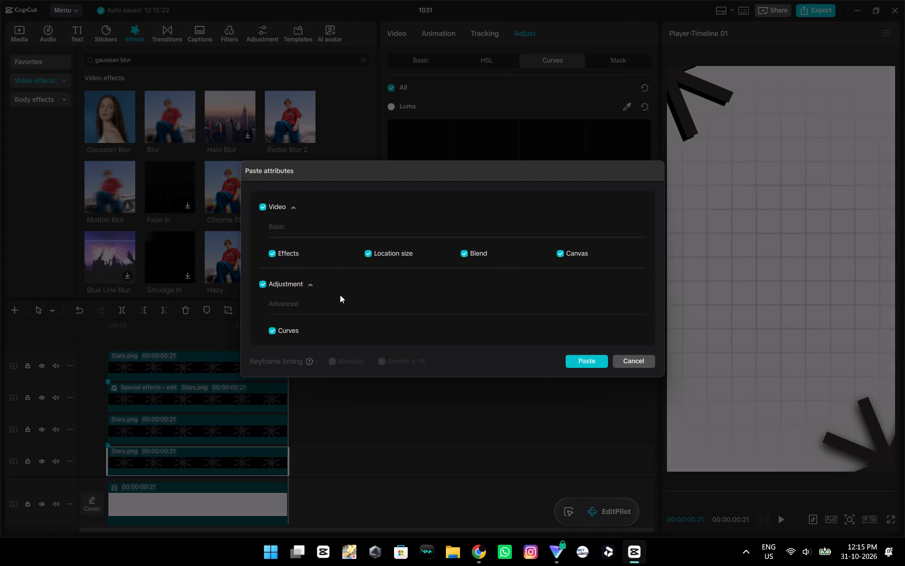
click(261, 285)
scroll(294, 307, down, 4)
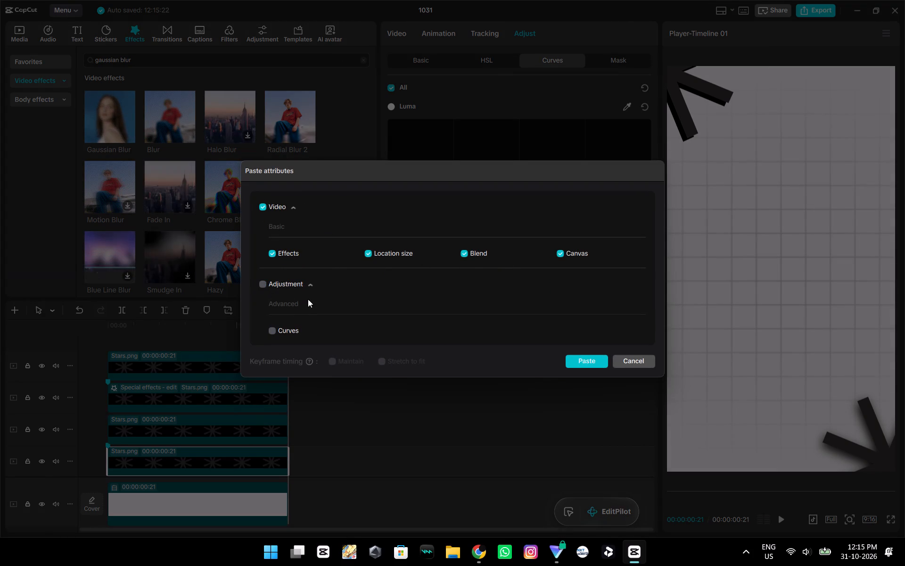
click(368, 252)
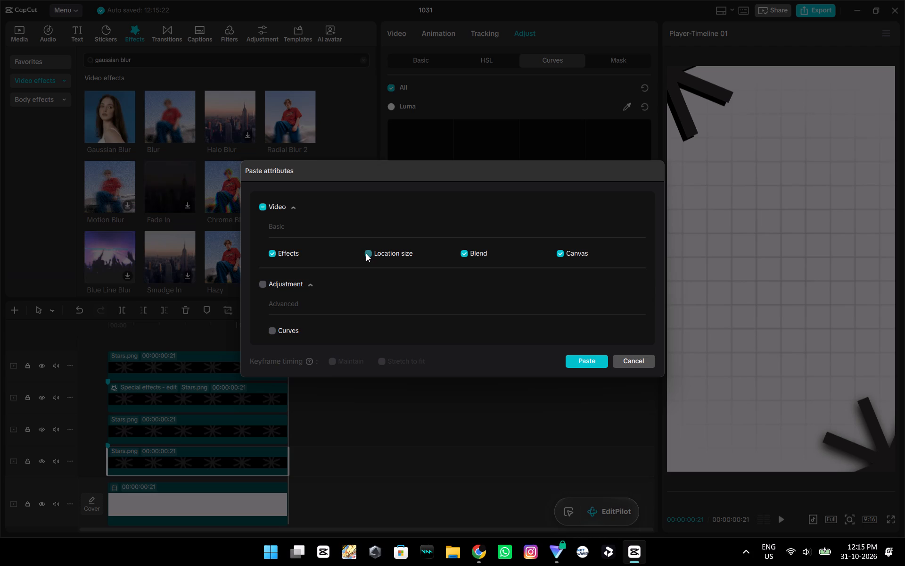
click(366, 253)
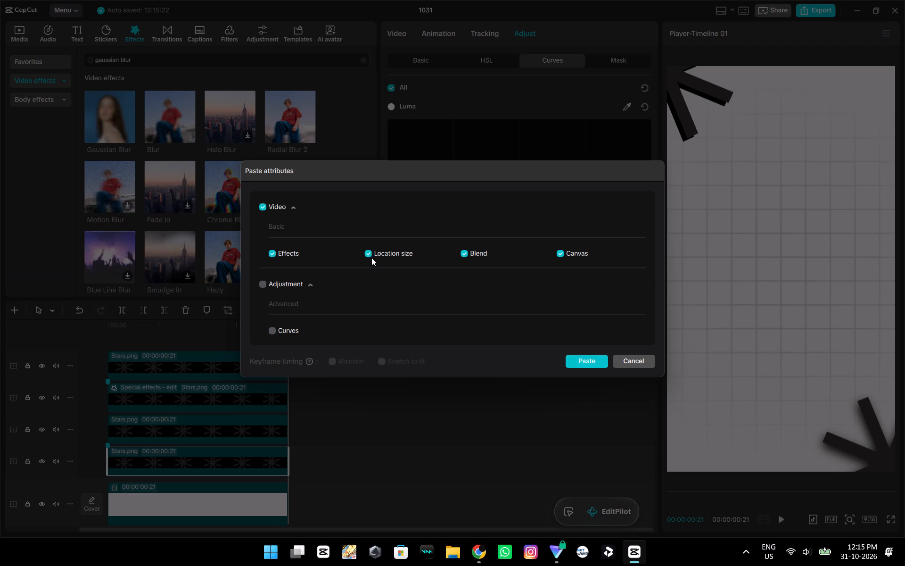
click(372, 258)
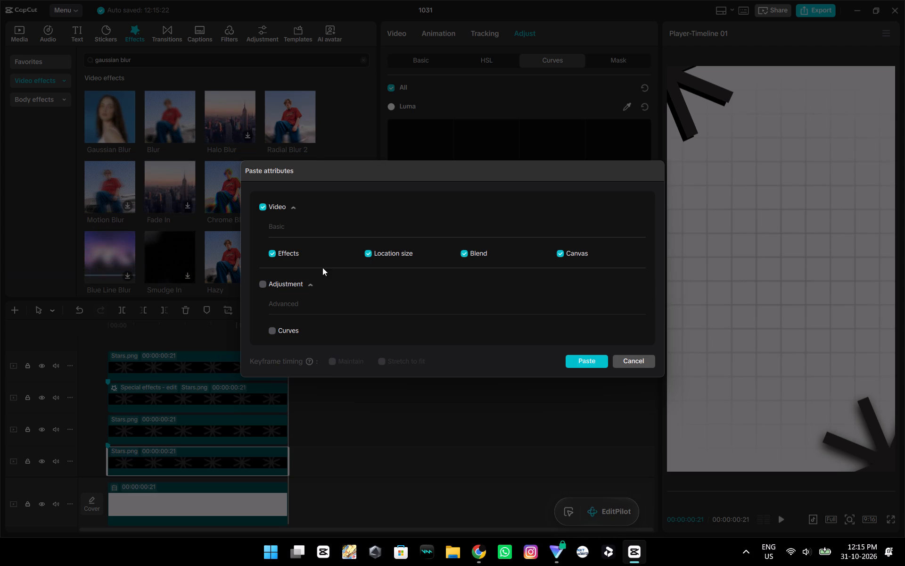
click(466, 250)
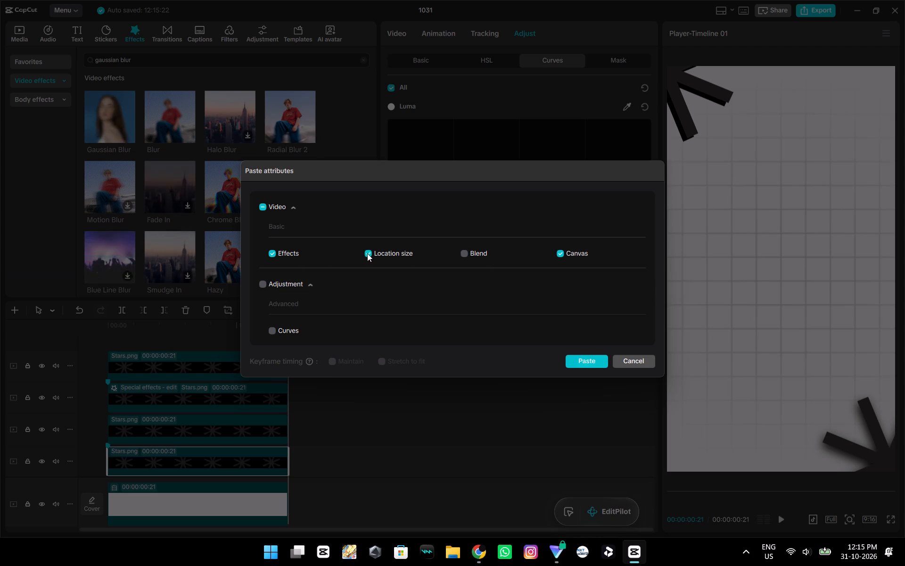
click(367, 253)
click(566, 252)
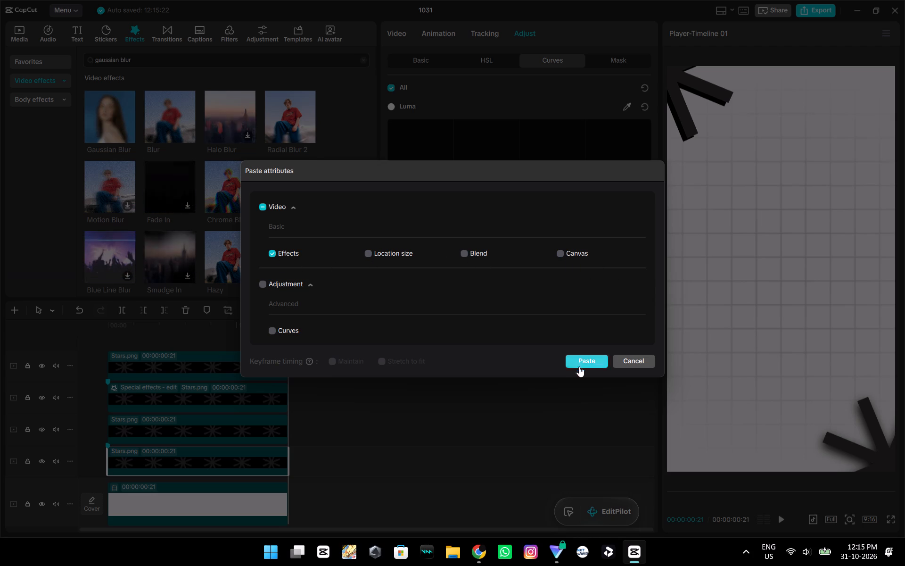
click(578, 362)
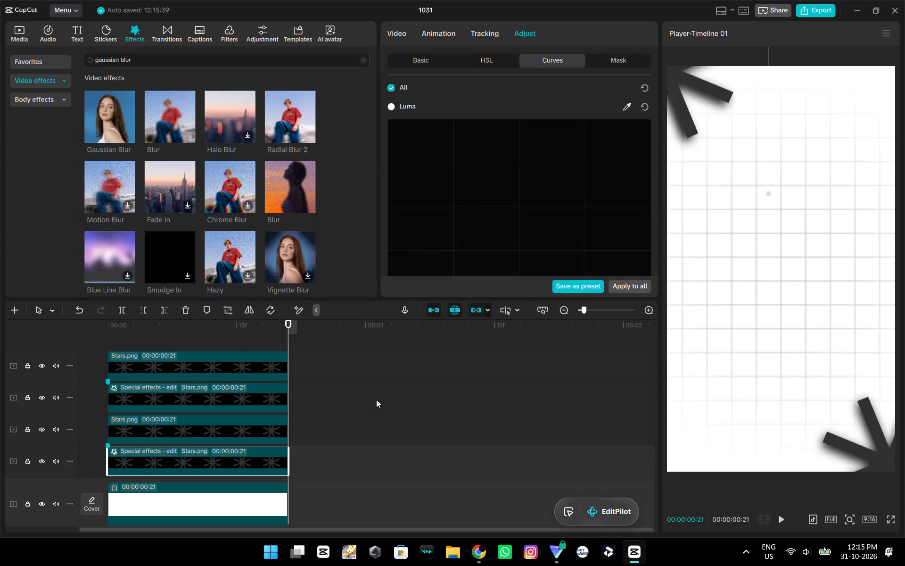
Play the timeline from the start to check the blurred shadows behind both corner stars.
click(359, 397)
drag(359, 397, 116, 424)
click(313, 375)
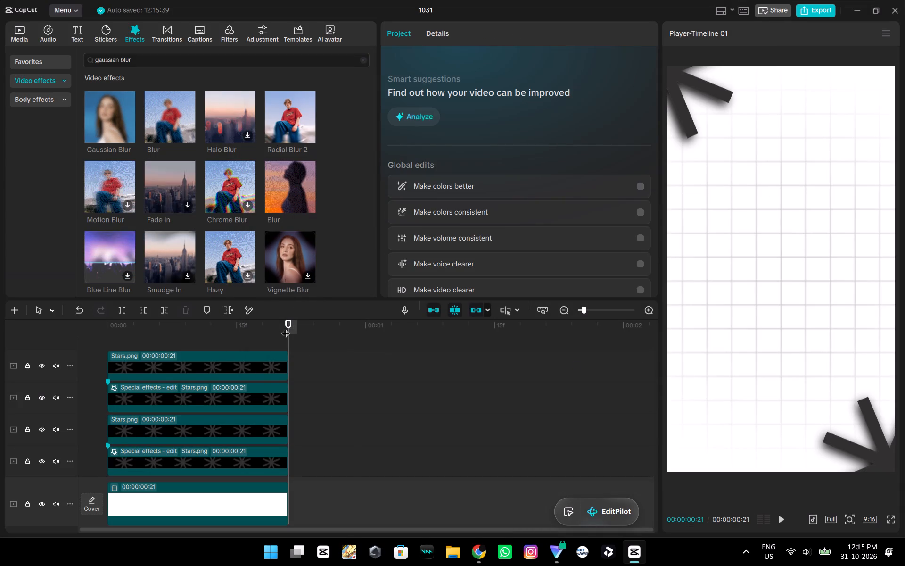
drag(288, 324, 51, 316)
key(space)
key(space)
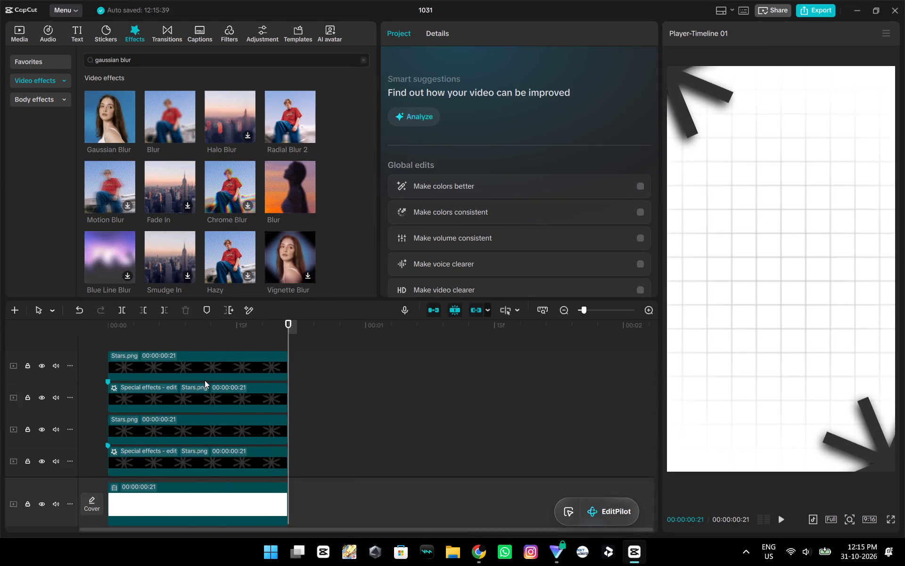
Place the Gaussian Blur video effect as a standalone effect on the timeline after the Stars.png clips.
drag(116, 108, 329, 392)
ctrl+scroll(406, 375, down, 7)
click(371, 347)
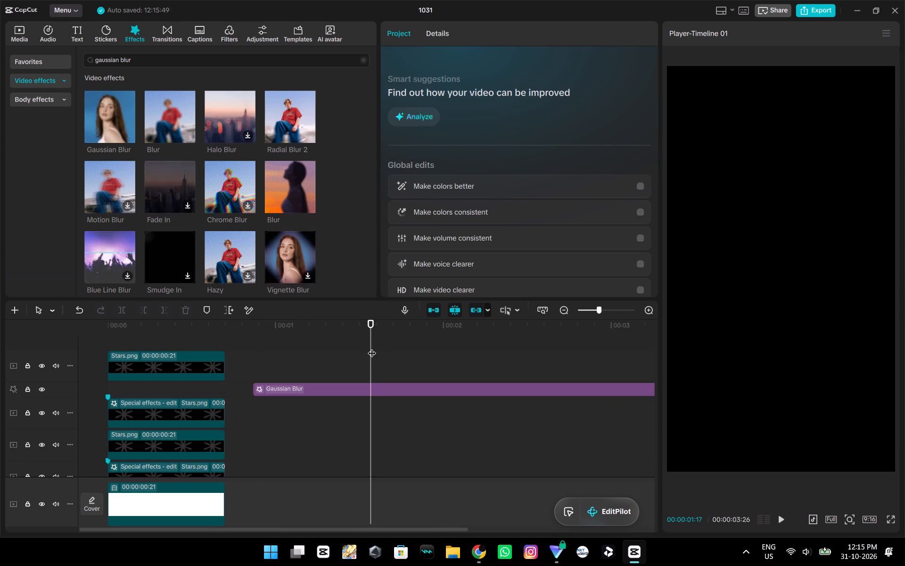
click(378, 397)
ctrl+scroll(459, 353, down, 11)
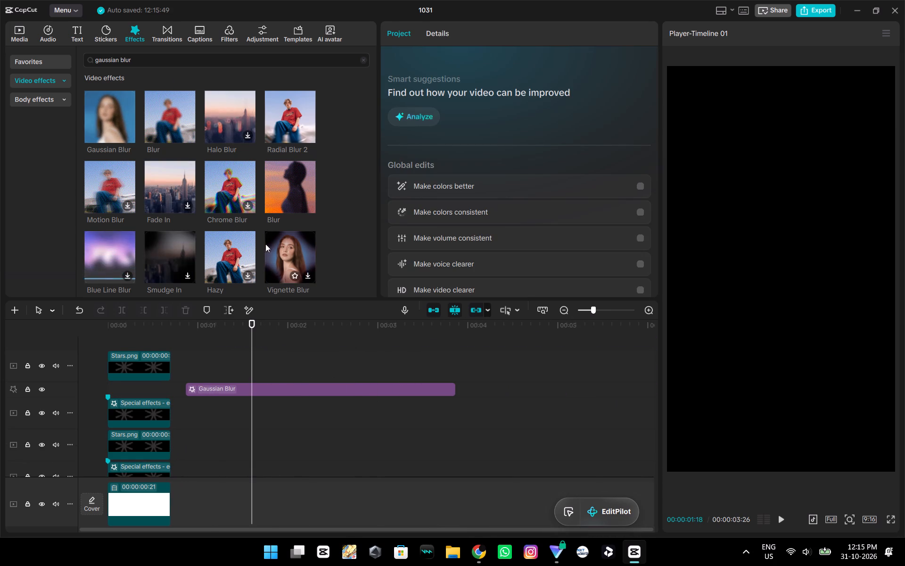
Add the Gemini-generated statue image beneath the standalone Gaussian Blur effect at about 00:00:02:11, and scrub over it to inspect the blur.
click(23, 30)
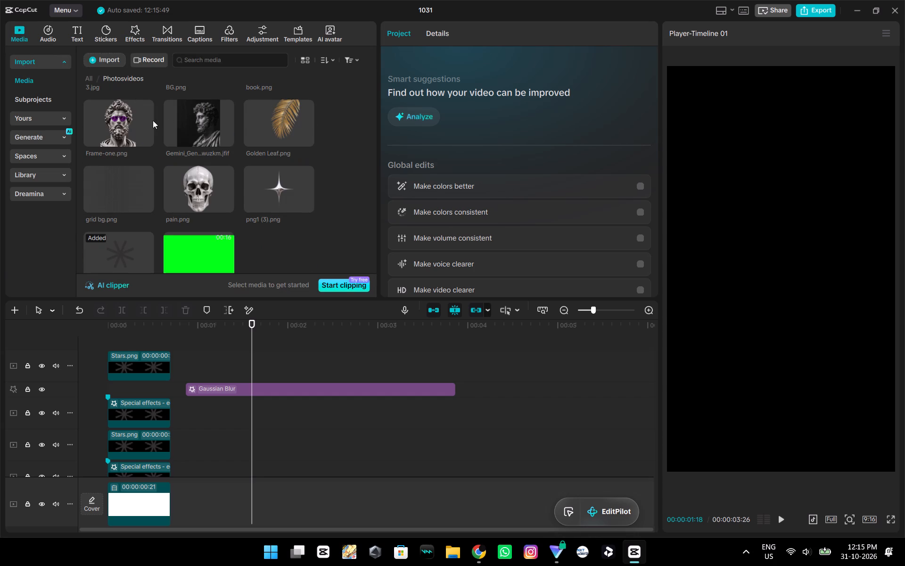
drag(197, 127, 321, 426)
click(317, 369)
drag(317, 369, 327, 370)
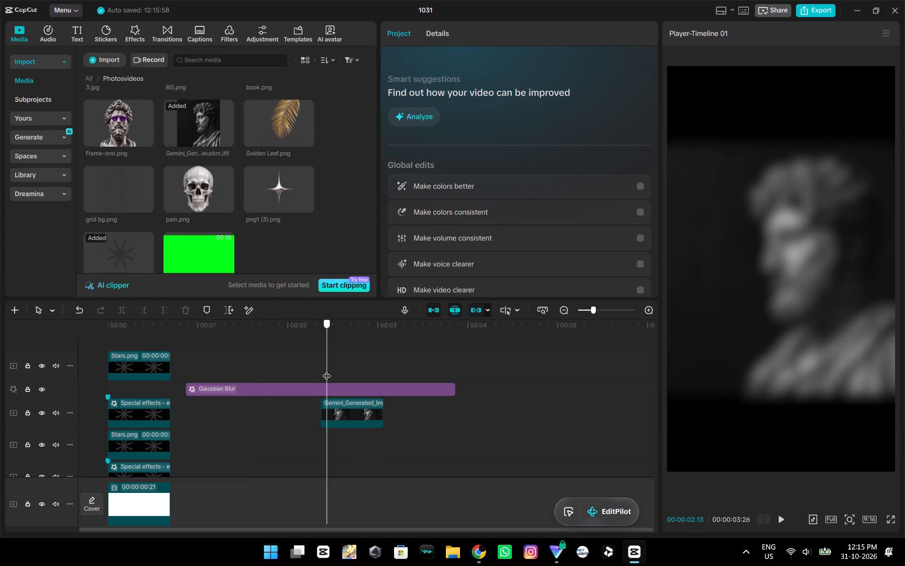
drag(327, 370, 310, 384)
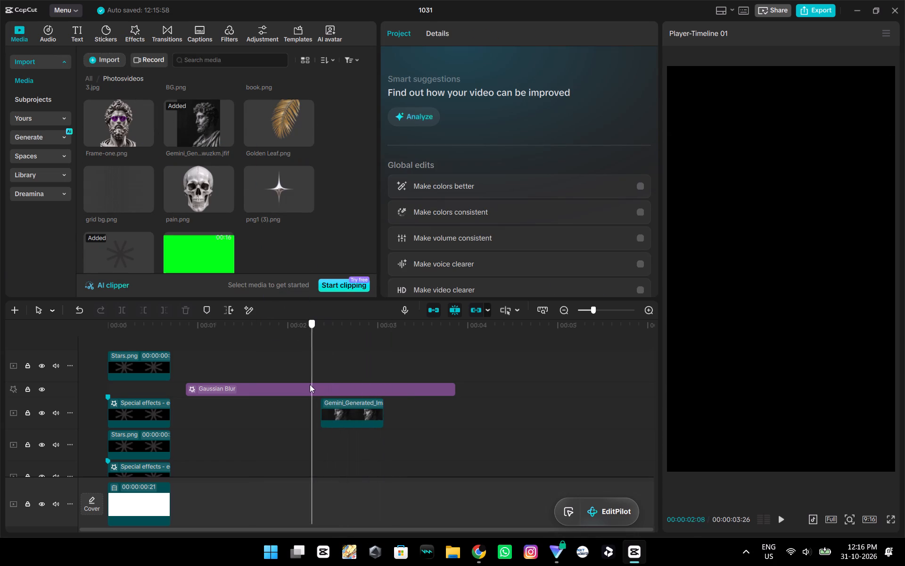
drag(310, 384, 387, 395)
click(307, 363)
drag(307, 363, 320, 368)
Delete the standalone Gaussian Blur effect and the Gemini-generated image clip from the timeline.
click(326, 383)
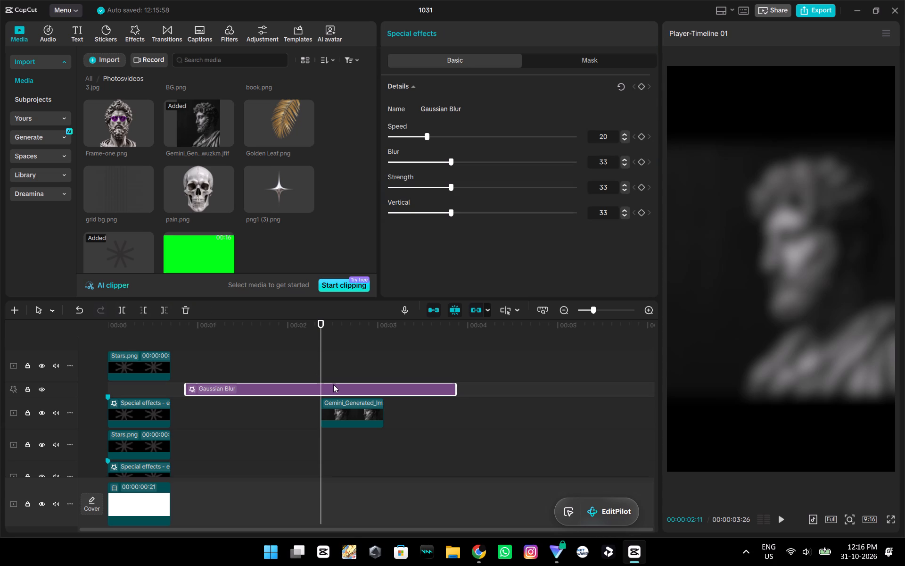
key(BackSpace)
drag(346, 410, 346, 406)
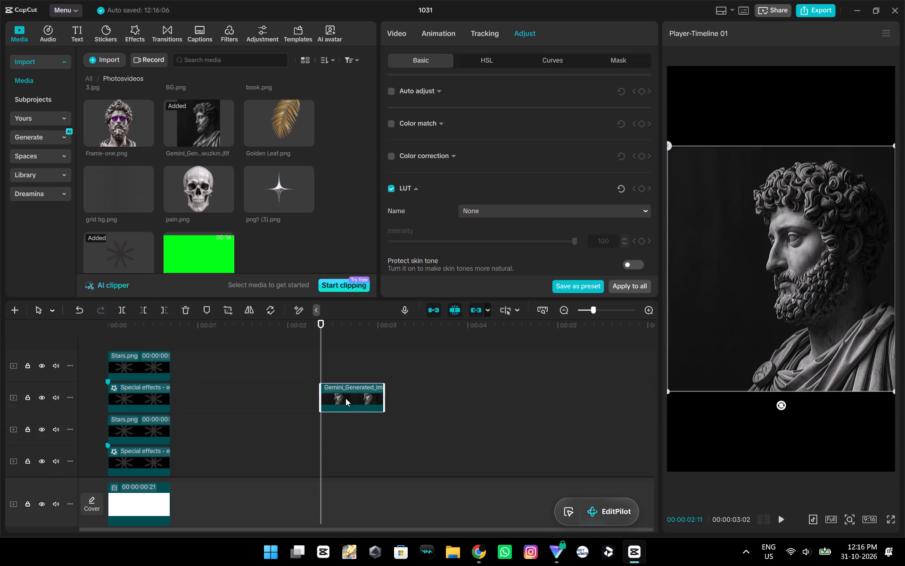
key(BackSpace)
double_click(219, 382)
Play the timeline from the start to review how the star shadows' blur behaves.
click(117, 340)
drag(117, 340, 112, 340)
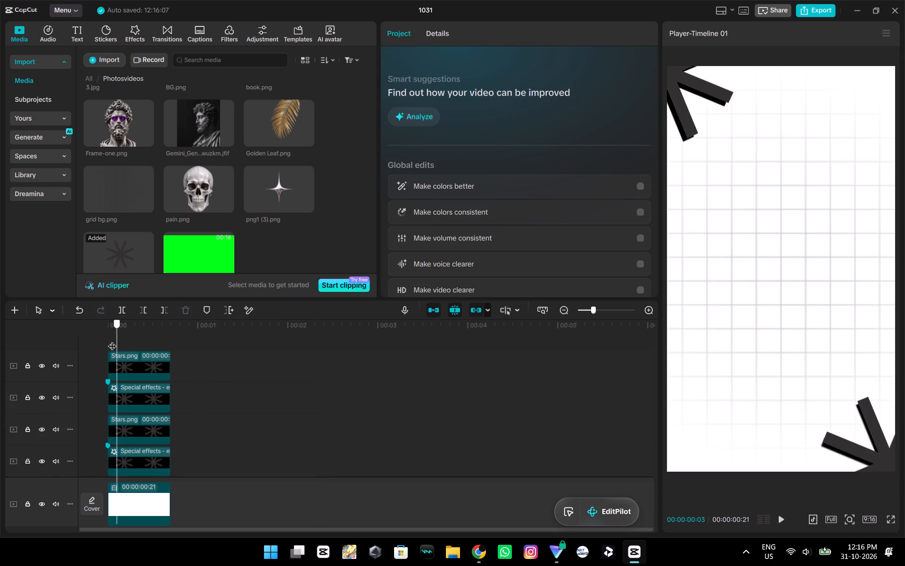
drag(112, 340, 55, 347)
key(space)
key(space)
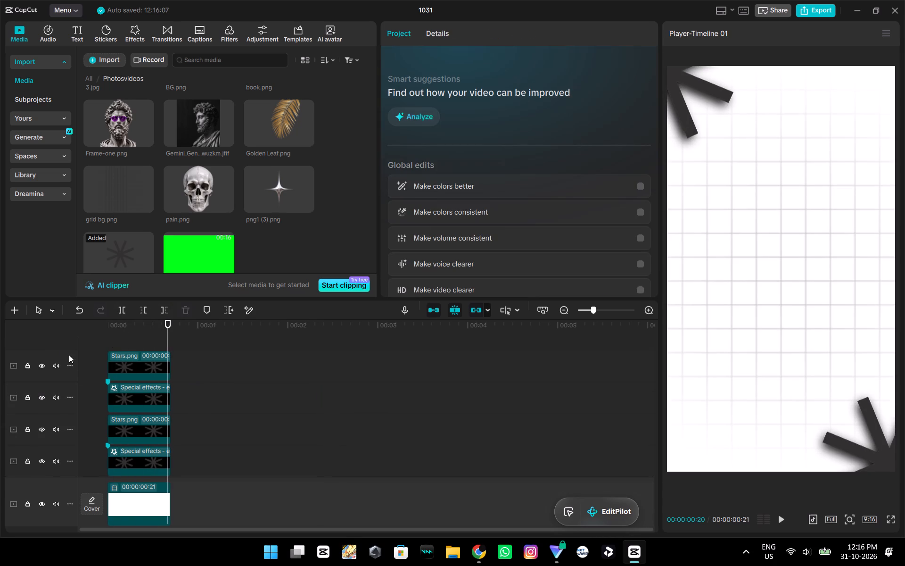
Open the Gaussian Blur effect settings on the bottom Stars.png clip.
click(153, 455)
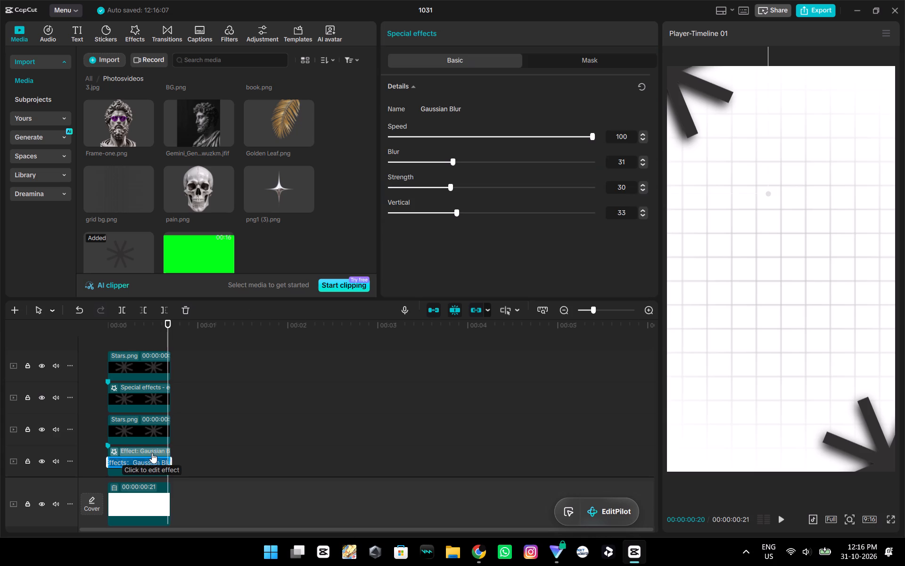
click(145, 459)
click(146, 462)
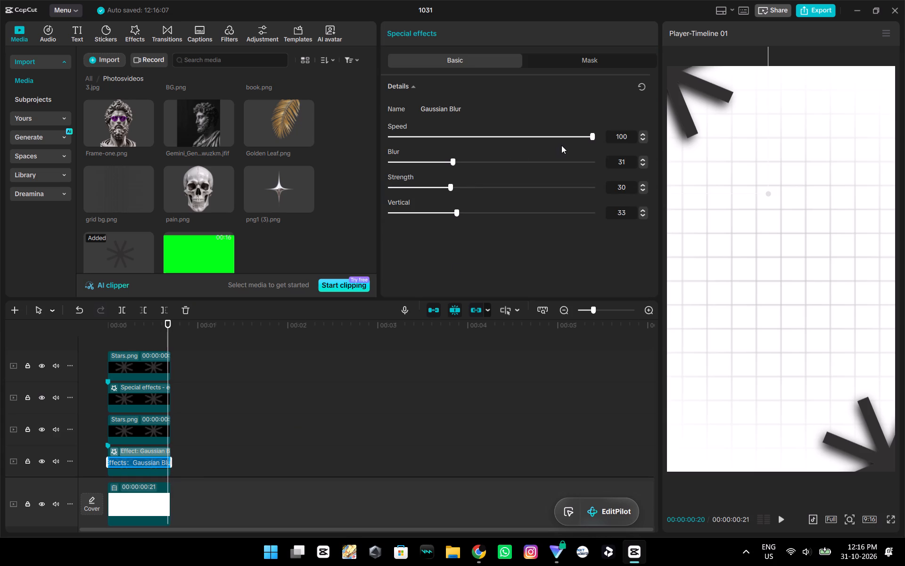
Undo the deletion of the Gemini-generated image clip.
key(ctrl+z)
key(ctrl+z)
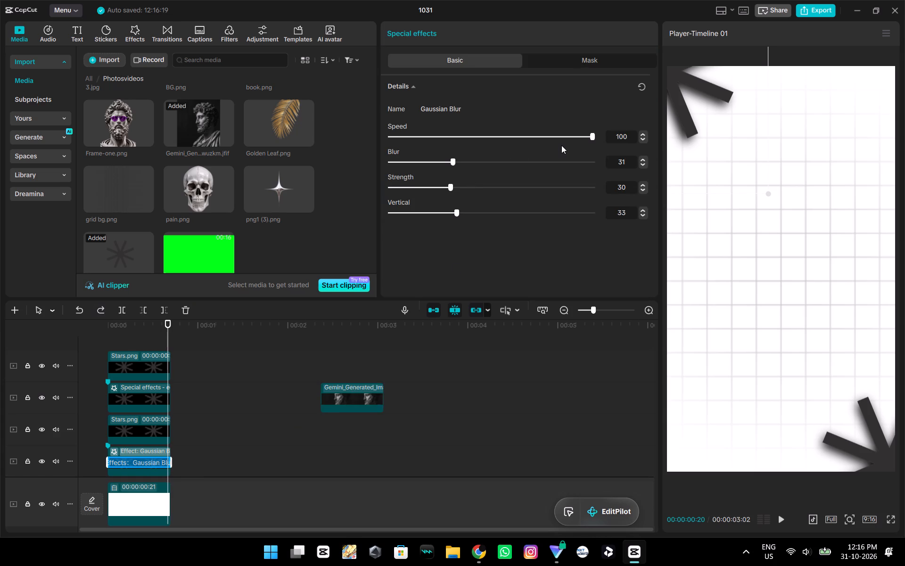
Undo the recent edits one by one, back past the Gaussian Blur effects to before the fourth Stars.png clip was added.
key(ctrl+z)
key(ctrl+z)
key(ctrl+z)
key(ctrl+z)
key(ctrl+z)
key(ctrl+z)
key(ctrl+z)
key(ctrl+z)
key(ctrl+z)
key(ctrl+z)
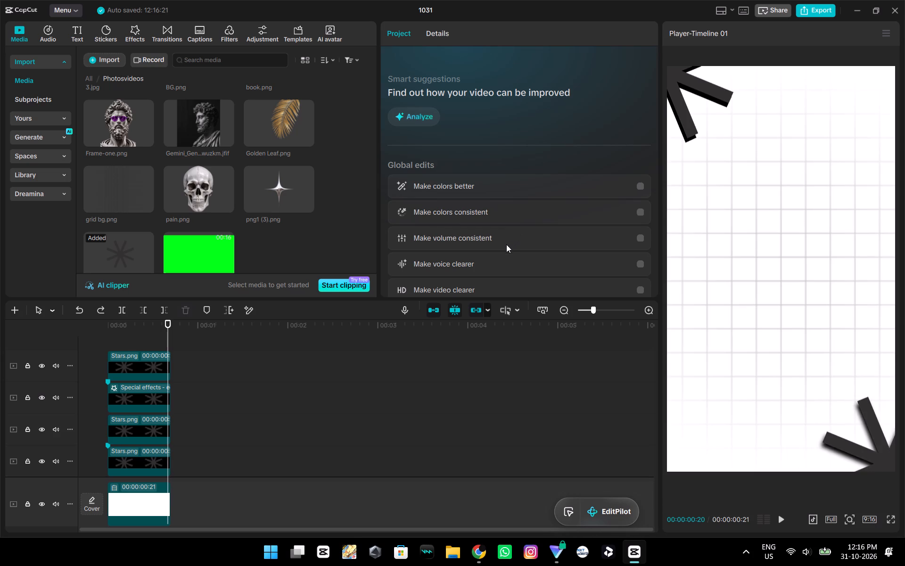
key(ctrl+z)
key(ctrl+z)
key(ctrl+z)
key(ctrl+z)
key(ctrl+z)
key(ctrl+z)
key(ctrl+z)
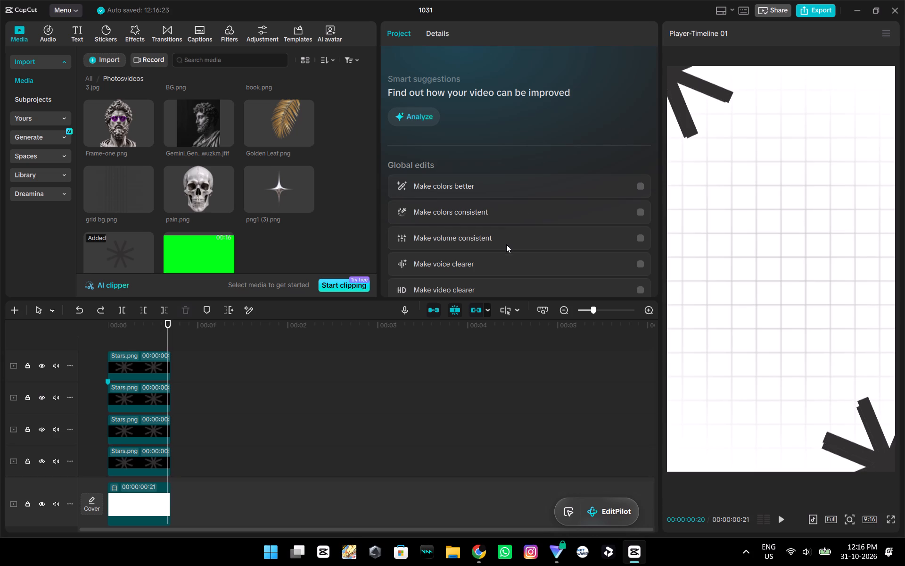
key(ctrl+z)
key(ctrl+z)
key(ctrl+z)
key(ctrl+z)
key(ctrl+z)
key(ctrl+z)
key(ctrl+z)
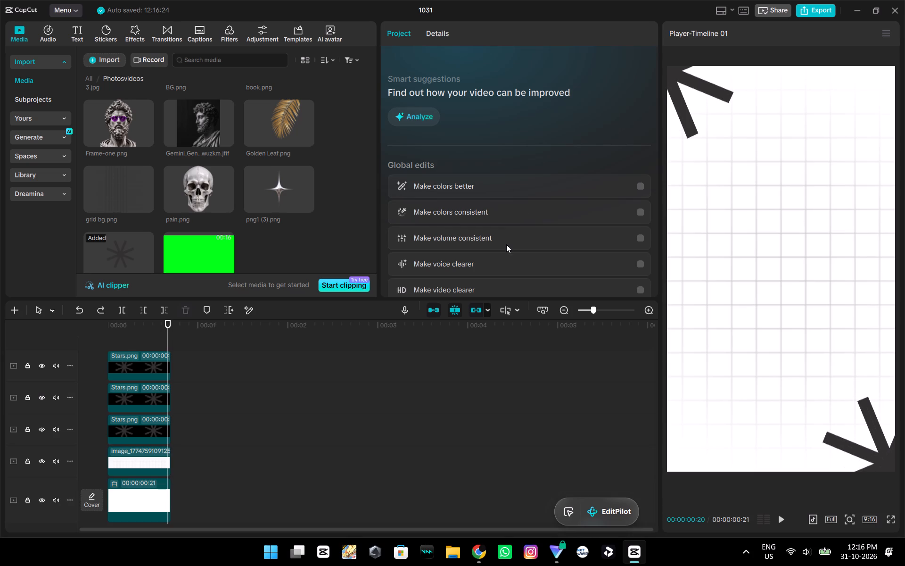
Redo edits until the black offset shadows behind both stars are restored, leaving all Gaussian Blur effects off the Stars.png clips.
key(ctrl+y)
key(ctrl+y)
key(ctrl+y)
key(ctrl+y)
key(ctrl+y)
key(ctrl+y)
key(ctrl+y)
key(ctrl+y)
key(ctrl+y)
key(ctrl+y)
key(ctrl+y)
key(ctrl+y)
key(ctrl+y)
key(ctrl+y)
key(ctrl+y)
key(ctrl+y)
key(ctrl+y)
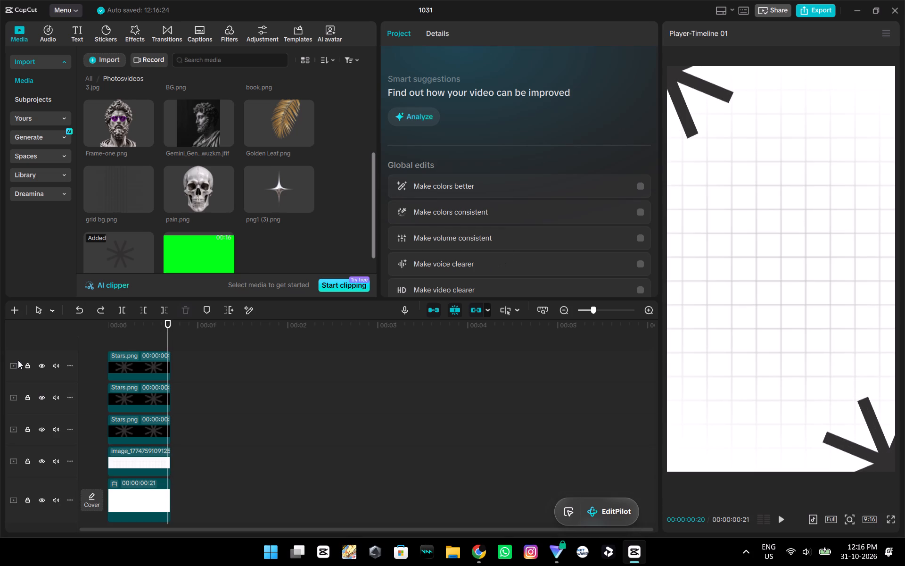
triple_click(99, 314)
triple_click(100, 313)
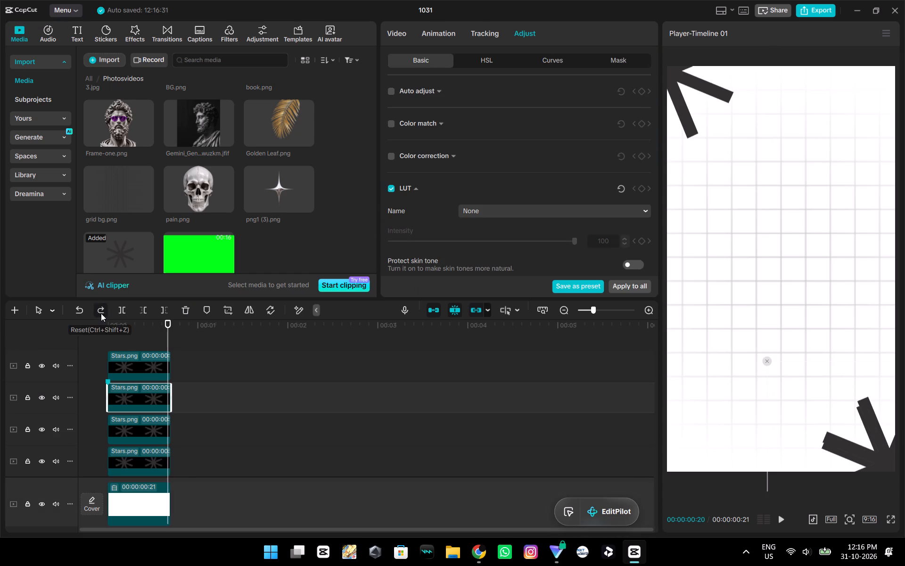
triple_click(101, 313)
triple_click(101, 313)
triple_click(101, 313)
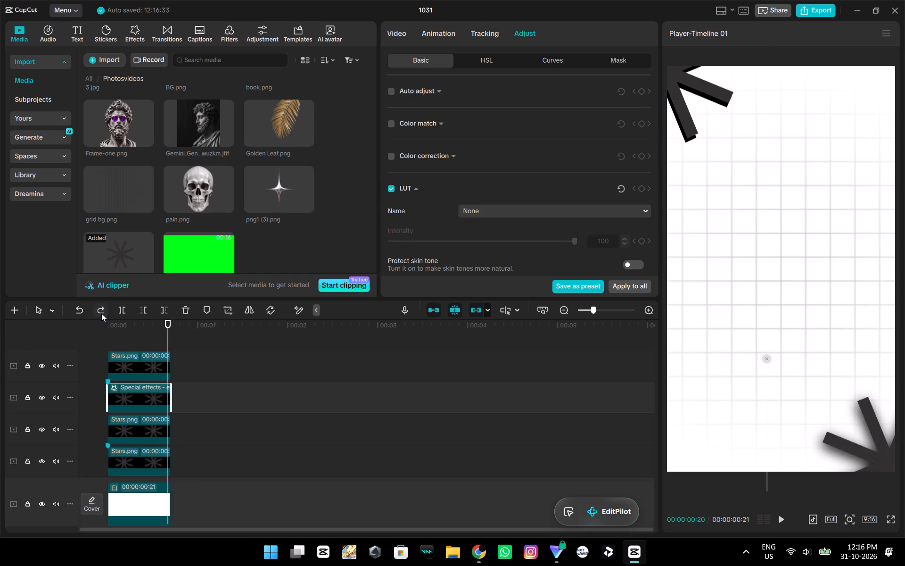
double_click(78, 311)
click(79, 311)
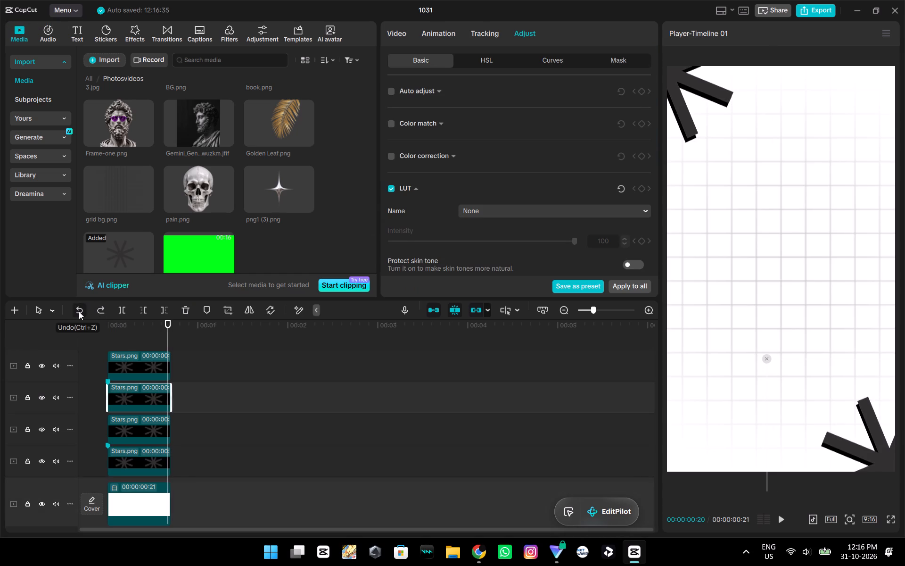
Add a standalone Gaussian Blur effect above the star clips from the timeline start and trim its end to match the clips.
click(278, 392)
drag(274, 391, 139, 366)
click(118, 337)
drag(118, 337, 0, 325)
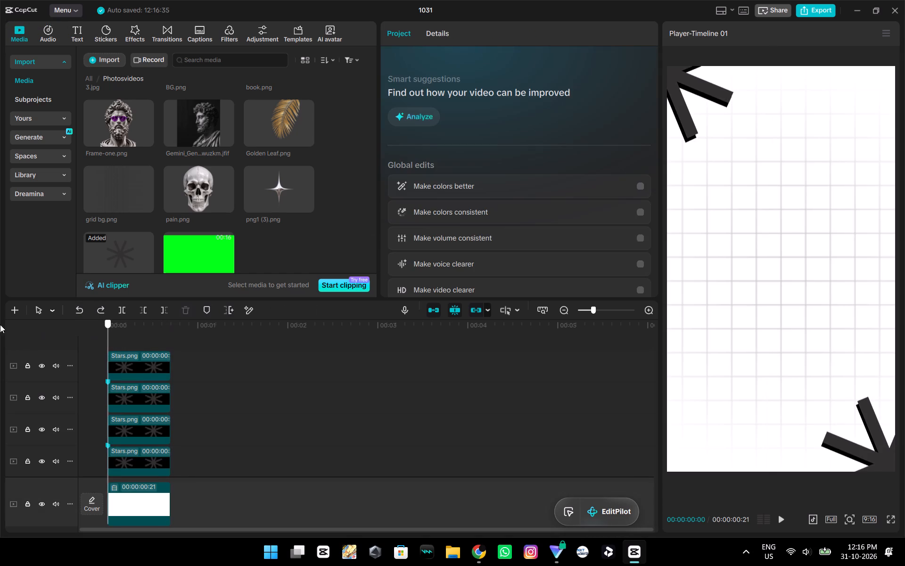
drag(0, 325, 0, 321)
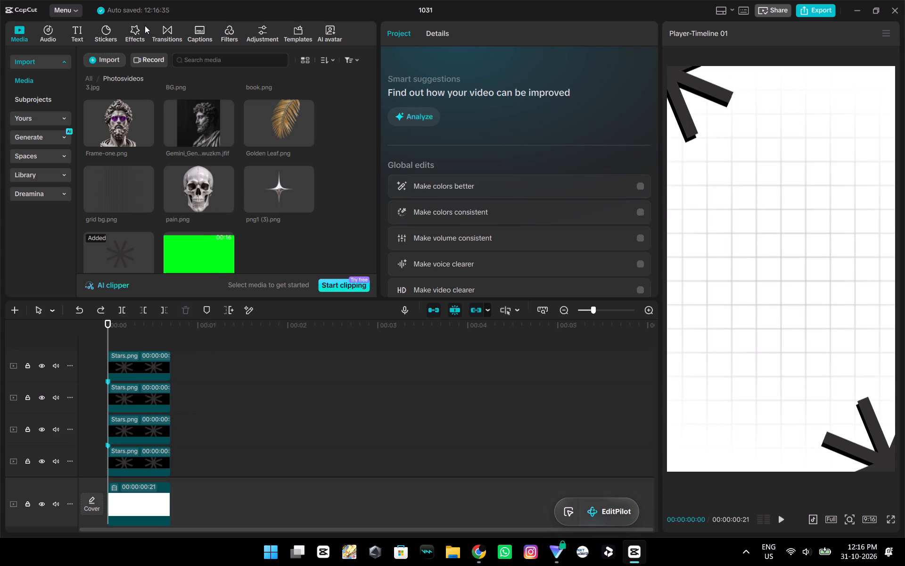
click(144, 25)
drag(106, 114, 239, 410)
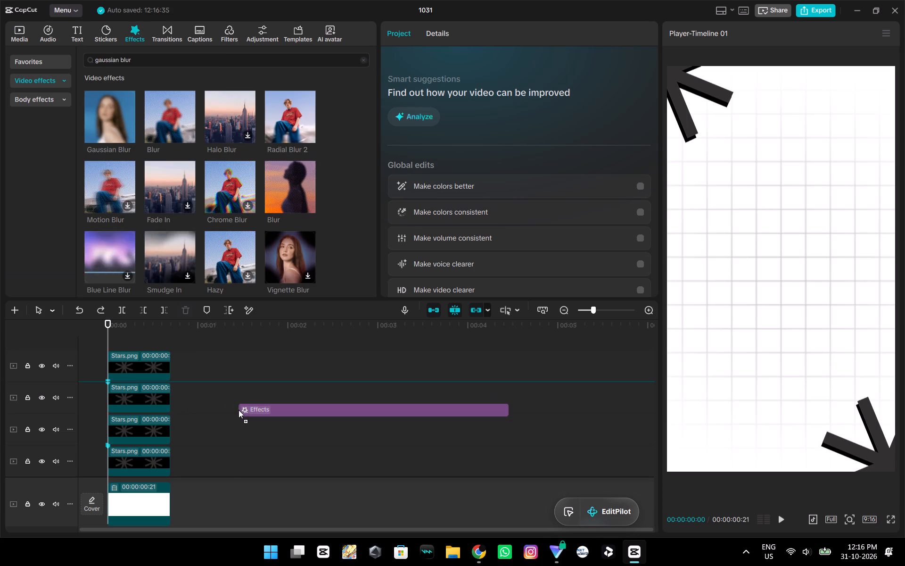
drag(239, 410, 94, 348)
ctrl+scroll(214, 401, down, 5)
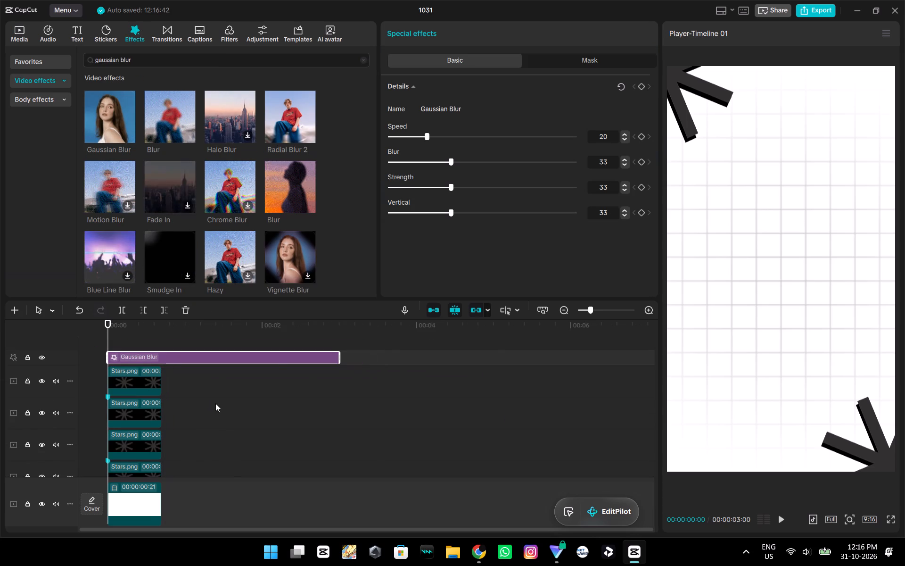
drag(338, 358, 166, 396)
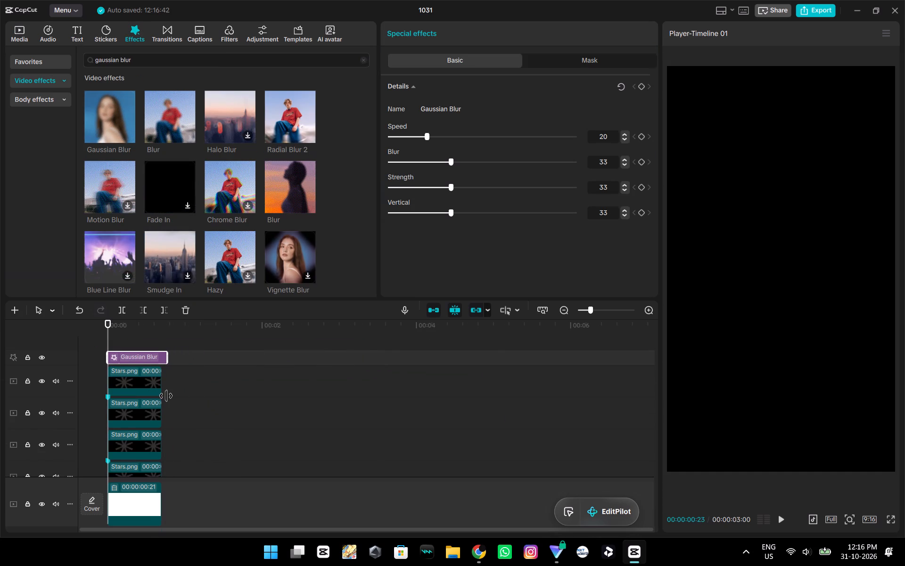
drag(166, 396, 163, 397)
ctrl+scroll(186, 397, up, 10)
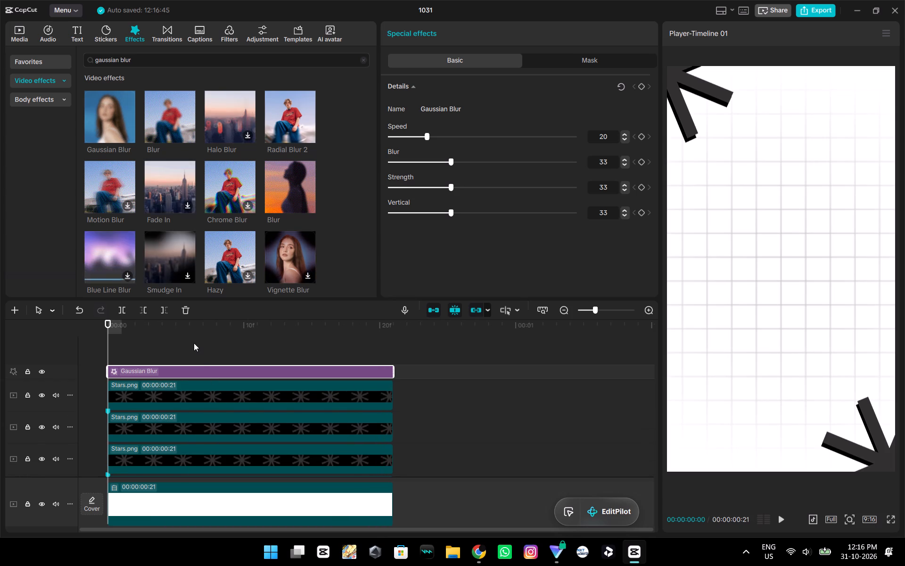
Scrub through the timeline to the end to examine how the Gaussian Blur builds up over the frames.
click(194, 343)
drag(194, 343, 379, 362)
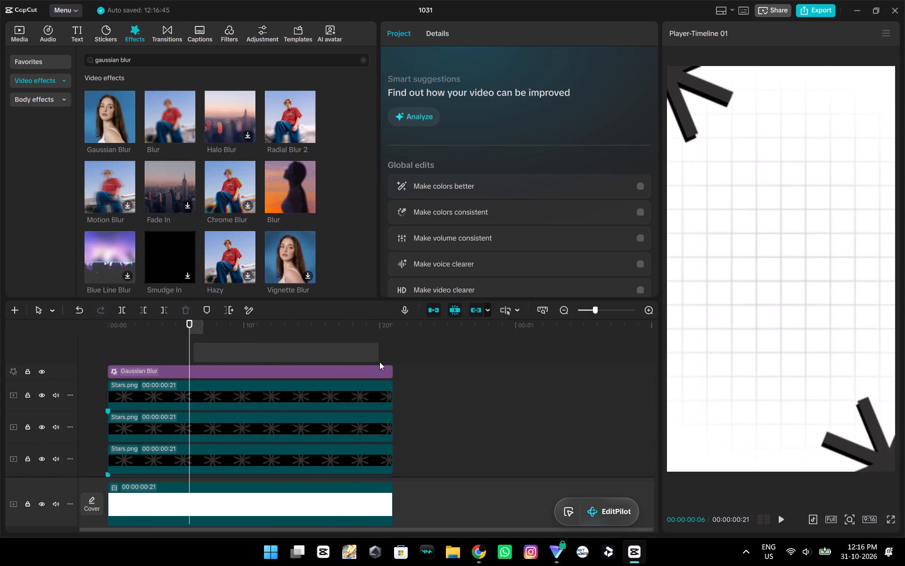
drag(379, 362, 377, 362)
drag(192, 323, 265, 333)
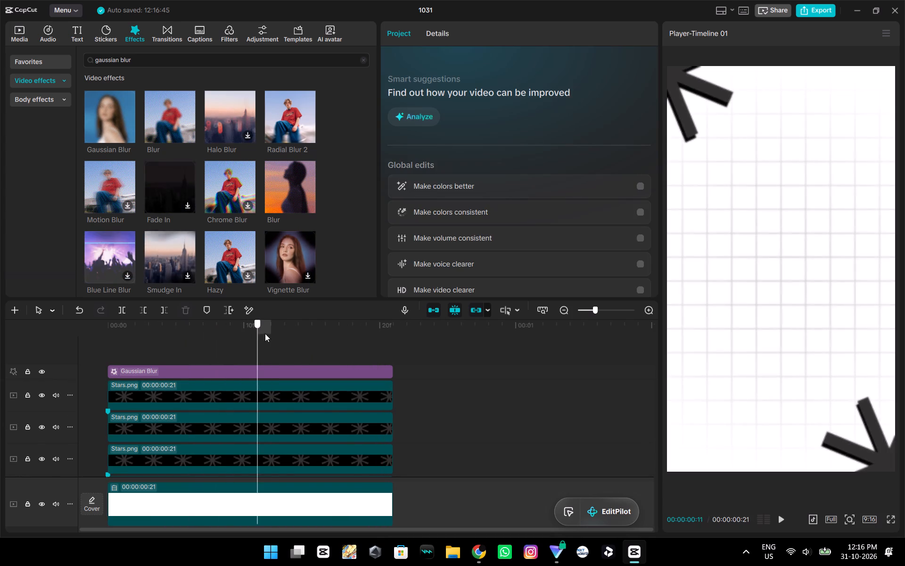
drag(265, 333, 378, 350)
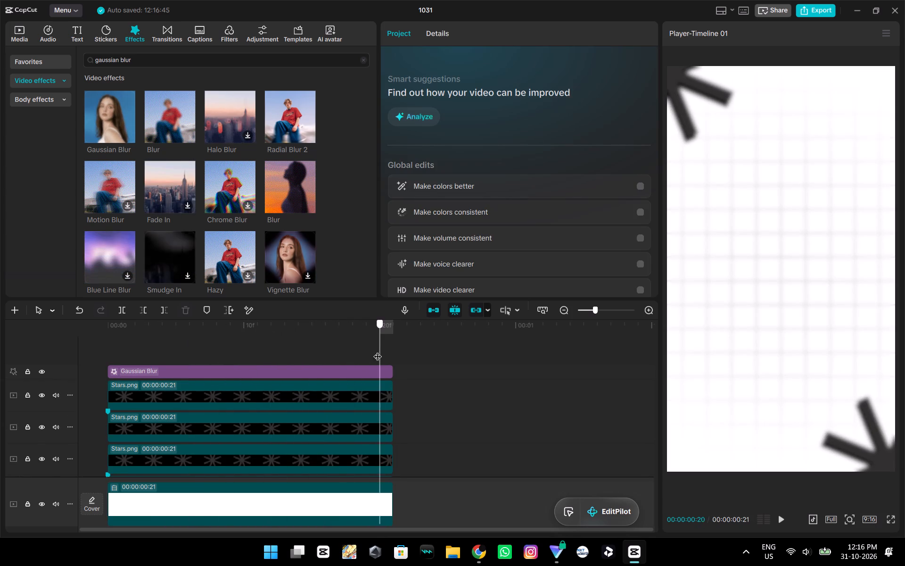
drag(378, 350, 401, 350)
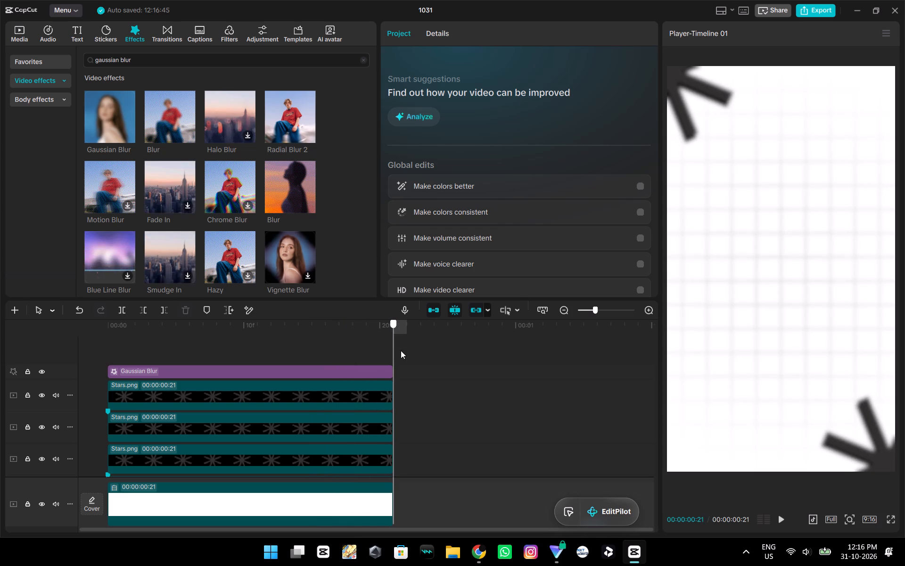
drag(401, 350, 388, 353)
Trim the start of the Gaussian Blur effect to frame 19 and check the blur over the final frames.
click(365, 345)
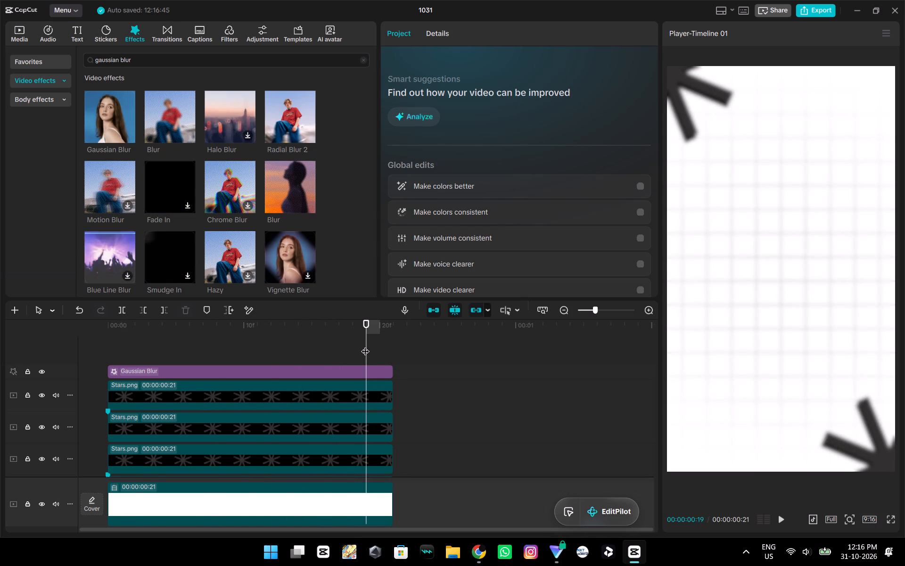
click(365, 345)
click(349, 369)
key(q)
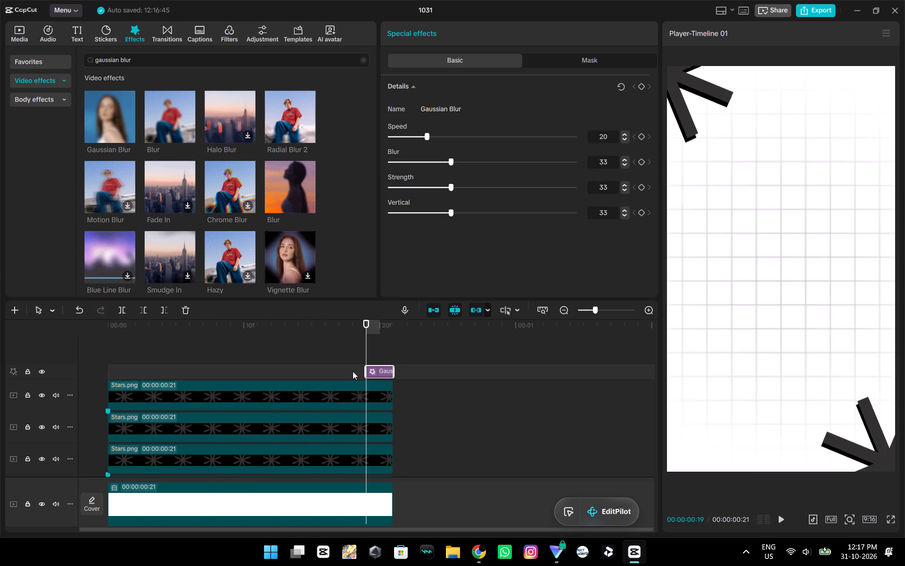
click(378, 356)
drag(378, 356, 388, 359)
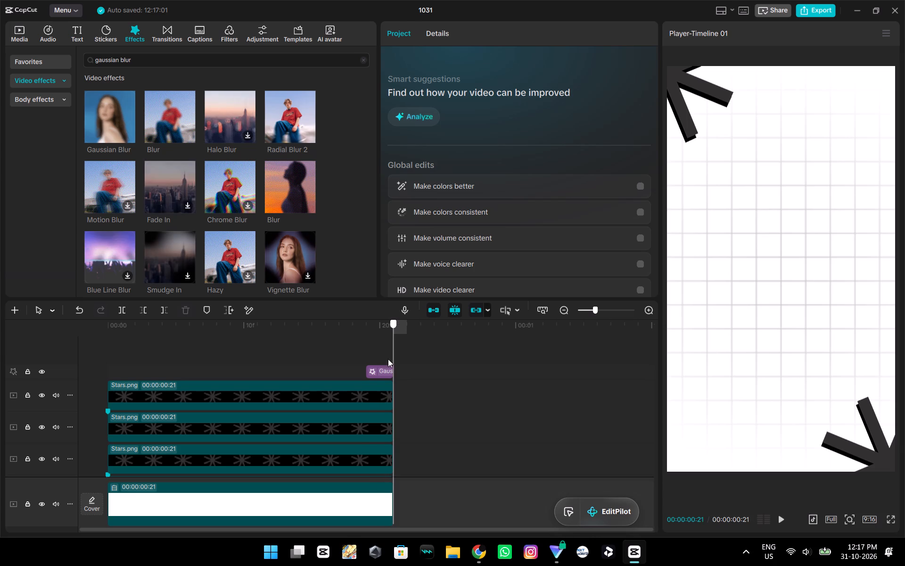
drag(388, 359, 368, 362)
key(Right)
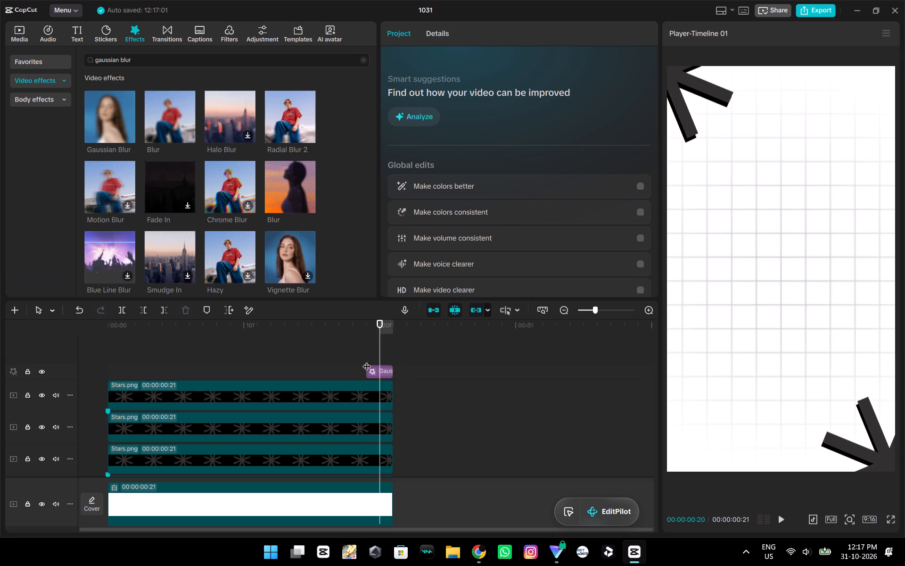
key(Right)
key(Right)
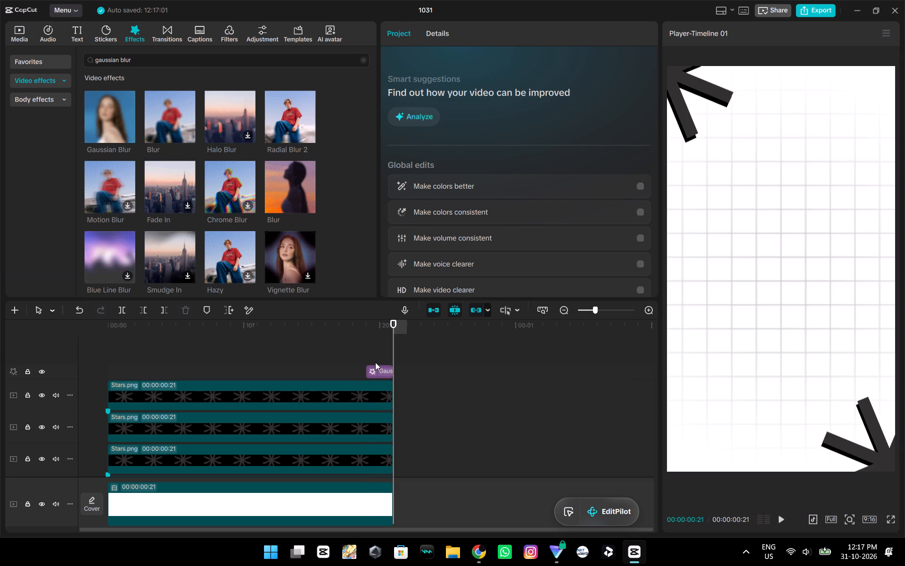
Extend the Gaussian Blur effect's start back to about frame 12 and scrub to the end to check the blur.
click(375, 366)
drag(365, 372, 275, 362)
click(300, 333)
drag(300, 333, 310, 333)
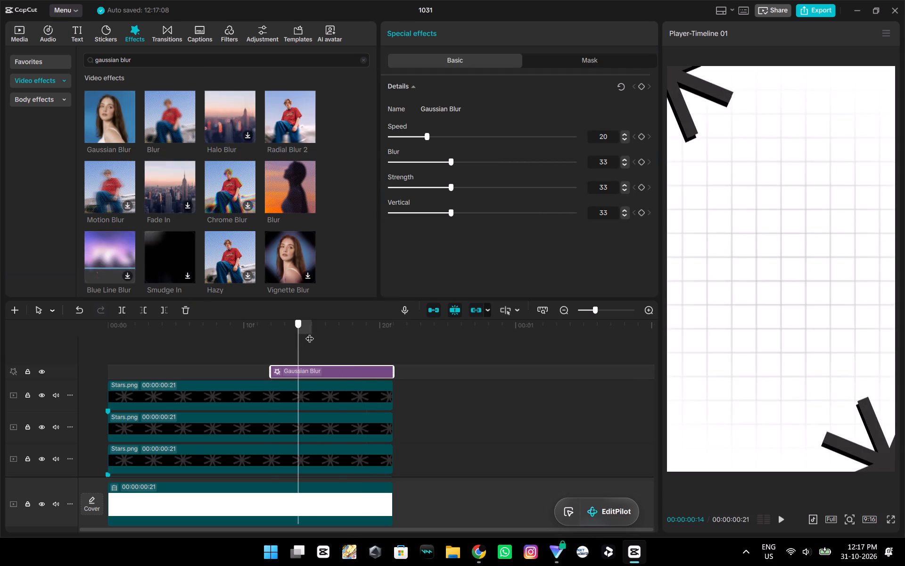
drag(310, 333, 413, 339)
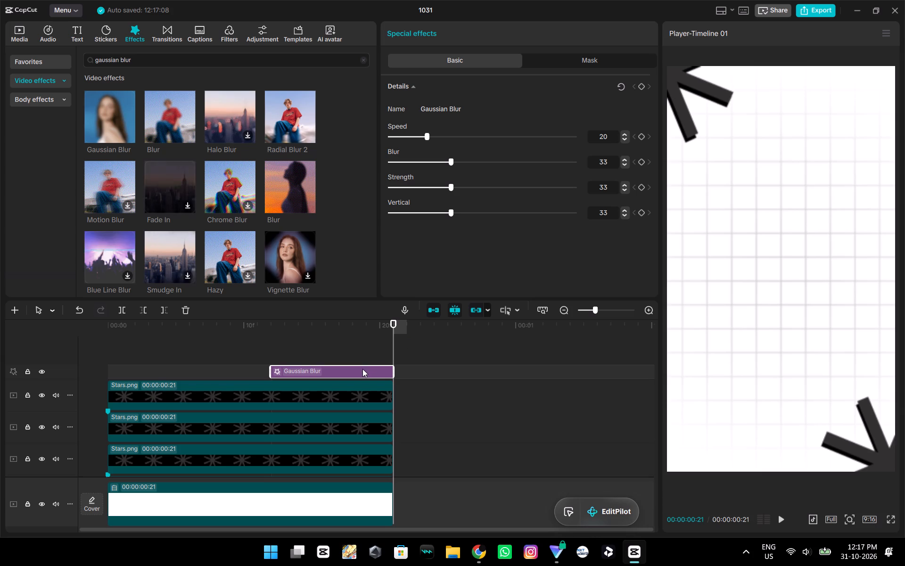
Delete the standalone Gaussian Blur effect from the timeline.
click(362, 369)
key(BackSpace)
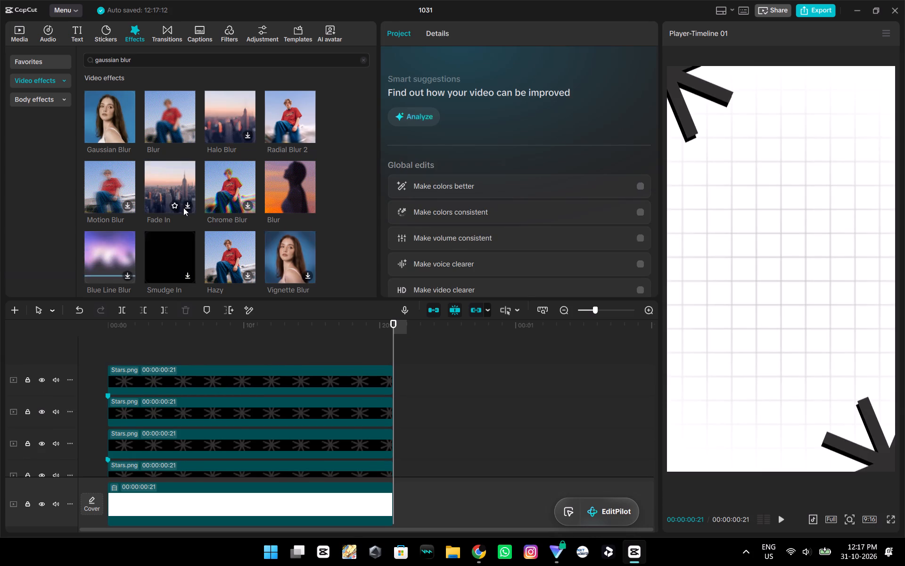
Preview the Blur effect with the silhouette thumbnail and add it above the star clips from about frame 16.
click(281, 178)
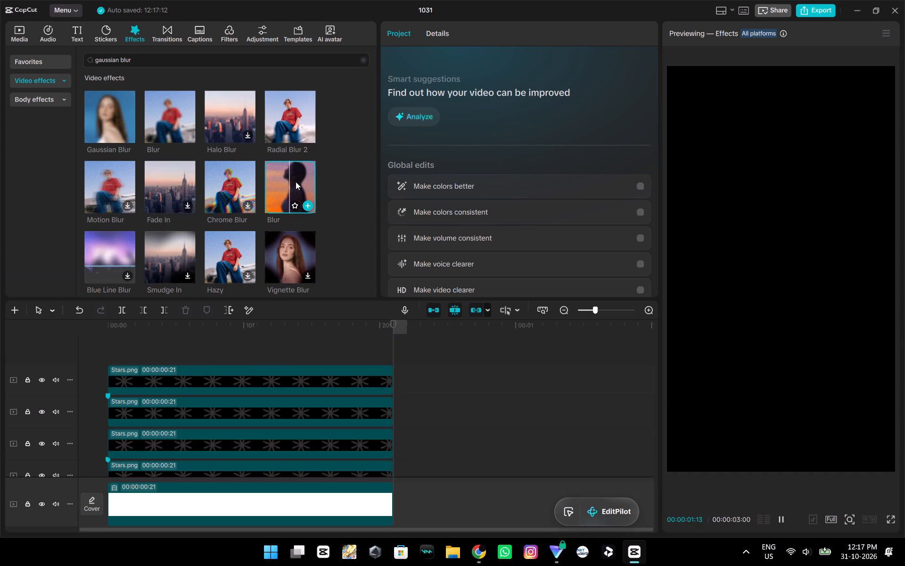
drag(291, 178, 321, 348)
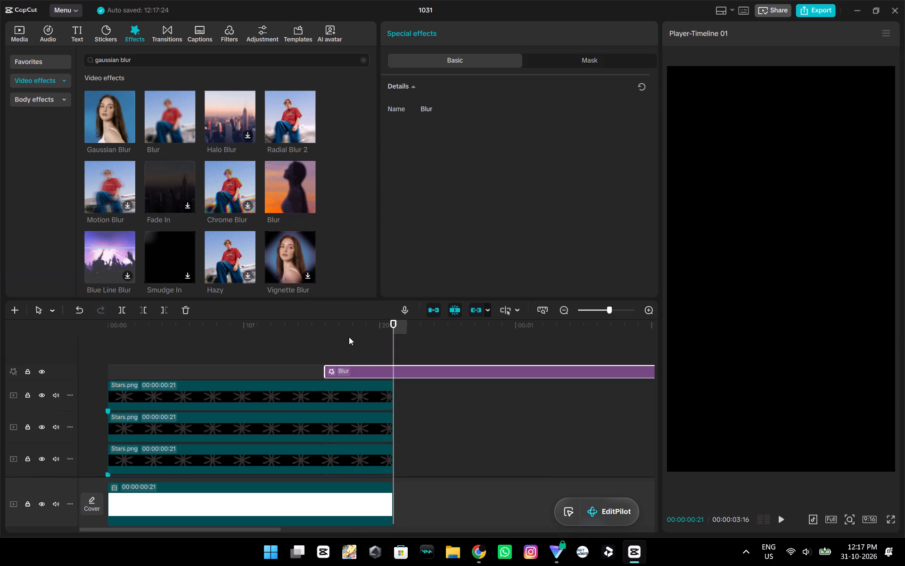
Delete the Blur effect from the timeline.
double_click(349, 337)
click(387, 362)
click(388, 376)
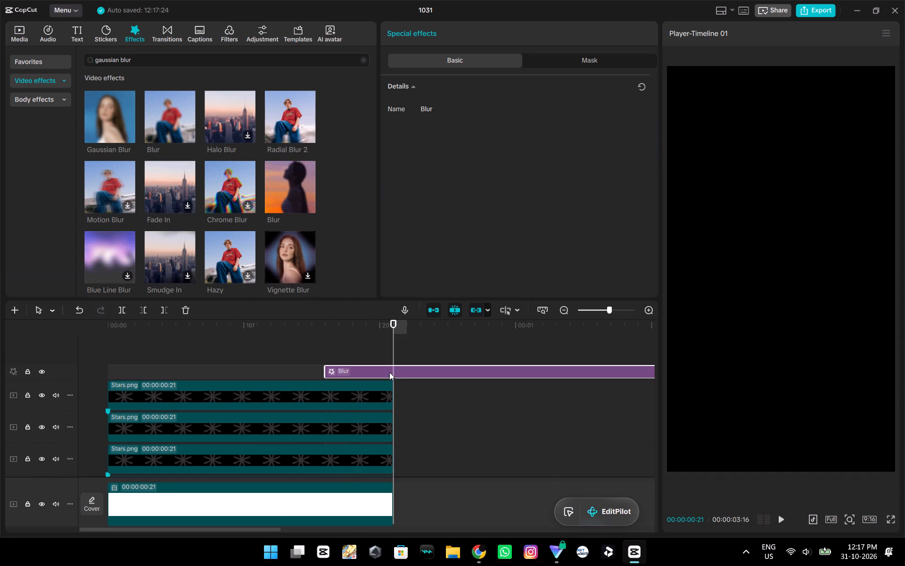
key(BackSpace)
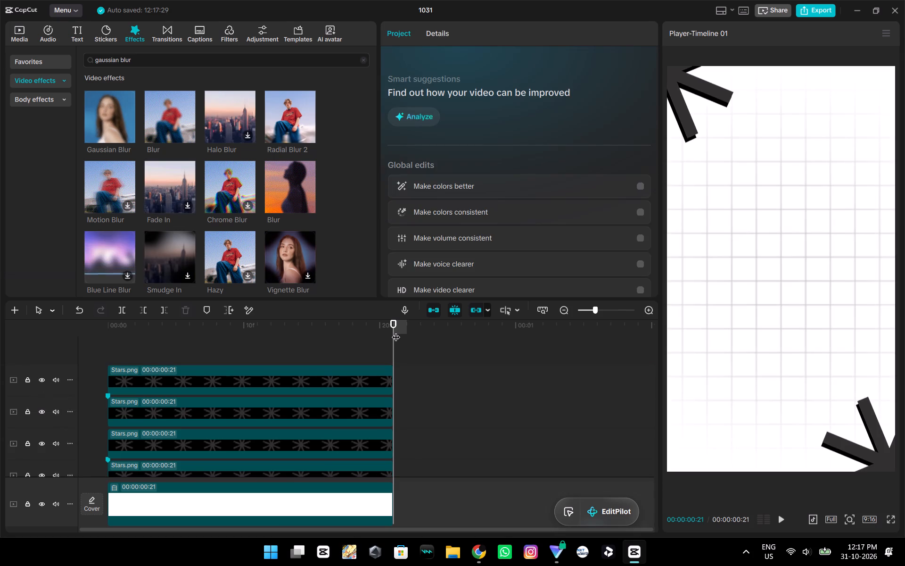
Mark the Blur effect with the silhouette thumbnail as a favourite.
click(294, 207)
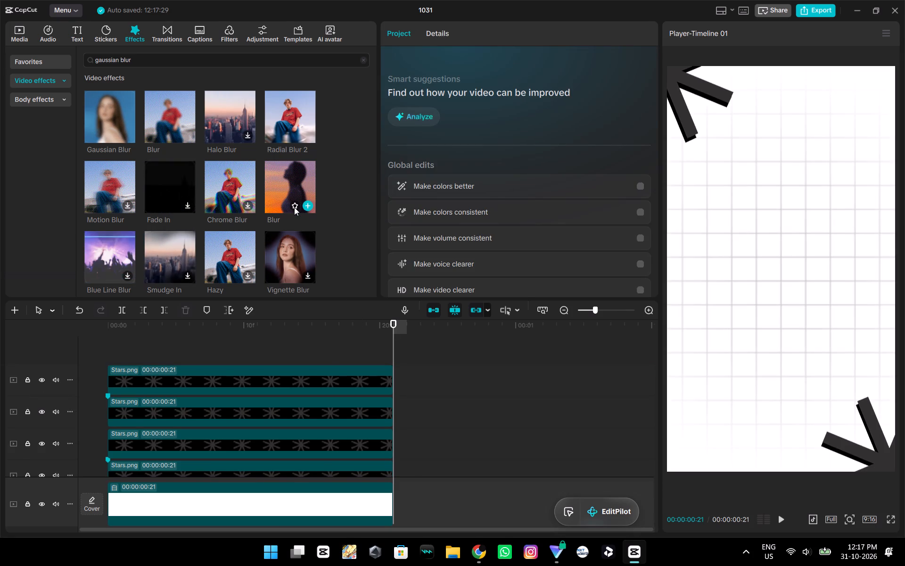
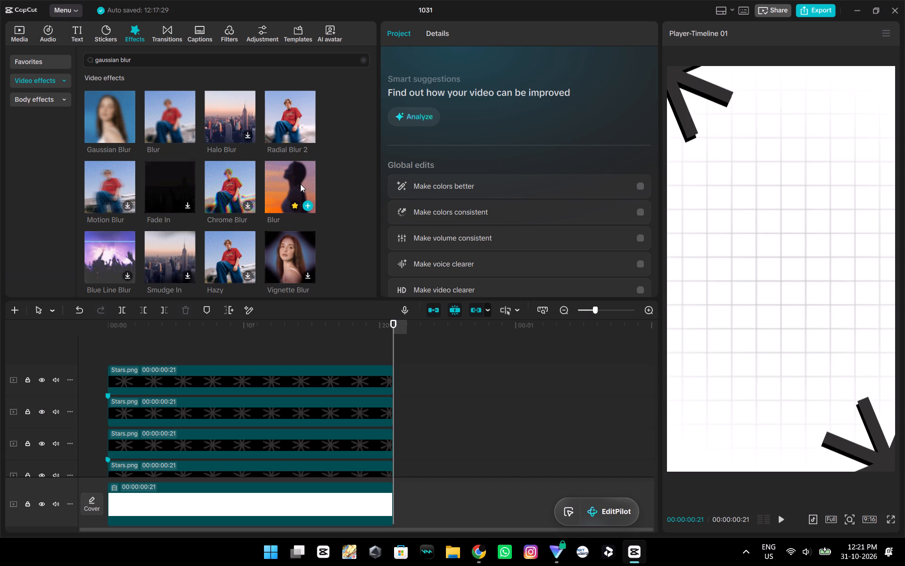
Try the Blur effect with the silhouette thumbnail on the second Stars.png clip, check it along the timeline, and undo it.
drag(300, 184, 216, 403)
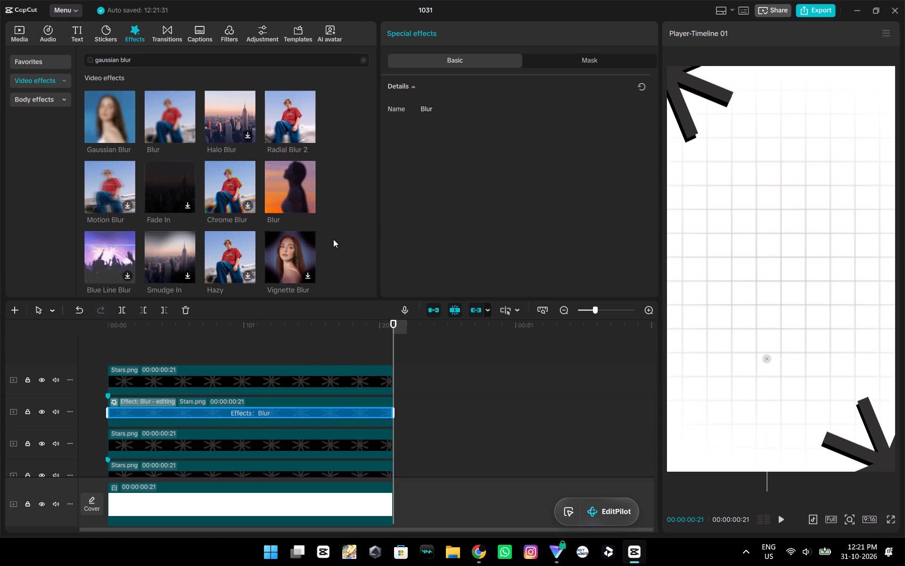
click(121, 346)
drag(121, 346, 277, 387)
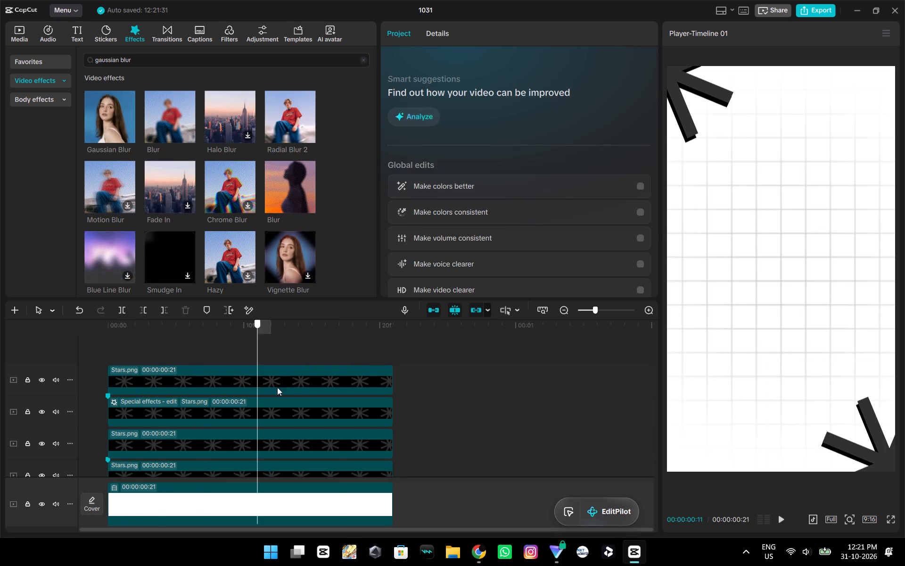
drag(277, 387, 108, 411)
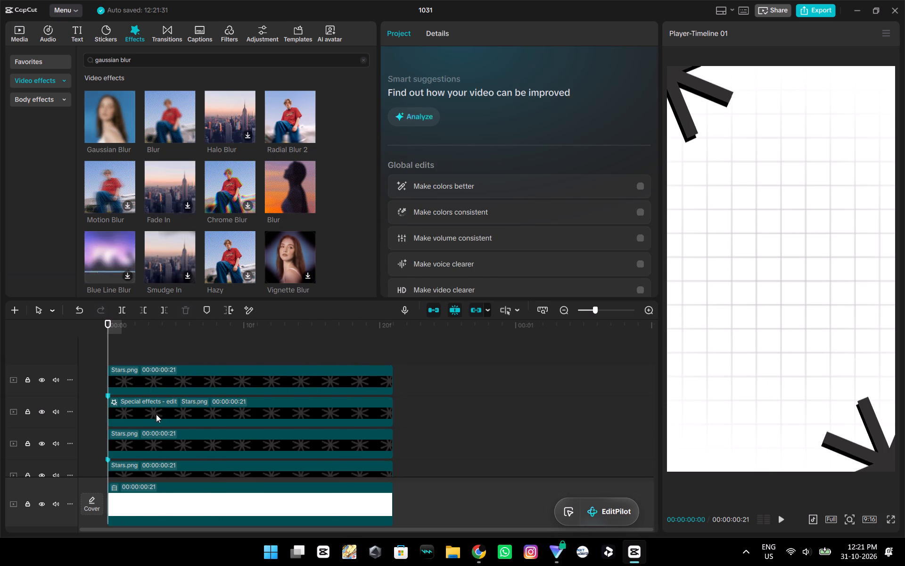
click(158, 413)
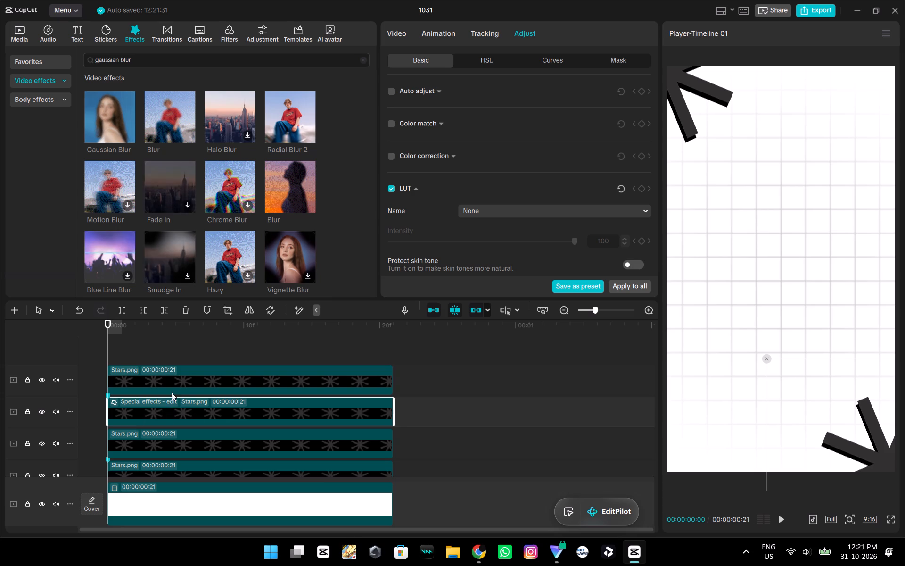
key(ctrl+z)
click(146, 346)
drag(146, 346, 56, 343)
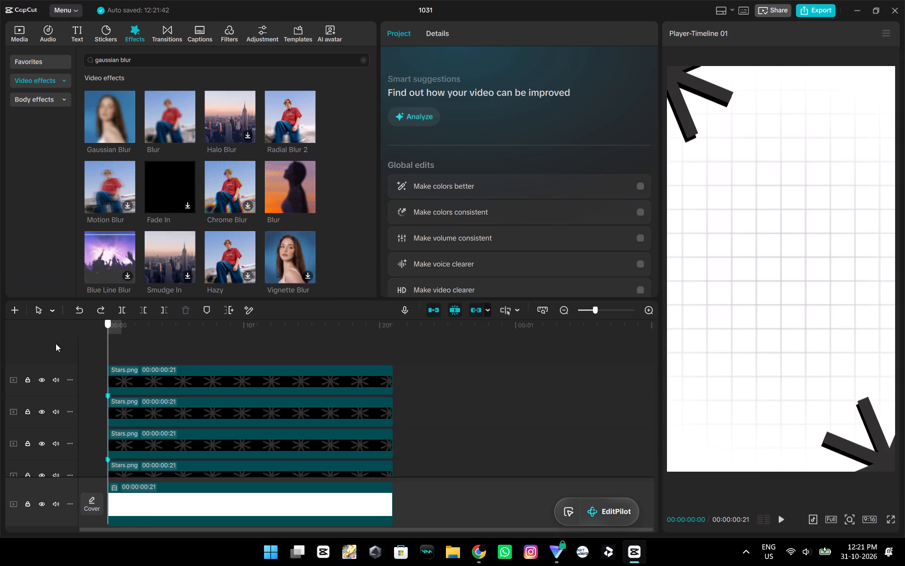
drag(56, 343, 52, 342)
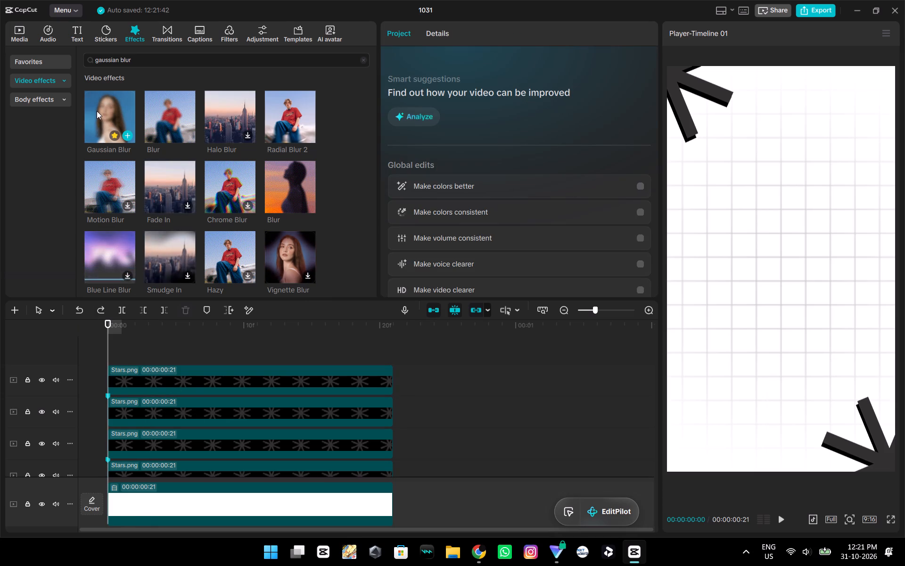
Preview the Blur effect with the red-shirt thumbnail and mark it as a favourite.
click(158, 117)
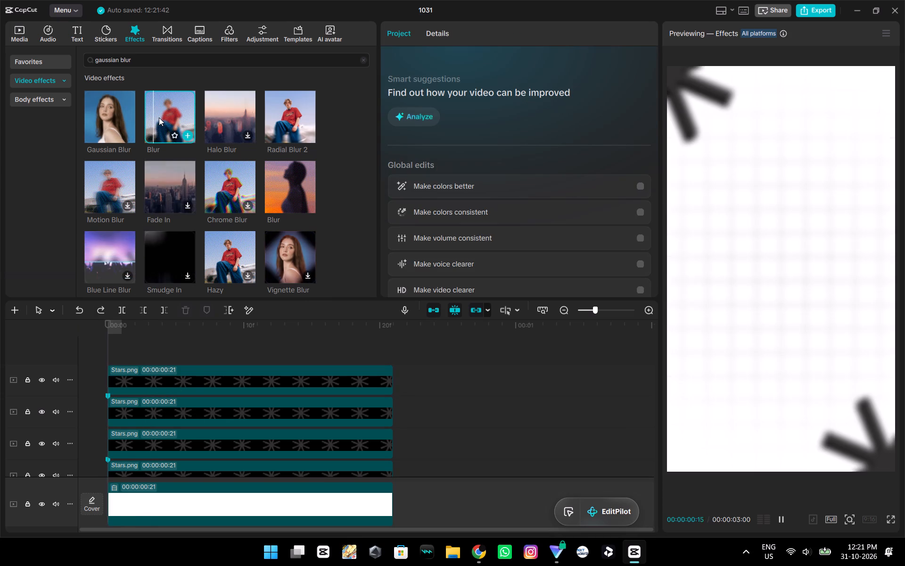
click(173, 133)
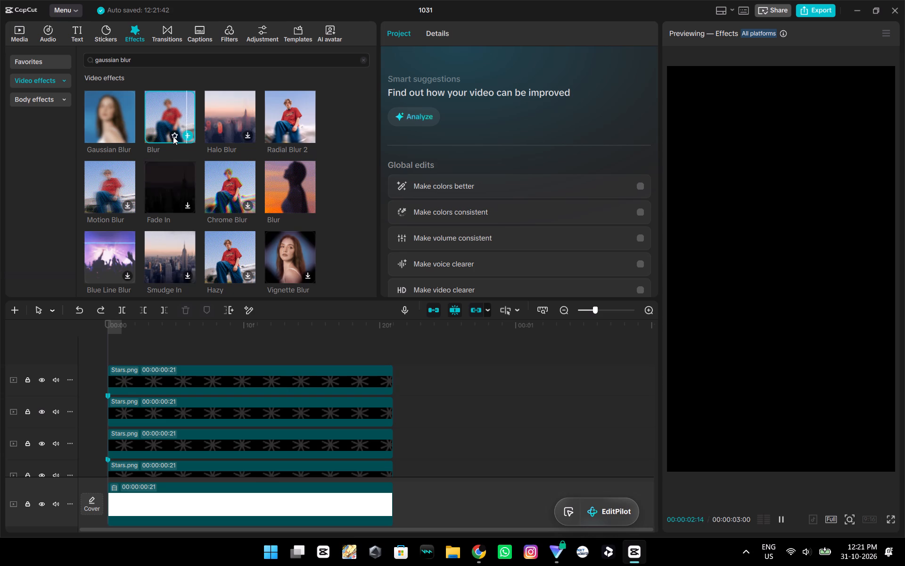
Apply the red-shirt Blur effect to the second and fourth Stars.png clips, the black shadows of the corner stars.
drag(181, 117, 165, 406)
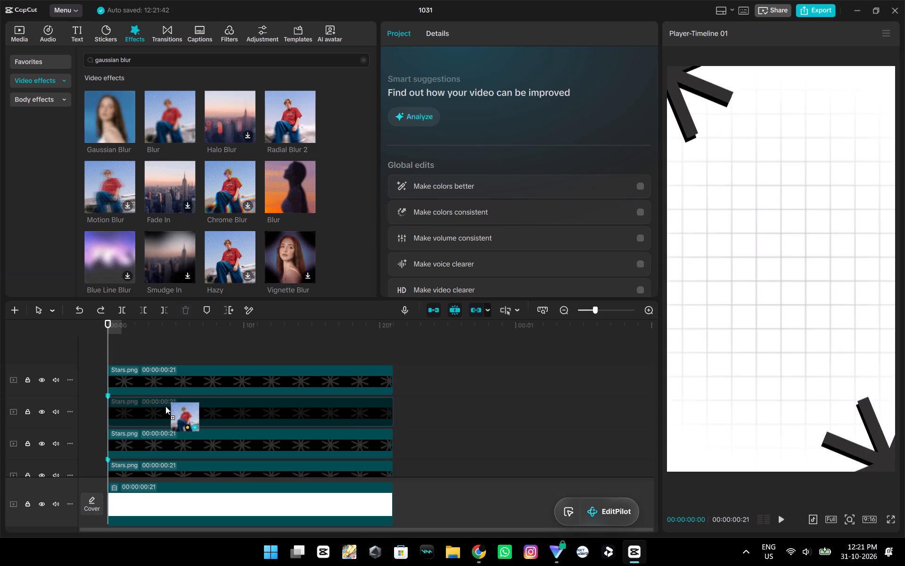
drag(165, 406, 162, 404)
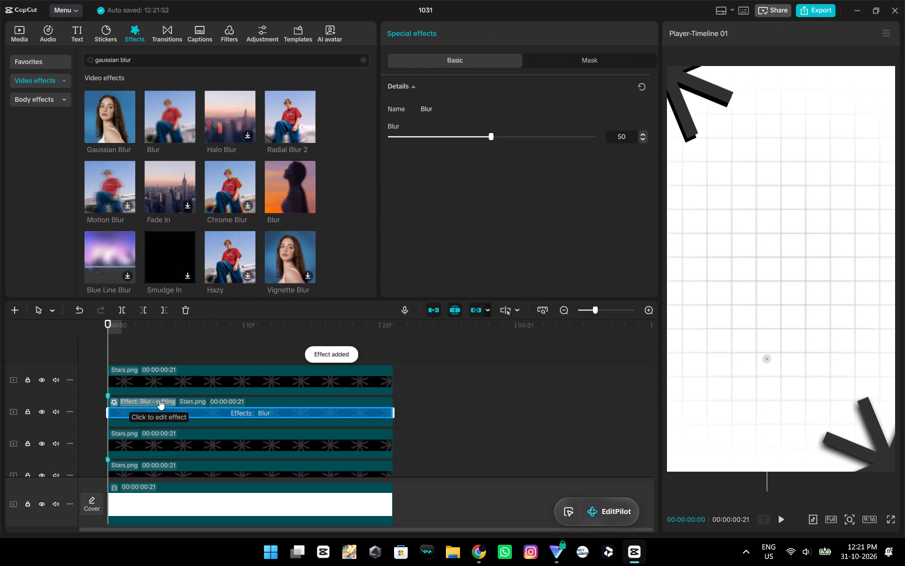
drag(160, 101, 173, 449)
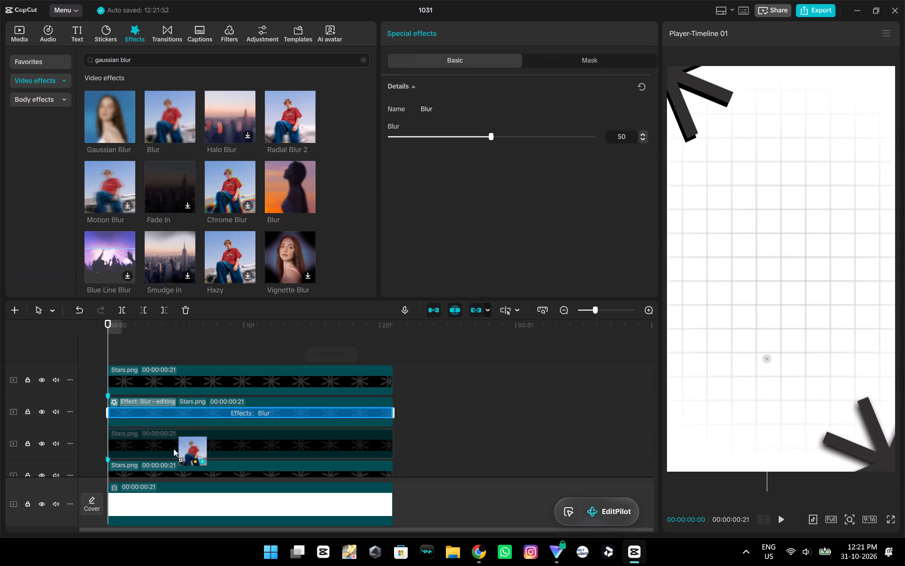
drag(173, 449, 169, 464)
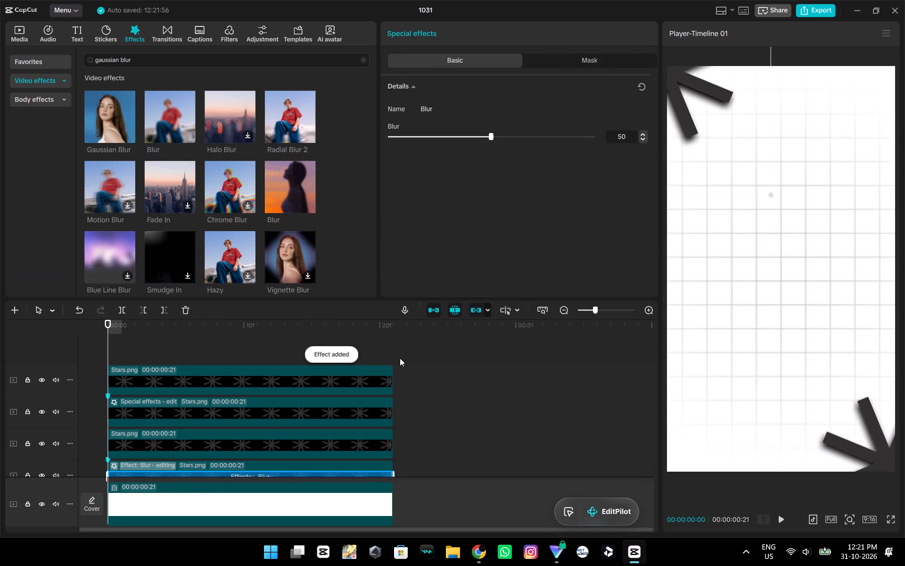
Switch to the YouTube tutorial in Chrome and watch from about 1:40 to 3:05 how the star elements are built.
key(alt+Tab)
click(227, 249)
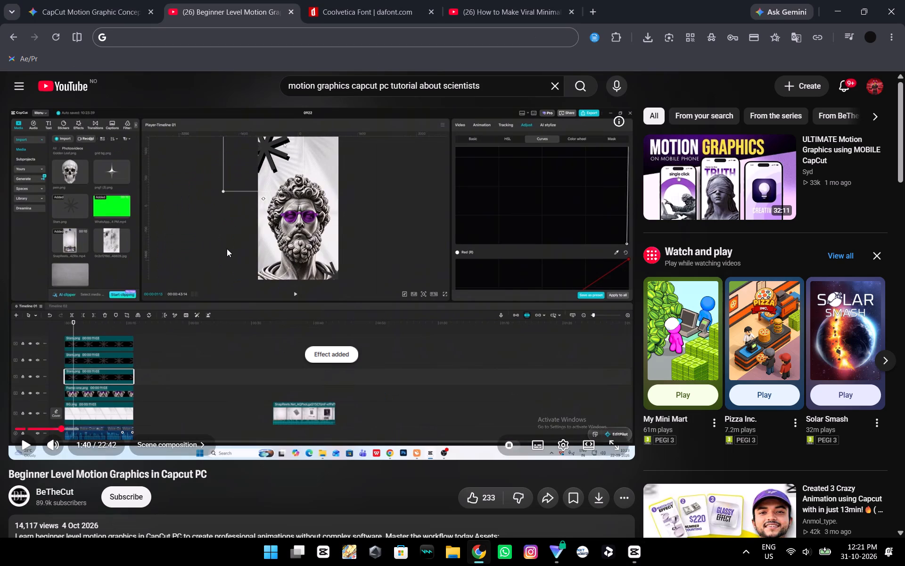
key(Right)
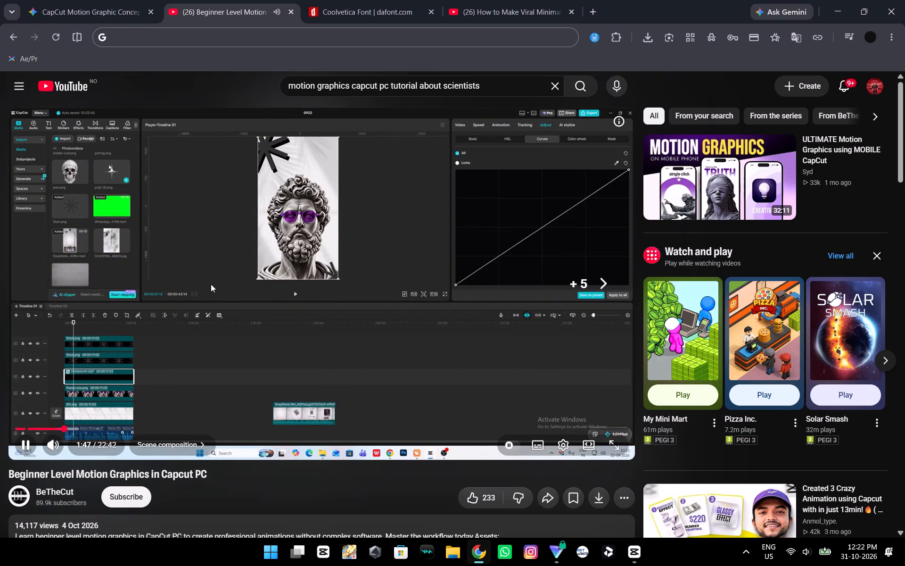
key(Right)
key(Right)
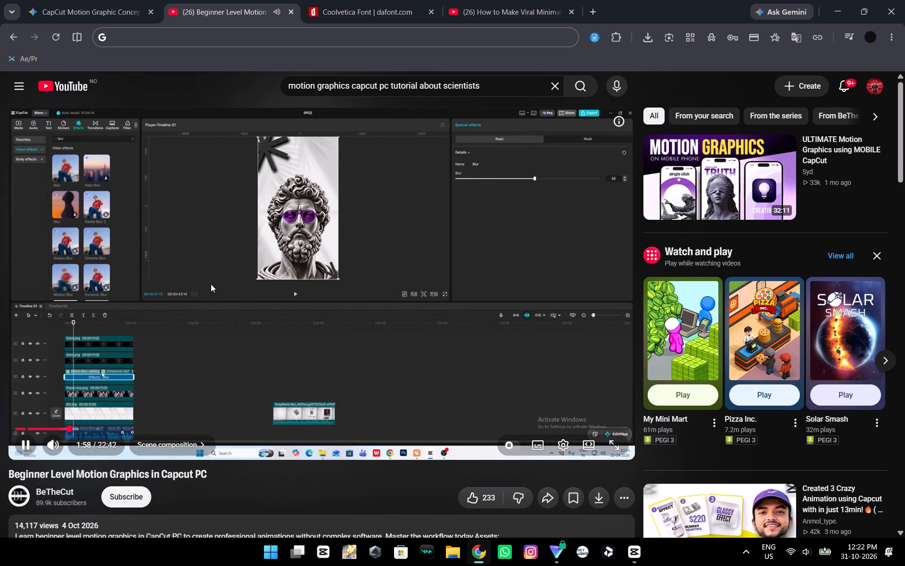
key(Right)
key(Right)
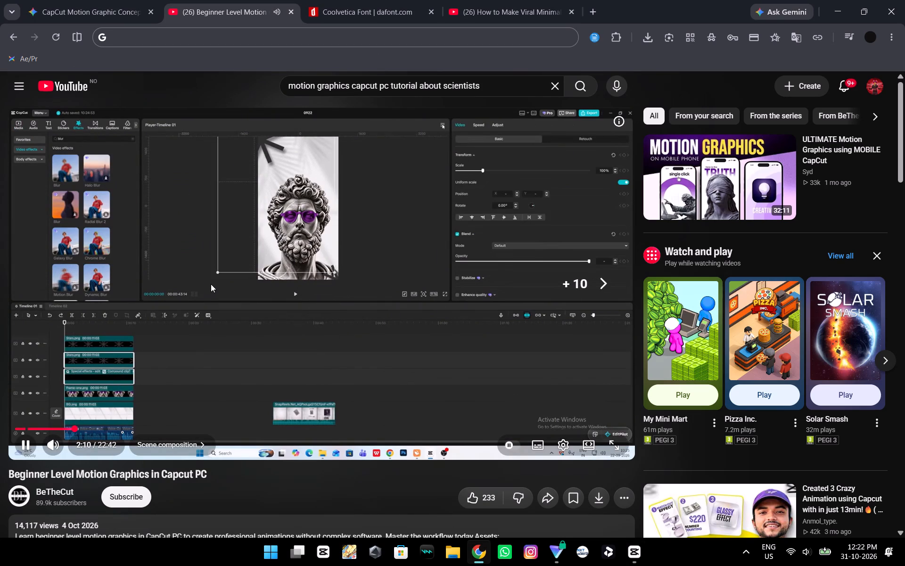
key(Right)
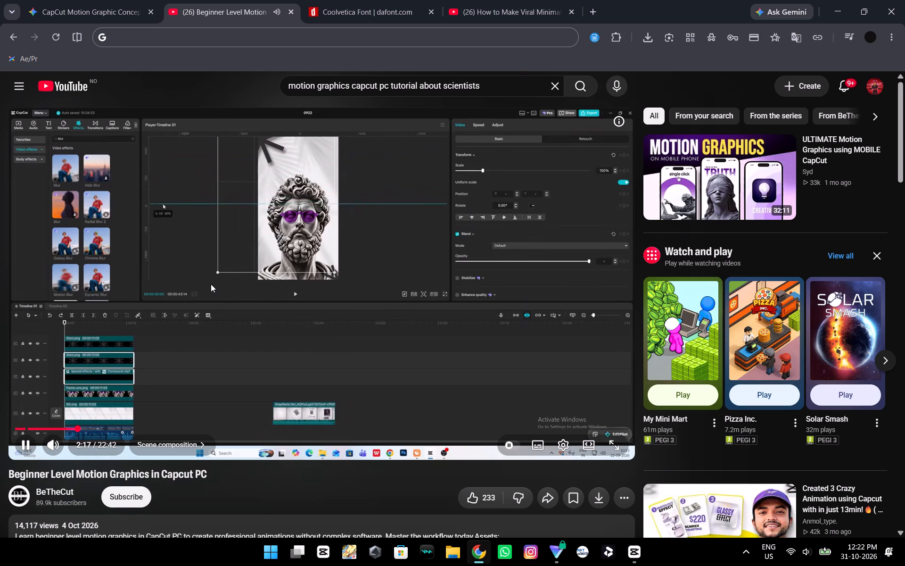
key(Left)
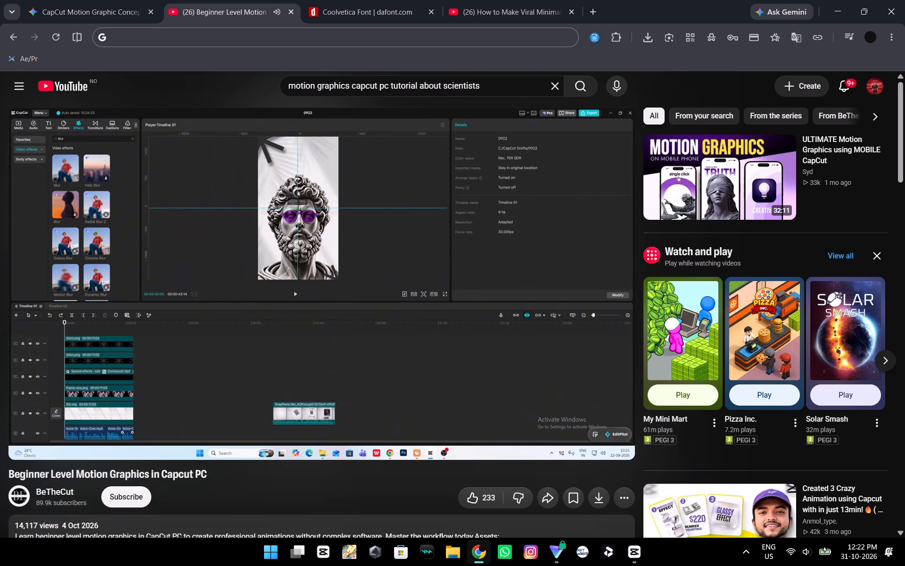
key(Right)
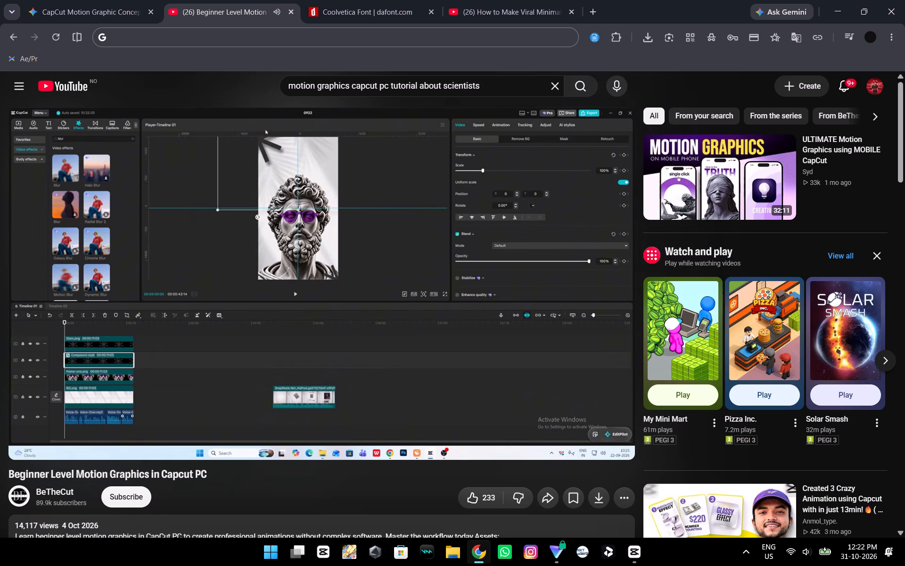
key(Right)
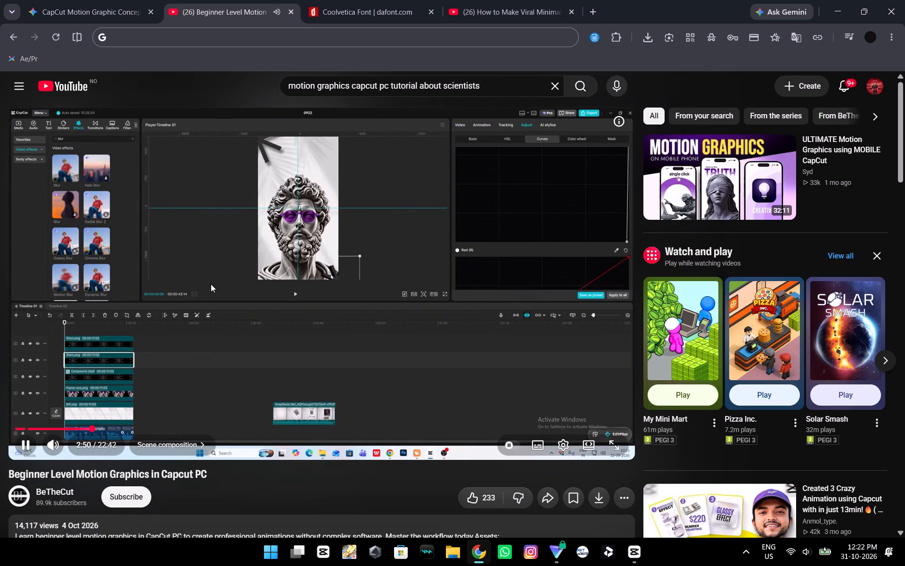
key(Right)
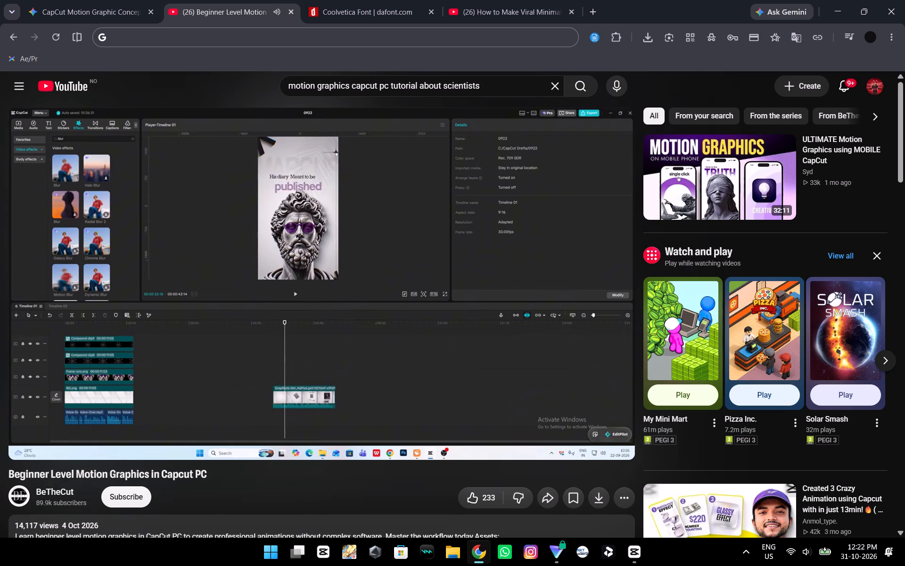
key(space)
Back in CapCut, add png1 (3).png above the star clips at the start, shrink it, and place it in the frame's upper-right area.
key(alt+Tab)
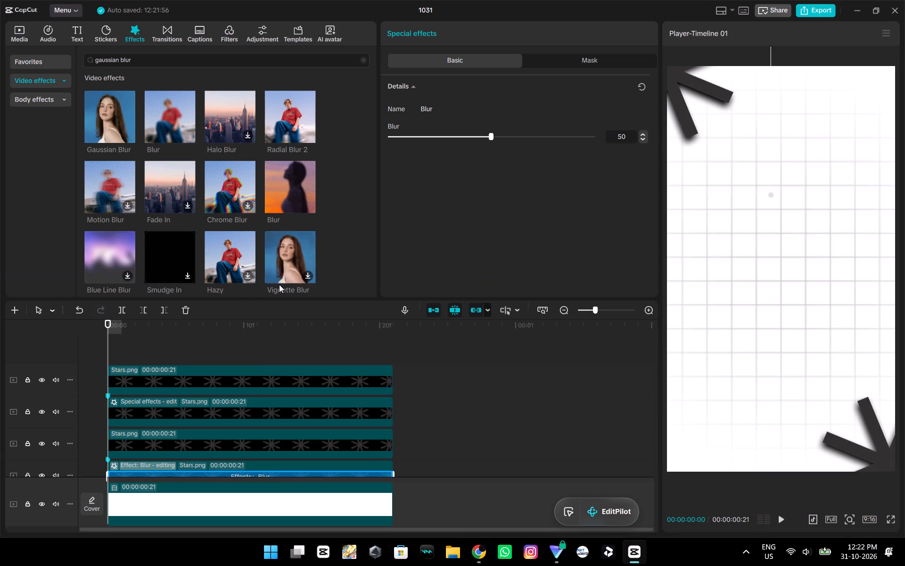
click(44, 29)
click(16, 29)
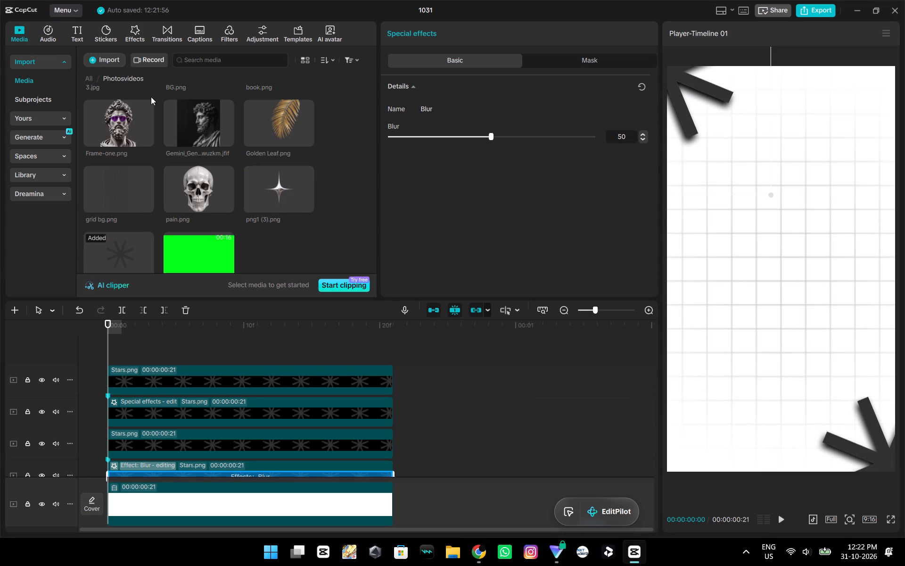
drag(279, 189, 117, 356)
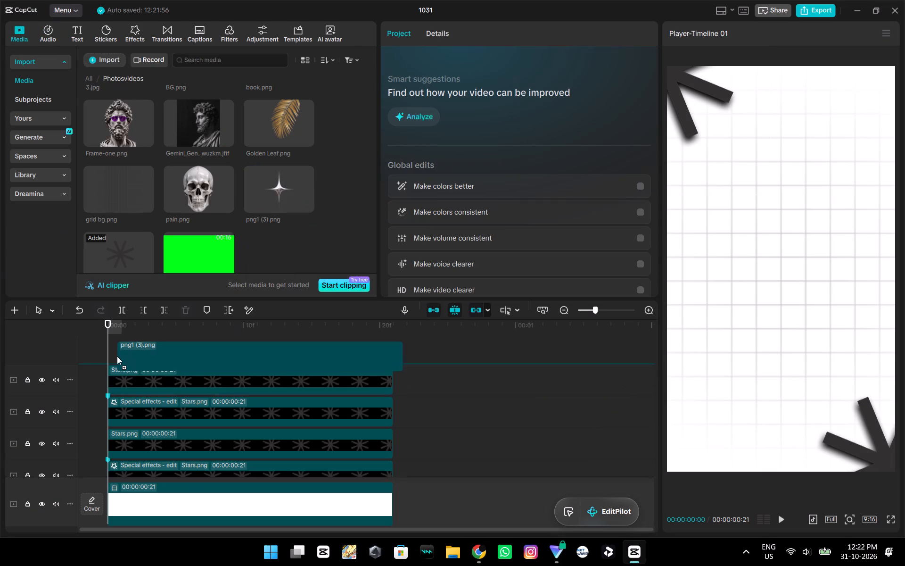
drag(117, 356, 107, 352)
click(771, 279)
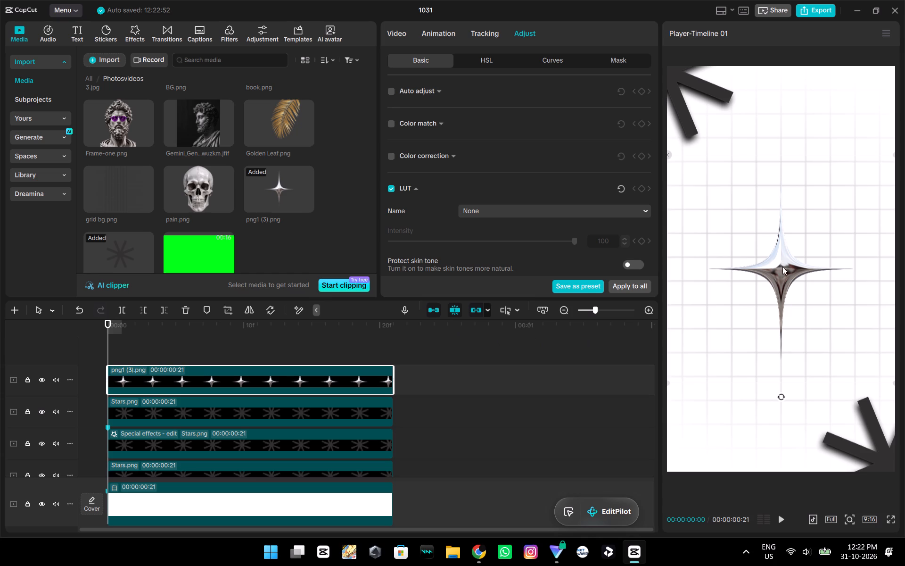
drag(785, 283, 744, 290)
drag(852, 389, 727, 317)
drag(738, 278, 855, 116)
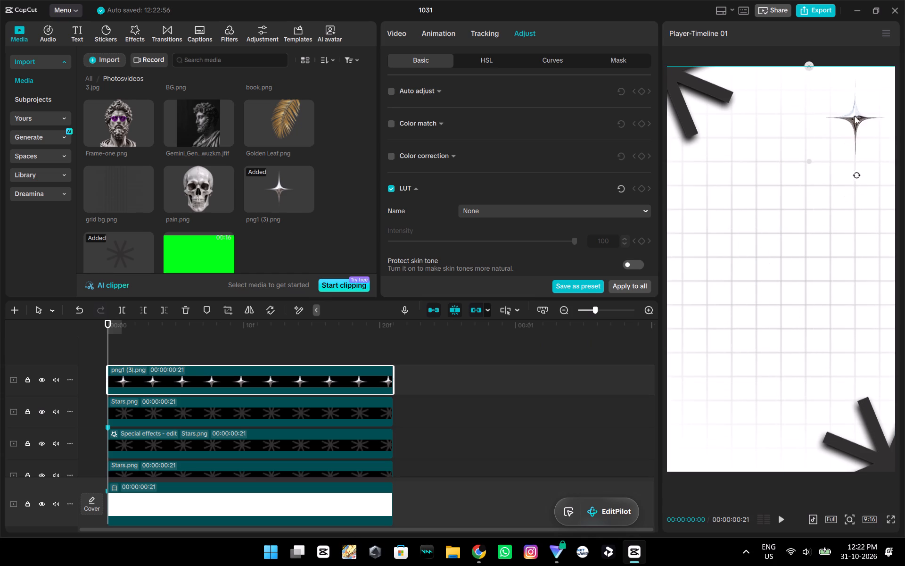
drag(855, 116, 858, 147)
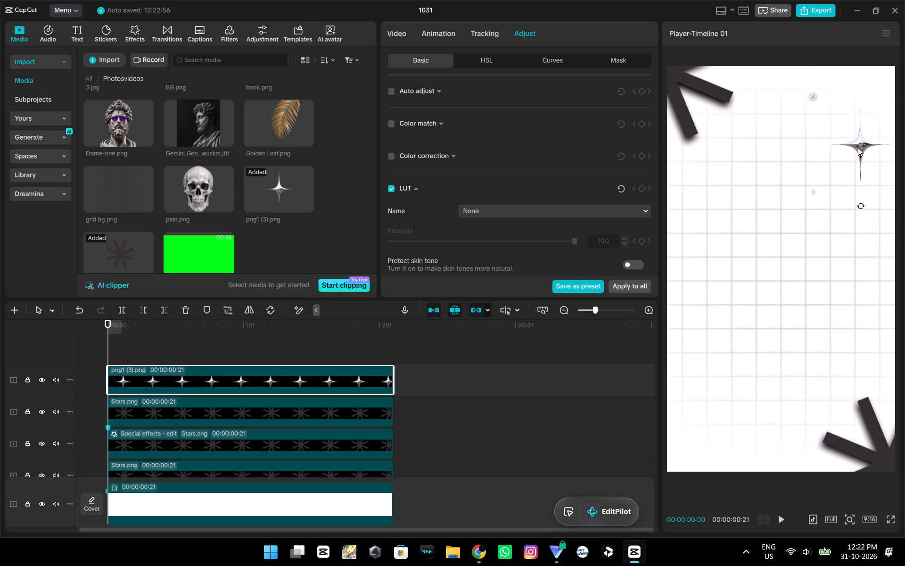
After checking the tutorial in Chrome, turn the sparkle image solid black in CapCut by lowering its Luma curve's highlight end fully.
key(alt+Tab)
key(space)
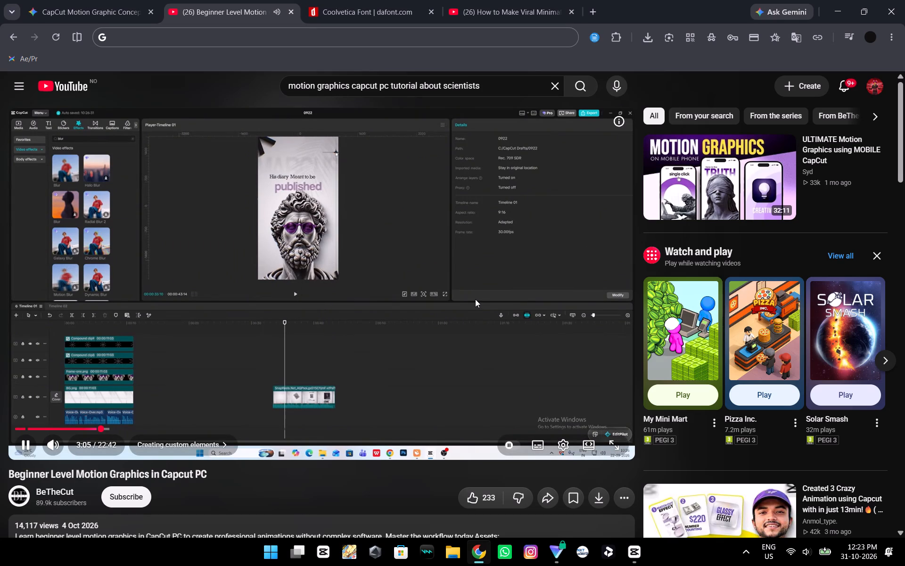
key(space)
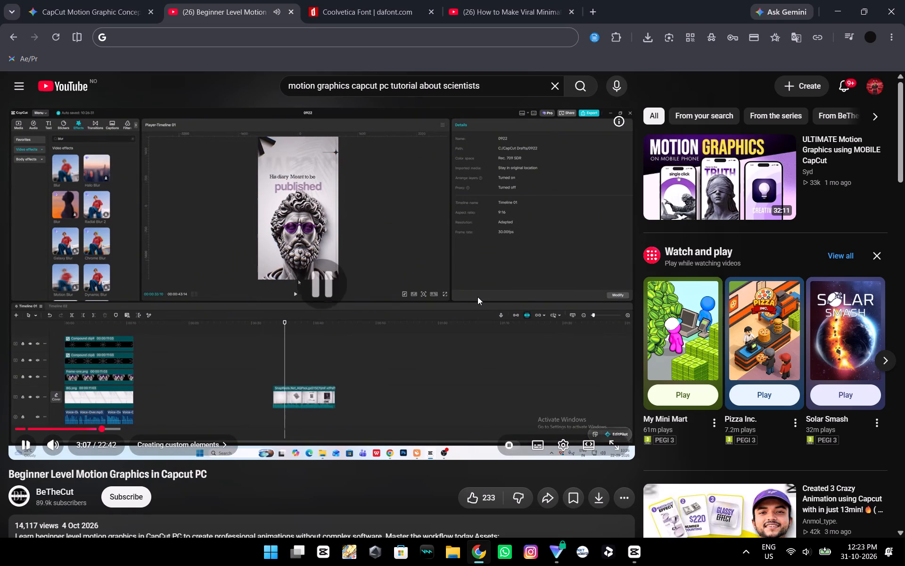
key(alt+Tab)
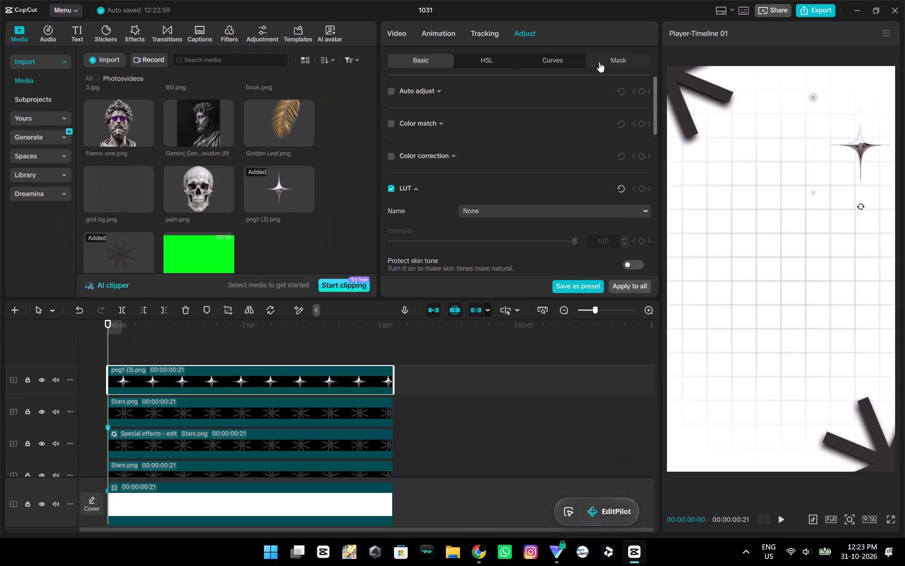
click(527, 56)
drag(650, 121, 665, 208)
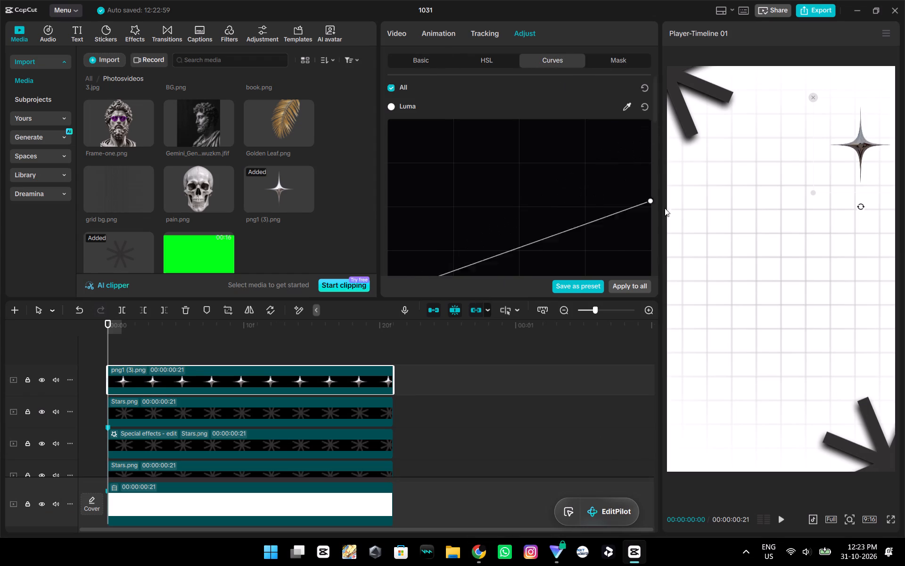
drag(665, 208, 677, 304)
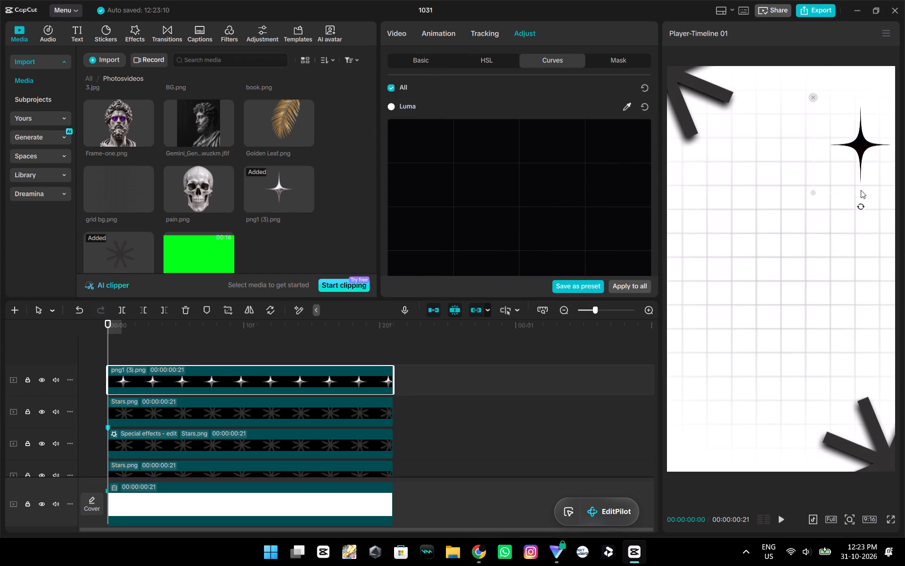
Move the black sparkle slightly higher in the frame's upper-right area and enlarge it.
drag(857, 144, 856, 129)
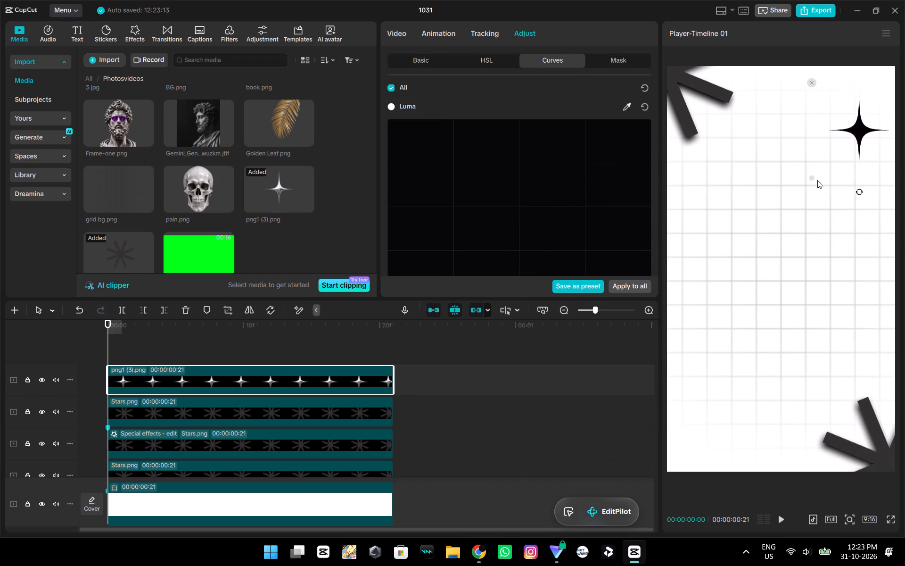
drag(814, 179, 815, 229)
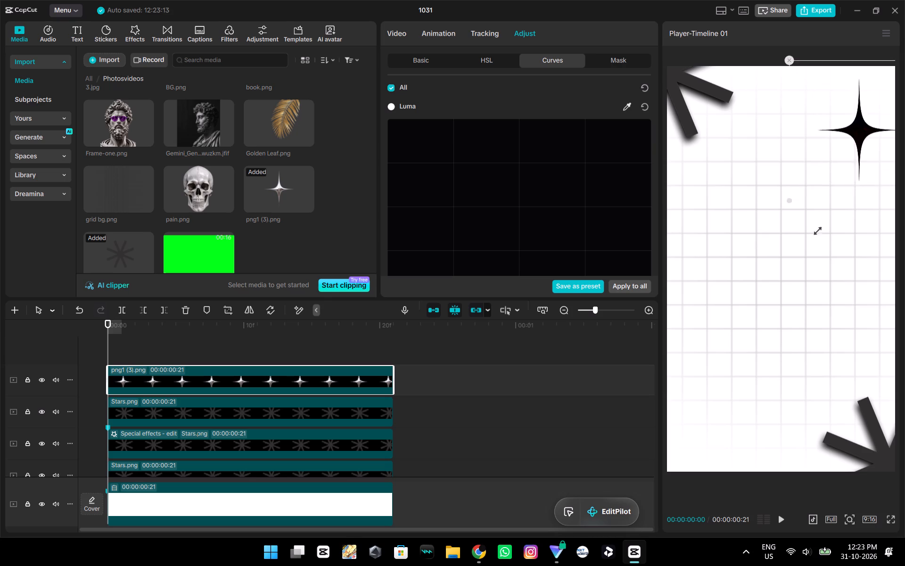
drag(815, 229, 815, 234)
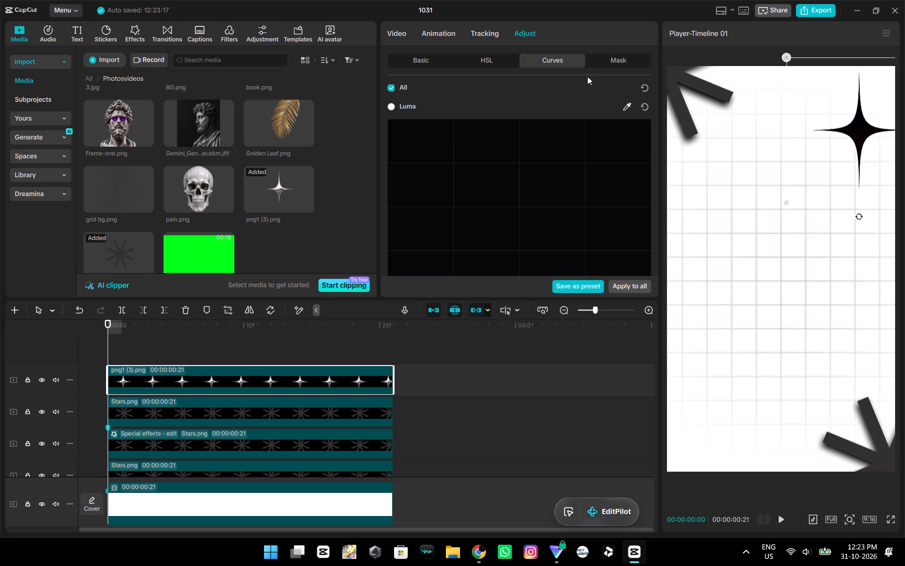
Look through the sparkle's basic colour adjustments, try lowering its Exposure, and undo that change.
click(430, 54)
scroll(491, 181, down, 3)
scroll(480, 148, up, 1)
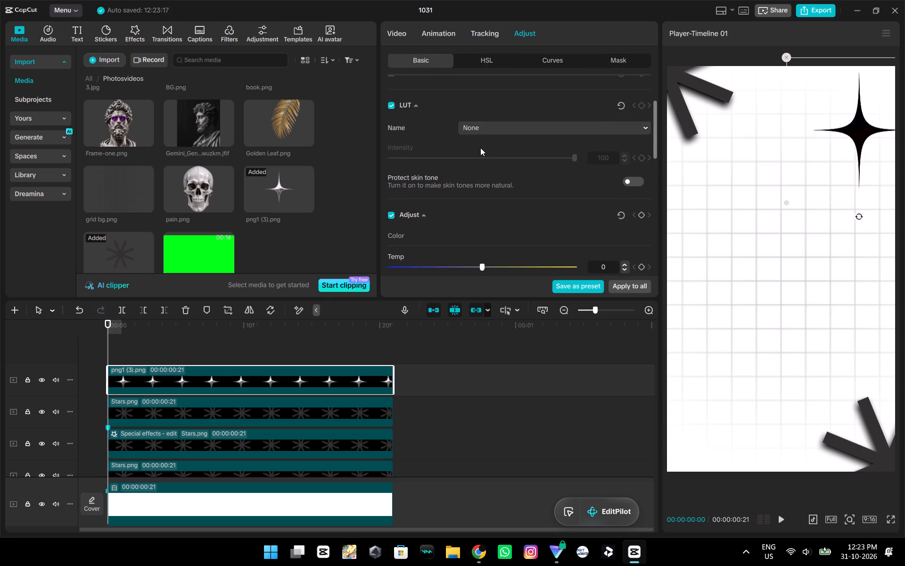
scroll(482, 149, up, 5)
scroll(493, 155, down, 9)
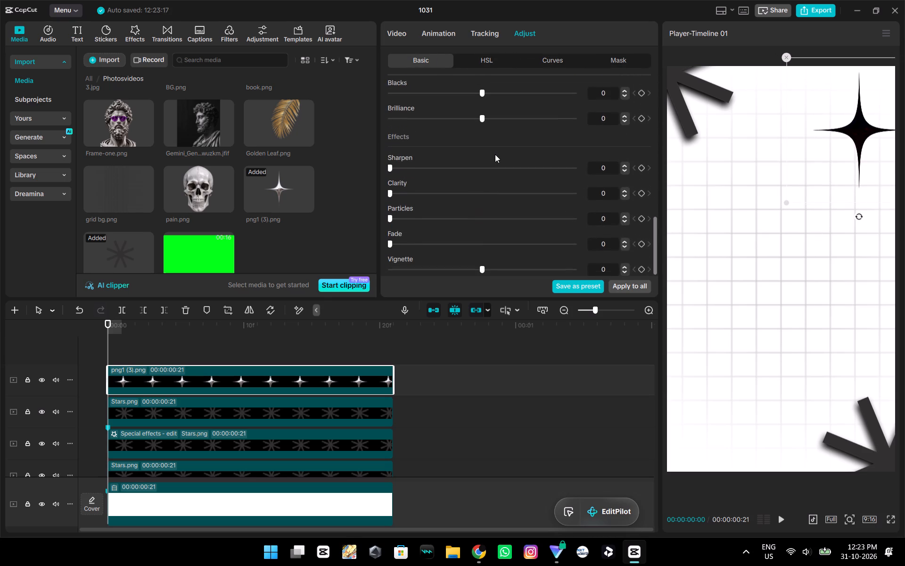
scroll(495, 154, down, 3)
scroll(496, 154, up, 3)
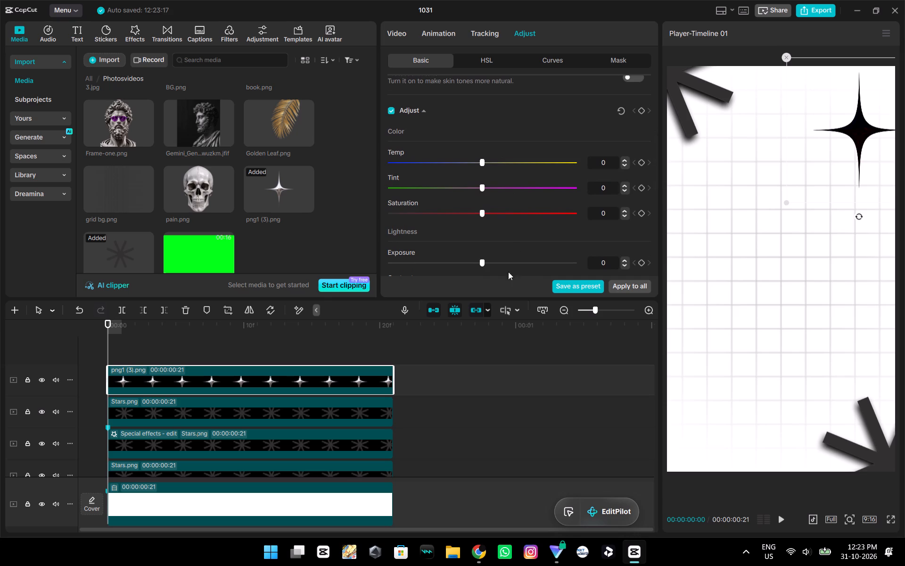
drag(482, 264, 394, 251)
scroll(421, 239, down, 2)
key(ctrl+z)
After checking the tutorial in Chrome, reshape the sparkle's Luma curve in CapCut: highlight end fully up, shadow end to the far right along the bottom.
key(alt+Tab)
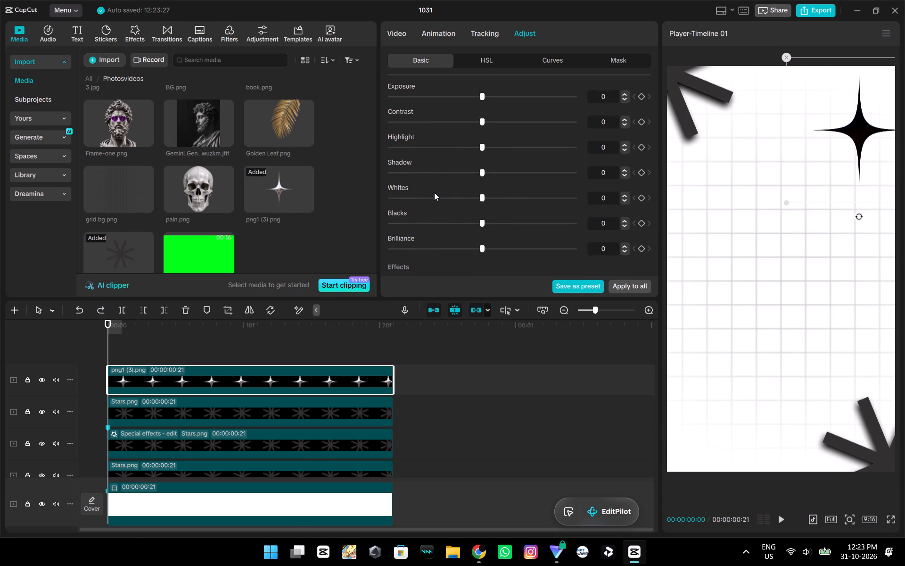
click(408, 208)
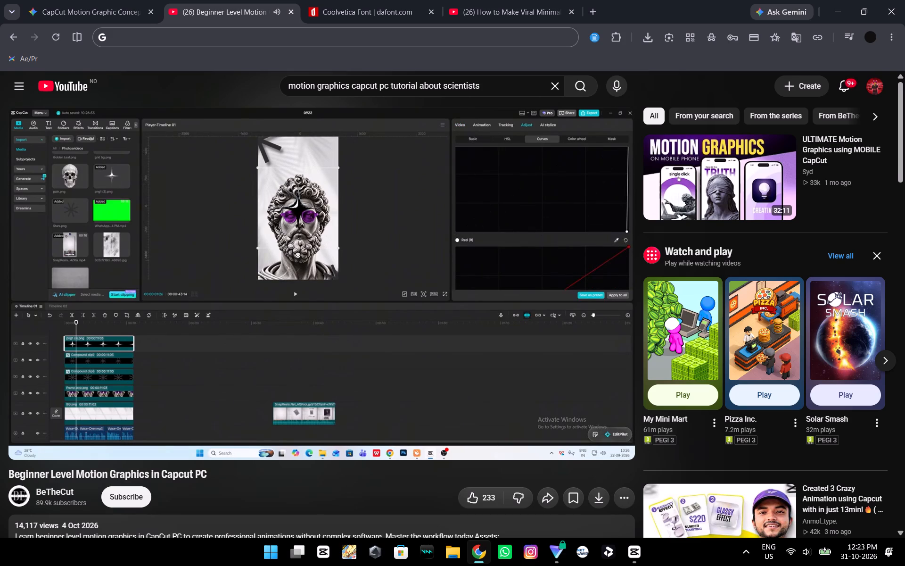
key(space)
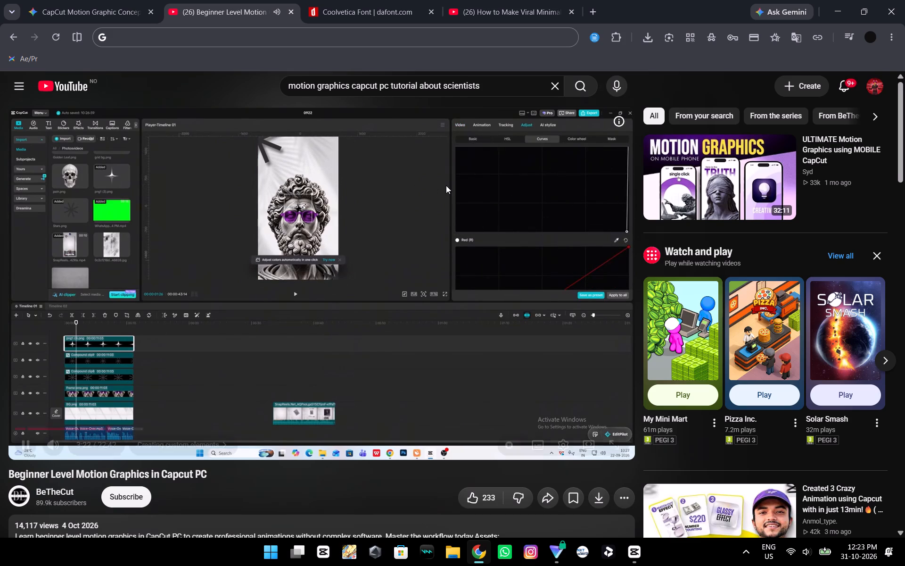
key(alt+Tab)
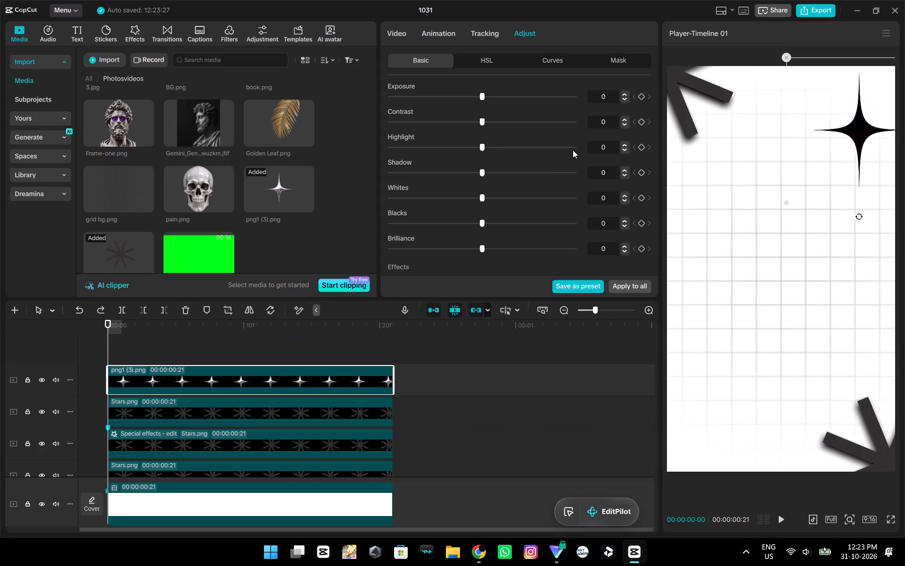
click(540, 53)
click(550, 63)
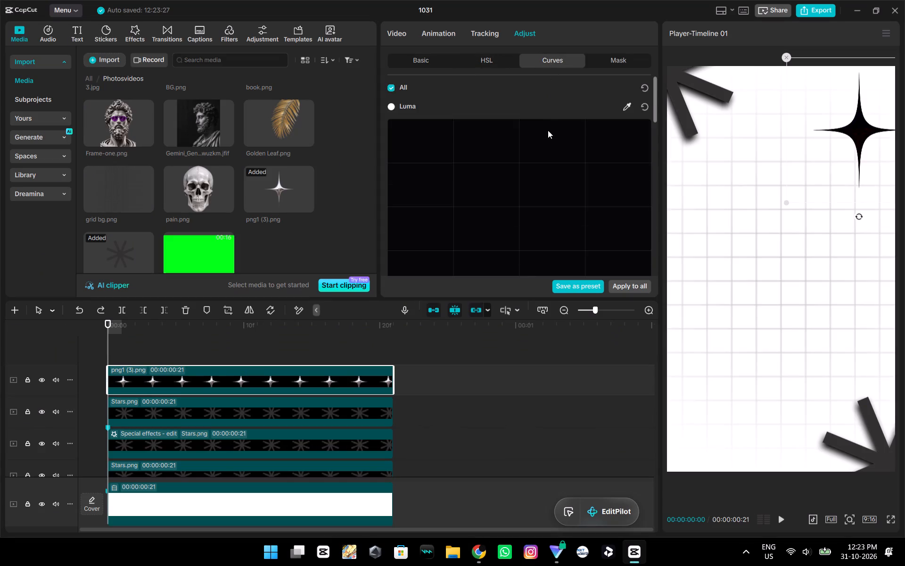
scroll(548, 131, down, 3)
scroll(551, 133, up, 1)
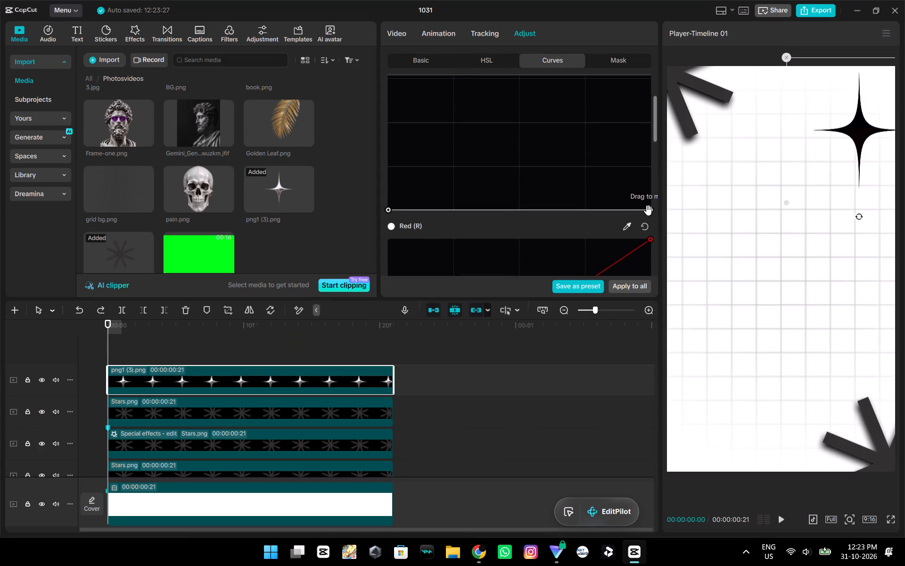
drag(648, 210, 643, 0)
scroll(578, 215, up, 3)
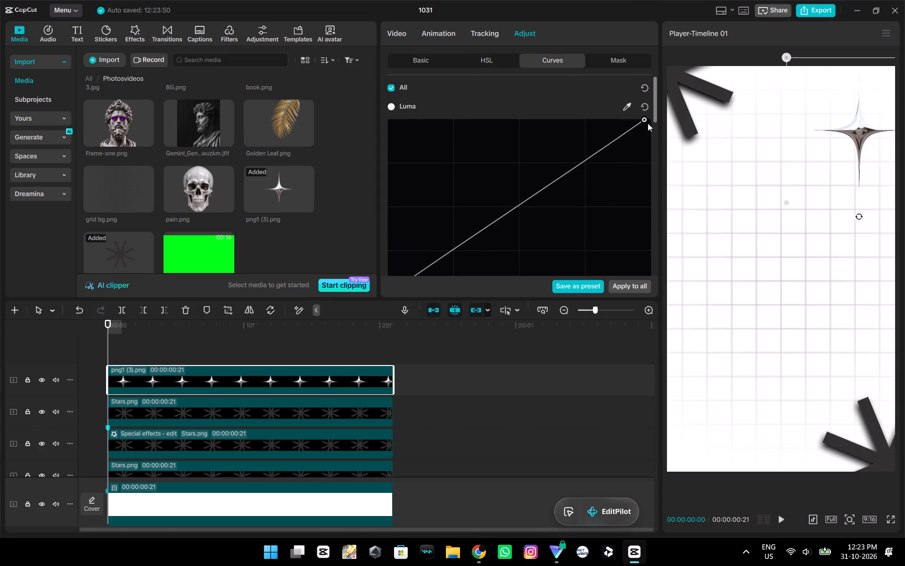
drag(646, 121, 660, 110)
scroll(593, 144, down, 3)
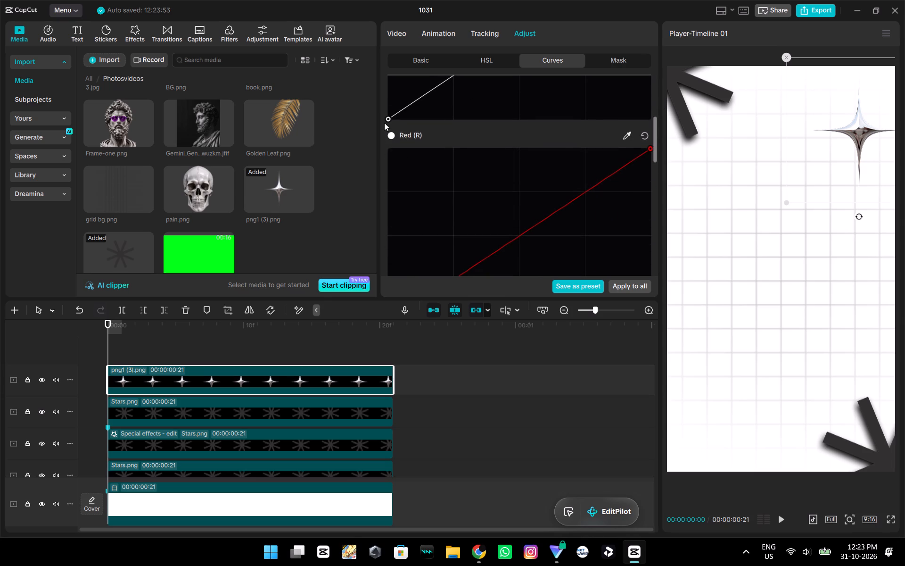
drag(390, 119, 766, 208)
scroll(787, 220, up, 1)
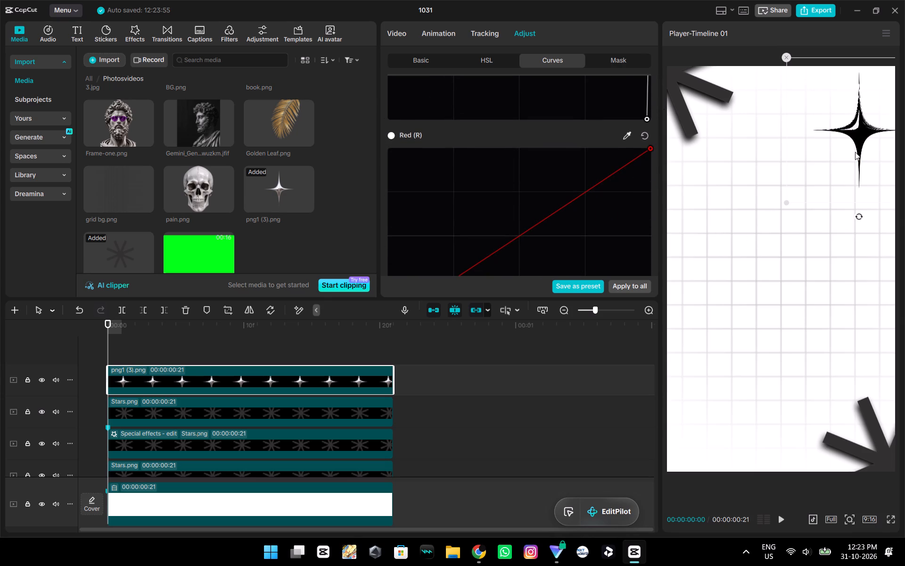
Shrink the black sparkle and put it back in the frame's upper-right area.
drag(856, 151, 806, 214)
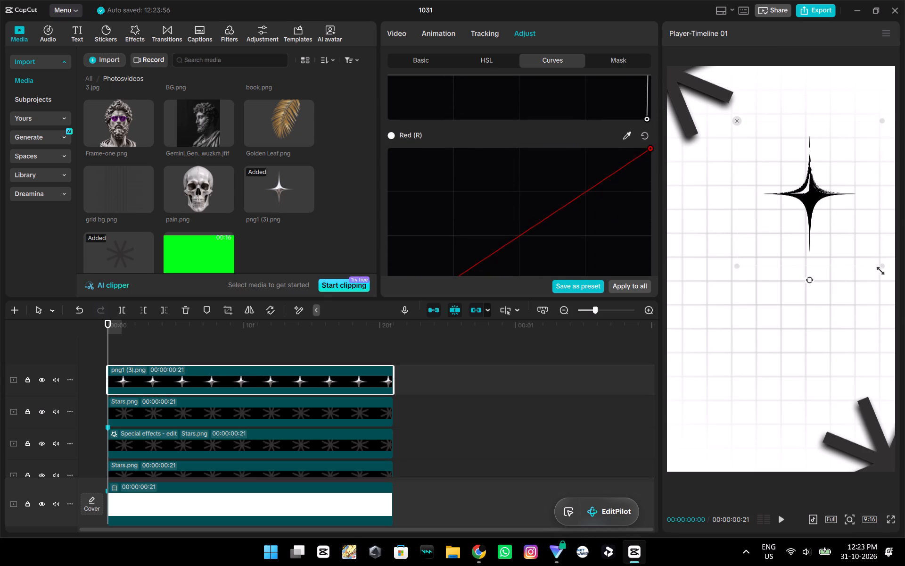
drag(880, 267, 818, 254)
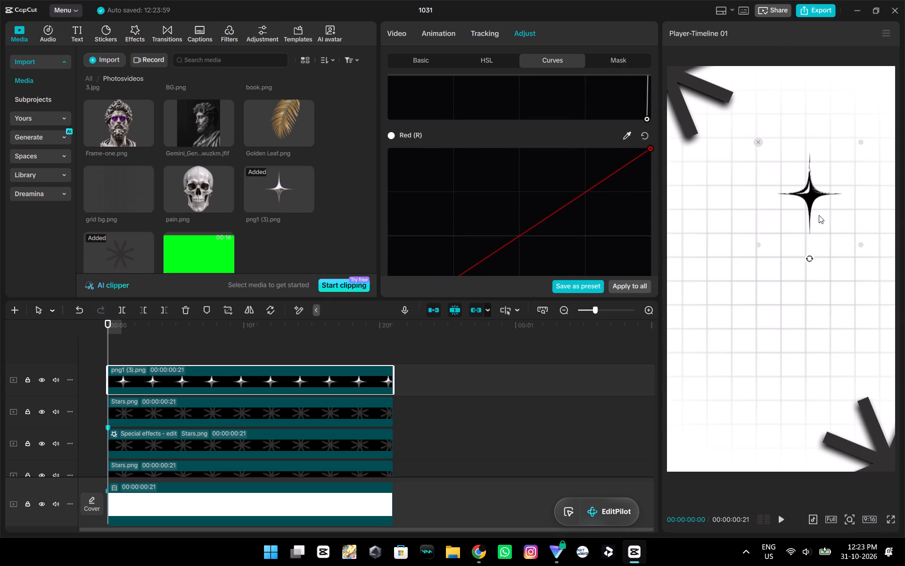
drag(807, 201, 856, 124)
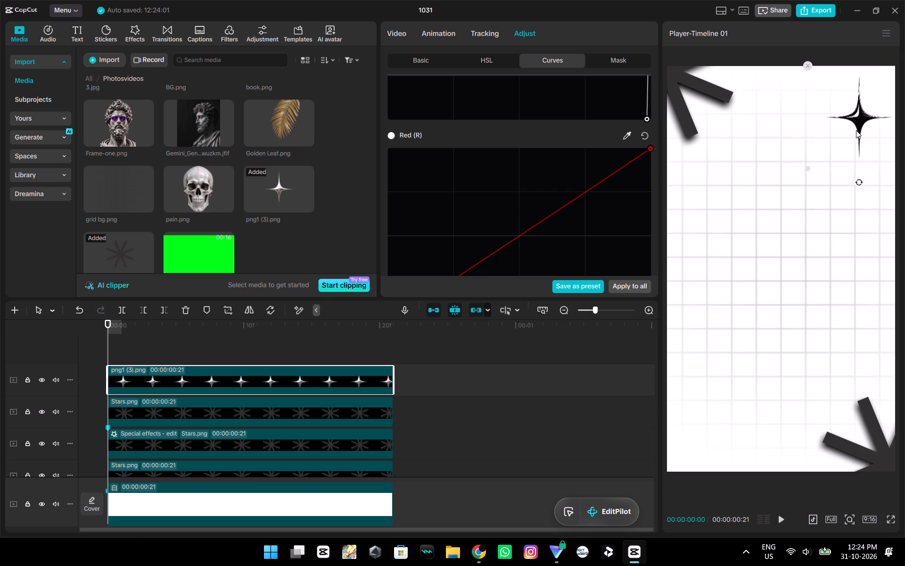
Switch to the YouTube tutorial in Chrome and skim from 3:22 to about 4:37 how the custom sparkle shape is drawn.
key(alt+Tab)
key(space)
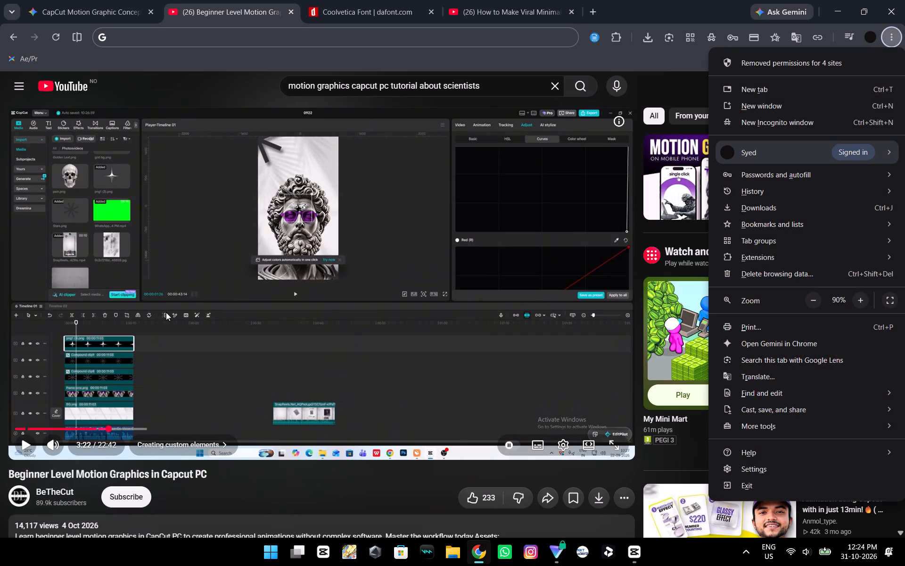
key(Right)
key(Right)
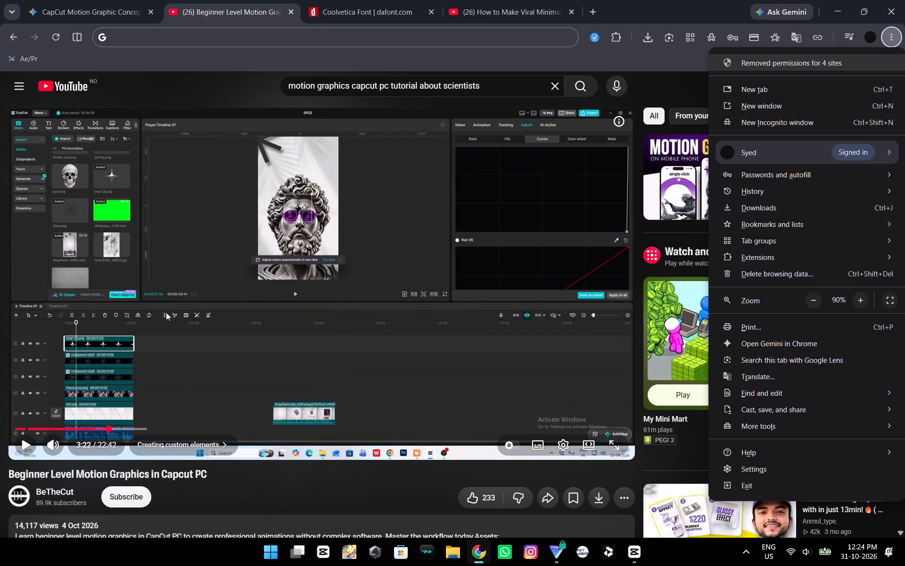
click(336, 283)
key(Right)
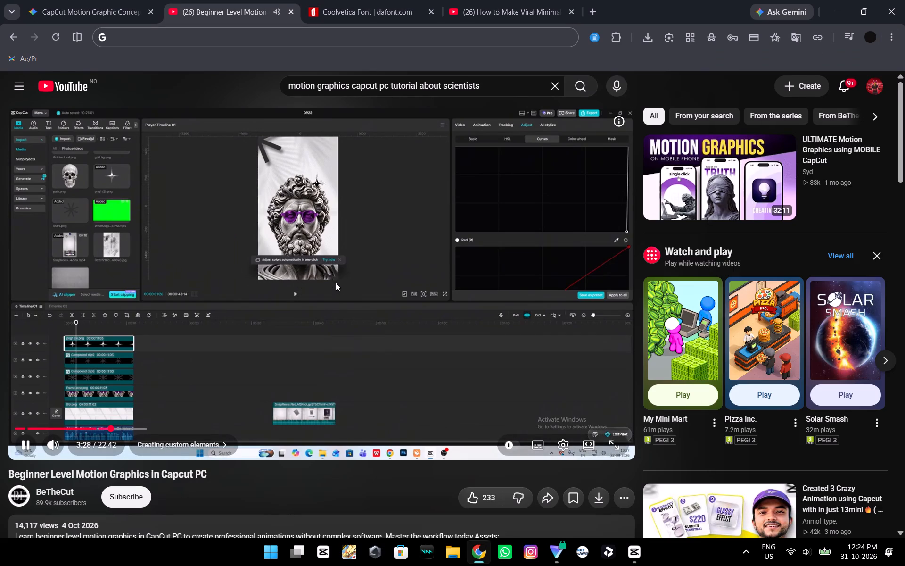
key(Right)
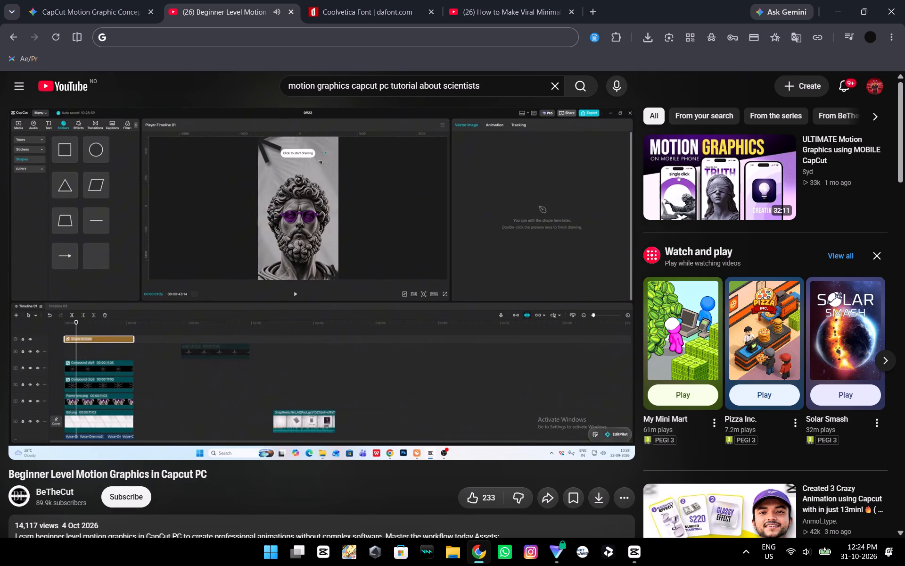
key(Right)
key(Right)
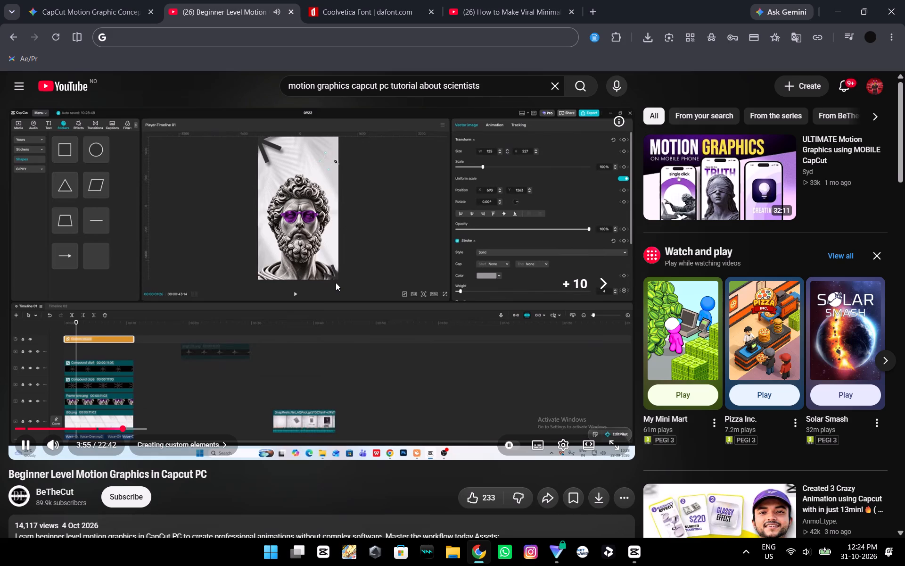
key(Right)
key(Right)
key(Right)
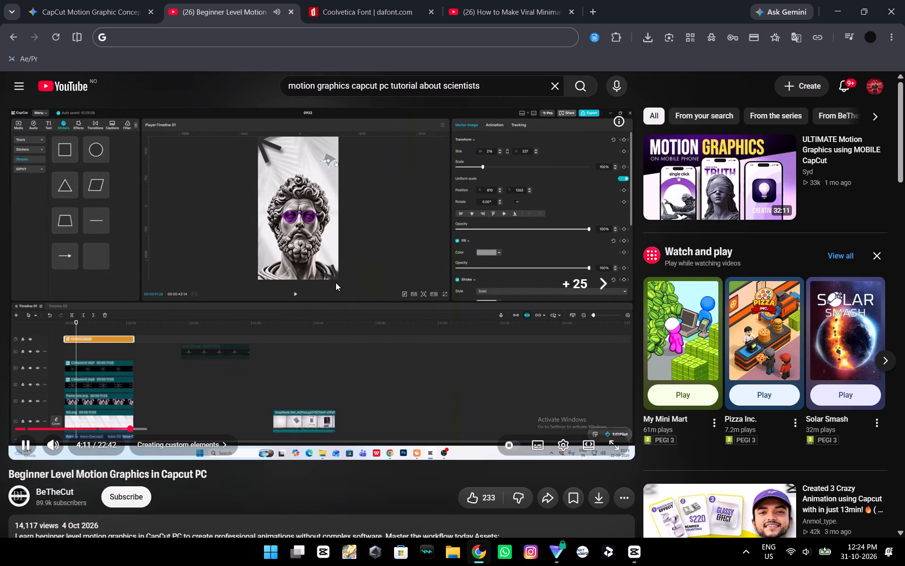
key(Right)
key(Right)
key(Right)
key(Right)
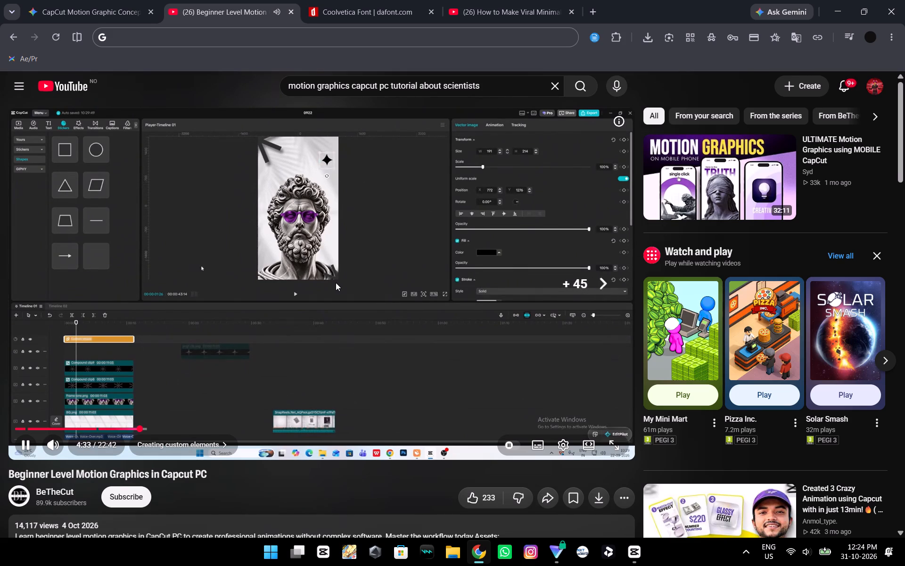
key(Right)
key(Left)
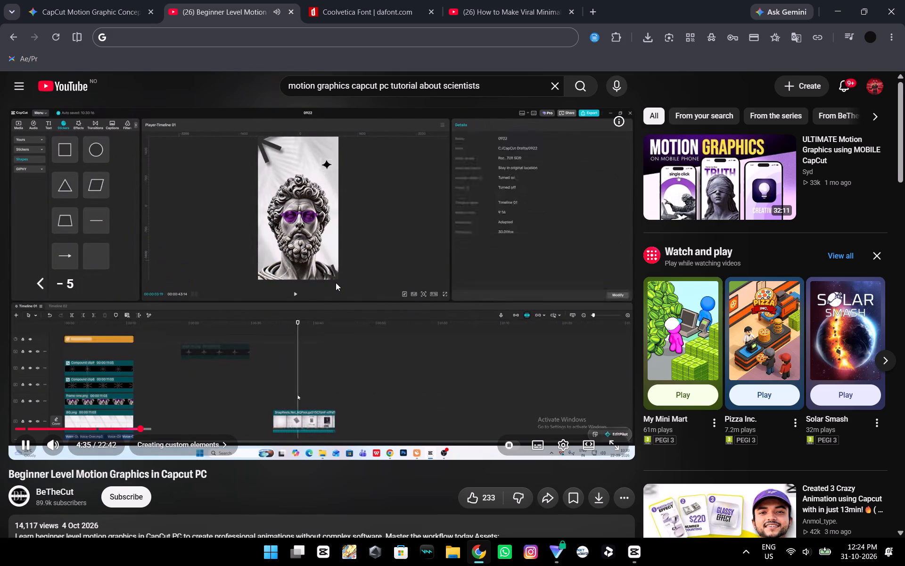
key(space)
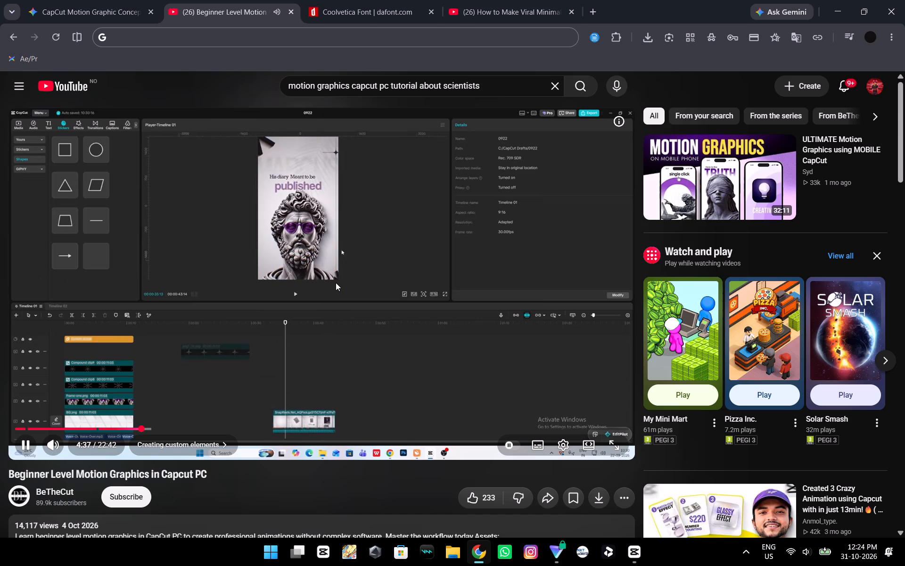
Back in CapCut, shrink the sparkle further, rotate it about -19°, and place it near the frame's upper-right corner.
key(alt+Tab)
drag(873, 129, 859, 151)
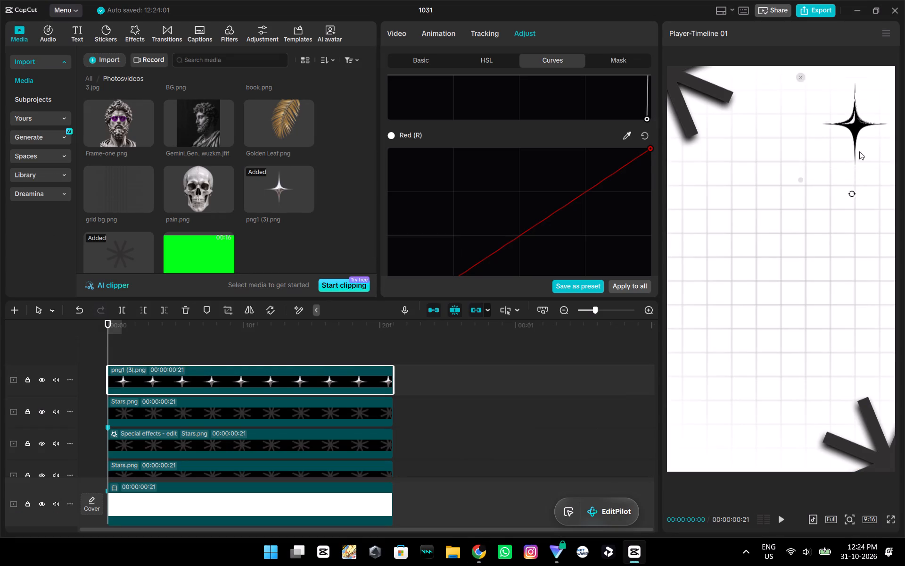
drag(859, 151, 821, 207)
drag(854, 246, 846, 242)
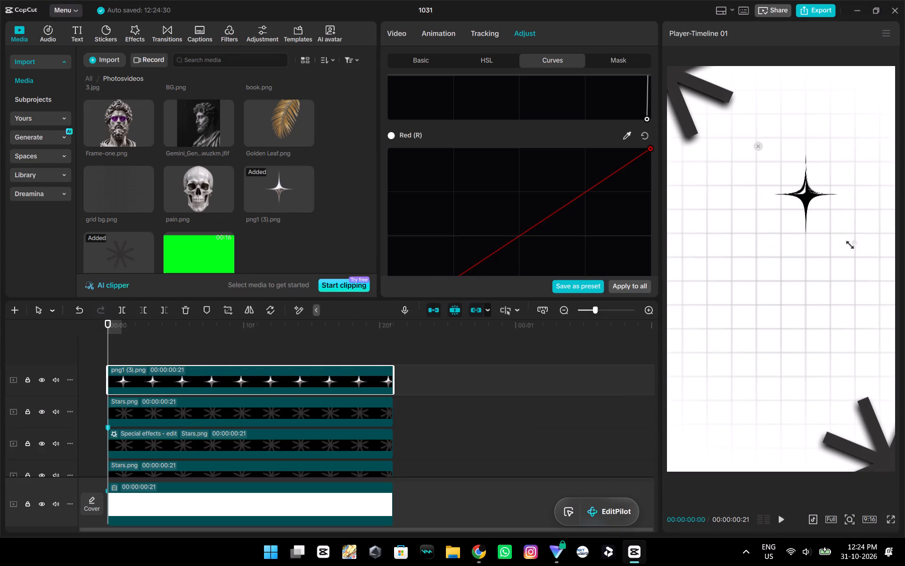
drag(846, 242, 791, 219)
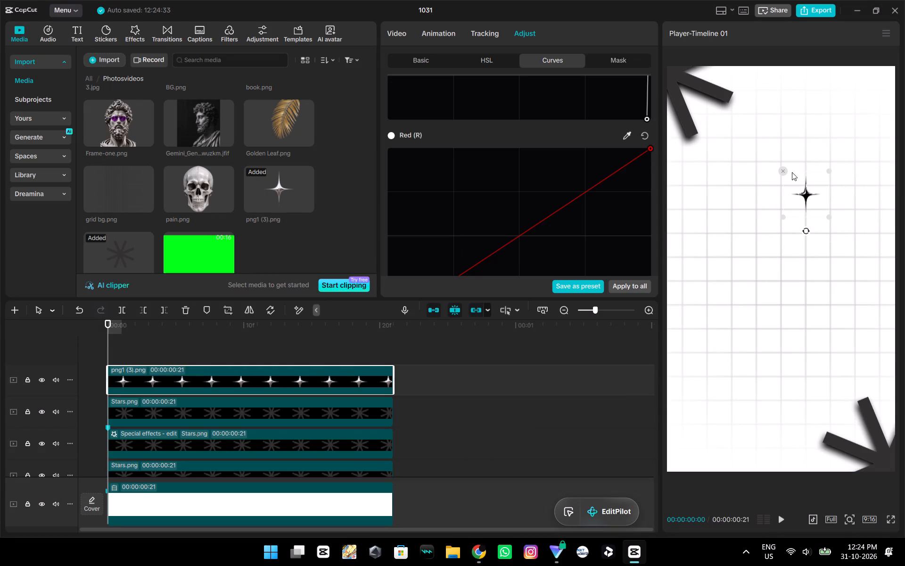
drag(806, 231, 817, 226)
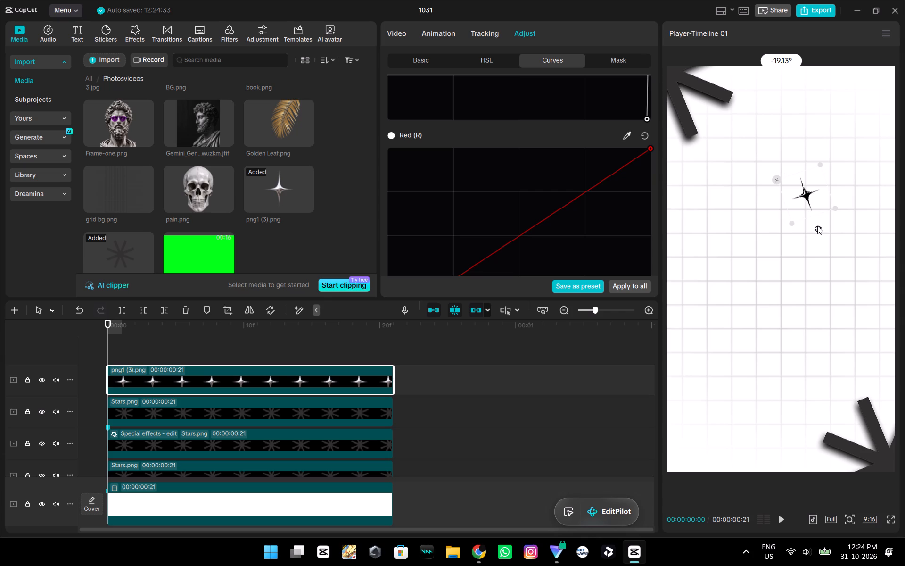
drag(817, 226, 817, 224)
drag(804, 194, 858, 115)
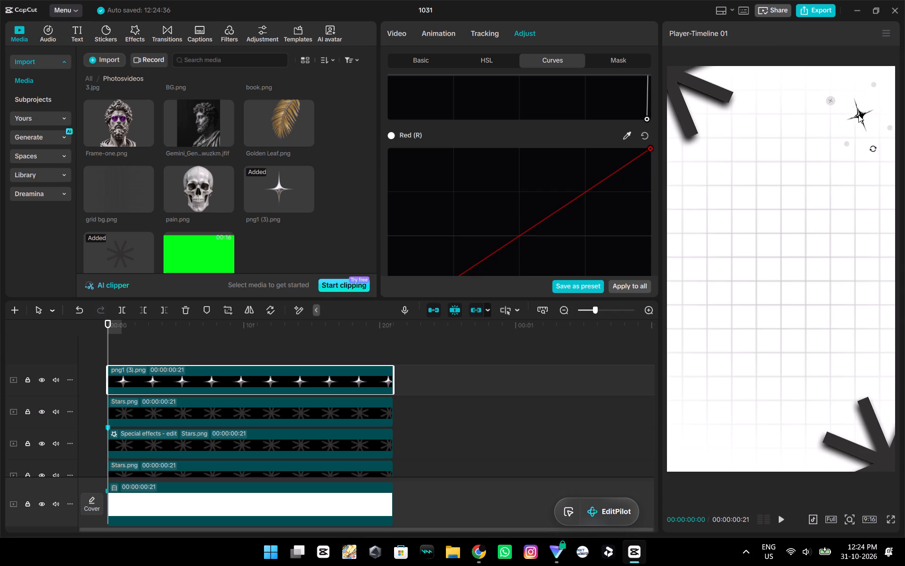
drag(858, 115, 861, 110)
After watching more of the tutorial in Chrome, move the sparkle slightly inward and down in CapCut and straighten it upright.
key(alt+Tab)
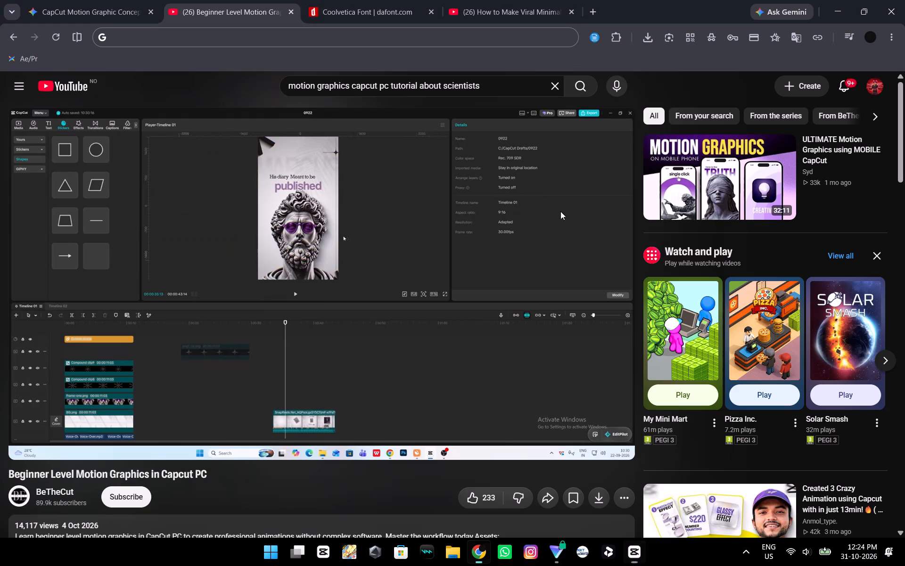
key(space)
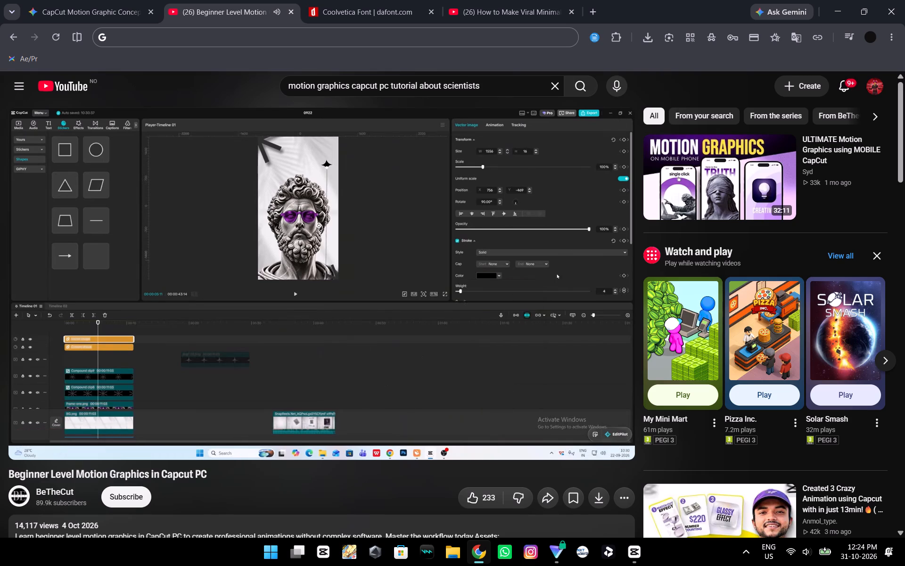
click(412, 250)
key(alt+Tab)
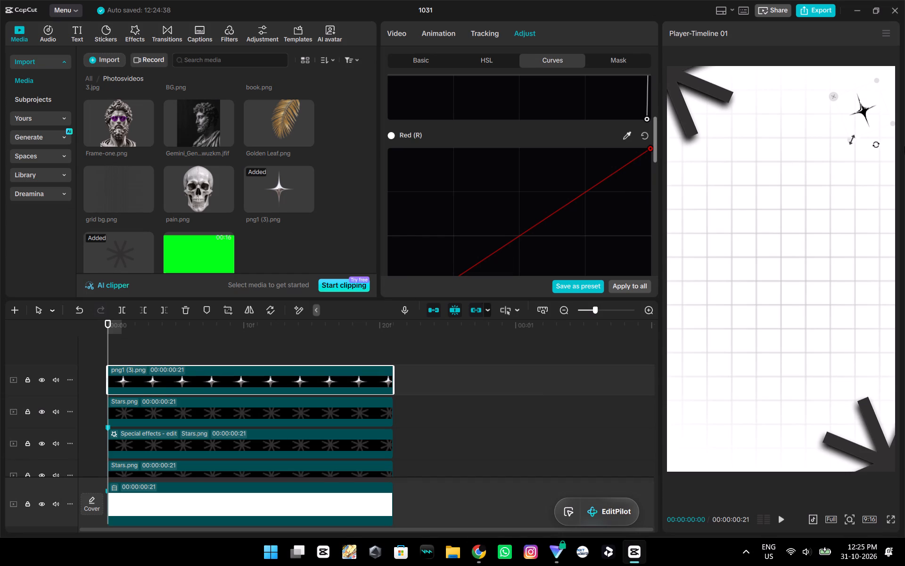
drag(863, 113, 848, 121)
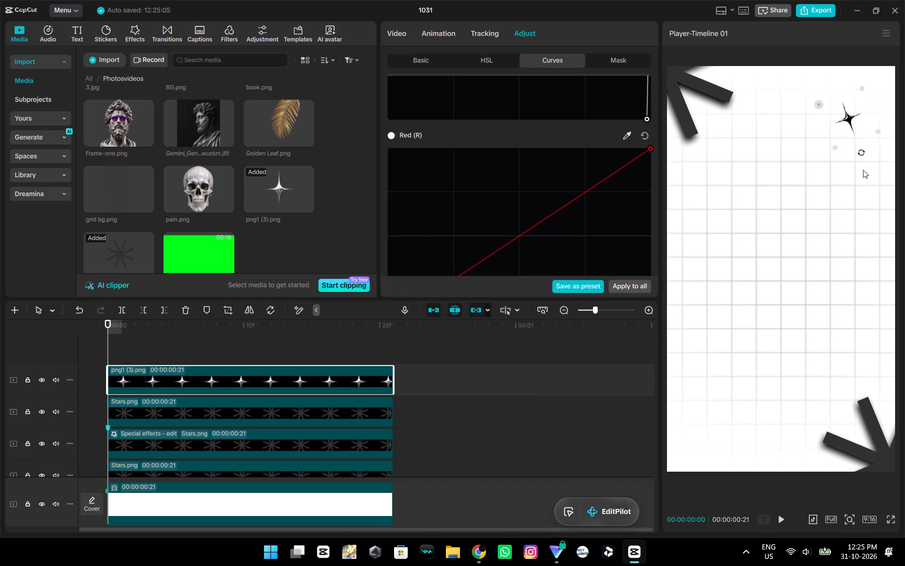
drag(860, 153, 847, 161)
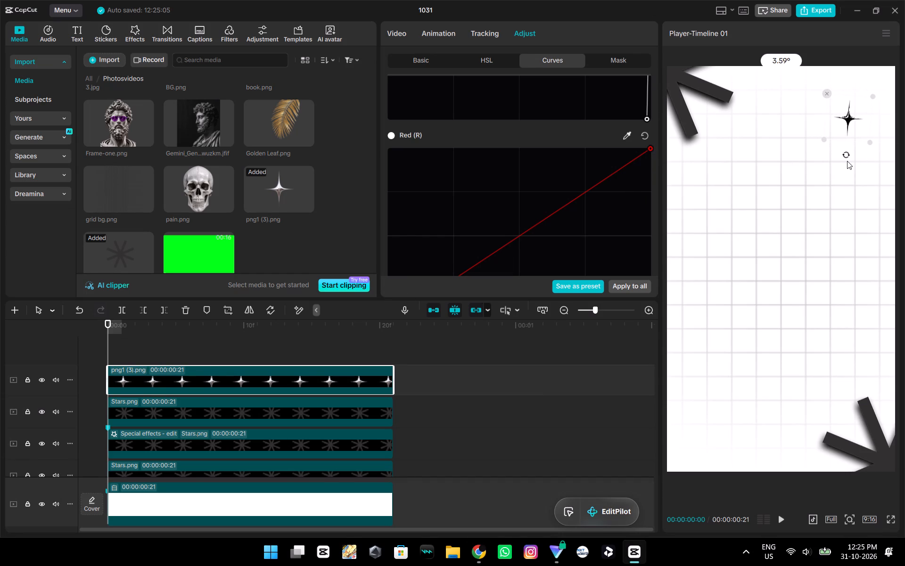
drag(847, 161, 849, 163)
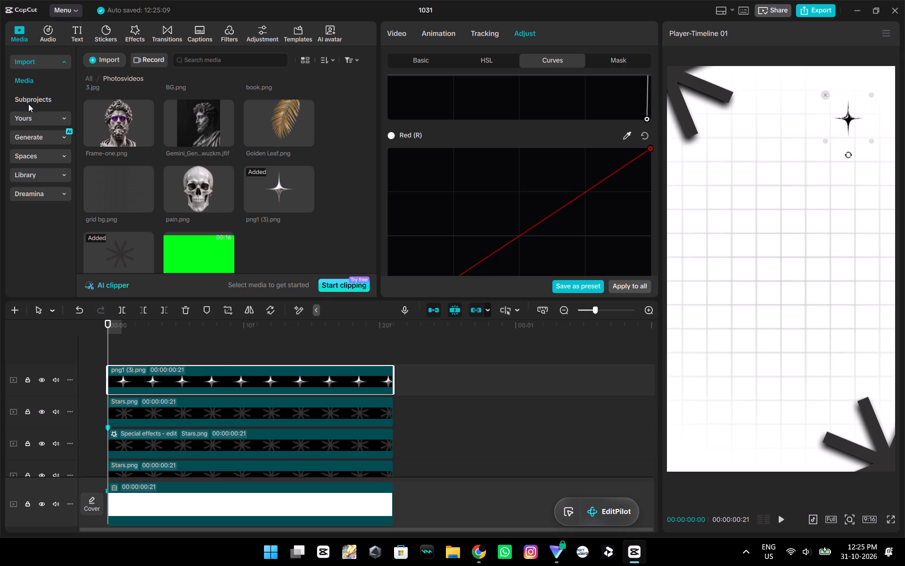
Add a straight line shape on a new track at the timeline's start and trim its clip to end at 00:00:00:21.
click(21, 31)
click(112, 28)
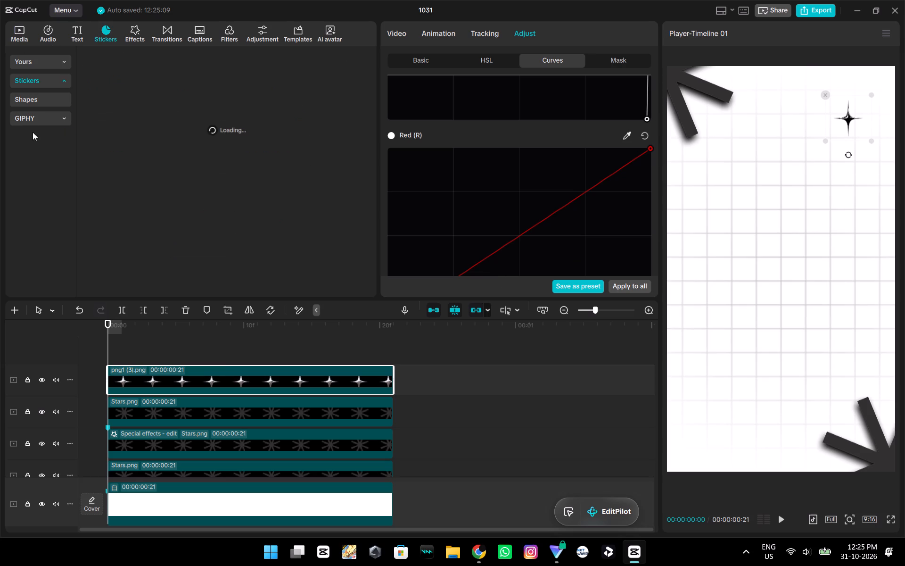
click(33, 104)
click(110, 150)
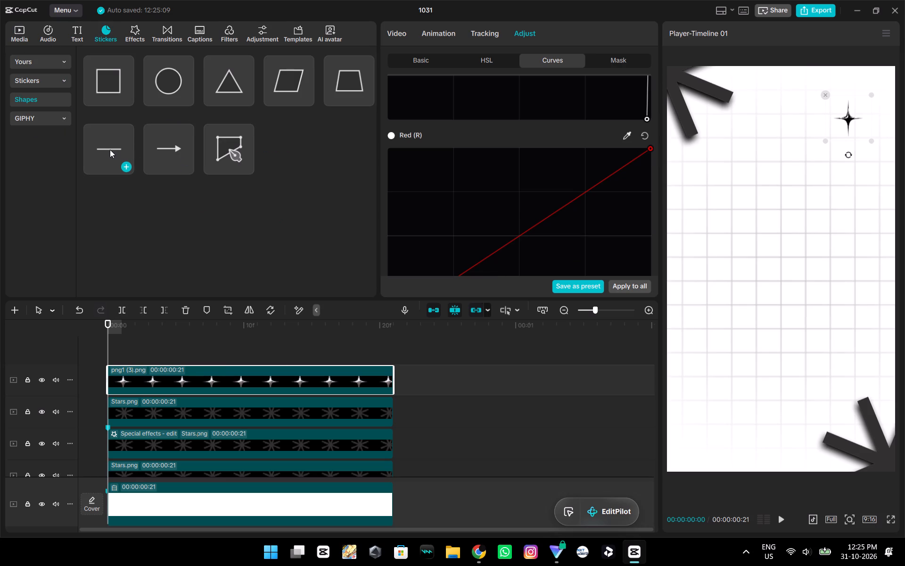
drag(110, 149, 106, 358)
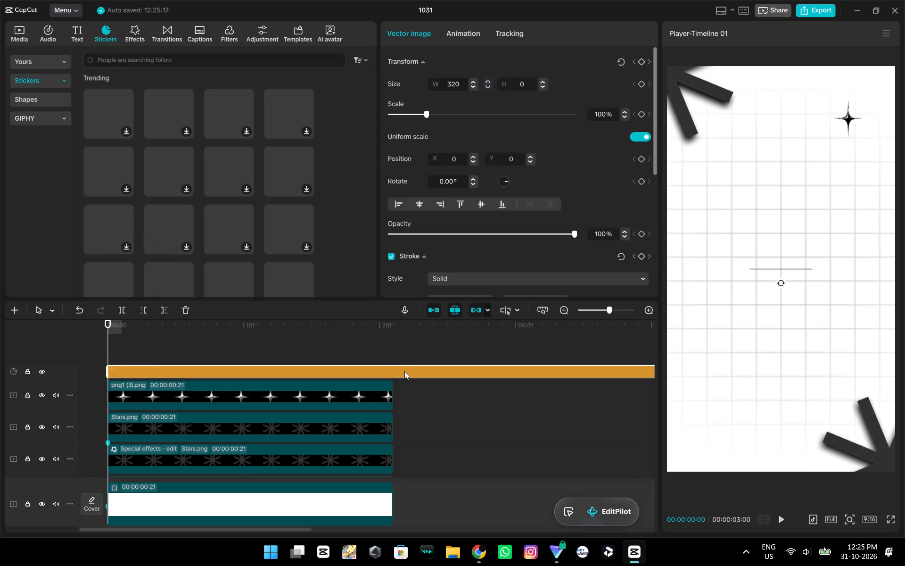
double_click(393, 346)
click(407, 372)
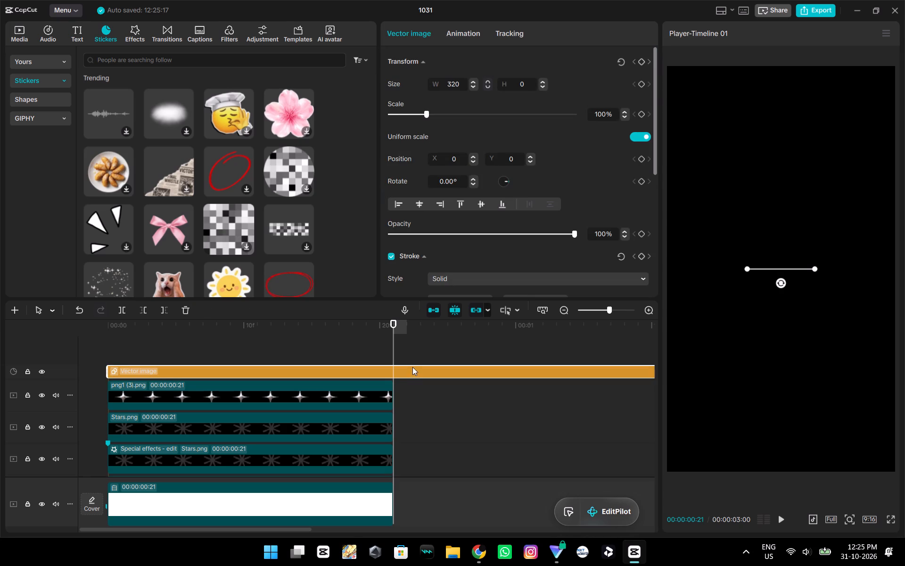
key(w)
click(366, 374)
Set the line's stroke colour to black (000000) by sampling it from the sparkle.
scroll(452, 196, down, 5)
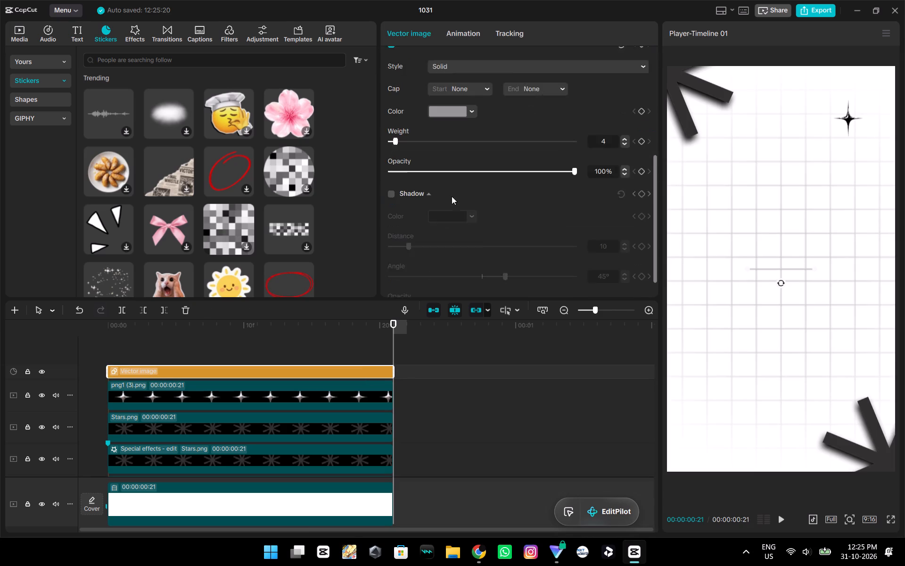
scroll(440, 141, up, 1)
click(447, 137)
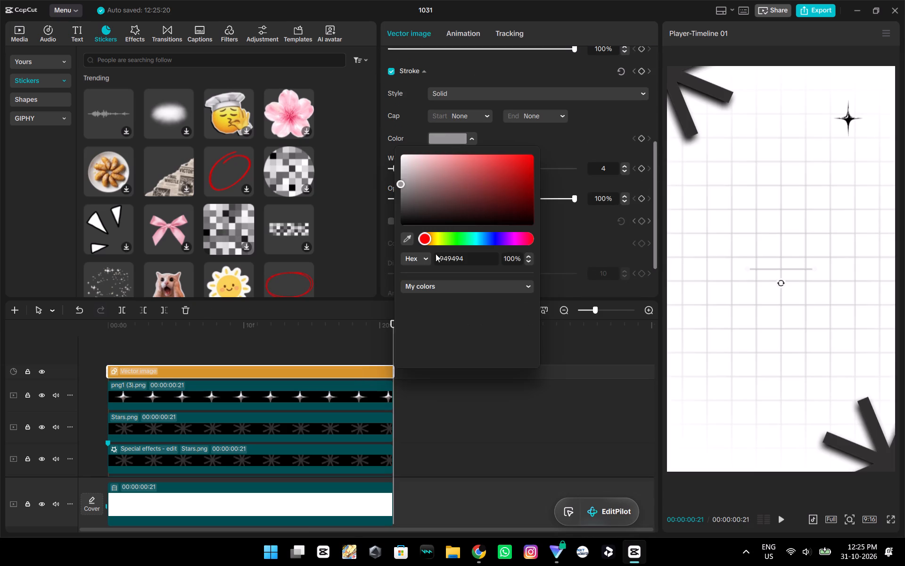
click(408, 240)
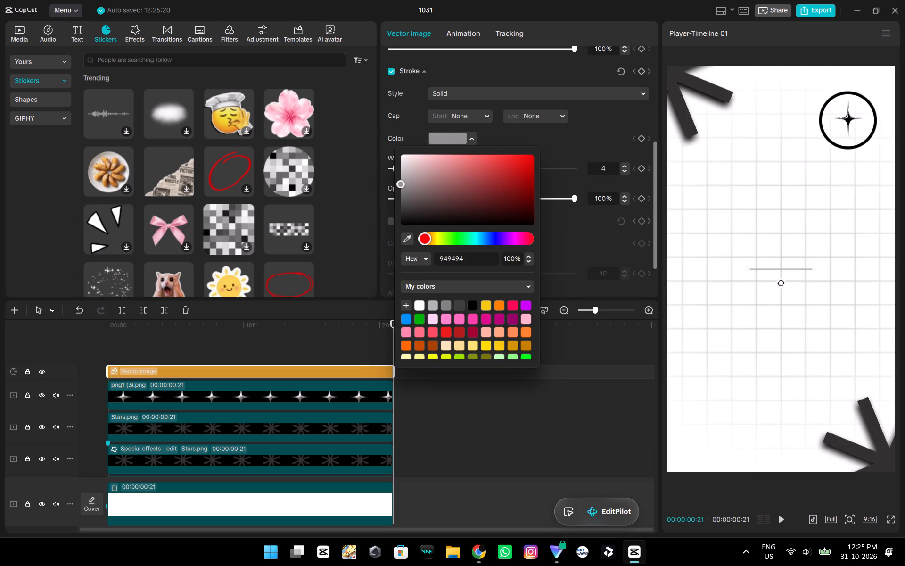
click(848, 124)
Move the line beneath the black sparkle, rotate it to vertical, and align its upper end with the sparkle's bottom point.
drag(782, 268, 847, 162)
drag(845, 178, 874, 171)
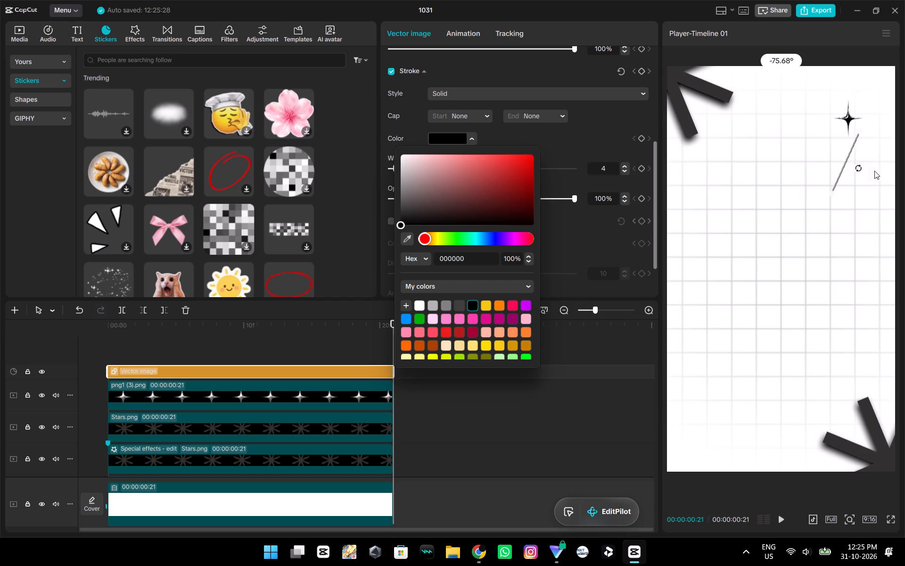
drag(874, 171, 879, 165)
ctrl+scroll(864, 196, up, 15)
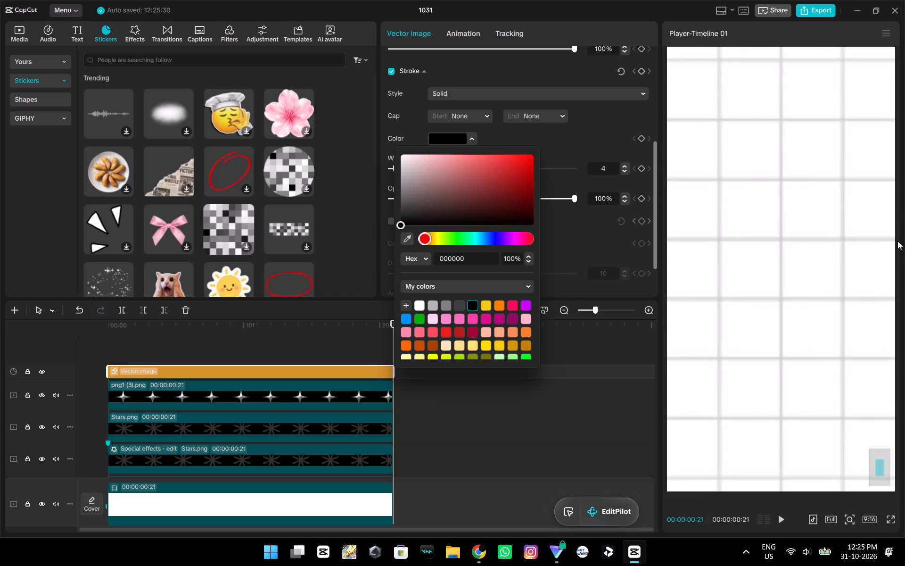
middle_click(788, 275)
middle_click(788, 275)
middle_drag(786, 277, 561, 447)
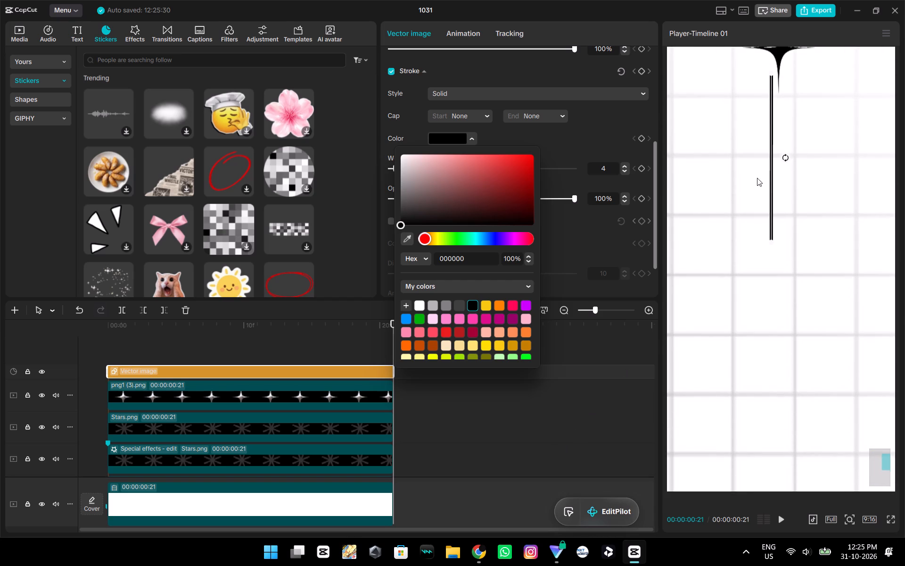
drag(772, 175, 779, 168)
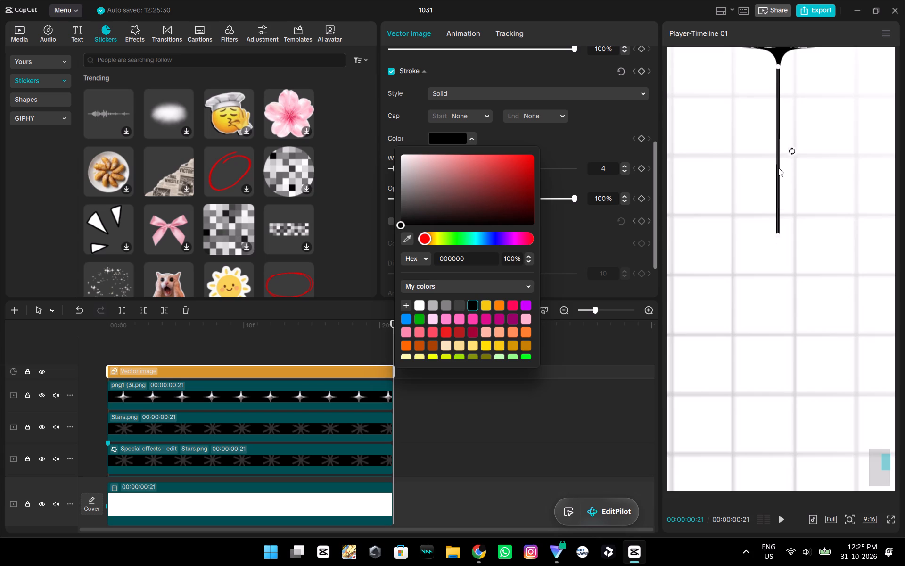
drag(779, 168, 780, 158)
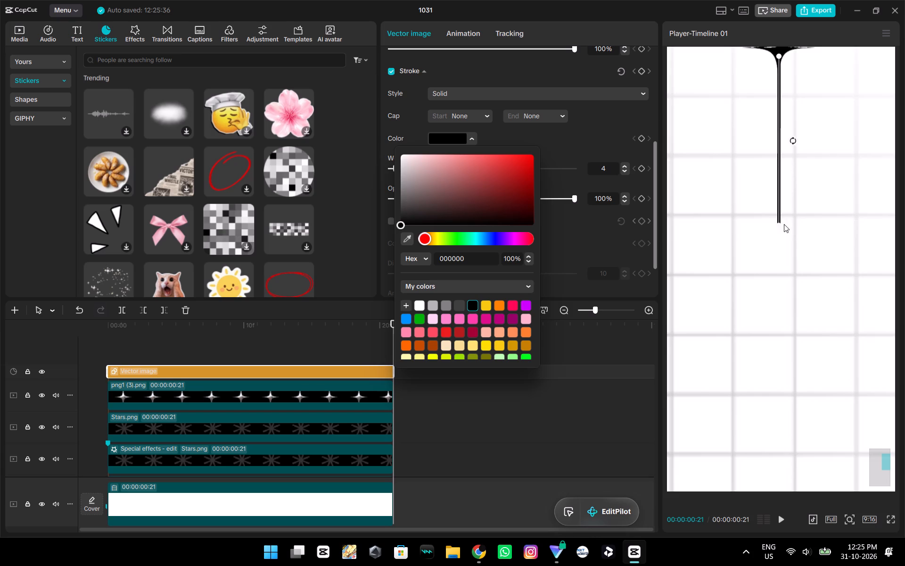
Stretch the vertical line's lower end down the frame until the line is about 874 long.
drag(780, 225, 781, 358)
ctrl+scroll(805, 340, down, 6)
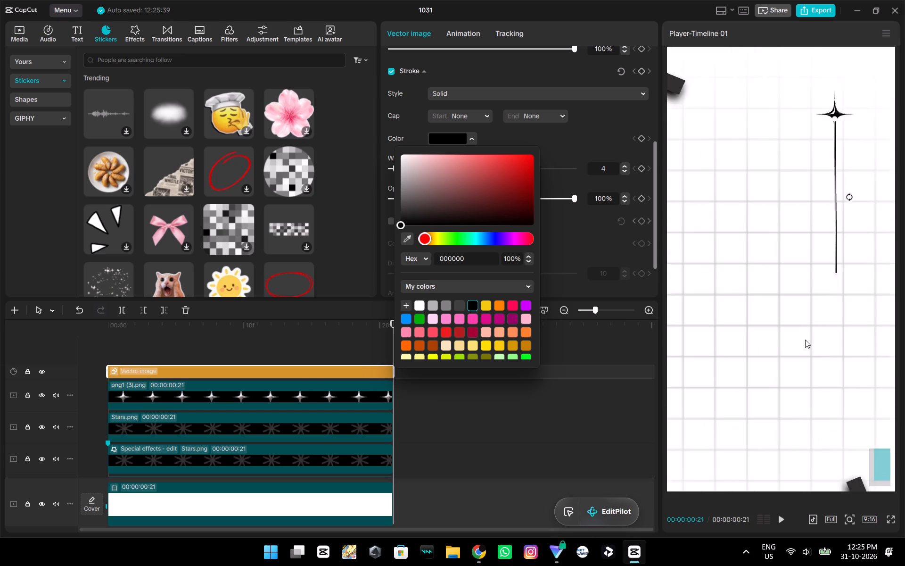
ctrl+scroll(823, 337, down, 3)
drag(830, 248, 831, 292)
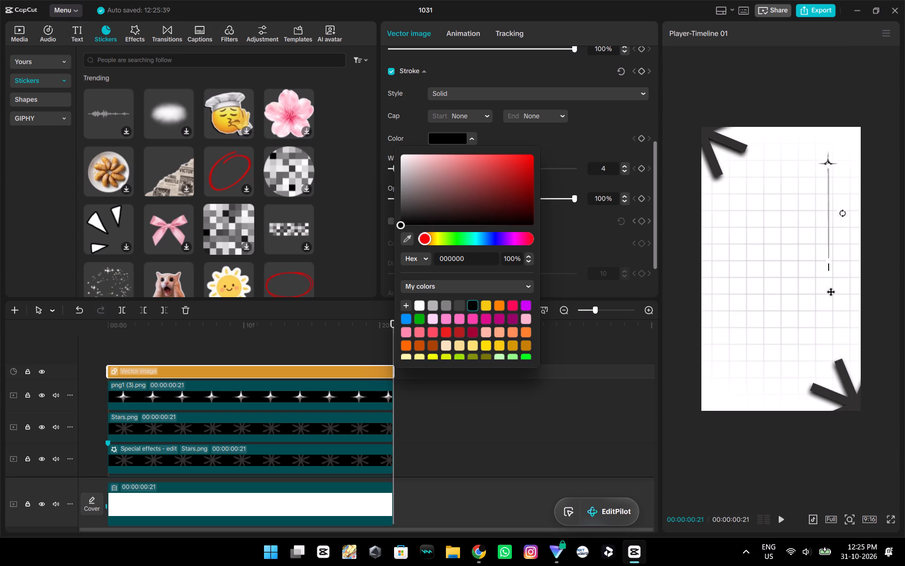
drag(831, 292, 831, 427)
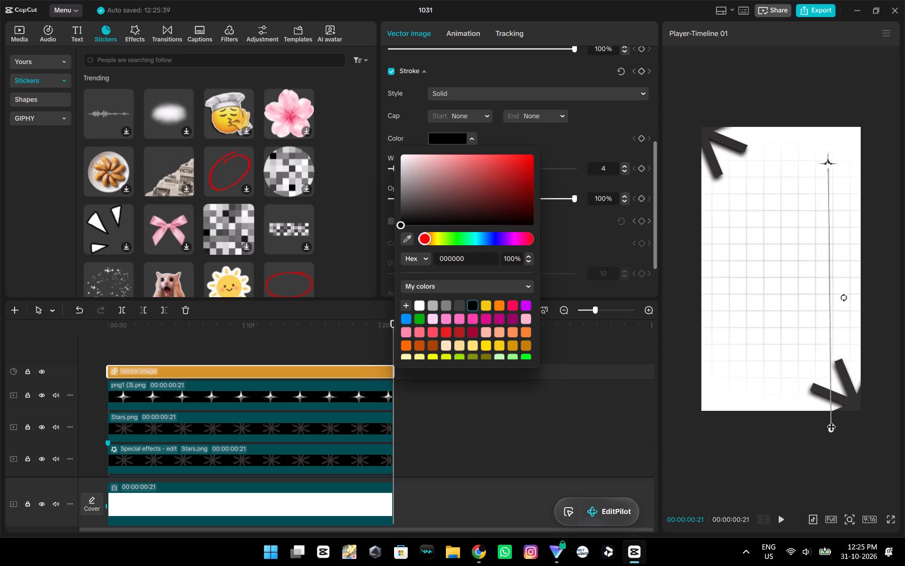
drag(831, 427, 831, 426)
drag(831, 427, 829, 295)
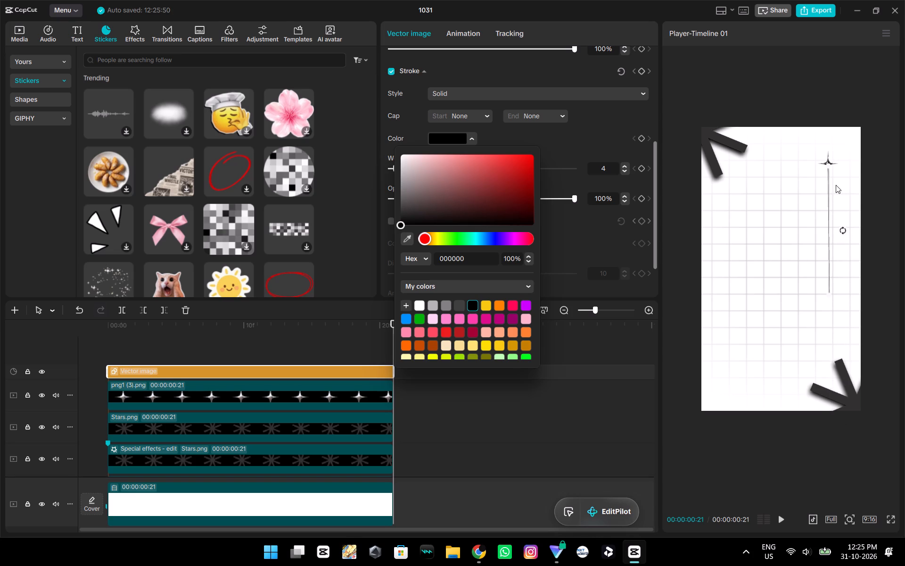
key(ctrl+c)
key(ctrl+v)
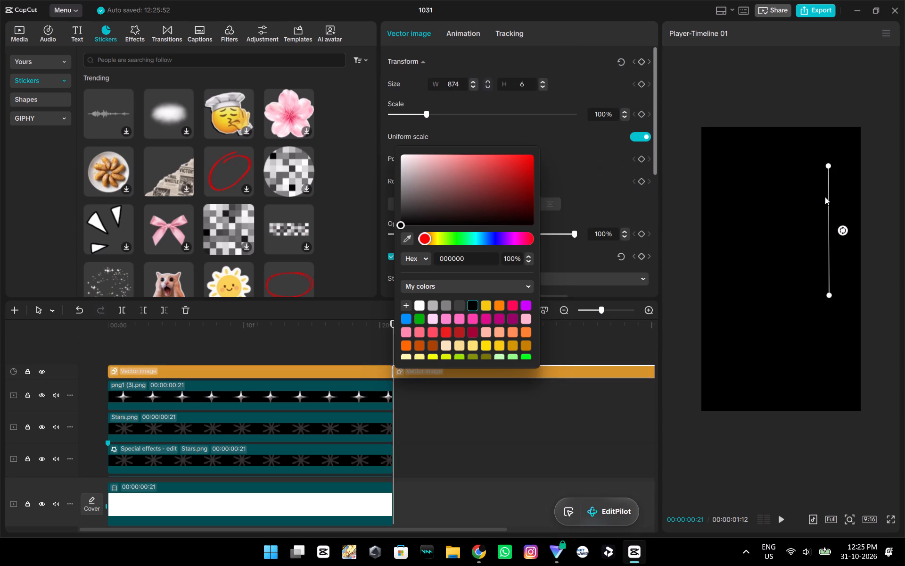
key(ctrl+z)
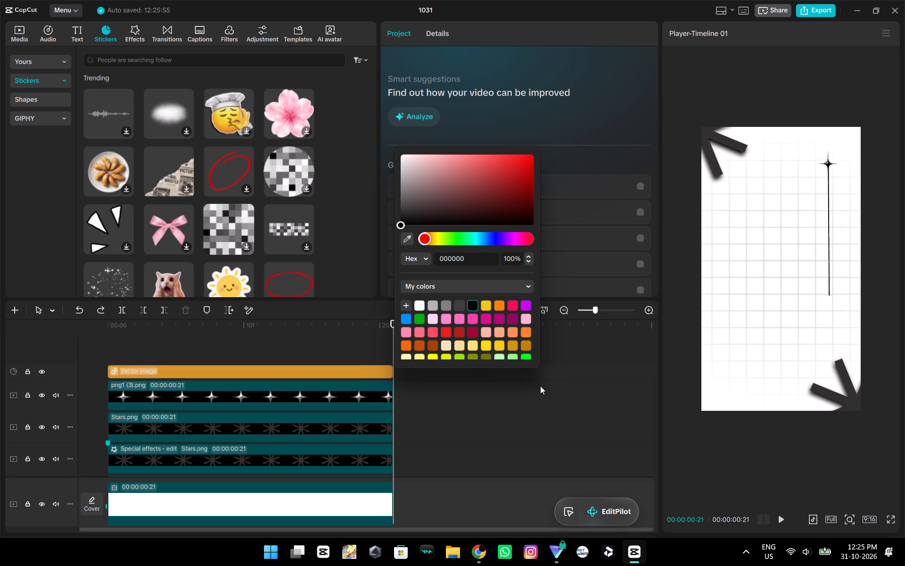
Duplicate the vertical line at the timeline's start and move the copy above the sparkle, running off the frame's top edge.
click(190, 335)
drag(189, 336, 74, 341)
click(141, 371)
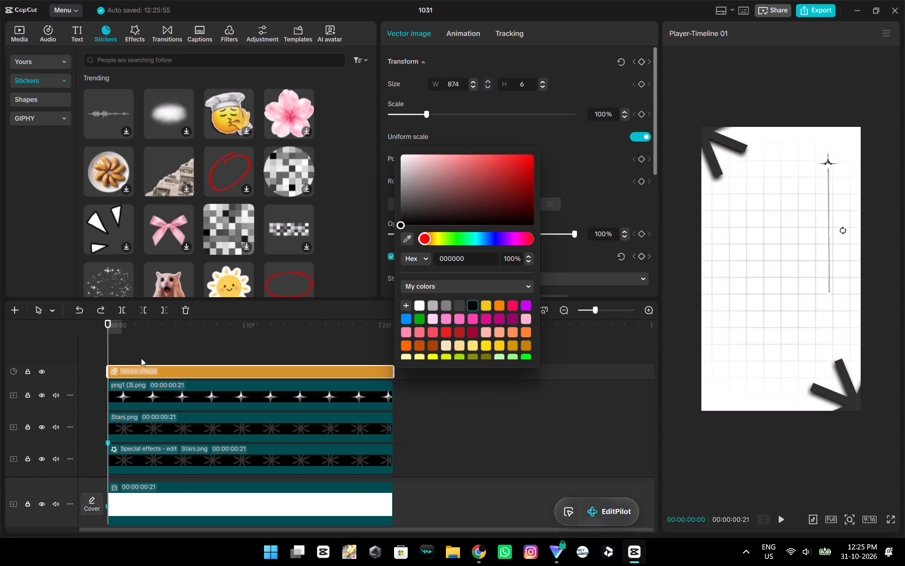
key(ctrl+c)
key(ctrl+v)
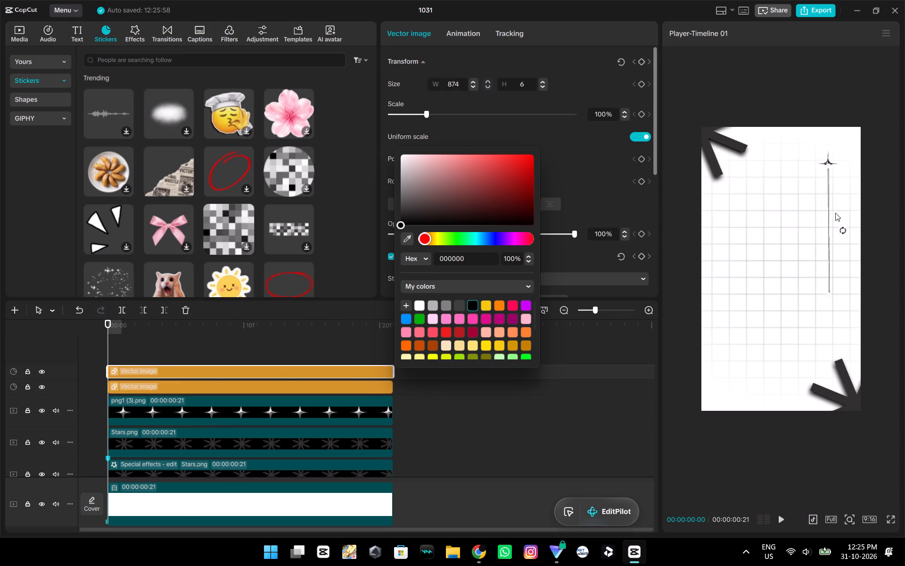
drag(828, 218, 798, 207)
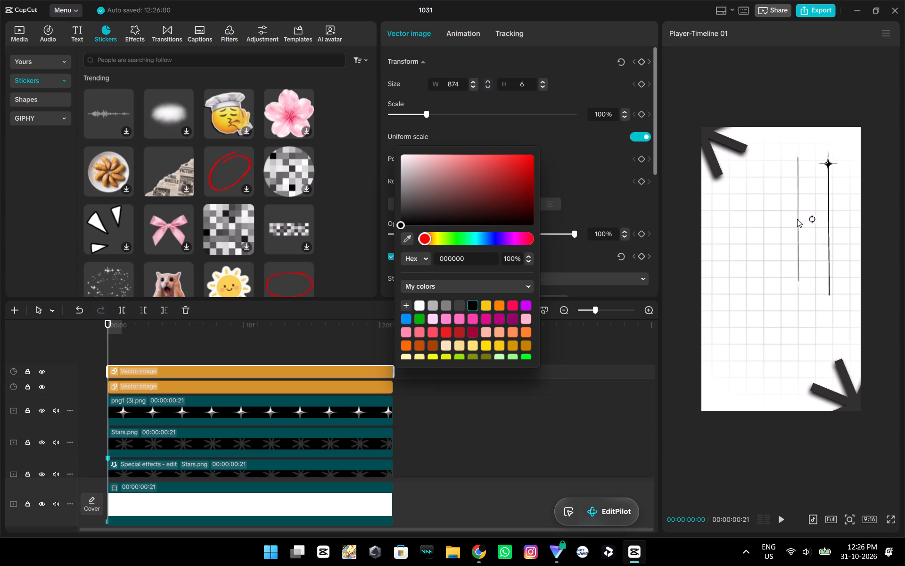
drag(797, 218, 827, 94)
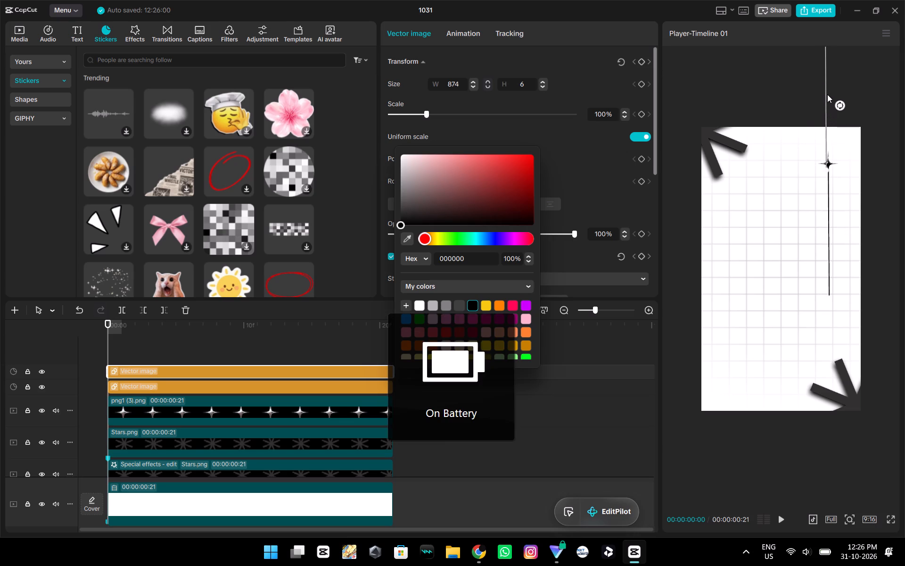
drag(827, 94, 826, 99)
Fine-tune the upper line's position so its lower end meets the sparkle's centre in line with the lower line.
ctrl+scroll(854, 205, up, 2)
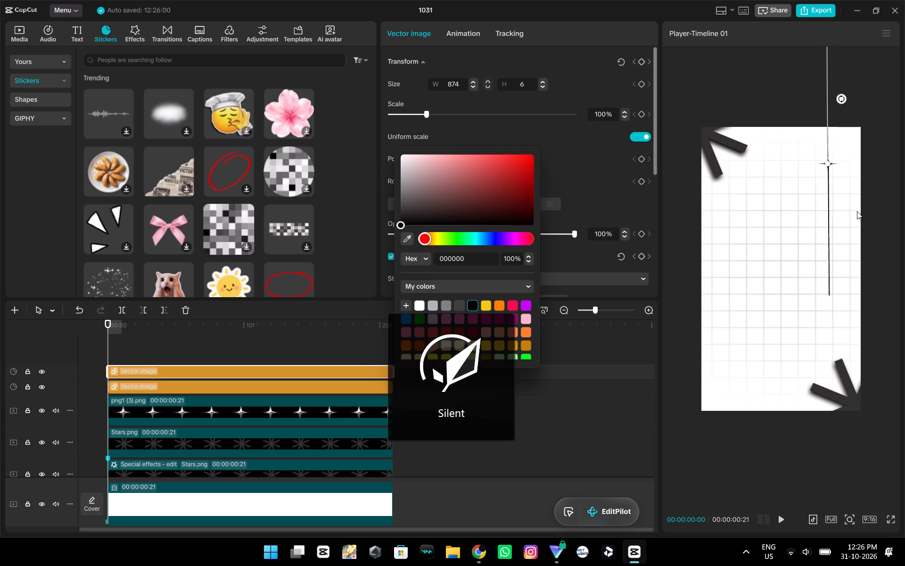
ctrl+scroll(857, 211, up, 10)
ctrl+scroll(815, 200, down, 4)
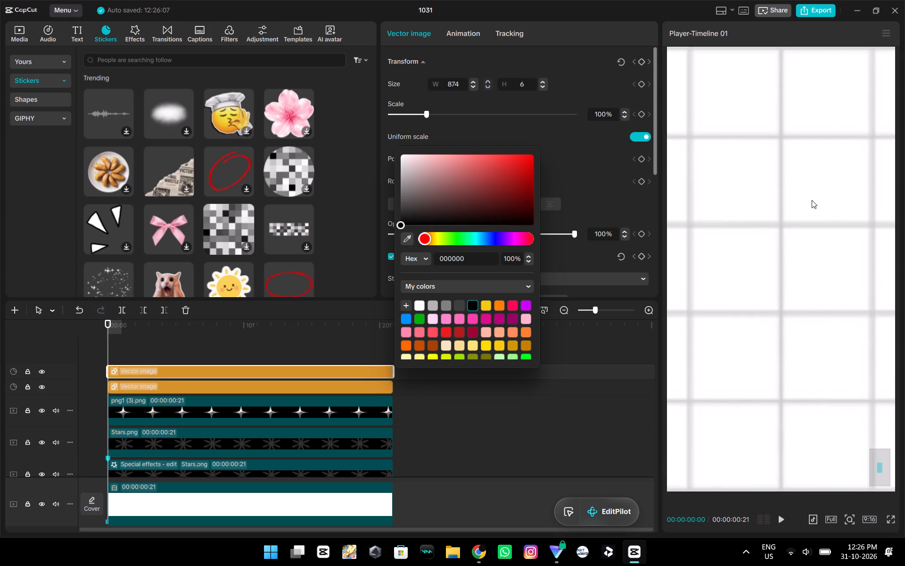
middle_drag(816, 178, 701, 287)
middle_drag(790, 200, 777, 215)
middle_drag(716, 300, 678, 394)
middle_drag(676, 401, 675, 414)
middle_drag(675, 423, 678, 445)
middle_drag(819, 212, 753, 337)
middle_drag(815, 218, 813, 233)
middle_drag(812, 242, 779, 429)
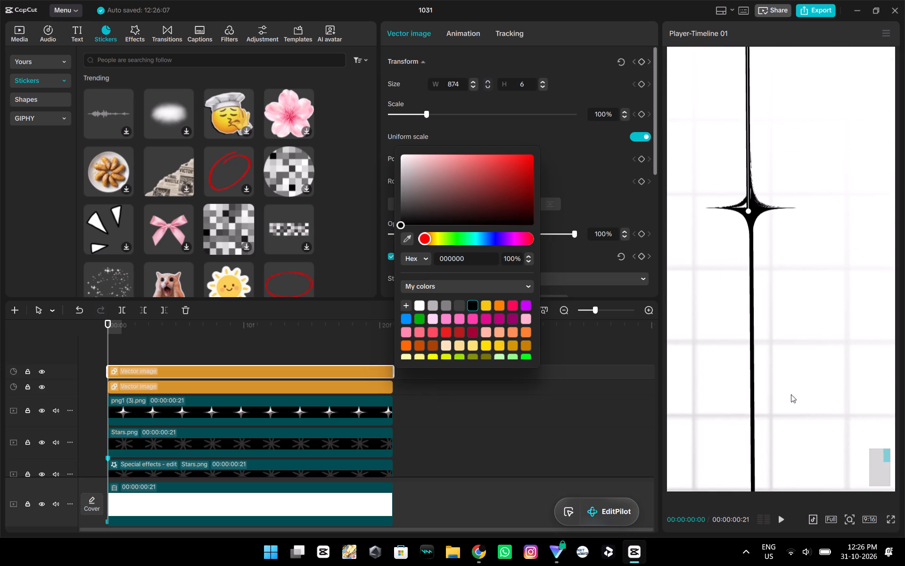
ctrl+scroll(793, 212, up, 4)
drag(742, 152, 745, 142)
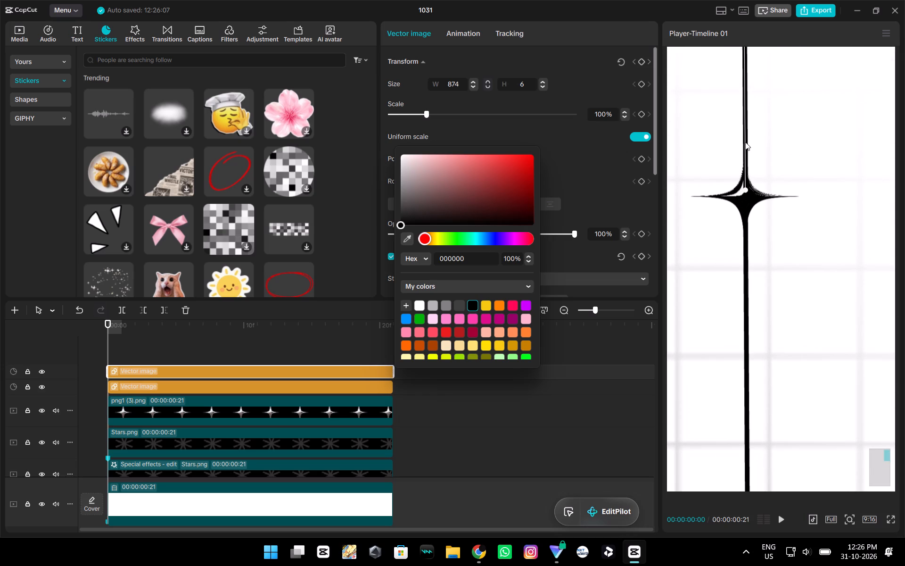
drag(745, 142, 745, 142)
Nudge the black sparkle so it sits centred on the two vertical lines.
click(774, 222)
double_click(745, 163)
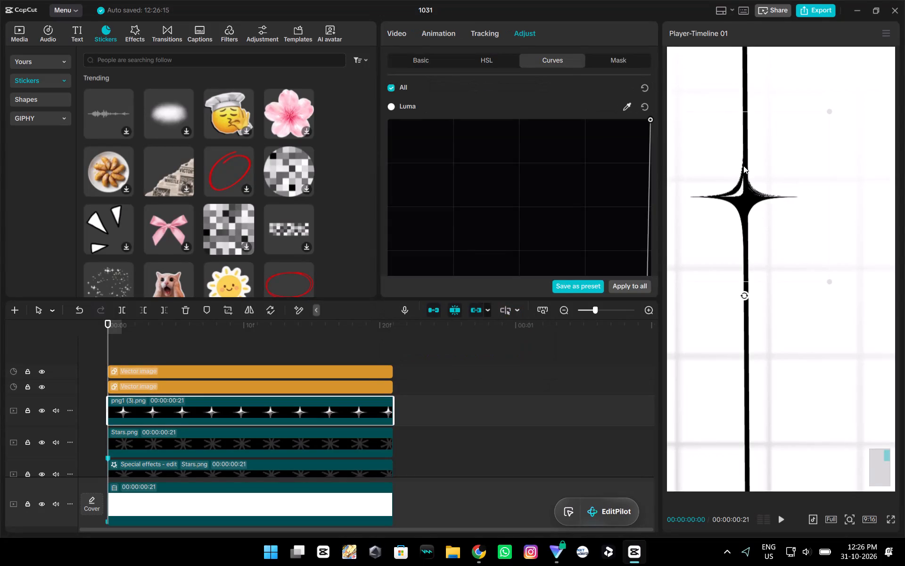
double_click(742, 194)
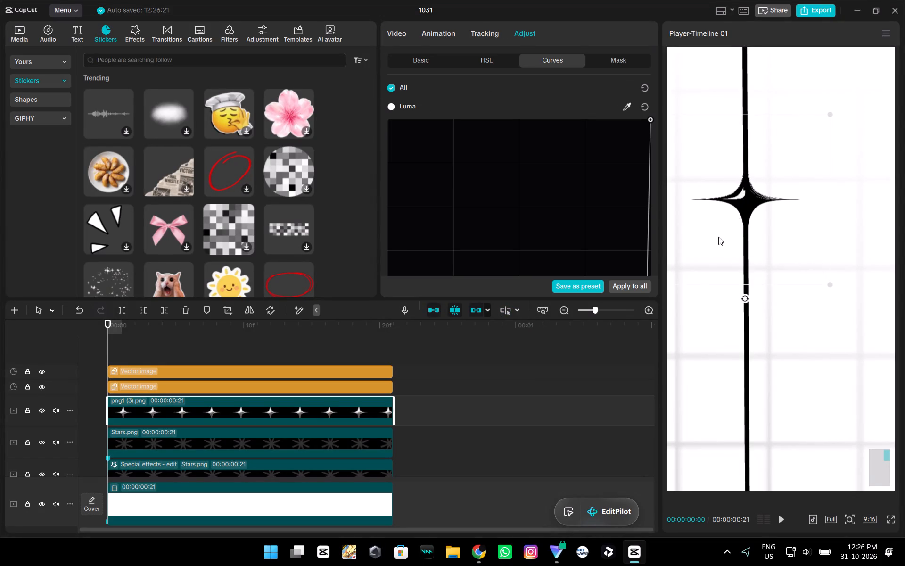
click(705, 253)
Duplicate the lower vertical line and move the copy left of the original, to about X 79, Y 629.
ctrl+scroll(796, 243, down, 7)
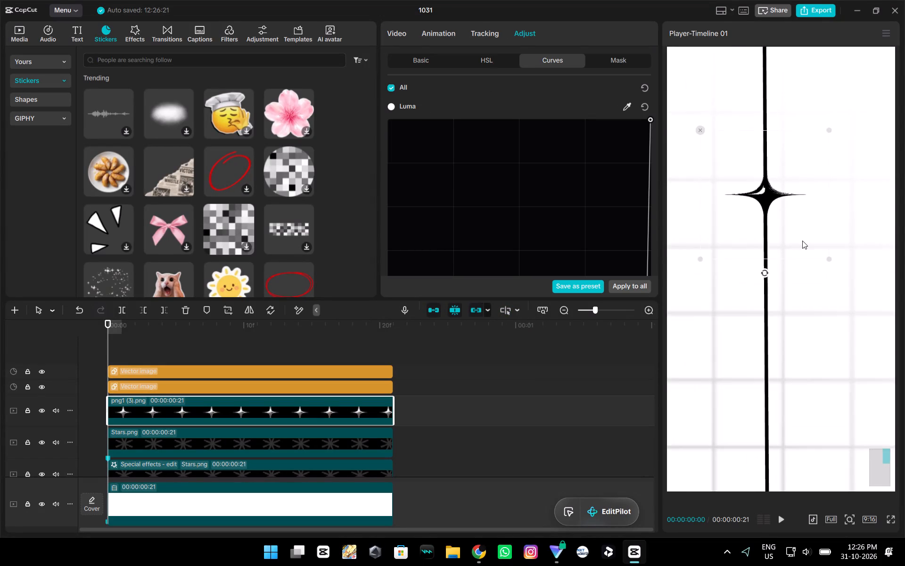
ctrl+scroll(802, 241, down, 4)
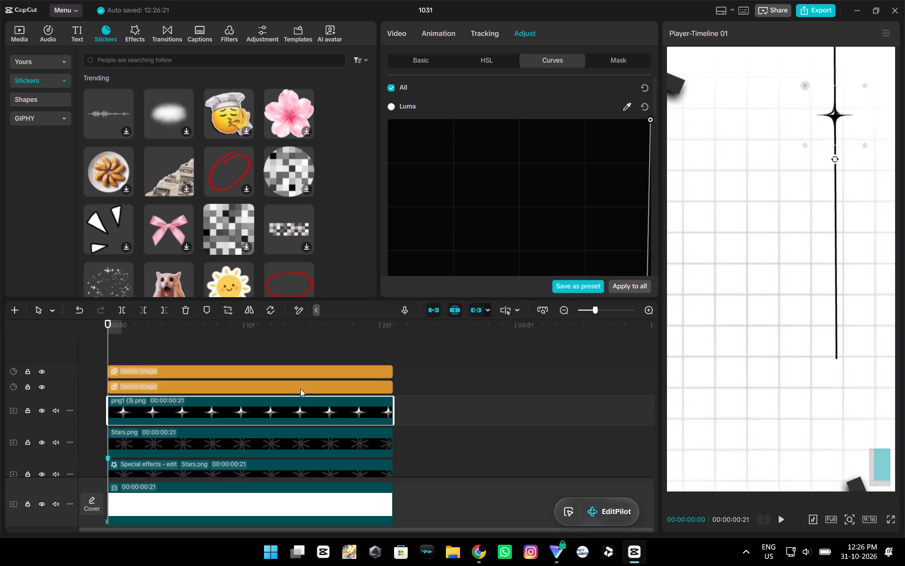
click(300, 387)
key(ctrl+c)
key(ctrl+v)
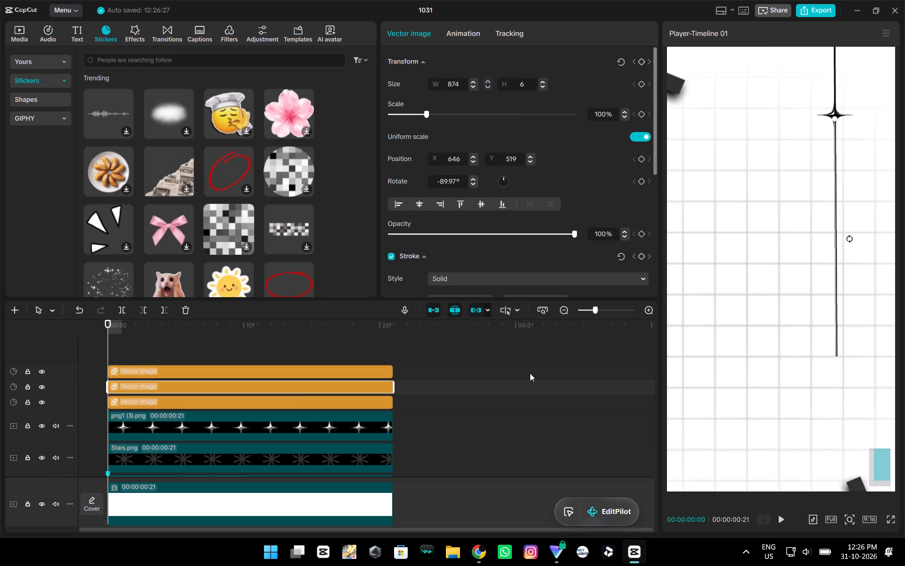
drag(834, 195, 756, 180)
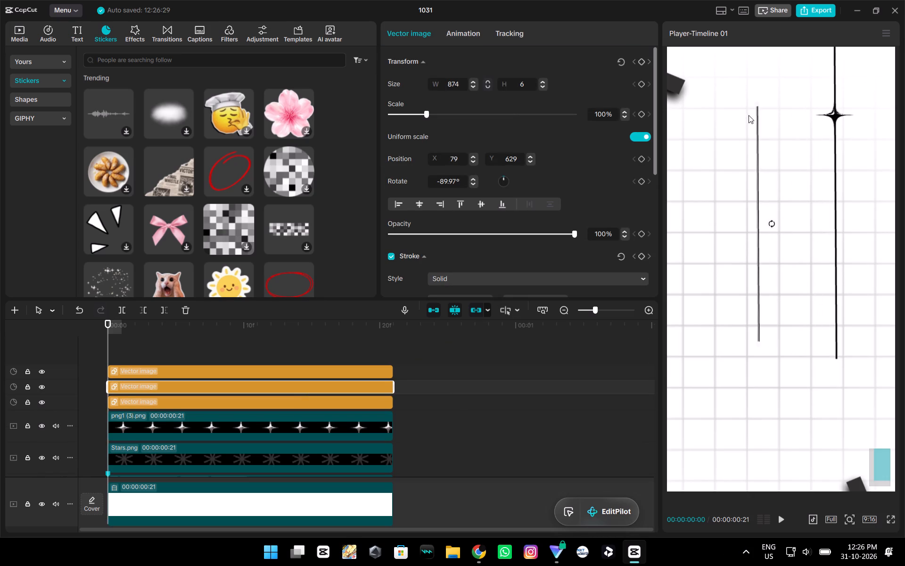
Shorten the new line copy from its upper end to about 313 long.
drag(756, 106, 757, 253)
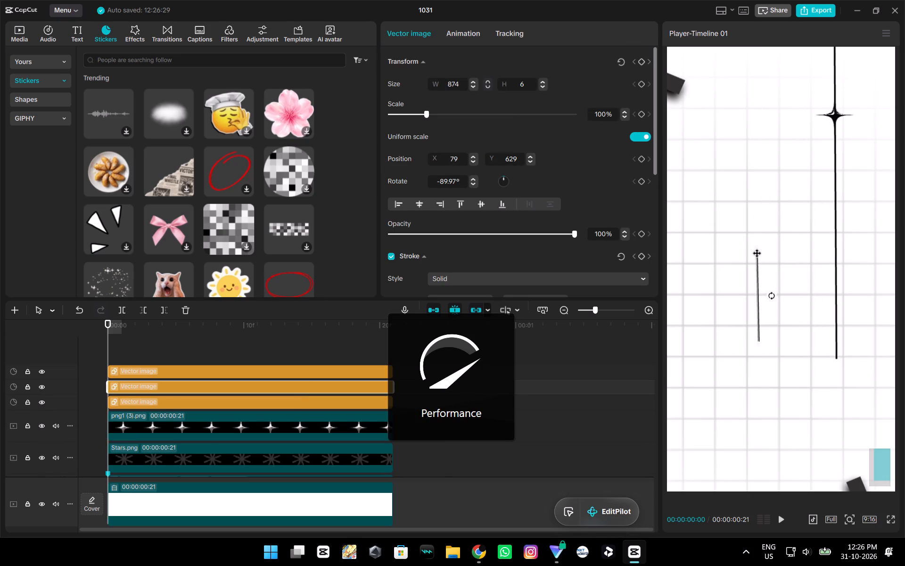
drag(757, 253, 758, 258)
drag(756, 302, 757, 302)
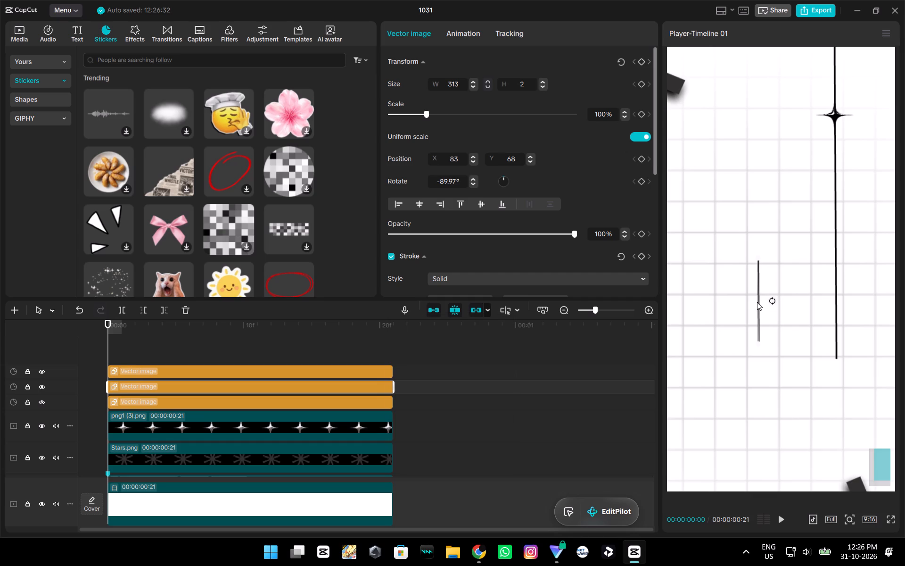
Move the short line copy up beside the sparkle and rotate it to -180° so it lies horizontal.
drag(757, 302, 783, 108)
drag(799, 107, 794, 97)
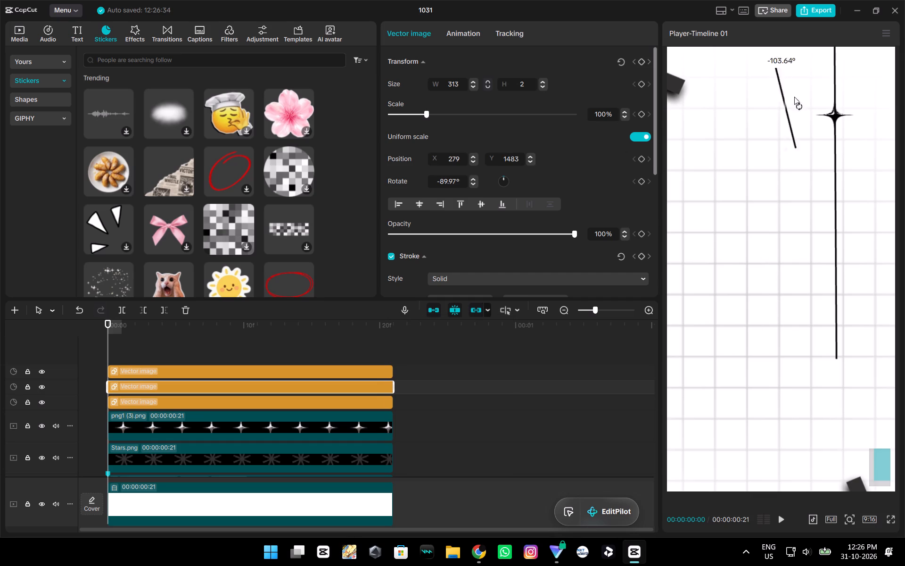
drag(794, 97, 785, 89)
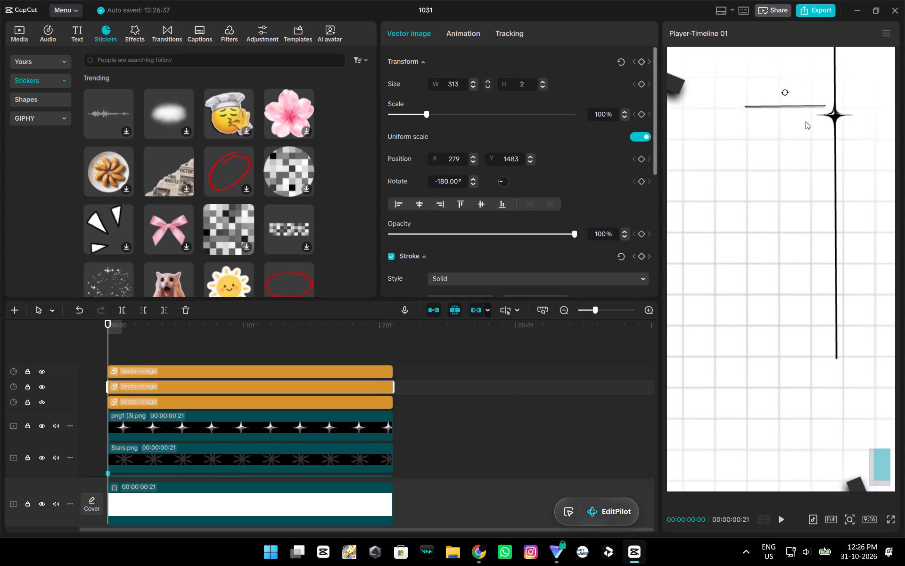
Align the horizontal line with the sparkle so its inner end meets the centre, at about X 326, Y 1415.
ctrl+scroll(864, 162, up, 7)
middle_drag(835, 163, 618, 513)
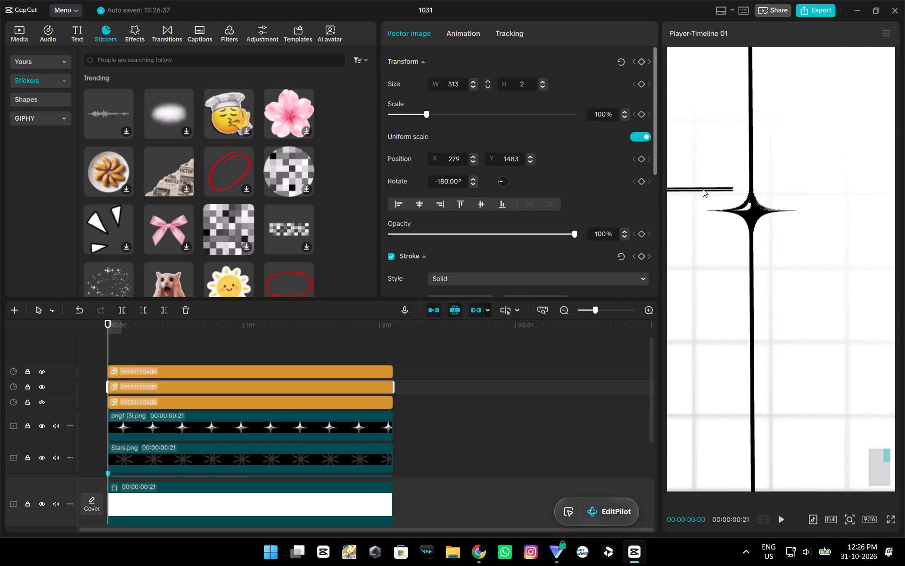
drag(702, 187, 718, 209)
click(763, 208)
click(763, 209)
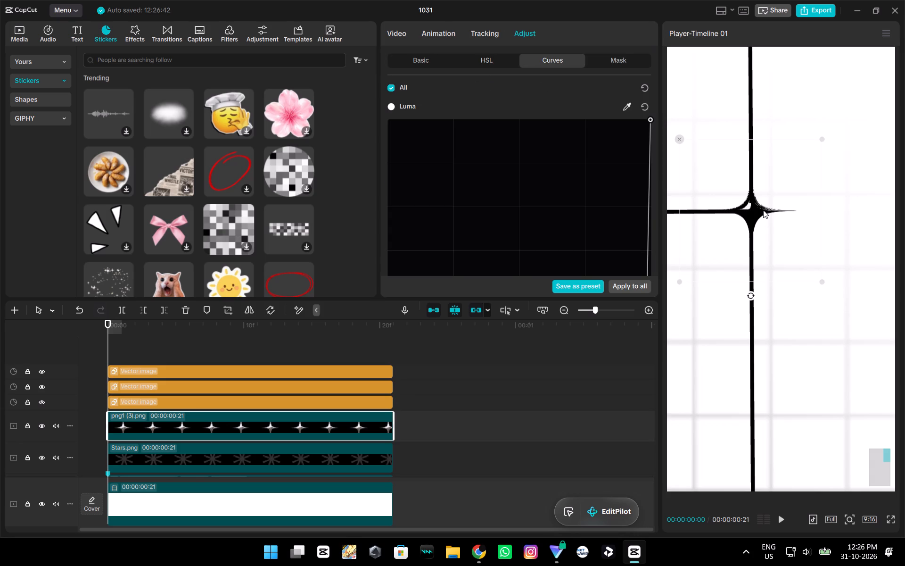
click(697, 212)
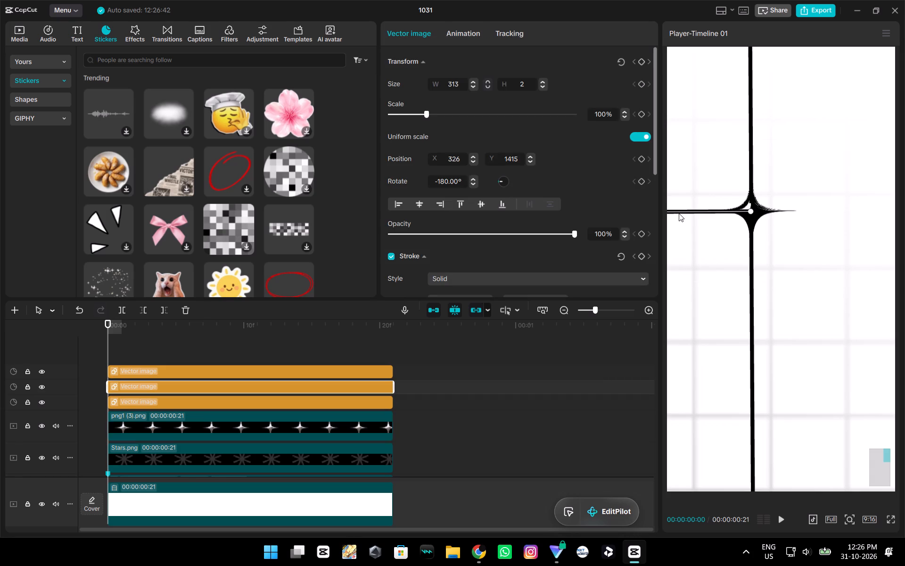
Duplicate the horizontal line and place the copy on the sparkle's other side, running from its centre past the frame's right edge.
key(ctrl+c)
key(ctrl+v)
drag(703, 212, 827, 206)
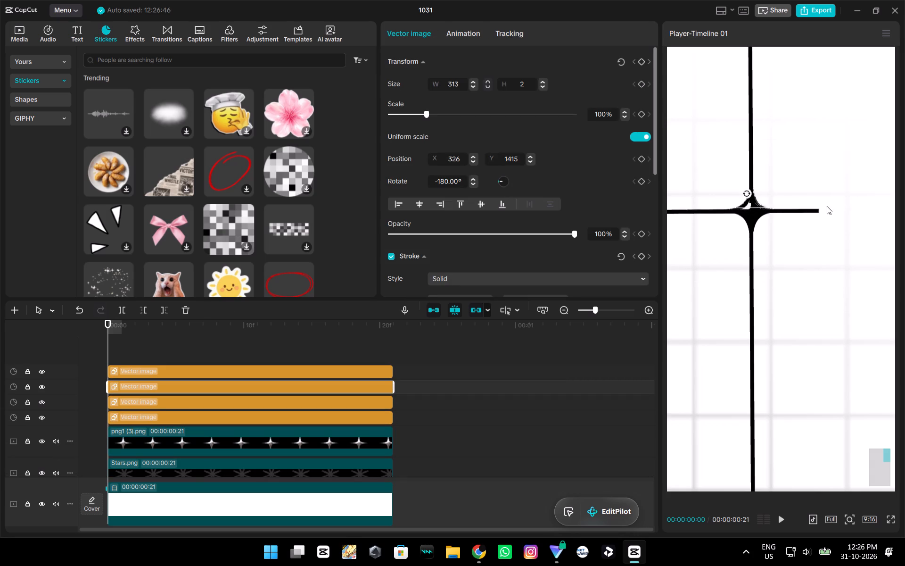
drag(827, 206, 841, 203)
drag(778, 203, 851, 212)
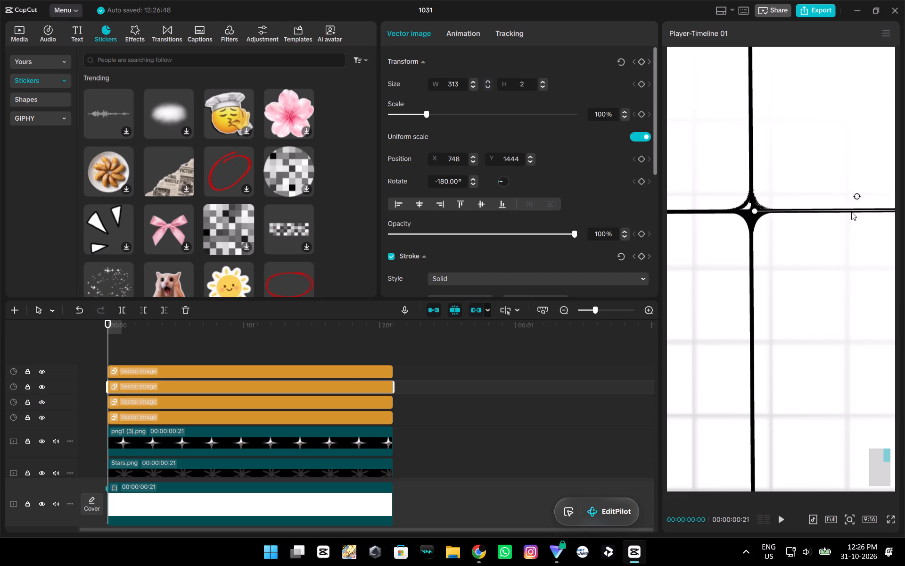
drag(851, 212, 851, 212)
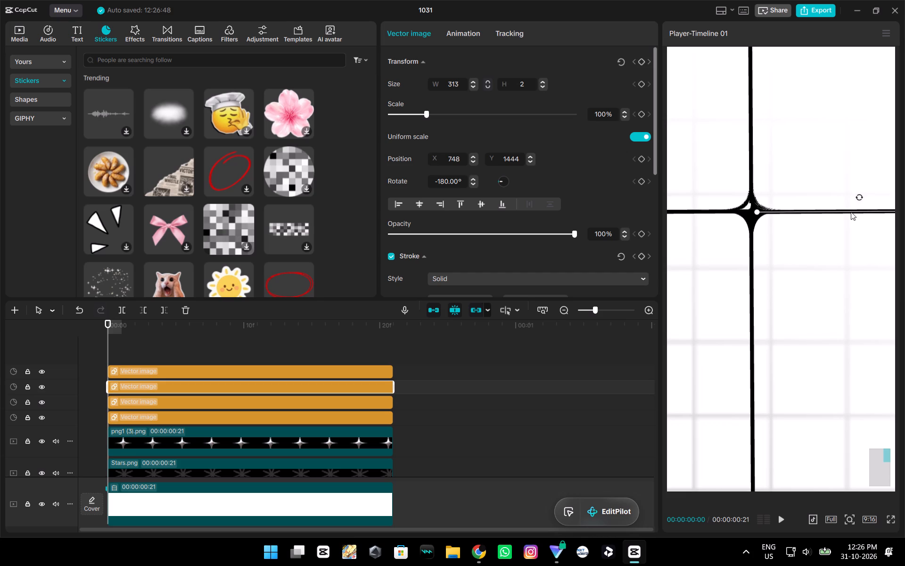
drag(851, 212, 850, 211)
Check the crossing lines and sparkle in the full frame, play briefly, and return the playhead to the start.
click(804, 179)
ctrl+scroll(785, 275, down, 6)
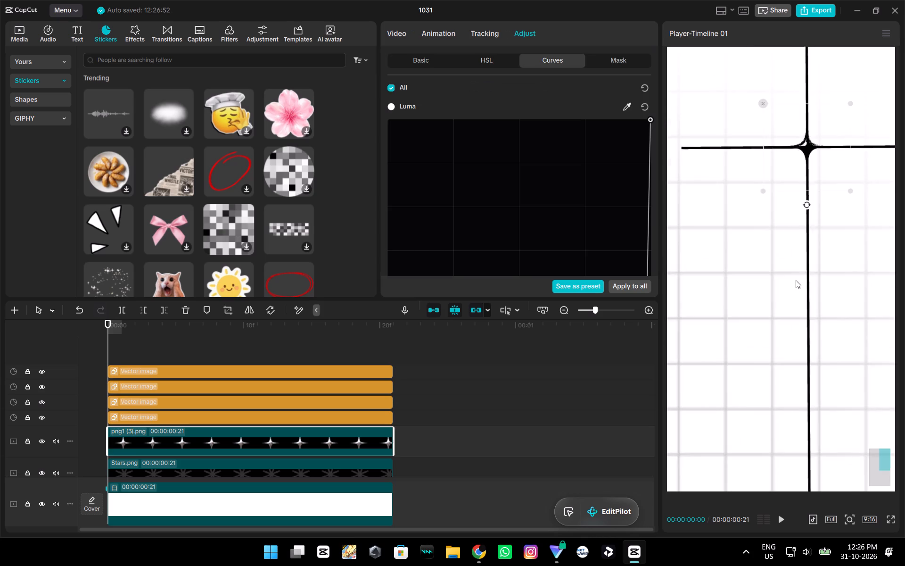
ctrl+scroll(796, 280, down, 3)
click(746, 262)
ctrl+scroll(746, 259, down, 5)
ctrl+scroll(746, 258, up, 2)
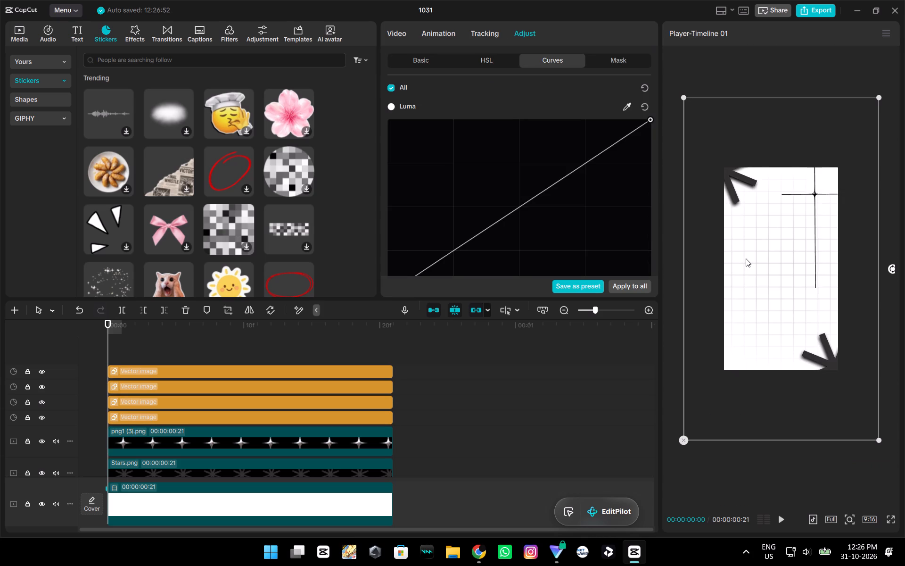
ctrl+scroll(746, 258, up, 3)
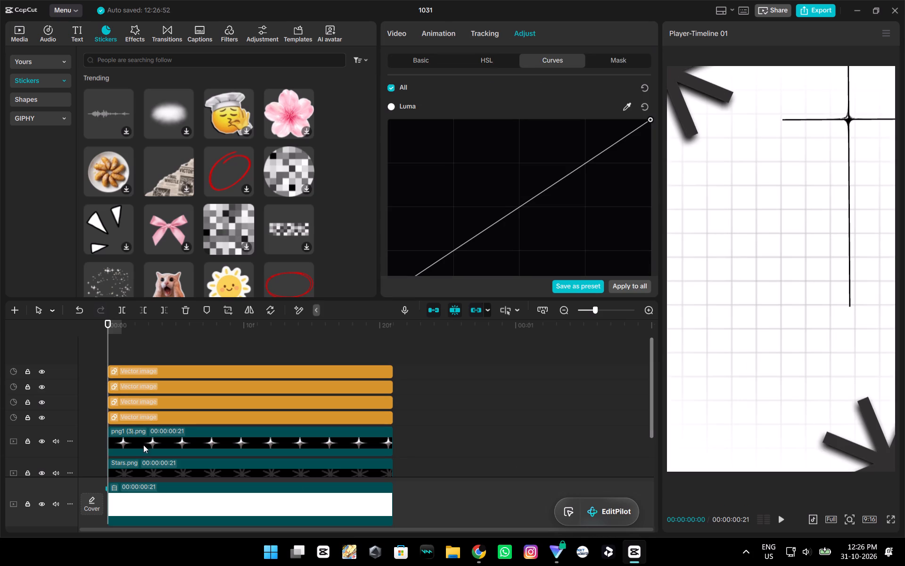
click(124, 352)
drag(125, 352, 88, 362)
key(space)
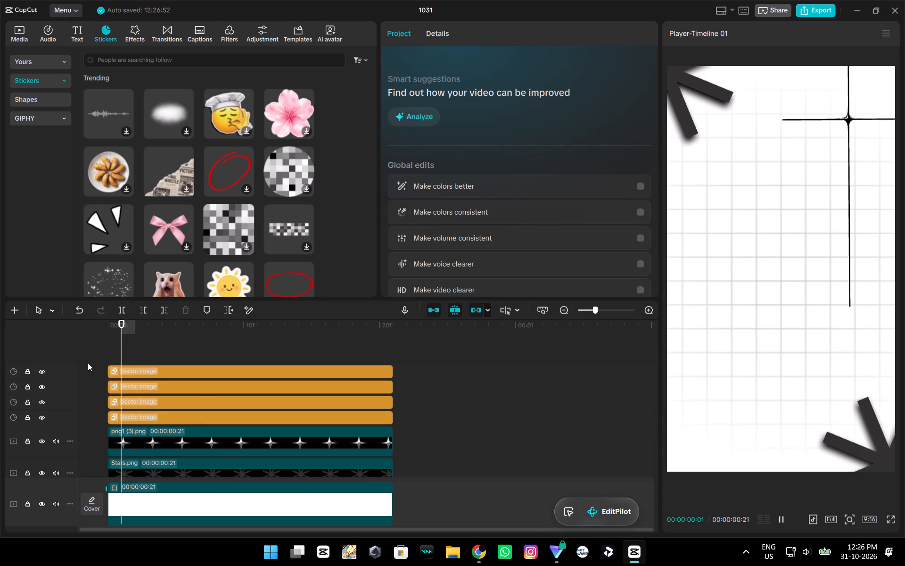
click(122, 341)
drag(122, 341, 38, 366)
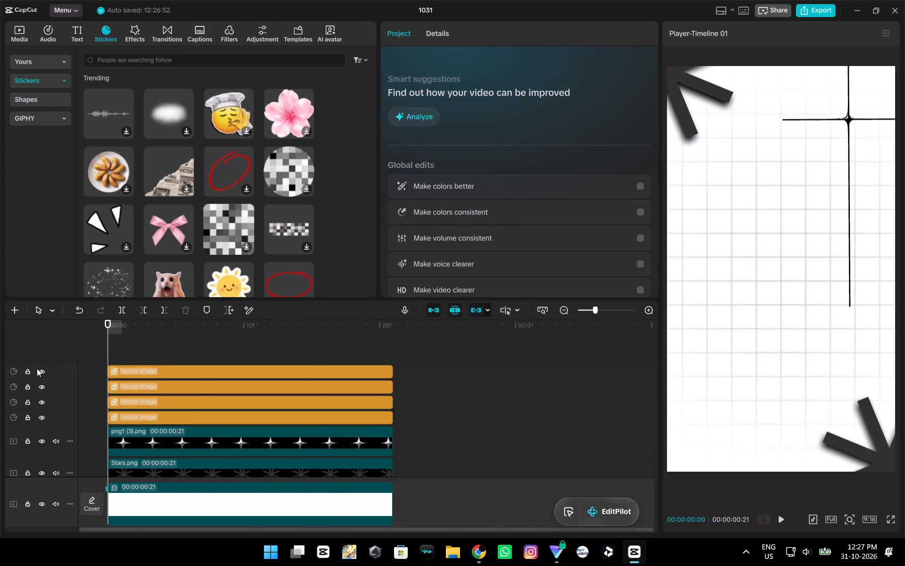
Switch to the YouTube tutorial in Chrome and skim ahead to about 5:41 to see how the line elements are handled.
key(alt+Tab)
key(space)
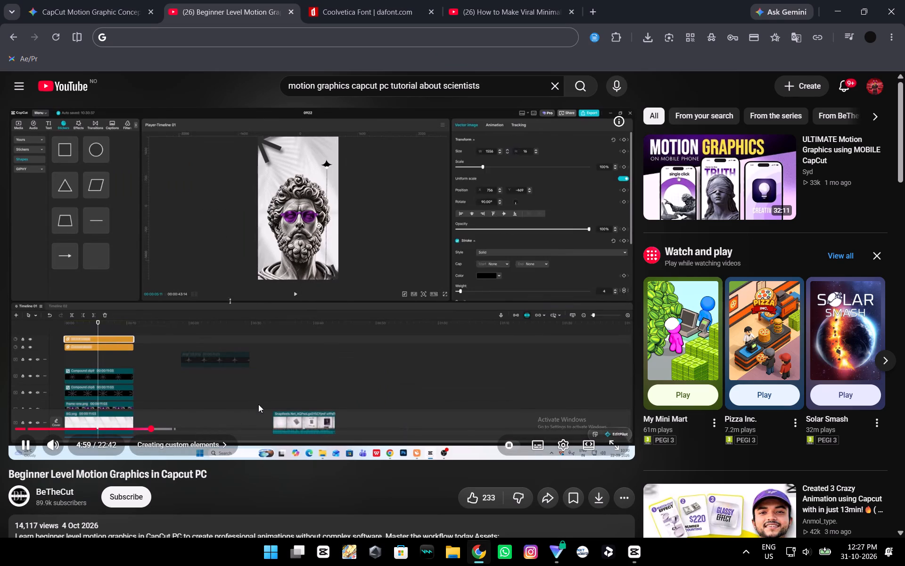
key(Right)
key(Right)
key(Right)
key(Right)
key(Right)
key(Right)
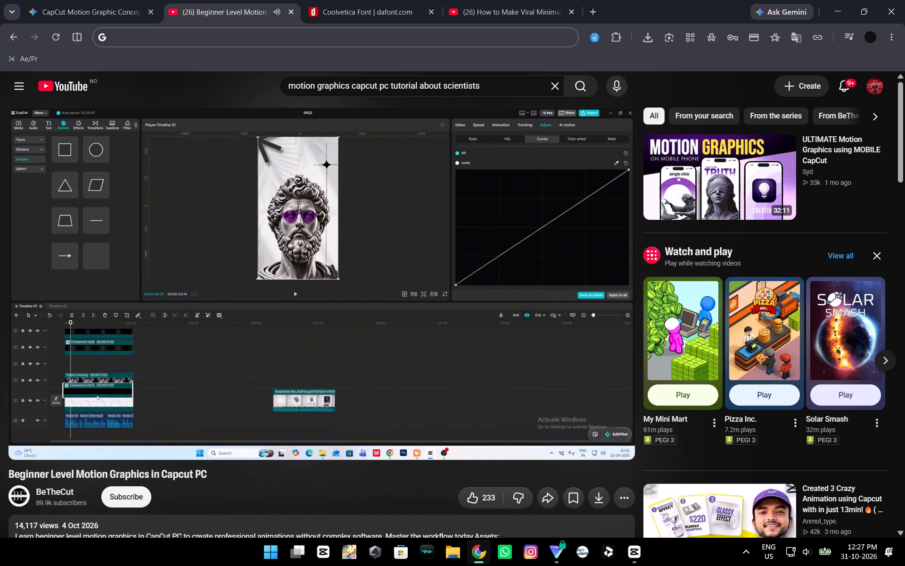
key(space)
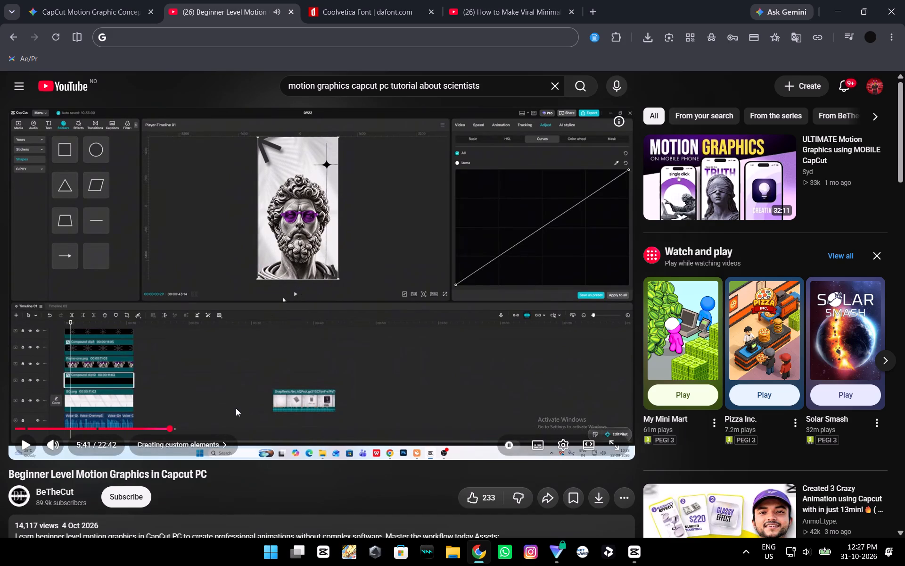
Switch back to CapCut and combine the four lines and the png1 (3).png sparkle into one compound clip.
key(alt+Tab)
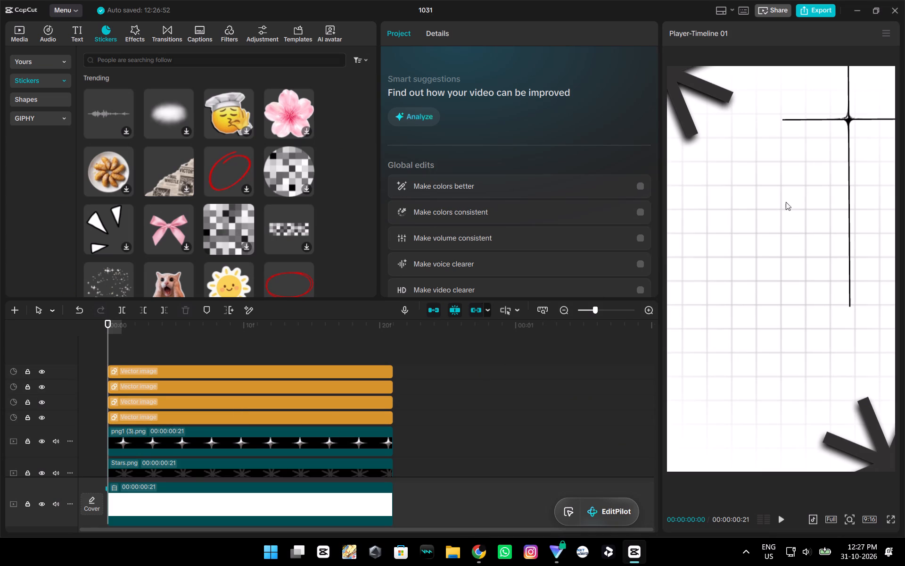
drag(407, 348, 360, 436)
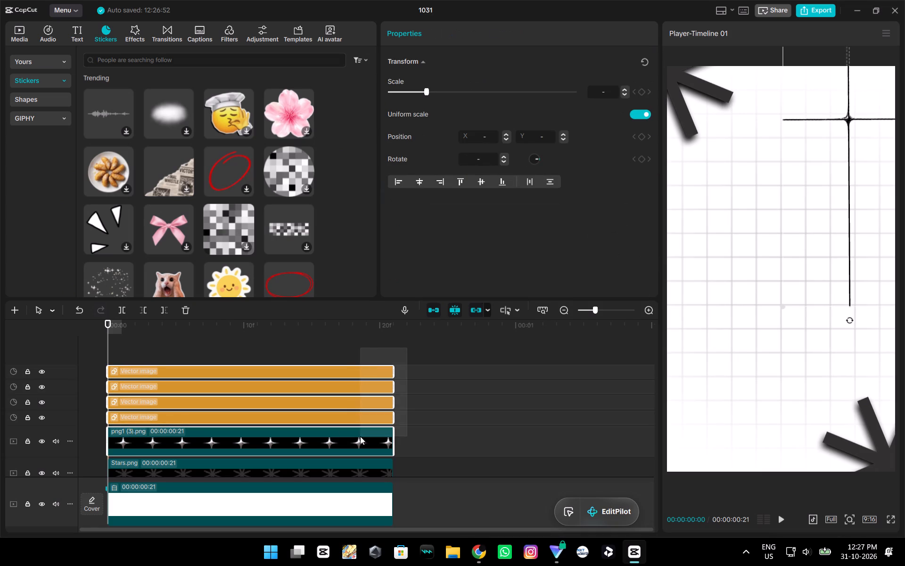
drag(360, 436, 360, 437)
right_click(356, 437)
click(444, 389)
ctrl+scroll(851, 262, down, 3)
ctrl+scroll(815, 233, up, 2)
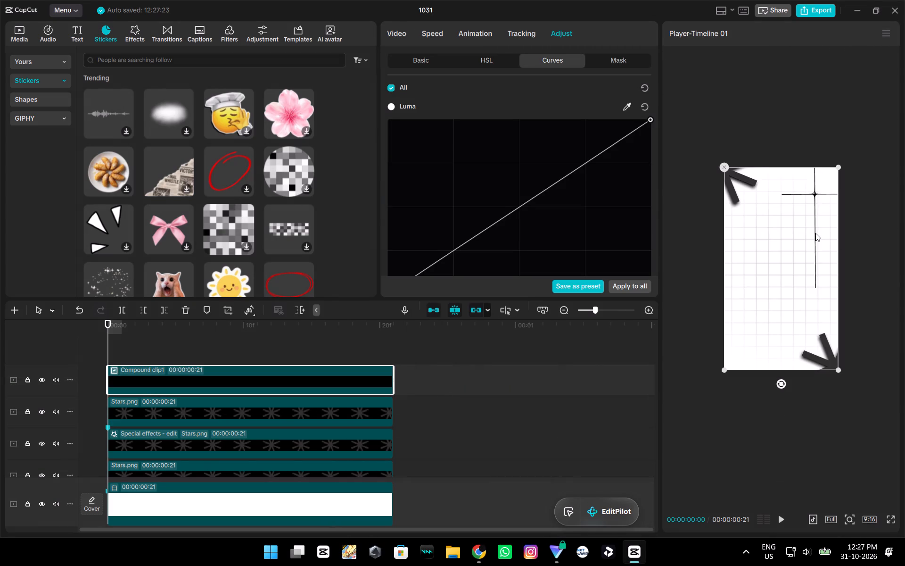
ctrl+scroll(815, 233, up, 5)
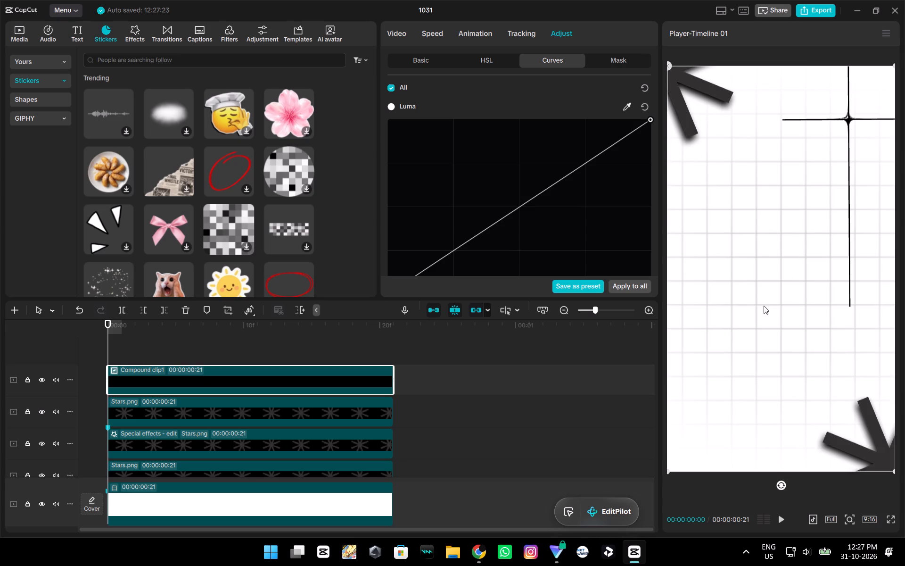
Look through the imported media at root level, preview the portrait 8187346.jpg, and review the timeline's lower tracks.
click(11, 31)
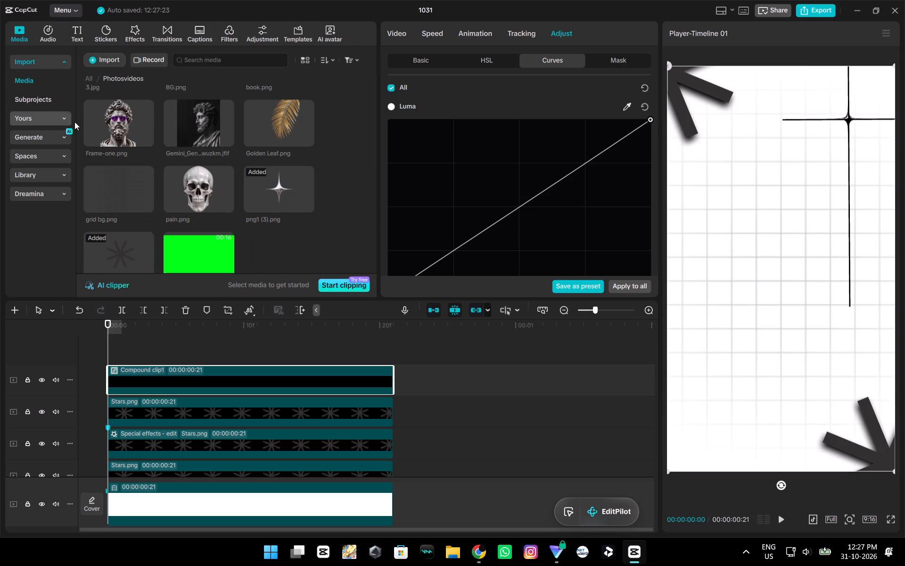
double_click(83, 76)
click(199, 111)
click(115, 101)
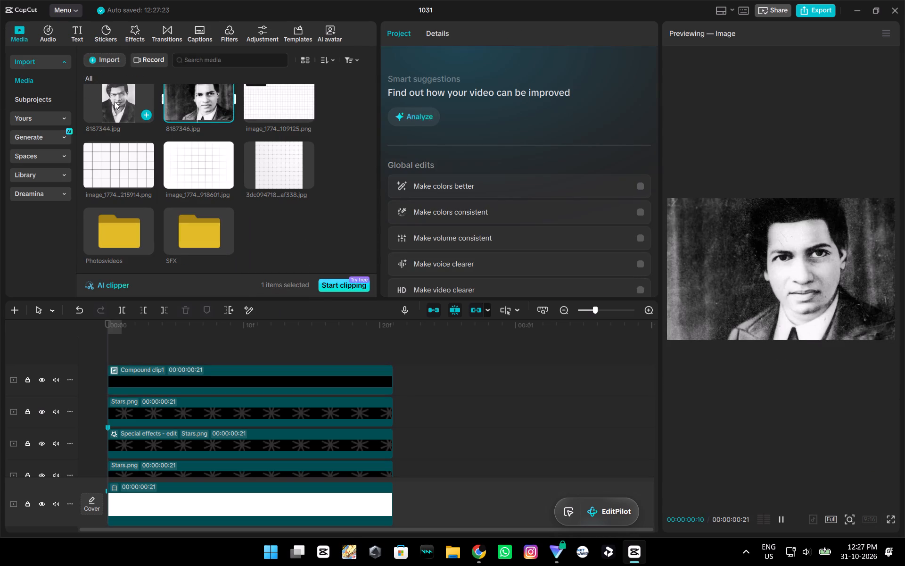
drag(119, 103, 106, 120)
scroll(227, 370, down, 2)
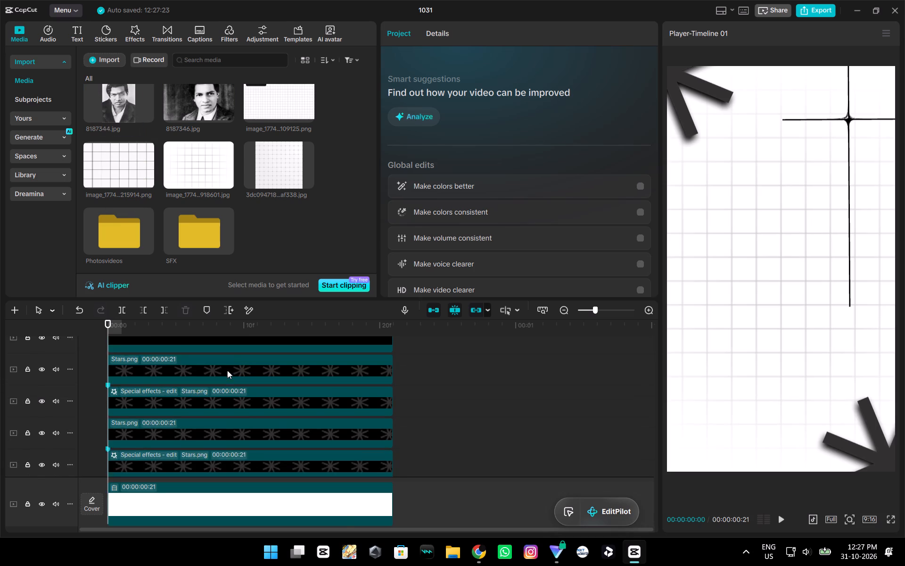
scroll(227, 370, down, 5)
scroll(229, 370, up, 5)
scroll(229, 371, down, 6)
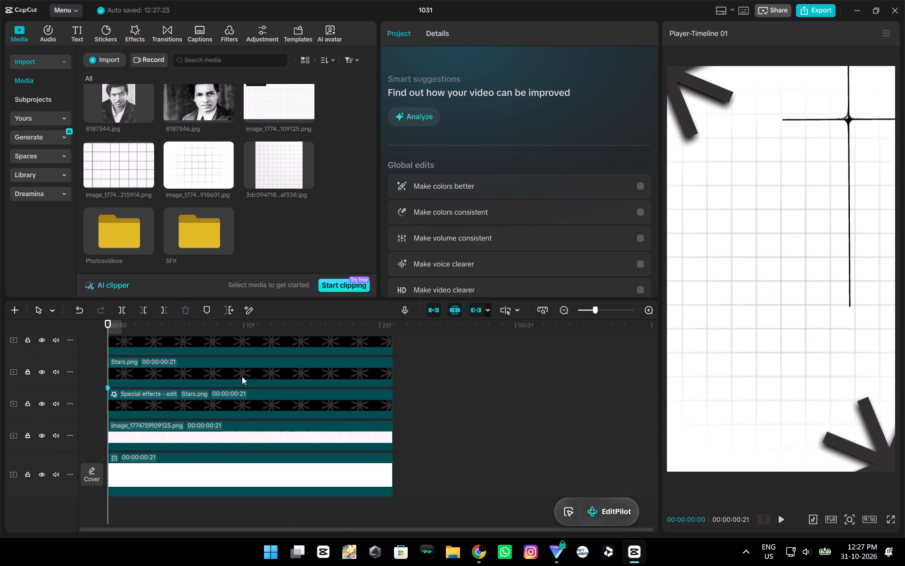
Switch to the Chrome tutorial, review its chapter list, and skim from the custom elements section into Text animation techniques.
key(alt+Tab)
key(space)
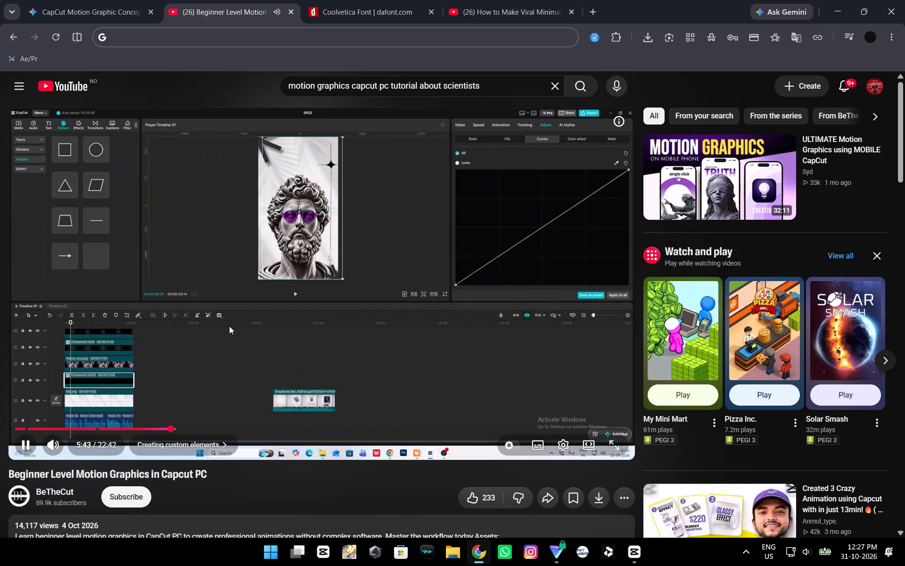
key(Right)
key(Right)
key(Right)
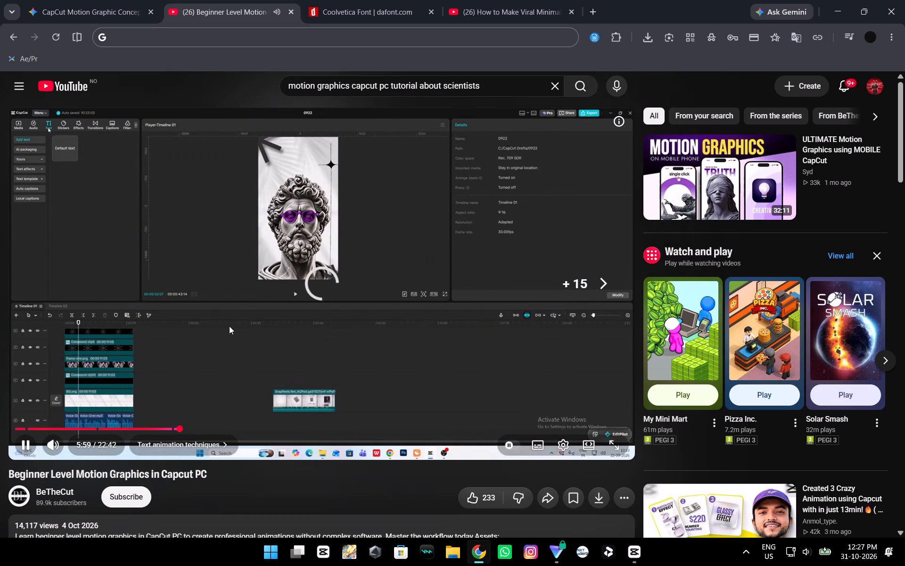
key(Left)
key(Left)
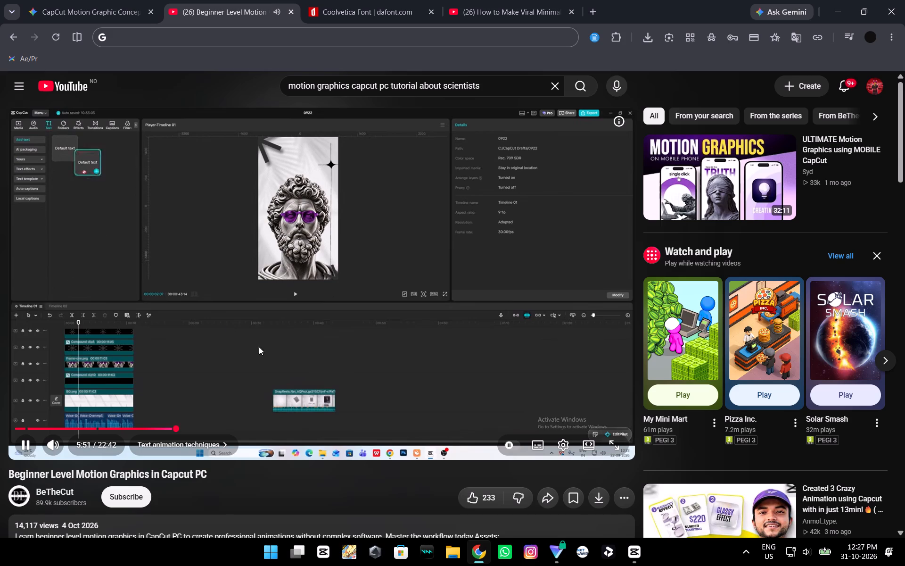
click(206, 445)
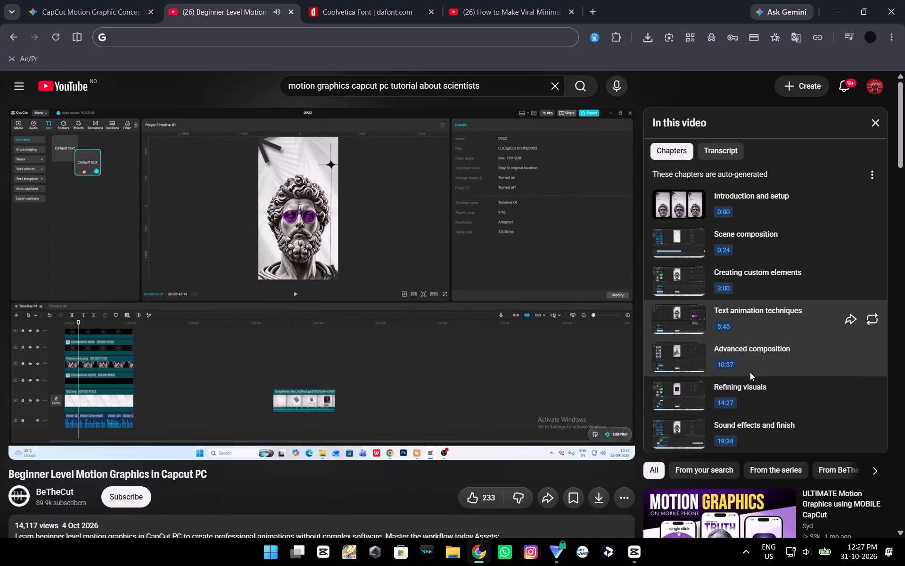
scroll(748, 348, down, 1)
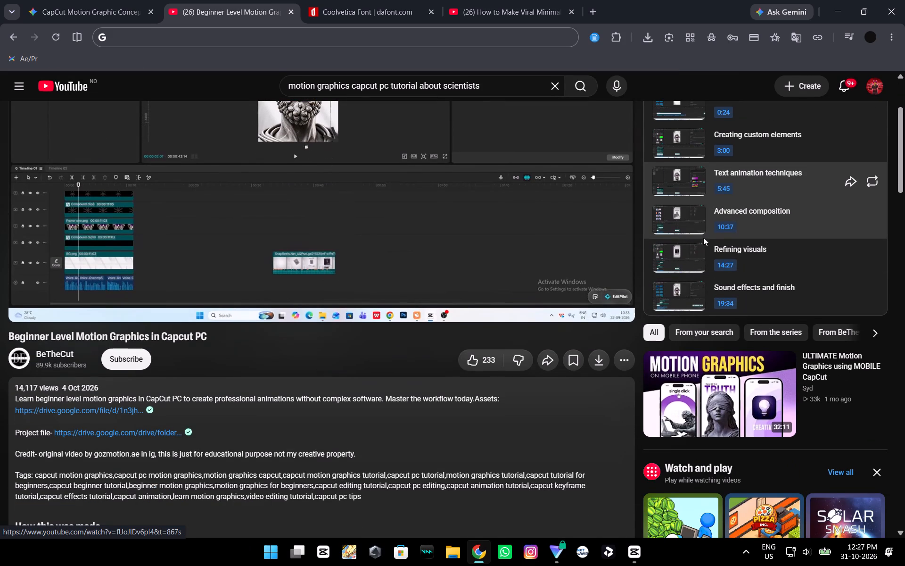
scroll(708, 226, up, 1)
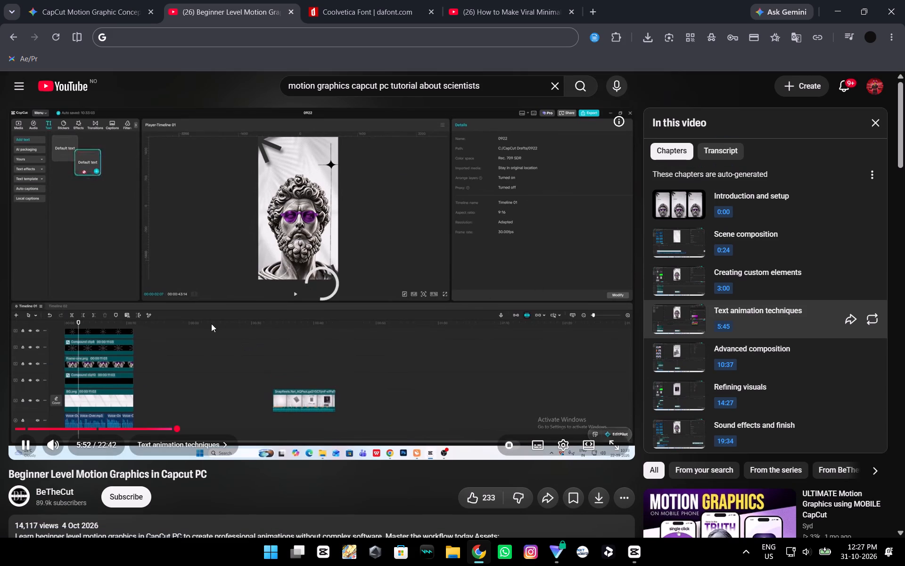
click(162, 426)
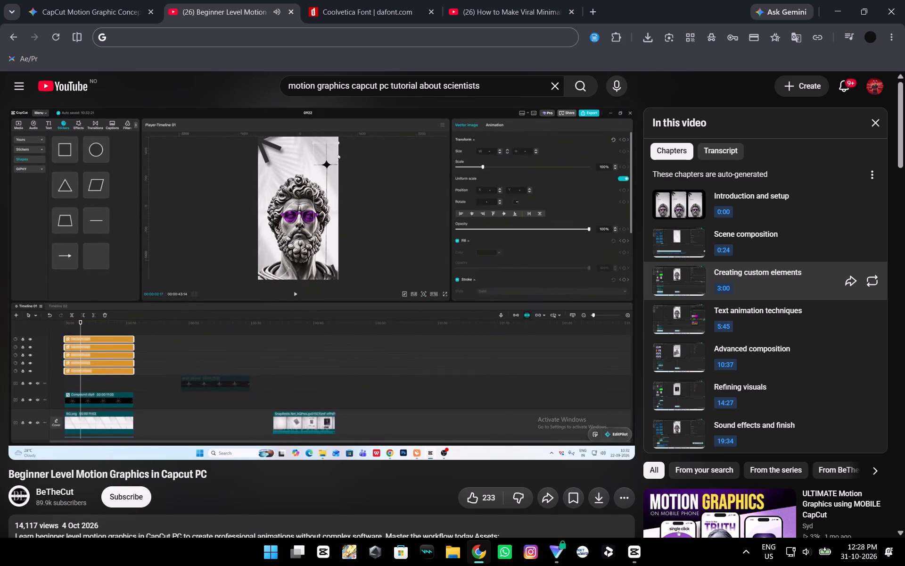
key(Right)
key(Right)
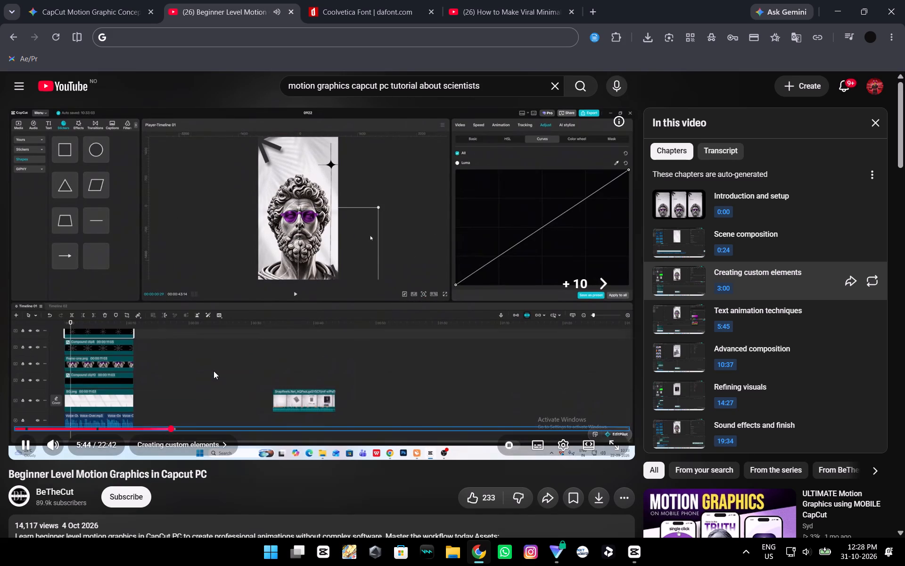
key(Right)
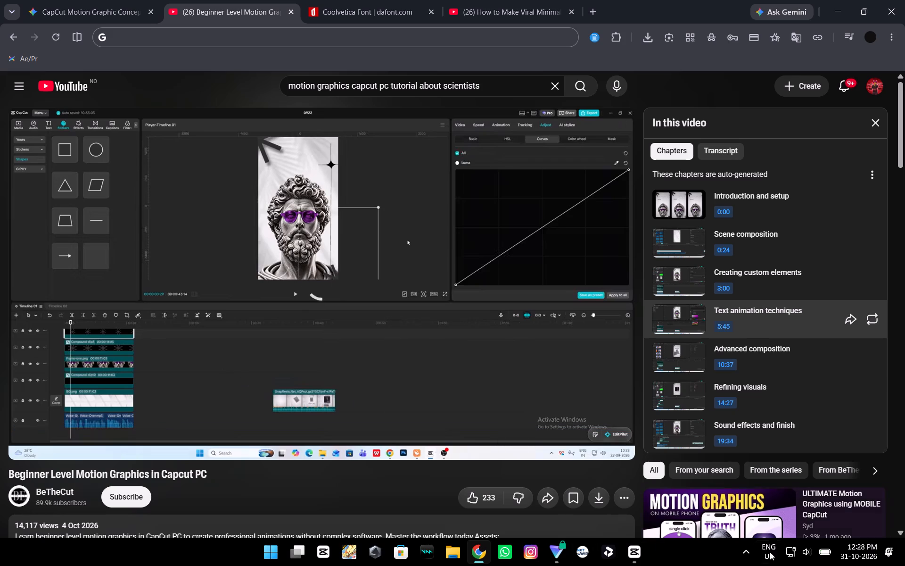
Check the Wi-Fi connection in the system's available networks list and return to the tutorial video.
click(804, 561)
click(743, 319)
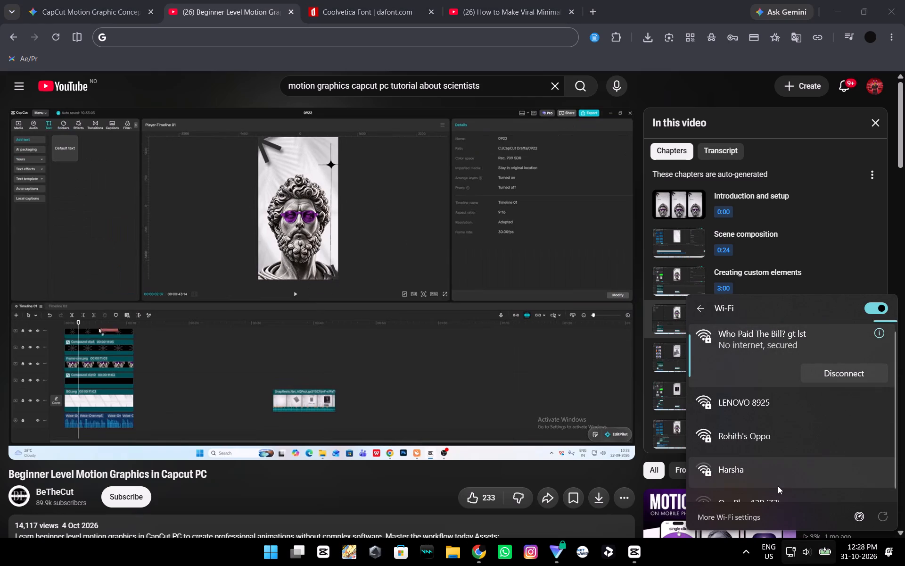
click(403, 296)
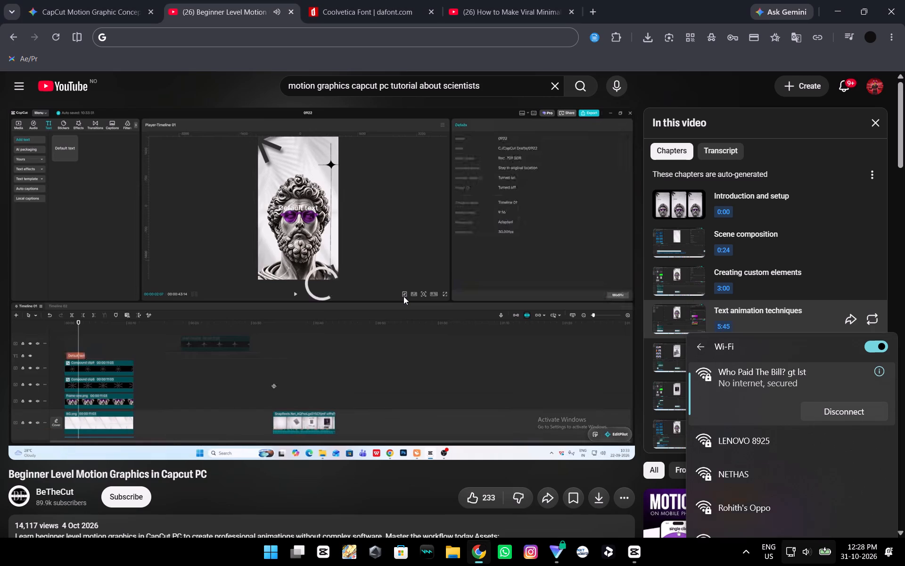
Switch to CapCut and try to combine the two Stars.png clips directly above the grid image into a compound clip.
key(alt+Tab)
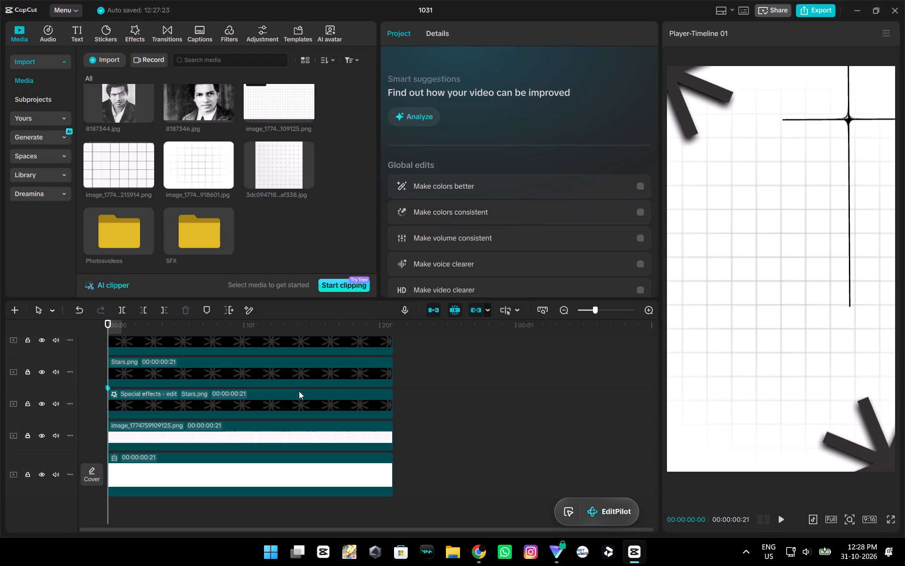
scroll(337, 391, down, 1)
ctrl+click(327, 366)
ctrl+click(331, 402)
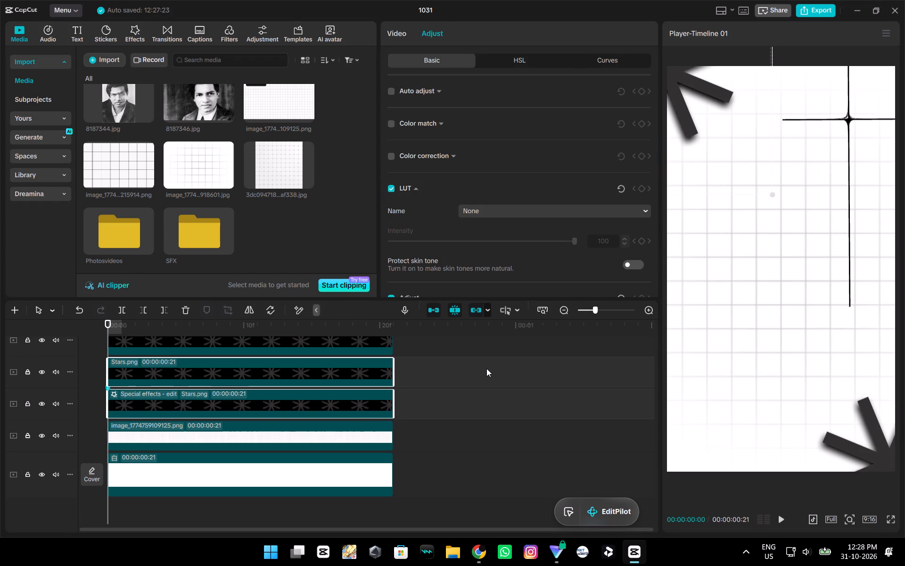
scroll(486, 367, up, 2)
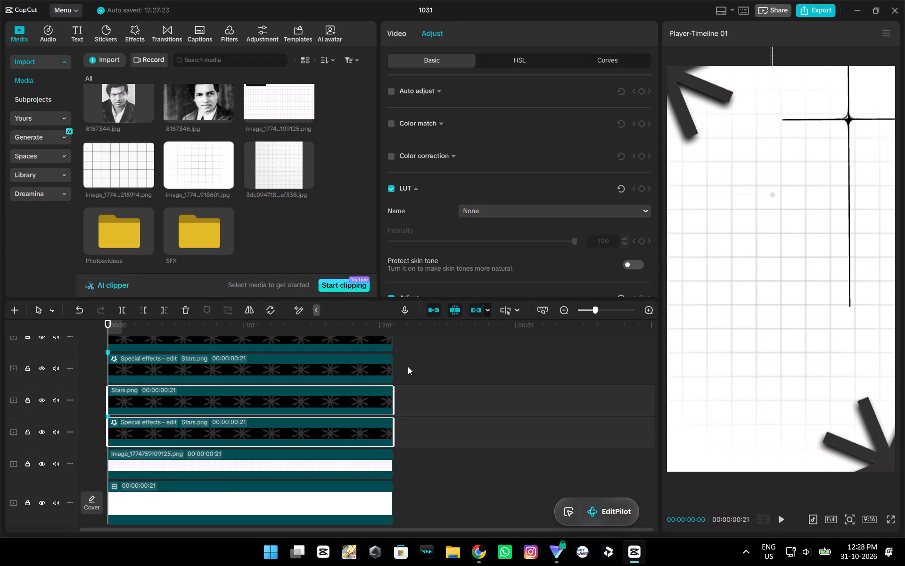
scroll(370, 378, up, 2)
scroll(370, 378, down, 1)
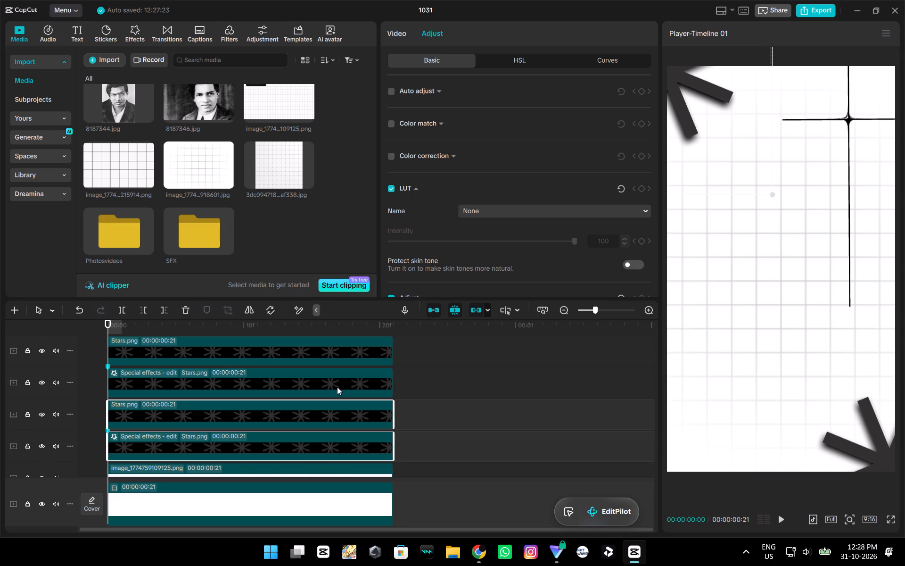
key(alt+g)
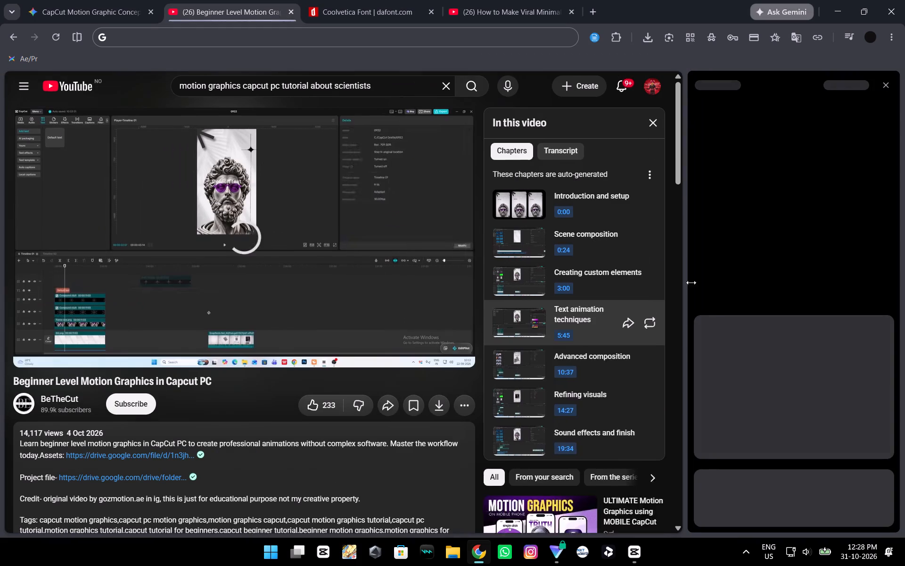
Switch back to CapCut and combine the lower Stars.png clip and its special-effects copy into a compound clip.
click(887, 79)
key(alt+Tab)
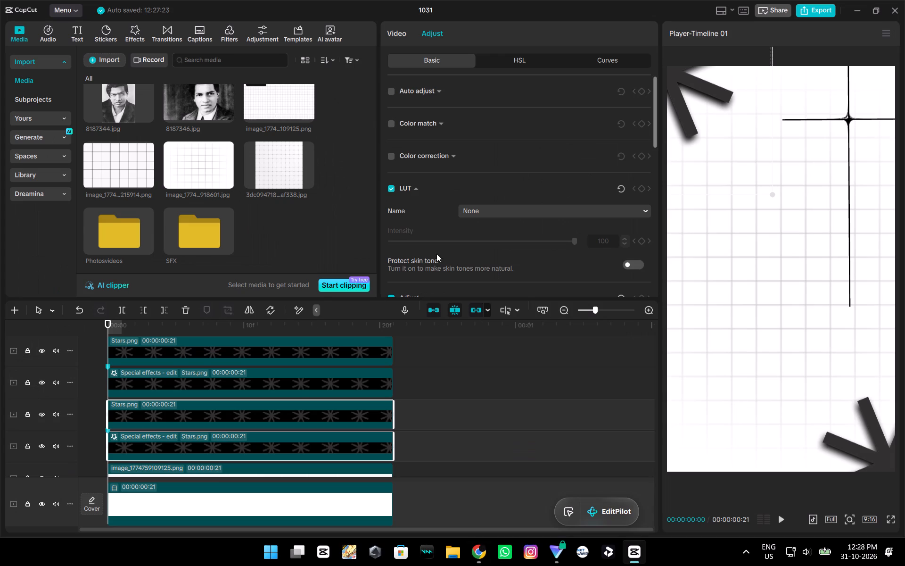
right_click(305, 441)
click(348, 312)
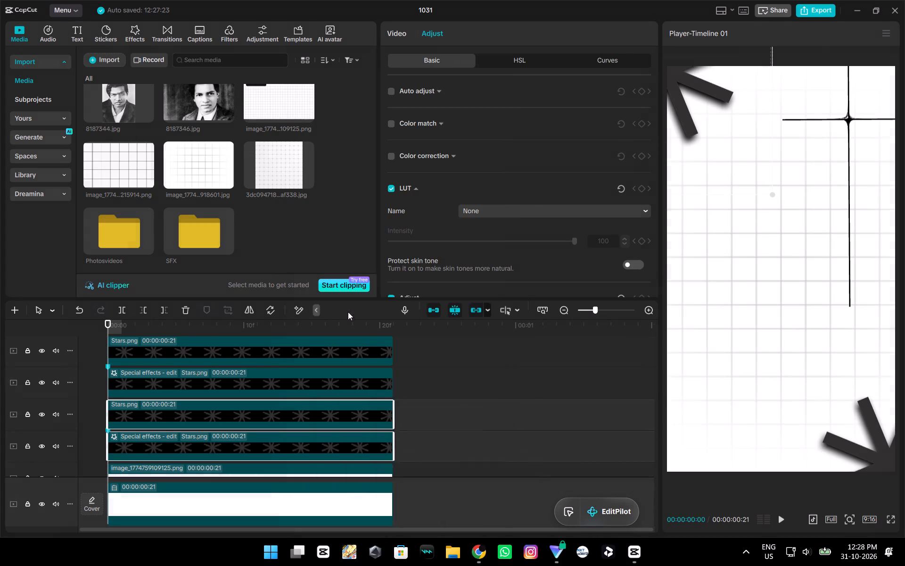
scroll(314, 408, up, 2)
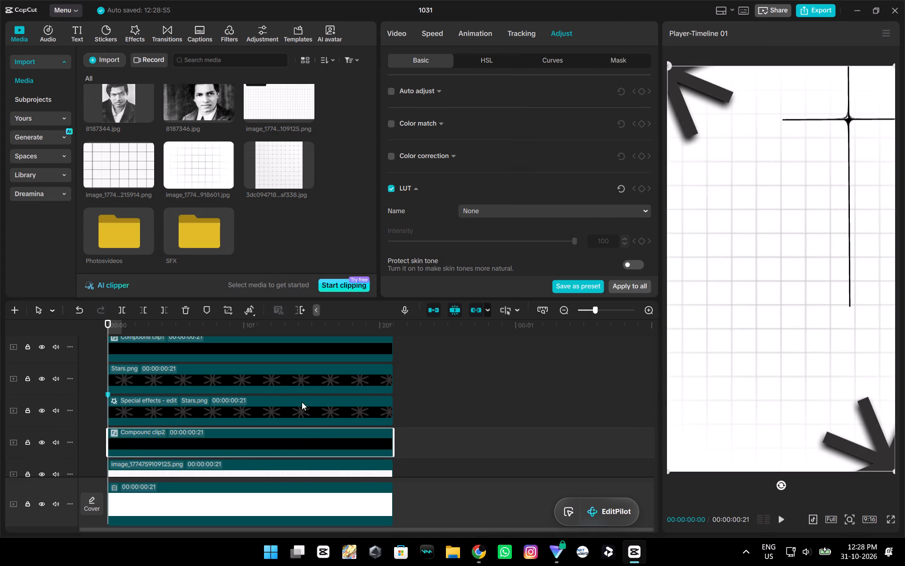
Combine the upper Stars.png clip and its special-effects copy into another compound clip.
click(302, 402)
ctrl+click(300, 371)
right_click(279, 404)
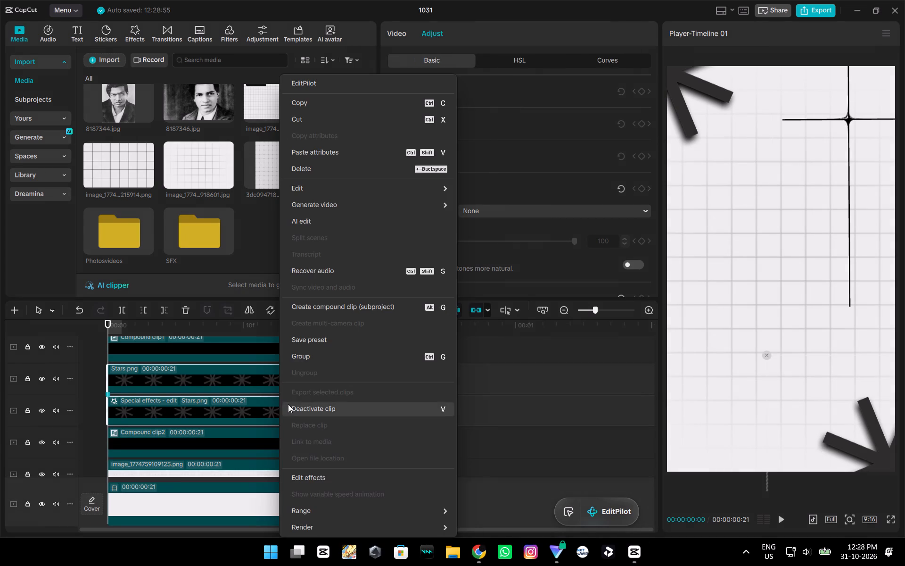
Create a compound clip from the selected upper Stars.png clip and its special-effects copy.
click(328, 310)
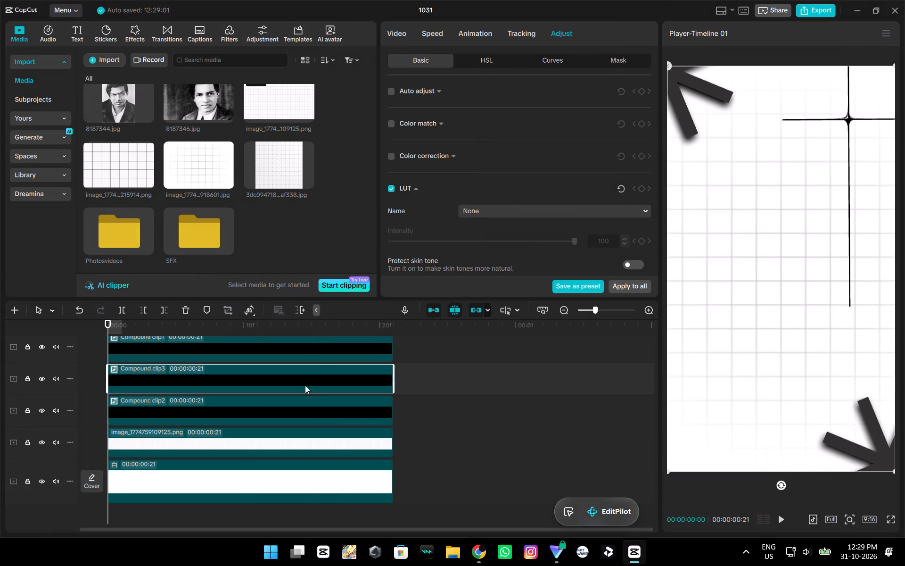
Search the In animations for "ROTATE" for the new stars compound clip.
click(469, 33)
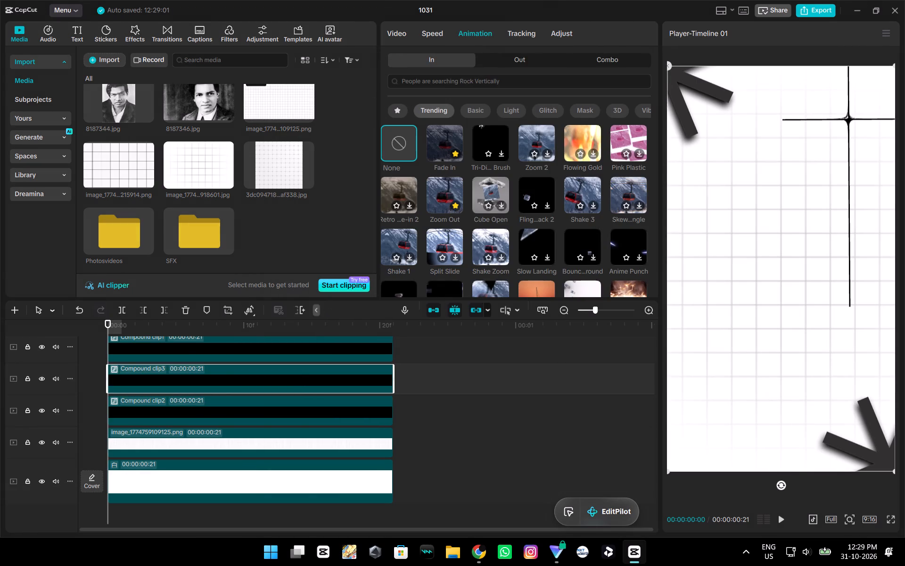
click(471, 82)
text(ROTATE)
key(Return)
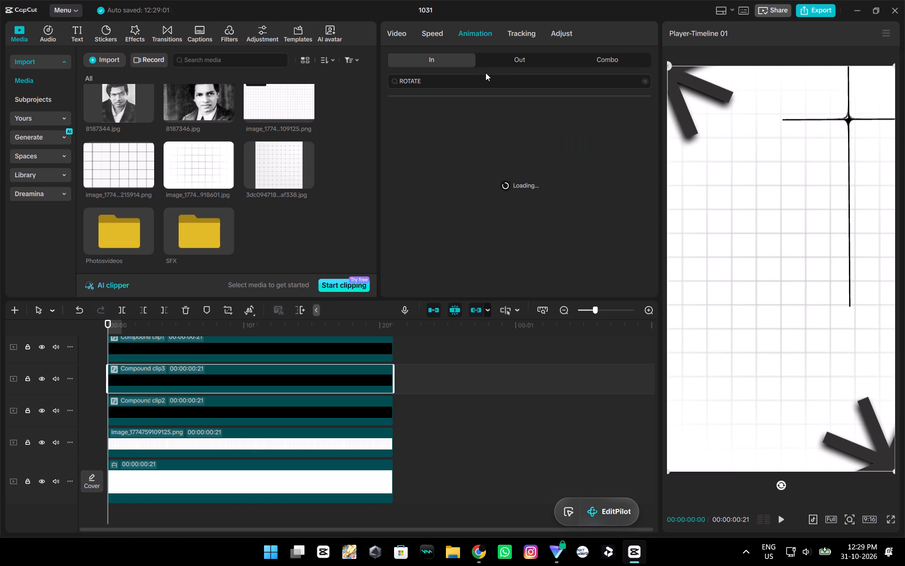
Look through the available Wi-Fi networks to check the computer's internet connection.
click(795, 562)
click(745, 339)
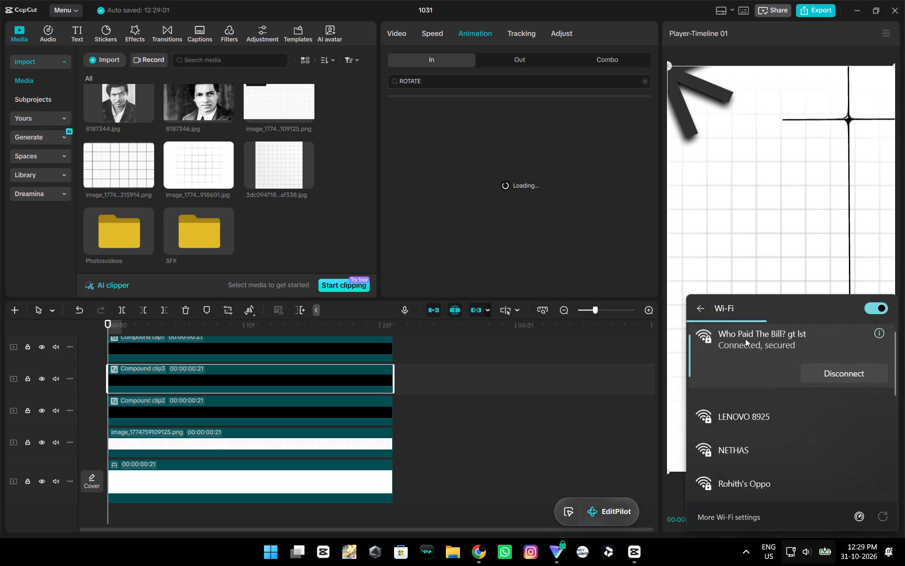
scroll(796, 421, down, 1)
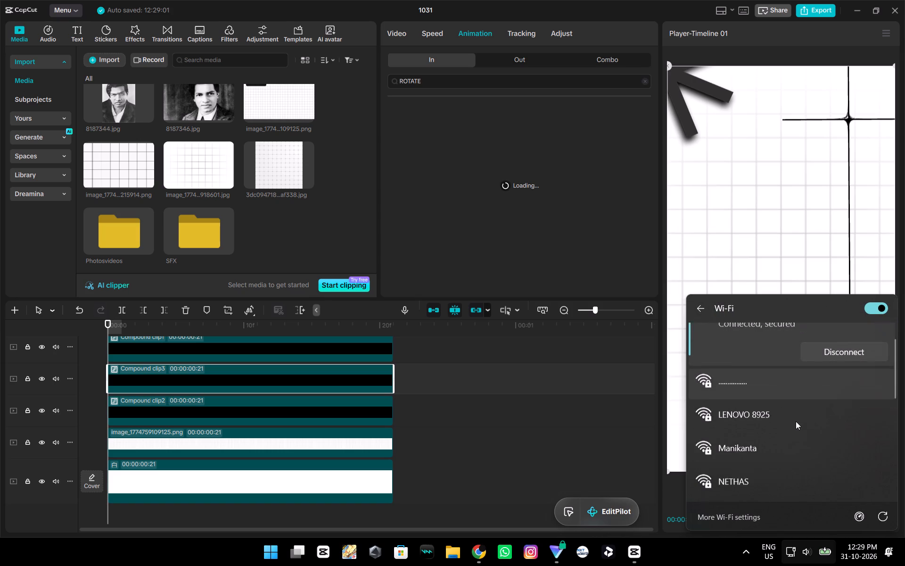
scroll(796, 416, down, 5)
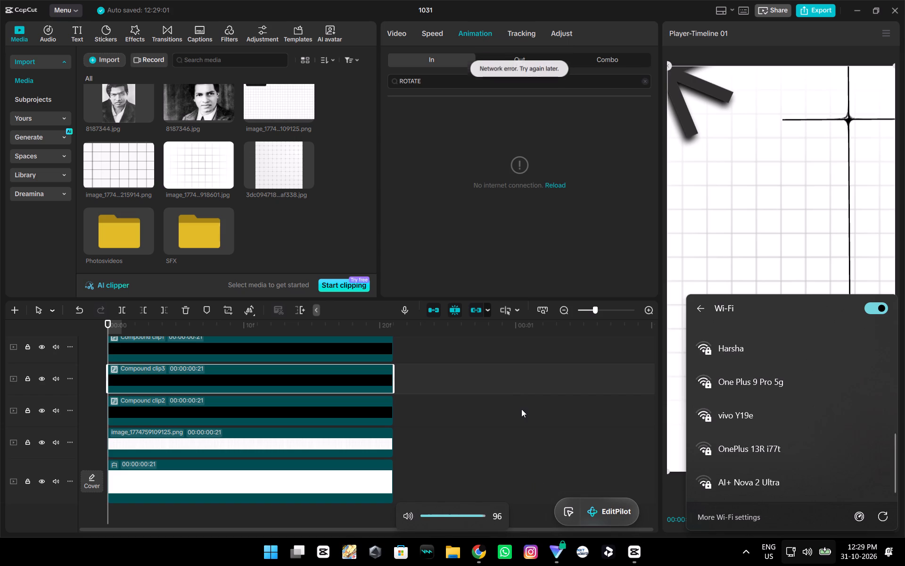
Reload the ROTATE search results and try to apply the Rotate In animation to Compound clip3.
click(553, 186)
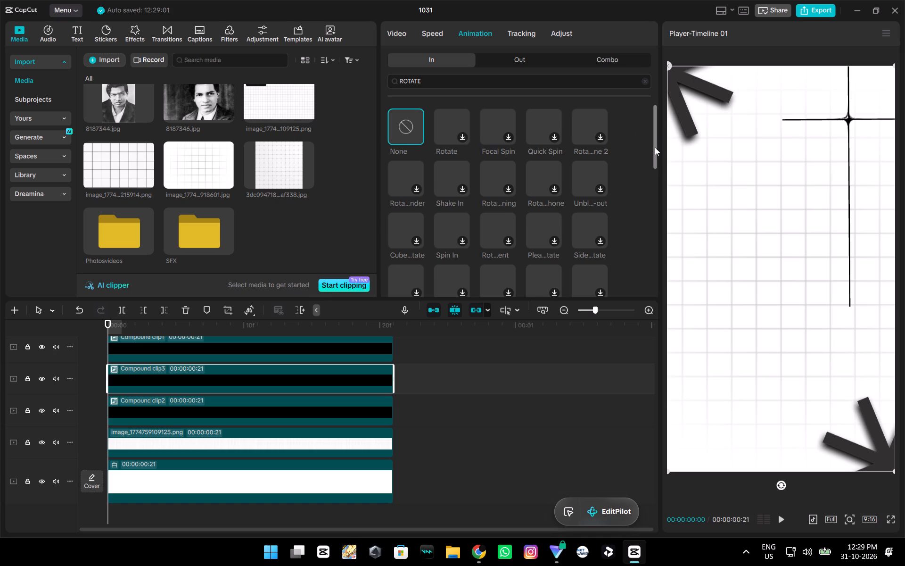
click(458, 123)
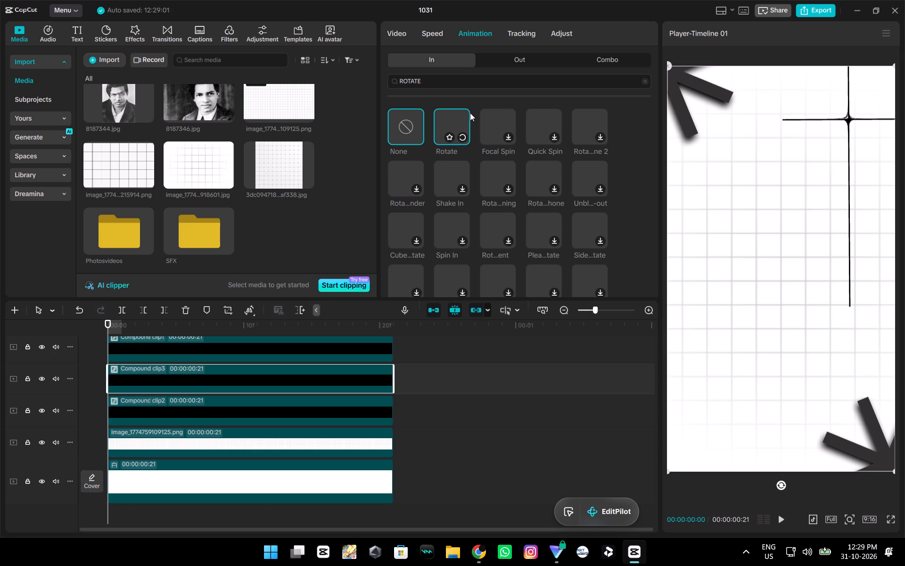
Refresh the Wi-Fi network list and connect to the secured network directly below the current one.
click(795, 553)
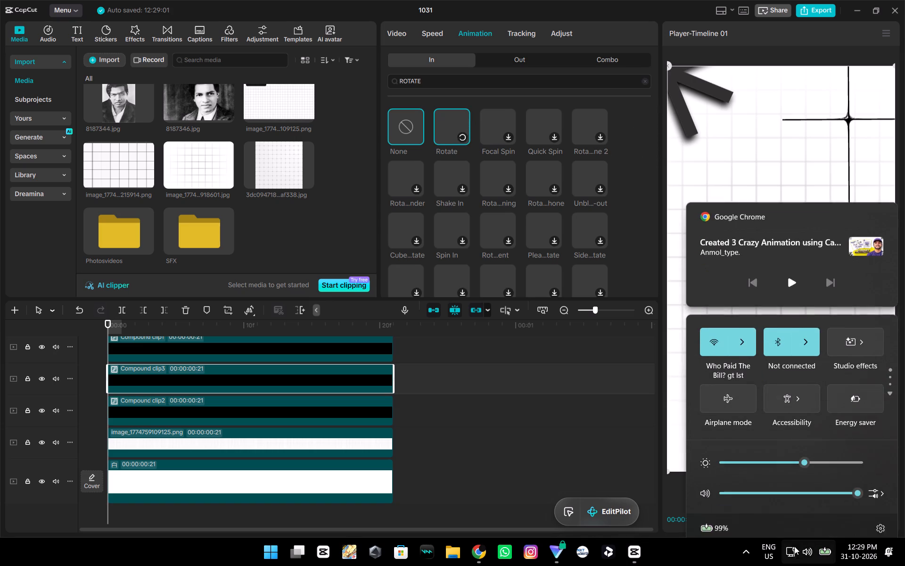
click(749, 334)
scroll(791, 428, down, 2)
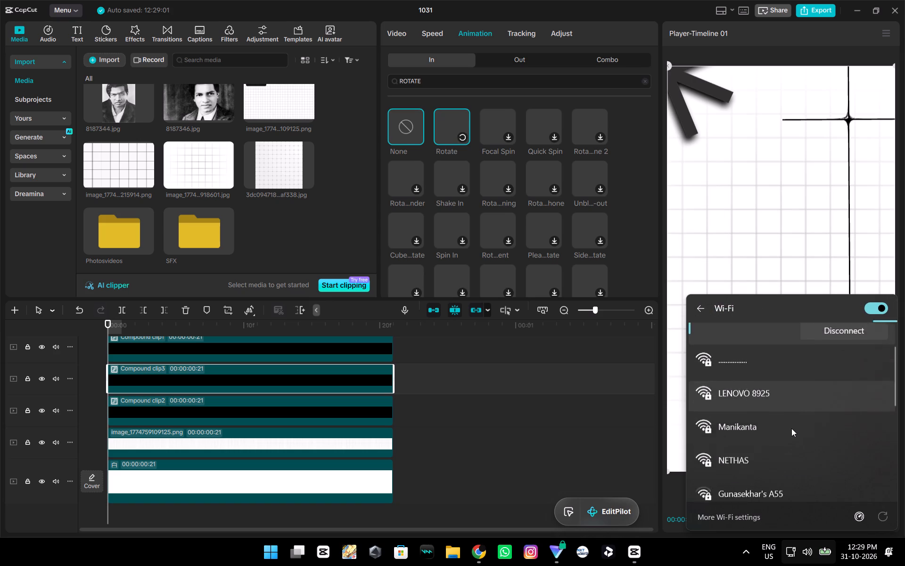
scroll(793, 425, up, 9)
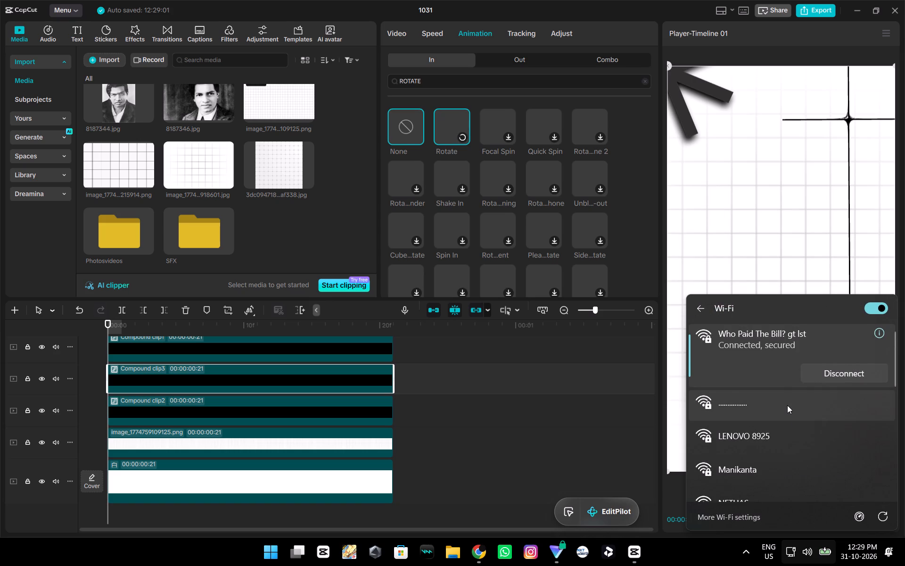
scroll(788, 405, down, 4)
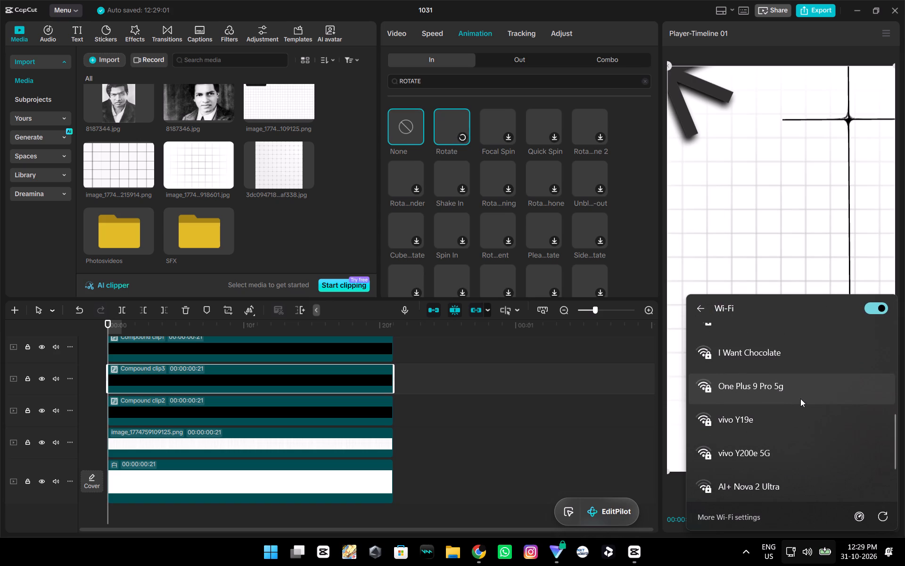
scroll(799, 383, down, 3)
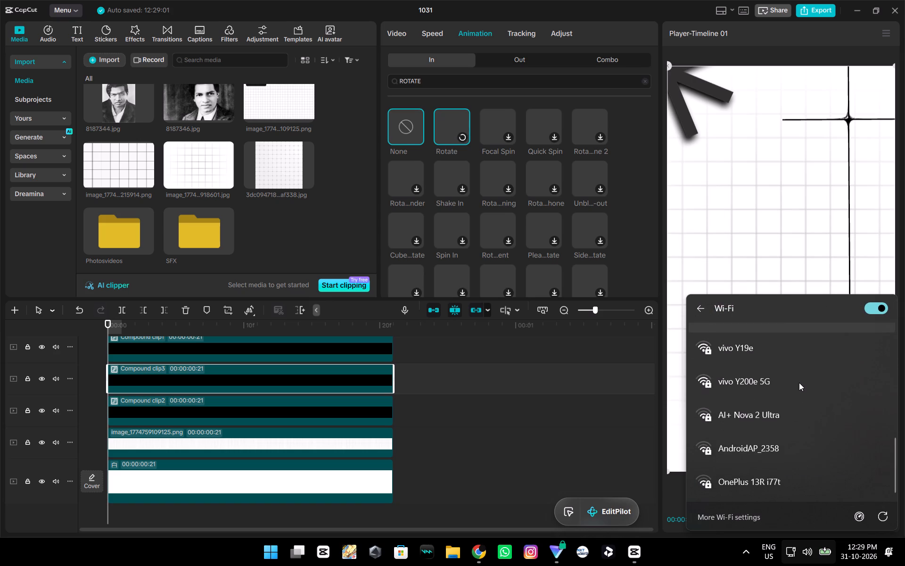
scroll(799, 383, up, 11)
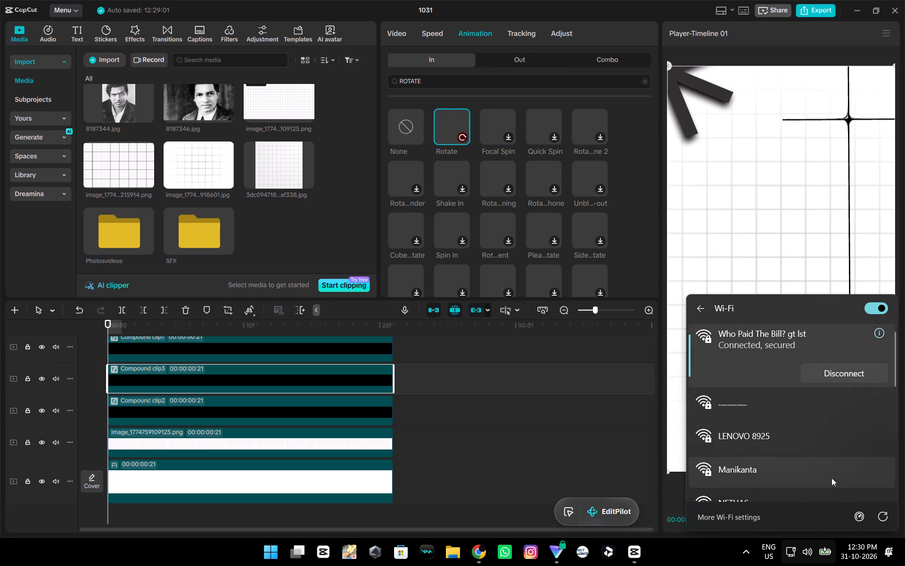
click(880, 519)
click(792, 414)
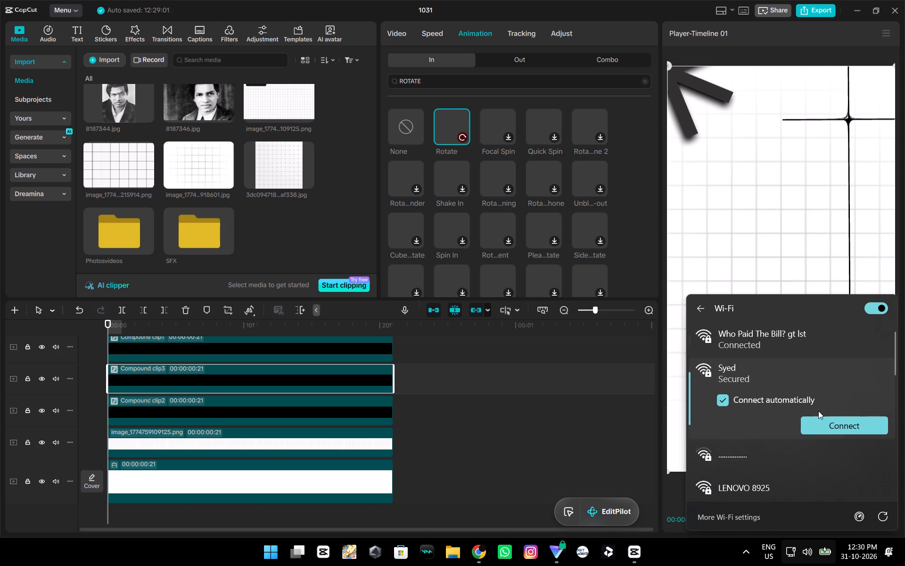
click(846, 434)
click(845, 432)
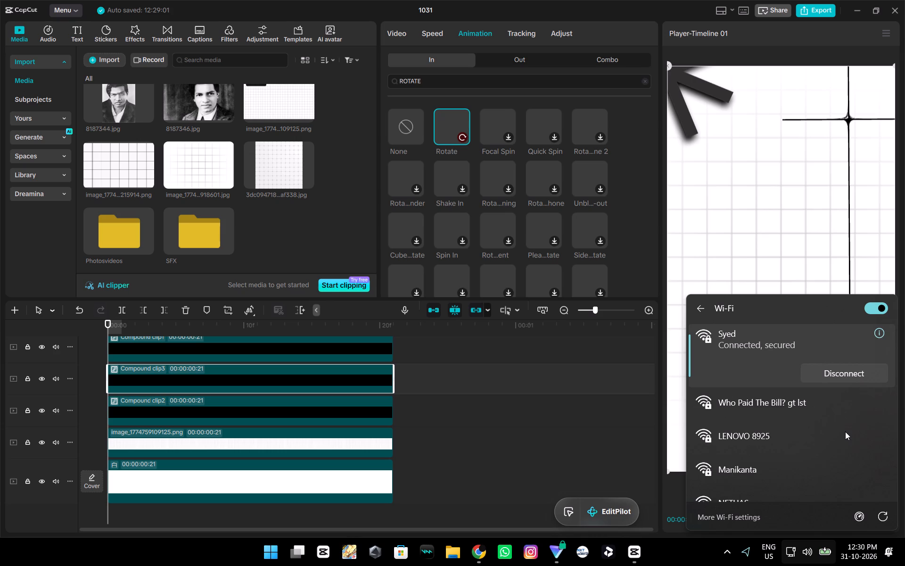
Apply the Rotate In animation to Compound clip3.
click(461, 142)
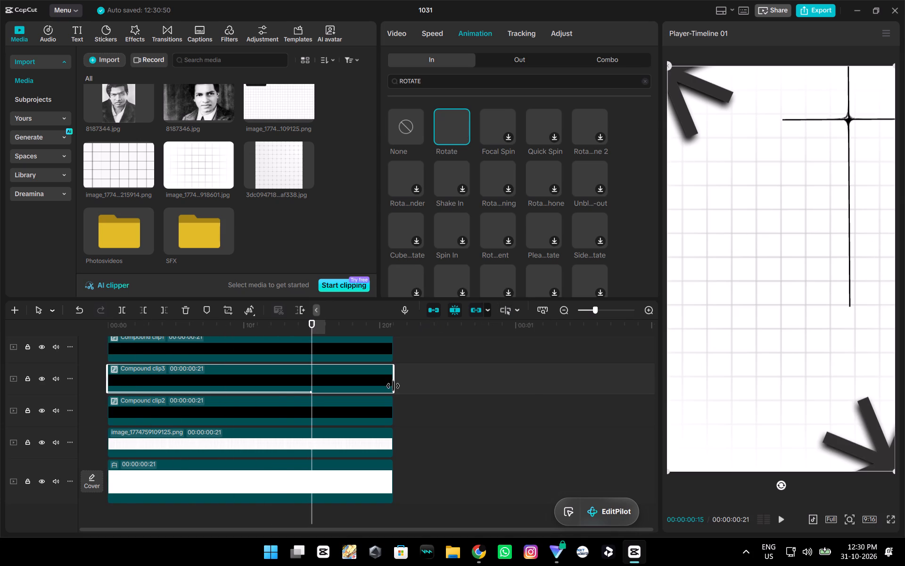
Scrub the timeline back to frame 10 to review the Rotate animation on Compound clip3.
scroll(395, 408, up, 4)
drag(312, 336, 241, 344)
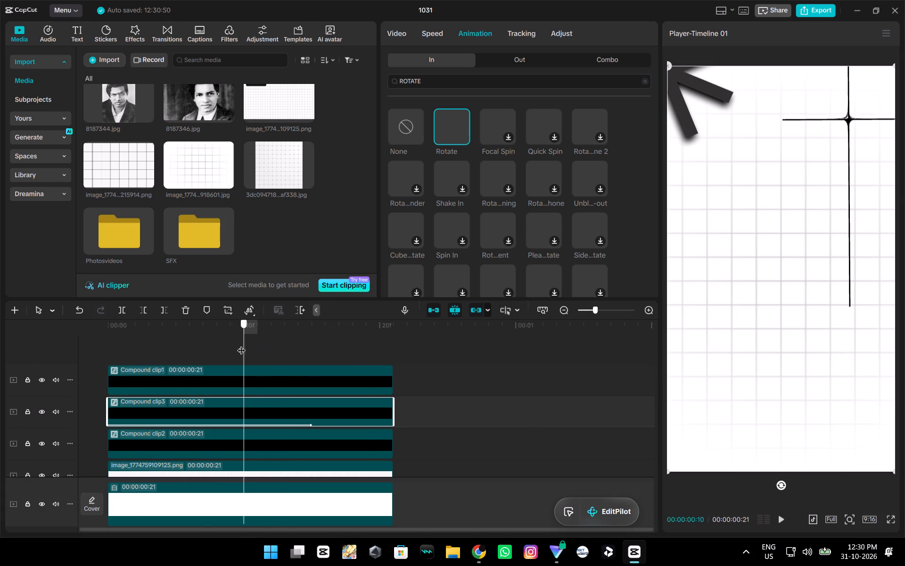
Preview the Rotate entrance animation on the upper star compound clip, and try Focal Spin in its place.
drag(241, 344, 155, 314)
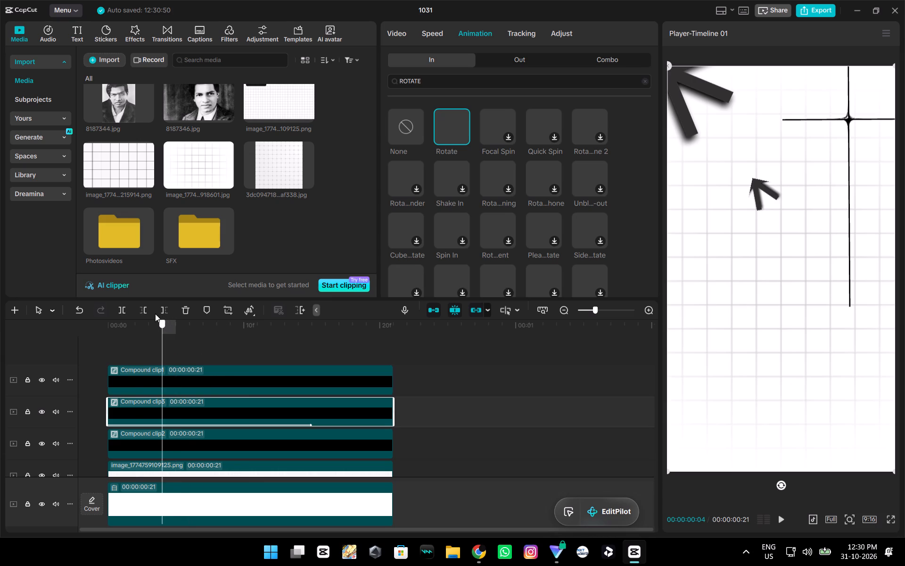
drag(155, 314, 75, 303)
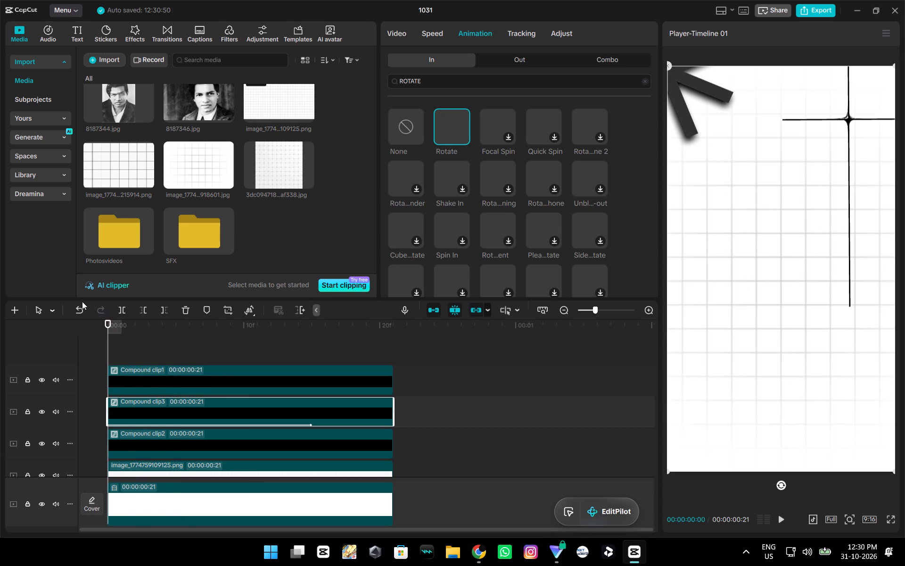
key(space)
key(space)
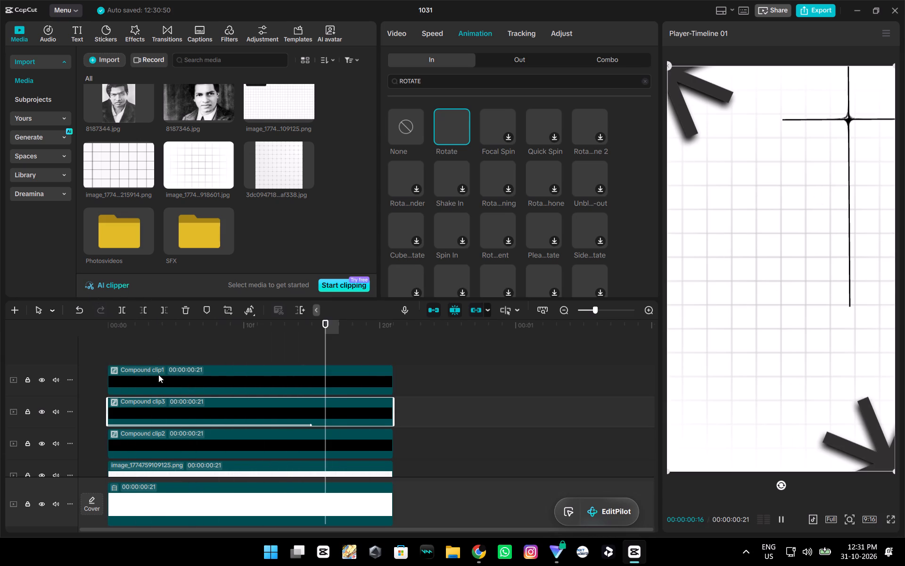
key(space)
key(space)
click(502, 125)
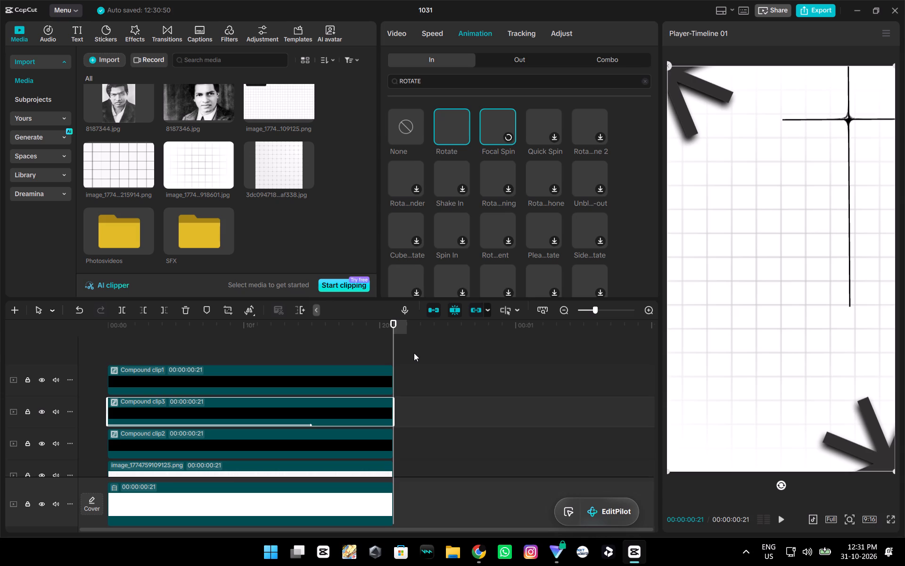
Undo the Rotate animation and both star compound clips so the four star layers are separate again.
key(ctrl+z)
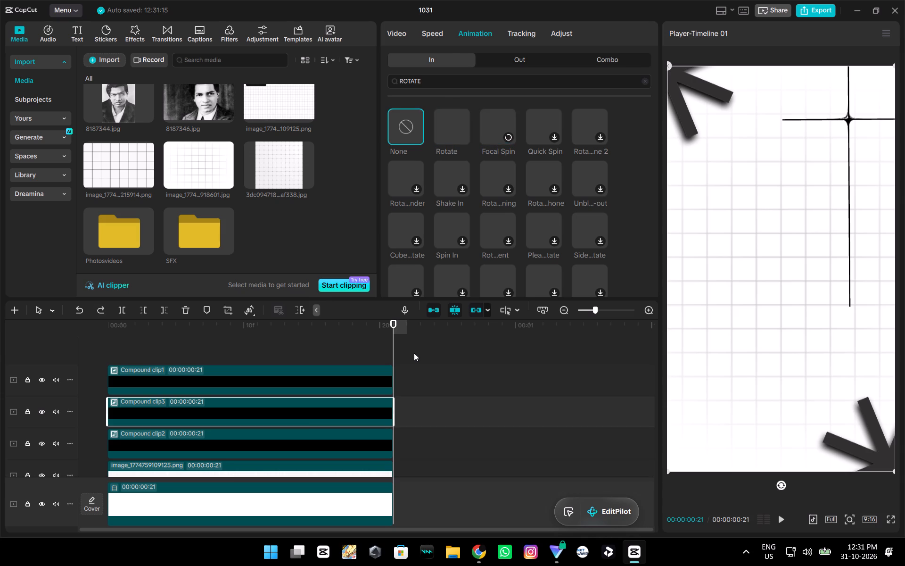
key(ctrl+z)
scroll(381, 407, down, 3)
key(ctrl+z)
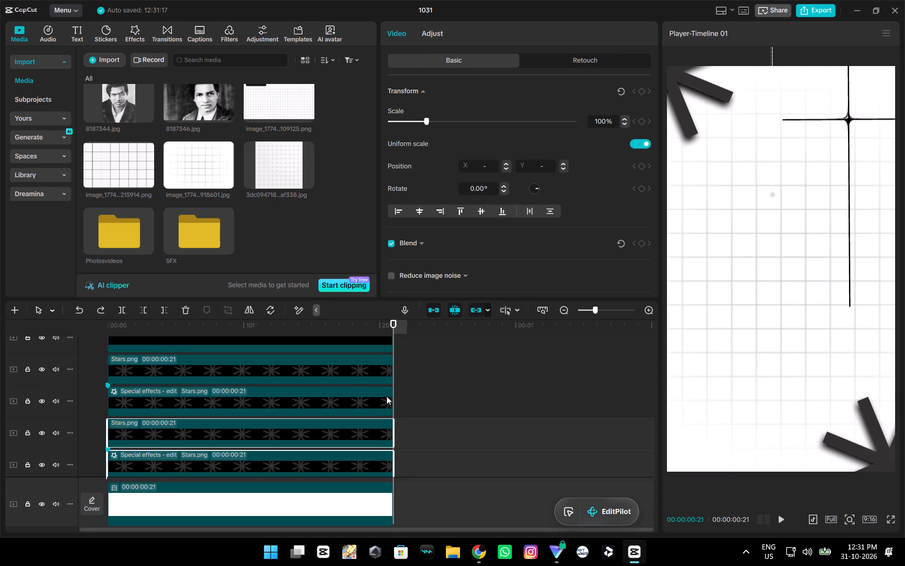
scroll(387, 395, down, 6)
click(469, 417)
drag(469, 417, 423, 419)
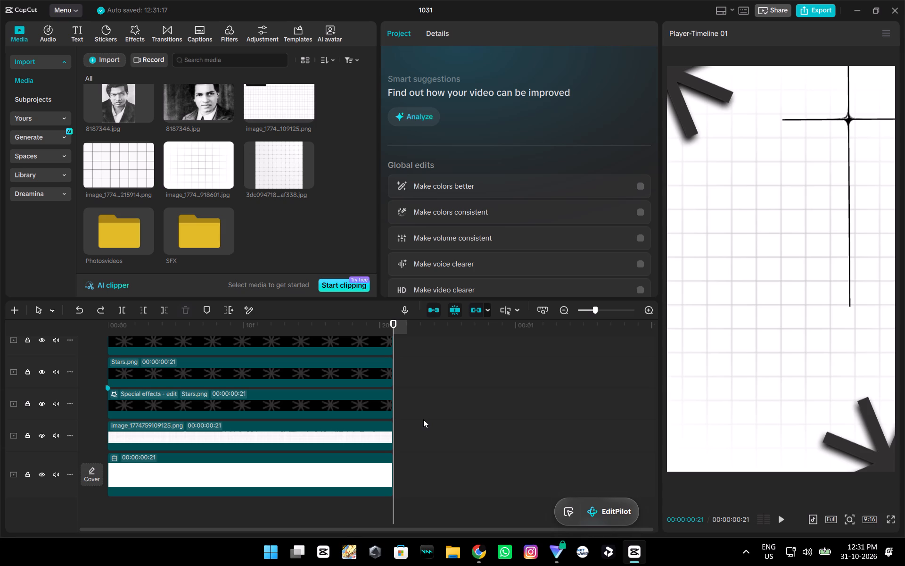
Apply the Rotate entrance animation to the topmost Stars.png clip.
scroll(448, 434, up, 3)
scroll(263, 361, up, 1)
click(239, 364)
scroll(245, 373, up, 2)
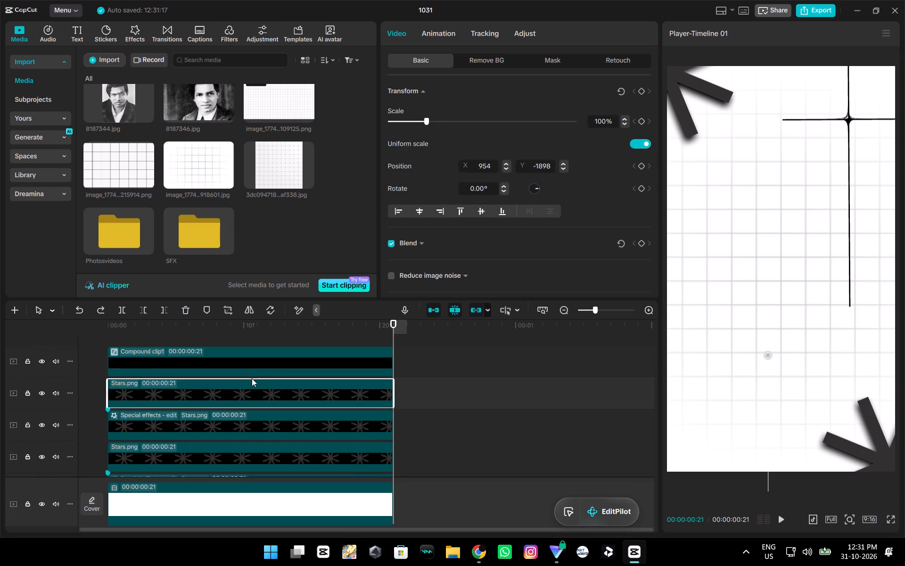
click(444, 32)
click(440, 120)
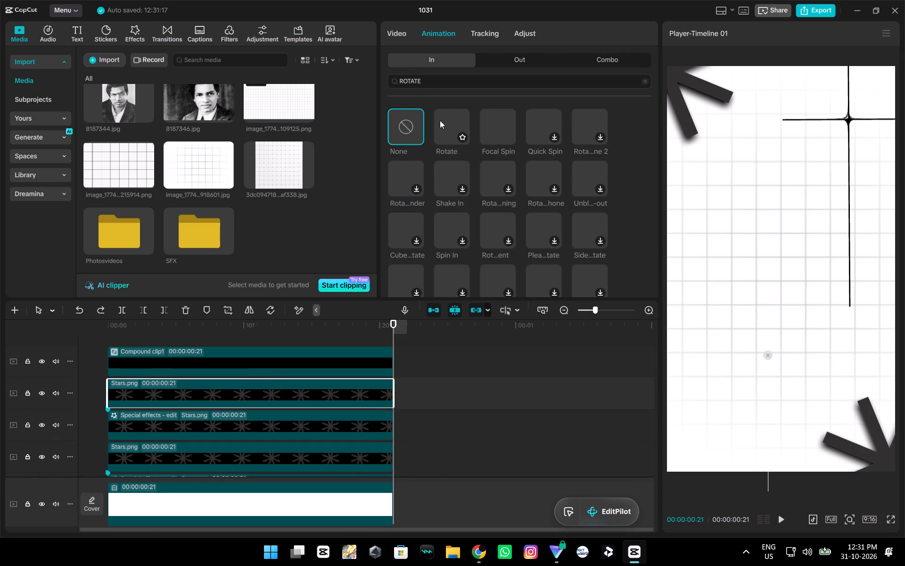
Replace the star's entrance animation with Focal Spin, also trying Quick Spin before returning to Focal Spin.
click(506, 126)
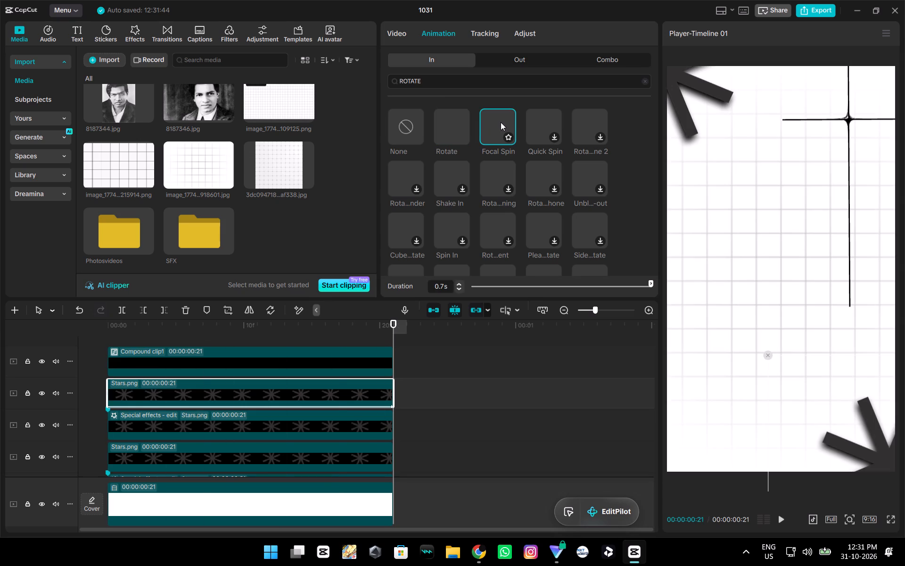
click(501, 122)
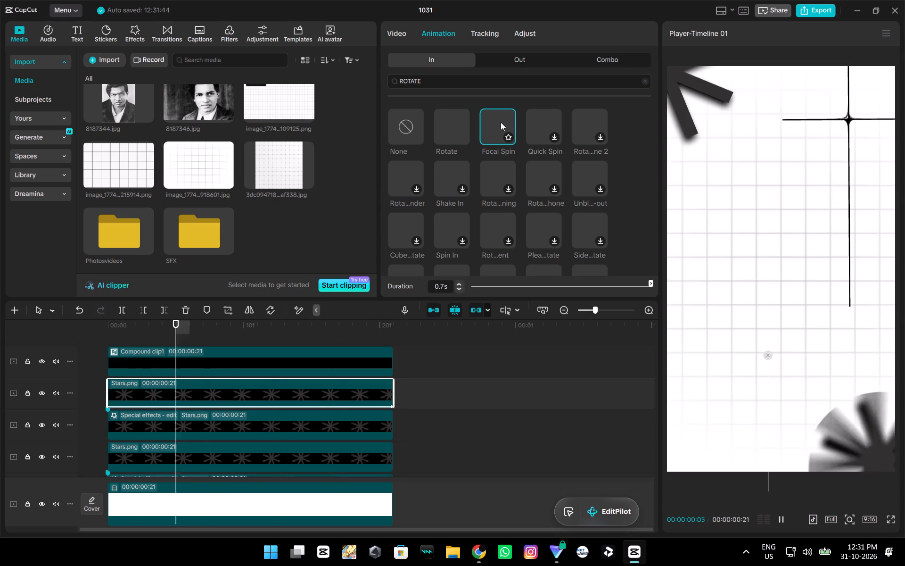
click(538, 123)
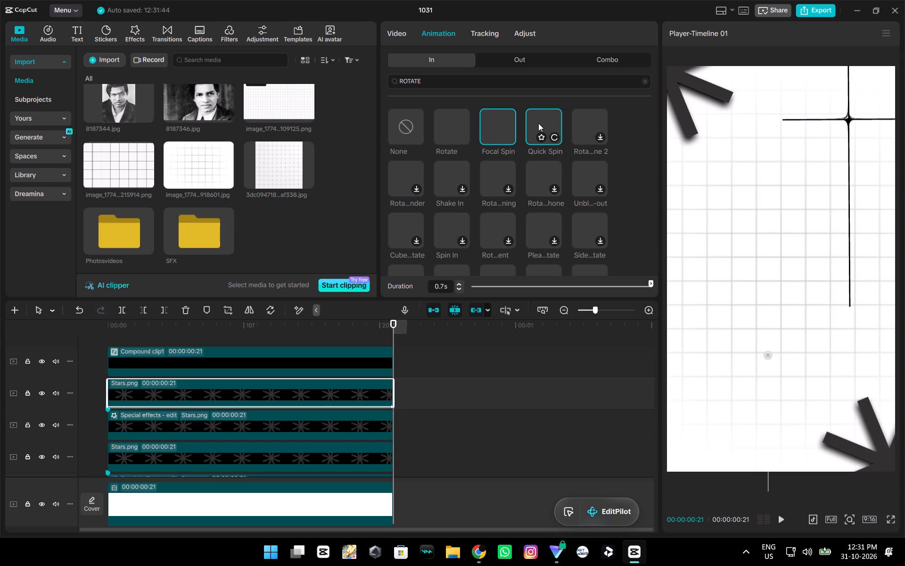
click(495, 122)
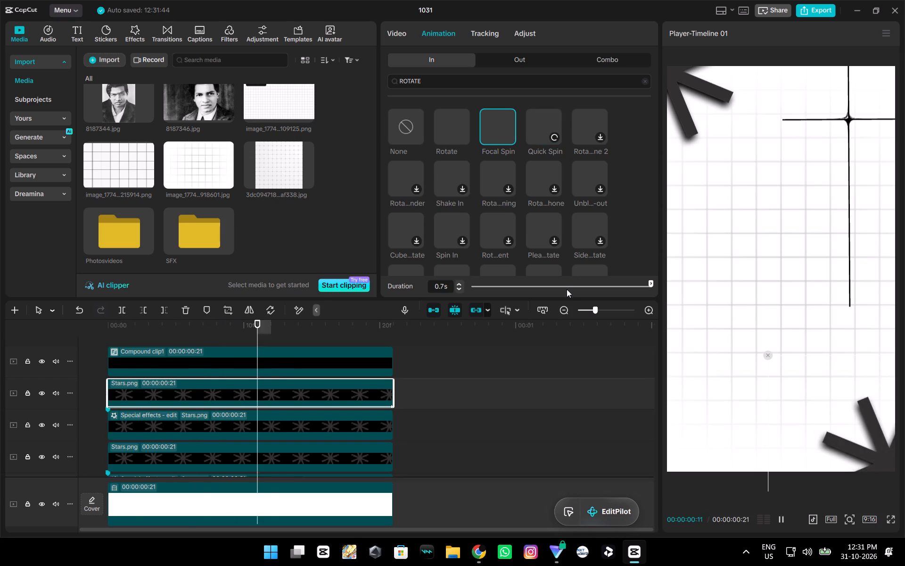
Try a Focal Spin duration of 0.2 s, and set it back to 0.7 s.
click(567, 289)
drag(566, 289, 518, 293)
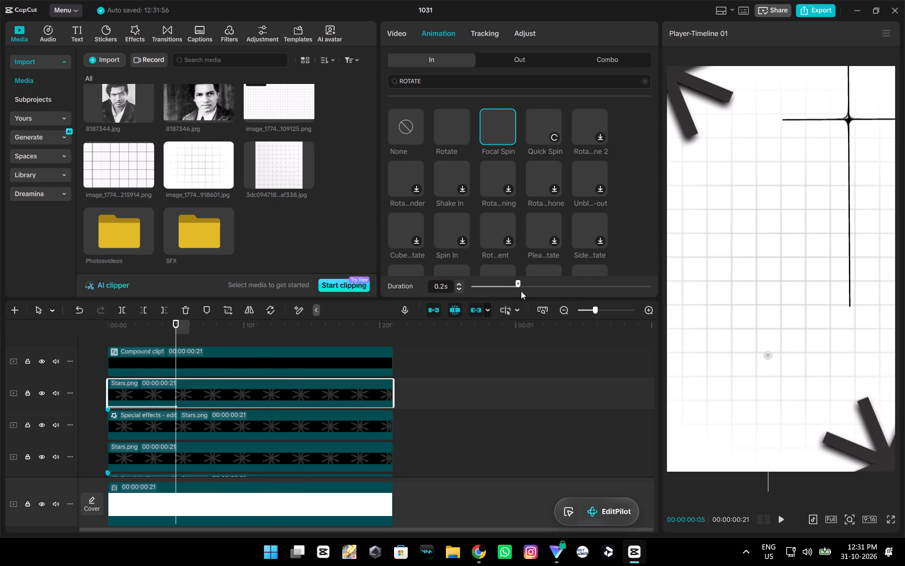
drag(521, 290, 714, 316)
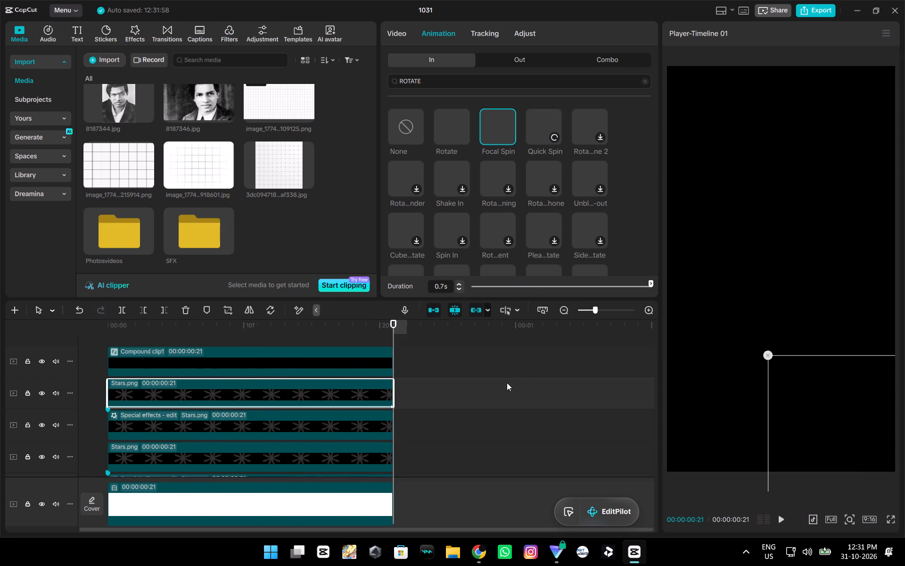
Search the combo animations for ROTATE.
ctrl+scroll(507, 383, down, 18)
ctrl+scroll(405, 393, down, 3)
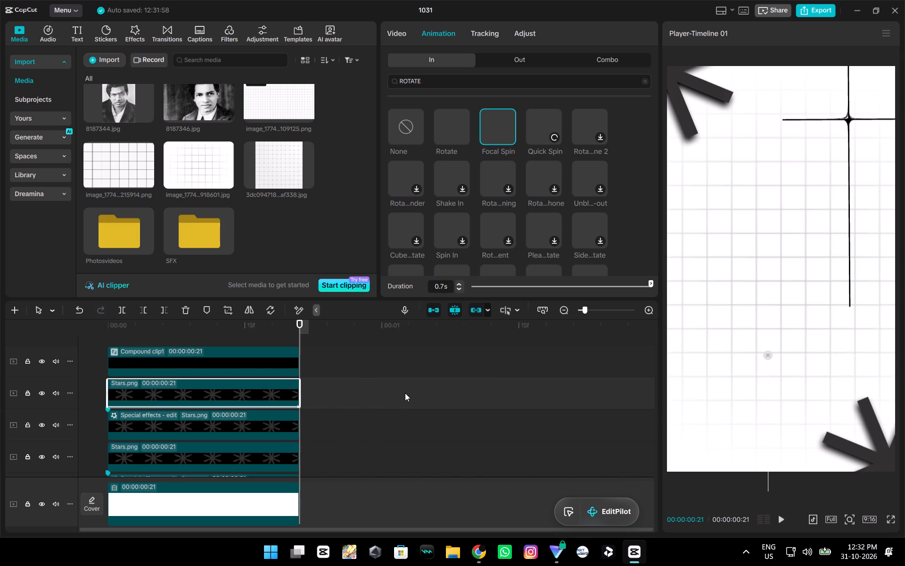
ctrl+scroll(405, 393, down, 3)
scroll(390, 393, up, 5)
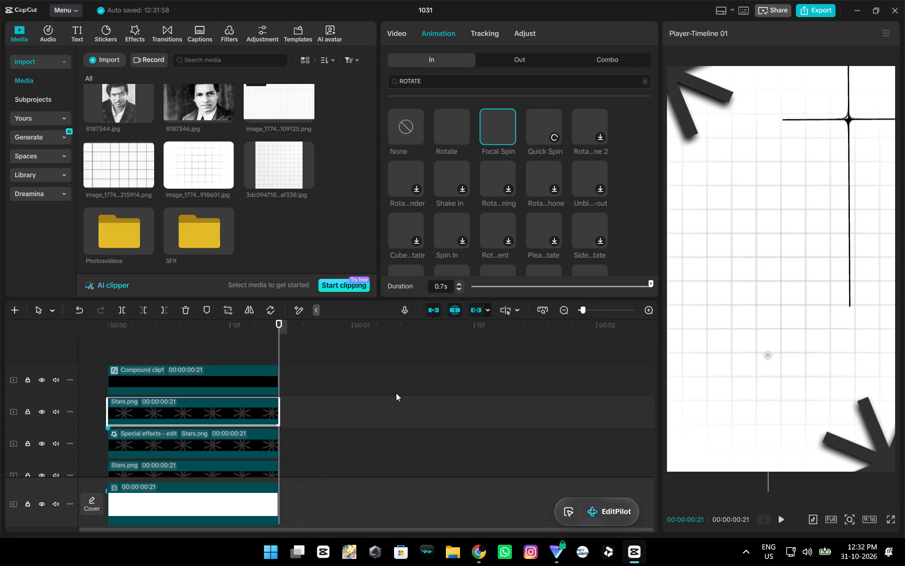
click(596, 58)
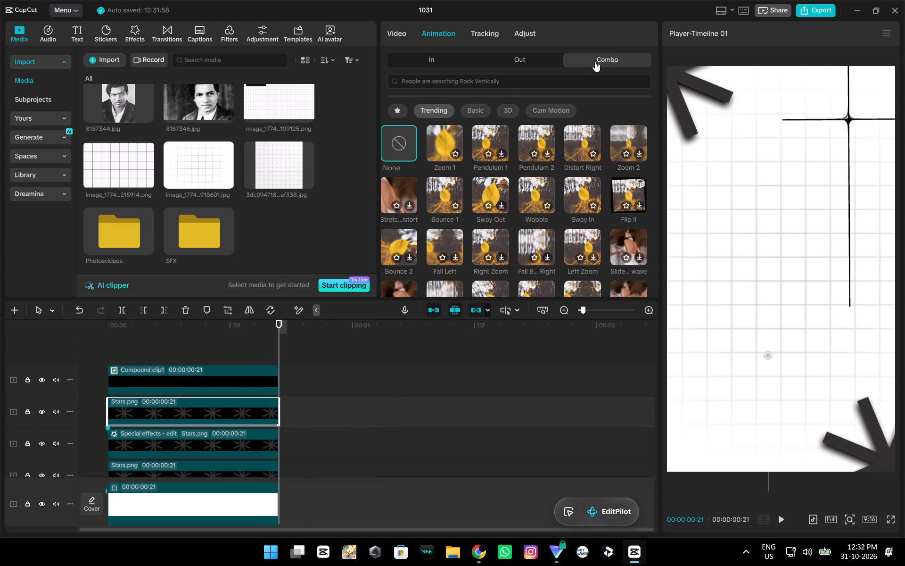
click(477, 81)
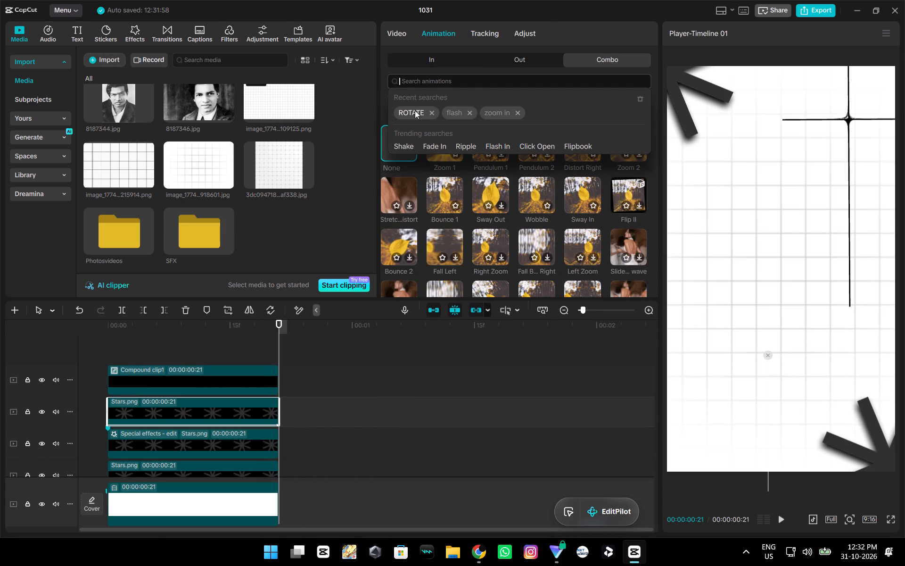
click(415, 110)
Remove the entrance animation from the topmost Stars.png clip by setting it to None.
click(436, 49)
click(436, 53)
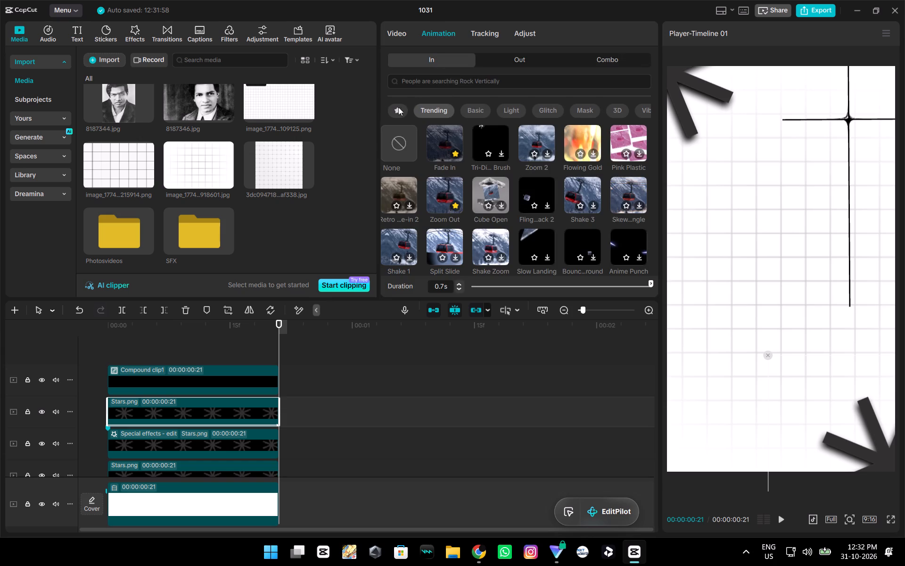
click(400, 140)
Return to the combo animations for the star clip and search them for ROTATE.
click(515, 64)
click(595, 54)
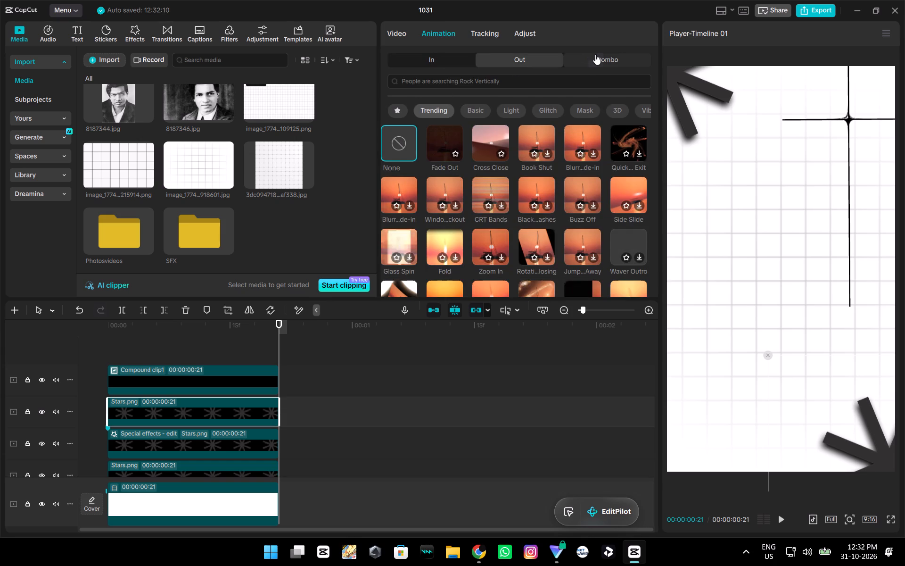
click(483, 85)
click(415, 112)
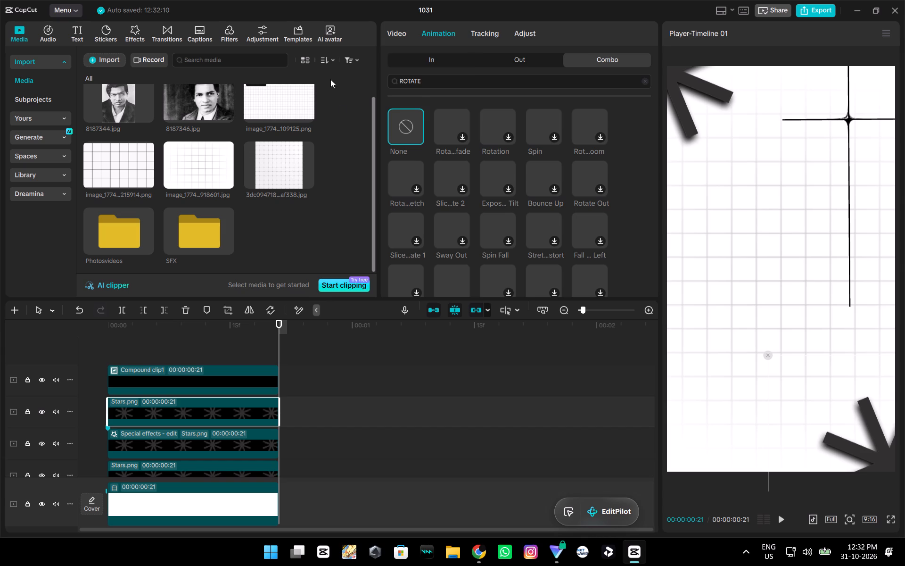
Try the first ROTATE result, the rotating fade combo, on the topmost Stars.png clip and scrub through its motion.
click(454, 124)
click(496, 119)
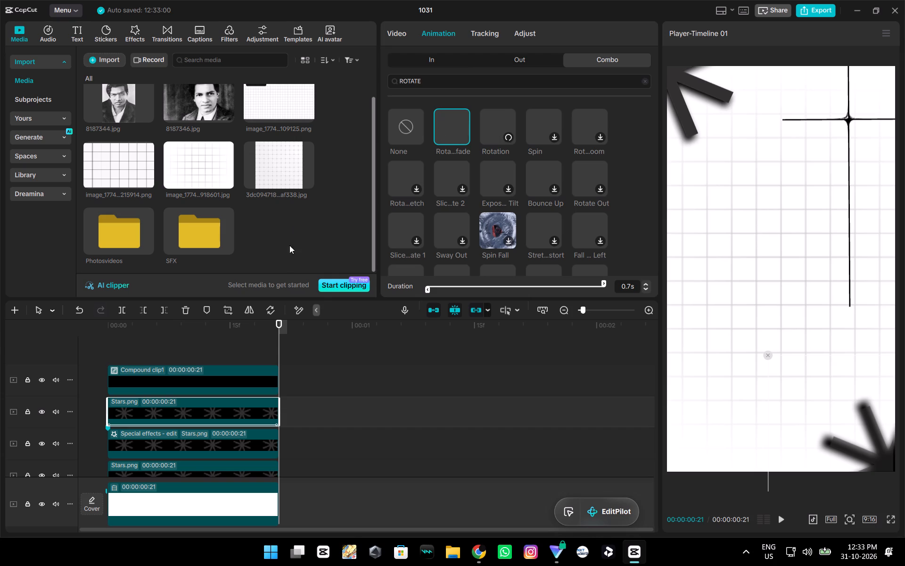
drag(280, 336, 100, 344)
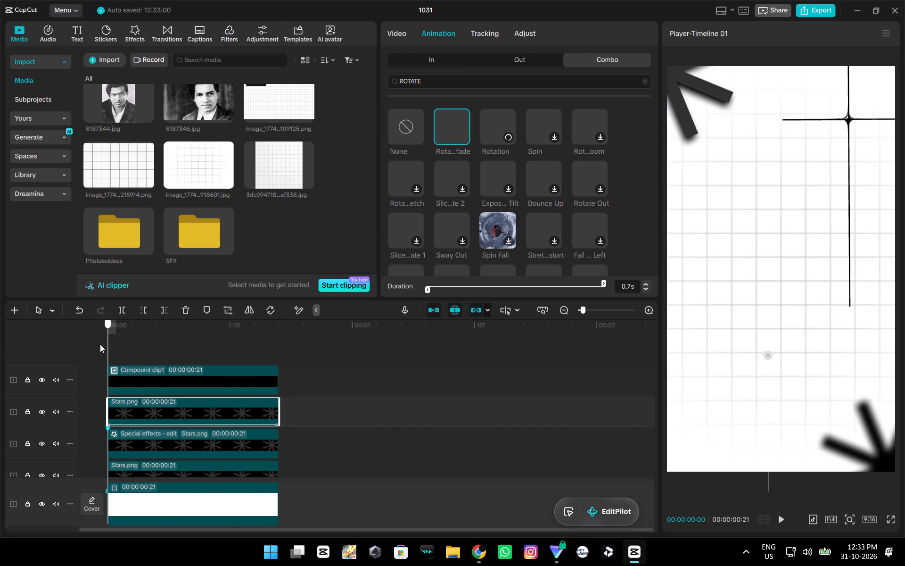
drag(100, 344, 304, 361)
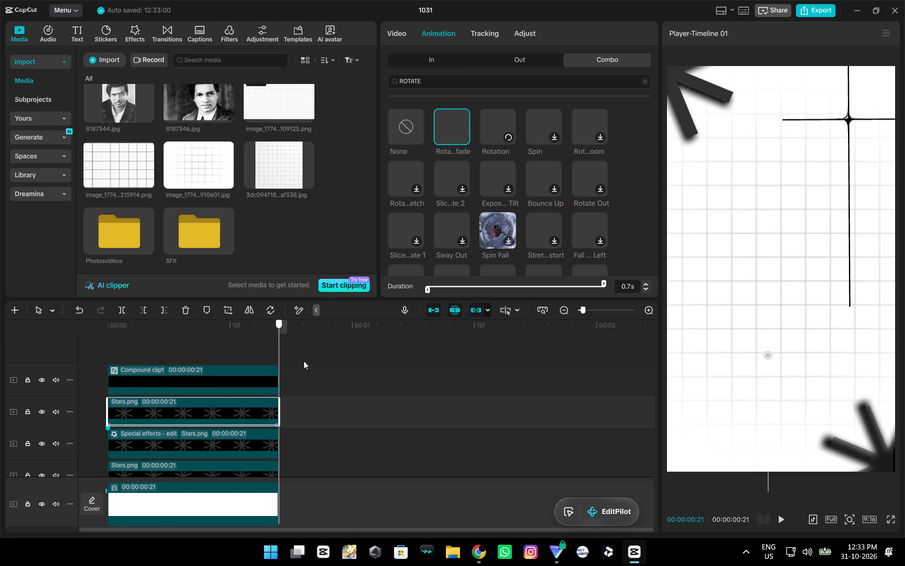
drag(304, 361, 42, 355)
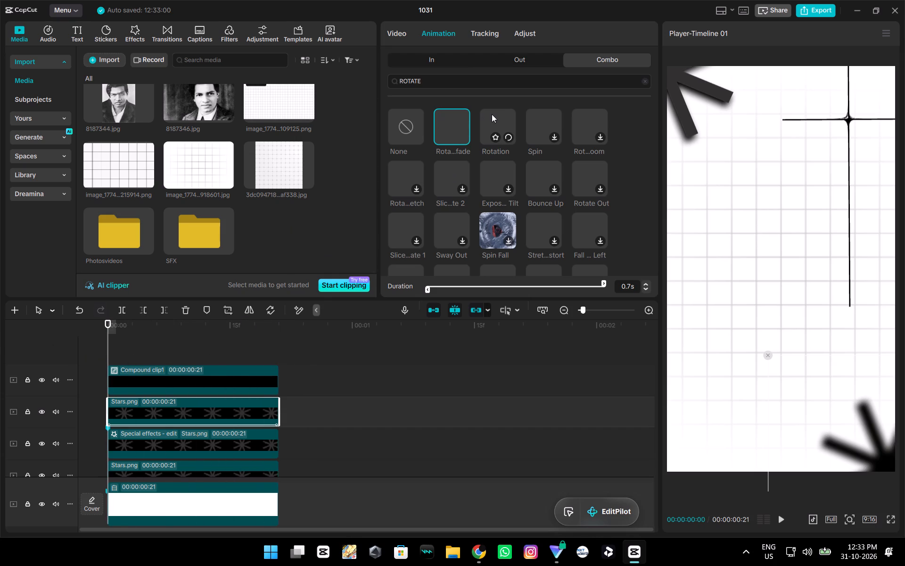
Apply the Rotation combo animation to the topmost Stars.png clip and preview it.
click(492, 114)
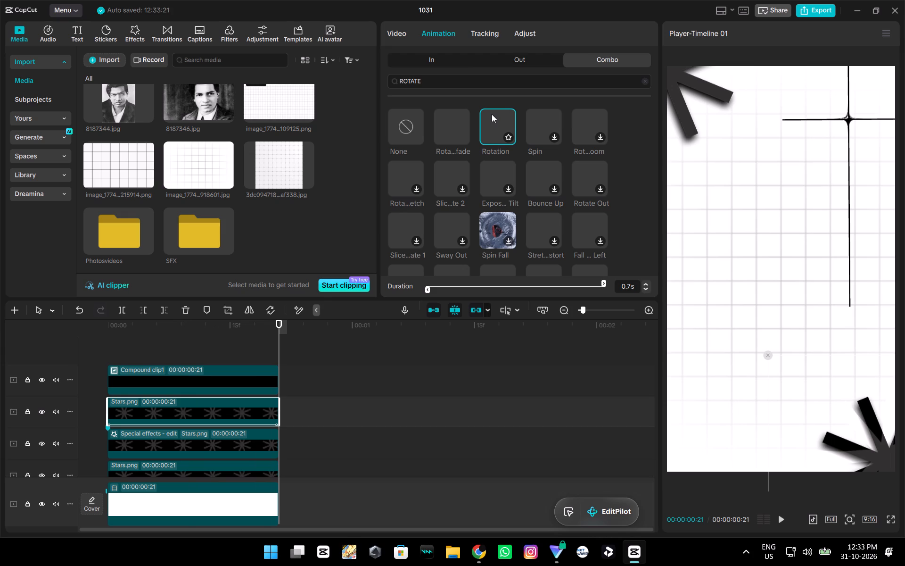
click(492, 114)
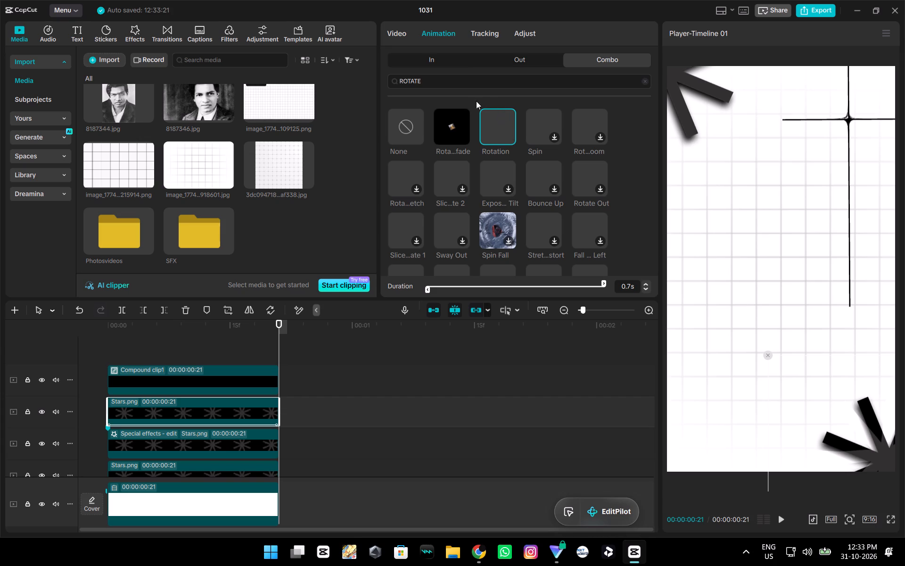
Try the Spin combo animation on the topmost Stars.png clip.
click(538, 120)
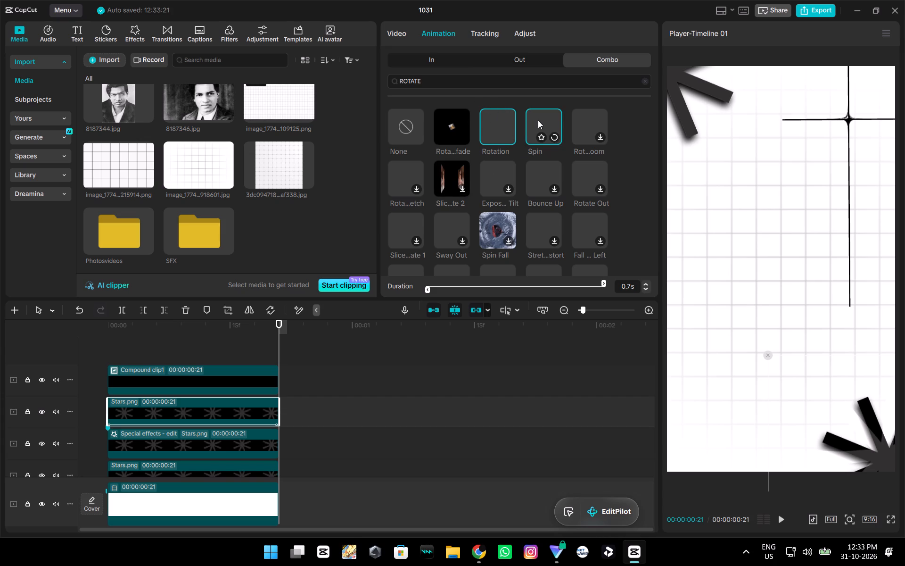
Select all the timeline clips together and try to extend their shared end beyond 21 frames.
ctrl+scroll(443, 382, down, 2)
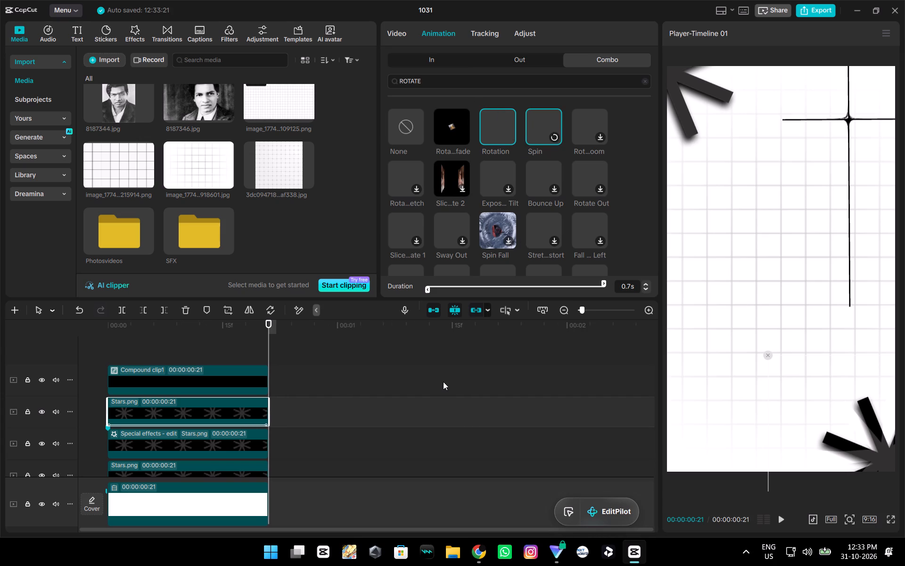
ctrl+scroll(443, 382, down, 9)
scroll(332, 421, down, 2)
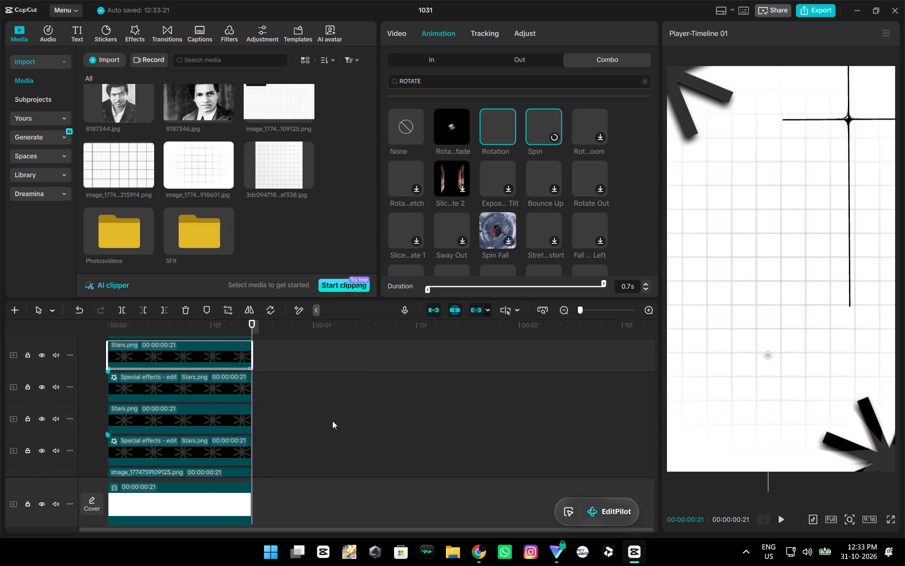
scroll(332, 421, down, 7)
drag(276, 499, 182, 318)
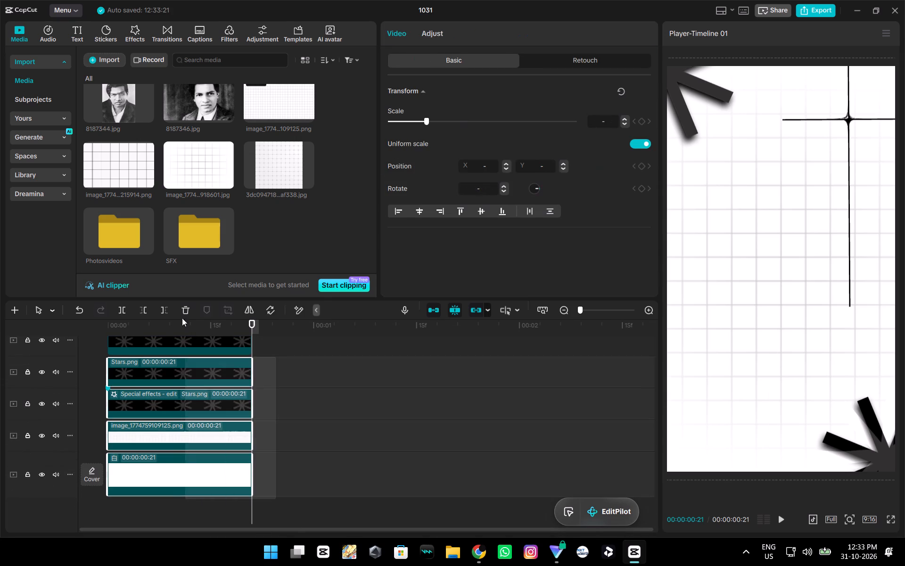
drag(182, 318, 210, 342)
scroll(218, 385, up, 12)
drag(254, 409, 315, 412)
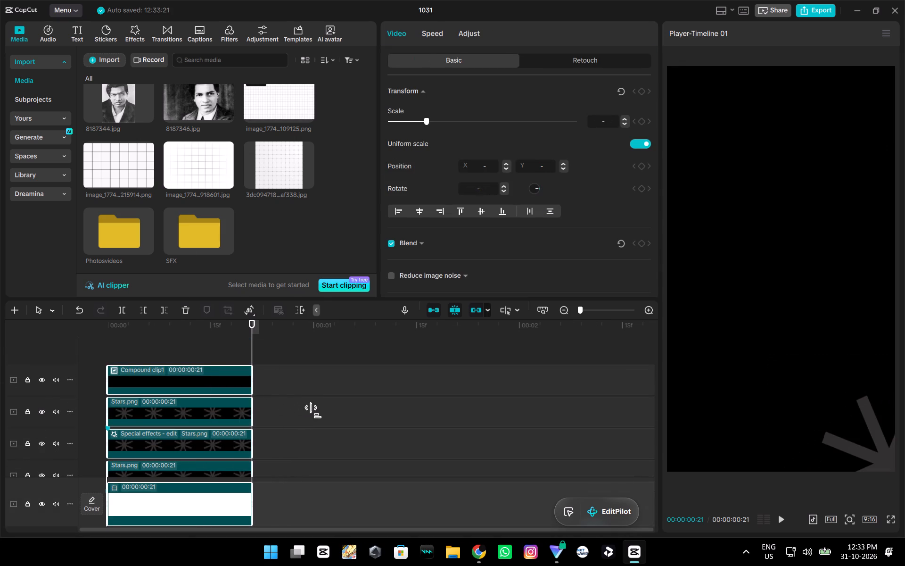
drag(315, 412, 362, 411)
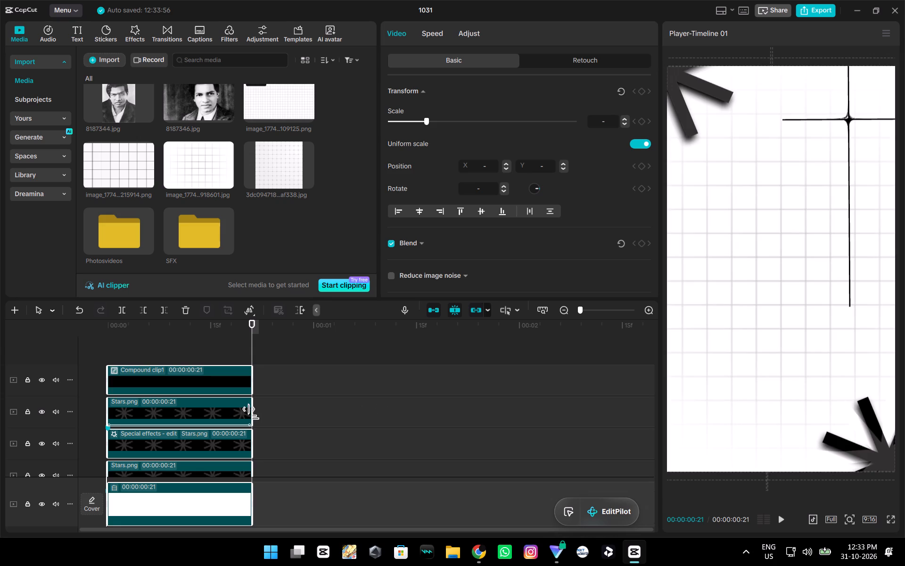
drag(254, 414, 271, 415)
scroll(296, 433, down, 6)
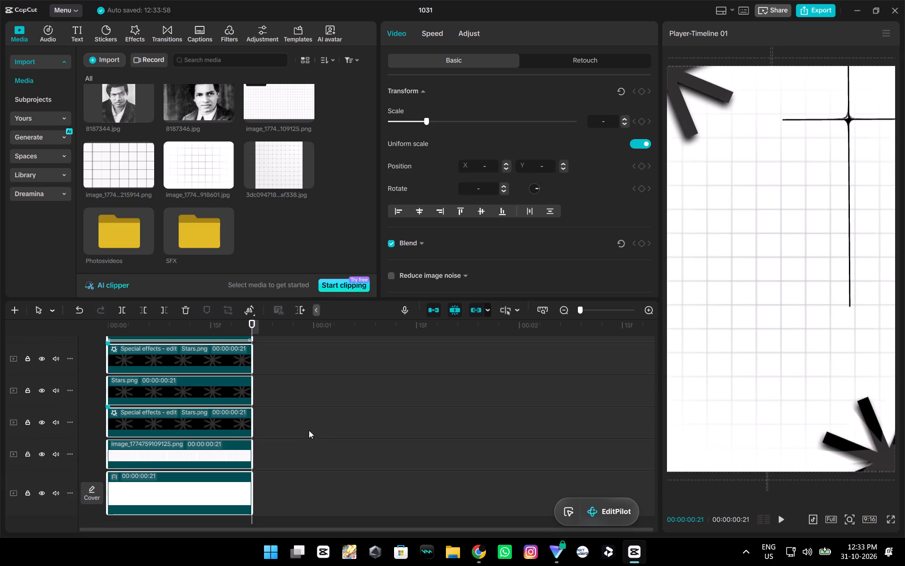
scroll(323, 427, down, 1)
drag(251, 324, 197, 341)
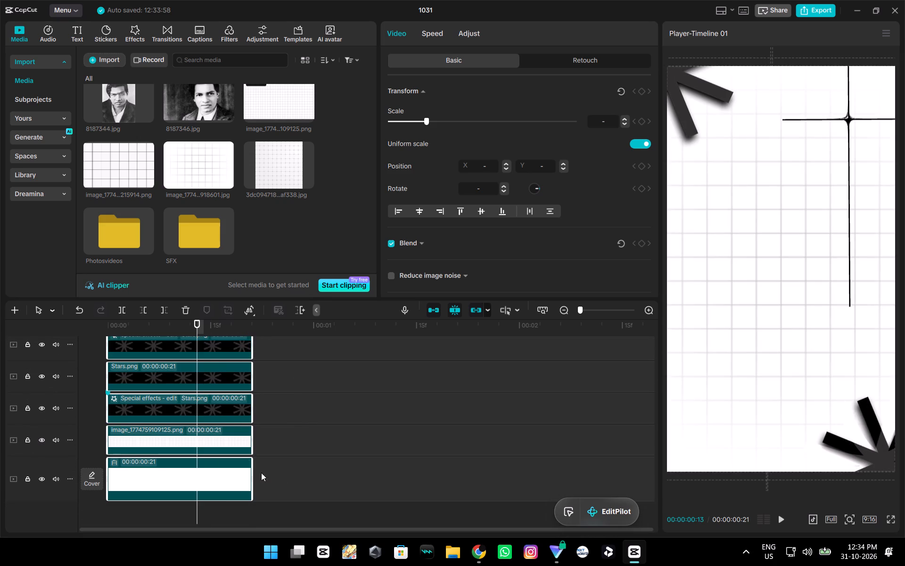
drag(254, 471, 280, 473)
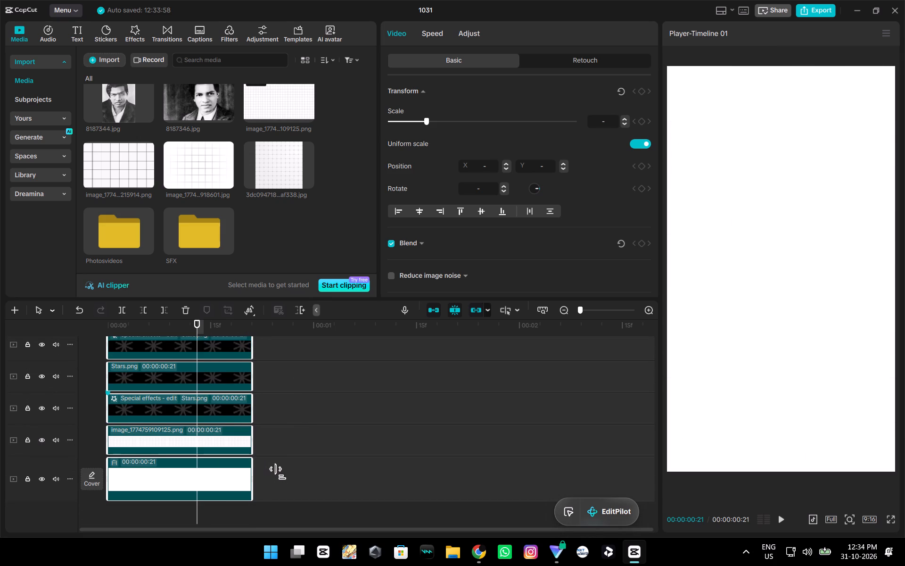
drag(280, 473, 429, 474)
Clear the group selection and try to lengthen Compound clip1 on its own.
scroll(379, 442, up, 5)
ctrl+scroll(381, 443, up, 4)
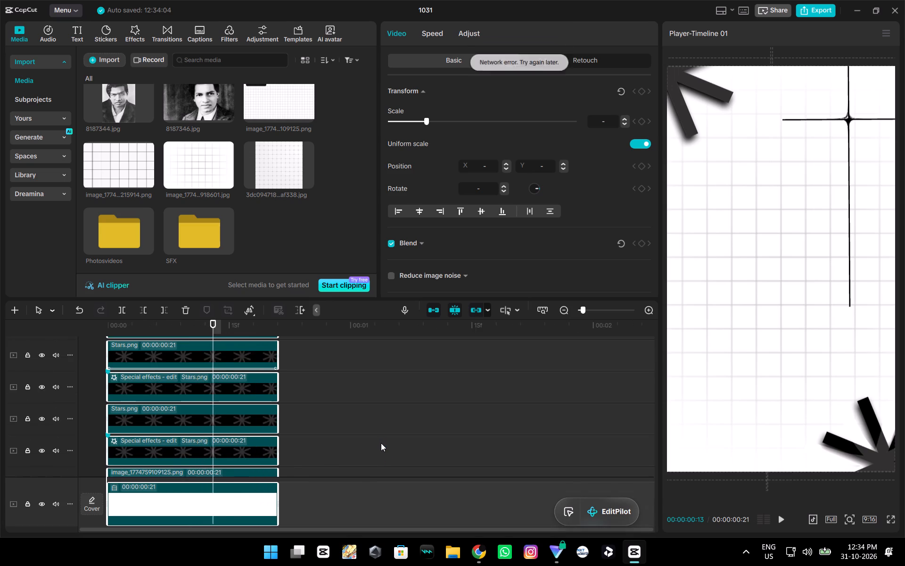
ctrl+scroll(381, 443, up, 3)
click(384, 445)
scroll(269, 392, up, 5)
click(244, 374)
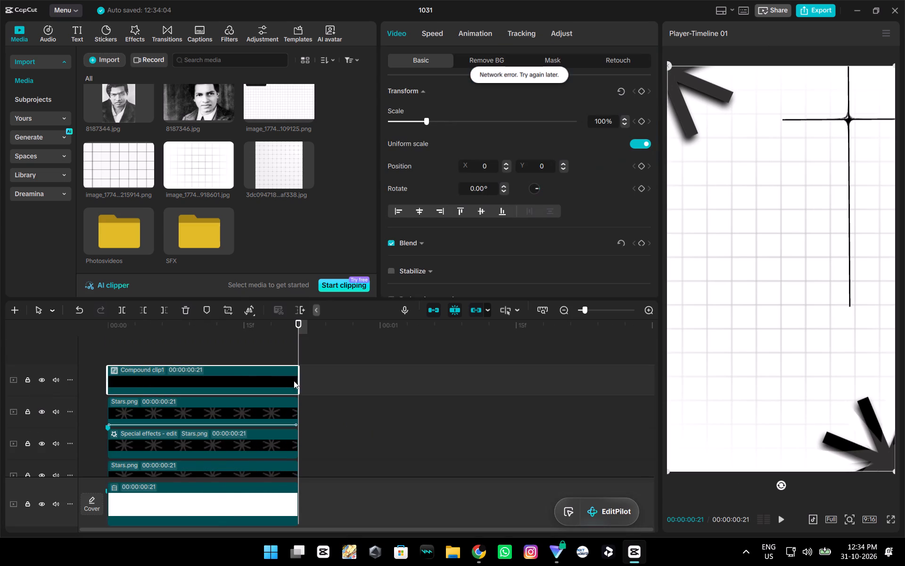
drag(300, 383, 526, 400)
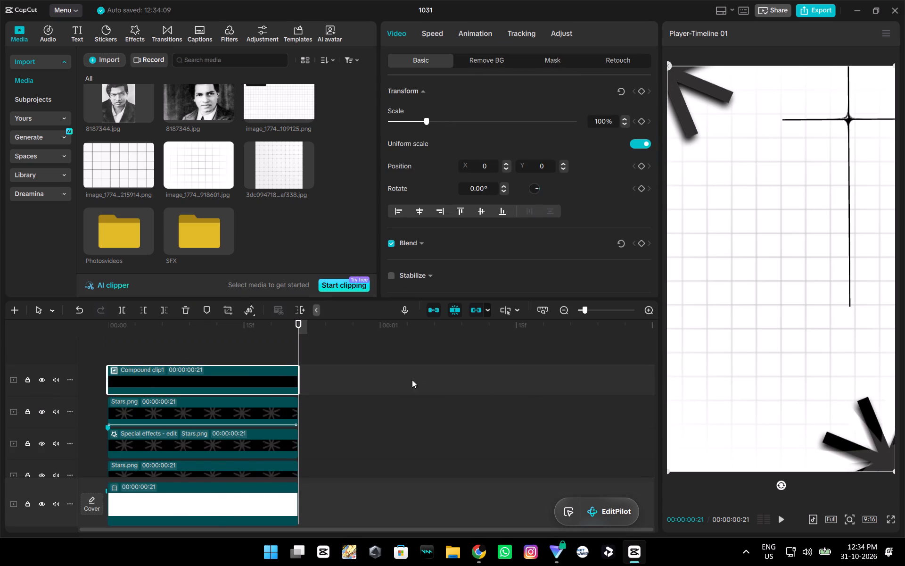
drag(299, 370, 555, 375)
Extend the white base clip, the grid image and the lower two Stars.png clips together to 00:00:02:00.
ctrl+scroll(527, 385, down, 20)
ctrl+scroll(527, 385, down, 1)
scroll(276, 364, down, 5)
drag(279, 492, 186, 460)
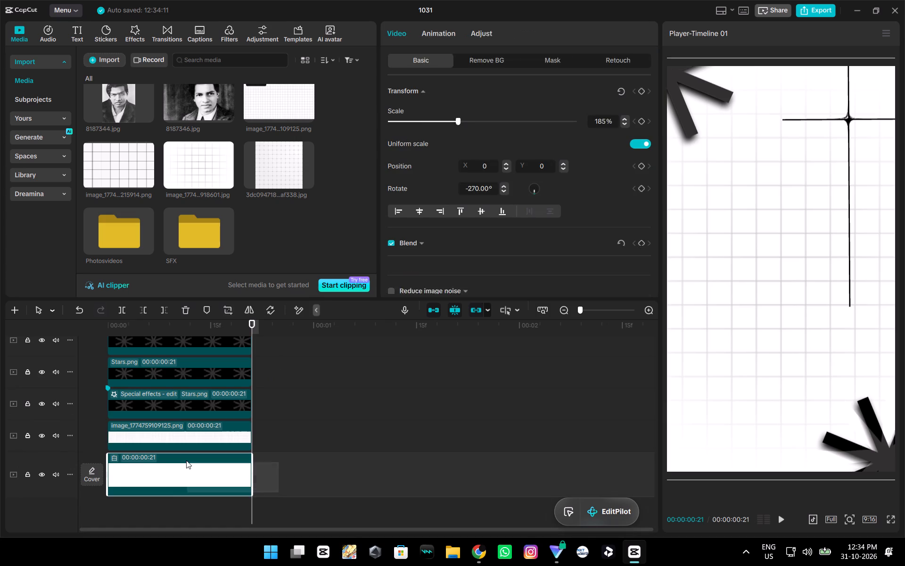
drag(186, 460, 181, 378)
drag(253, 471, 433, 488)
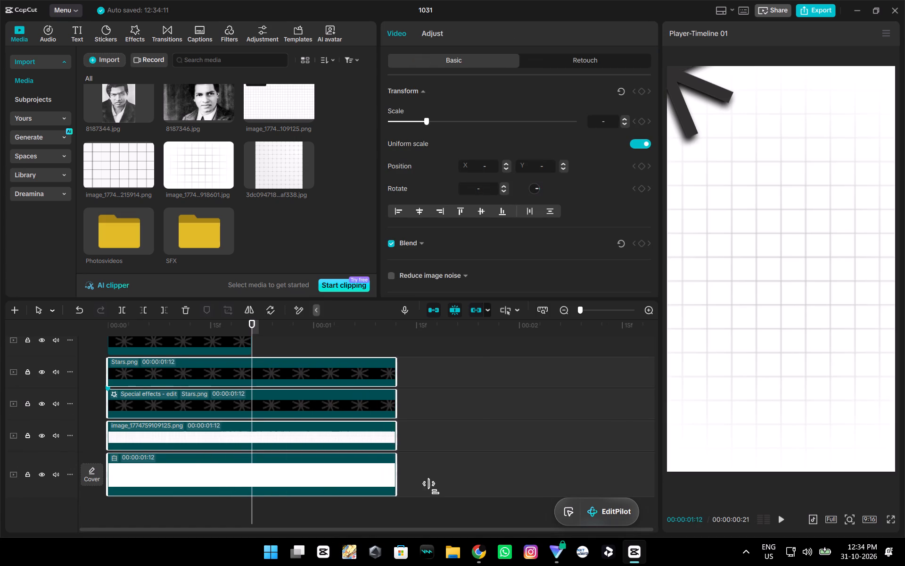
drag(433, 488, 520, 483)
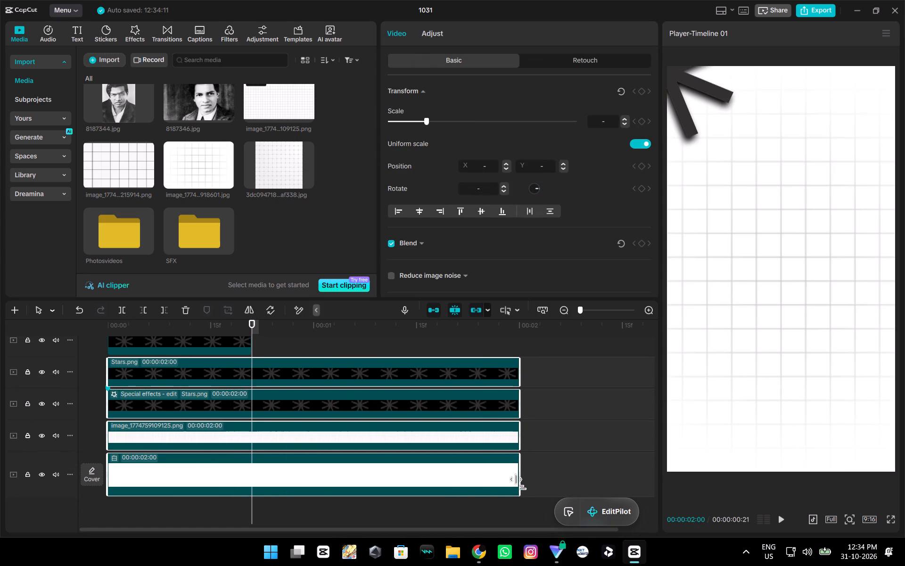
drag(520, 483, 519, 483)
Extend the two upper Stars.png clips, the special-effects one and the topmost one, to 00:00:02:00.
scroll(379, 467, up, 7)
click(226, 439)
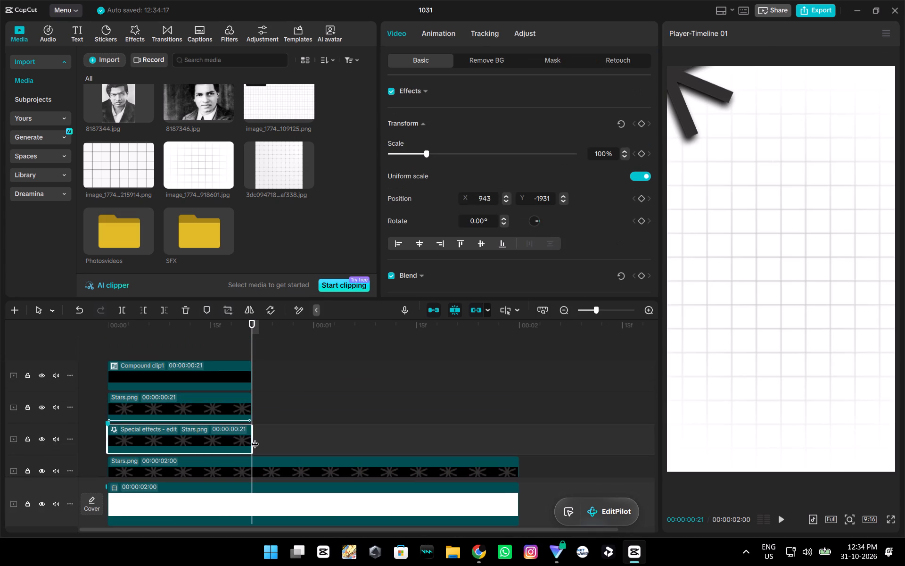
drag(253, 438, 518, 437)
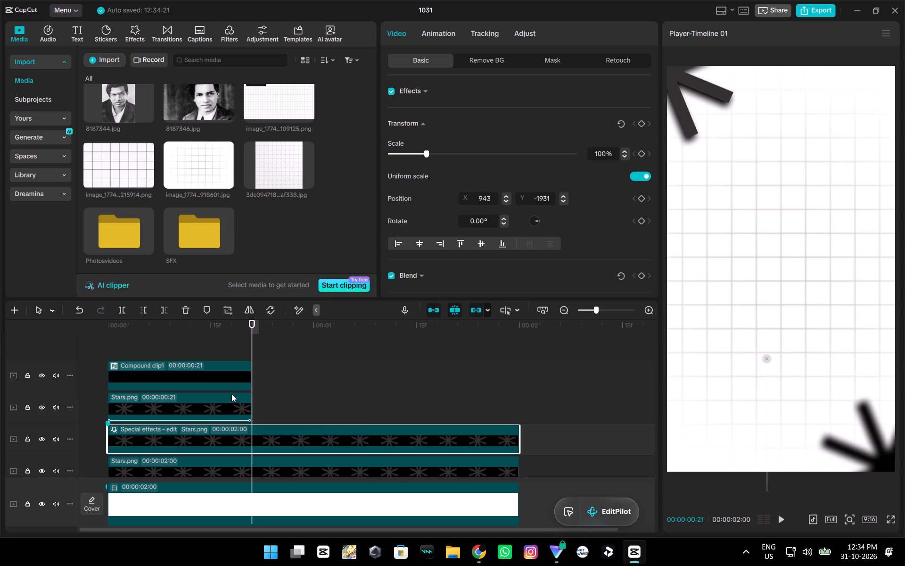
drag(250, 405, 313, 408)
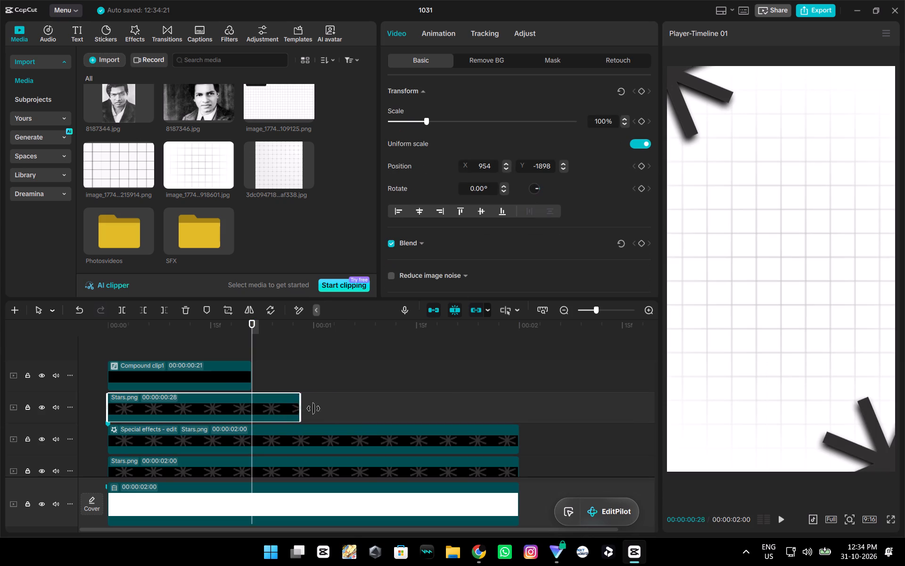
drag(313, 408, 516, 418)
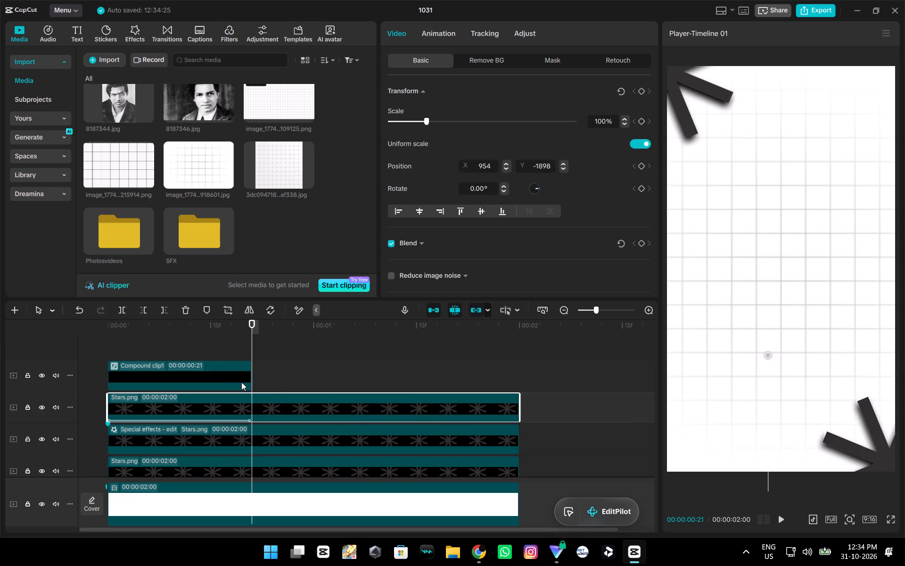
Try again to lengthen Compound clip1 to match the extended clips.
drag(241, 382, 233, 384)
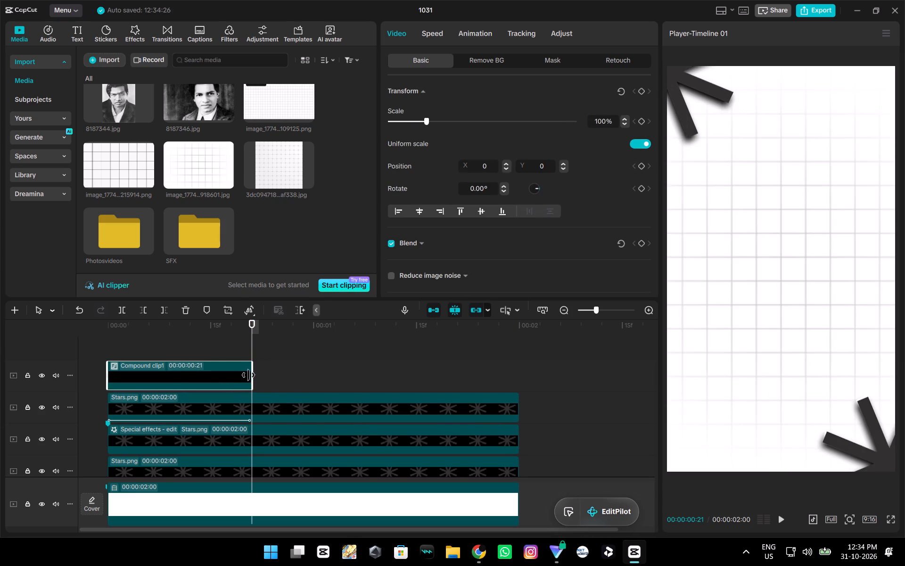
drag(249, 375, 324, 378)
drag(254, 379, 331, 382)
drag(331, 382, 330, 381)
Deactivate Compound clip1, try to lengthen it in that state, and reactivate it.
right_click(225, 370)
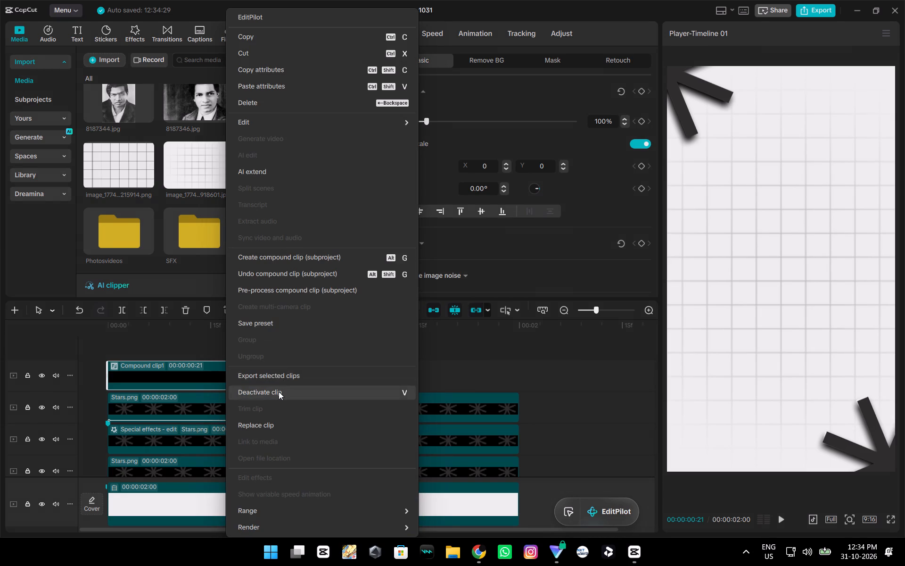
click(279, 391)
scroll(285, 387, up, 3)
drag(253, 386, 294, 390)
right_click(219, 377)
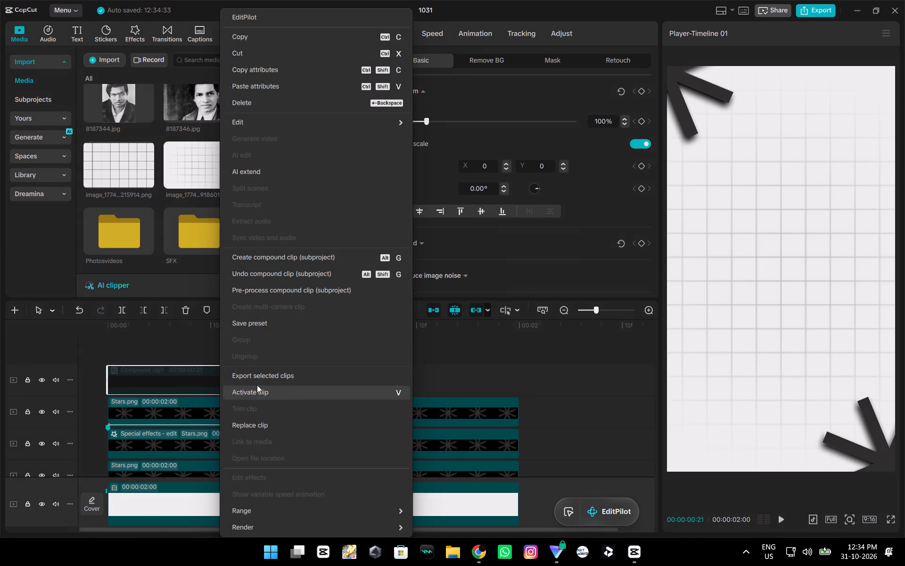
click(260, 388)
Break Compound clip1 apart and extend its four vector images and png1 (3).png to 00:00:02:00.
right_click(234, 377)
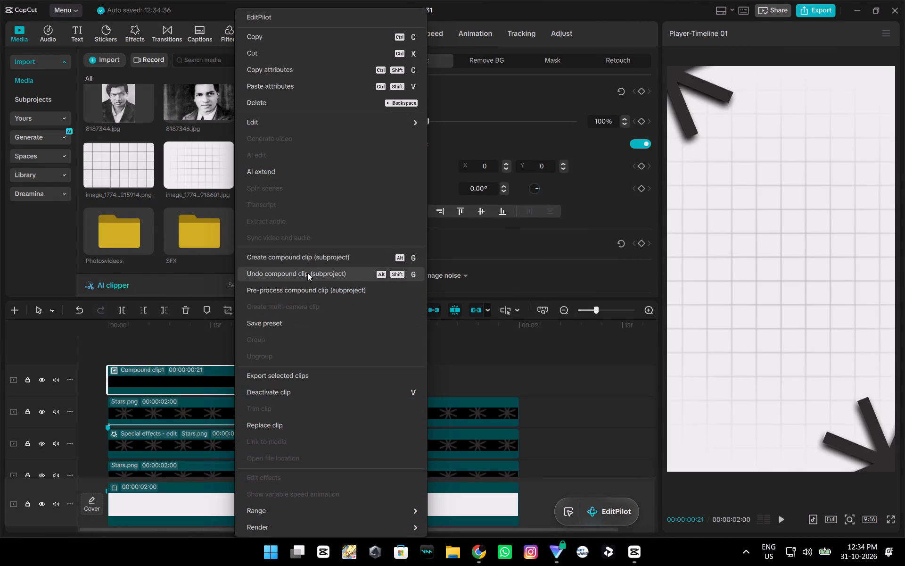
click(307, 273)
click(255, 440)
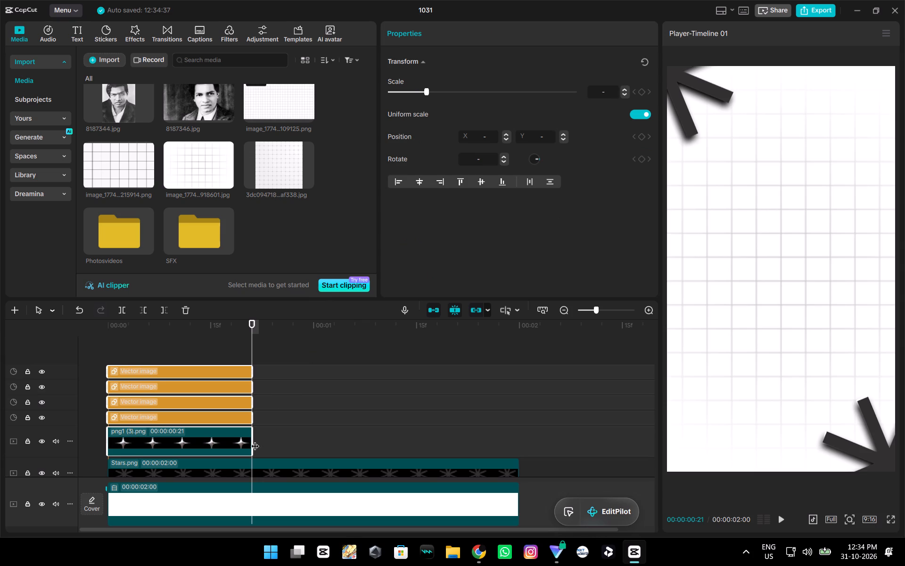
drag(255, 440, 521, 453)
Play the extended timeline from the start to check the star animation.
scroll(556, 440, down, 7)
ctrl+scroll(563, 433, down, 14)
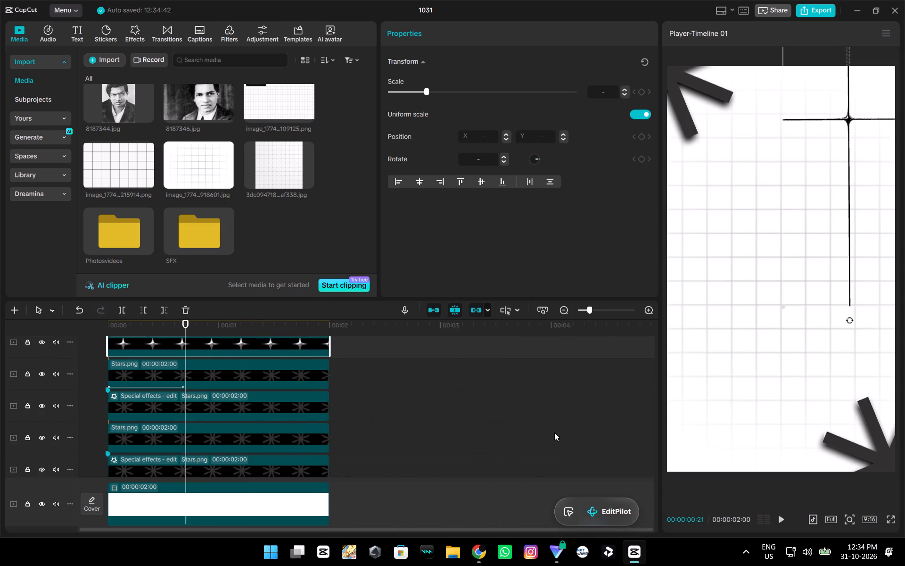
scroll(437, 426, up, 12)
click(126, 346)
drag(123, 346, 0, 357)
key(space)
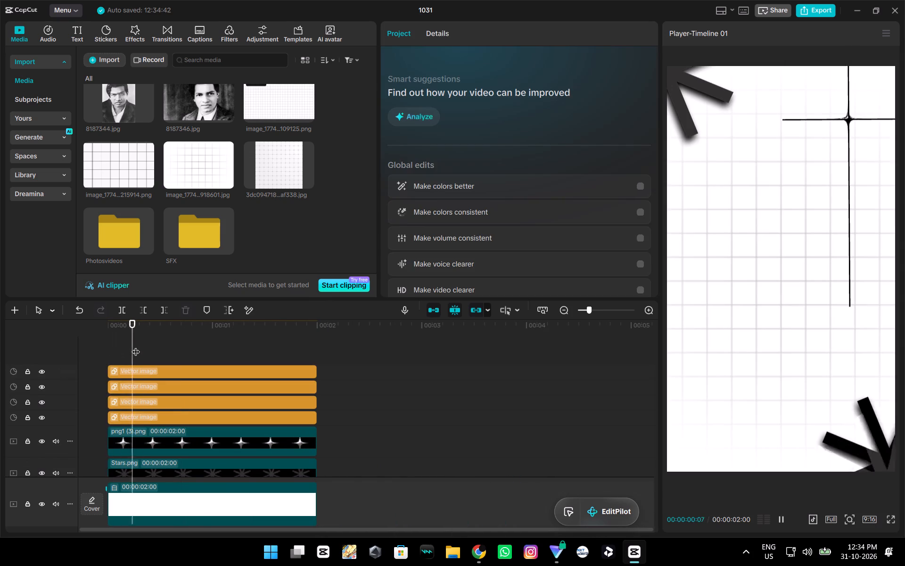
key(space)
Apply the Rotation combo animation to the lower special-effects Stars.png clip just above the grid image.
scroll(310, 426, down, 15)
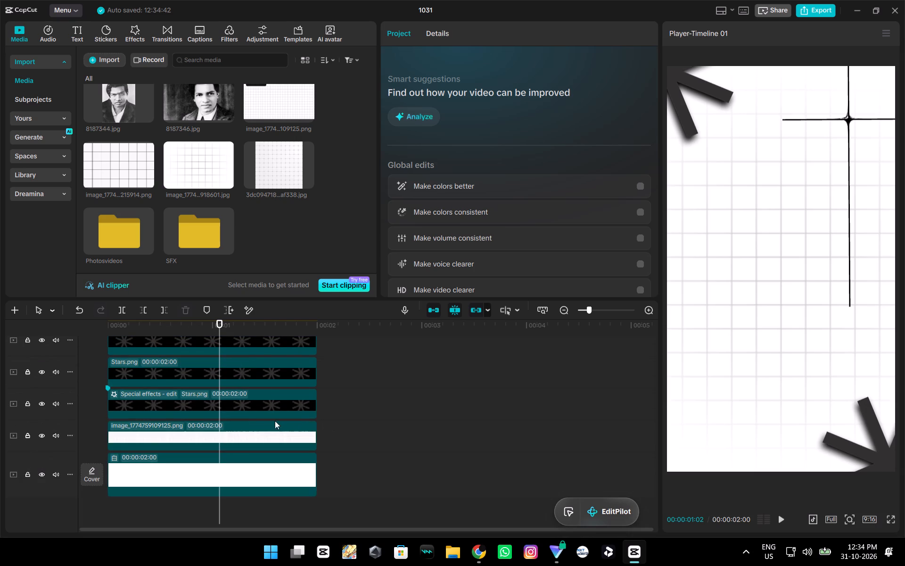
click(235, 380)
click(237, 395)
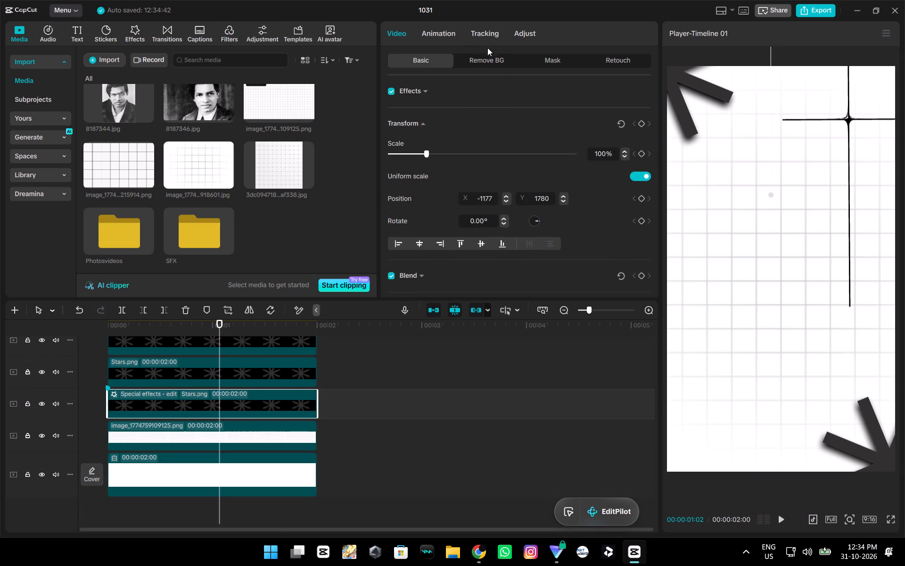
click(438, 33)
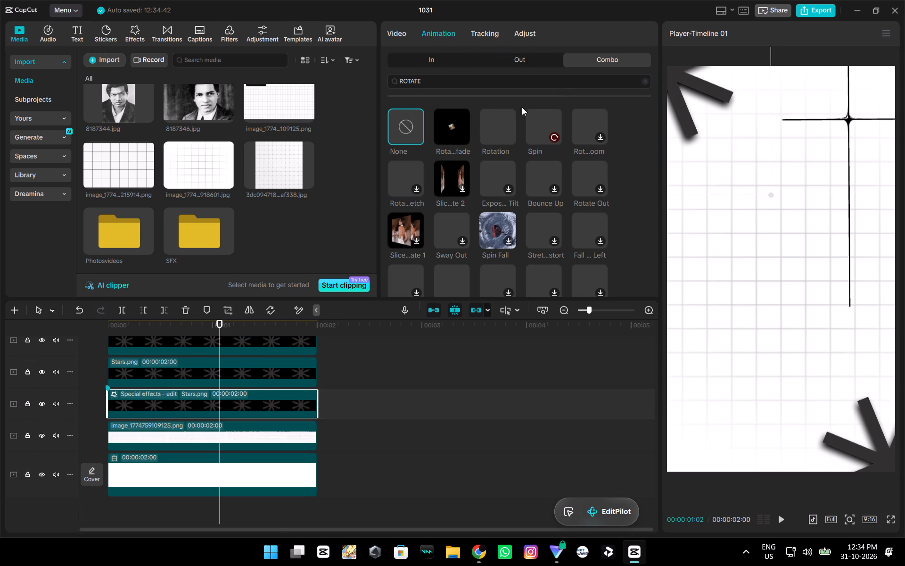
click(494, 125)
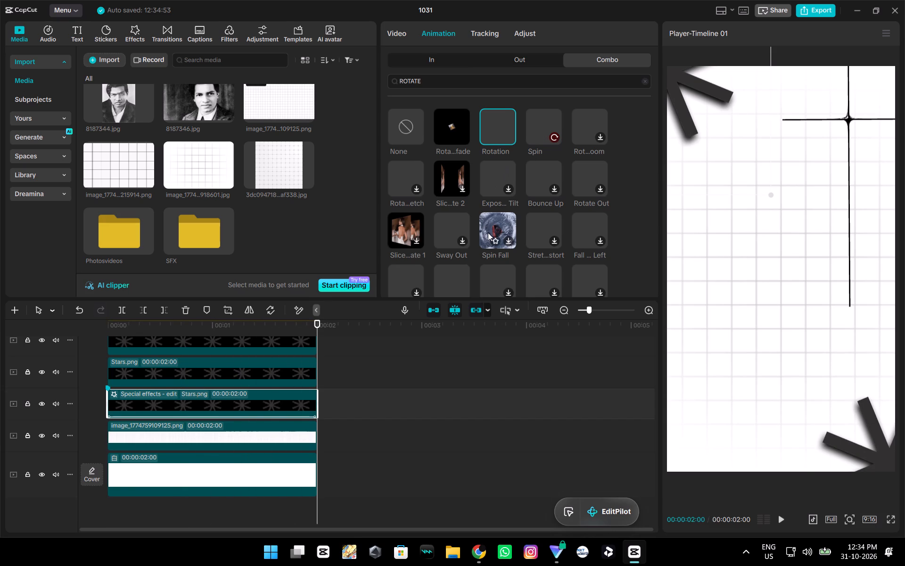
Try the Spin combo animation on the same special-effects Stars.png clip.
click(548, 119)
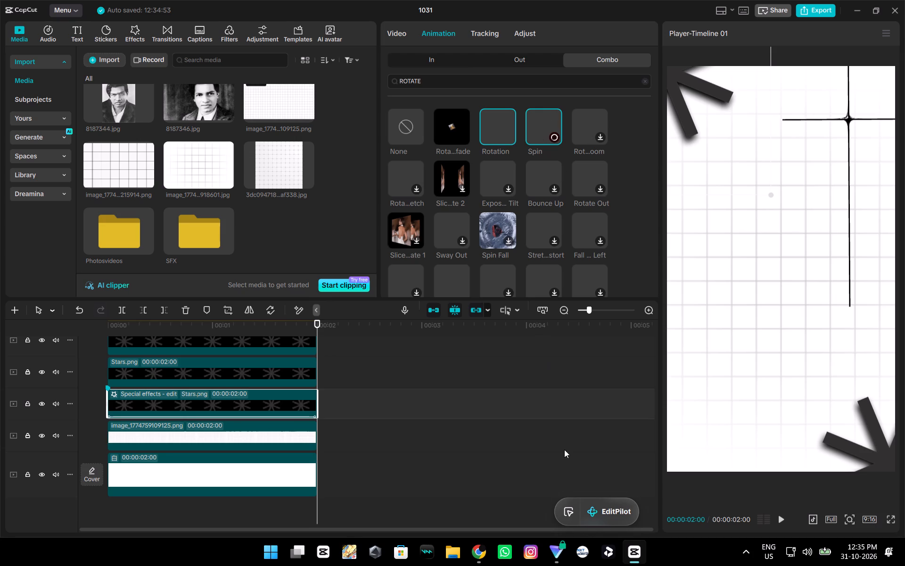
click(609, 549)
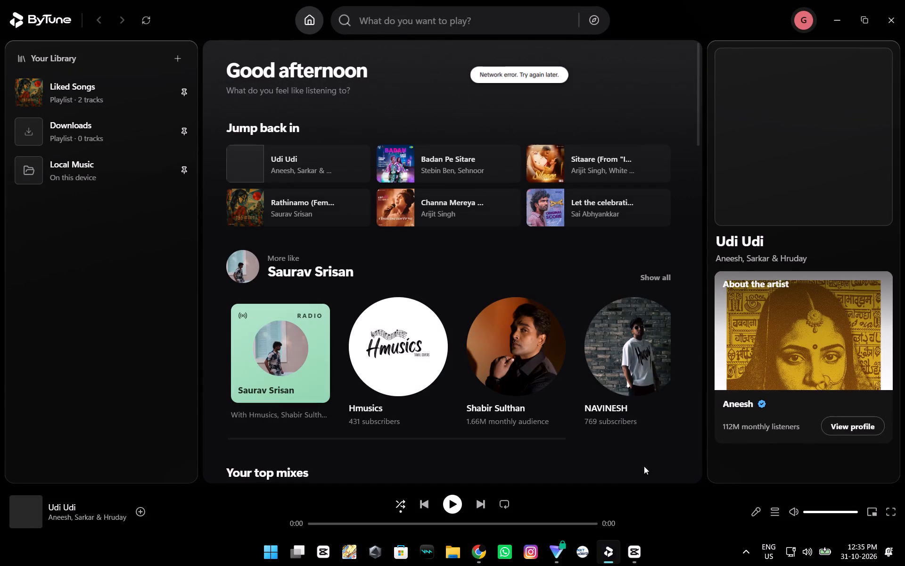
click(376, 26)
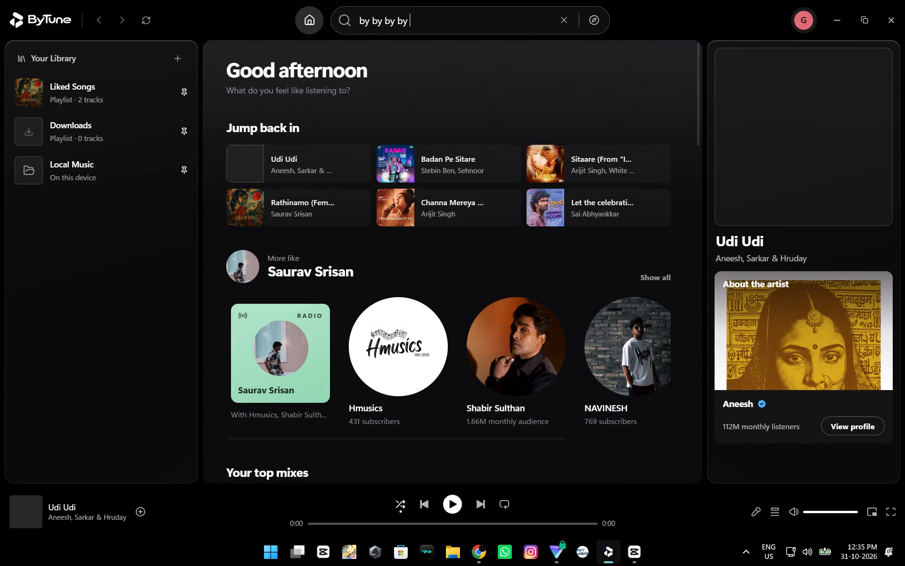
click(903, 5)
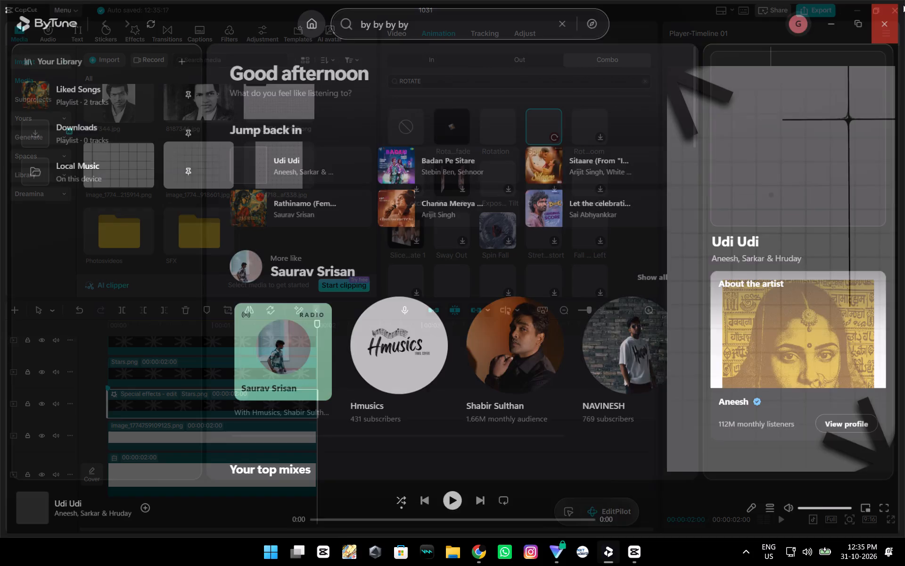
Switch the computer's Wi-Fi connection to the AuroraGF network.
click(793, 552)
click(747, 332)
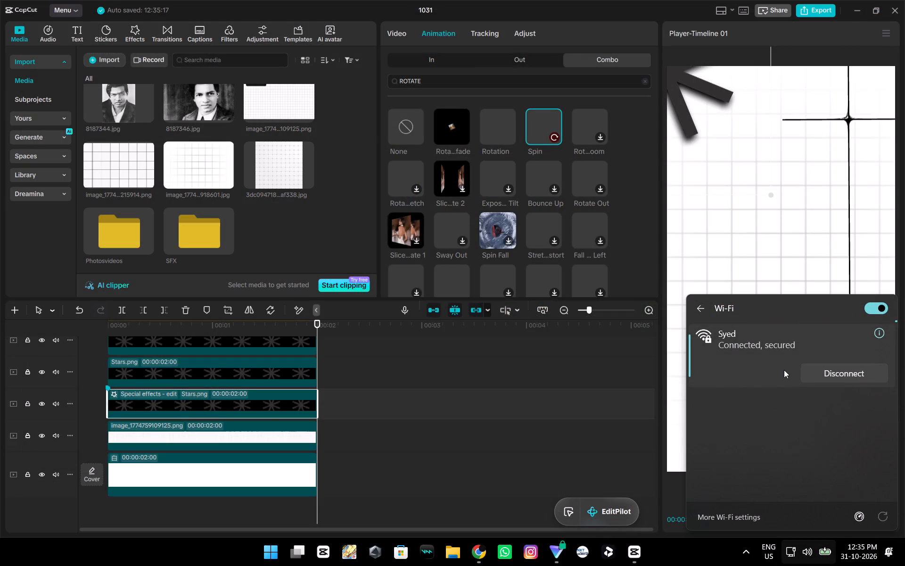
scroll(784, 370, down, 3)
scroll(784, 370, up, 4)
scroll(764, 446, down, 1)
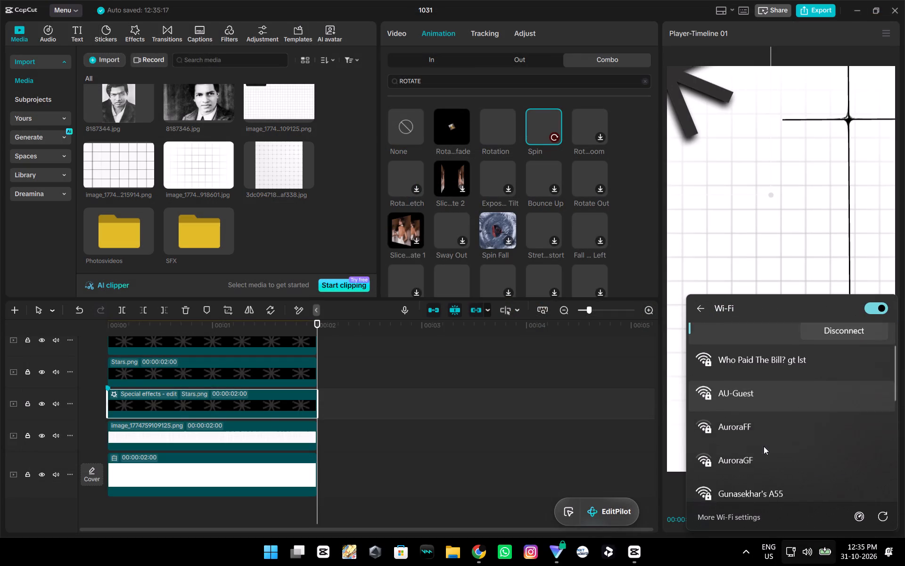
click(759, 434)
click(839, 465)
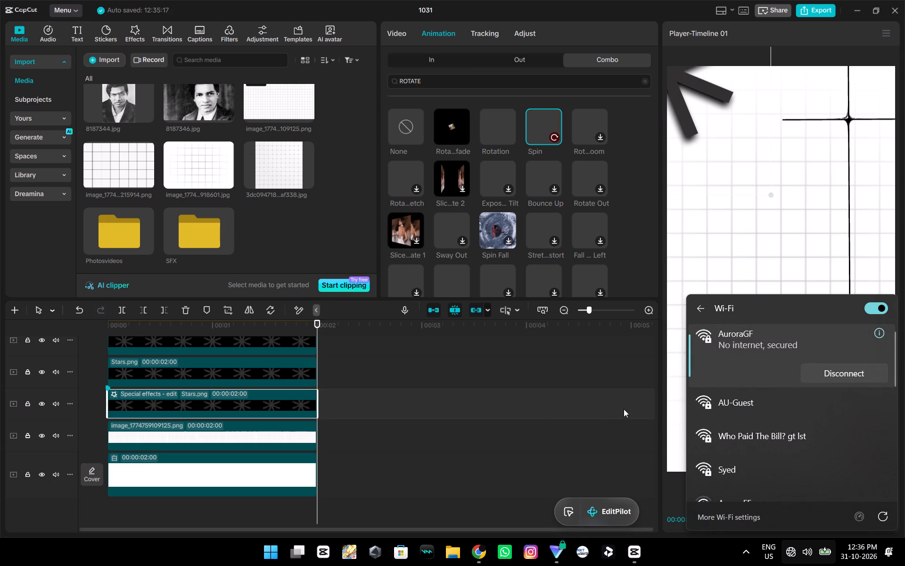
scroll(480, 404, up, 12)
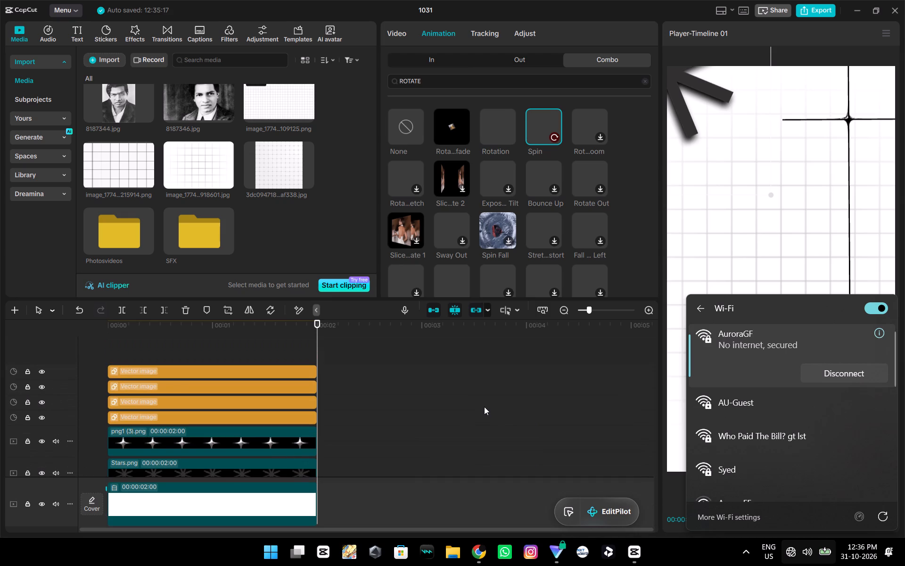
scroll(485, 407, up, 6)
Show the hidden background apps in the Windows system tray.
click(748, 545)
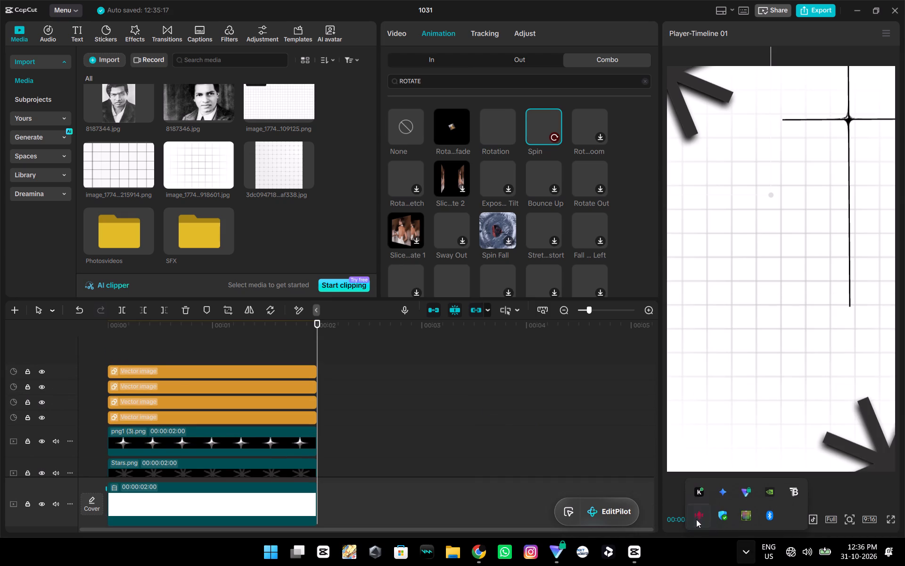
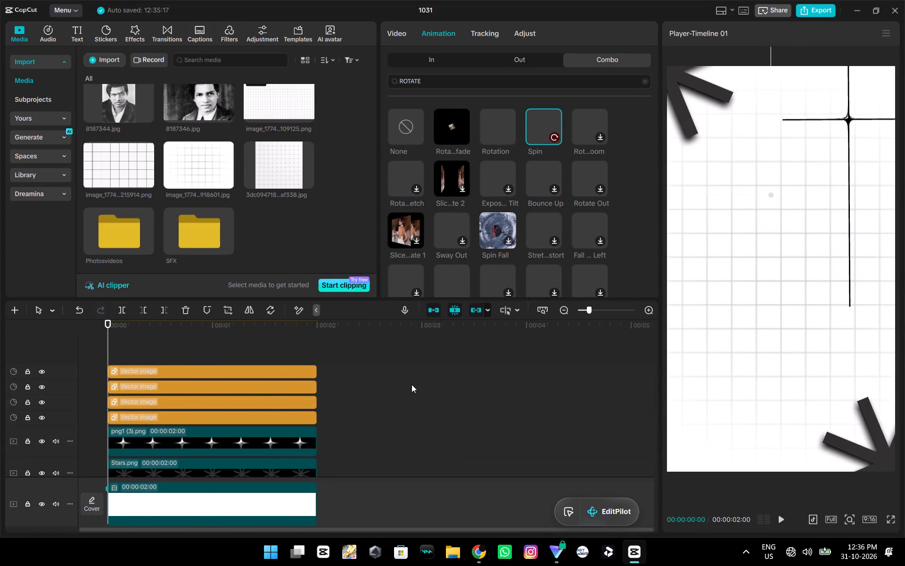
Play the timeline from the start to check the Stars.png animations.
scroll(355, 376, down, 13)
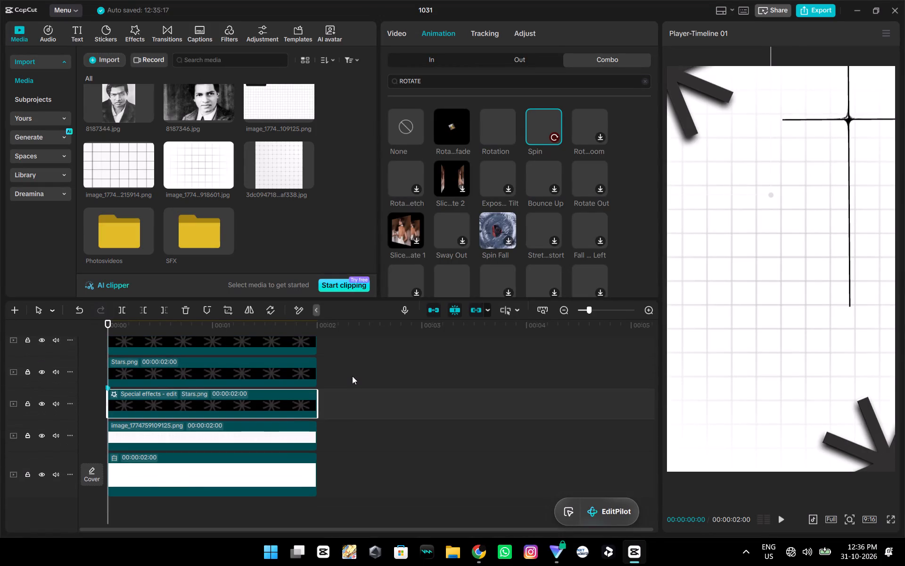
scroll(352, 376, up, 7)
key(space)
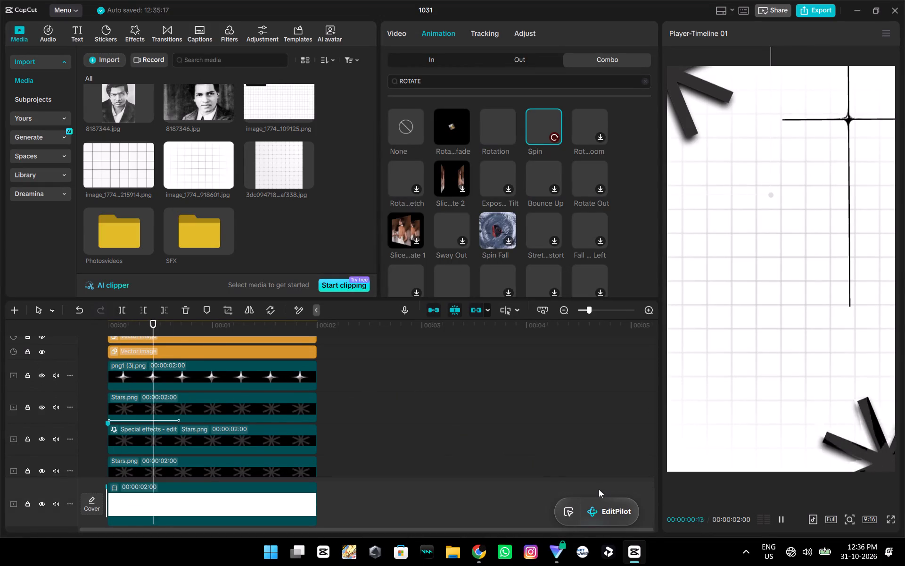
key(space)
Select the upper special-effects Stars.png clip, between the two plain Stars.png clips.
click(252, 438)
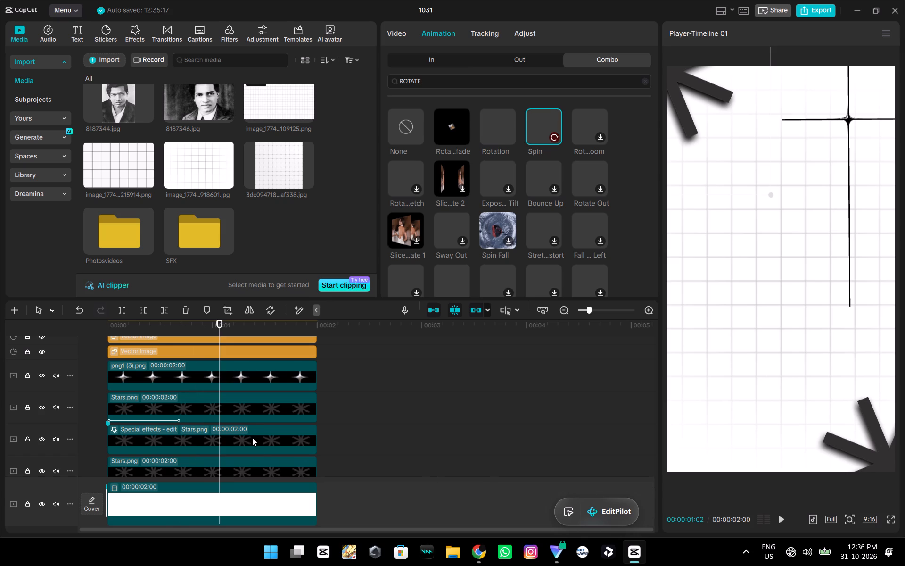
Remove the Combo animations from the Stars.png clips by setting them to None.
click(405, 120)
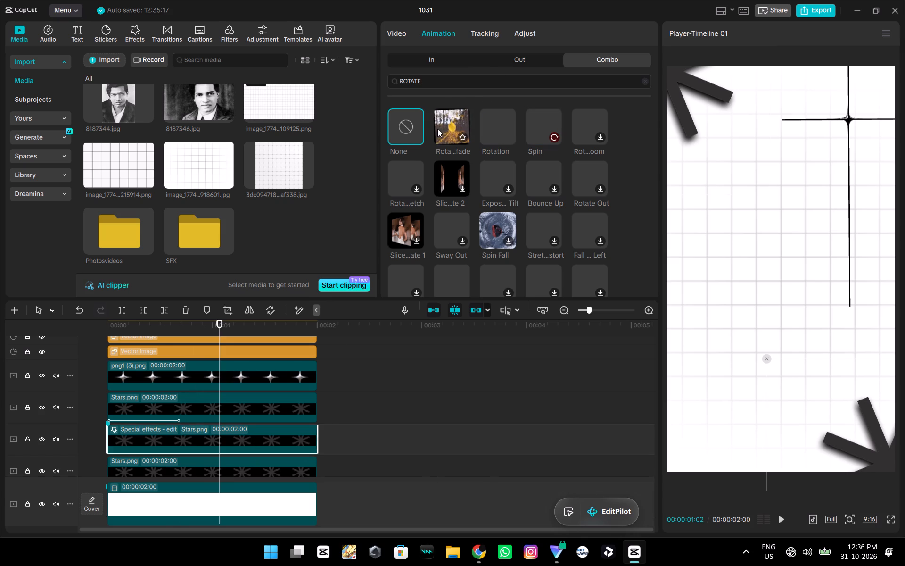
click(240, 466)
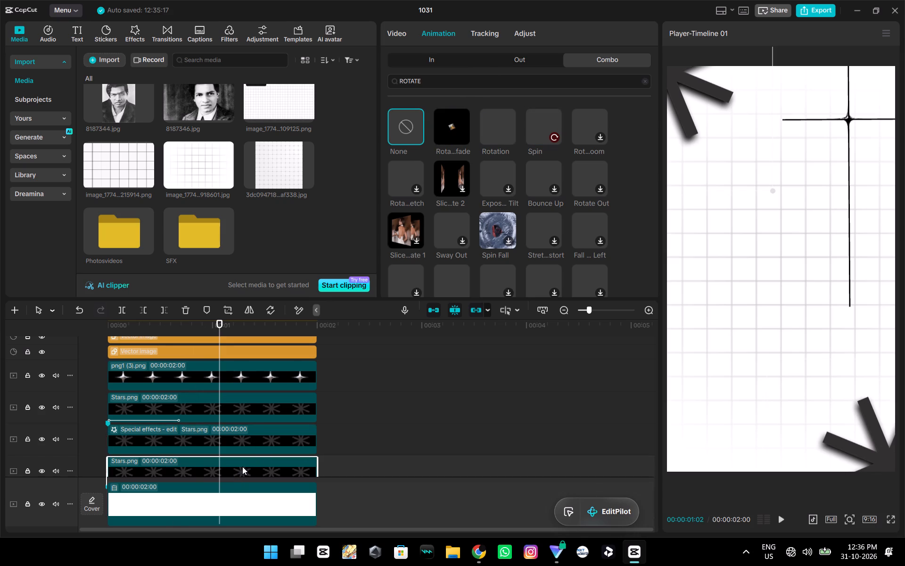
click(259, 444)
click(255, 404)
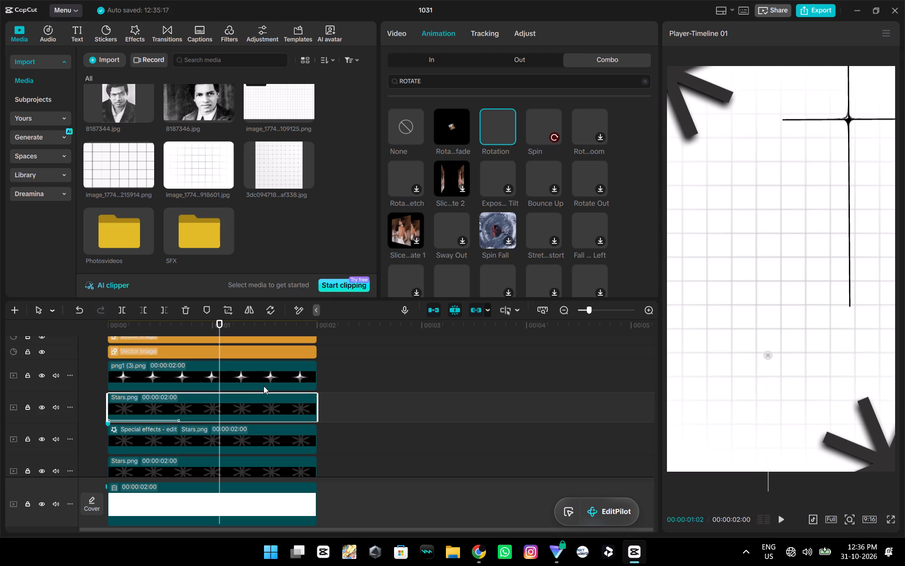
click(399, 122)
scroll(275, 401, up, 3)
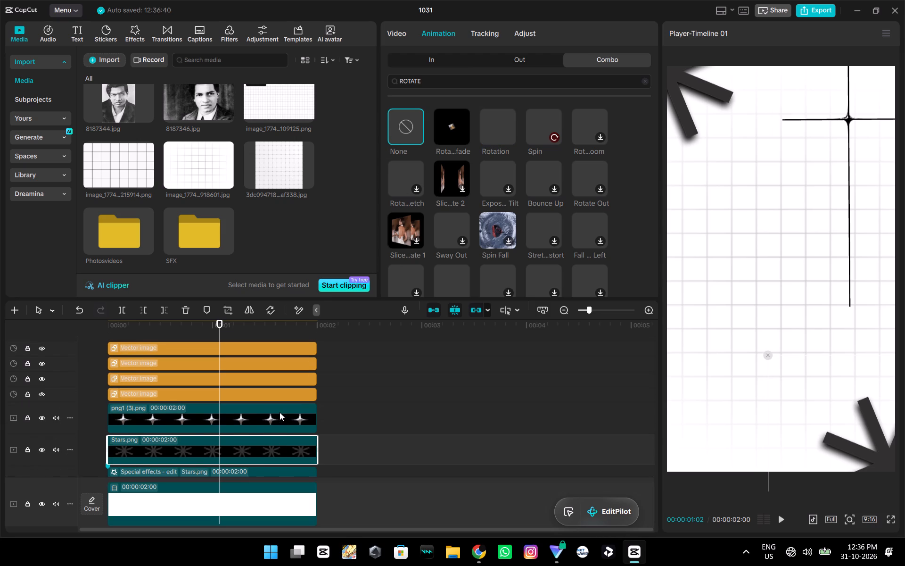
scroll(252, 433, up, 1)
scroll(252, 433, down, 5)
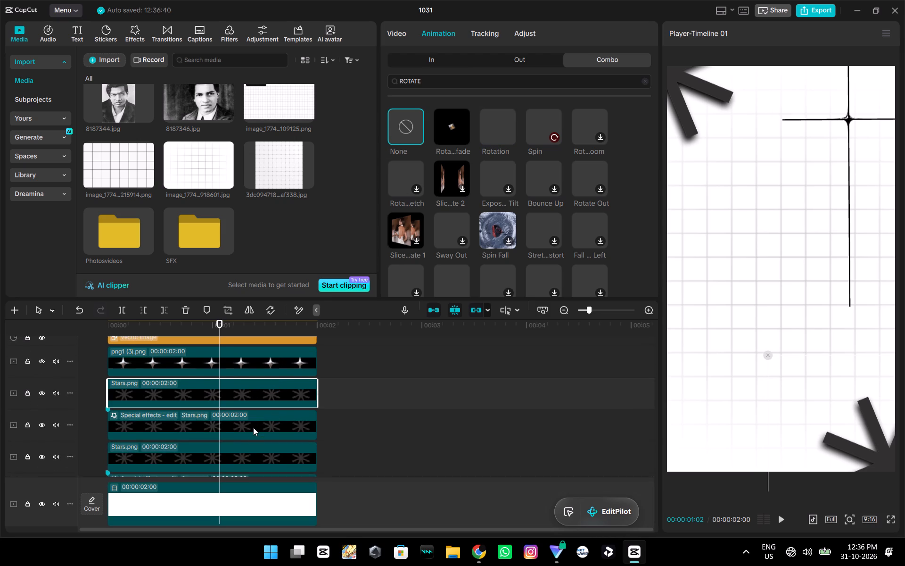
scroll(253, 427, down, 5)
click(271, 411)
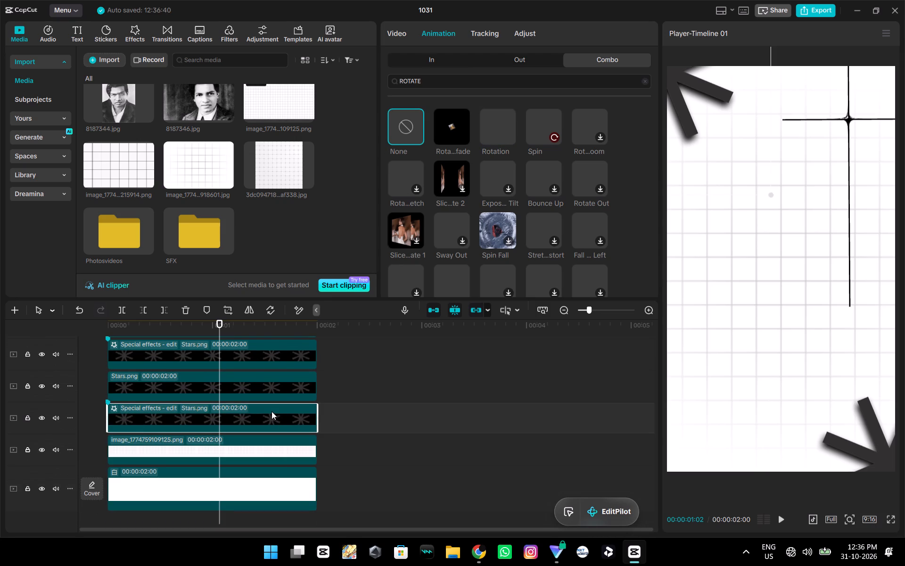
click(407, 129)
click(407, 133)
click(407, 133)
Play the timeline from the start to check the star graphics without their Combo animations.
scroll(302, 397, up, 1)
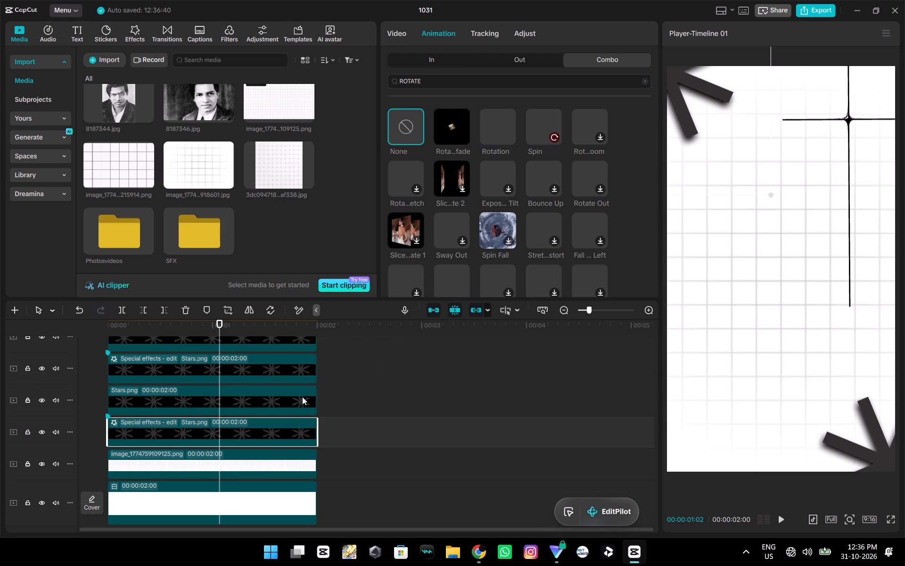
scroll(302, 397, up, 3)
click(433, 392)
drag(433, 392, 84, 387)
click(104, 364)
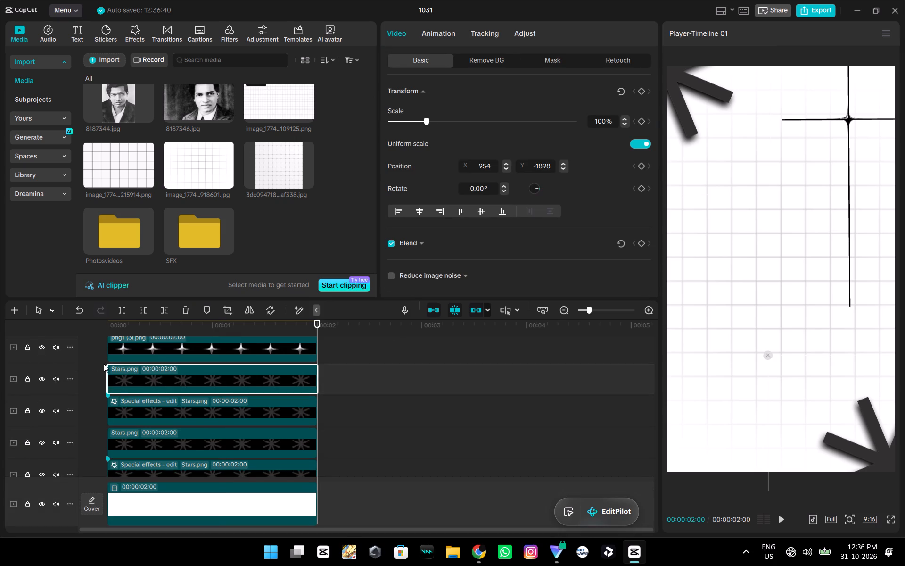
drag(317, 325, 30, 347)
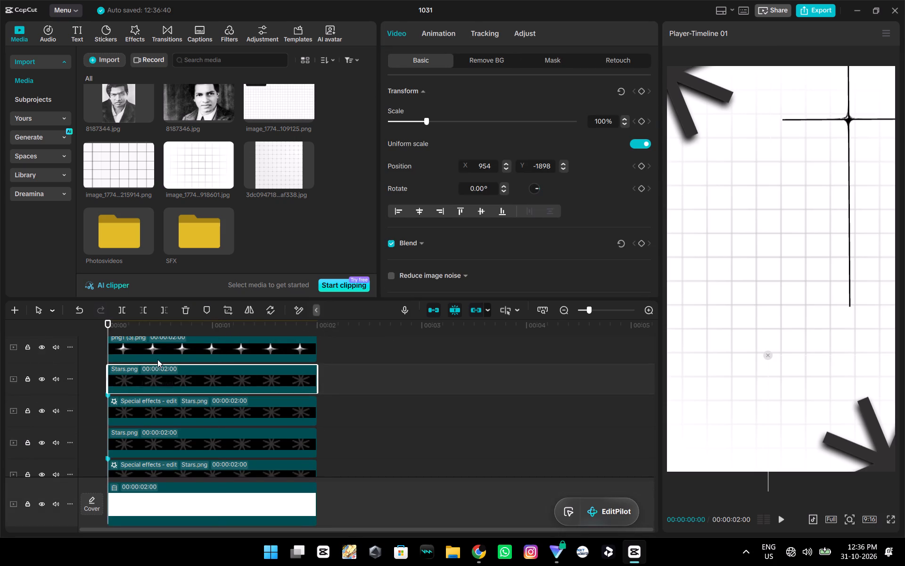
key(space)
key(space)
key(alt+Tab)
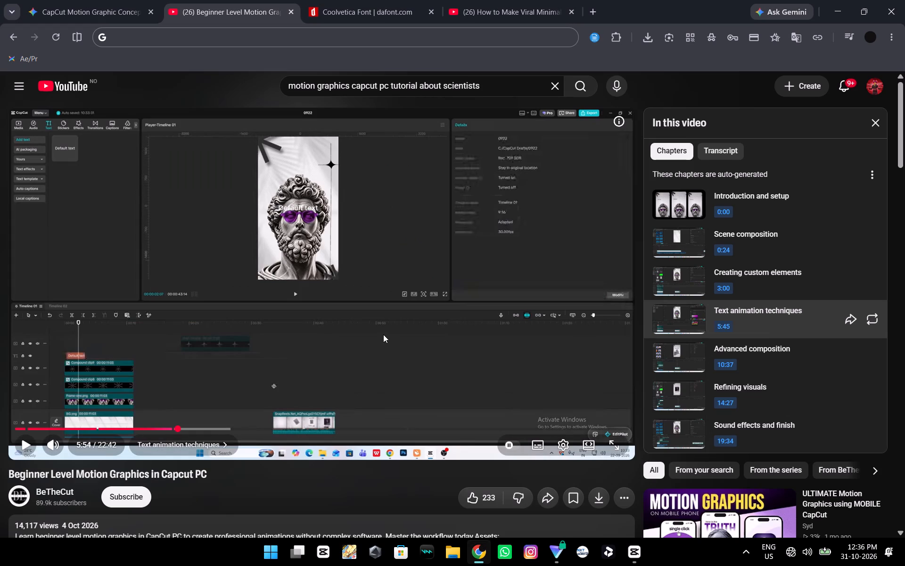
Play the Text animation techniques chapter of the tutorial to see how the text element is styled.
click(340, 271)
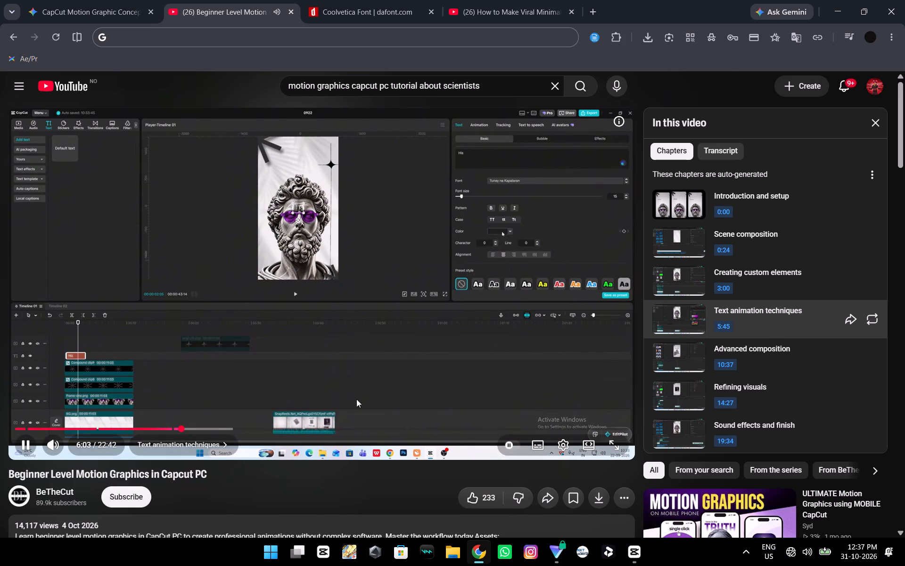
click(391, 310)
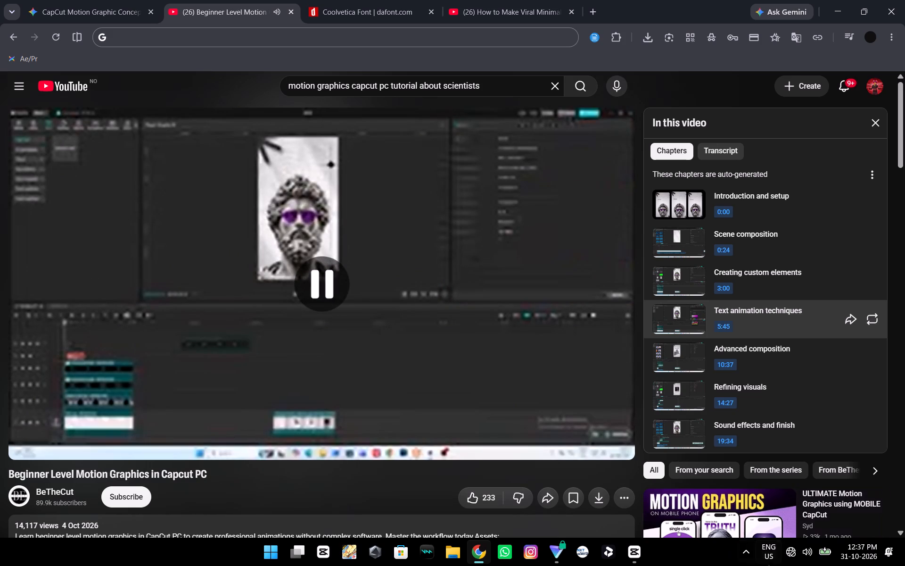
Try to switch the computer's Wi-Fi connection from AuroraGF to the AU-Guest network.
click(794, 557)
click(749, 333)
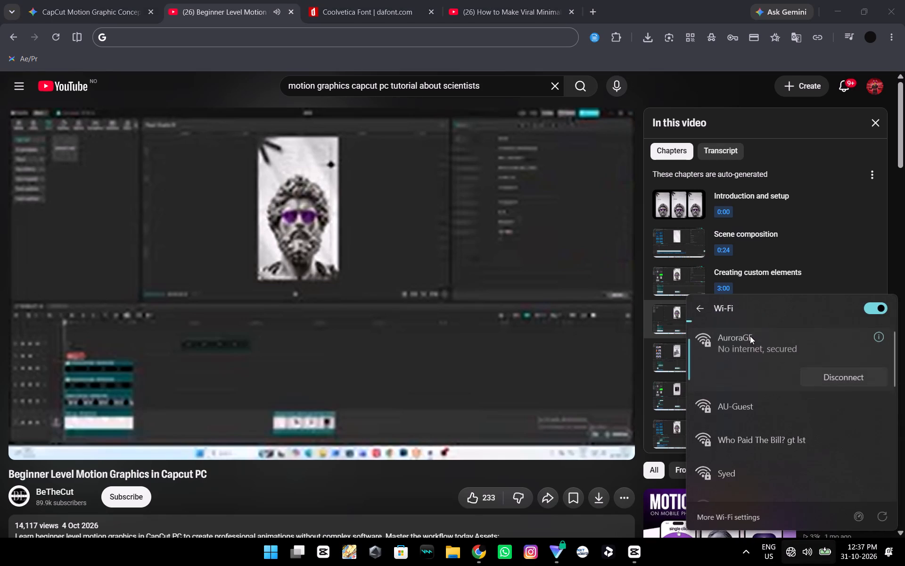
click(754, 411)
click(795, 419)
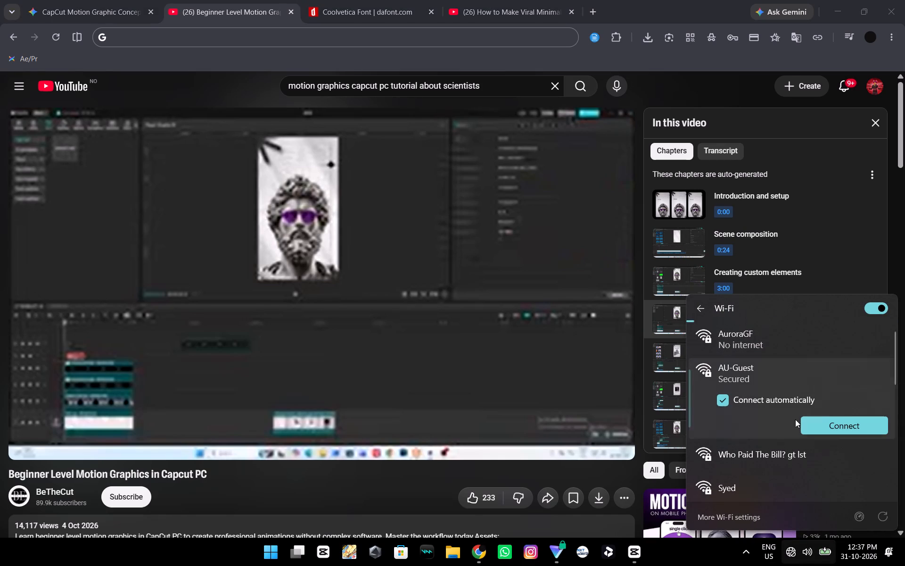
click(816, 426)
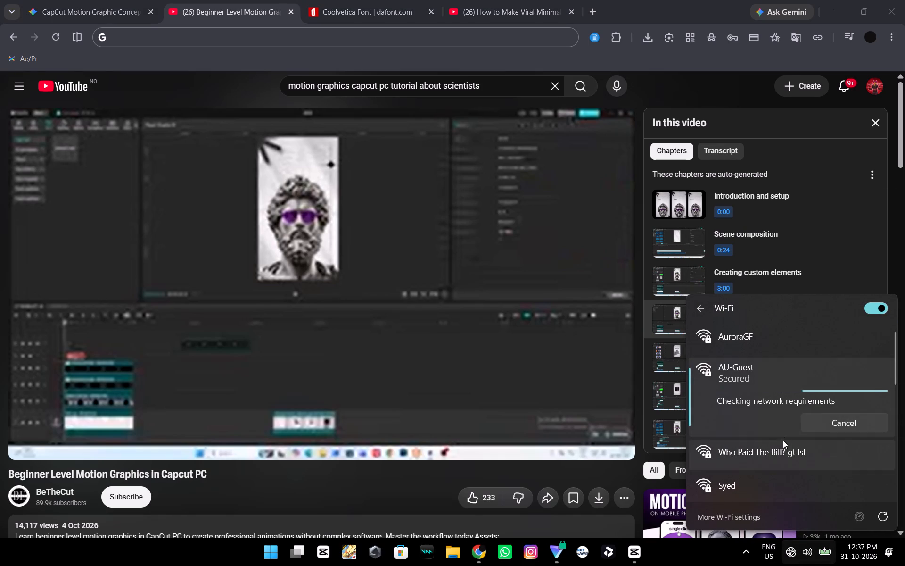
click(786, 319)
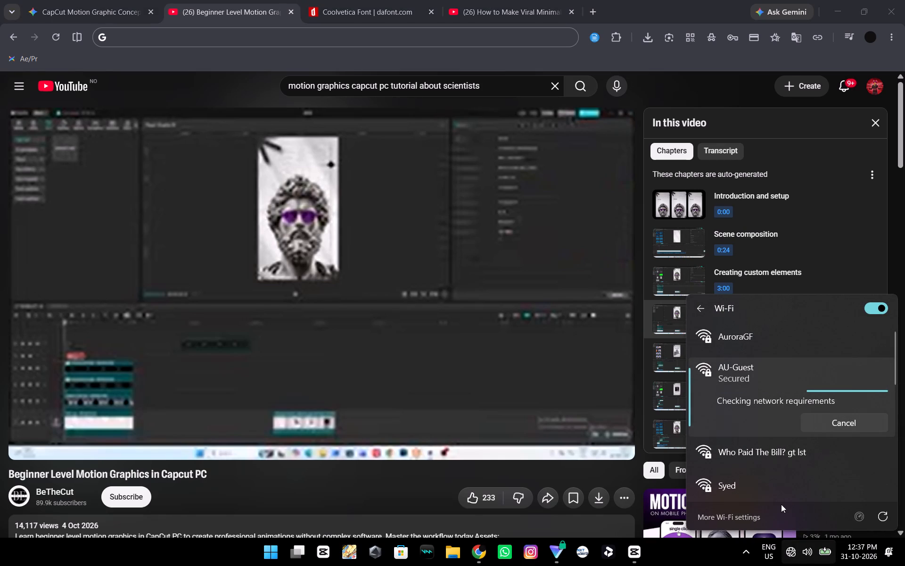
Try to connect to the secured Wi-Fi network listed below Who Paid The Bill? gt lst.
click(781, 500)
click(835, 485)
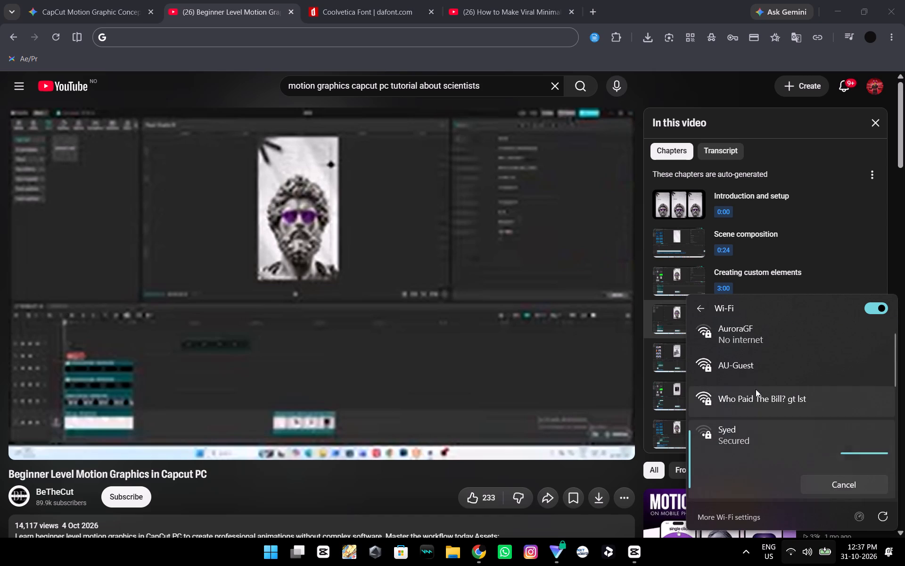
Disconnect from the AuroraGF Wi-Fi network and enable automatic connection for it.
scroll(755, 389, up, 3)
click(747, 346)
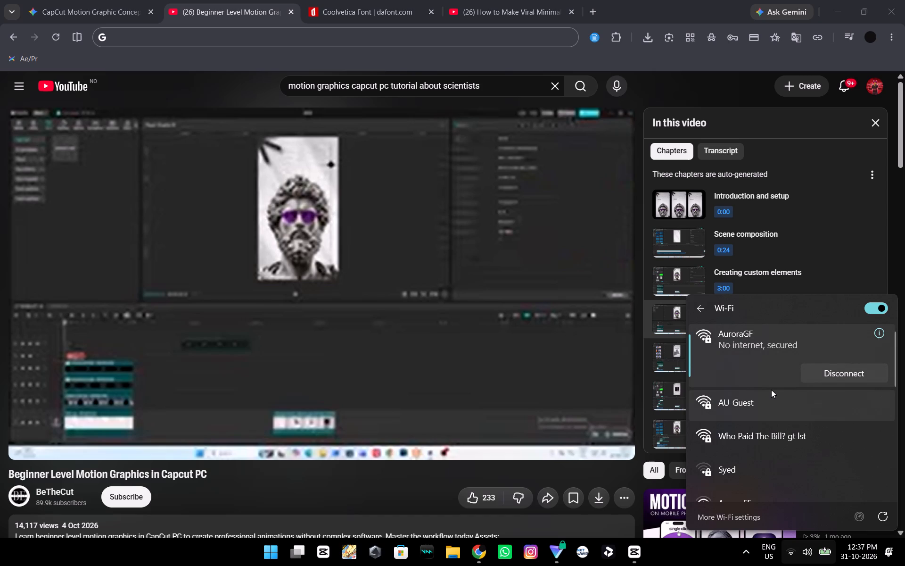
scroll(753, 465, down, 2)
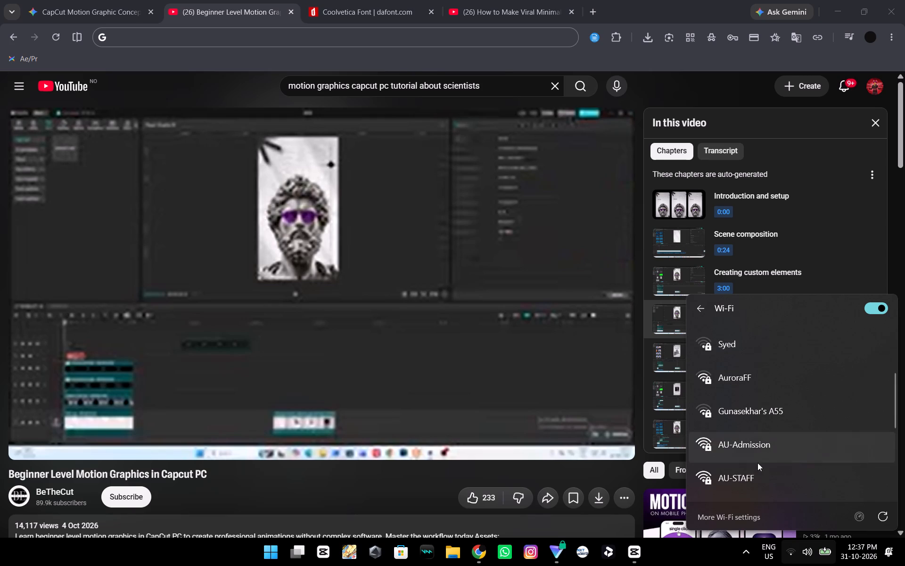
scroll(757, 463, up, 3)
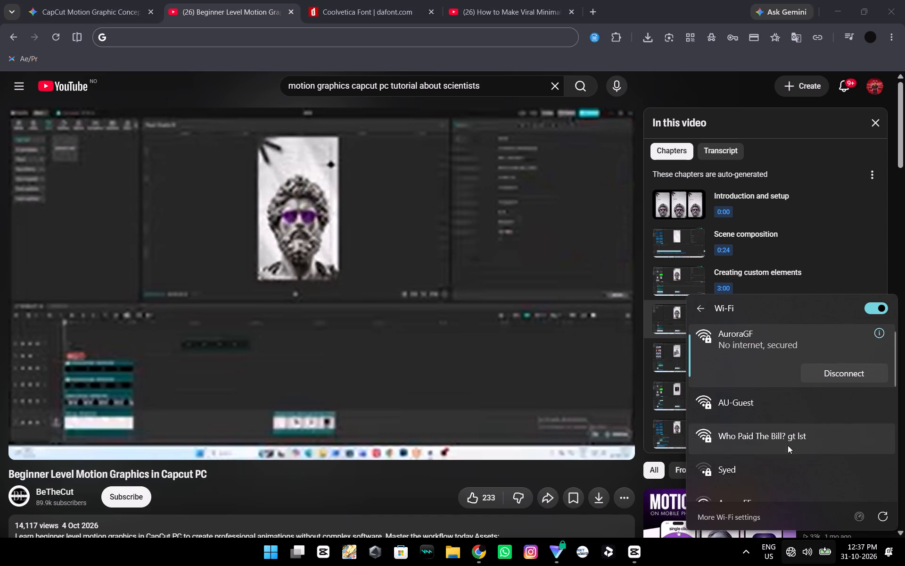
click(828, 371)
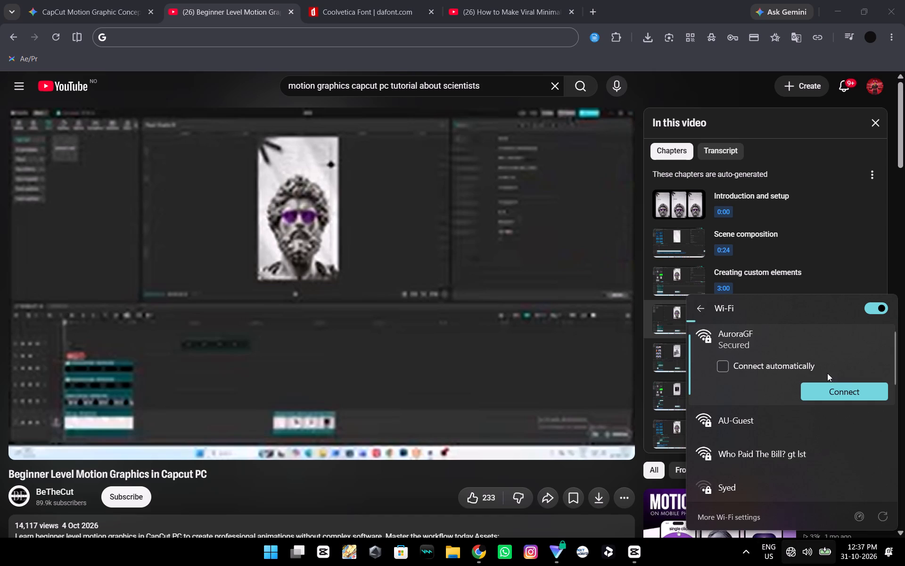
click(752, 366)
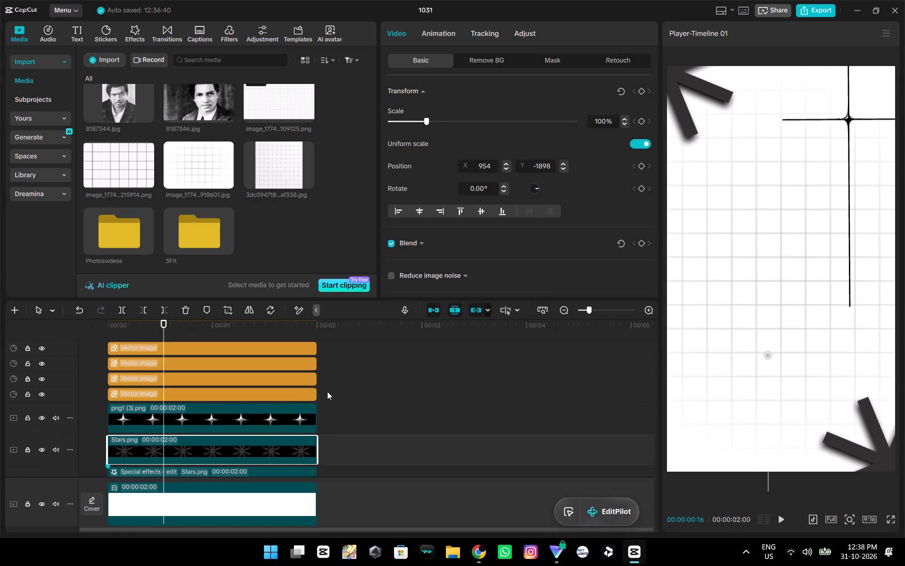
scroll(327, 391, down, 10)
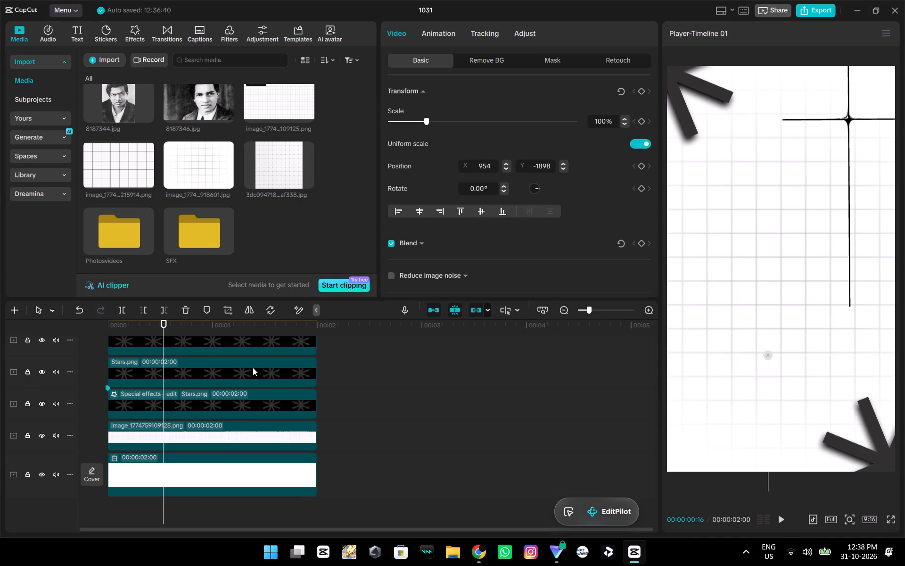
scroll(322, 458, up, 4)
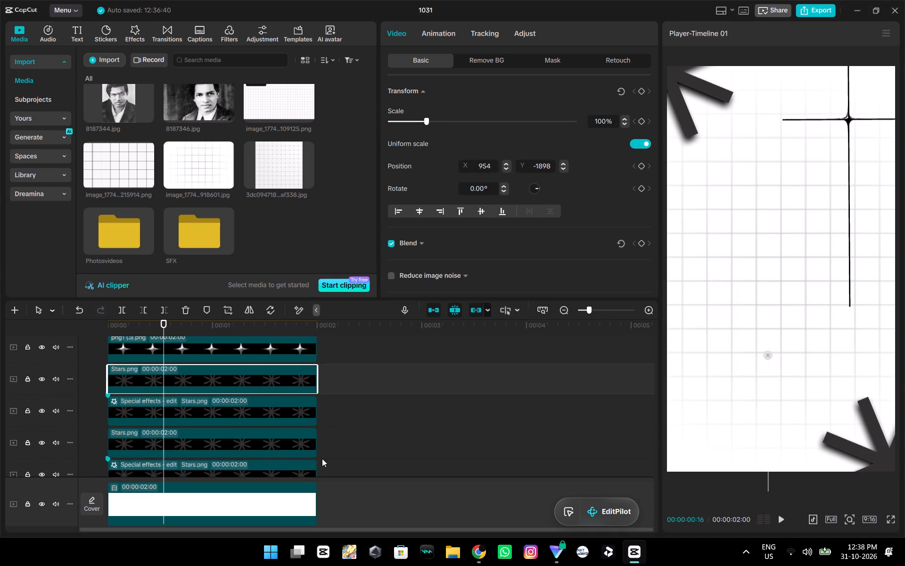
scroll(322, 458, up, 11)
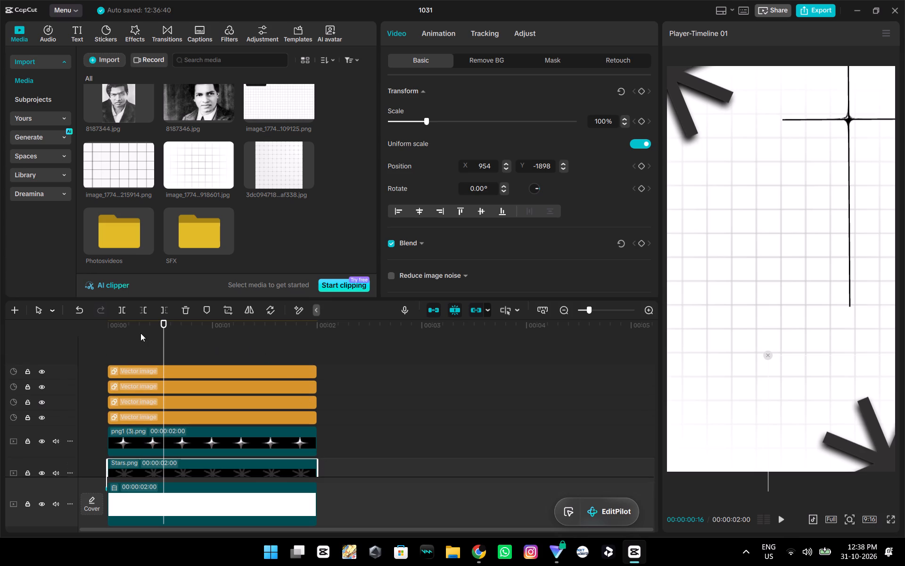
click(154, 335)
drag(154, 335, 56, 345)
key(space)
key(space)
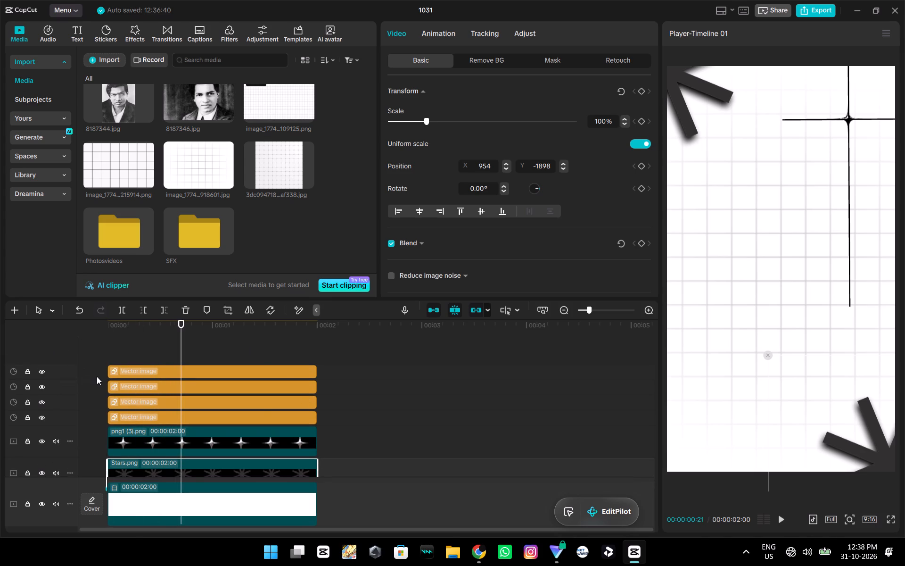
key(alt+Tab)
key(alt+Tab)
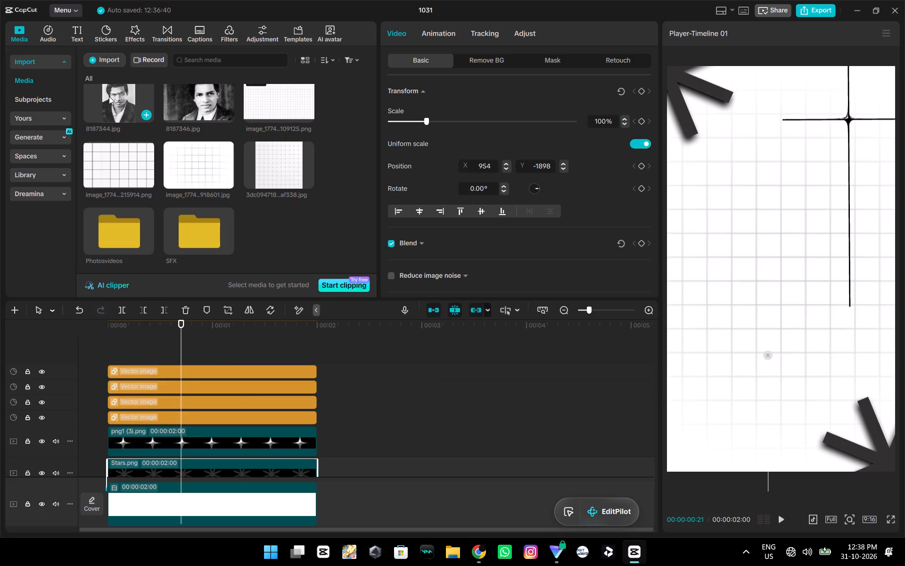
Add 8187344.jpg on a new top track at the timeline start and extend it to 2 seconds.
click(109, 96)
scroll(273, 418, up, 5)
drag(103, 98, 107, 108)
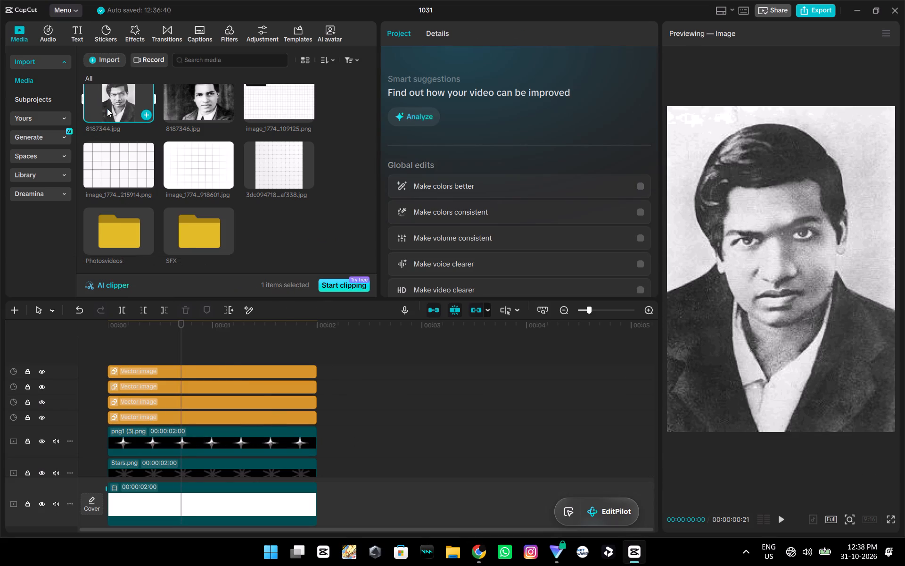
drag(107, 108, 105, 353)
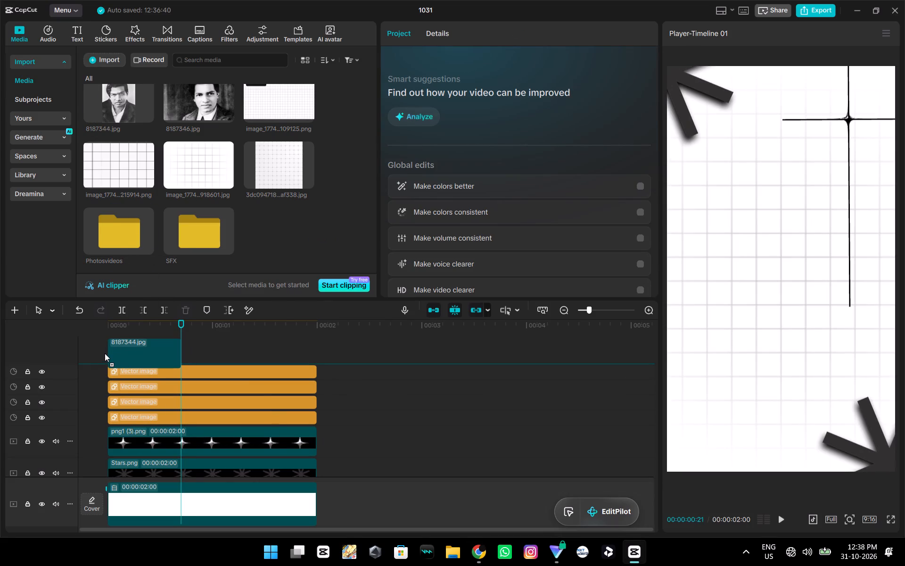
drag(105, 353, 108, 354)
scroll(125, 364, up, 2)
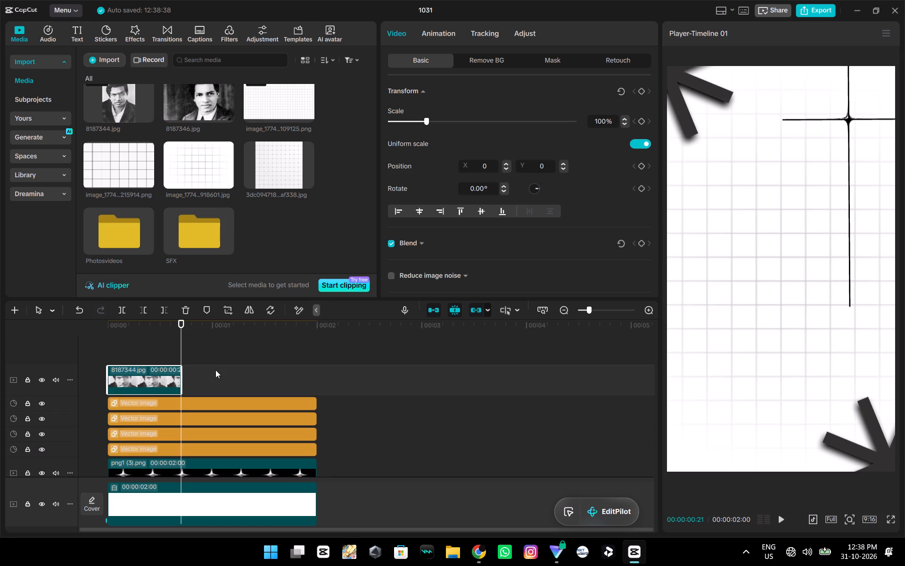
drag(183, 384, 211, 391)
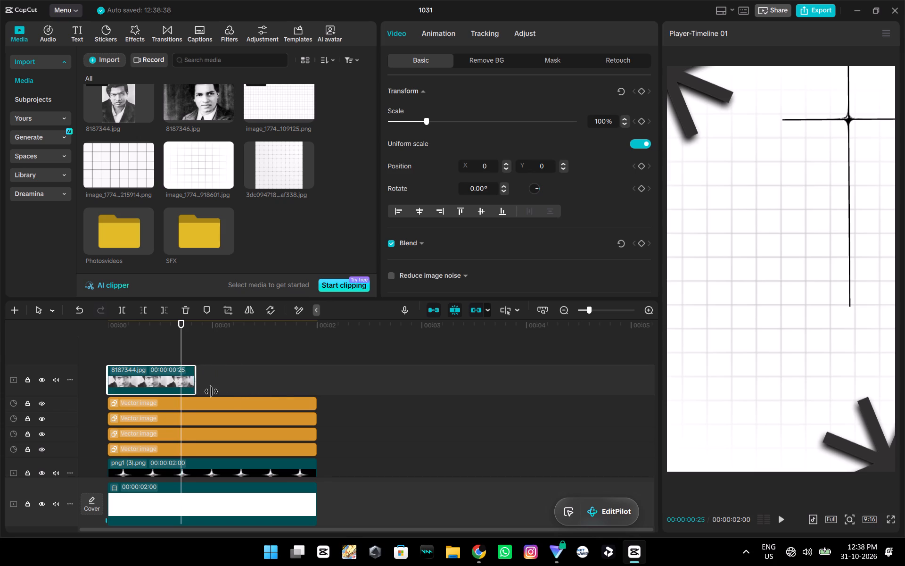
drag(211, 391, 312, 408)
Remove the portrait photo's background with Auto removal.
click(742, 329)
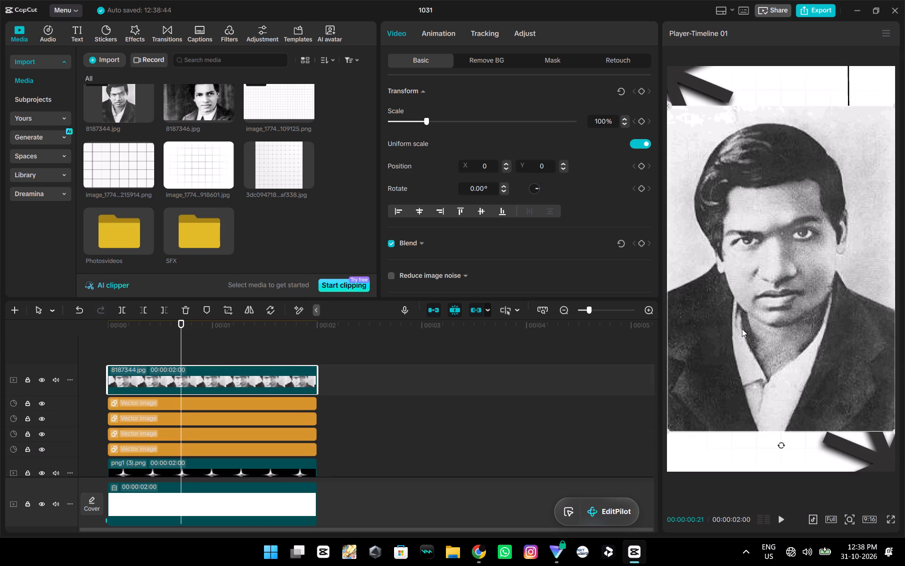
click(502, 58)
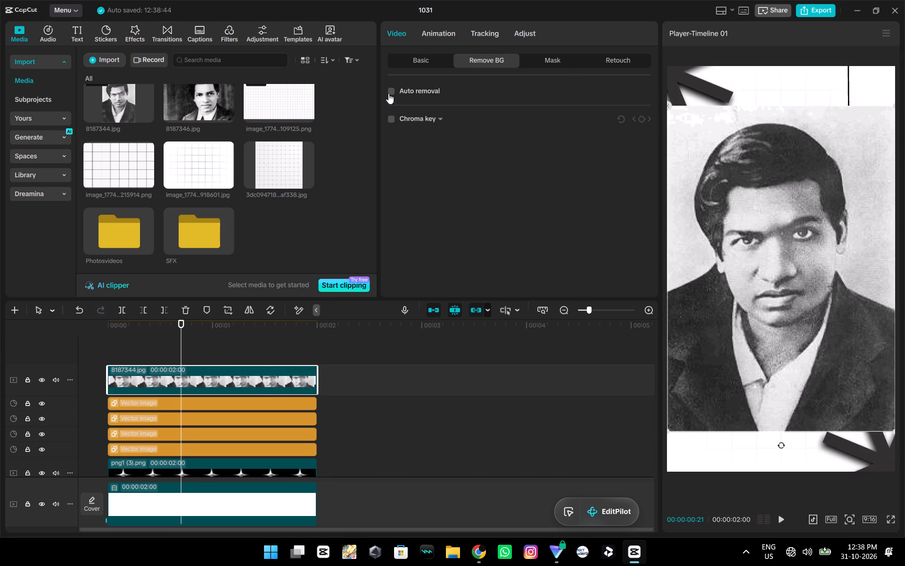
click(388, 93)
Scale down the portrait cutout and position it horizontally centred, just above the middle of the frame.
drag(871, 228, 863, 252)
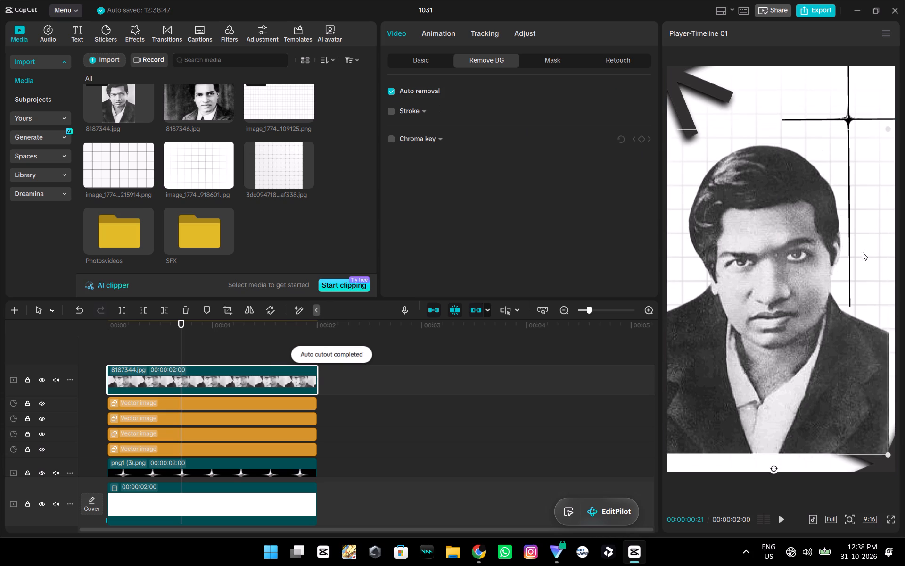
drag(863, 252, 845, 266)
drag(869, 143, 823, 197)
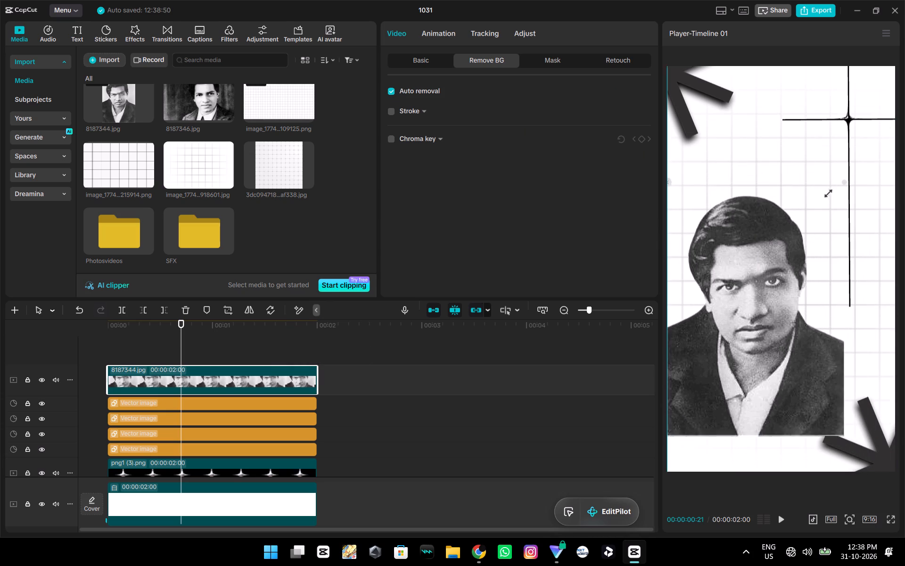
drag(823, 197, 812, 224)
drag(792, 325, 816, 352)
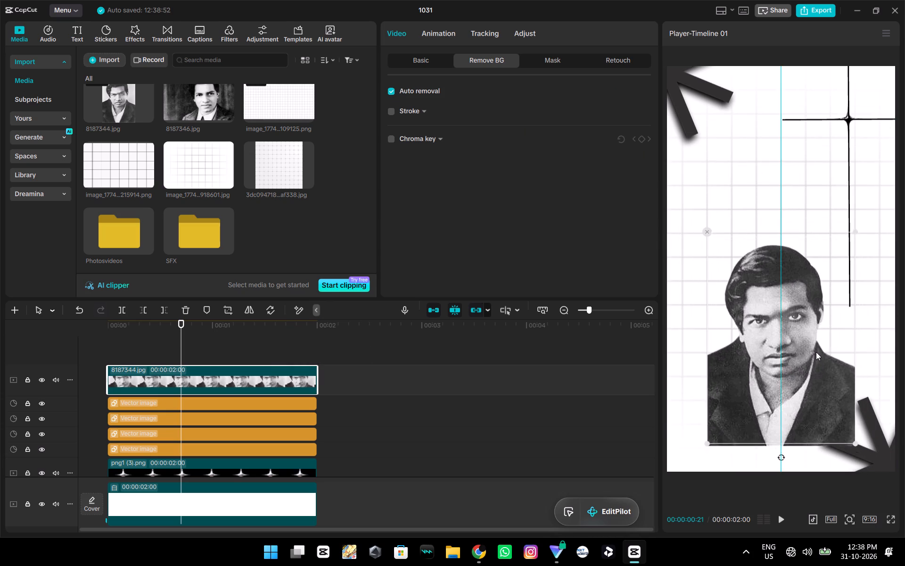
drag(816, 352, 818, 276)
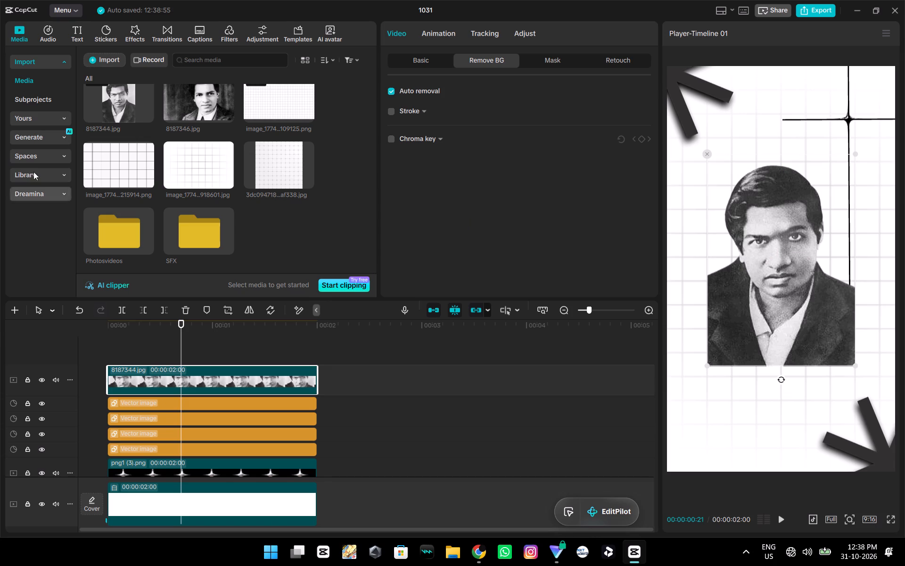
Add a square shape on a new track above the portrait from the timeline start and trim it to 2 seconds.
click(99, 34)
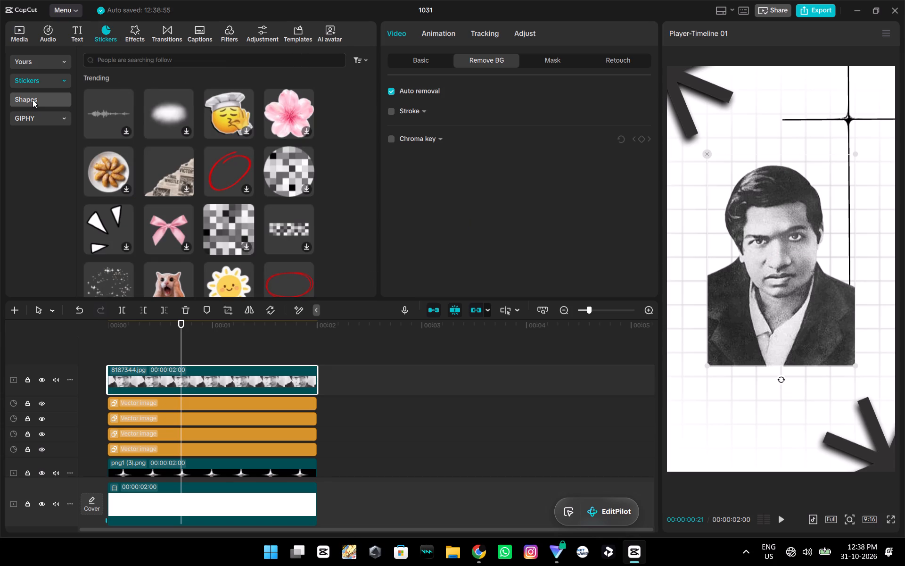
click(33, 100)
click(117, 74)
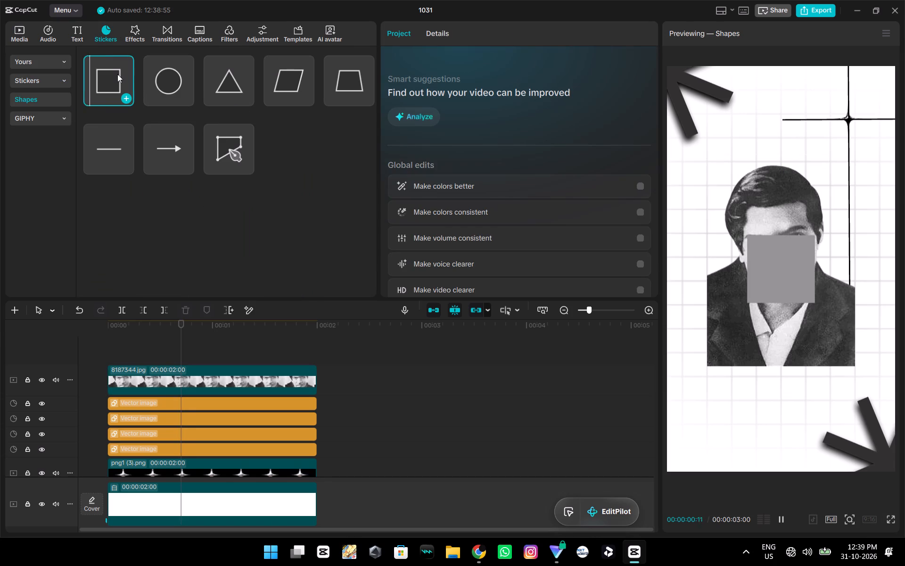
click(810, 277)
click(776, 265)
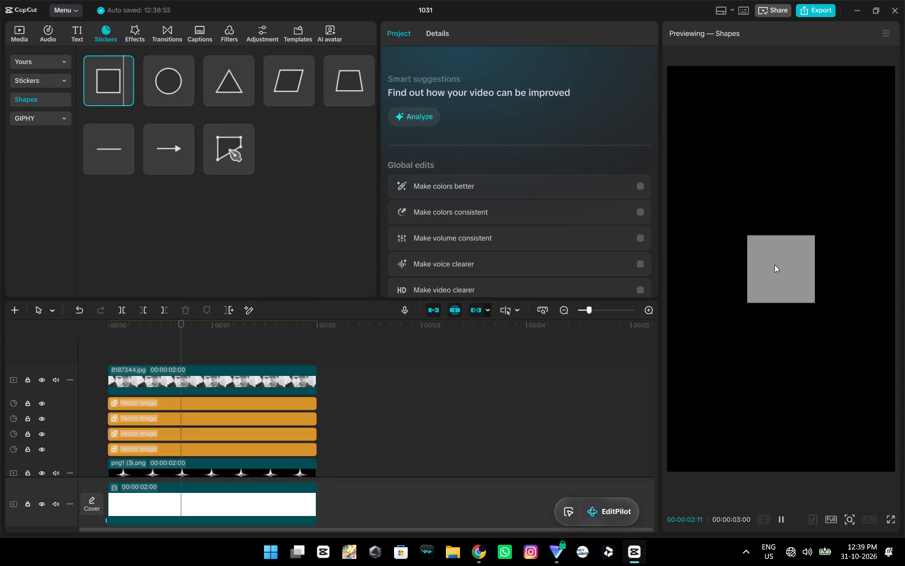
scroll(368, 435, up, 5)
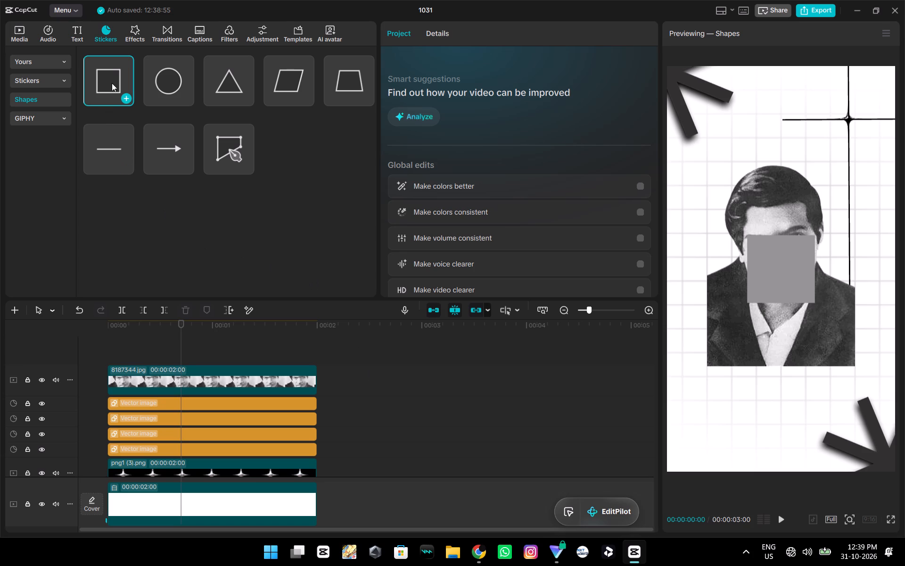
drag(110, 83, 110, 358)
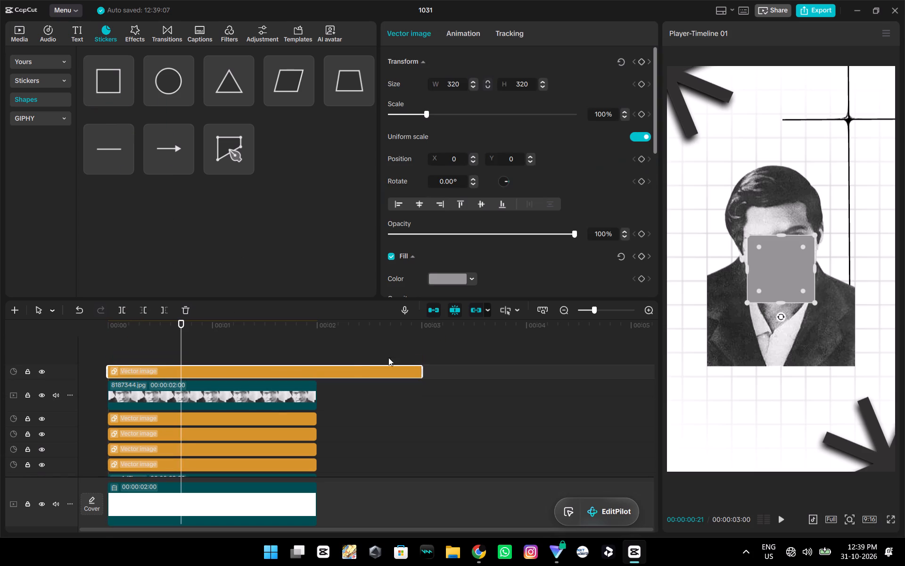
drag(424, 367, 320, 399)
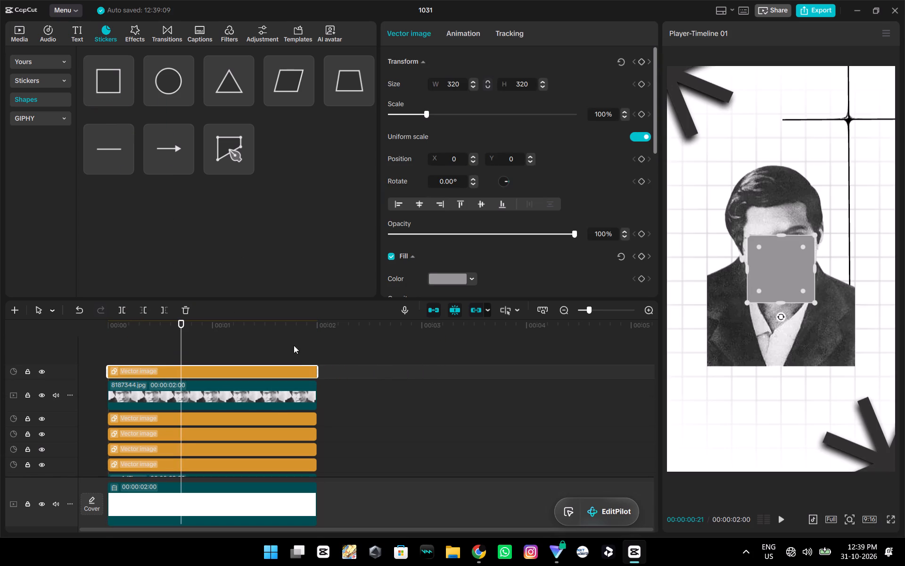
Round the corners of the grey square by increasing its corner radius slightly.
drag(804, 250, 802, 253)
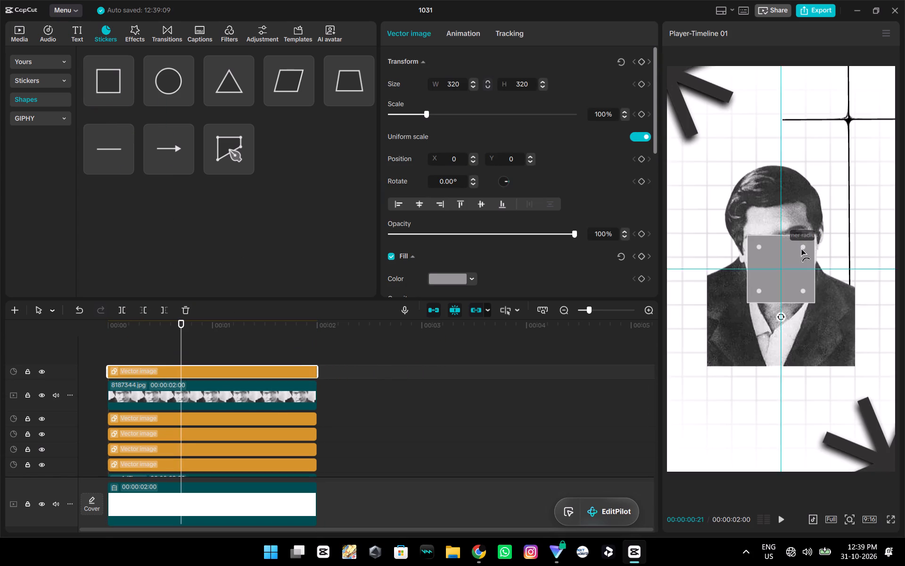
drag(802, 253, 800, 273)
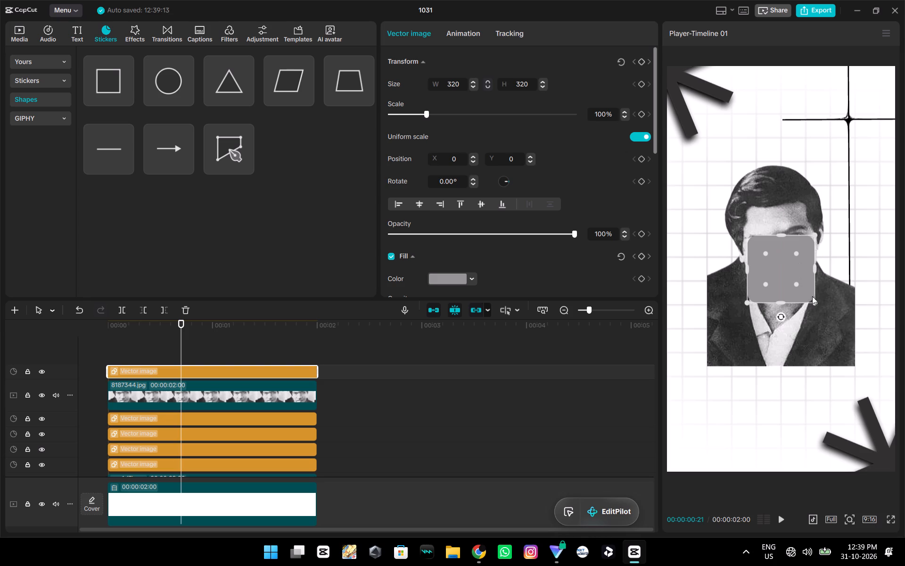
Enlarge the grey rounded square into a centred vertical rectangle of 705 by 992 that covers the portrait.
drag(814, 302, 854, 364)
drag(781, 363, 783, 370)
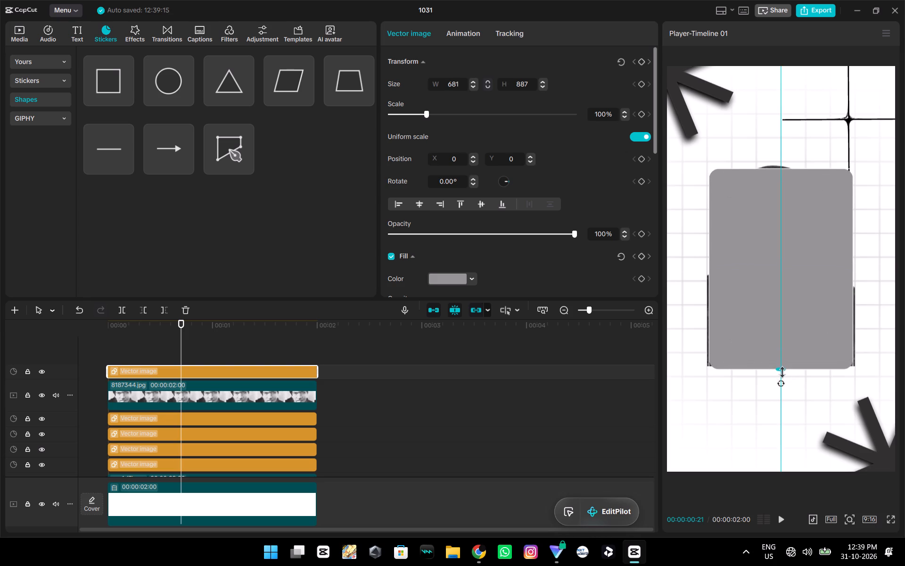
drag(783, 370, 784, 373)
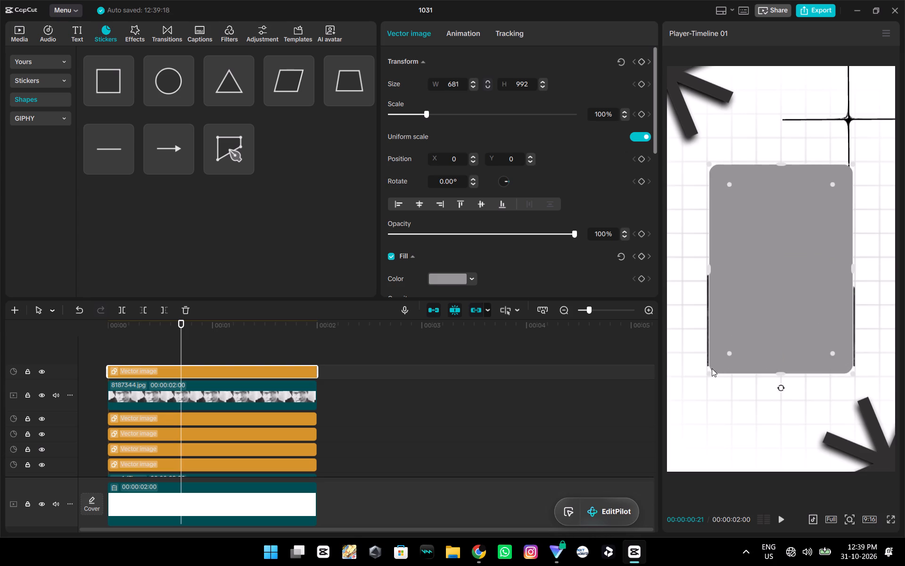
click(707, 270)
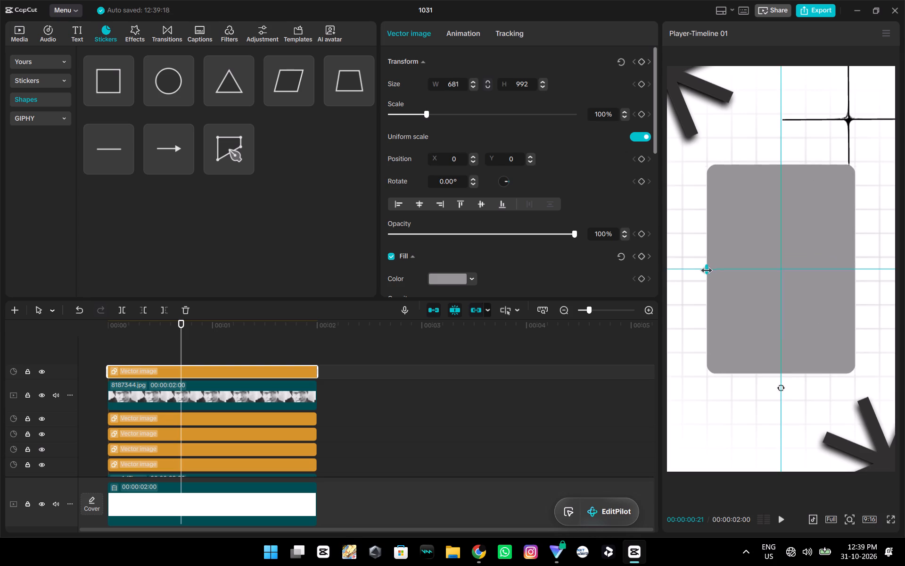
Move the portrait clip to the track above the grey rectangle and align the cutout with the rectangle's bottom edge.
drag(265, 393, 268, 351)
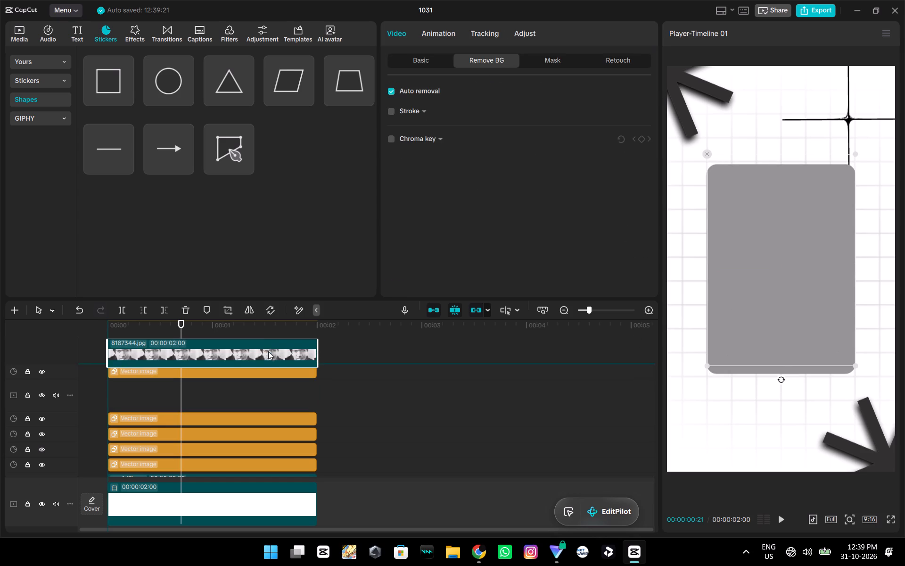
drag(268, 351, 268, 351)
click(778, 338)
drag(778, 339, 781, 350)
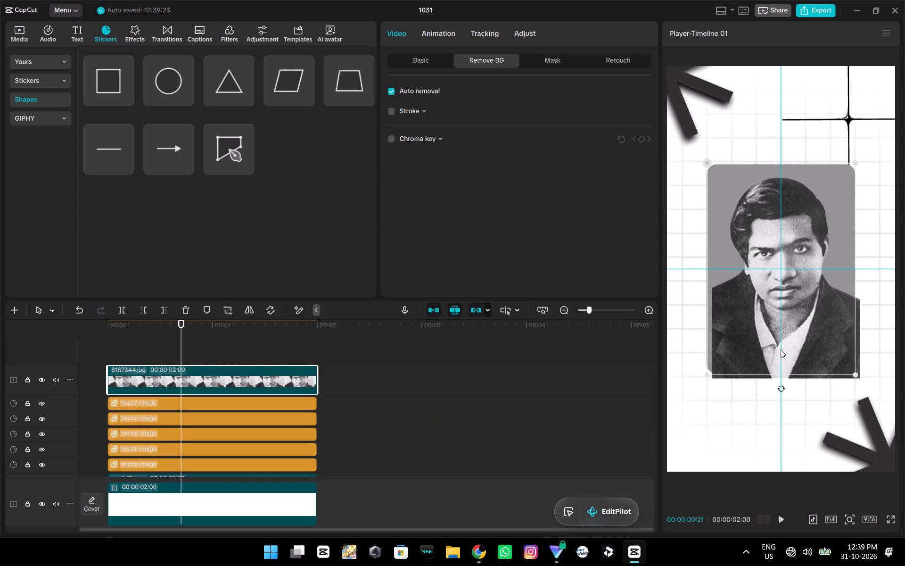
drag(781, 350, 777, 349)
click(784, 348)
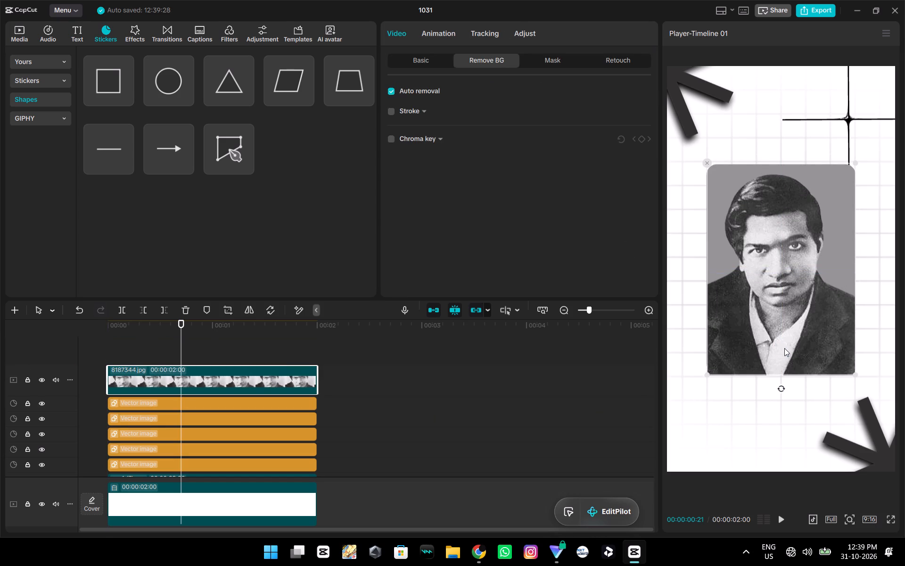
right_click(785, 348)
scroll(254, 383, up, 3)
Switch the rectangle's fill to a gradient and set its first colour stop to purple 9600FF.
click(222, 406)
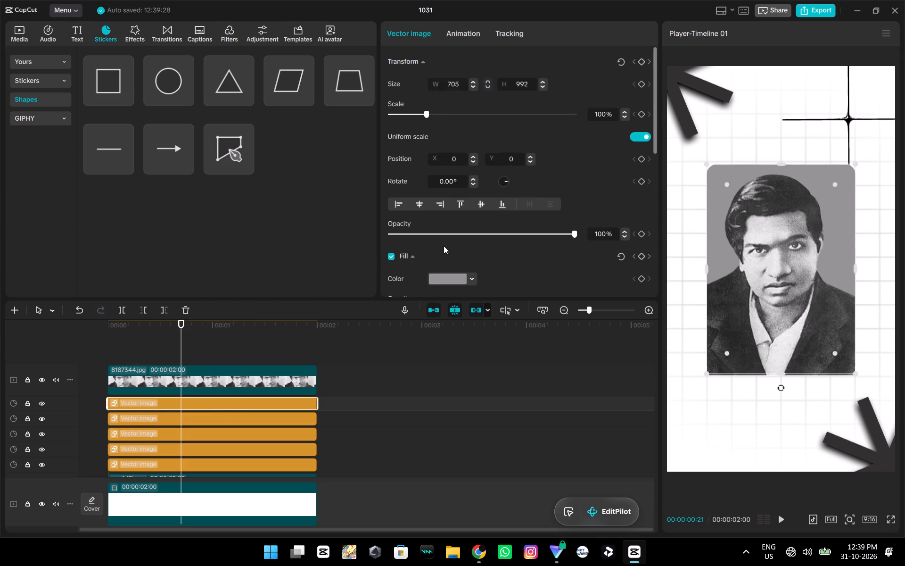
click(445, 275)
click(489, 232)
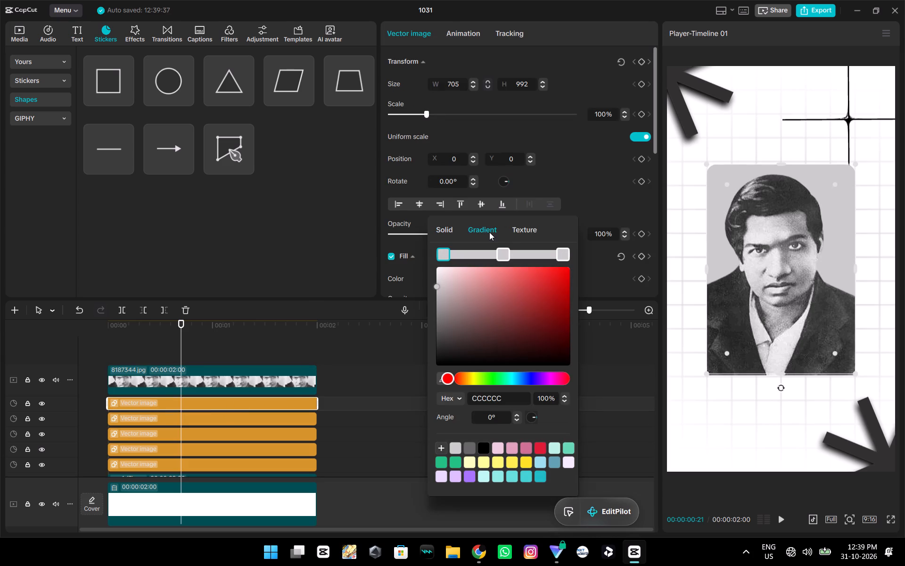
click(541, 381)
drag(541, 381, 549, 383)
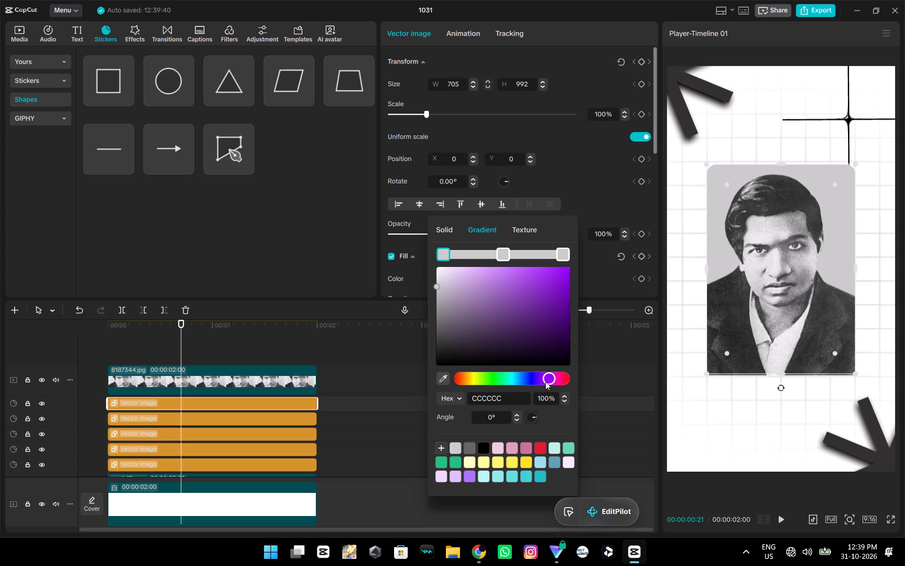
click(538, 284)
drag(541, 292, 571, 268)
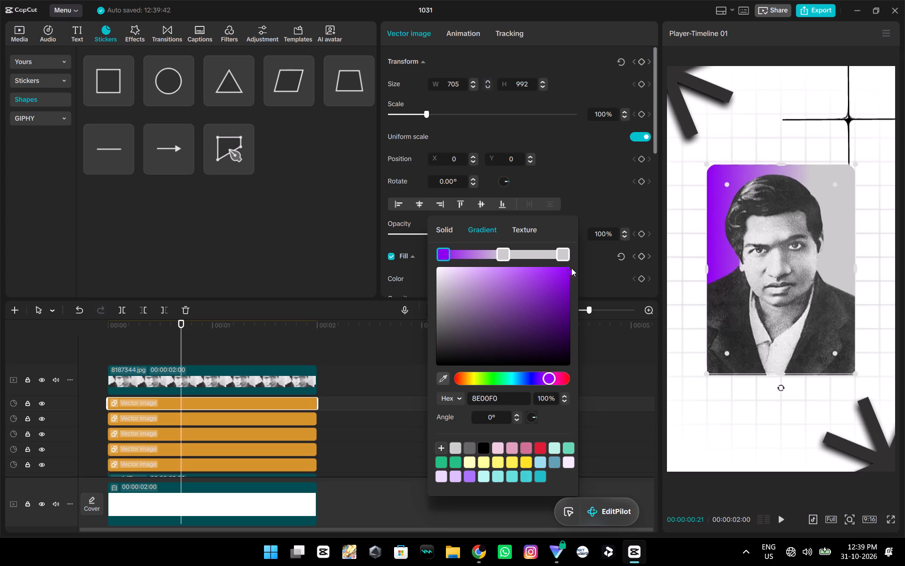
drag(571, 268, 579, 250)
Set the last colour stop of the rectangle's gradient to violet 7D00FF.
click(561, 255)
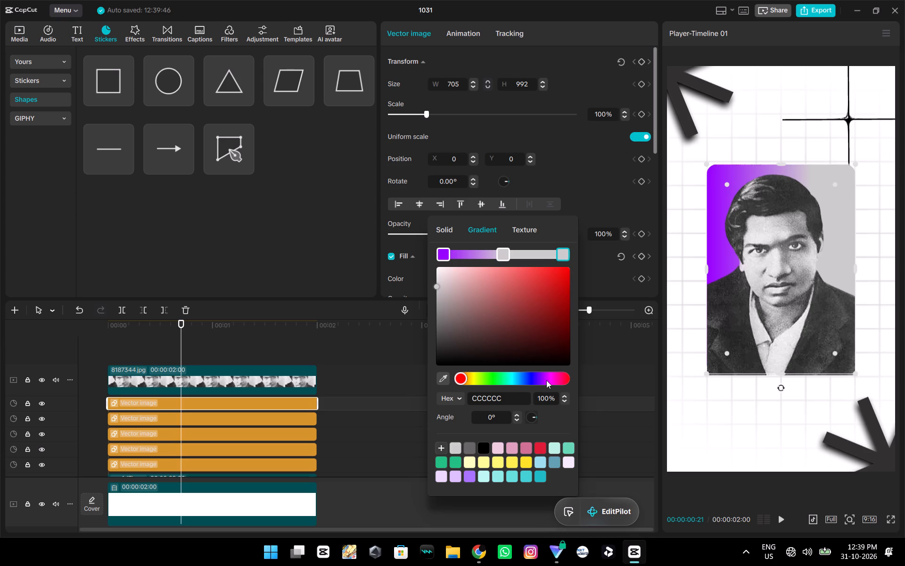
click(547, 380)
drag(551, 298, 572, 315)
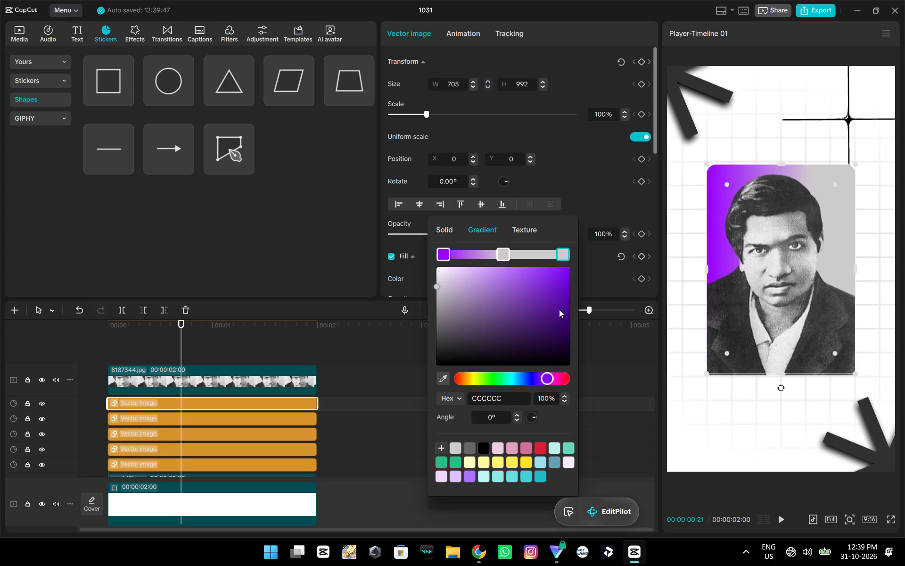
click(554, 314)
drag(559, 316, 578, 260)
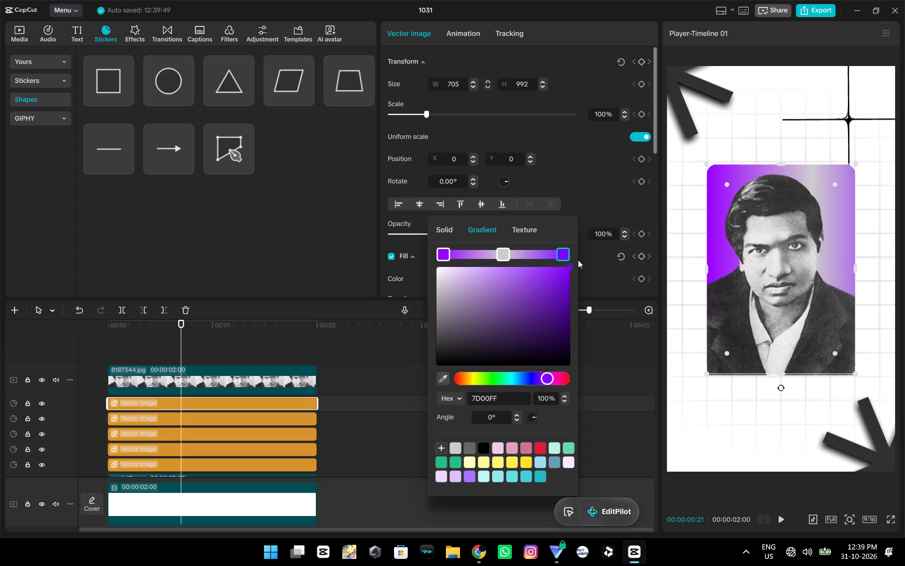
drag(578, 260, 577, 260)
Set the middle colour stop of the rectangle's gradient to magenta-purple A700B8.
click(506, 257)
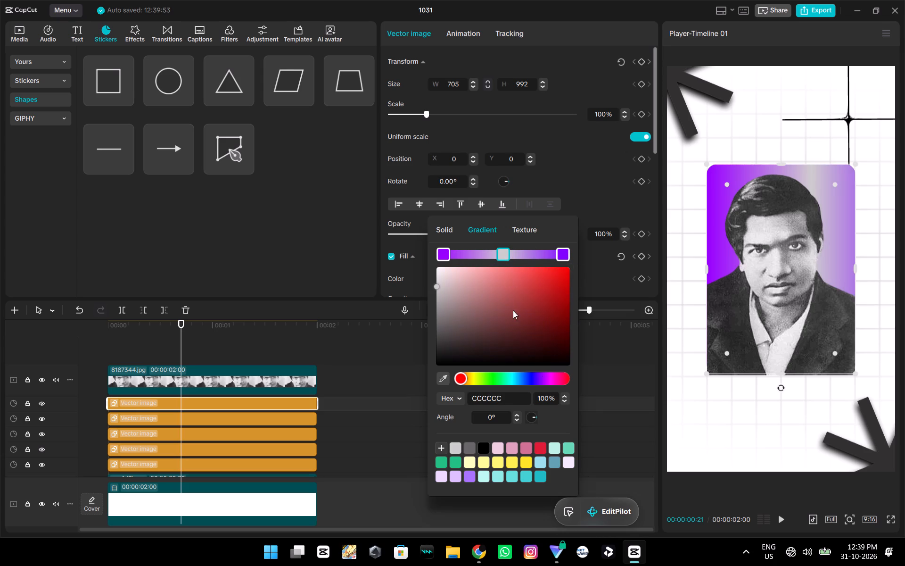
click(509, 330)
drag(517, 326, 565, 290)
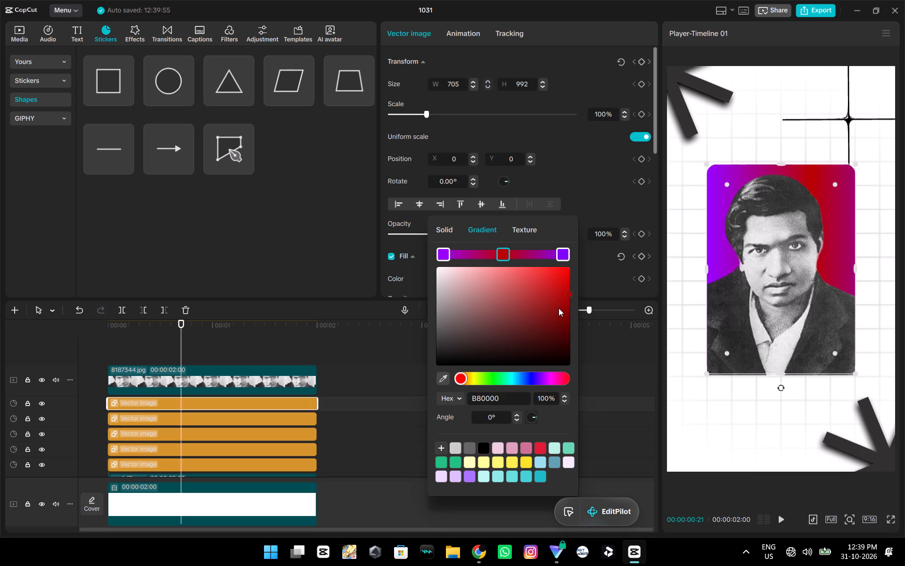
click(555, 380)
click(543, 378)
drag(543, 377, 546, 377)
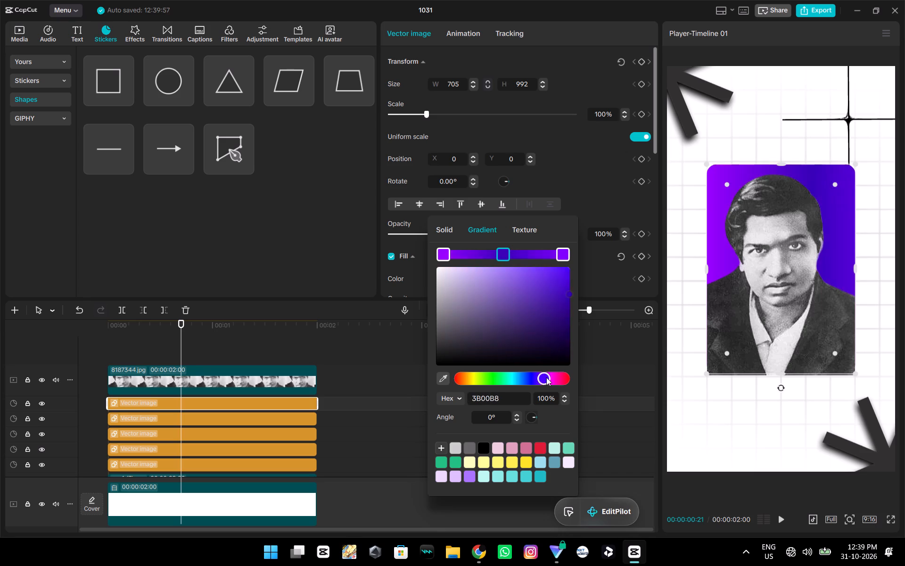
drag(546, 377, 555, 379)
click(808, 234)
click(799, 227)
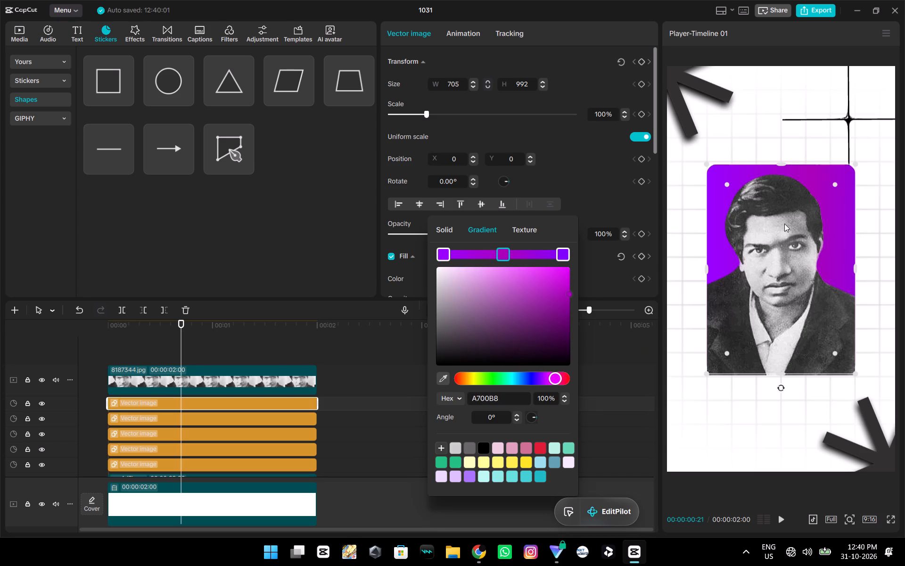
click(784, 224)
Scale the portrait cutout up slightly so it extends just past the gradient rectangle's sides and bottom corners.
click(250, 376)
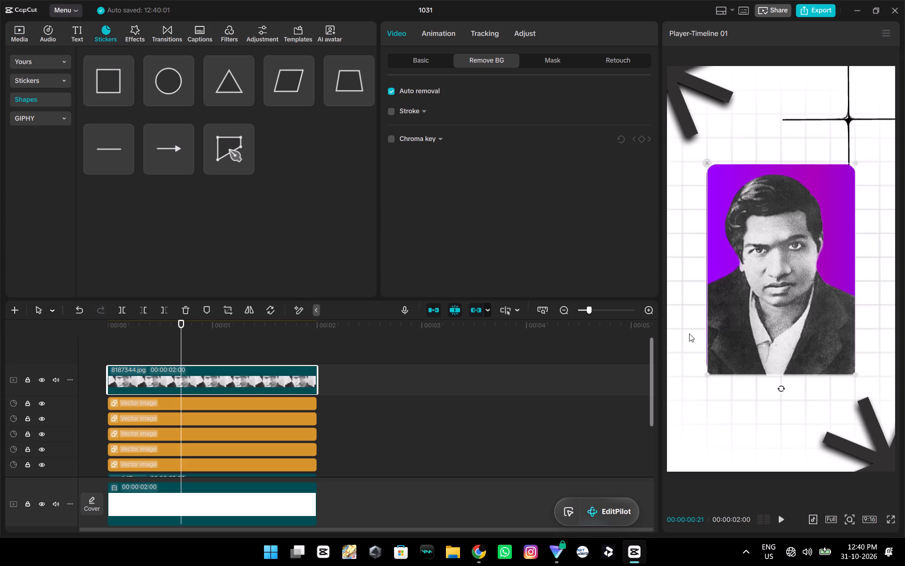
click(852, 162)
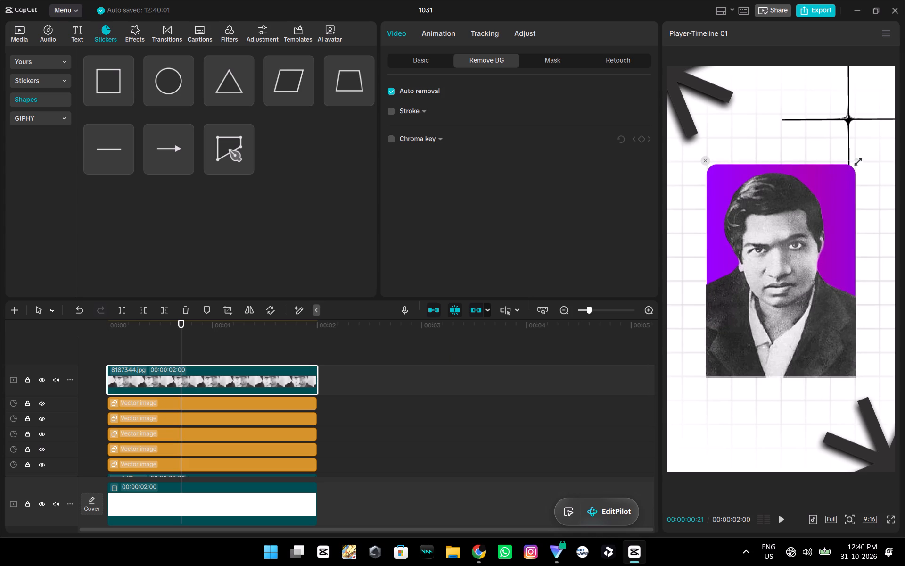
click(798, 306)
click(231, 308)
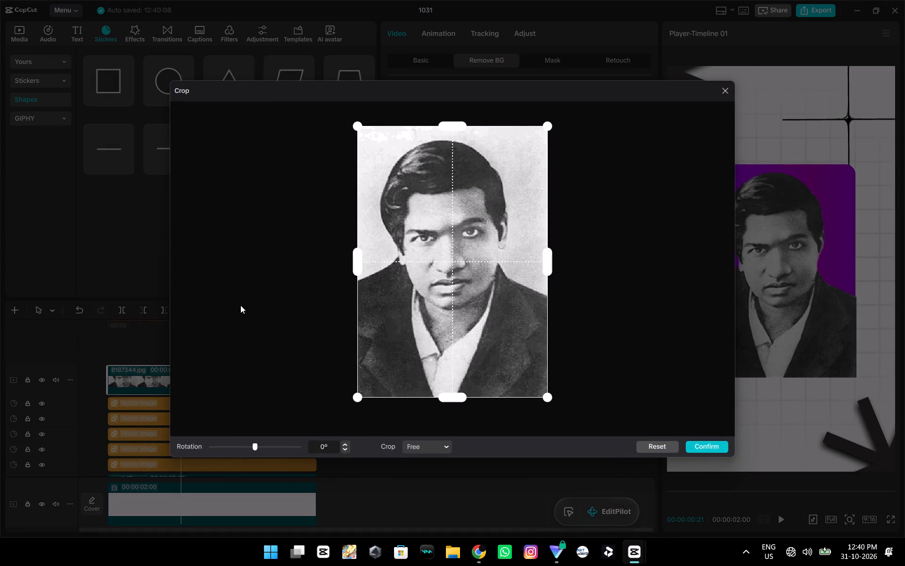
click(730, 97)
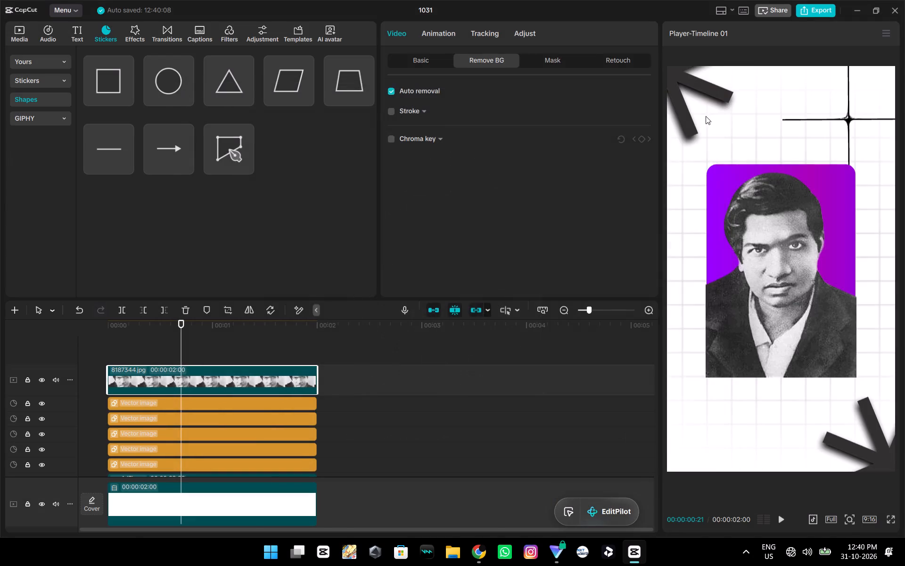
Switch to Chrome and review the CapCut minimal reel tutorial's part on the gradient shape and portrait cutout, then return to CapCut.
key(alt+Tab)
click(355, 0)
click(303, 211)
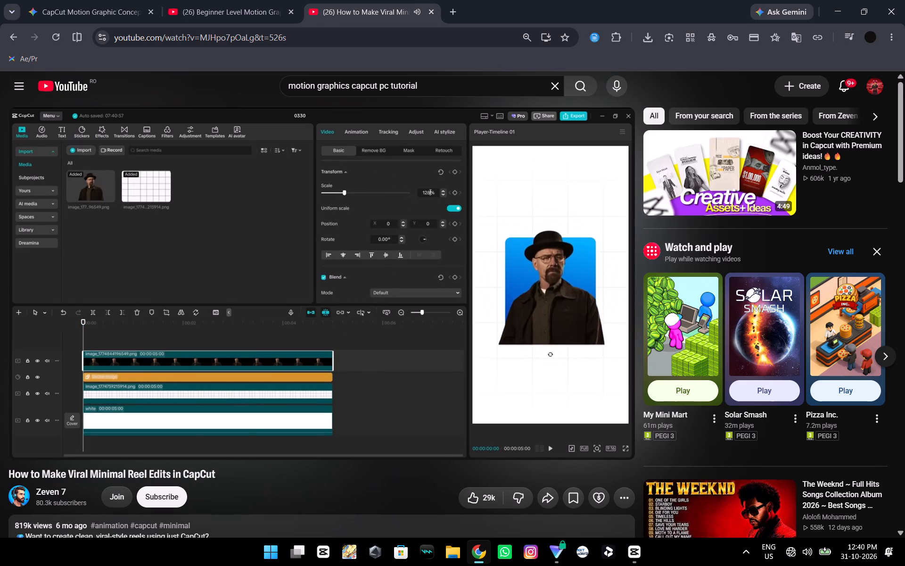
key(space)
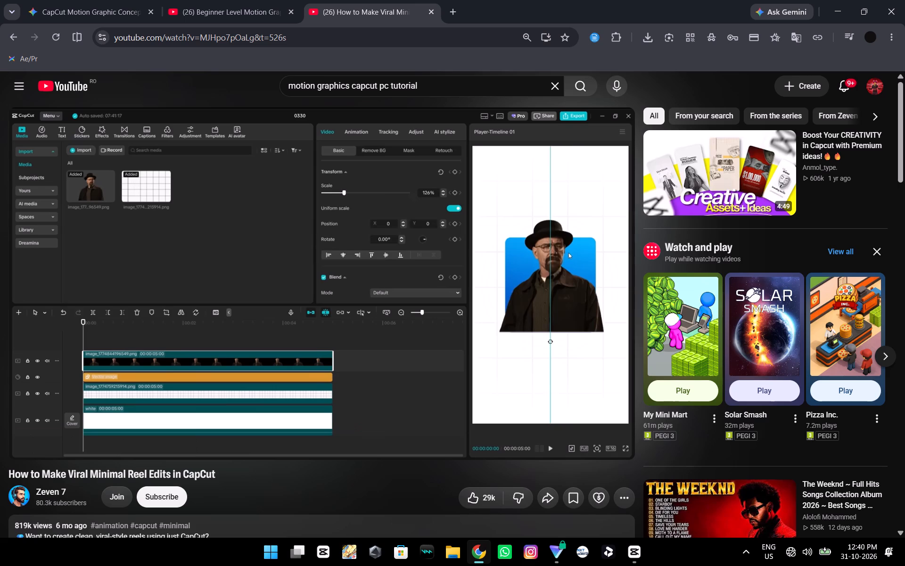
key(space)
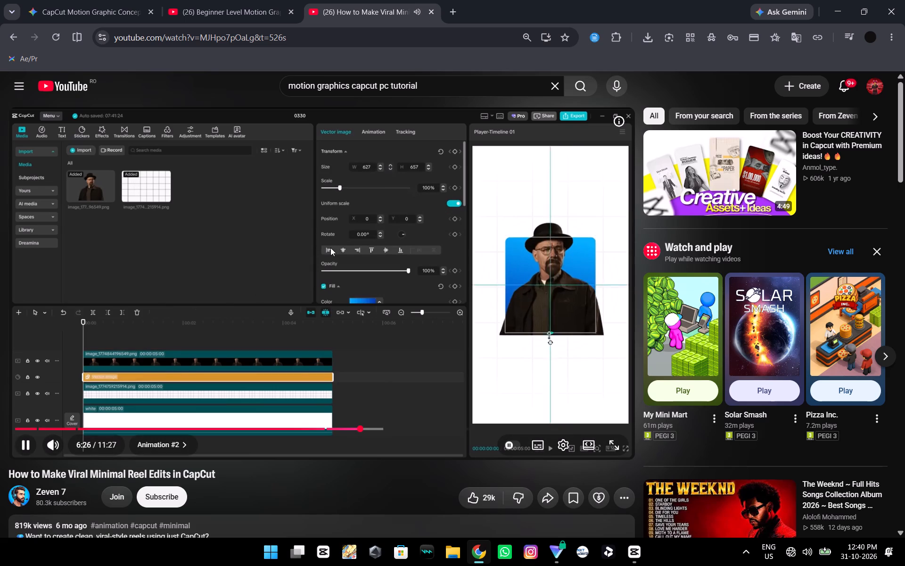
key(space)
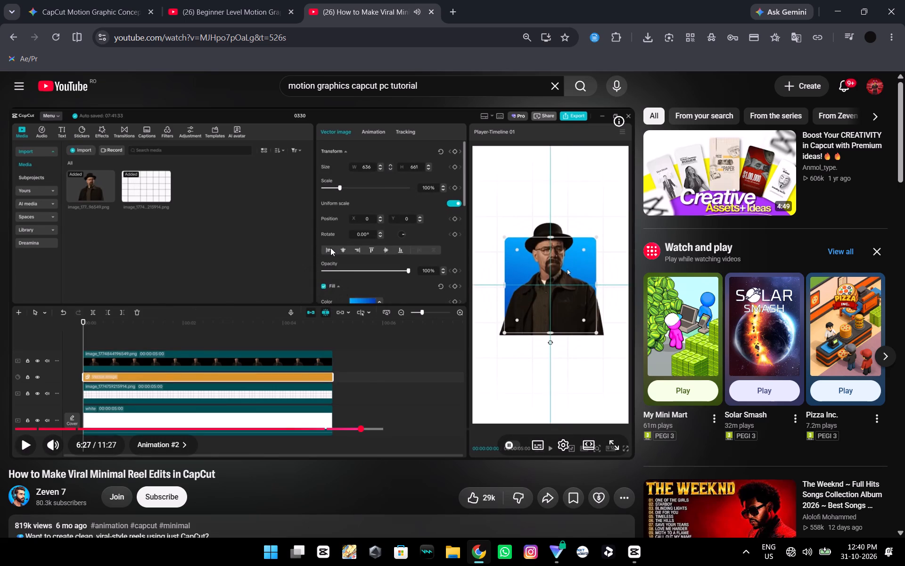
key(Left)
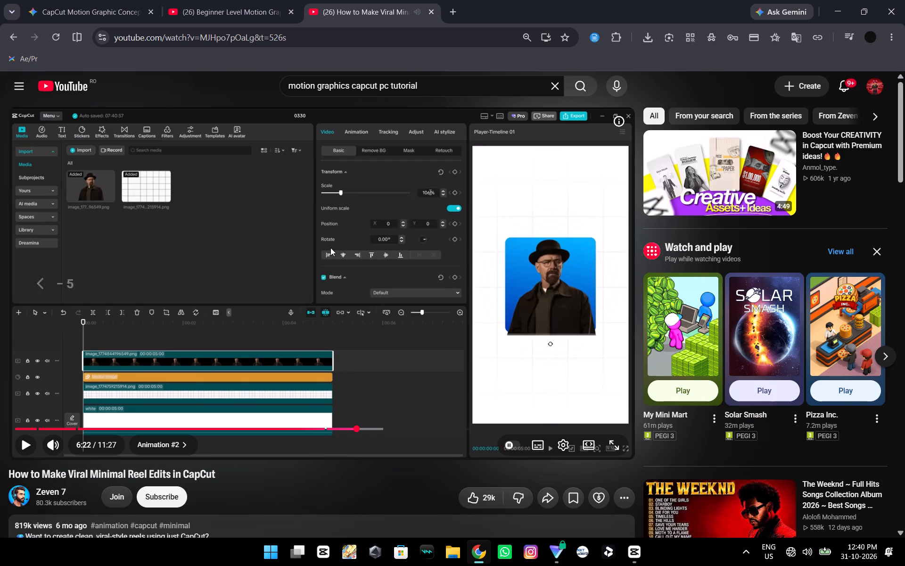
key(Left)
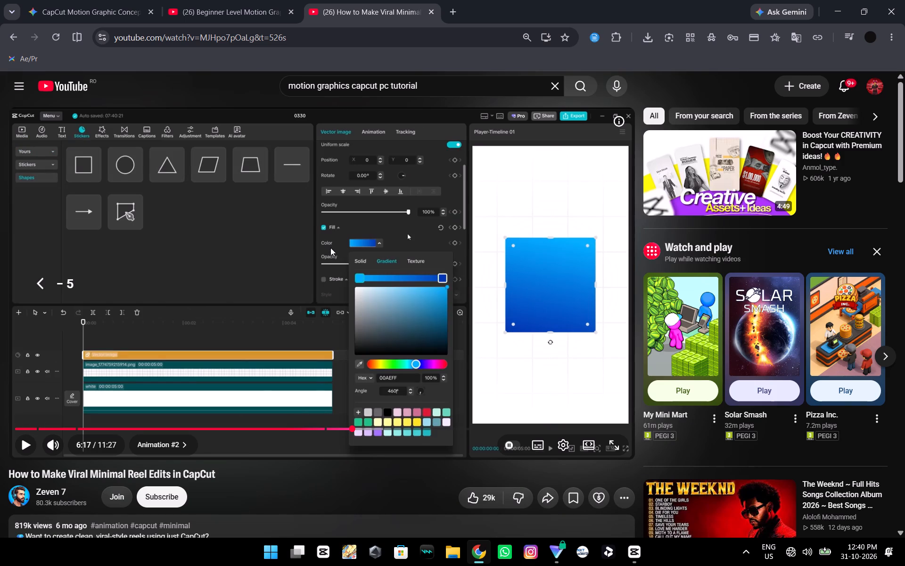
key(space)
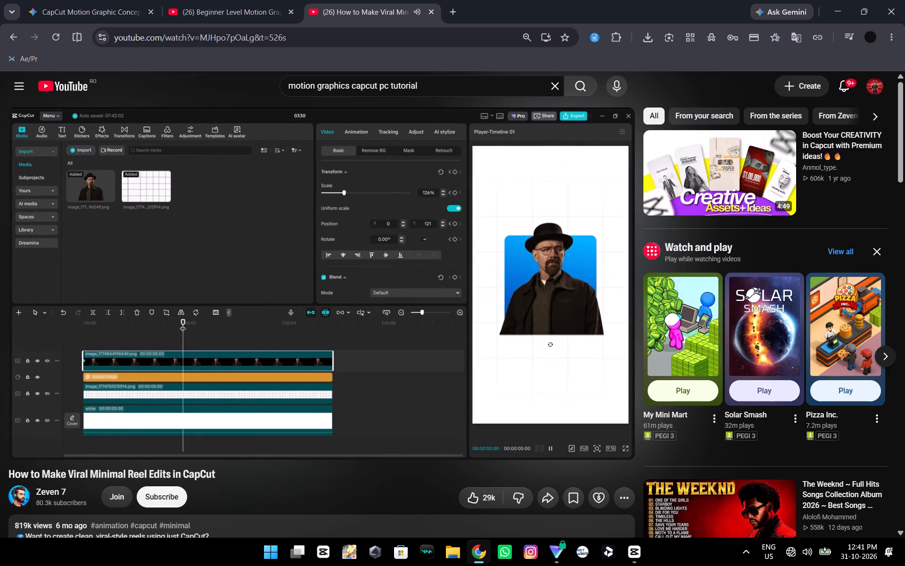
key(space)
key(alt+Tab)
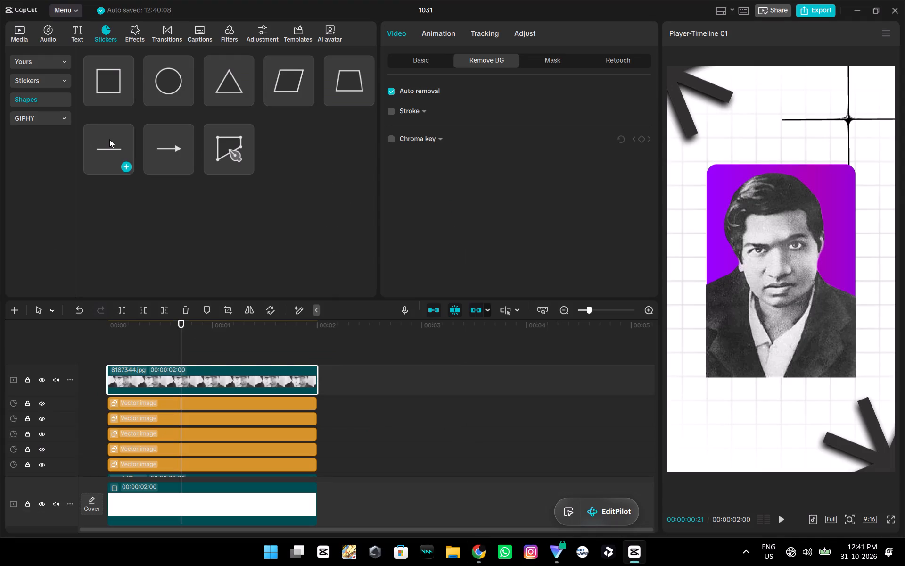
key(alt+Tab)
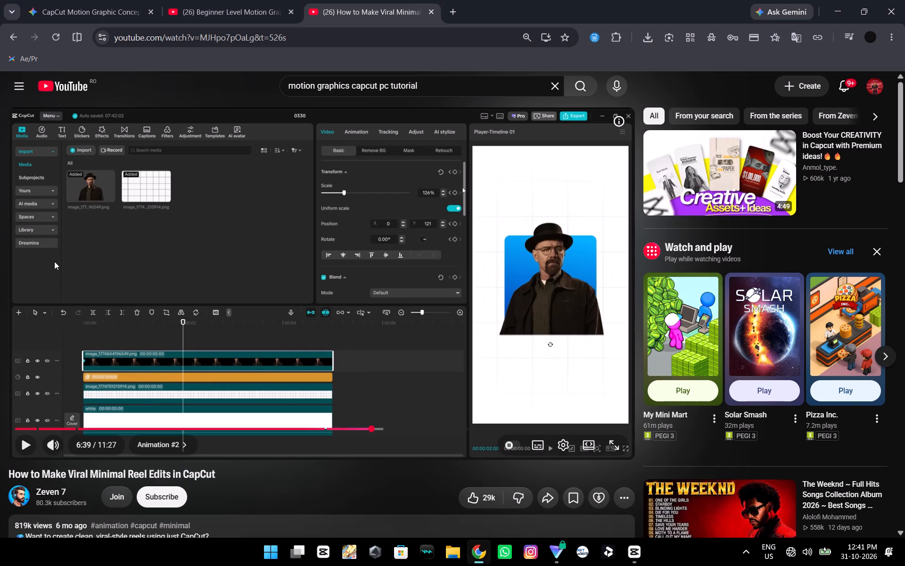
key(alt+Tab)
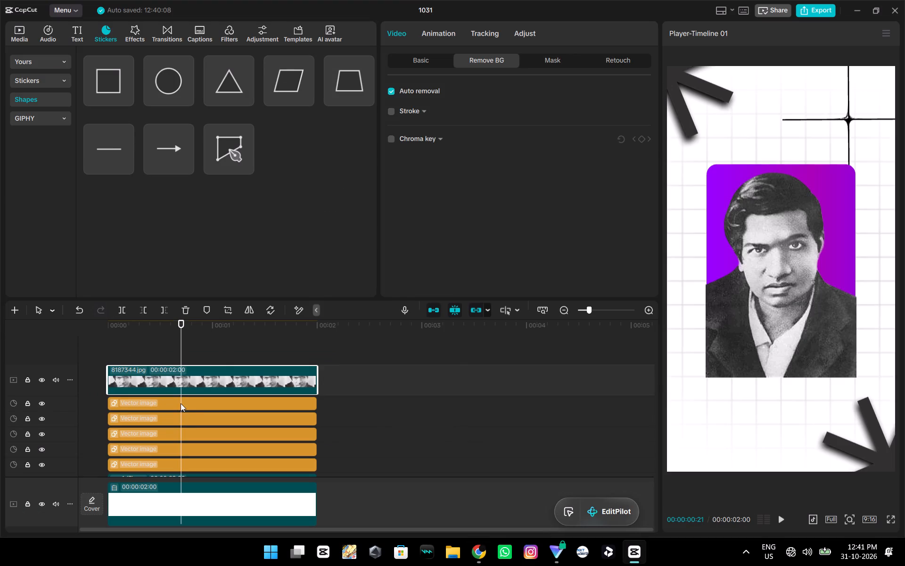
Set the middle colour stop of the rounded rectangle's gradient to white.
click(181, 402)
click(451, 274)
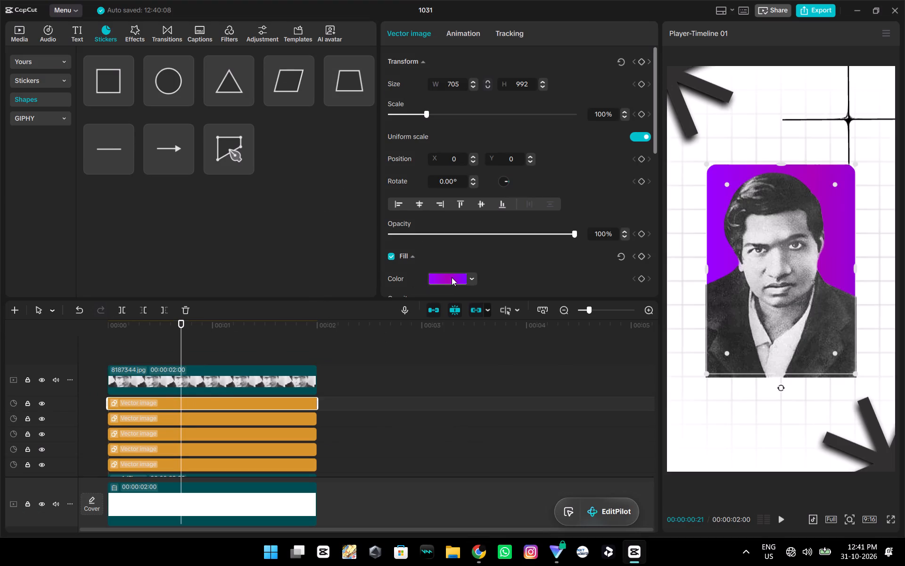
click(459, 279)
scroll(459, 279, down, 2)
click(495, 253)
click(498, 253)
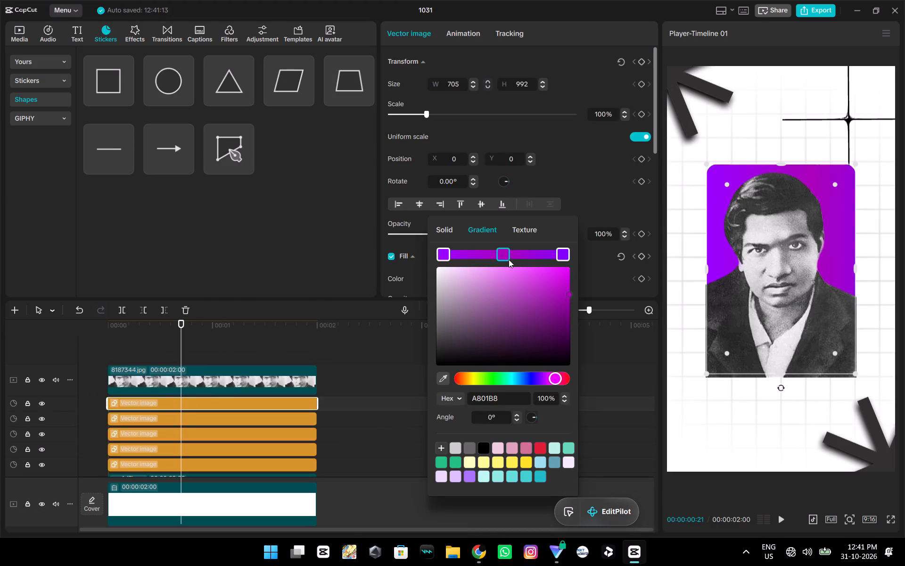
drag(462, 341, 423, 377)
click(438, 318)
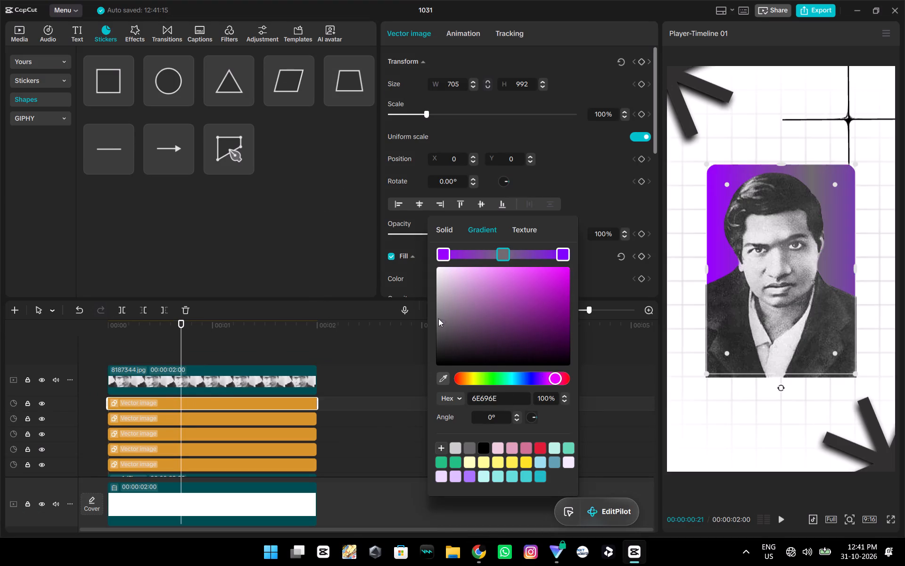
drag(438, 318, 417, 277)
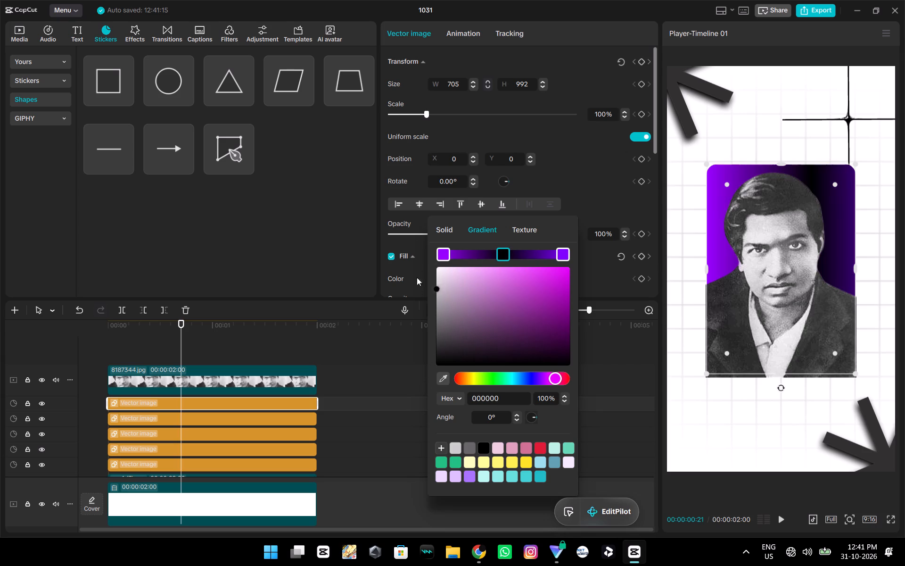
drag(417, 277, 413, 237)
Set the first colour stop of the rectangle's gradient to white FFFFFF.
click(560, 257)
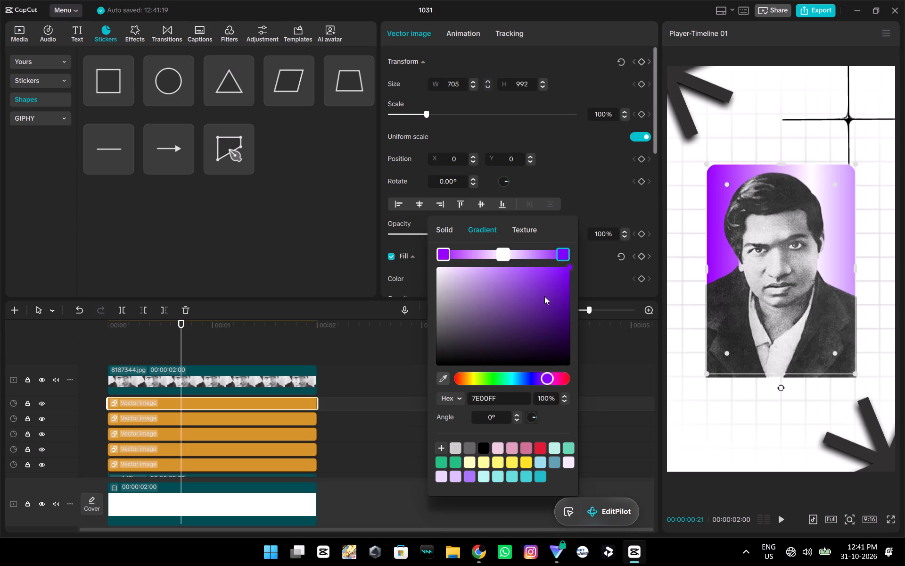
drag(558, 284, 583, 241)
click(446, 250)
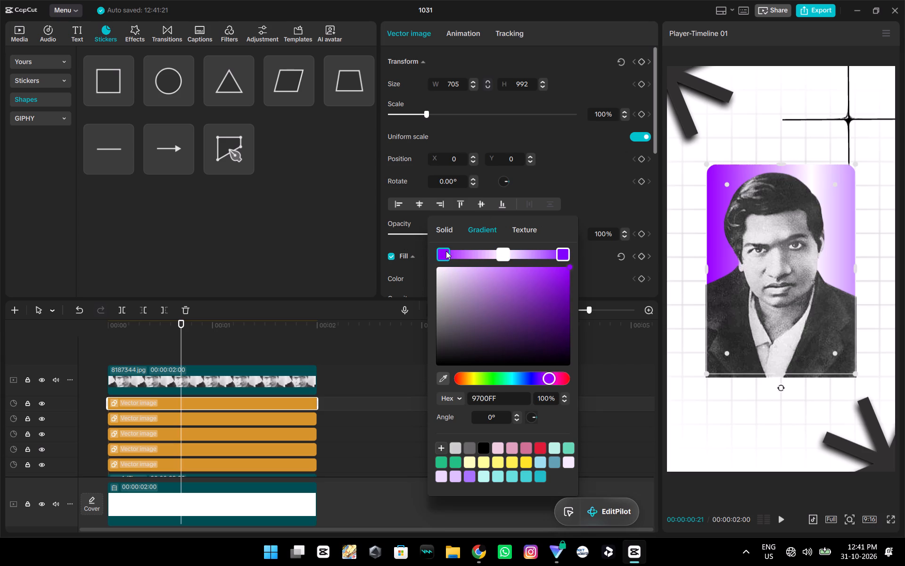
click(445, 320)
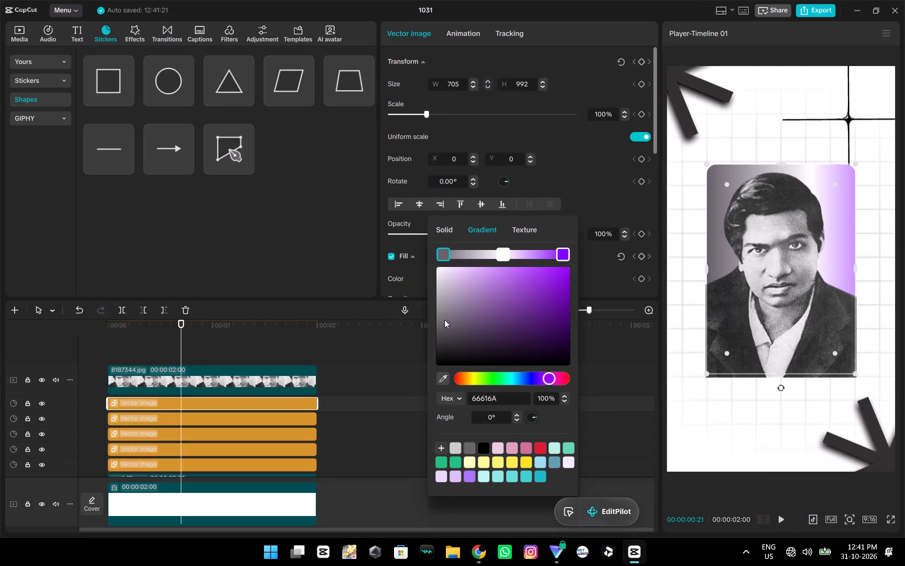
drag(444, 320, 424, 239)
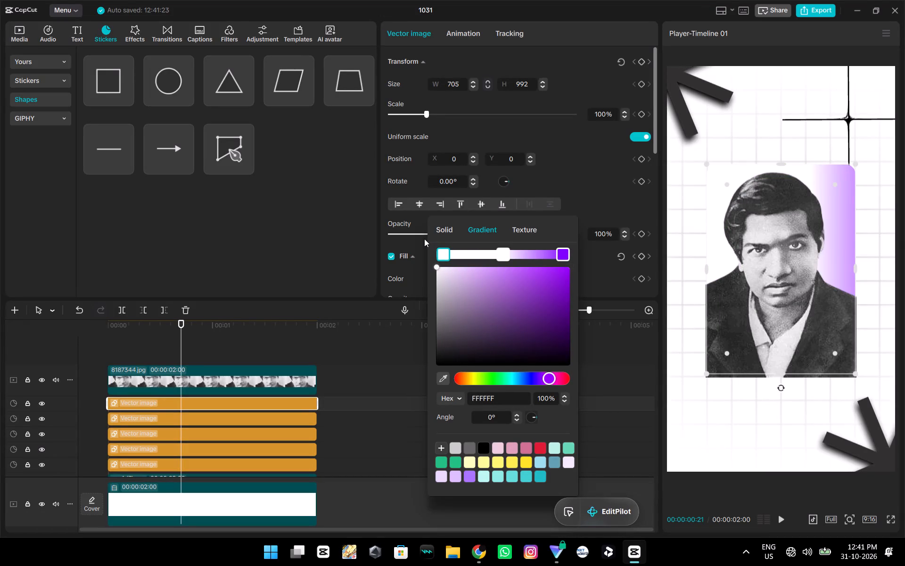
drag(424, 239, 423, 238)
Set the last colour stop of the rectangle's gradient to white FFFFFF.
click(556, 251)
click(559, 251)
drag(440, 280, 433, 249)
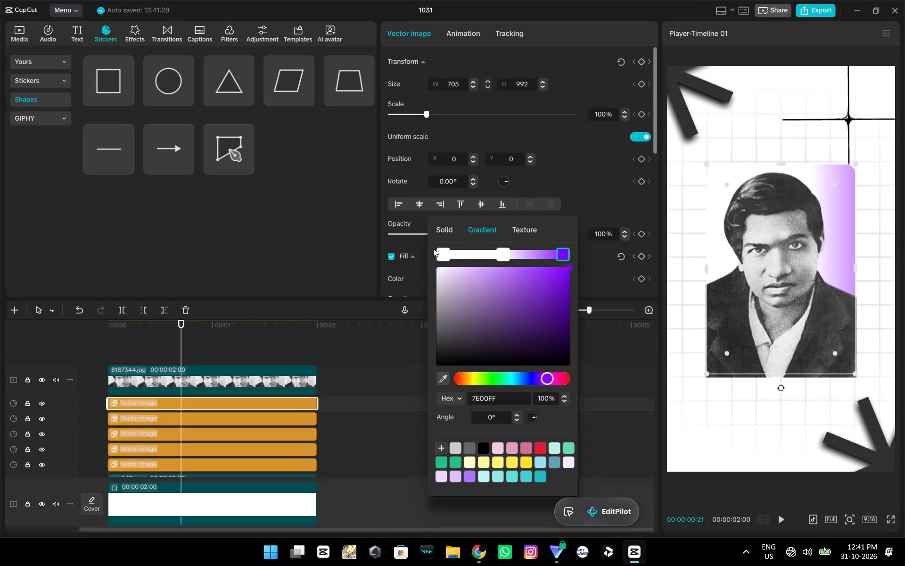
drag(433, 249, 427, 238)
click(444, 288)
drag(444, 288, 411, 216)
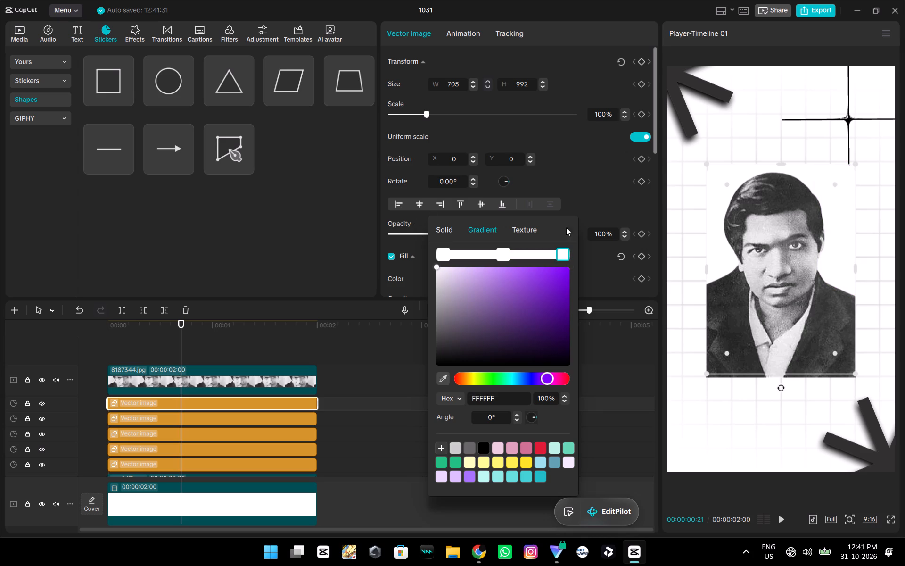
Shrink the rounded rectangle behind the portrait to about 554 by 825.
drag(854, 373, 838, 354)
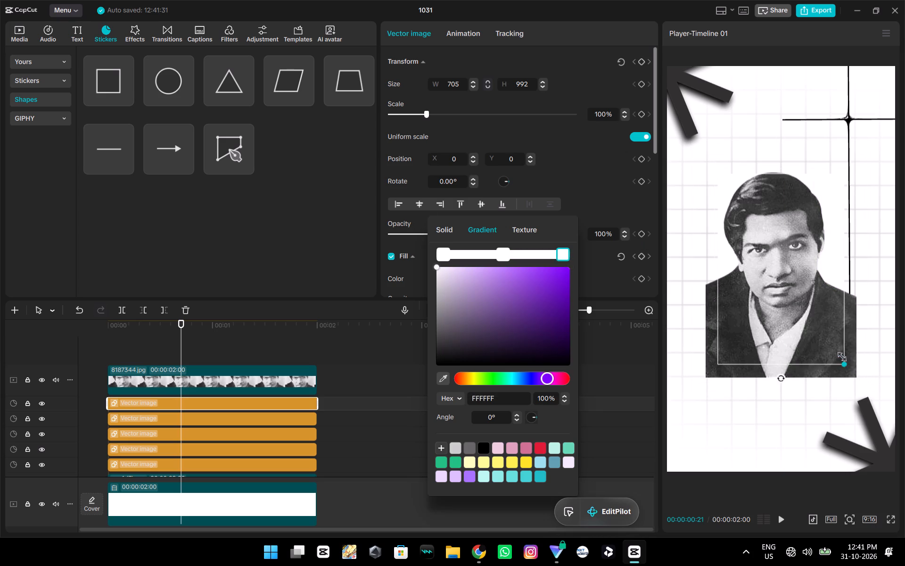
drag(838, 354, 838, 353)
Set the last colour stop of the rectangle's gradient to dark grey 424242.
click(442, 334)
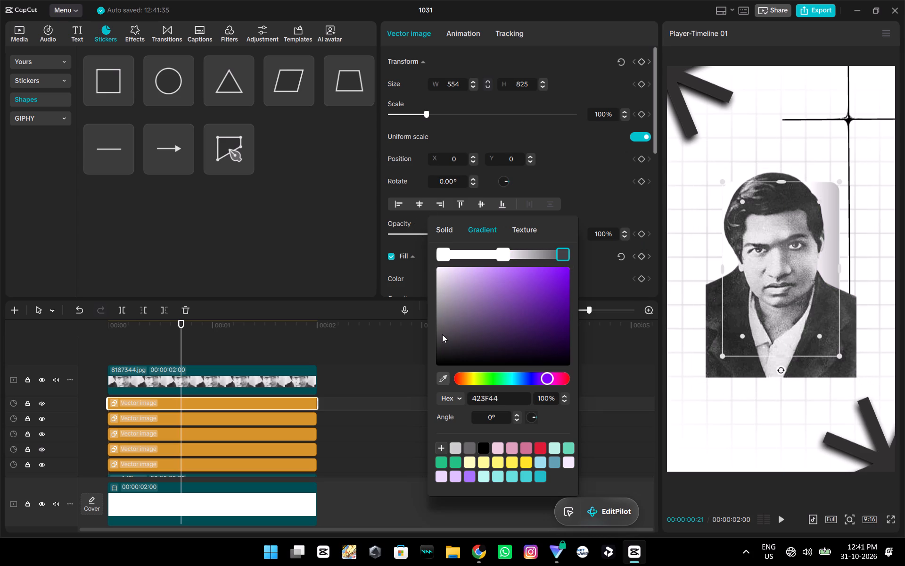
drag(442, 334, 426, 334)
Set all three colour stops of the rectangle's gradient to the preset grey 666666, starting with the middle stop.
click(506, 253)
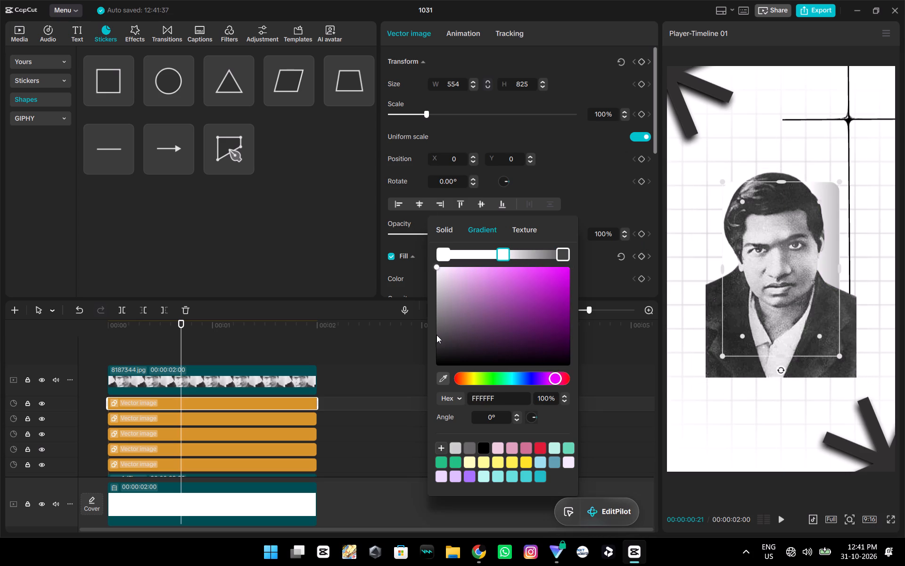
click(441, 334)
drag(441, 334, 430, 335)
click(471, 447)
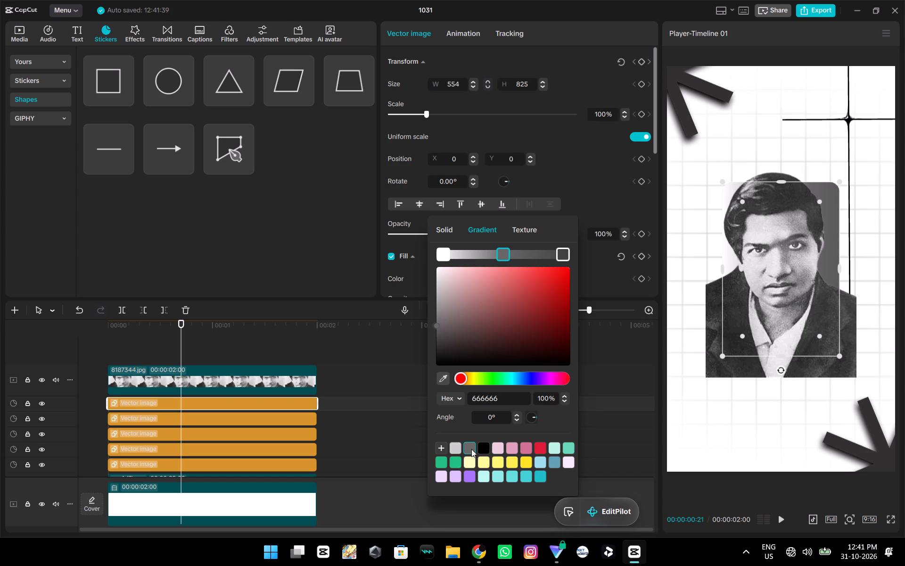
click(562, 255)
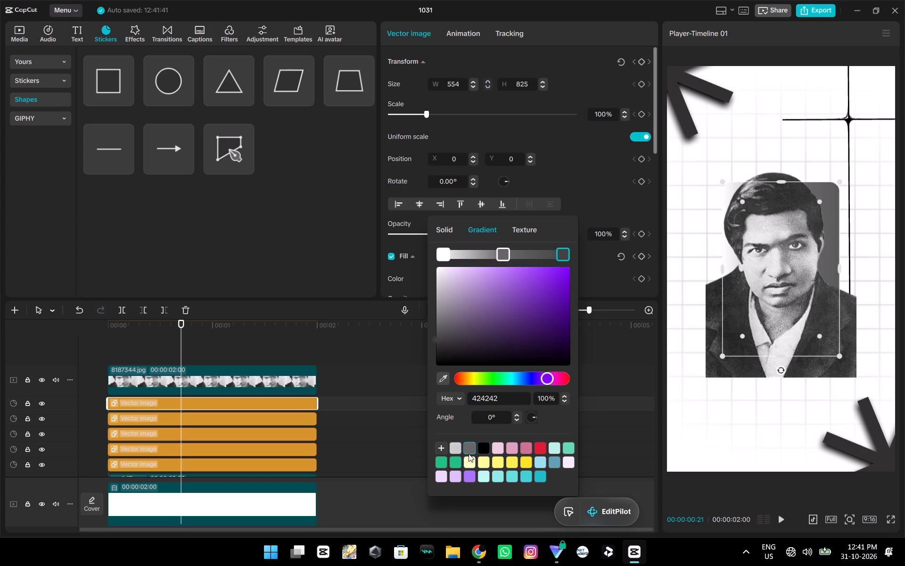
double_click(469, 449)
click(467, 446)
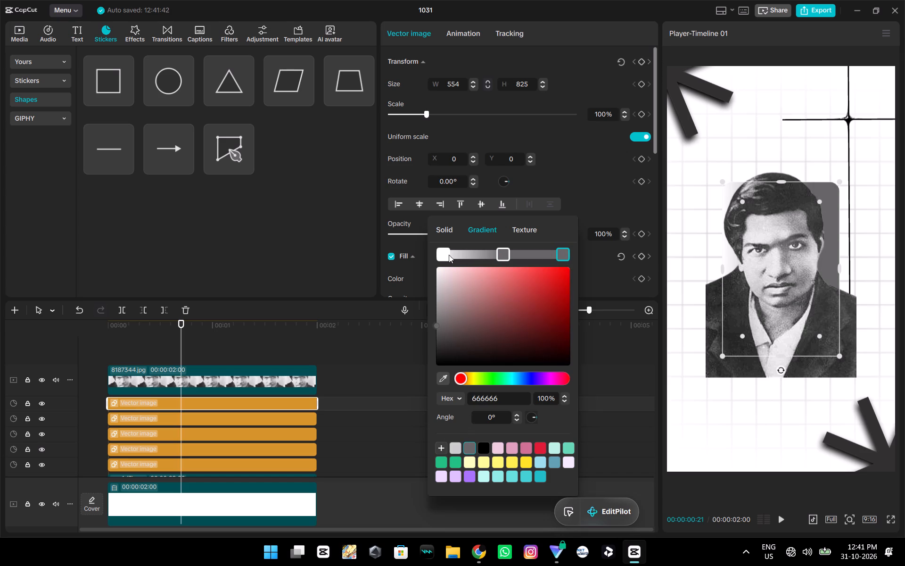
click(441, 256)
double_click(469, 449)
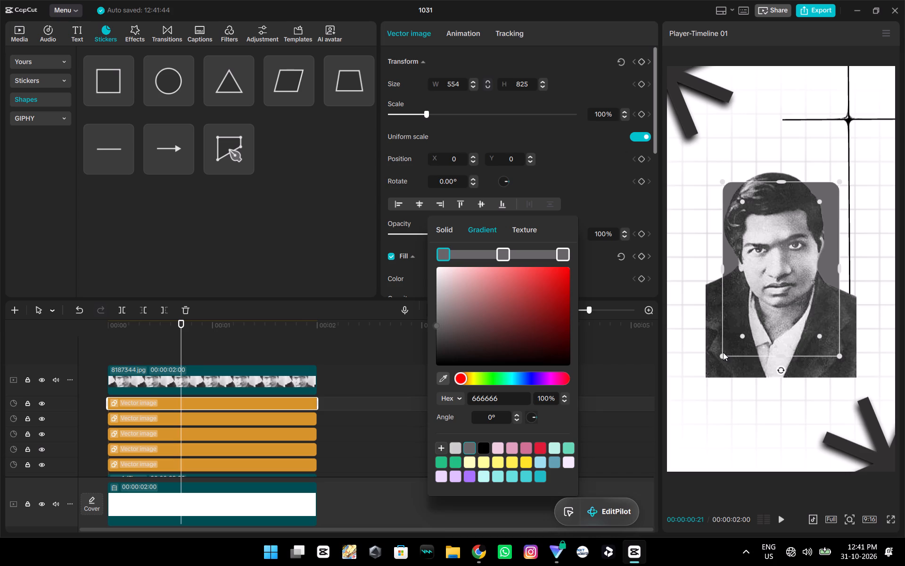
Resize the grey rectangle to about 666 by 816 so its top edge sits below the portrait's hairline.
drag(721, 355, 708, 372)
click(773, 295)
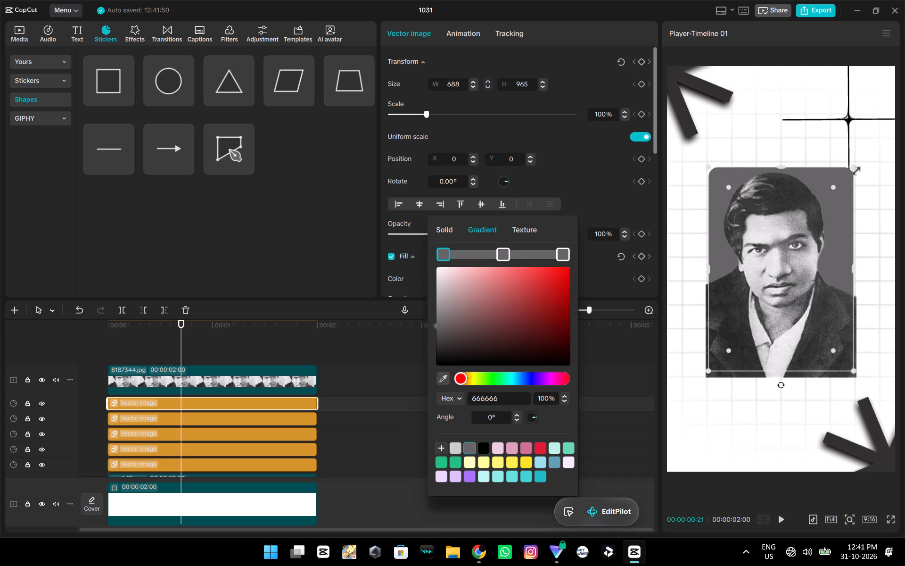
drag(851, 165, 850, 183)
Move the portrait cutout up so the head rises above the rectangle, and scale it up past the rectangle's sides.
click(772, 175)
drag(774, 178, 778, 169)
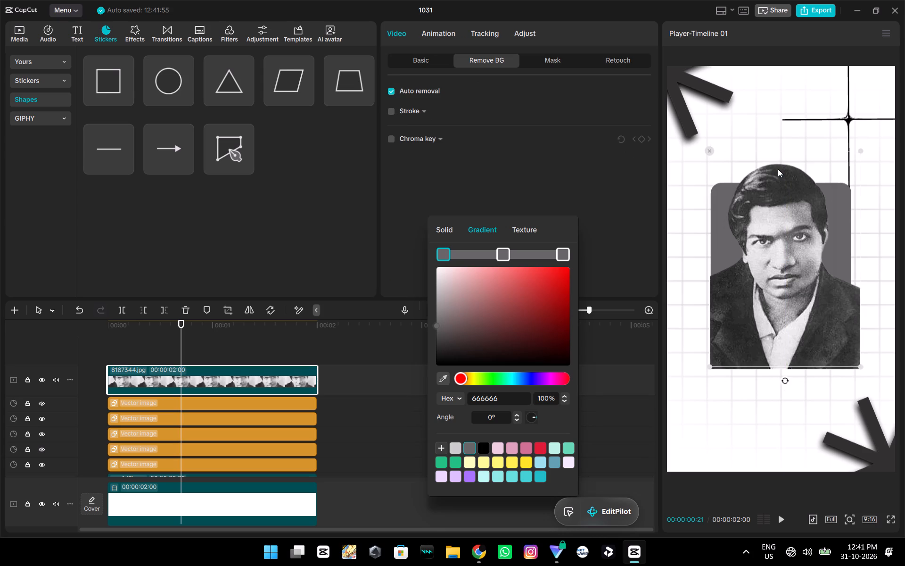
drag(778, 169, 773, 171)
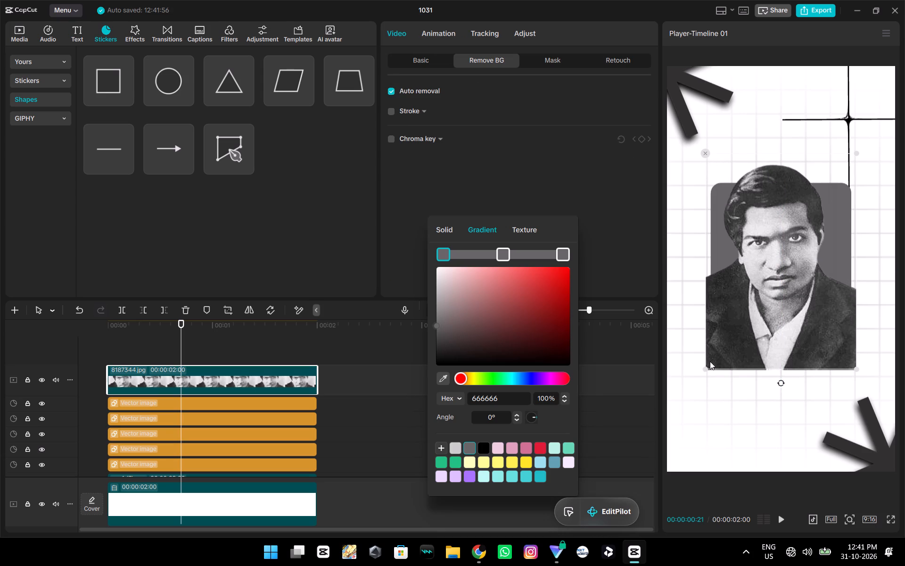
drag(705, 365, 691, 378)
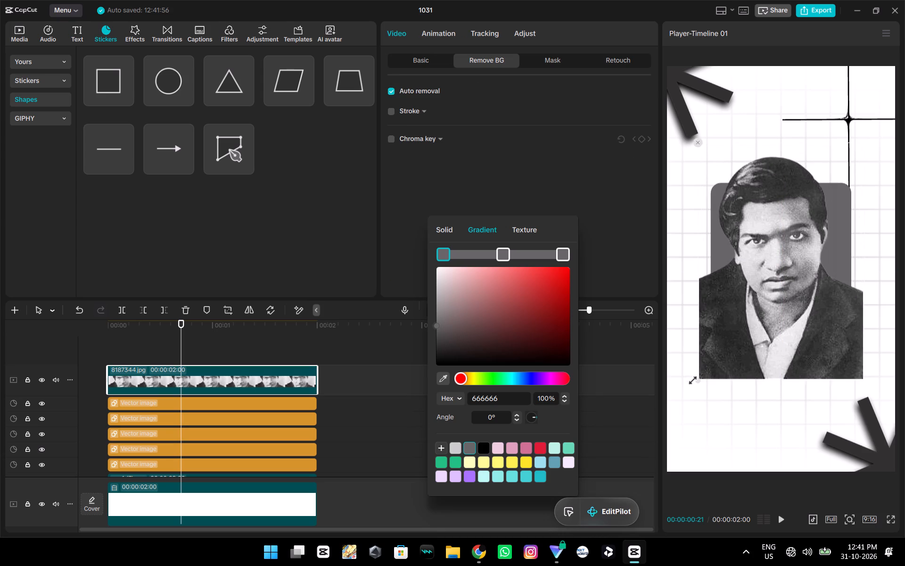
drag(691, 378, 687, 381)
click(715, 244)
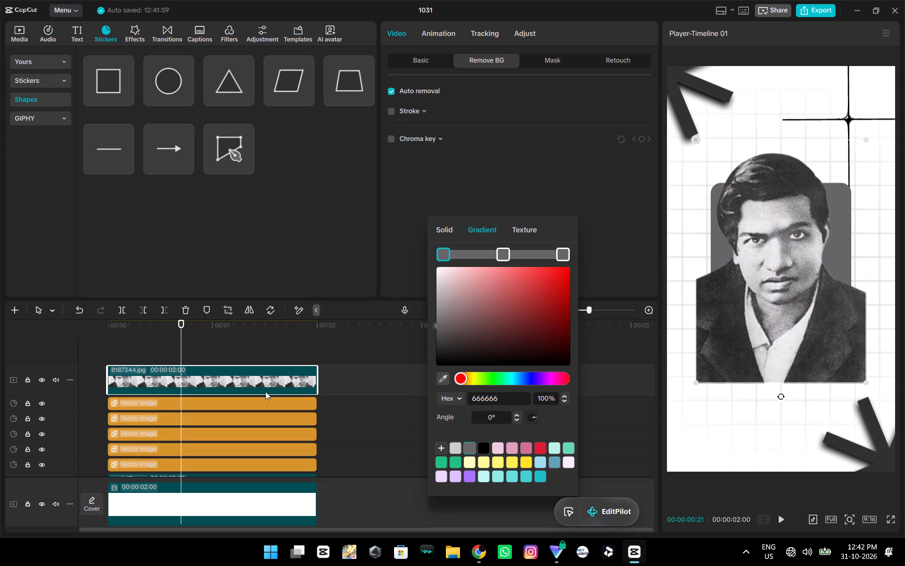
Enlarge the grey rectangle behind the portrait to about 696 wide by 1054 high.
click(258, 401)
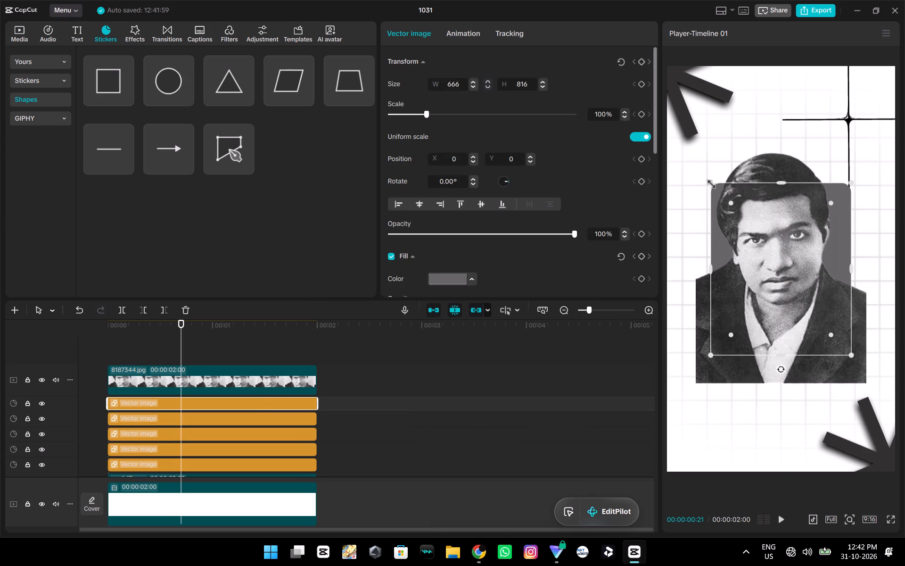
drag(708, 181, 700, 168)
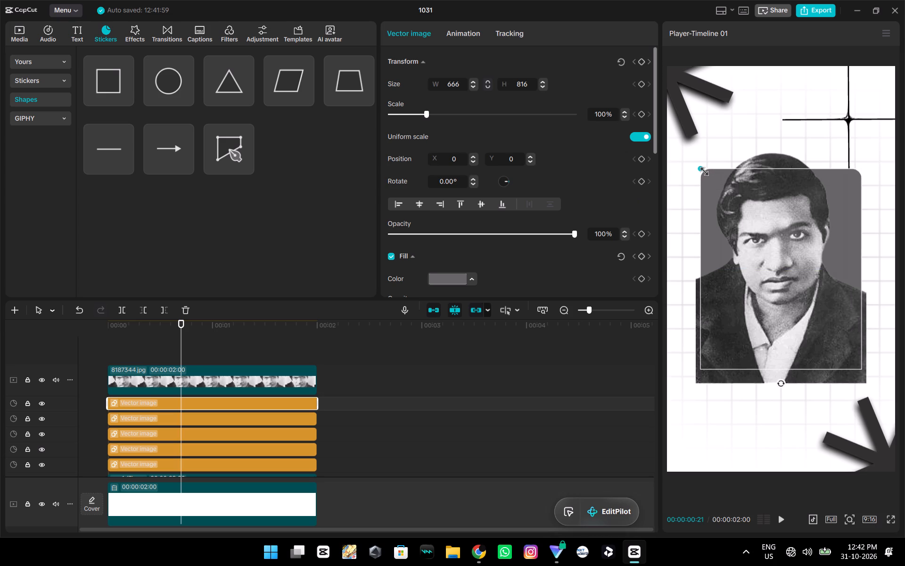
drag(700, 168, 707, 174)
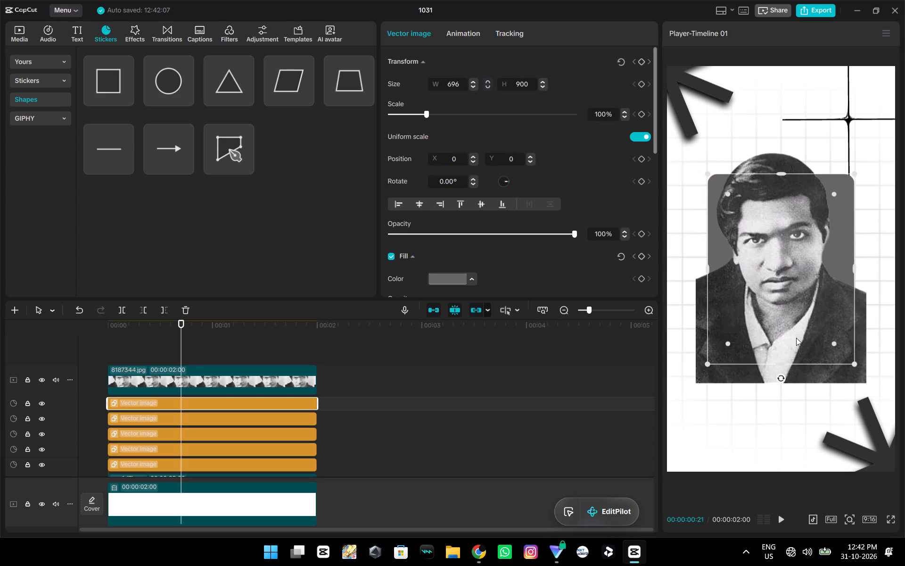
drag(781, 364, 781, 382)
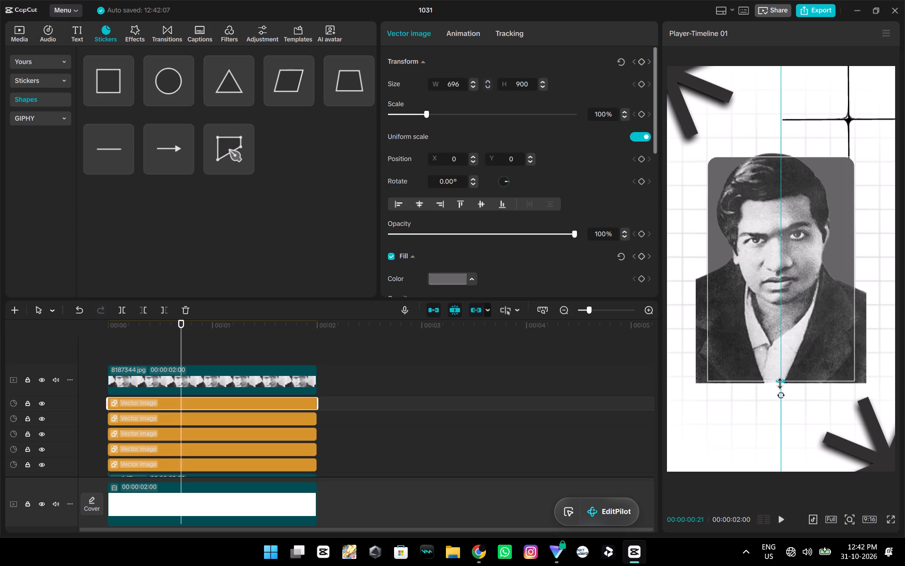
drag(781, 382, 782, 380)
Move the grey rectangle slightly down and to the left, to about X -40, Y -71.
drag(840, 241, 833, 250)
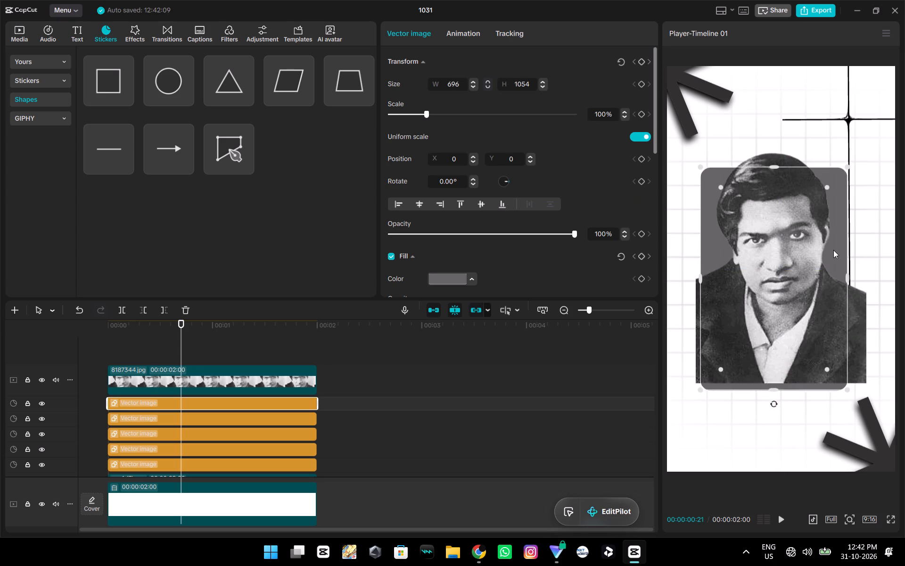
drag(833, 250, 836, 248)
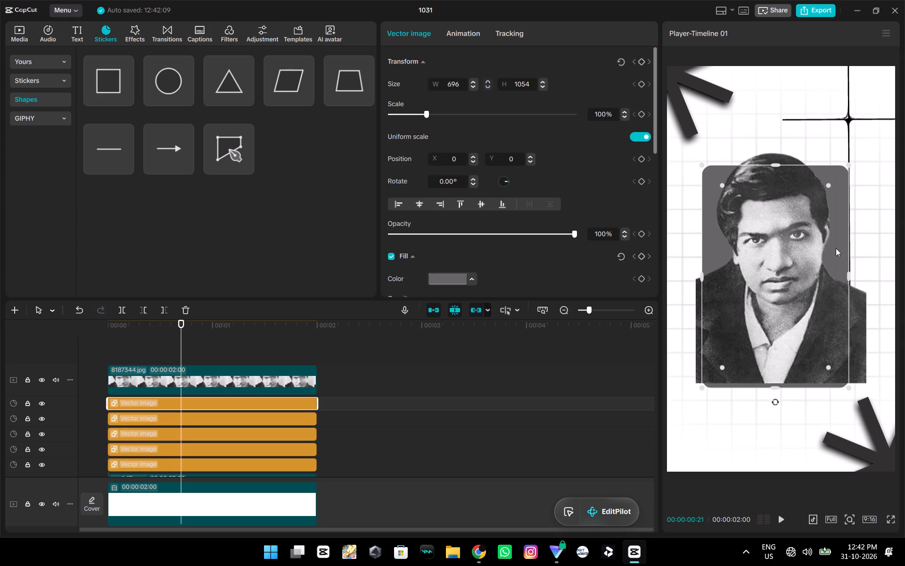
drag(836, 248, 836, 248)
click(870, 310)
click(861, 355)
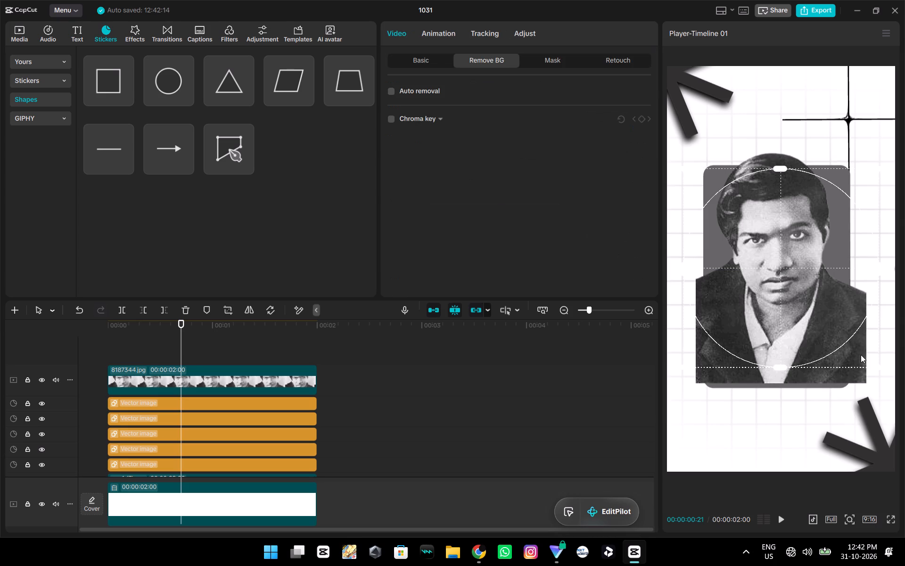
Scale the portrait cutout down slightly and move it down so its bottom meets the grey rectangle's bottom edge.
click(205, 391)
click(213, 403)
click(230, 374)
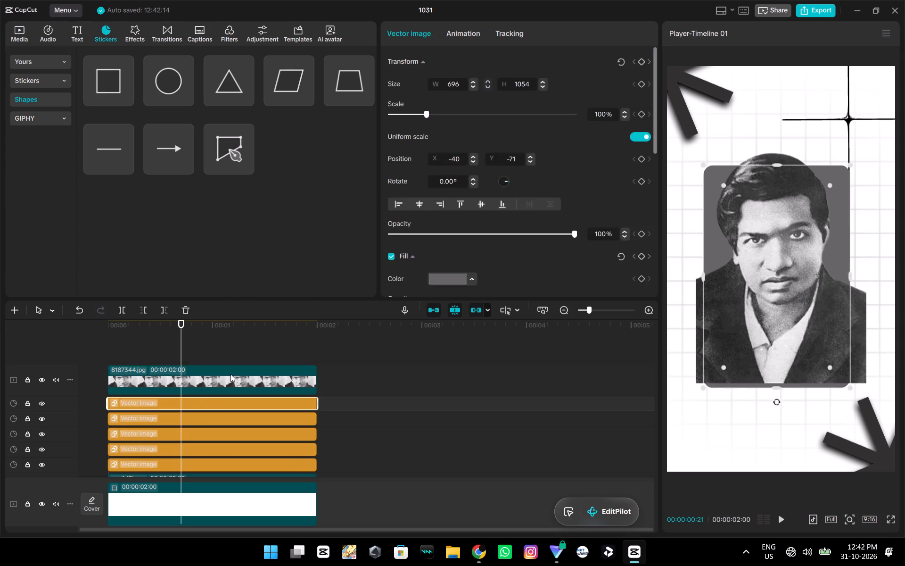
drag(862, 140, 854, 146)
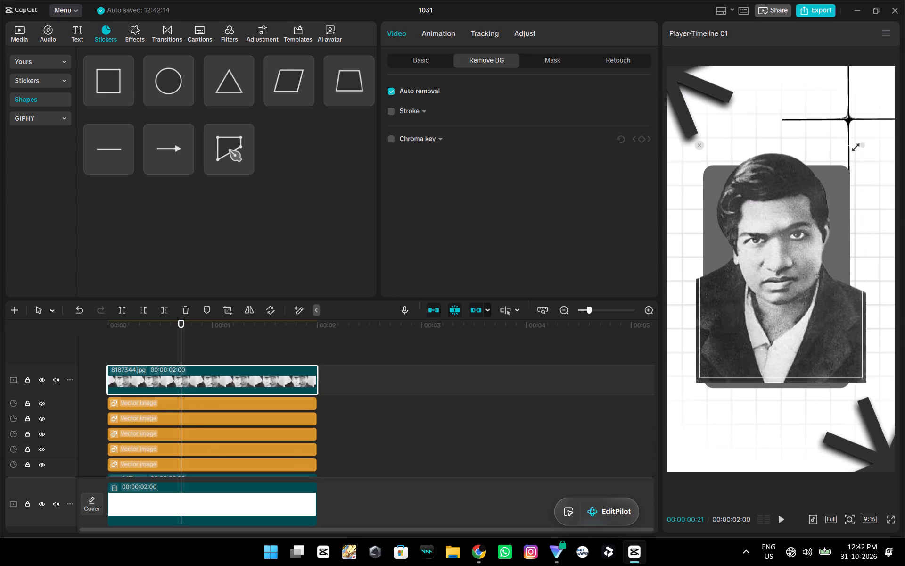
drag(854, 146, 851, 148)
drag(807, 305, 802, 322)
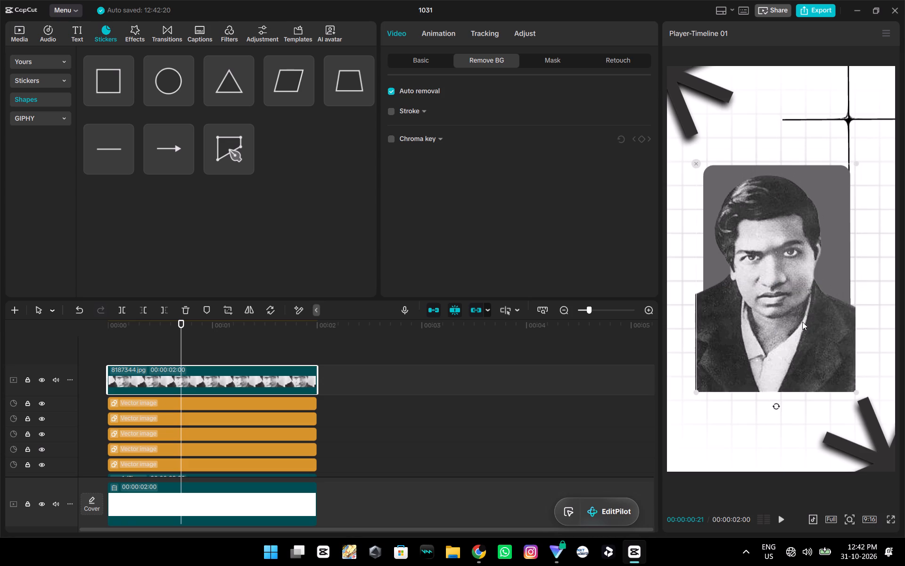
drag(802, 322, 803, 318)
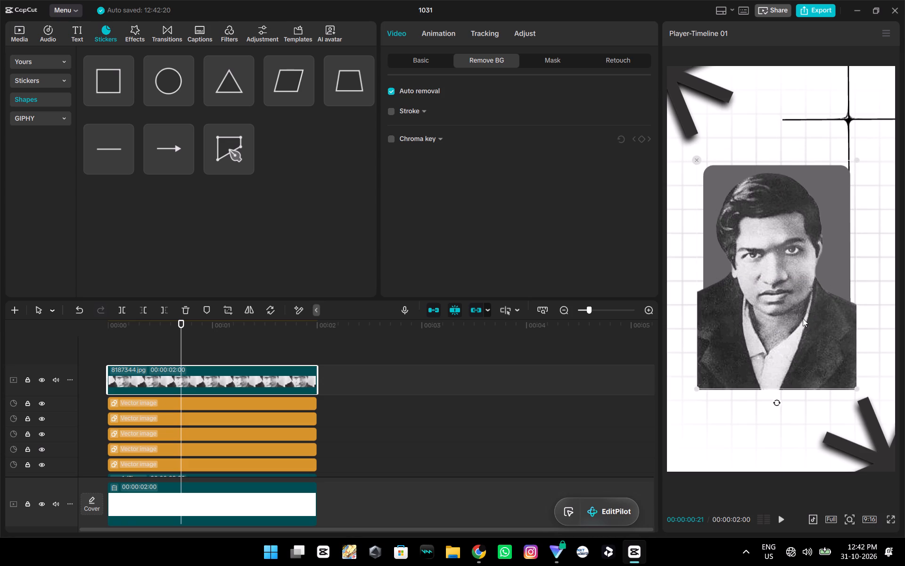
drag(803, 318, 803, 318)
click(839, 280)
click(735, 179)
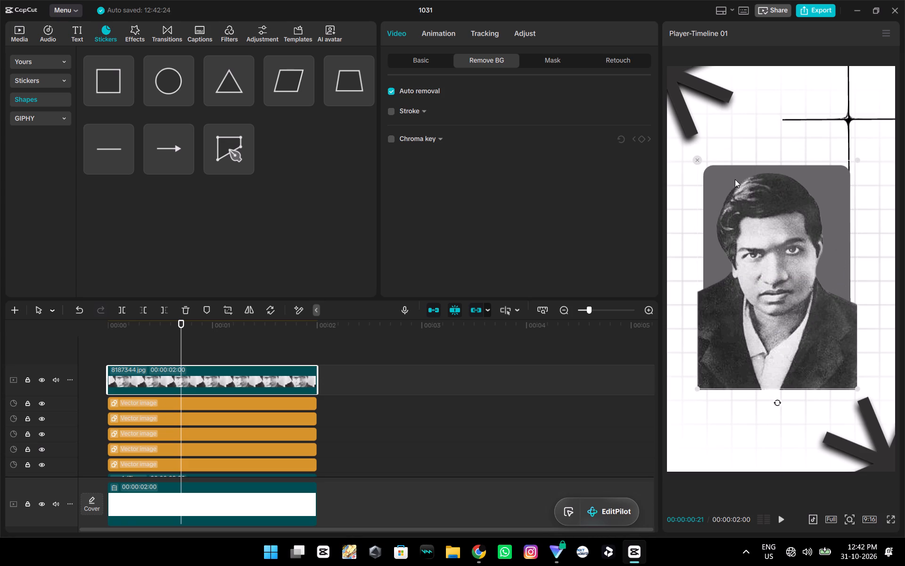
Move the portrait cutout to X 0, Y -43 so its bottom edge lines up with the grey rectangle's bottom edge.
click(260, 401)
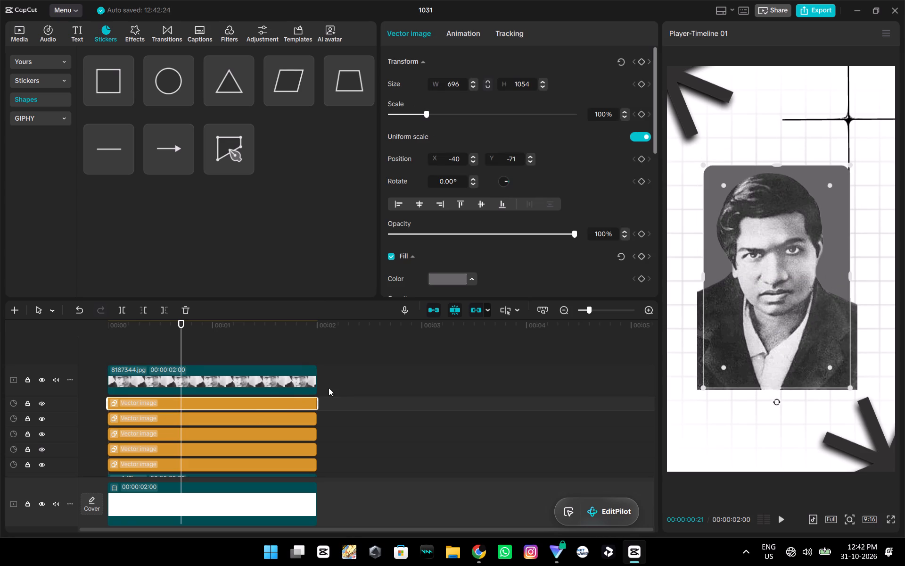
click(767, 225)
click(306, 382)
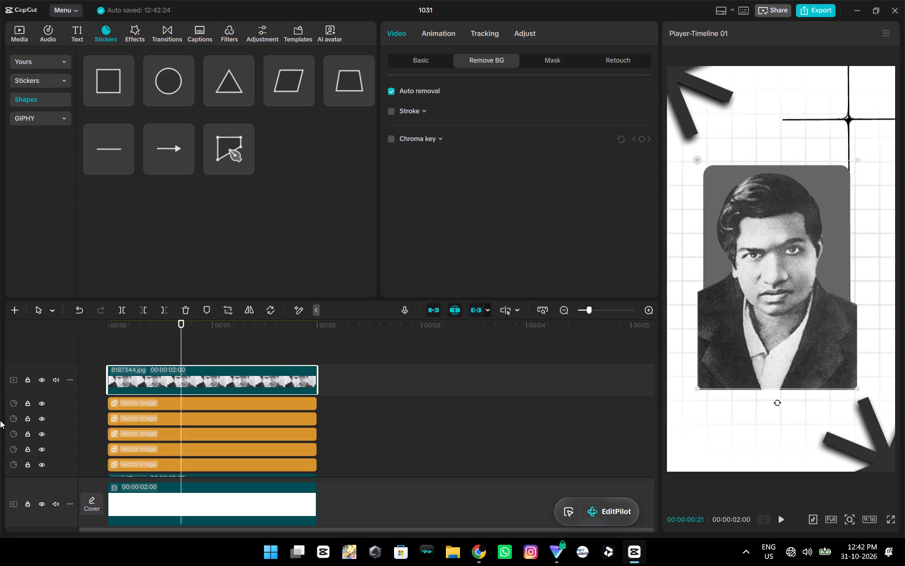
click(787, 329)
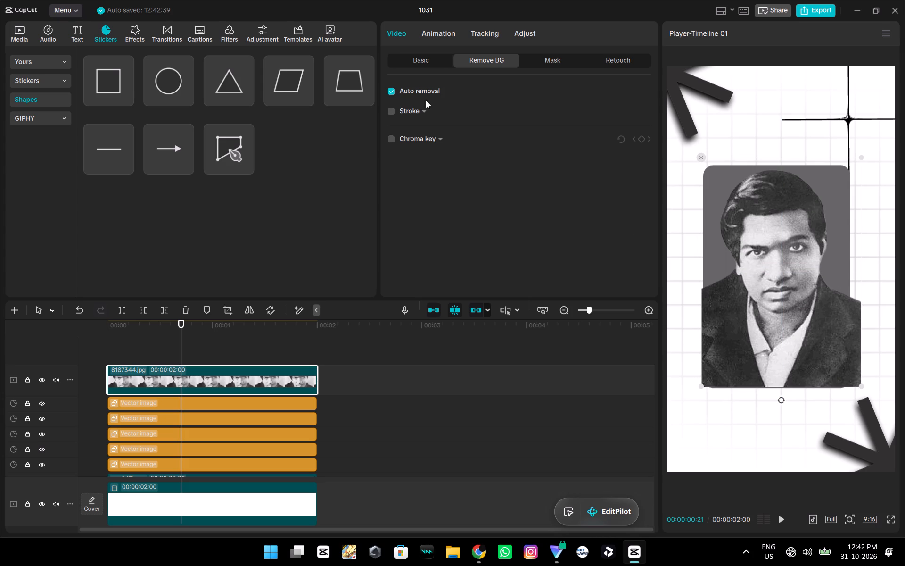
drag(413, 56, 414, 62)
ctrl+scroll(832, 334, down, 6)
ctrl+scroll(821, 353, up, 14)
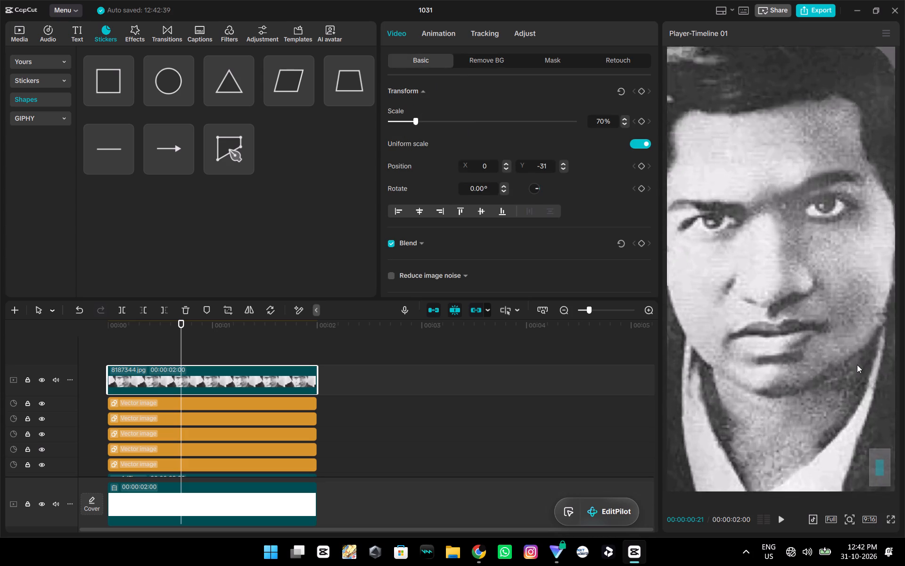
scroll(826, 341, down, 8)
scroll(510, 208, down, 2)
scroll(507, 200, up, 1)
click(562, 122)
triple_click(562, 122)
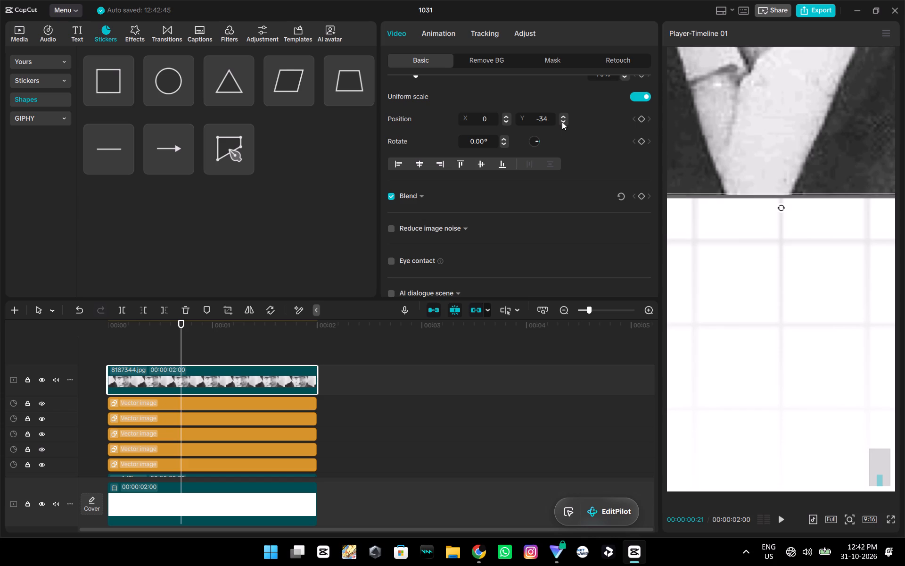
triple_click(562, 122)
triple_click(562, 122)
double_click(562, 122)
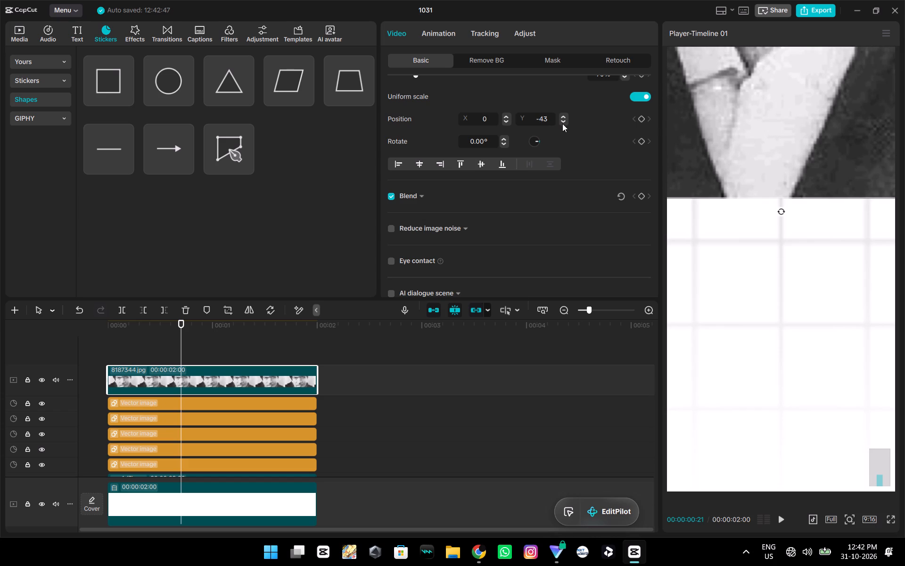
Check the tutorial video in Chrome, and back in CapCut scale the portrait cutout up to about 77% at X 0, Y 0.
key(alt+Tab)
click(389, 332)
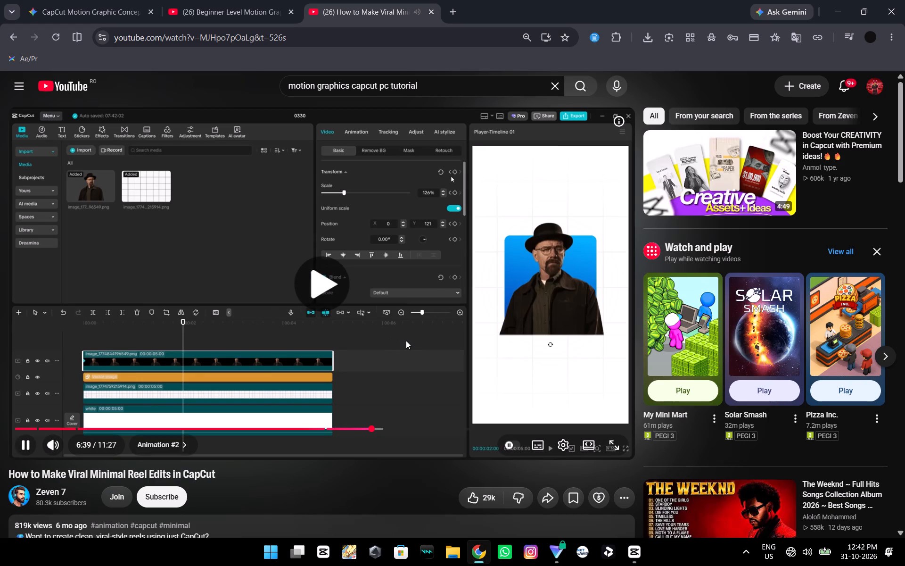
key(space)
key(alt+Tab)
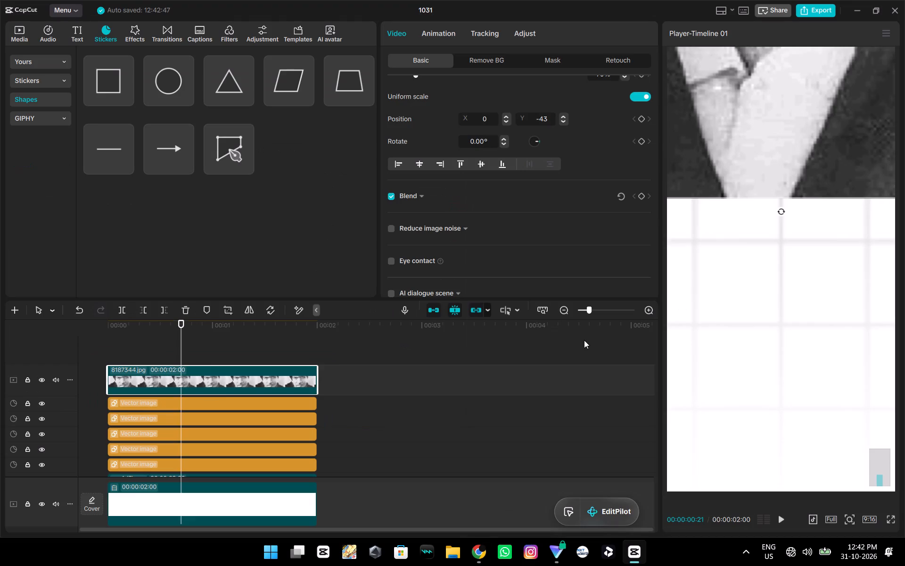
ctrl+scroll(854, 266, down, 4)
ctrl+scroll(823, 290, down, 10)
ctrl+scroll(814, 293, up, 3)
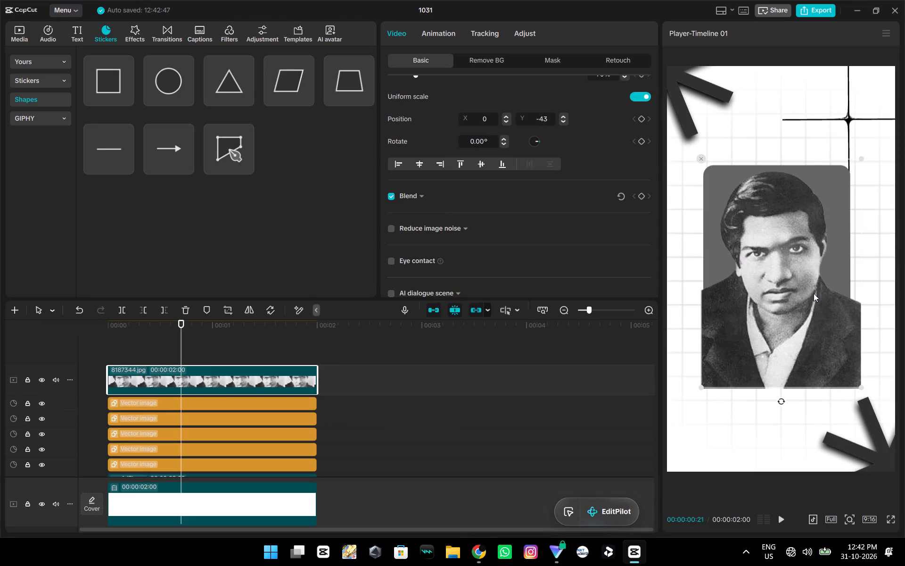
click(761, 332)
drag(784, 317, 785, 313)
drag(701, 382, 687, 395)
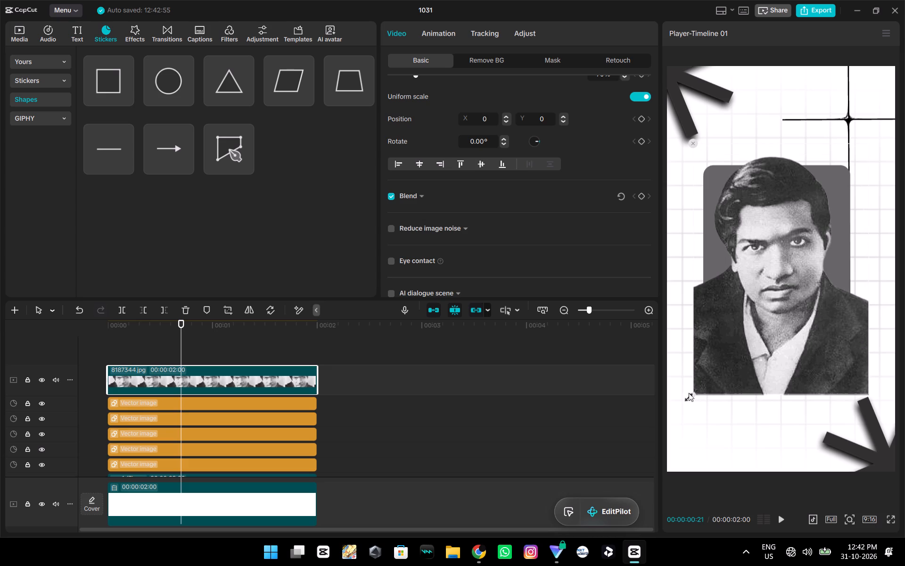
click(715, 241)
Shrink the grey rectangle behind the portrait to about 681 wide by 773 high, and adjust its corner radius.
click(225, 398)
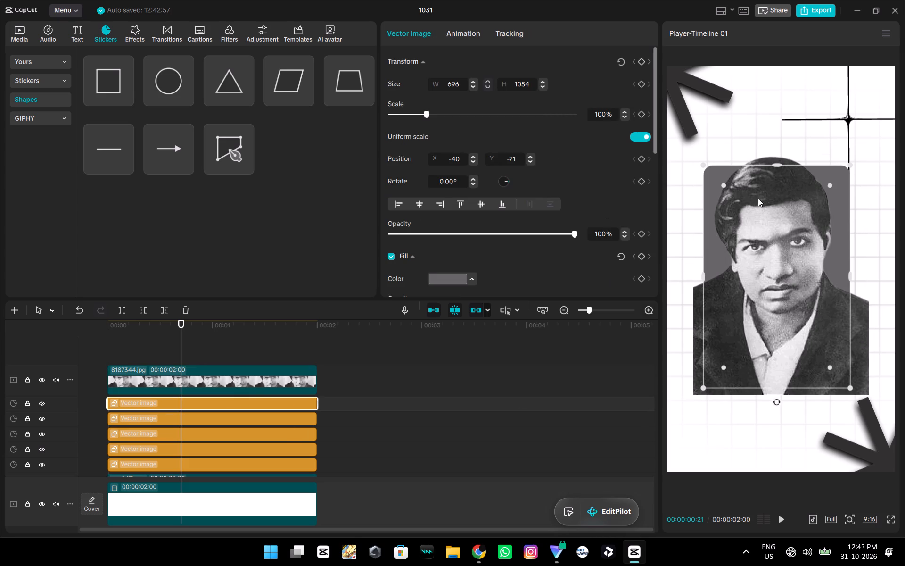
drag(848, 164, 852, 190)
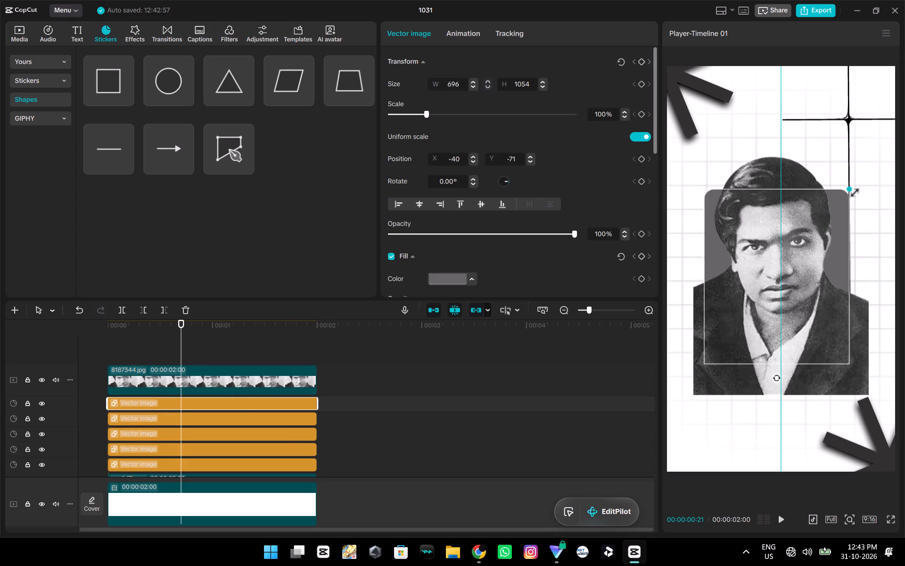
drag(852, 190, 848, 194)
drag(724, 341, 738, 332)
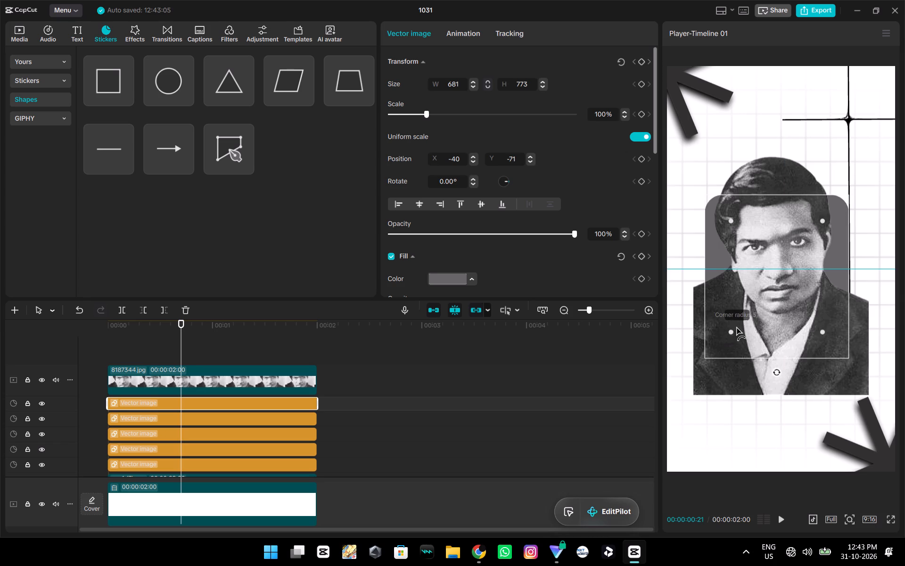
drag(738, 332, 741, 341)
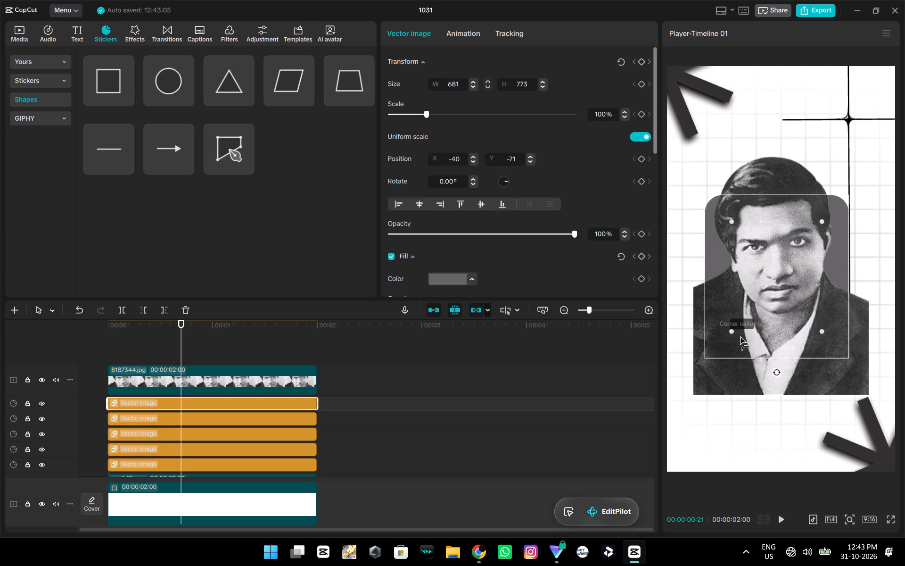
drag(741, 341, 735, 355)
Scale the portrait cutout down to about 64% and place it near X -31, Y 92, with the head above the grey rectangle.
drag(799, 387, 798, 378)
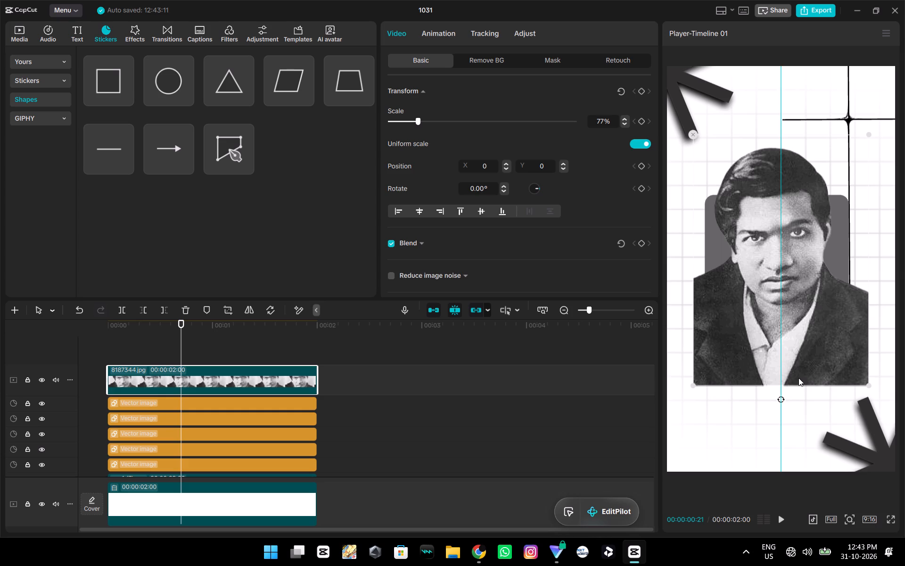
drag(798, 378, 798, 378)
drag(867, 137, 844, 162)
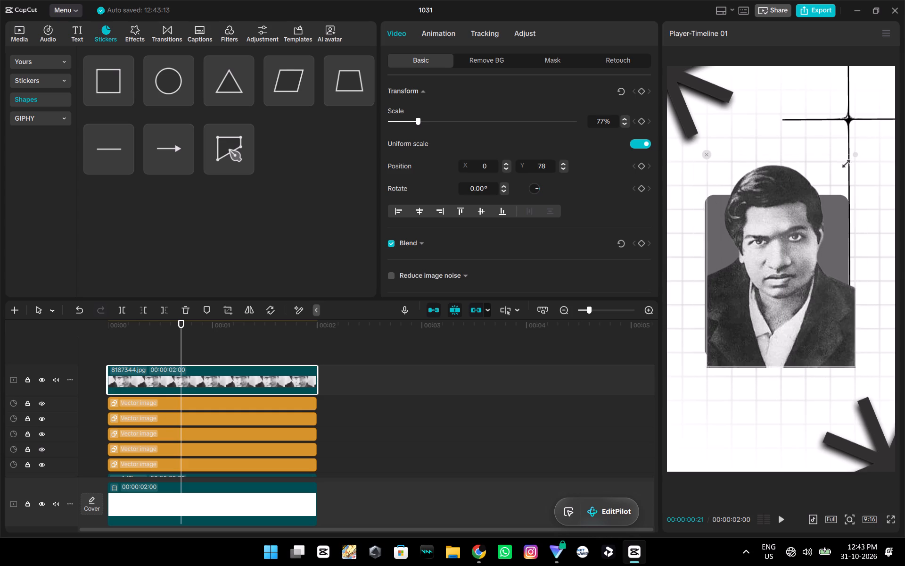
drag(844, 162, 844, 163)
click(805, 302)
key(Escape)
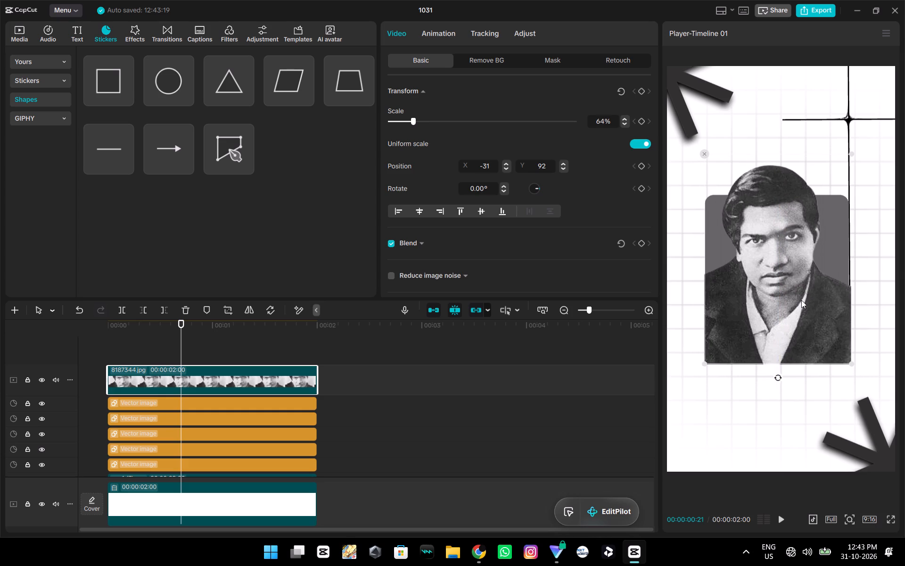
Check the tutorial in Chrome, and in CapCut add a Transform keyframe to the portrait clip at 00:00:00:00.
key(alt+Tab)
click(393, 271)
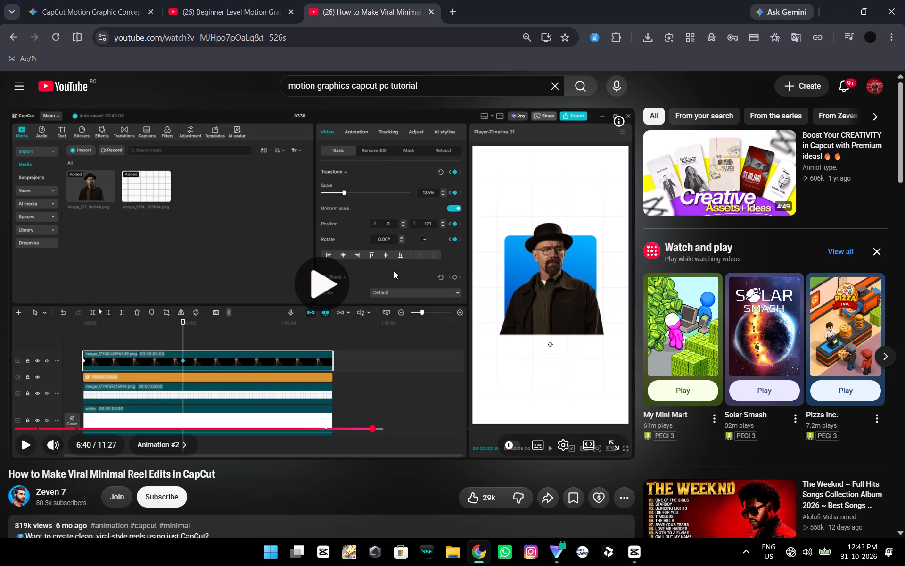
click(396, 270)
key(alt+Tab)
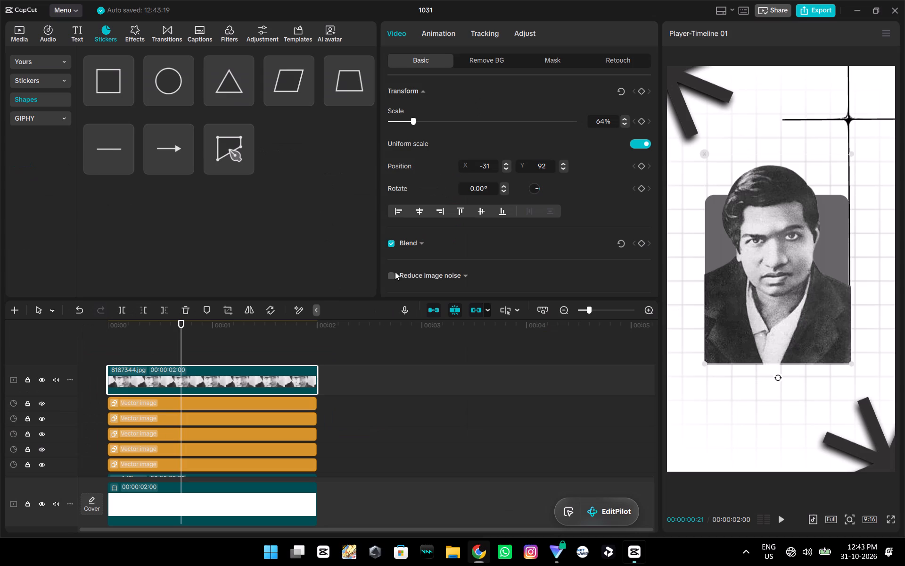
click(111, 355)
drag(111, 354, 100, 360)
click(143, 386)
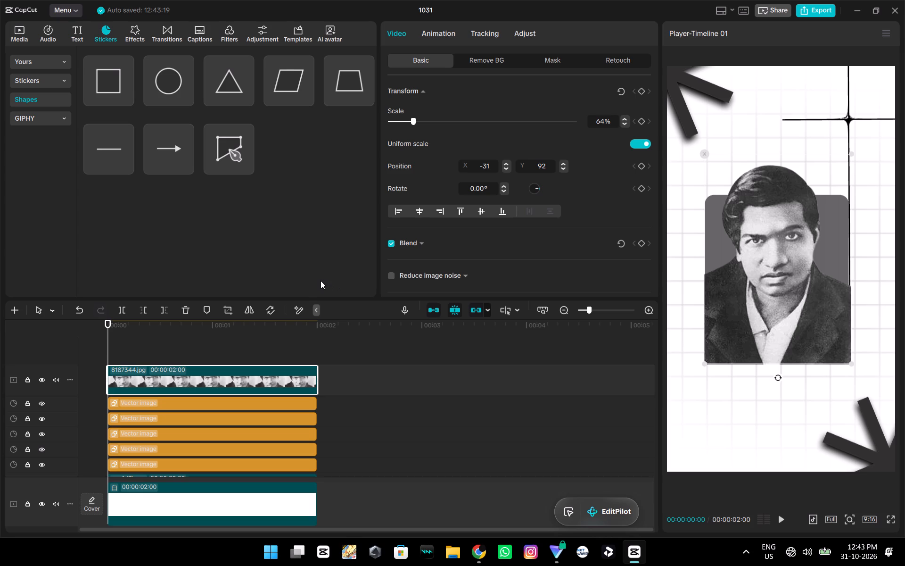
click(642, 89)
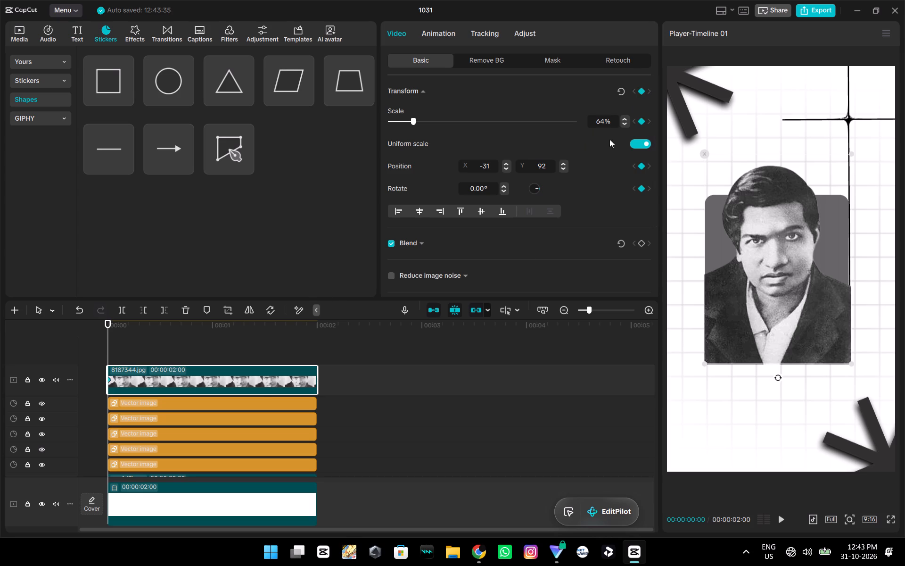
Add a second Transform keyframe to the portrait clip at 00:00:01:03.
key(space)
key(space)
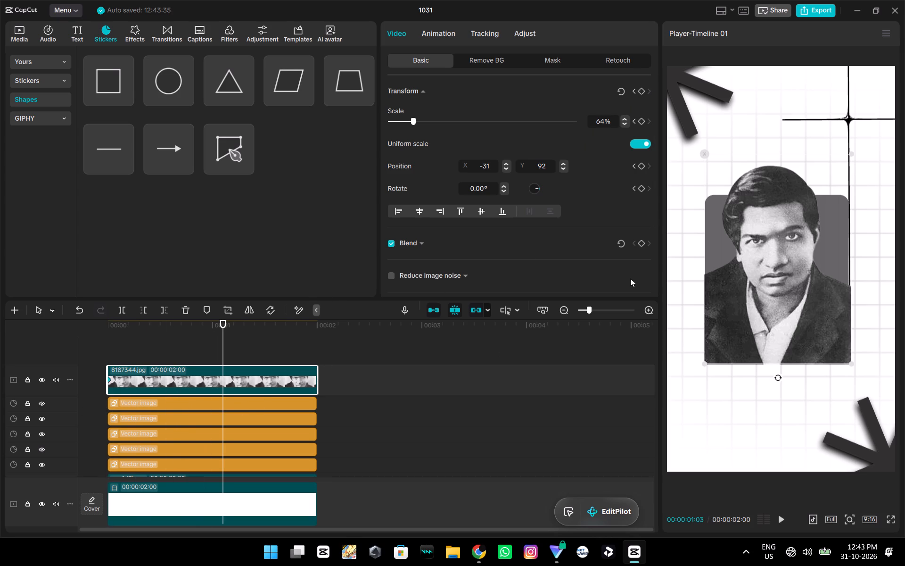
click(642, 92)
Watch in the Chrome tutorial how the portrait's scale and position are set at the start keyframe, comparing with the CapCut timeline start.
key(alt+Tab)
key(space)
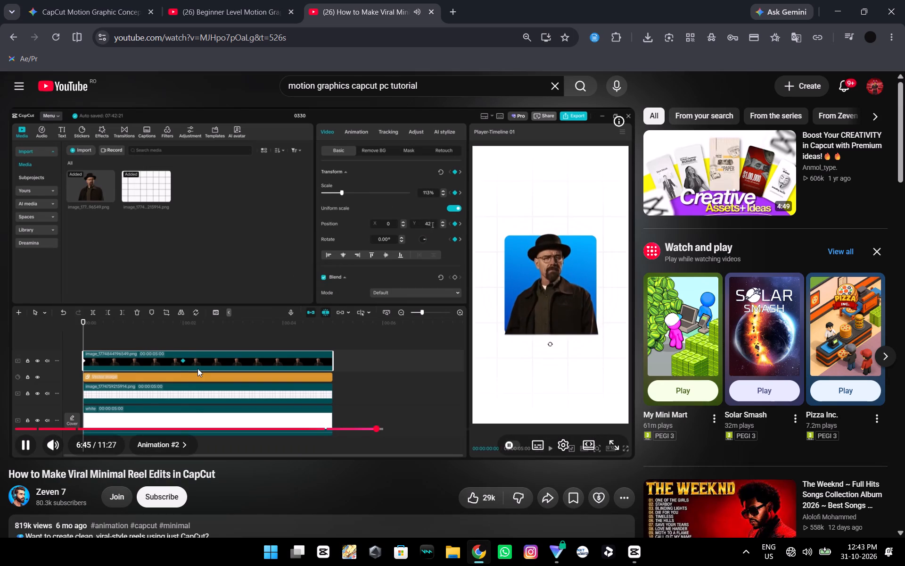
key(space)
key(alt+Tab)
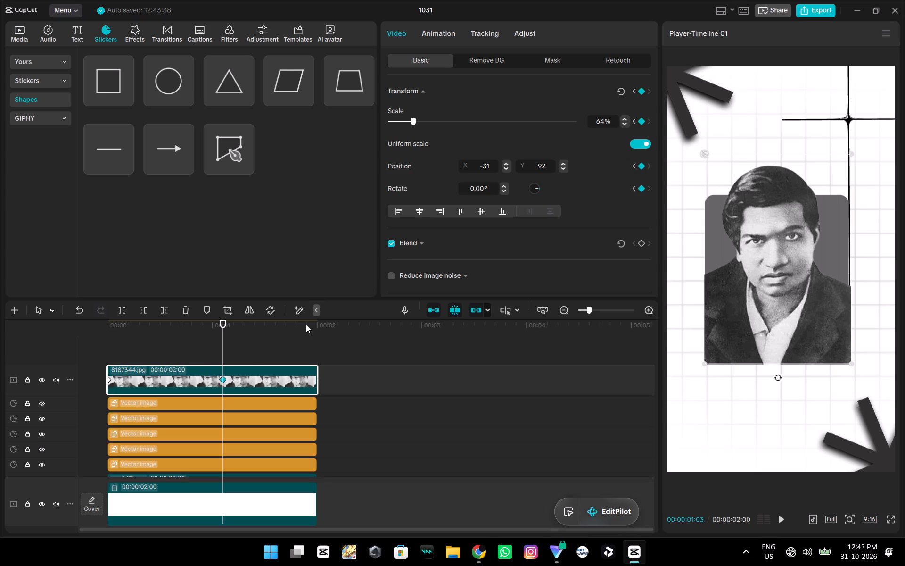
click(130, 351)
drag(130, 350, 83, 350)
click(144, 386)
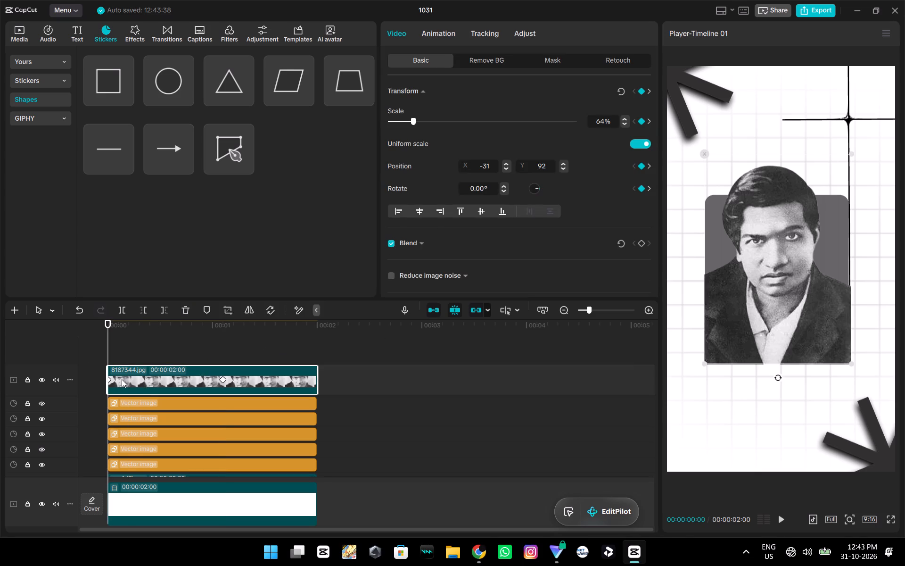
key(alt+Tab)
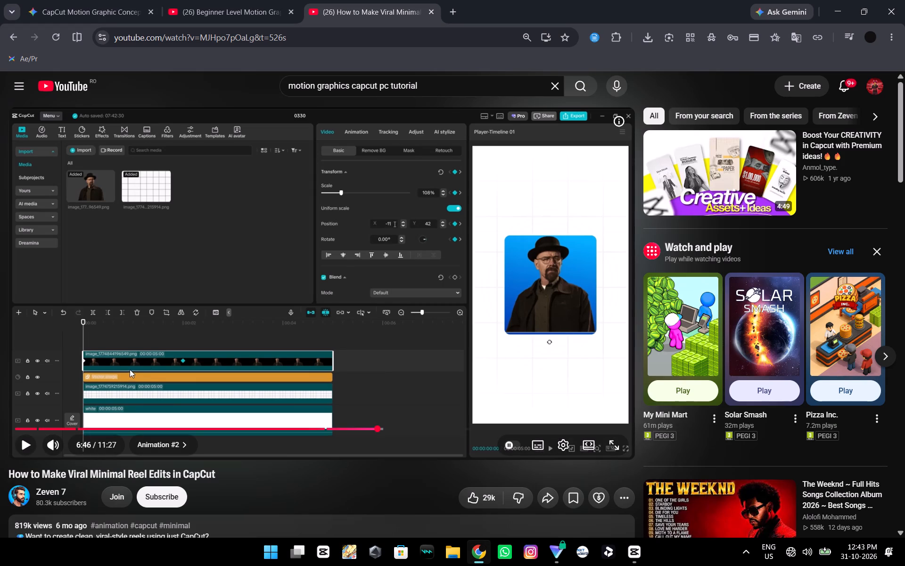
click(148, 361)
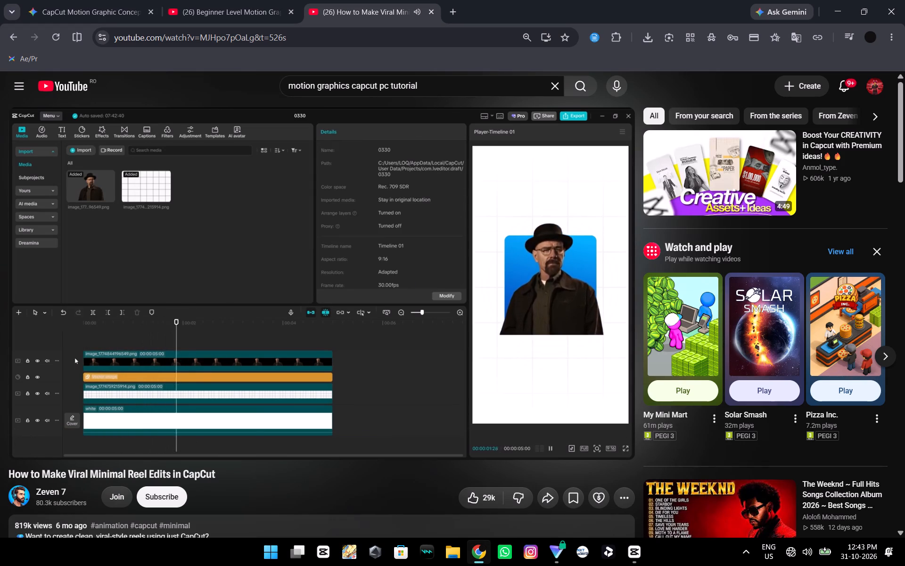
click(149, 361)
key(alt+Tab)
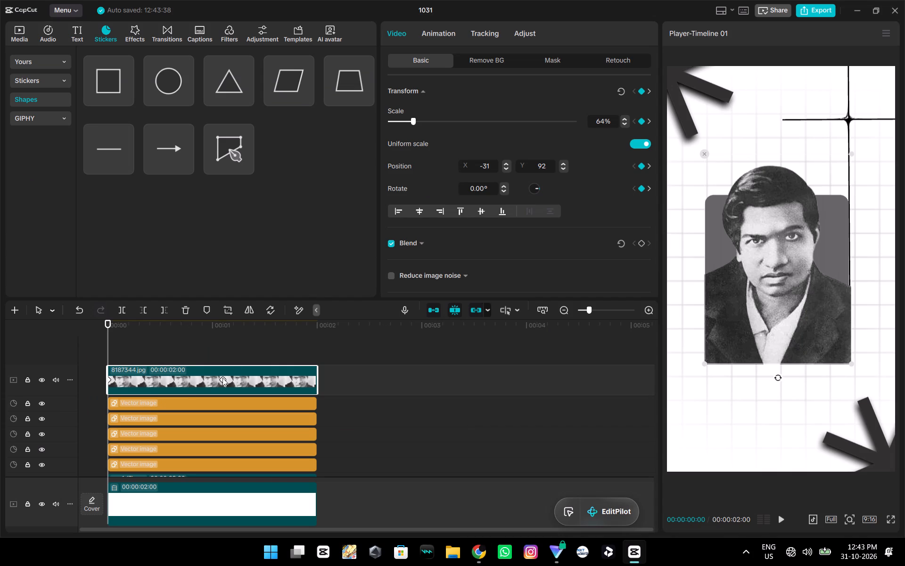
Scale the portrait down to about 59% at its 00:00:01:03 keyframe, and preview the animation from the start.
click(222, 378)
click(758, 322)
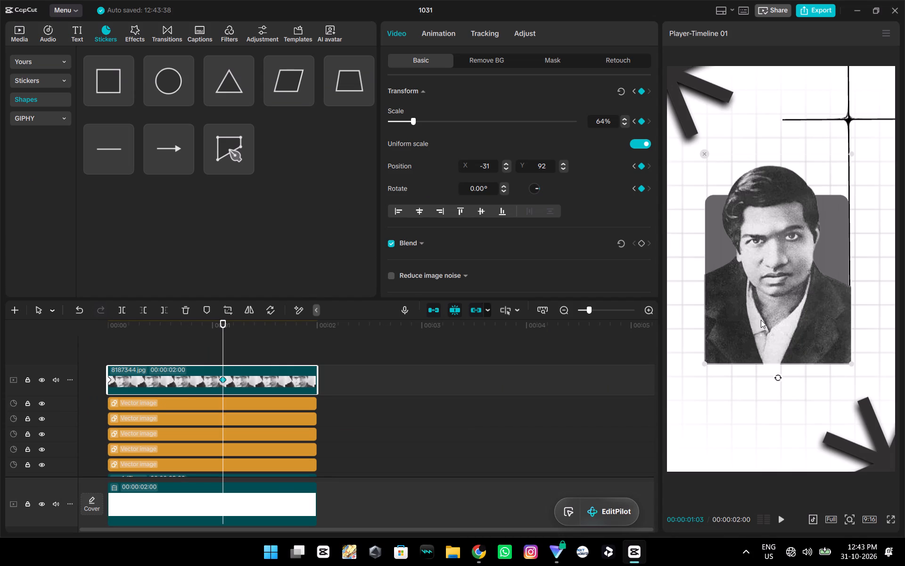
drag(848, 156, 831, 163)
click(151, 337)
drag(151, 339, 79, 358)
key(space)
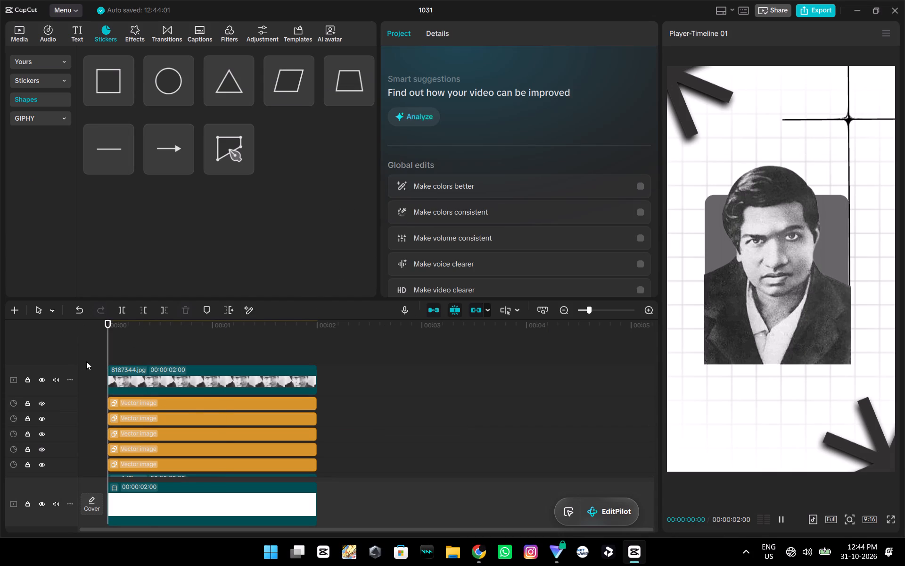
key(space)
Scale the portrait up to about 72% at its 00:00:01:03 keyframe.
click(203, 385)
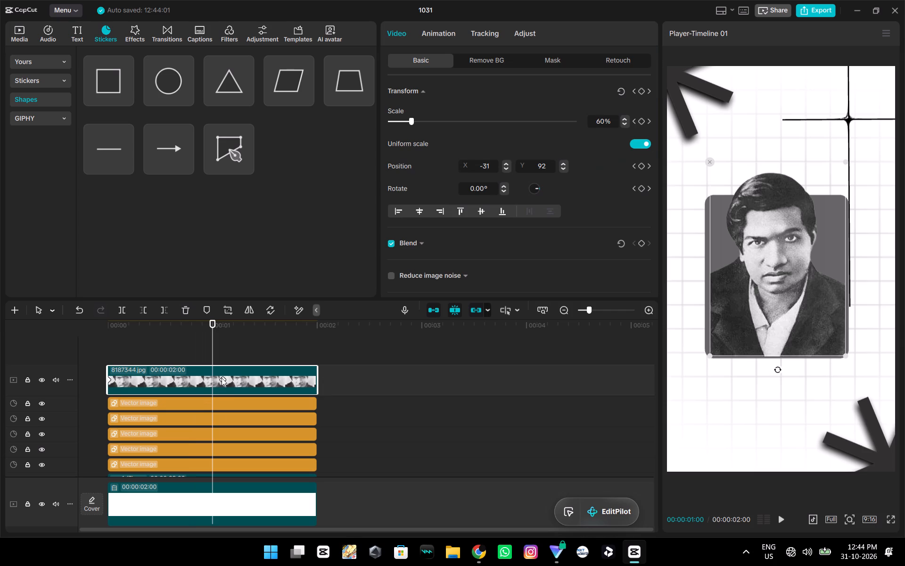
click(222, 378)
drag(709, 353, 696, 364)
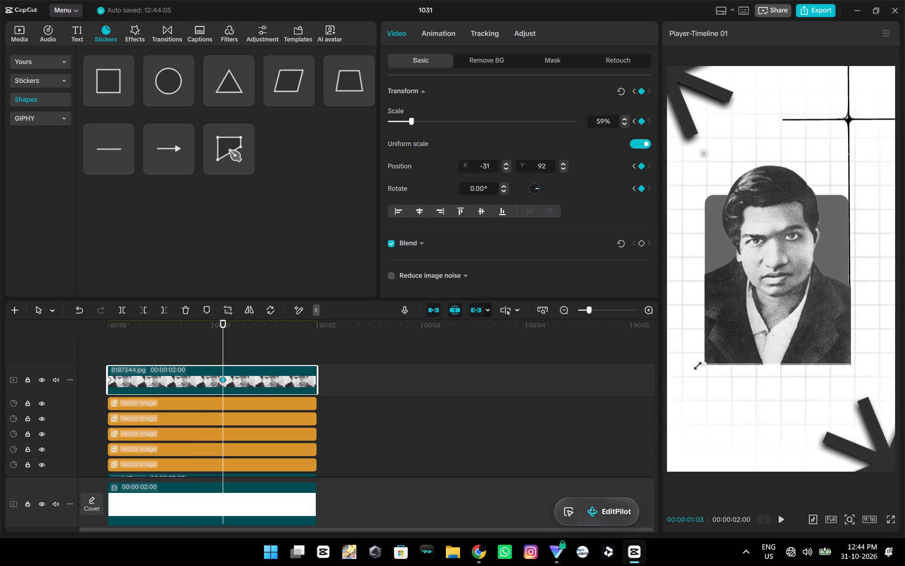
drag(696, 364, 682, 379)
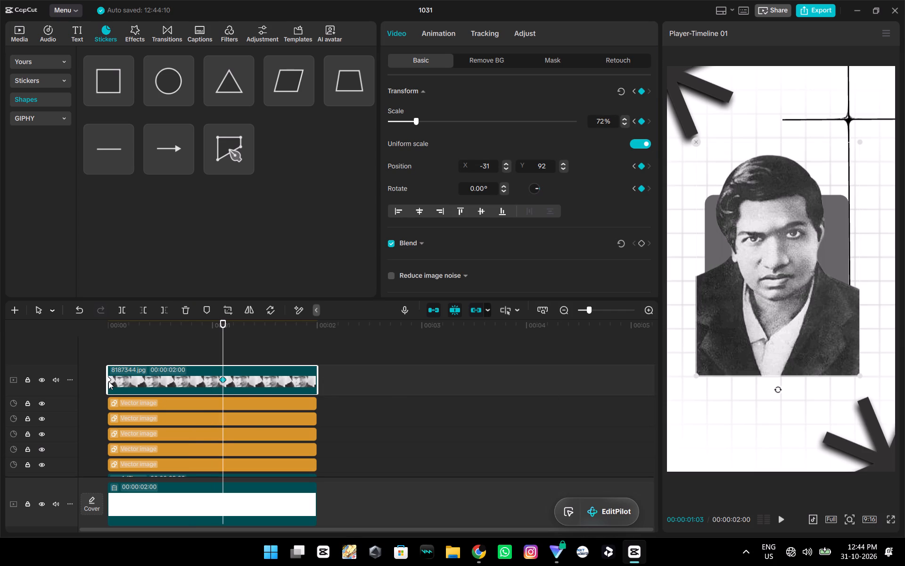
Set the portrait to about 61% scale and position X -39, Y 120 at its 00:00:01:03 keyframe, and preview from the start.
click(108, 381)
click(807, 282)
drag(856, 141, 828, 170)
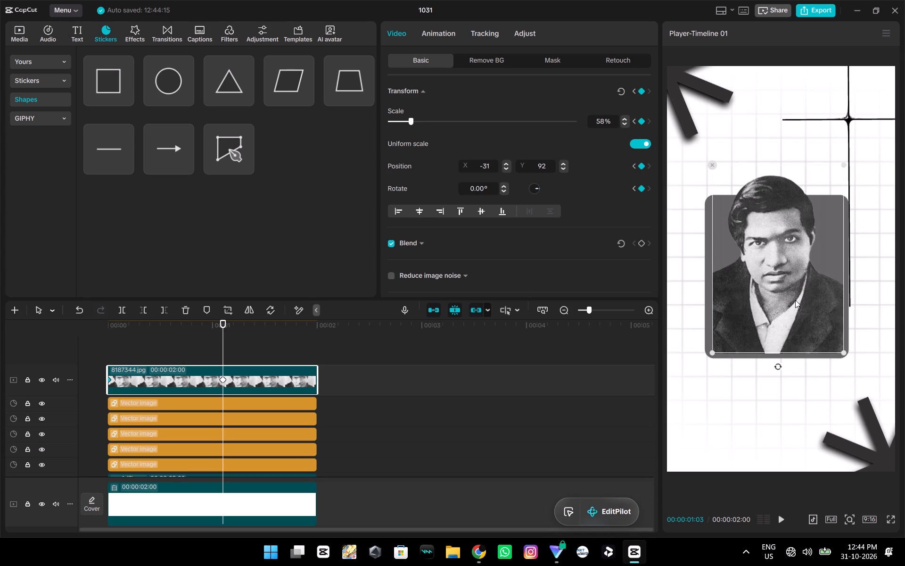
click(795, 300)
drag(840, 355, 847, 360)
drag(774, 332, 774, 332)
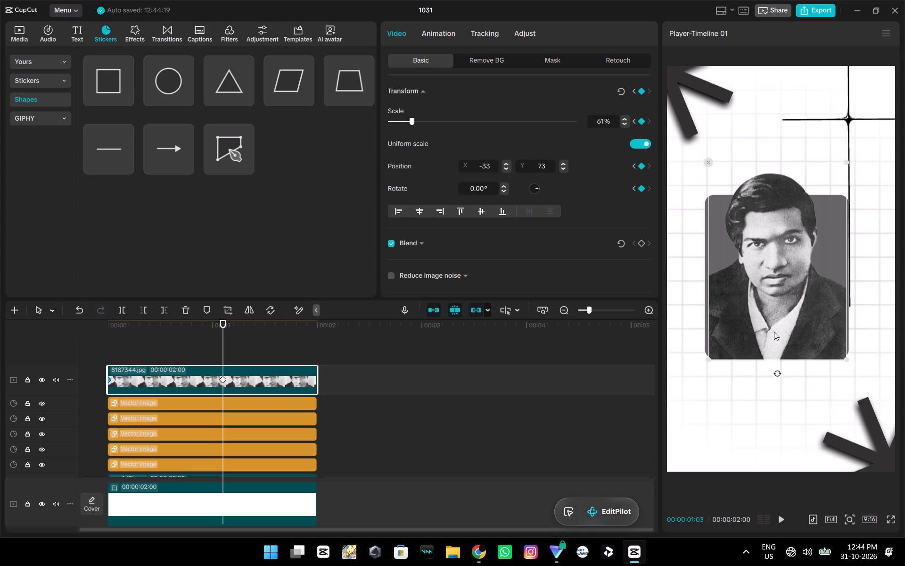
drag(774, 332, 774, 327)
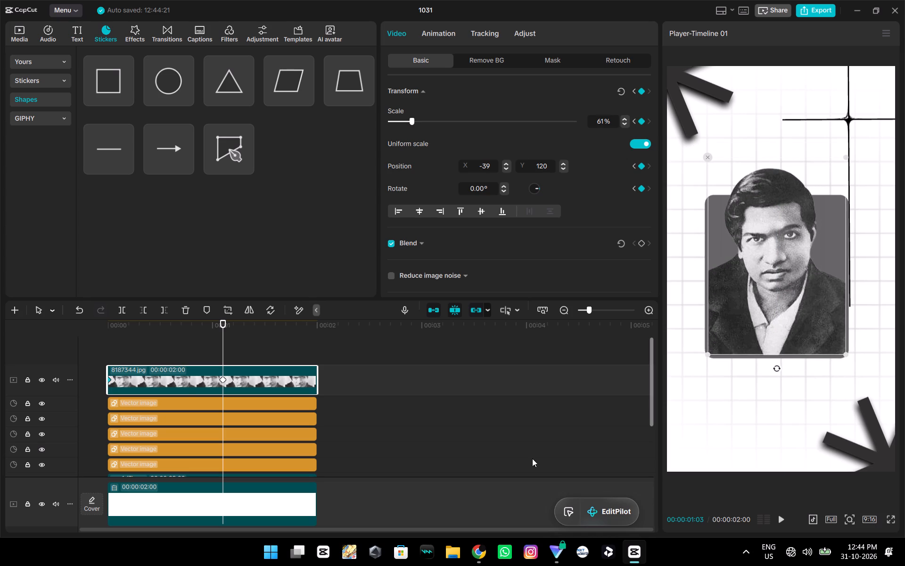
click(120, 354)
drag(120, 354, 84, 361)
key(space)
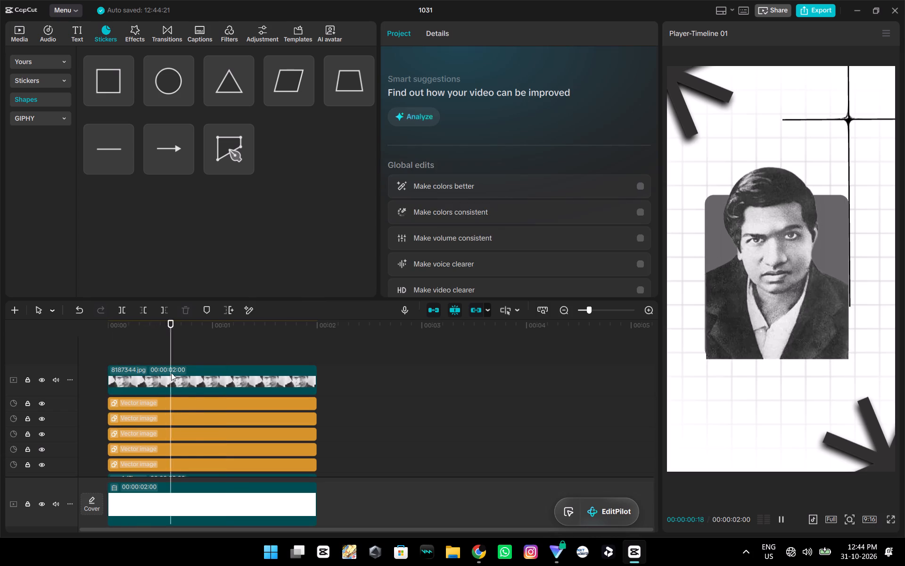
key(space)
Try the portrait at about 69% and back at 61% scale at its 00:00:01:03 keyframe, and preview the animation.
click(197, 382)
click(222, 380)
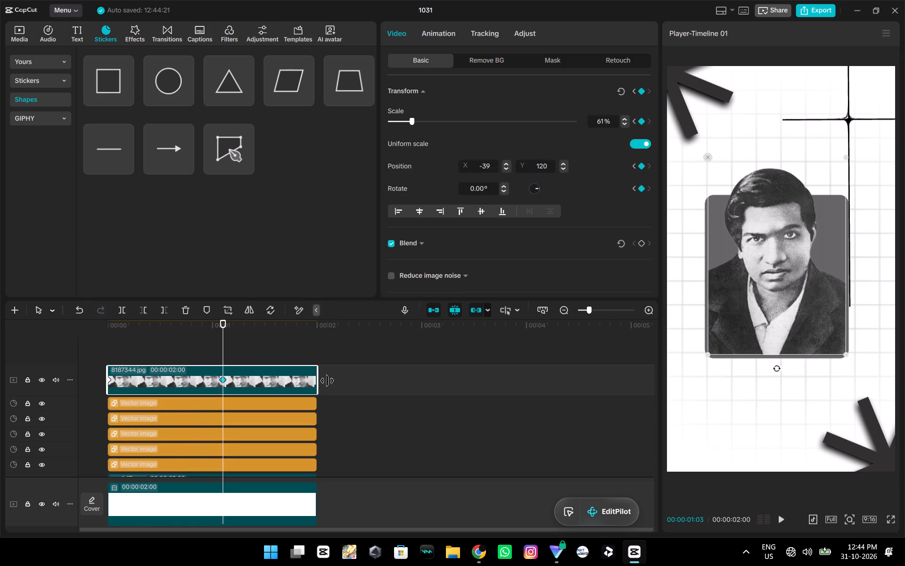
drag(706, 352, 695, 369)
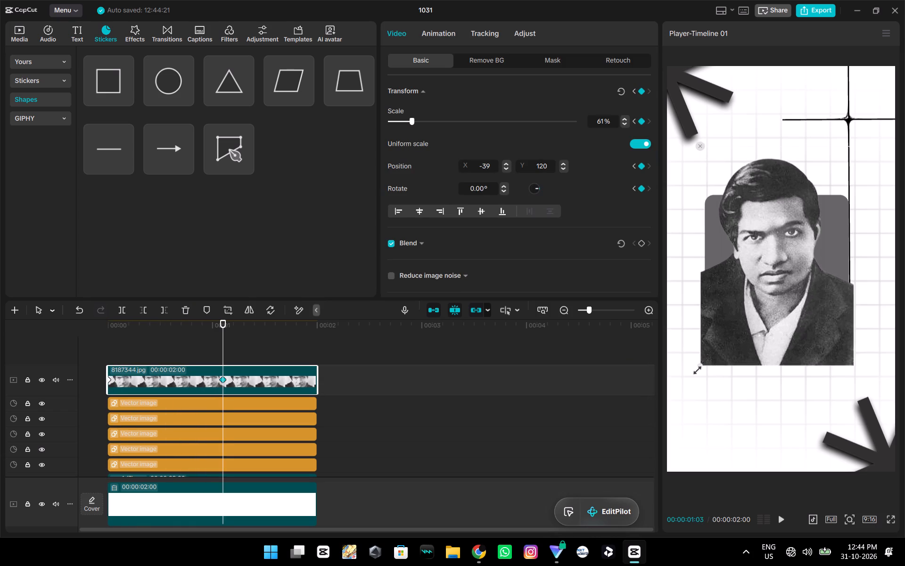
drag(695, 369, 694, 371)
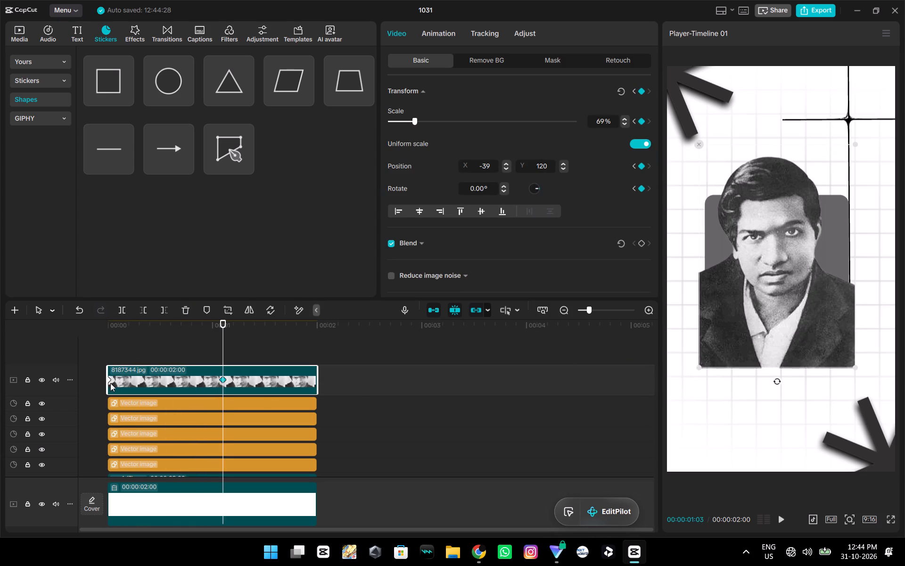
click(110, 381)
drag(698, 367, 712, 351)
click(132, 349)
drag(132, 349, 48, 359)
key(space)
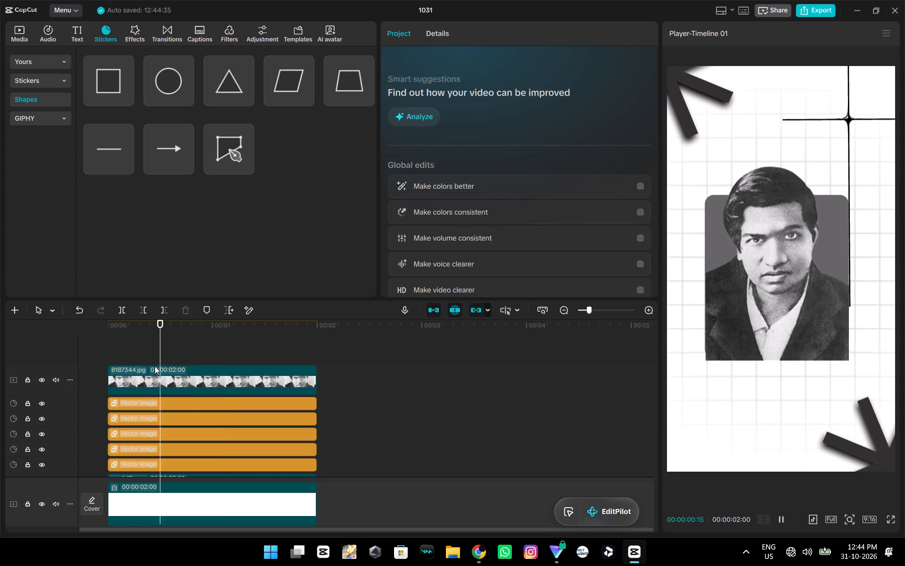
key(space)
Scale the portrait up to about 70% at its 00:00:01:03 keyframe, and scrub back to the timeline start.
click(203, 383)
click(220, 380)
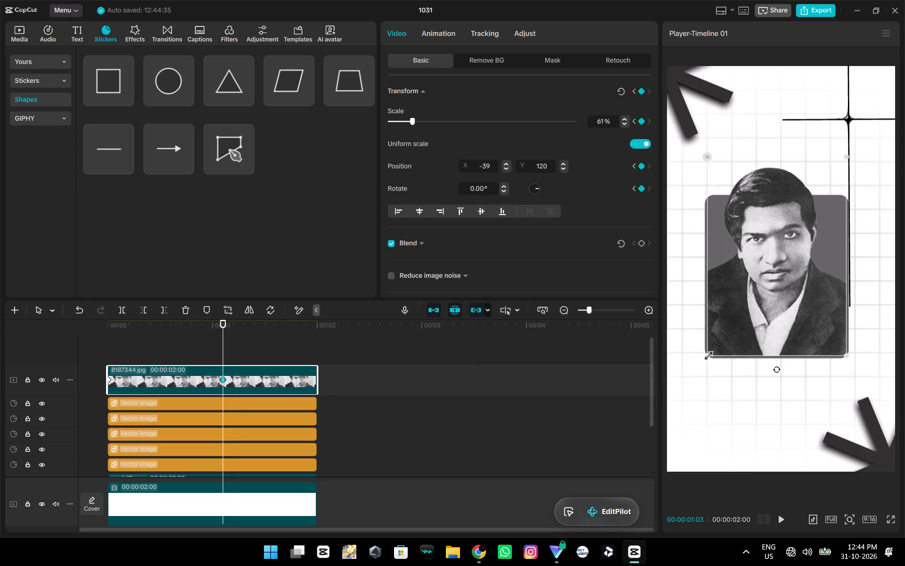
click(109, 380)
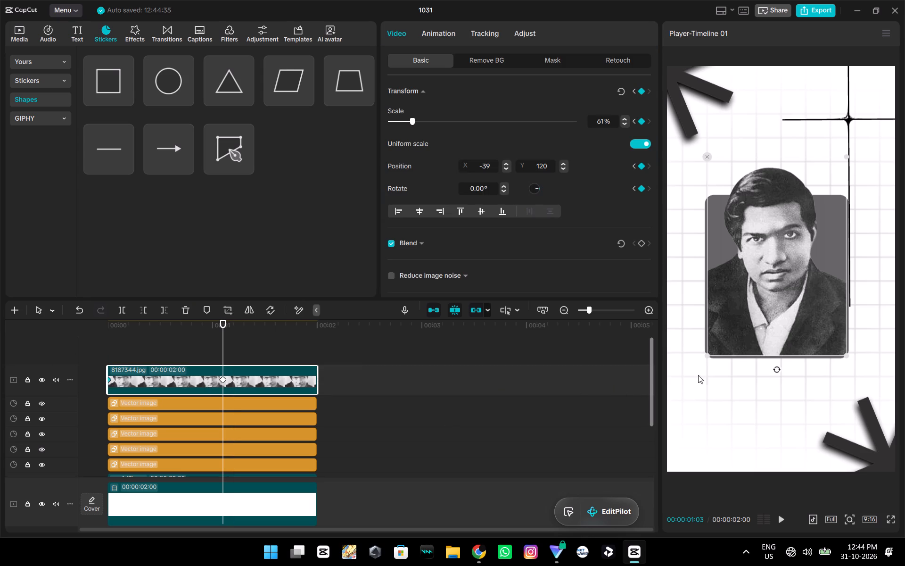
click(222, 379)
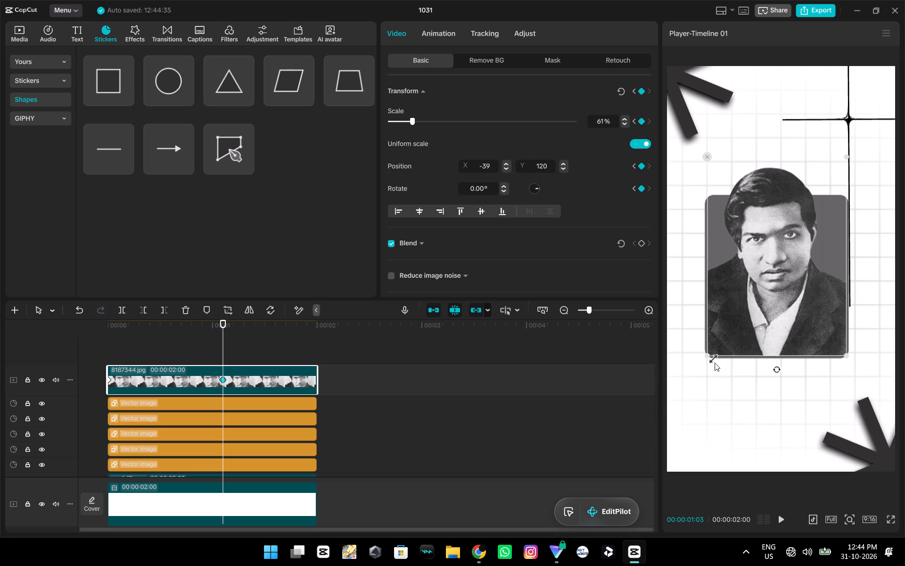
drag(706, 355, 692, 376)
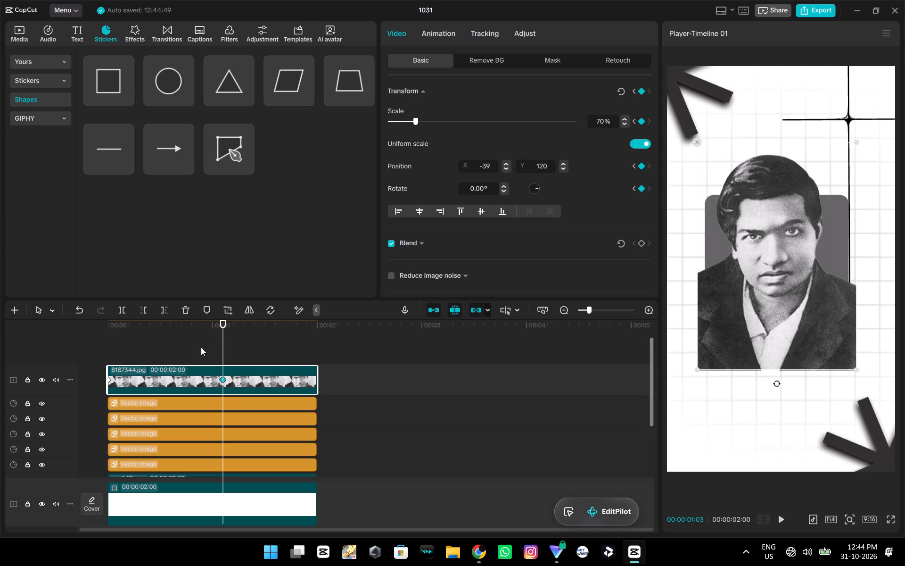
drag(222, 341, 87, 364)
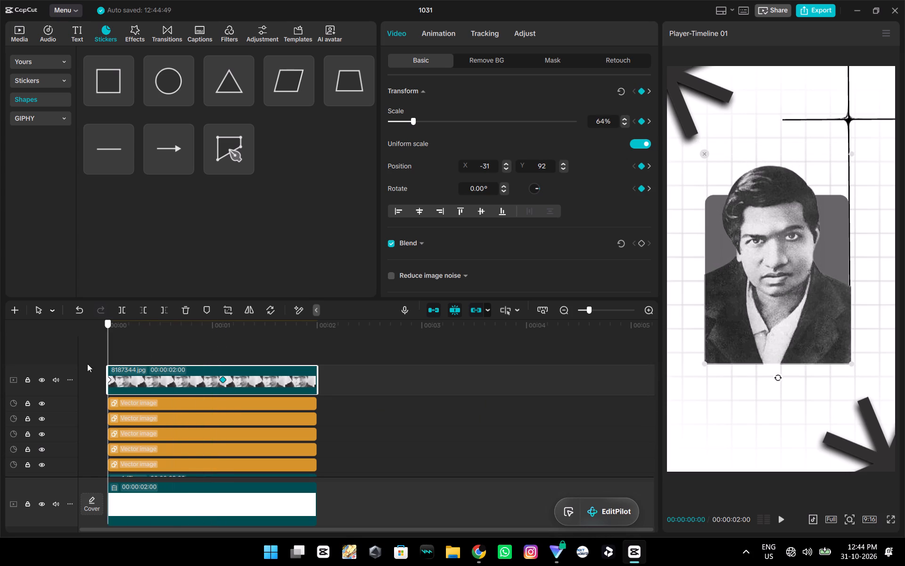
drag(87, 364, 27, 373)
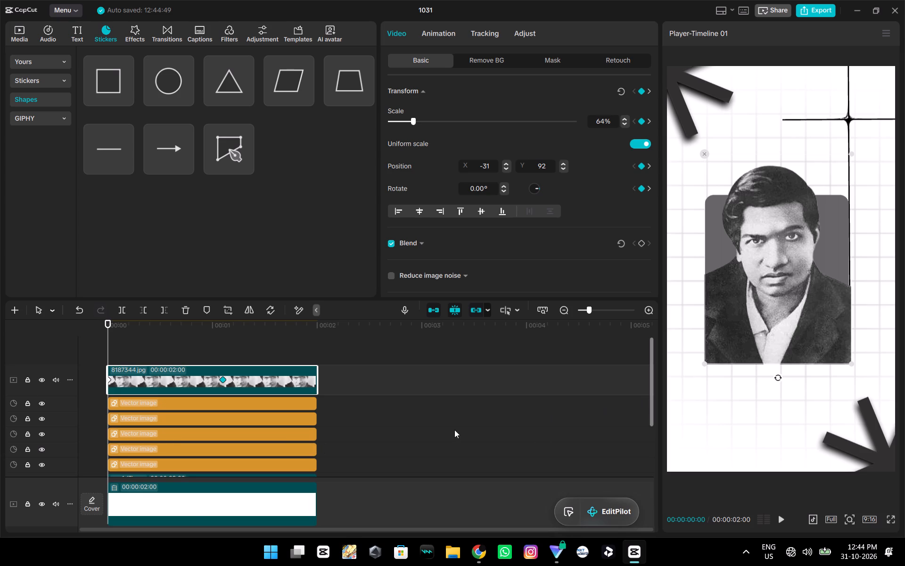
Compare the portrait's size at its 00:00:01:03 keyframe with its size at the start of the timeline.
click(194, 350)
drag(194, 350, 220, 356)
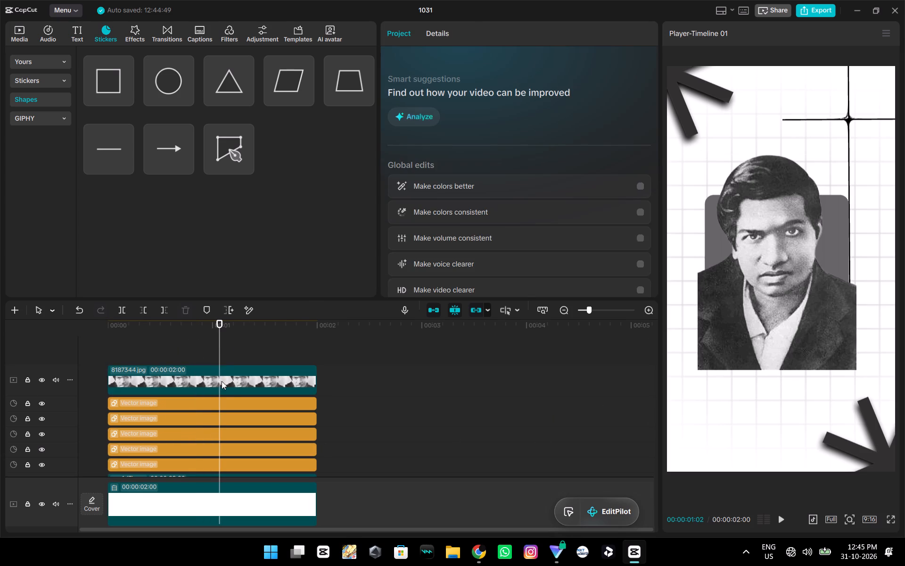
click(222, 381)
click(224, 379)
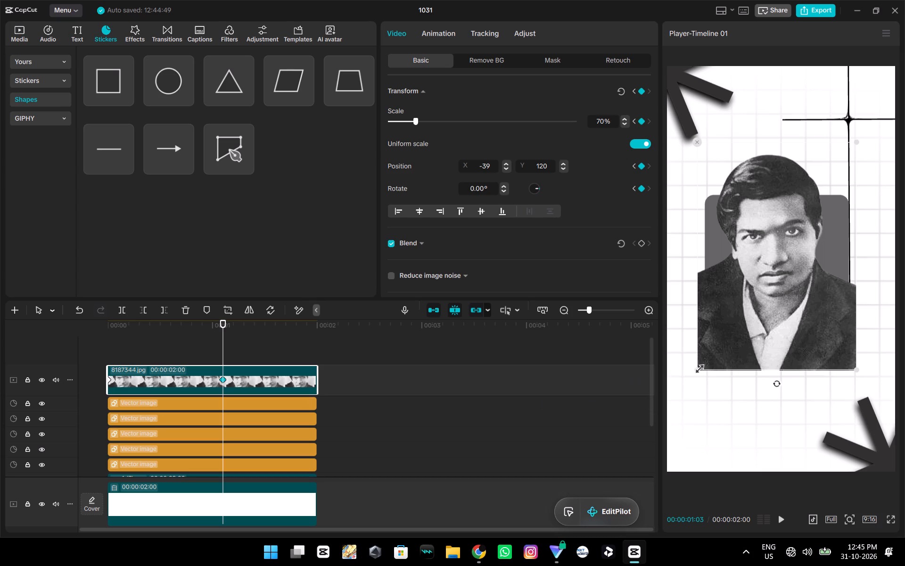
click(698, 367)
click(122, 337)
drag(122, 337, 92, 344)
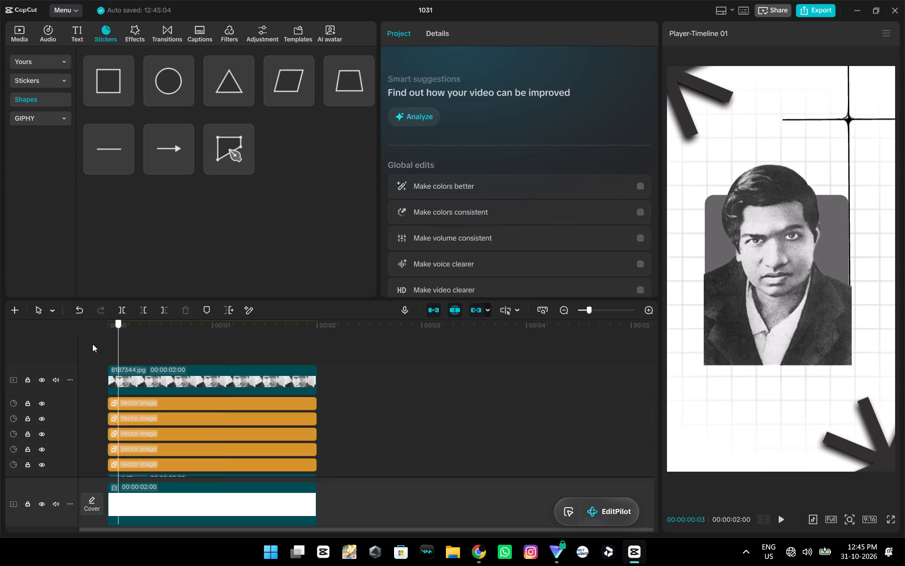
drag(92, 344, 49, 356)
Switch to the Chrome tutorial and review around 6:46–6:54 how the portrait's pop-out keyframes play and what follows them.
key(alt+Tab)
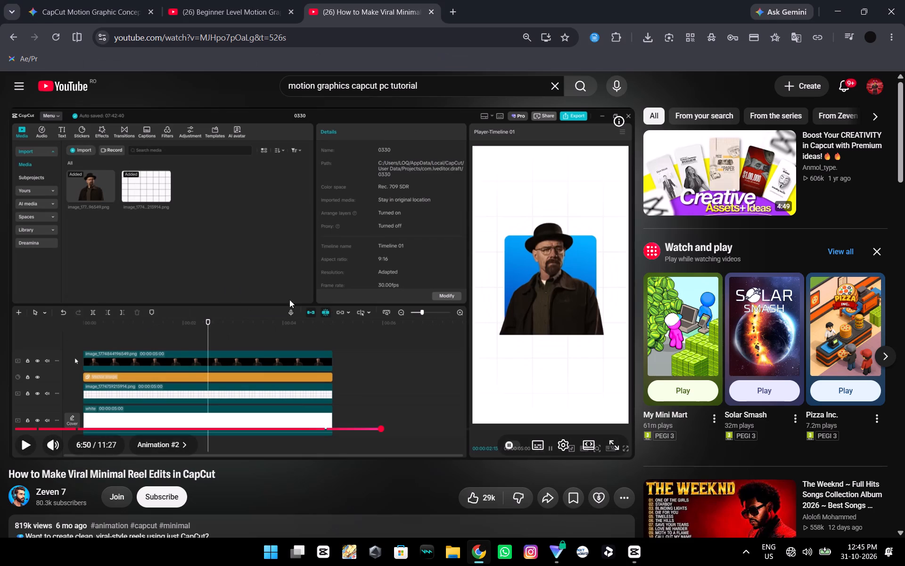
key(space)
key(space)
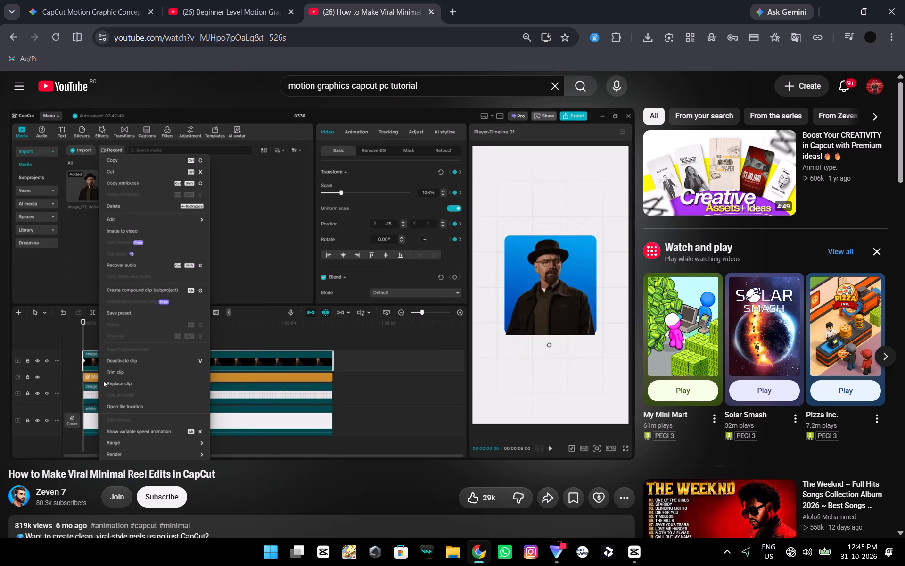
key(Left)
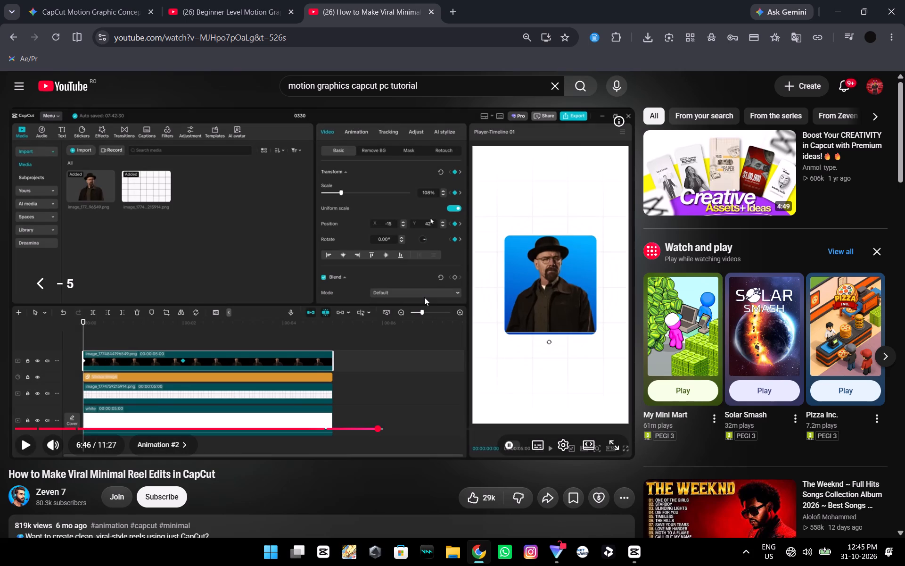
key(space)
key(space)
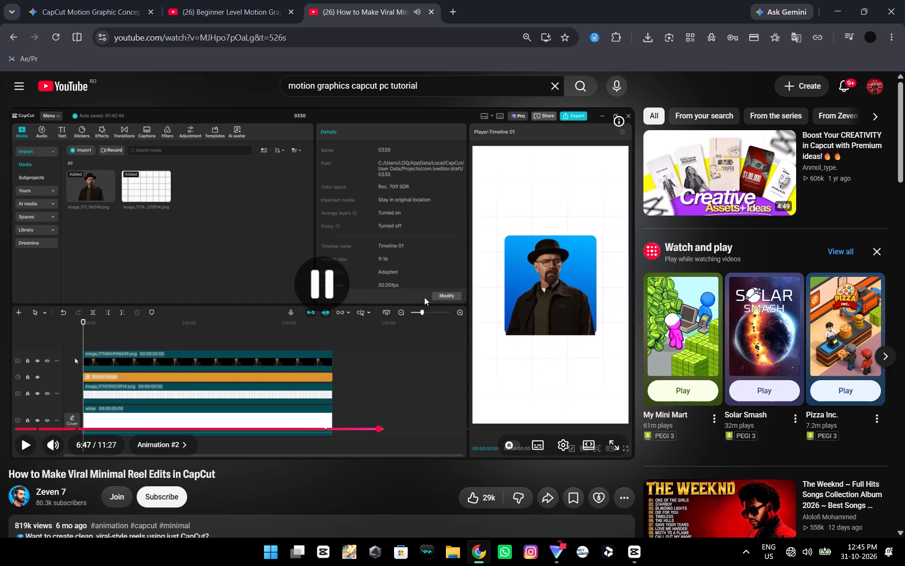
key(Left)
key(space)
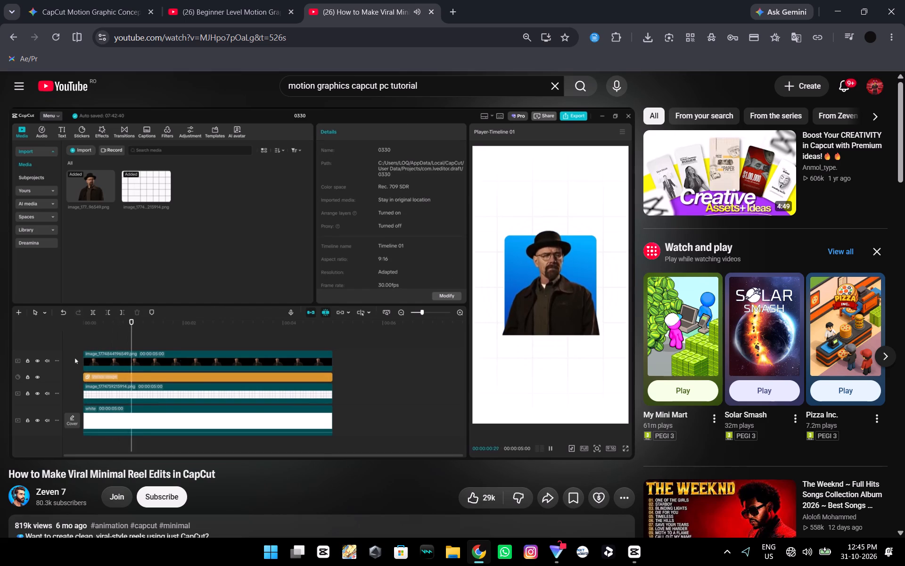
key(space)
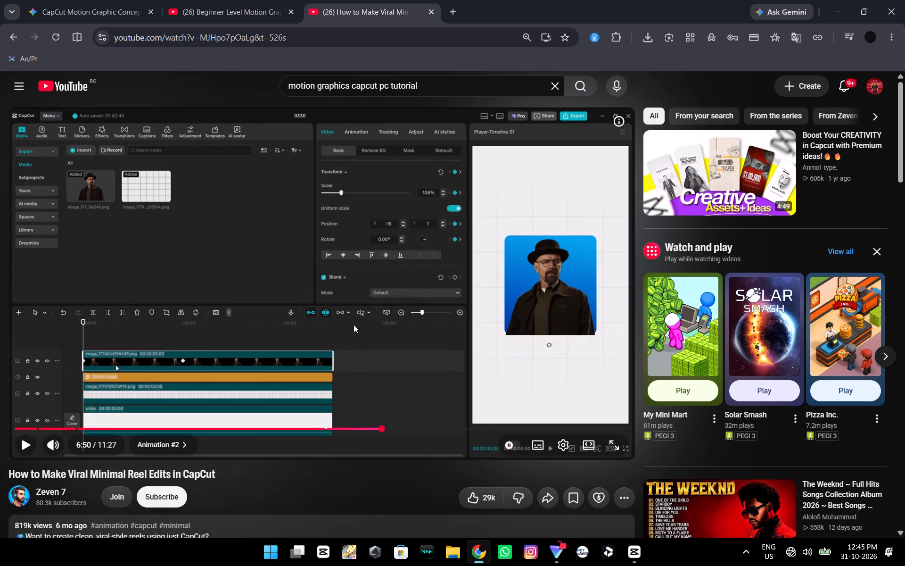
key(space)
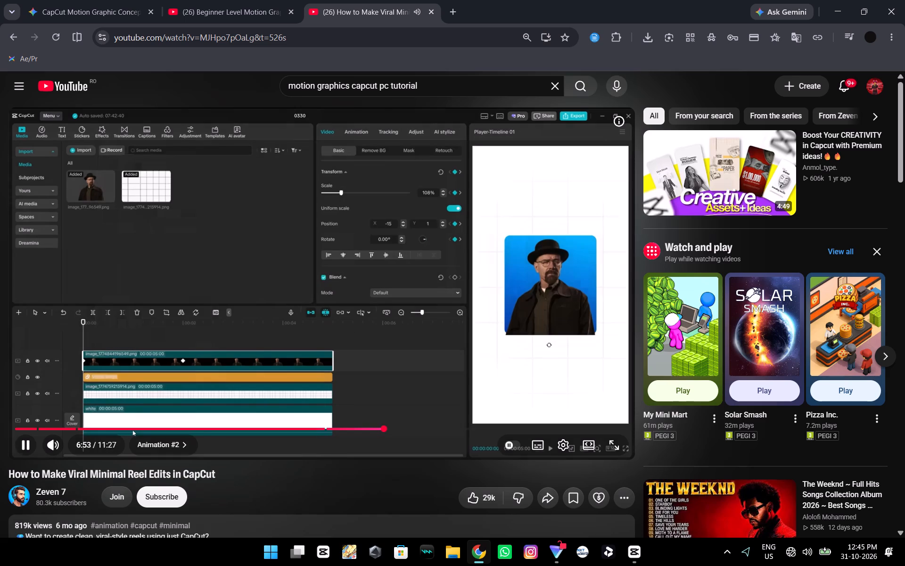
key(space)
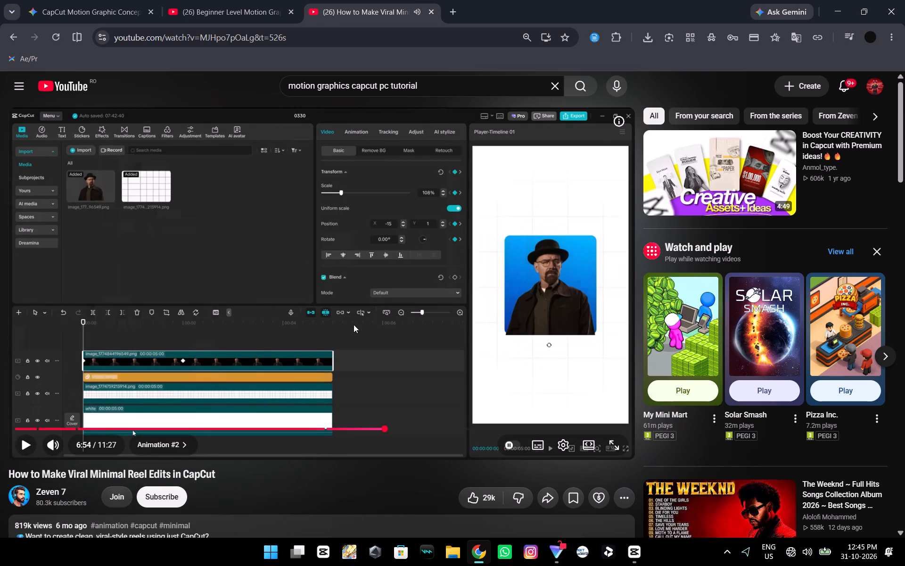
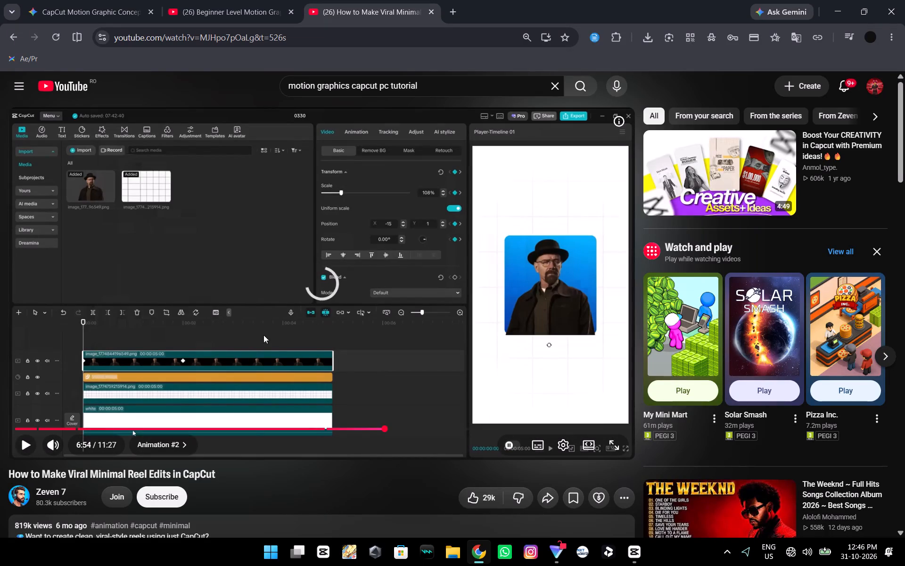
Try to resume the tutorial video, and open the browser sign-in for the AuroraGF Wi-Fi network from the system's network settings.
click(283, 331)
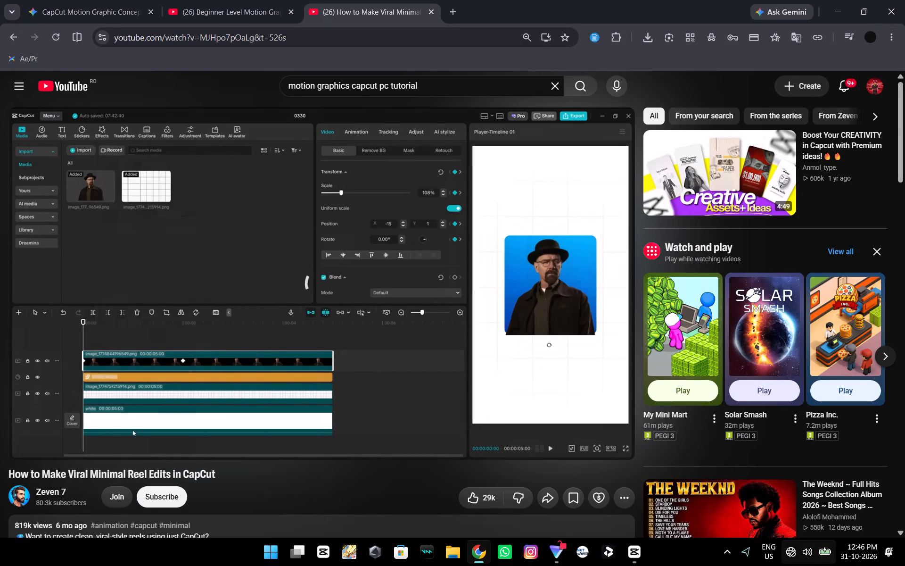
click(799, 565)
click(786, 549)
click(749, 336)
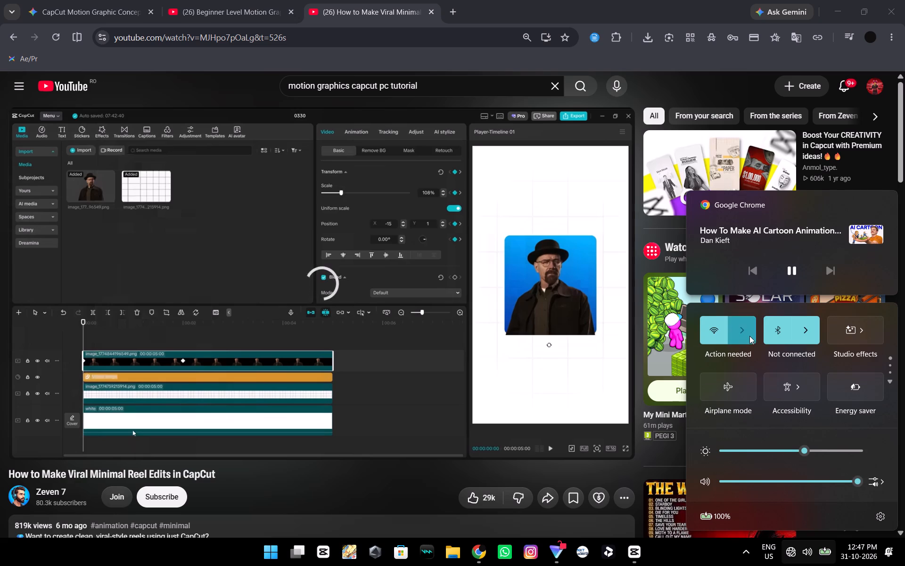
click(756, 366)
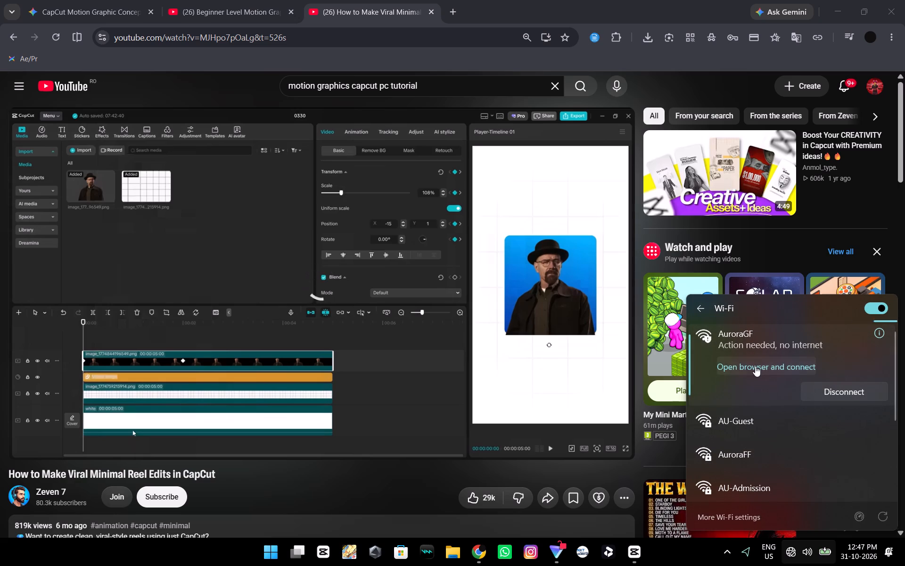
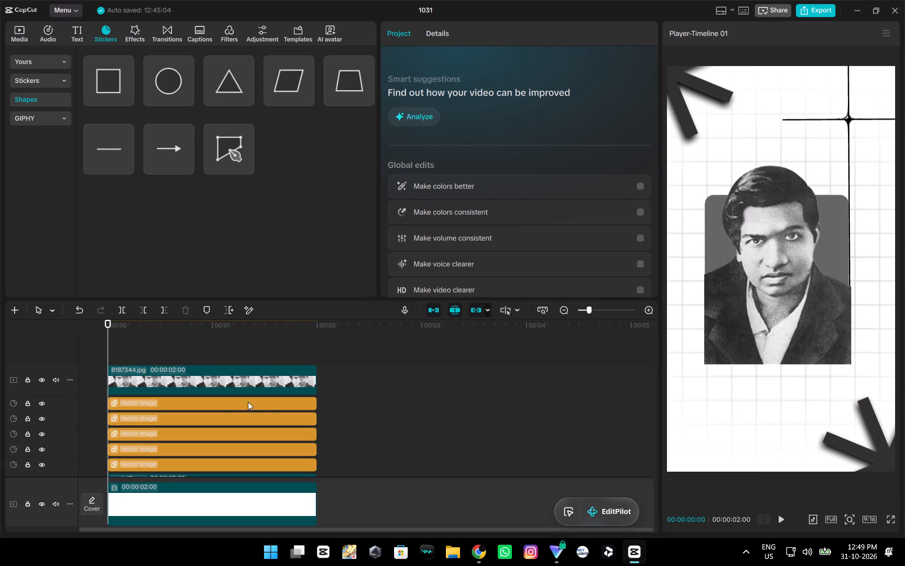
click(197, 403)
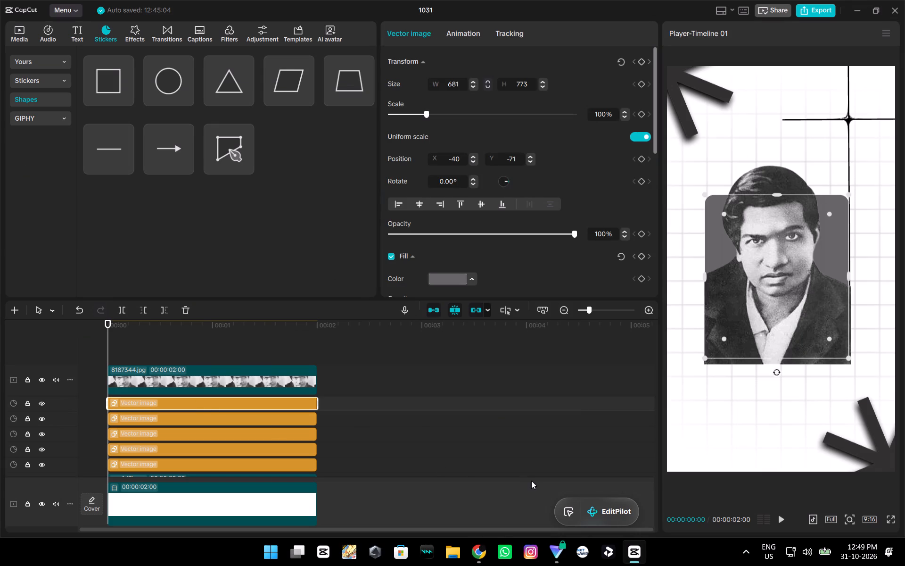
click(477, 552)
click(76, 0)
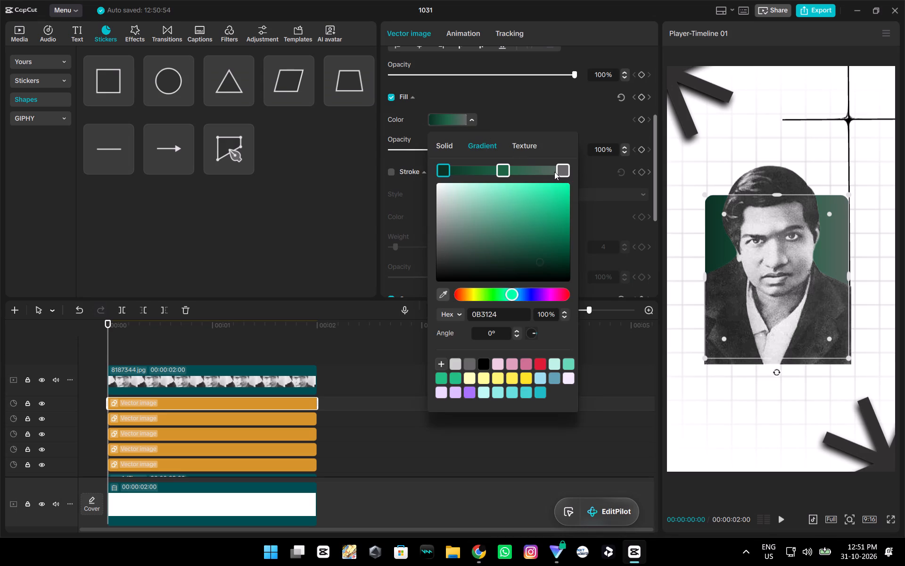
click(559, 172)
drag(471, 313, 501, 312)
drag(501, 312, 435, 299)
key(ctrl+v)
key(Return)
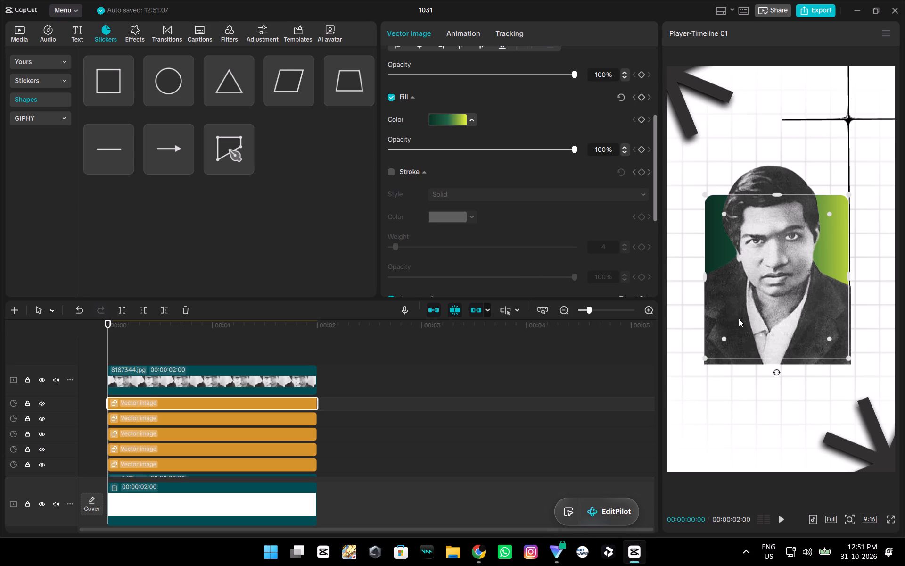
Change the last stop of the rounded rectangle's gradient fill from yellow to a dark green, about 247213.
click(469, 117)
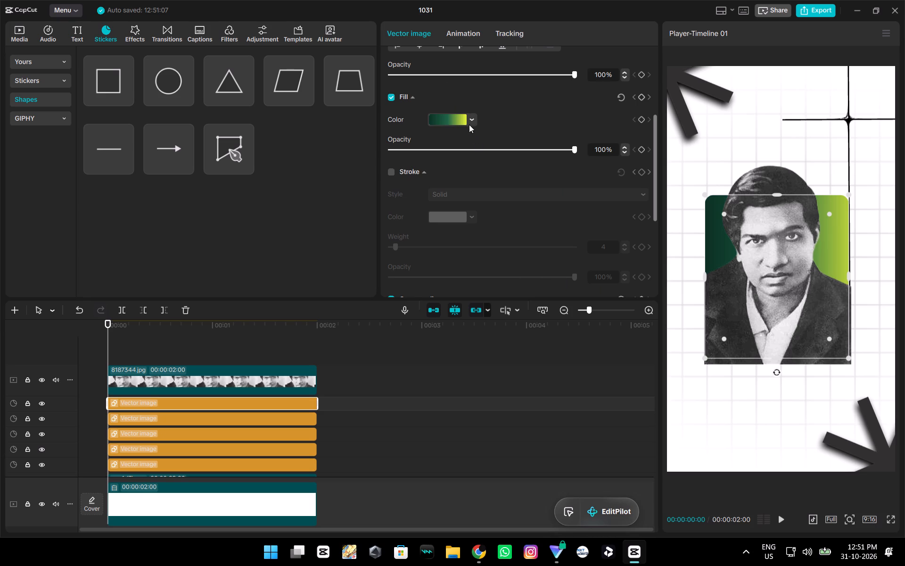
click(470, 120)
click(564, 170)
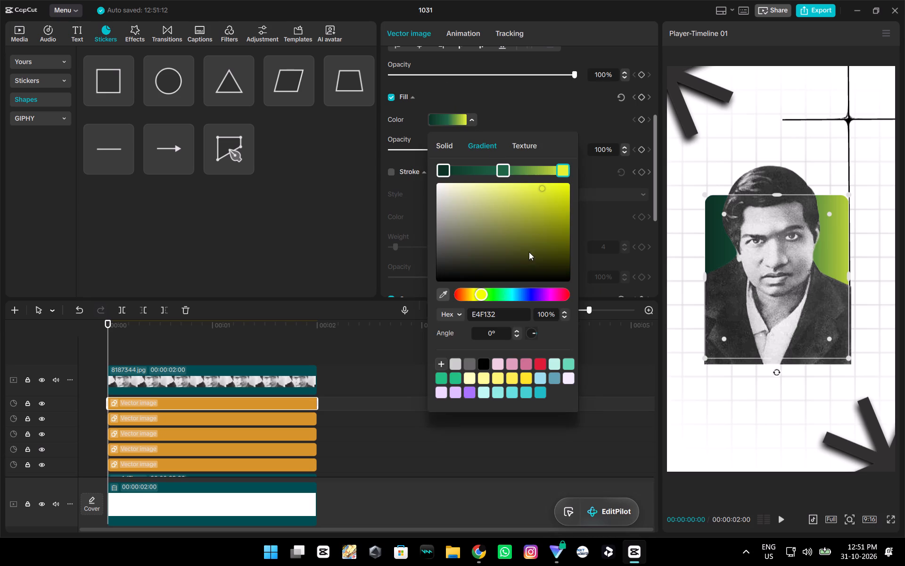
click(482, 295)
drag(482, 295, 489, 299)
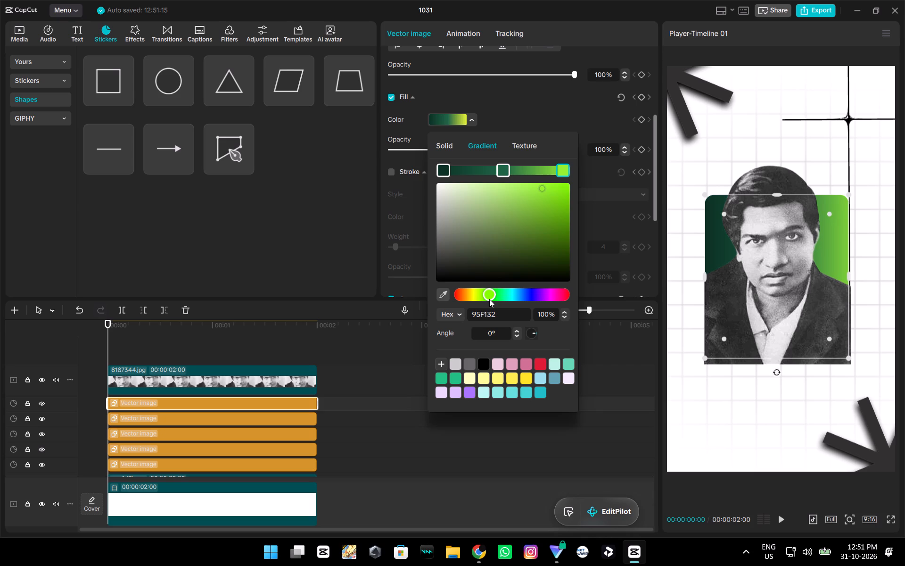
drag(489, 299, 497, 299)
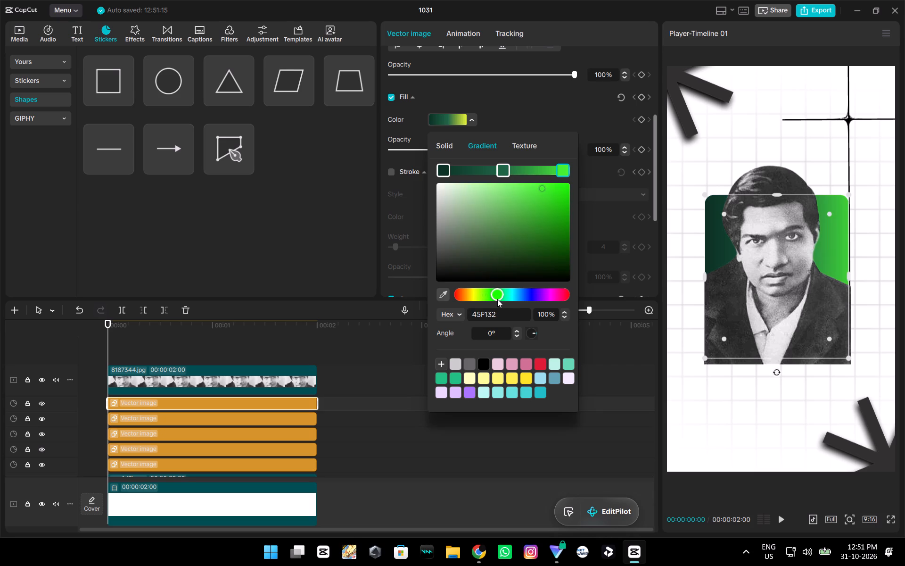
drag(497, 299, 490, 300)
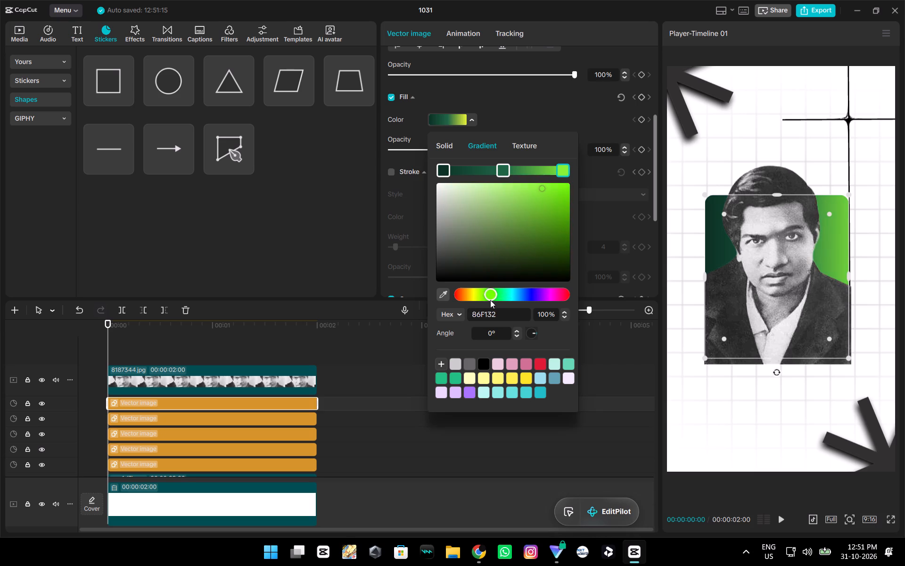
drag(490, 300, 493, 302)
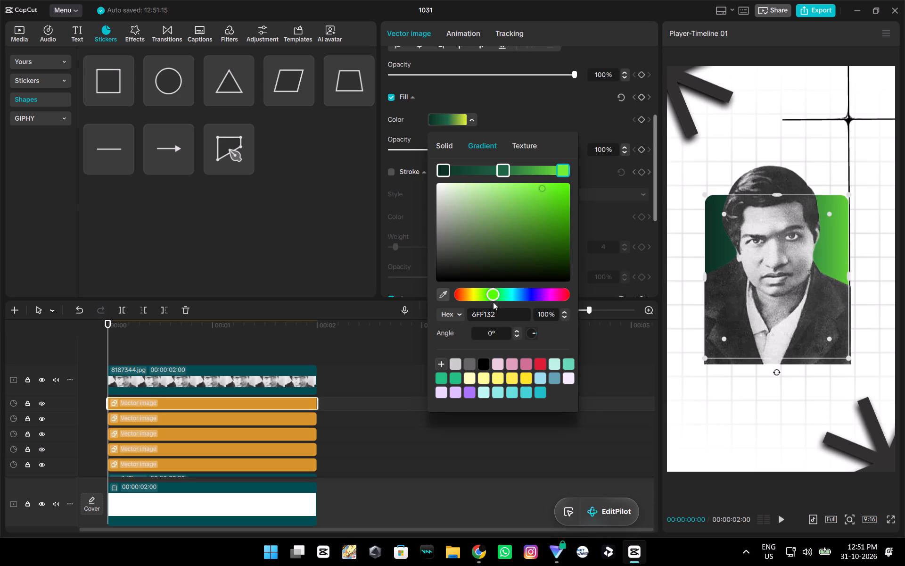
drag(493, 302, 496, 302)
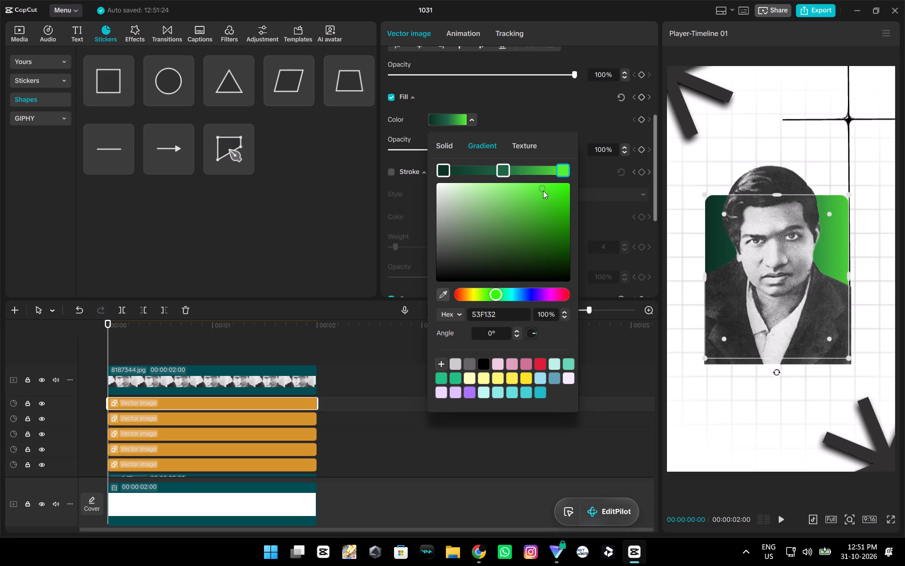
drag(543, 190, 543, 230)
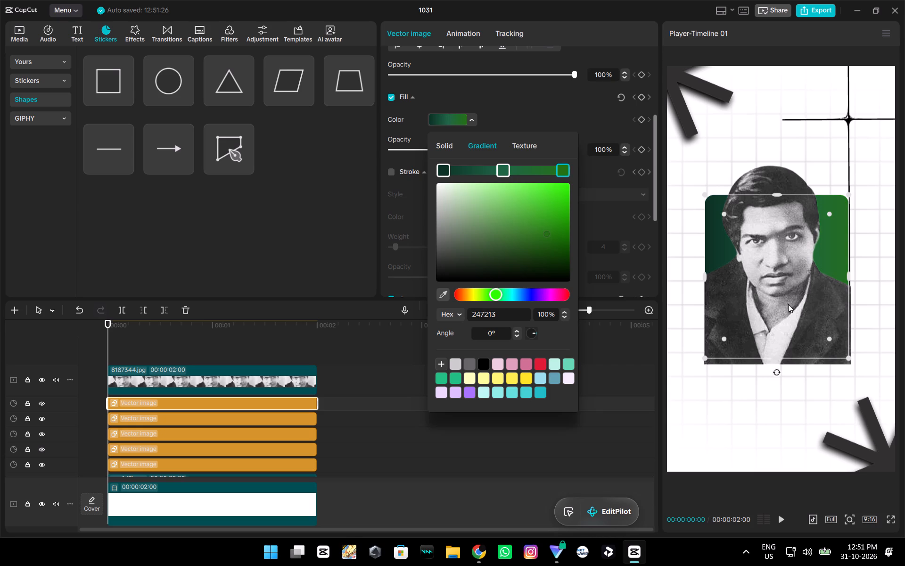
click(788, 304)
Add a Rectangle mask to the portrait clip at 00:00:01:09 and enlarge it to about 1026 by 1481.
click(244, 347)
click(263, 382)
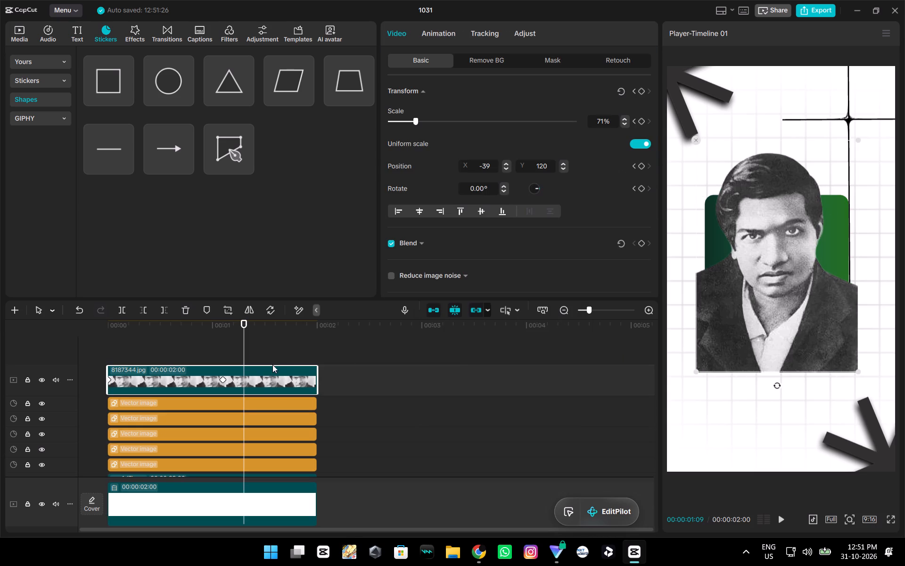
click(550, 64)
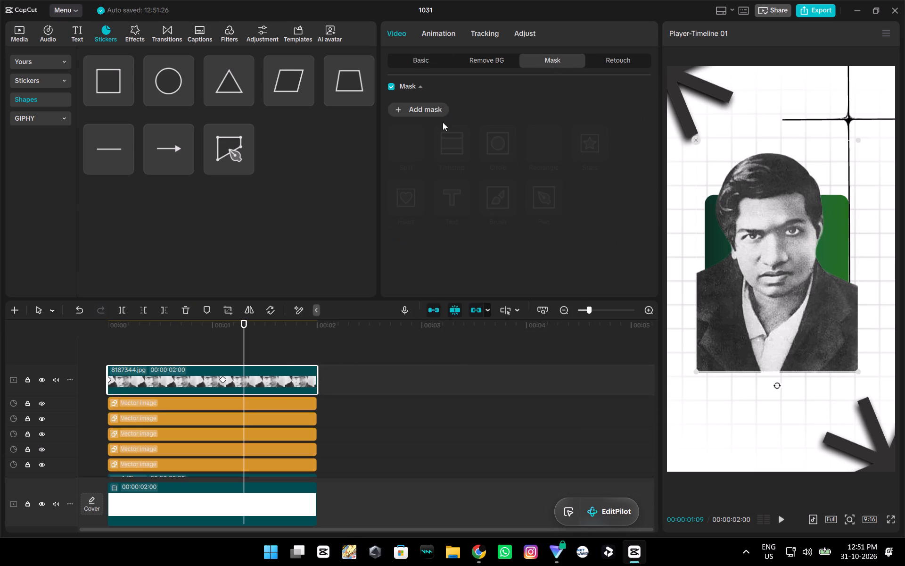
click(424, 110)
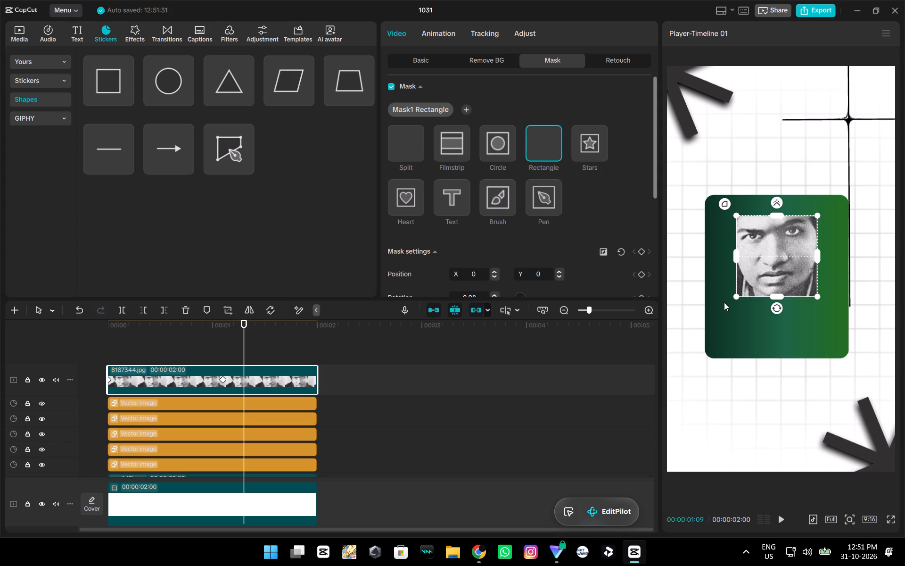
drag(735, 295, 704, 388)
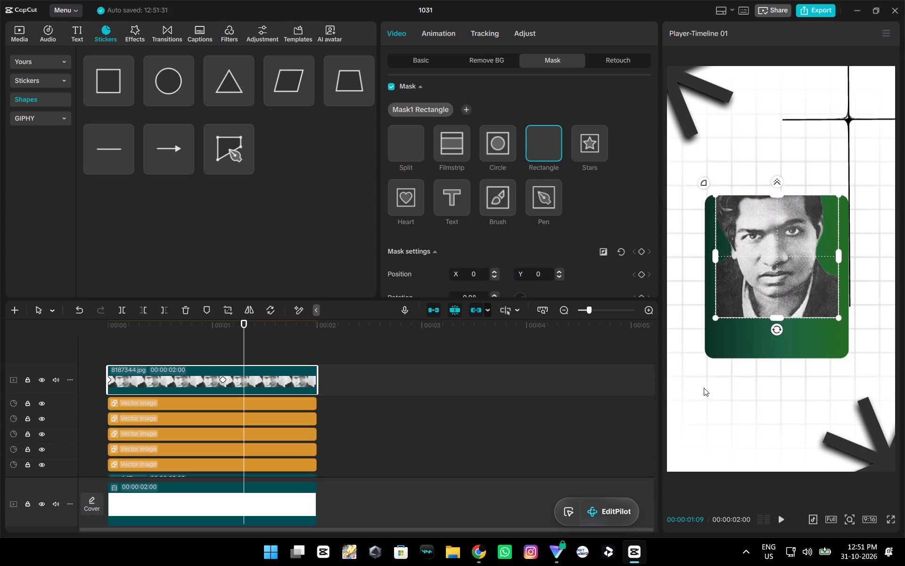
drag(704, 388, 703, 389)
drag(779, 319, 778, 345)
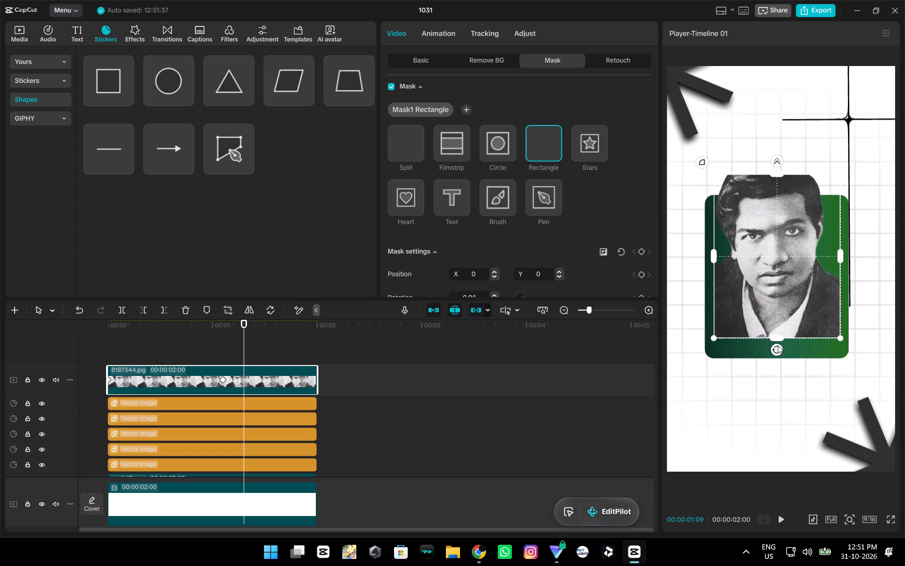
drag(778, 345, 779, 380)
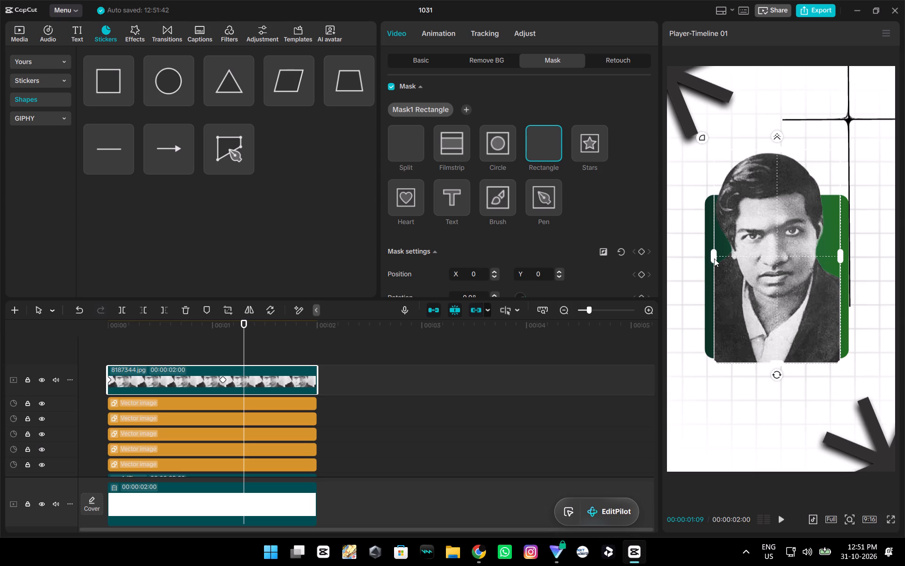
drag(714, 258, 702, 256)
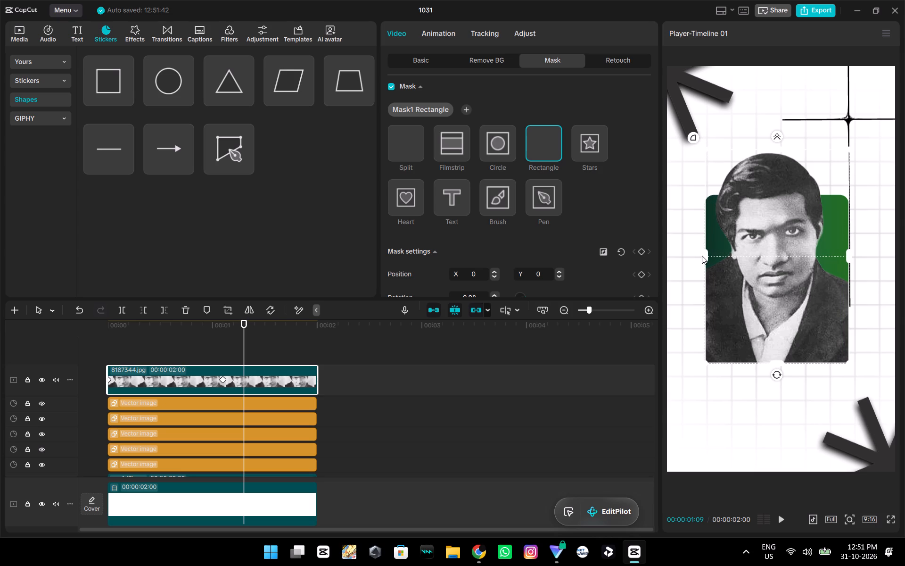
drag(702, 256, 699, 255)
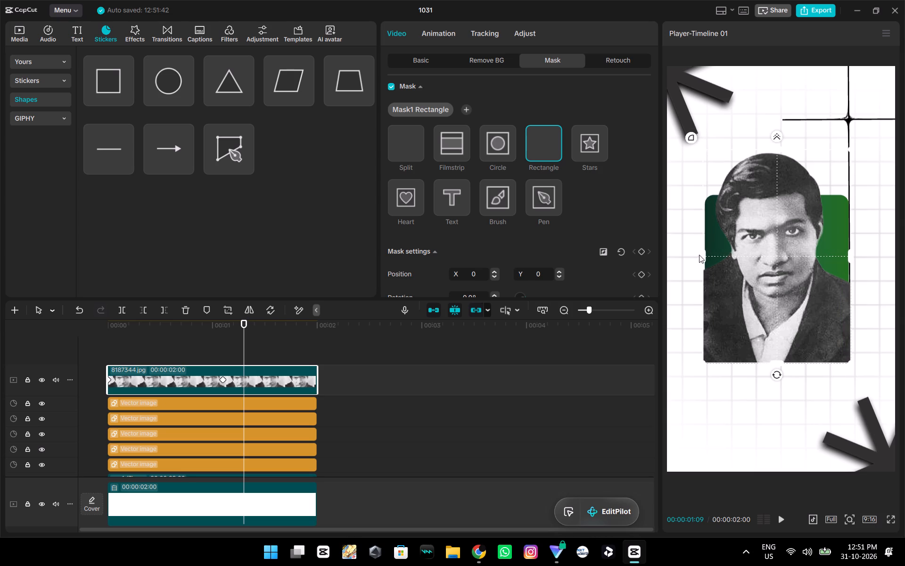
drag(699, 255, 699, 255)
Reverse the portrait's rectangle mask.
scroll(541, 190, down, 1)
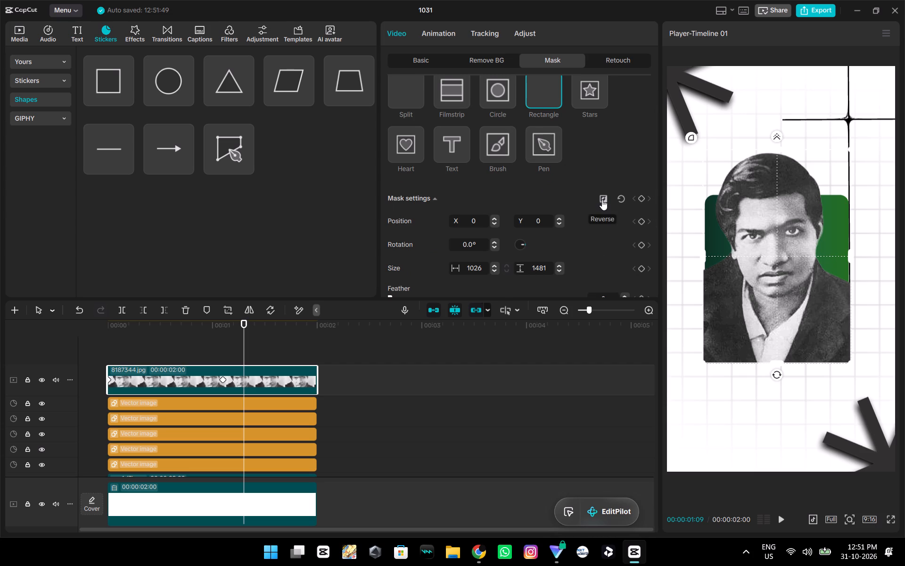
click(602, 200)
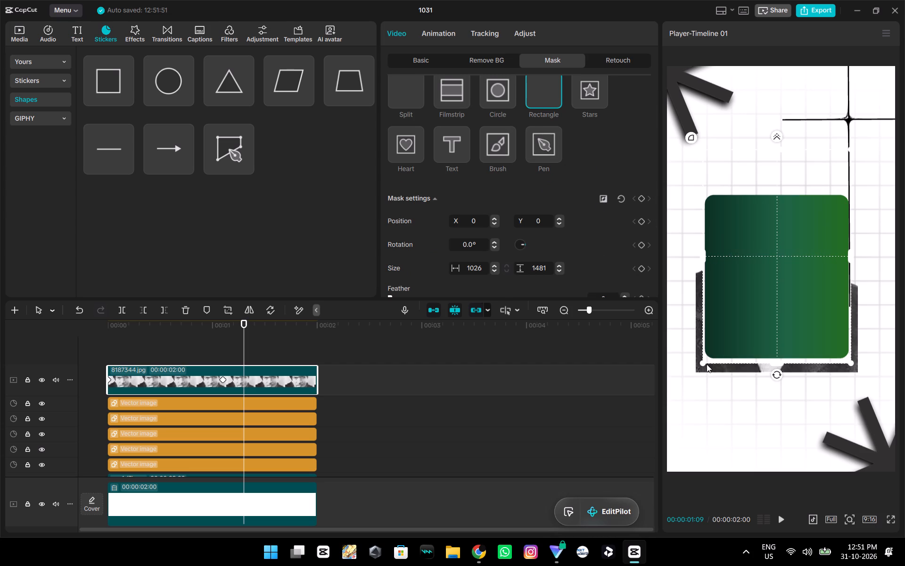
Shrink the portrait's mask to about 1017 by 1425, bringing its bottom edge close to the green rectangle's bottom edge.
drag(703, 364, 706, 360)
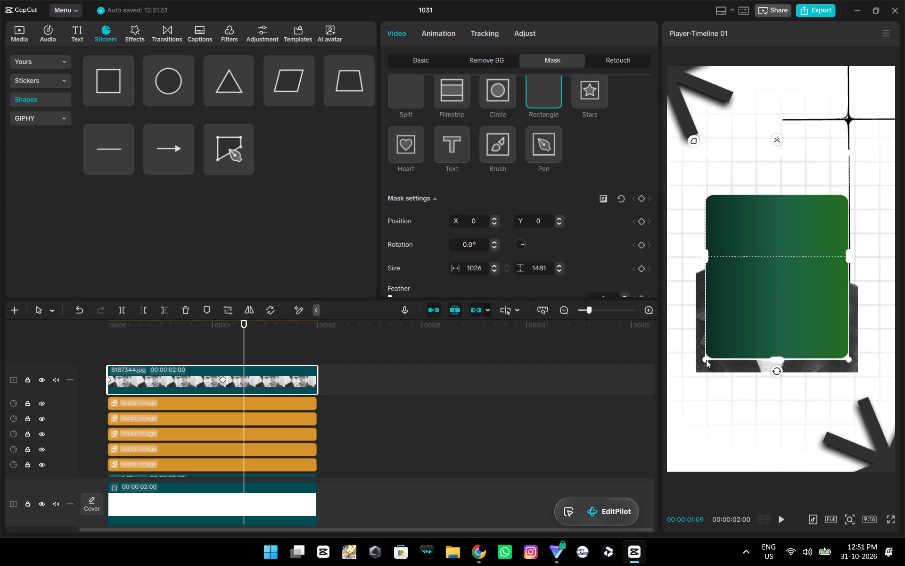
drag(706, 360, 704, 358)
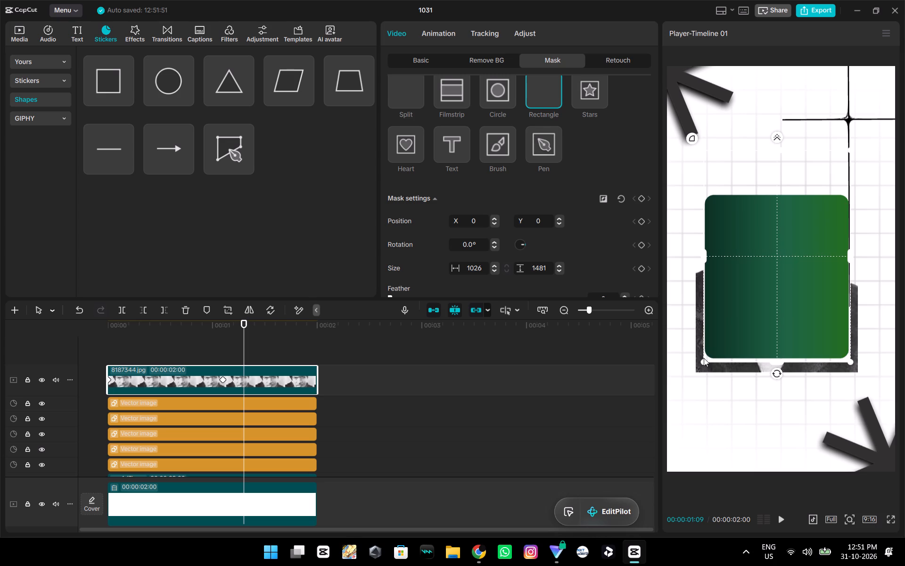
drag(704, 358, 704, 357)
drag(780, 362, 780, 360)
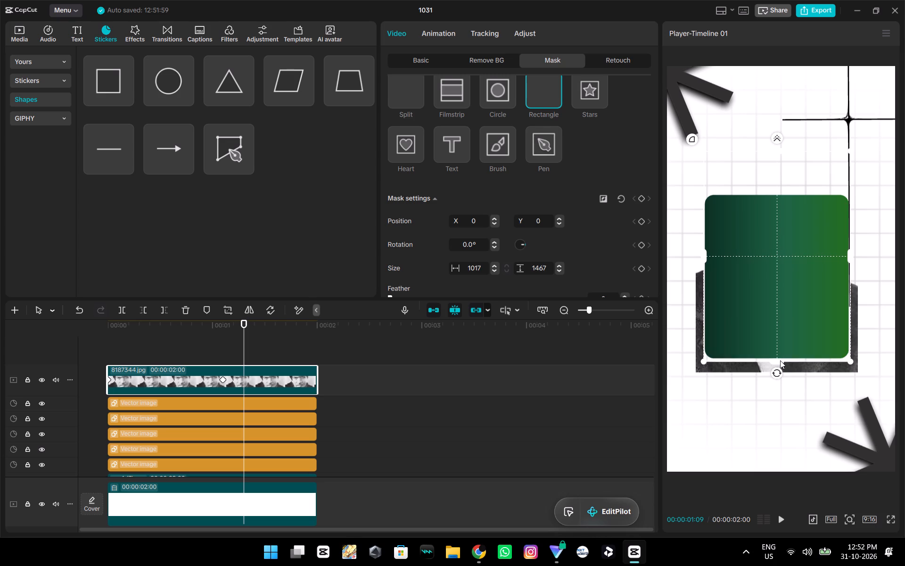
drag(780, 360, 781, 358)
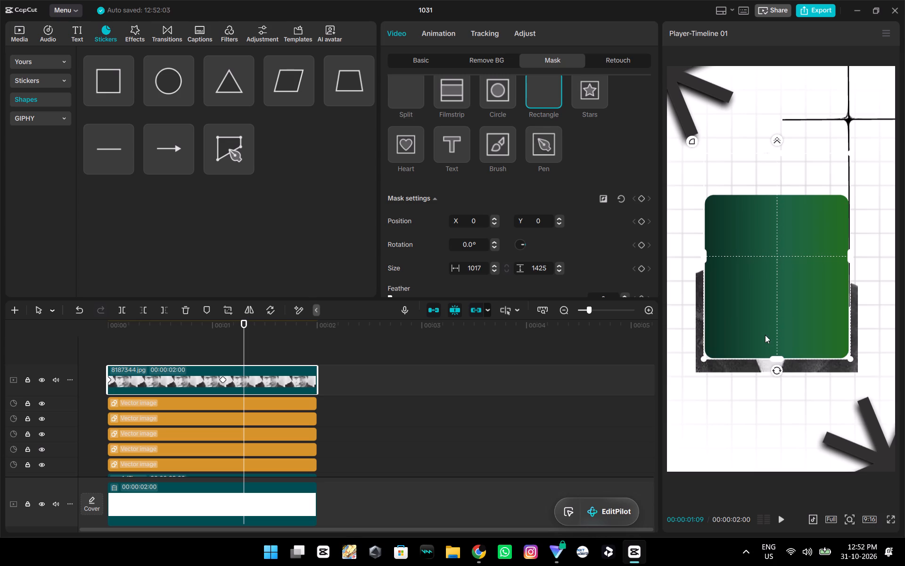
Fine-tune the mask's side and bottom edges against the green rectangle at close range, to about 988 by 1412.
ctrl+scroll(732, 285, up, 7)
ctrl+scroll(720, 296, down, 5)
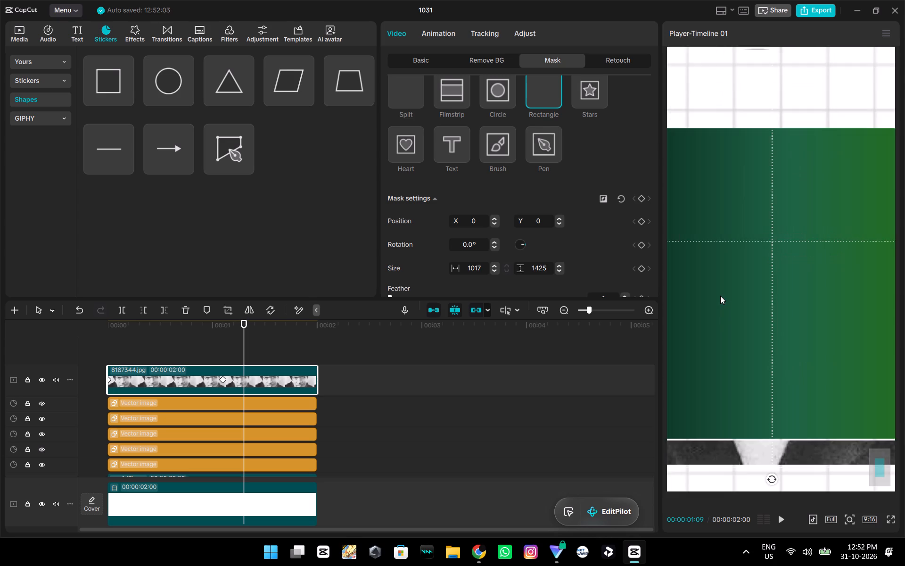
ctrl+scroll(720, 296, down, 4)
ctrl+scroll(721, 296, up, 2)
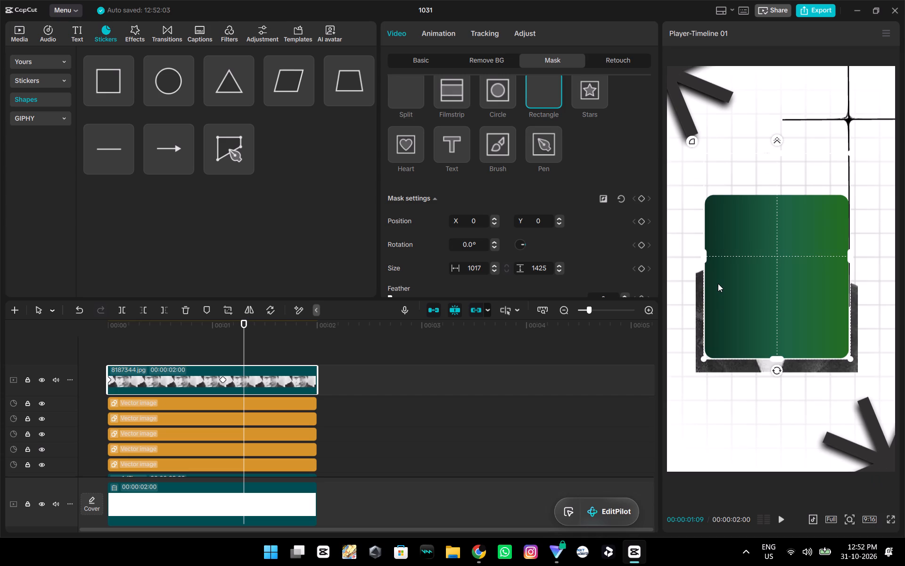
ctrl+scroll(718, 283, up, 4)
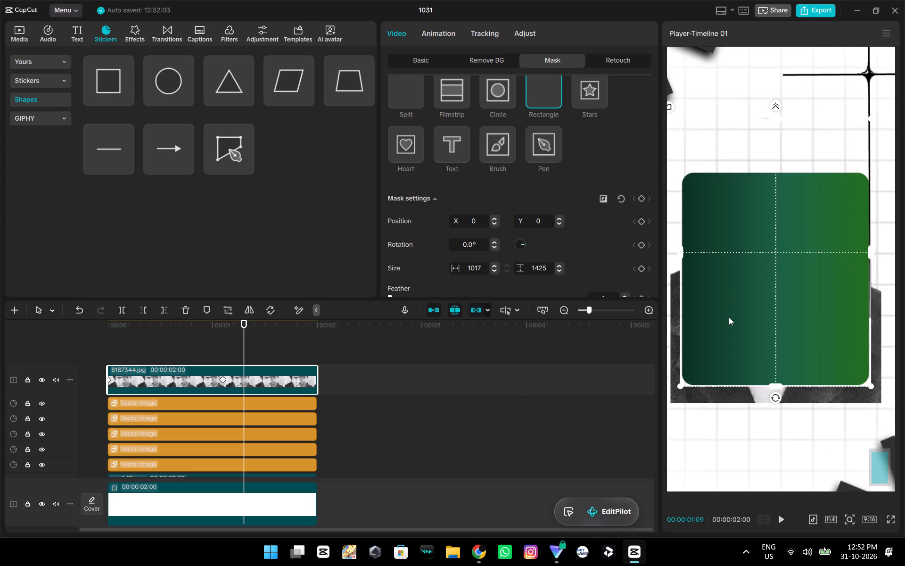
ctrl+scroll(729, 317, up, 5)
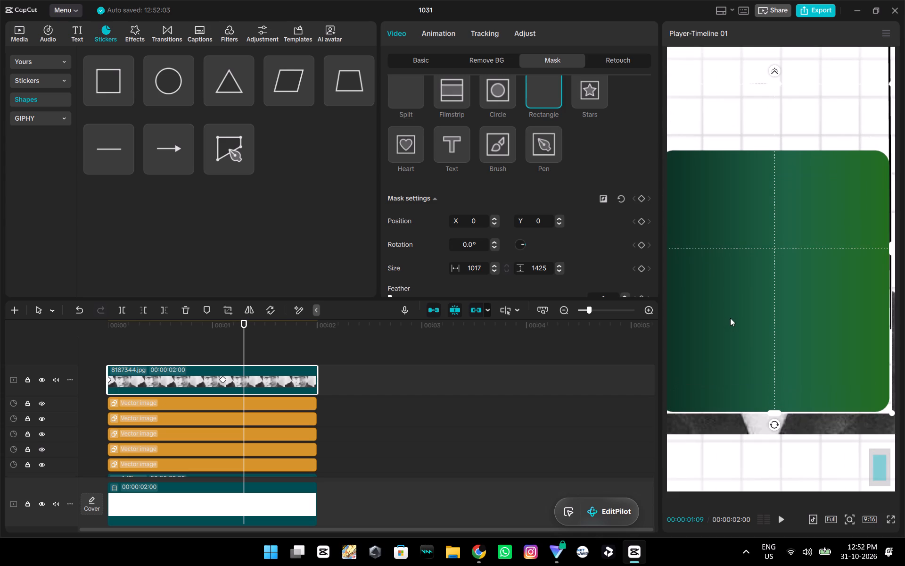
middle_drag(730, 318, 788, 317)
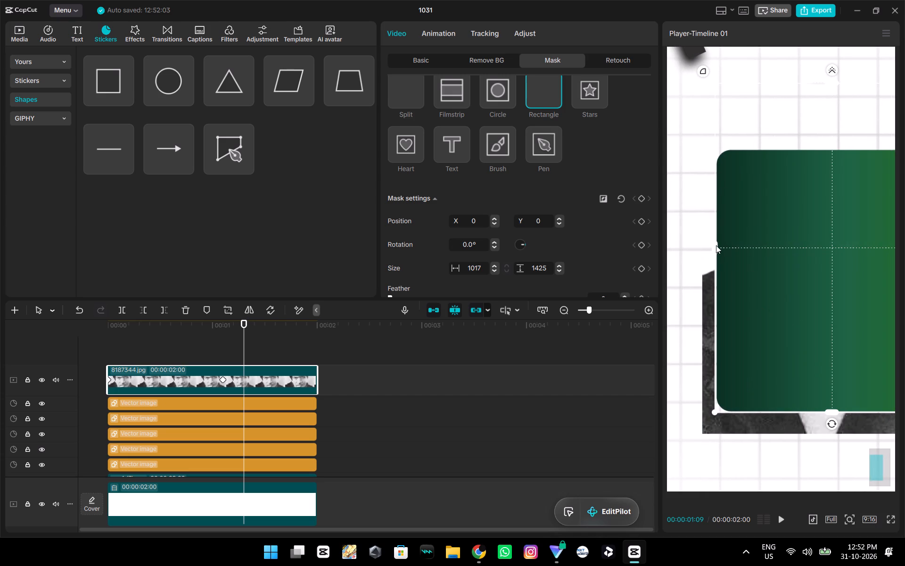
drag(716, 245, 721, 246)
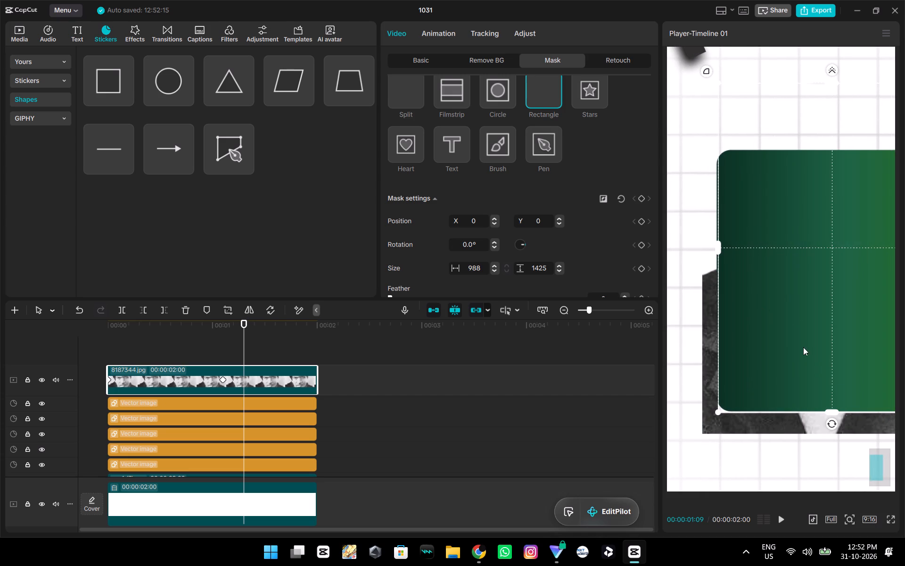
ctrl+scroll(848, 402, up, 5)
scroll(825, 381, down, 3)
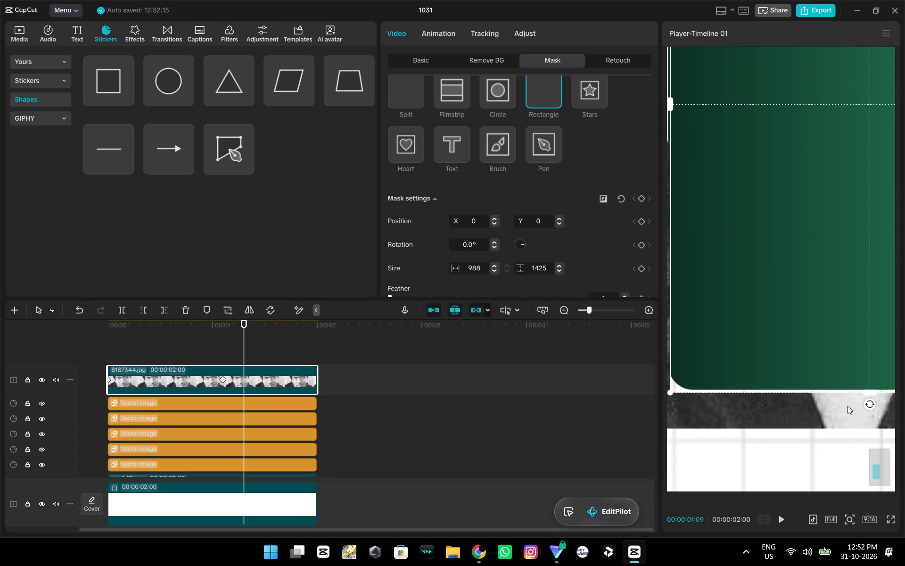
click(867, 391)
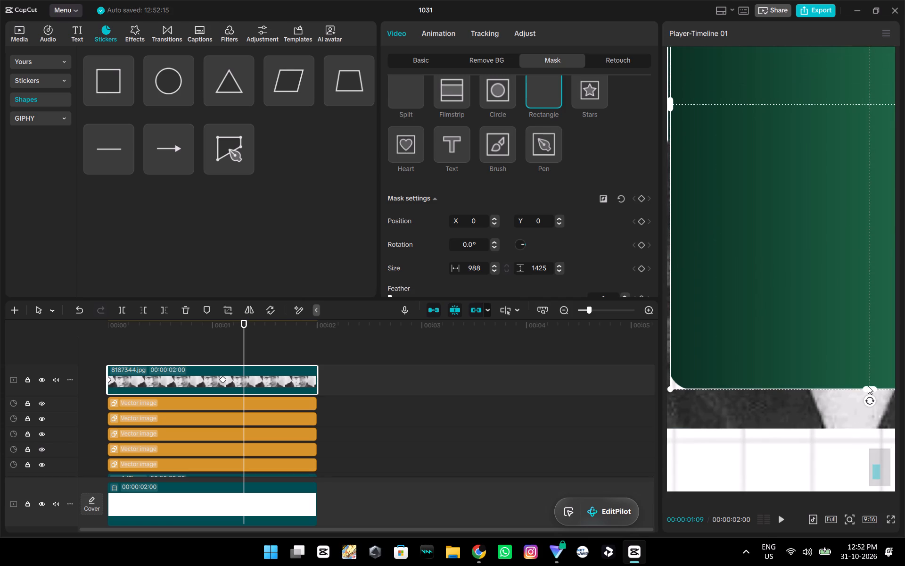
Fine-tune the portrait mask's right edge against the green rectangle's right edge at close range, to a width of about 997.
ctrl+scroll(826, 354, down, 5)
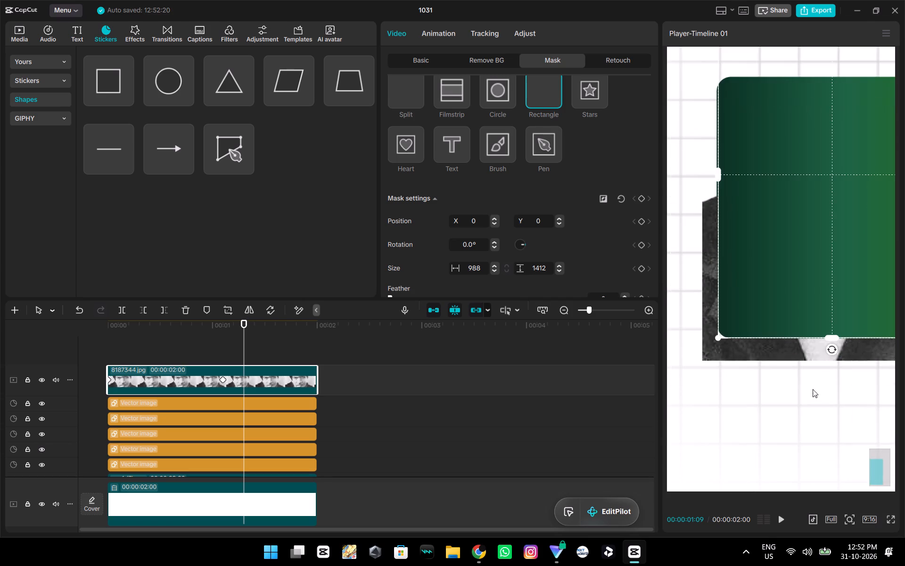
middle_drag(821, 388, 595, 441)
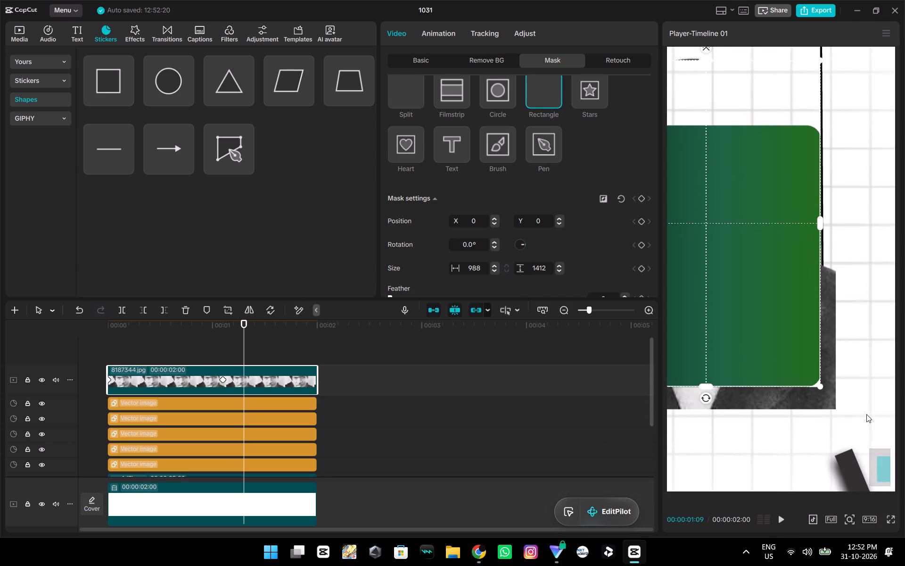
ctrl+scroll(866, 414, up, 14)
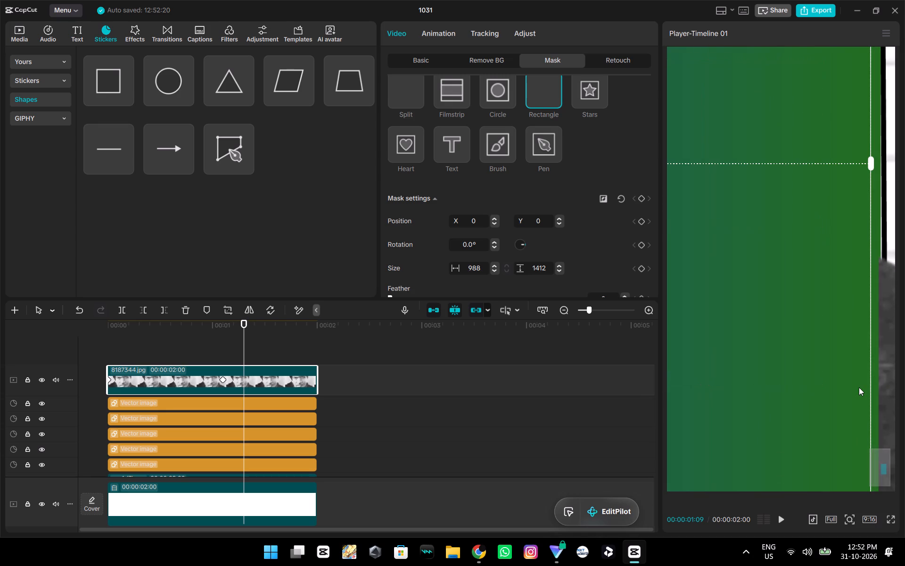
middle_drag(839, 385, 736, 401)
drag(775, 172, 783, 175)
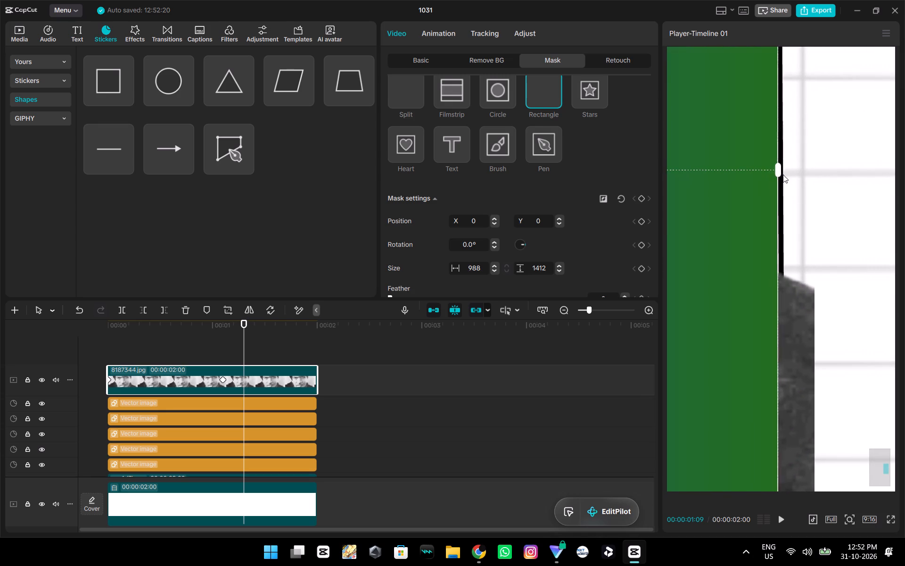
drag(783, 175, 780, 187)
scroll(804, 237, down, 3)
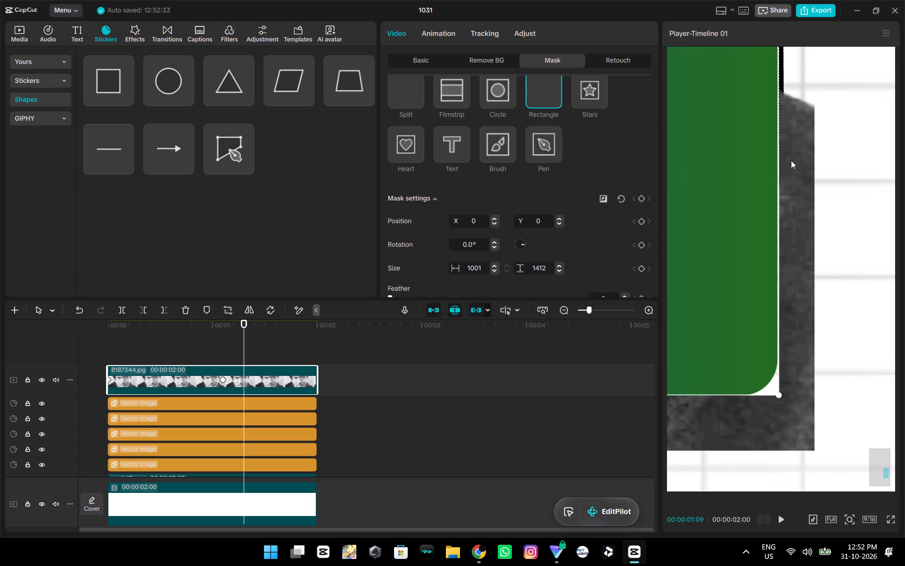
scroll(787, 110, up, 5)
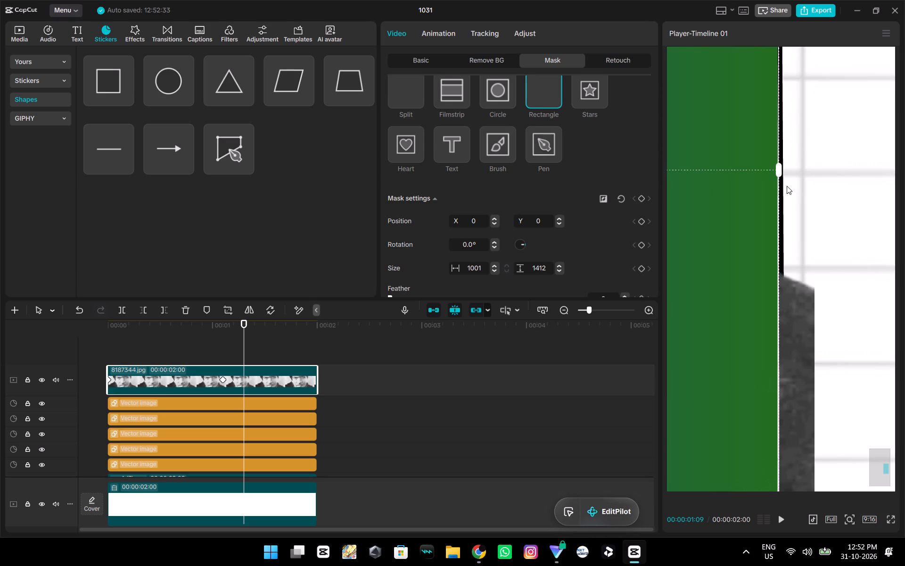
drag(780, 175, 778, 181)
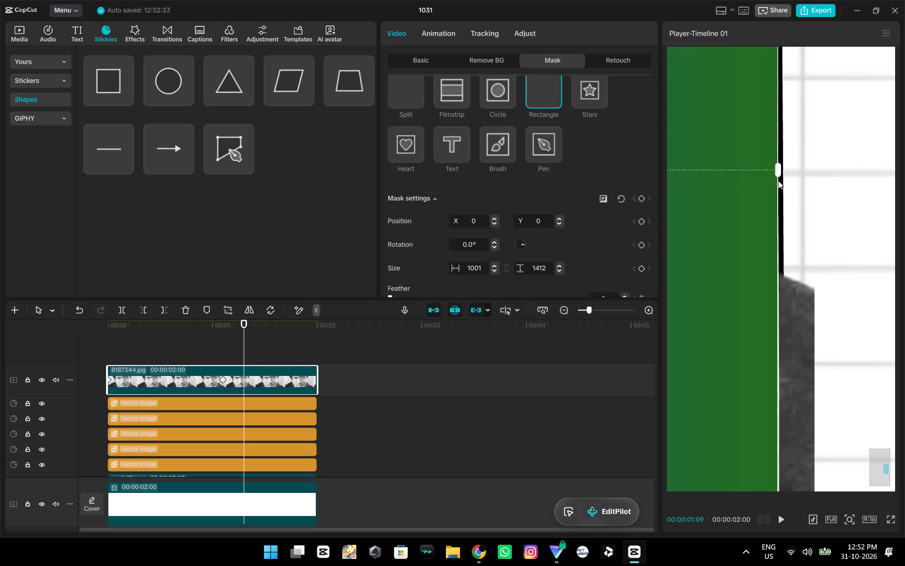
drag(778, 181, 778, 181)
Round the portrait mask's corners to 12 so they follow the green rectangle's rounded corners.
scroll(801, 213, down, 3)
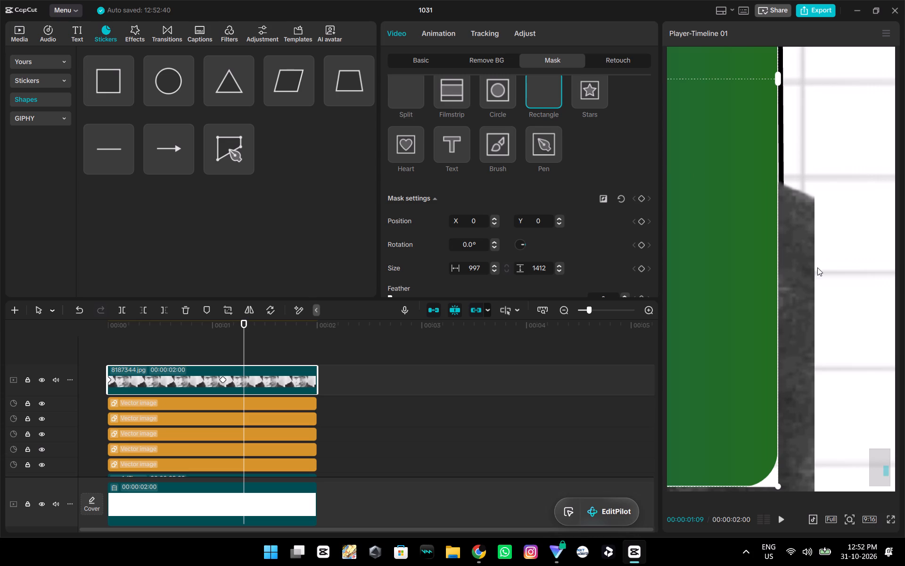
ctrl+scroll(830, 296, down, 13)
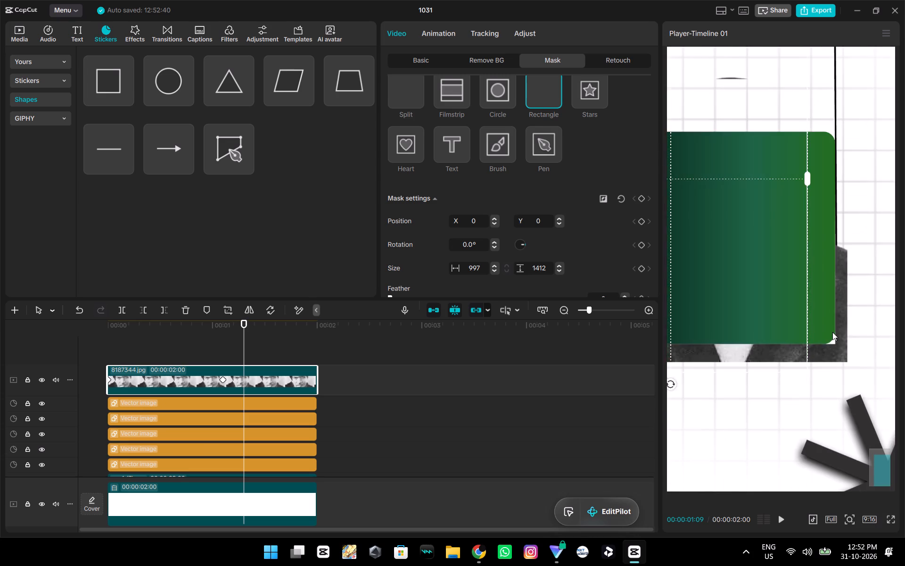
ctrl+scroll(832, 332, down, 3)
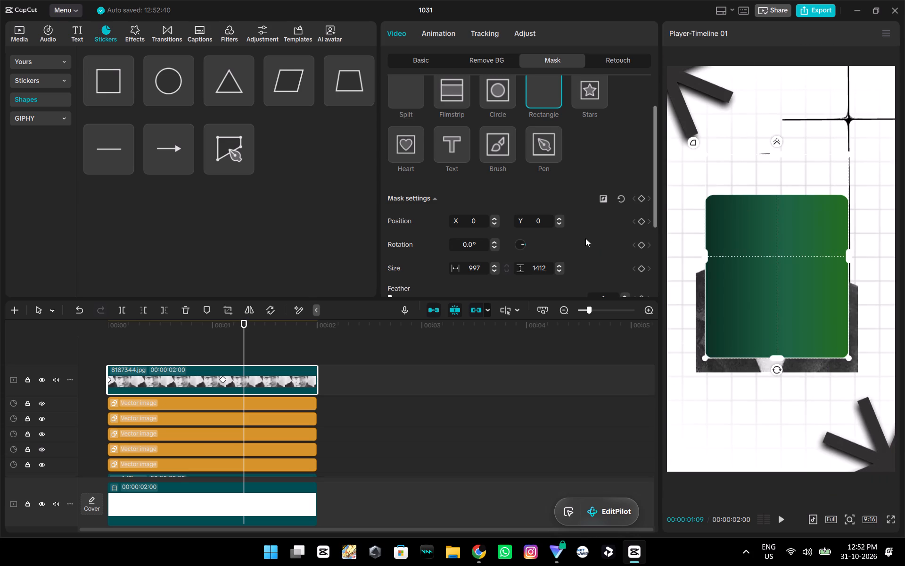
scroll(583, 229, up, 2)
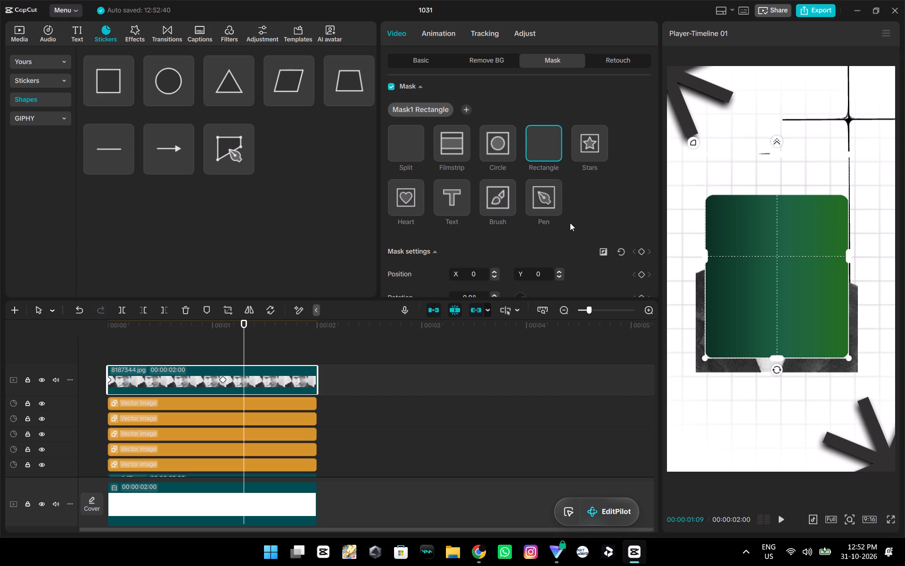
scroll(569, 222, down, 4)
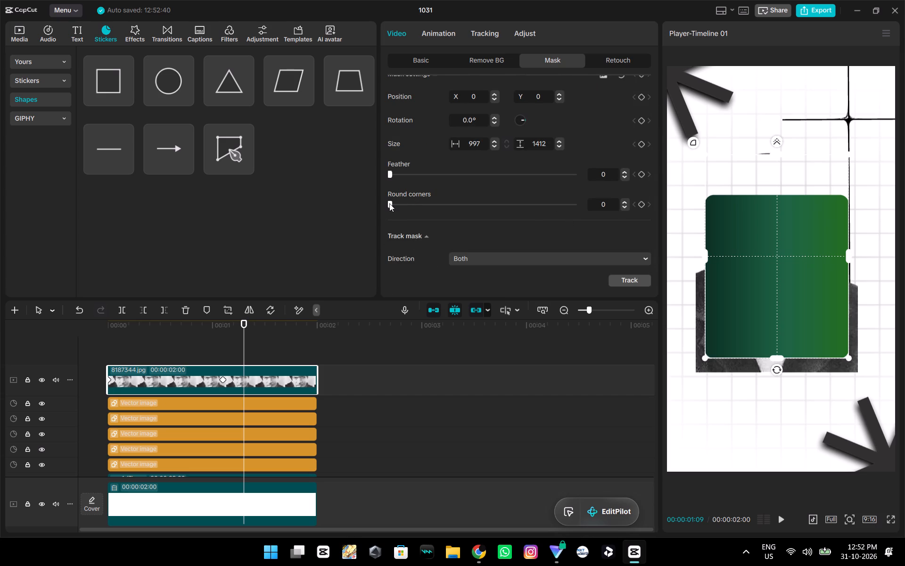
drag(389, 203, 411, 205)
drag(411, 205, 406, 206)
ctrl+scroll(779, 377, up, 7)
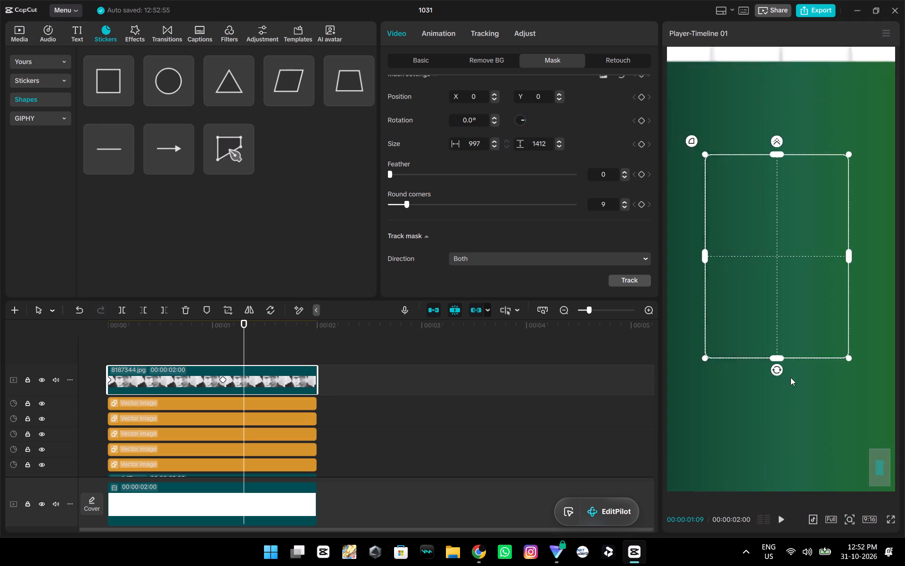
ctrl+scroll(790, 377, up, 8)
scroll(705, 340, down, 5)
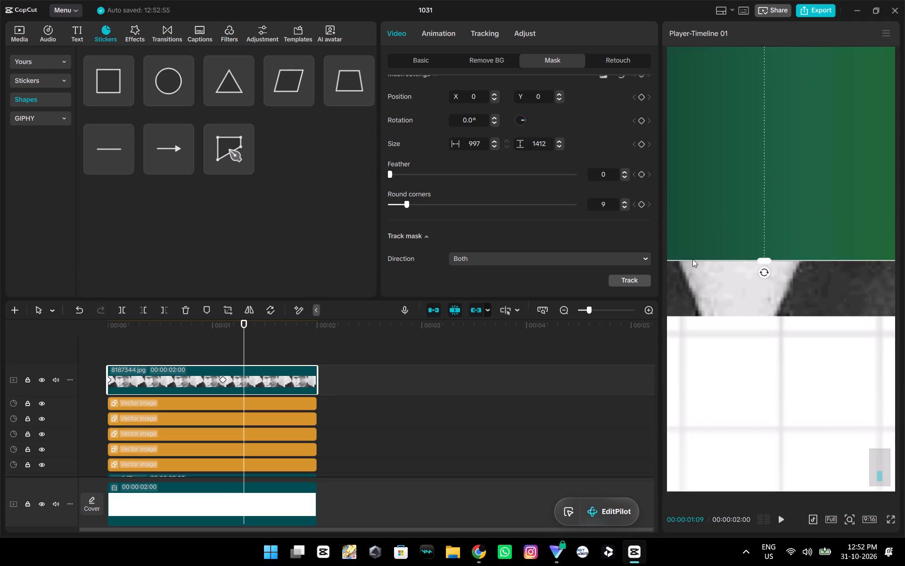
middle_drag(711, 192, 904, 207)
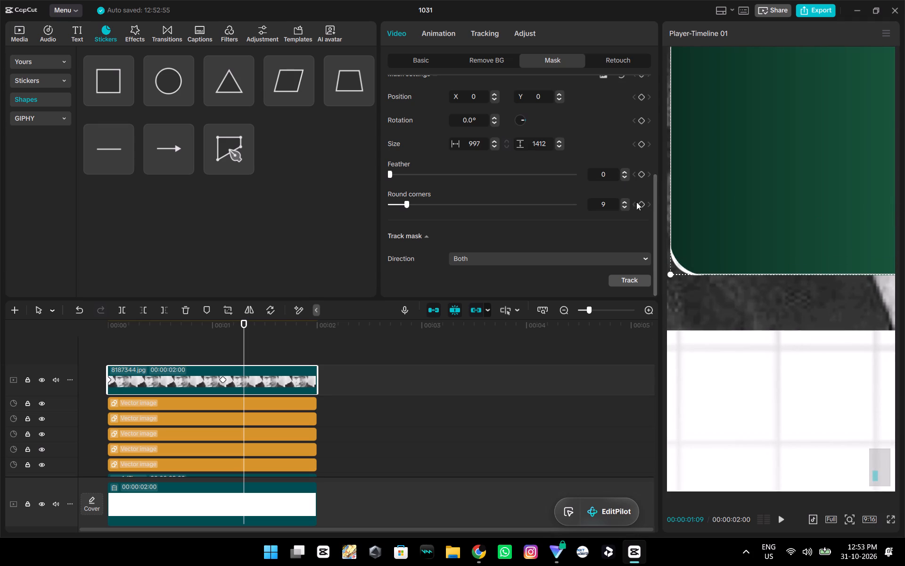
click(624, 201)
double_click(625, 202)
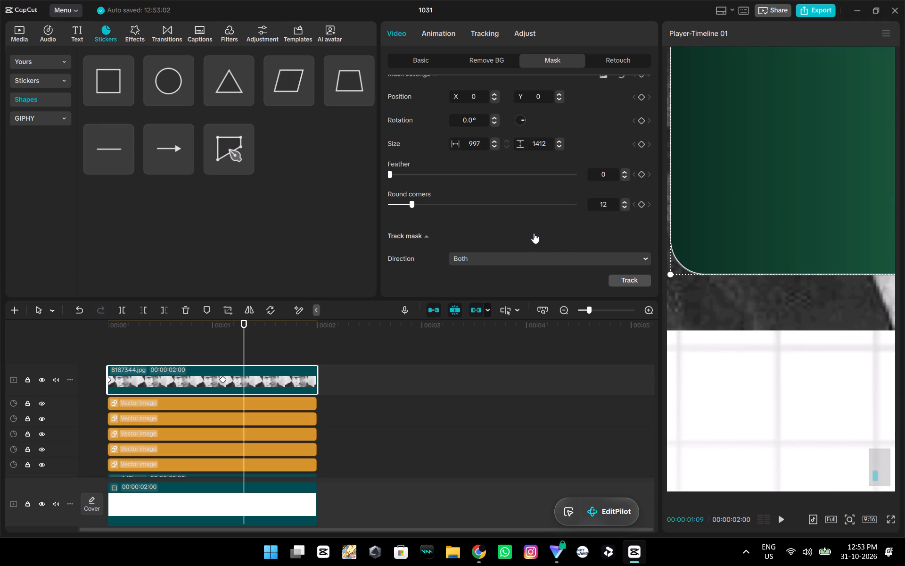
Reverse the portrait's rectangle mask again so it keeps the portrait inside the mask shape.
ctrl+scroll(538, 232, down, 7)
ctrl+scroll(799, 179, down, 15)
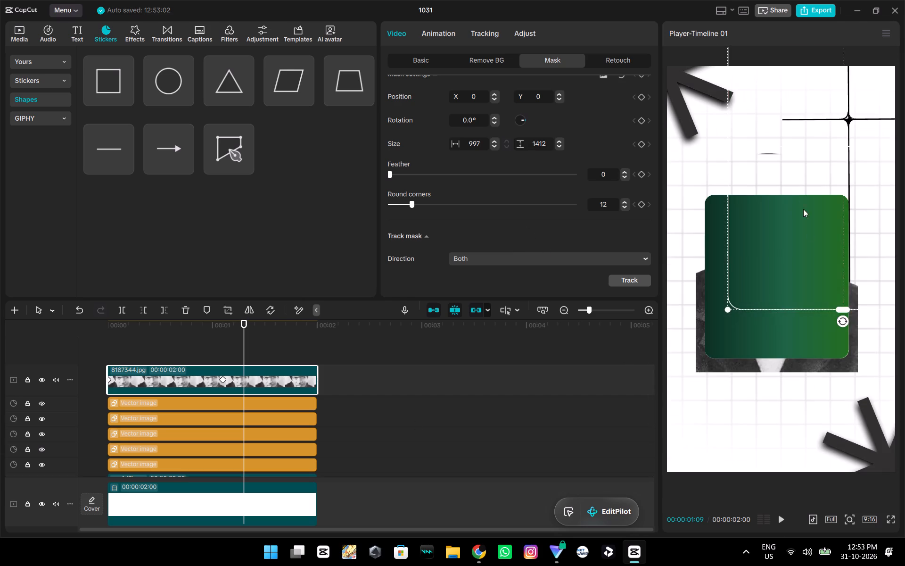
scroll(604, 184, up, 4)
click(605, 253)
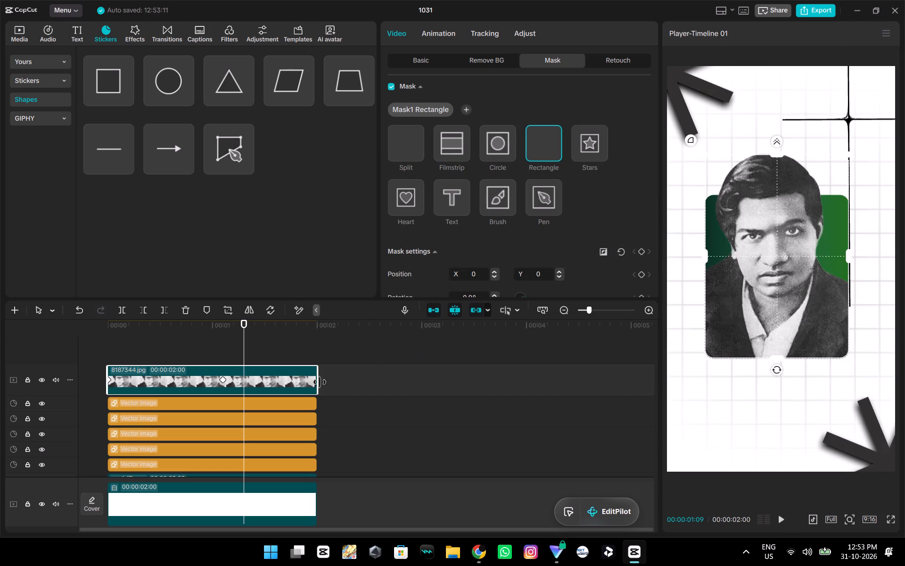
Play the composition from the first frame to check the masked portrait's motion against the green rectangle.
click(115, 353)
drag(115, 353, 75, 364)
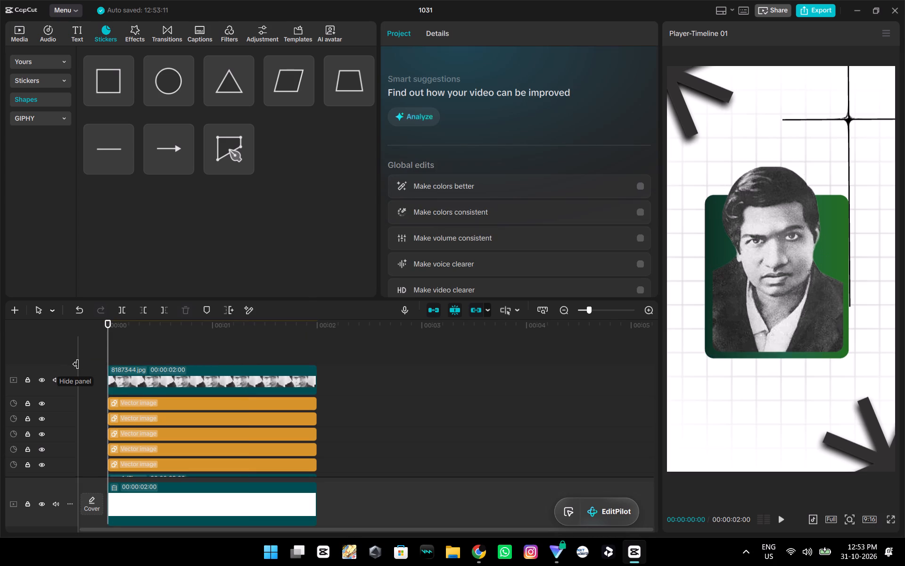
key(space)
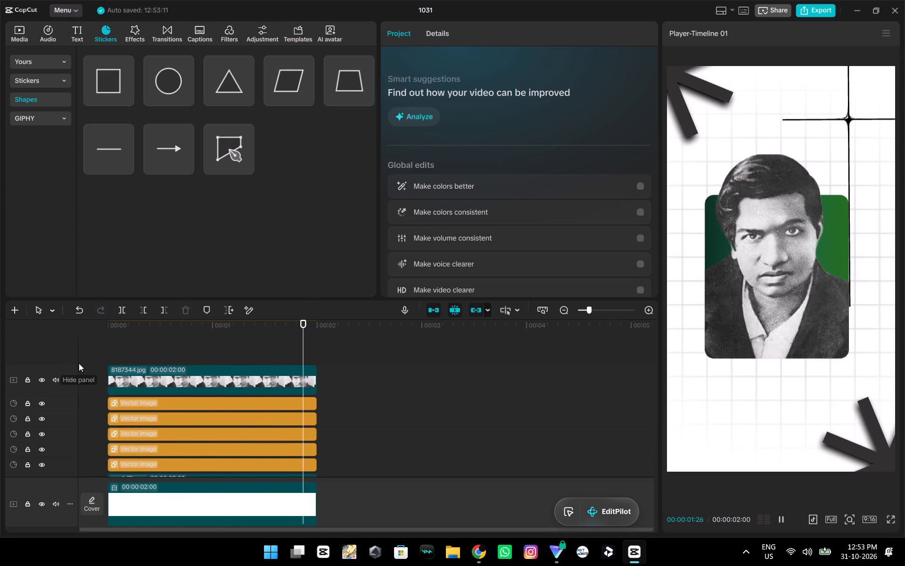
key(space)
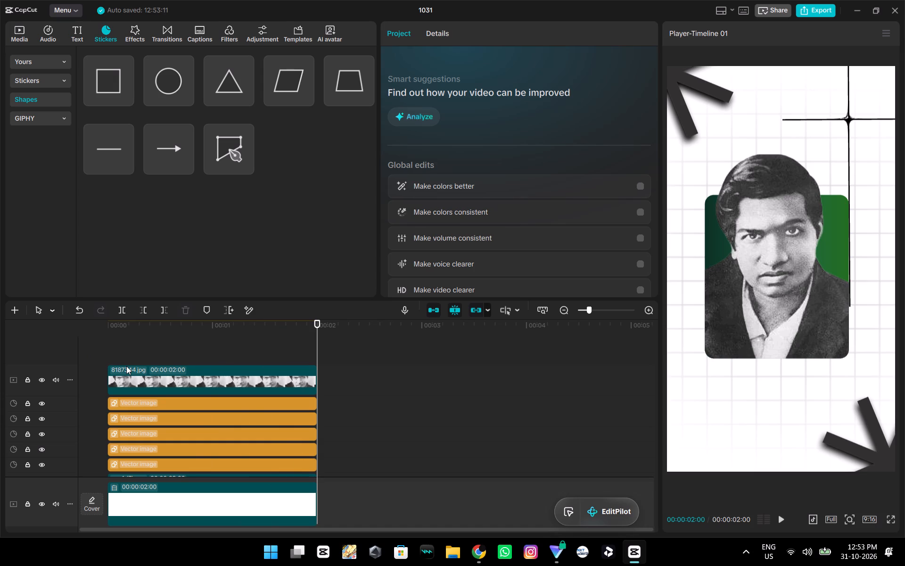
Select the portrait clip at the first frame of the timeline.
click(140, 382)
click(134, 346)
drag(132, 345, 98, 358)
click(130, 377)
Switch to Chrome and look over the "Beginner Level Motion Graphics in Capcut PC" and "How to Make Viral Minimal Reel Edits in CapCut" tutorial videos.
key(alt+Tab)
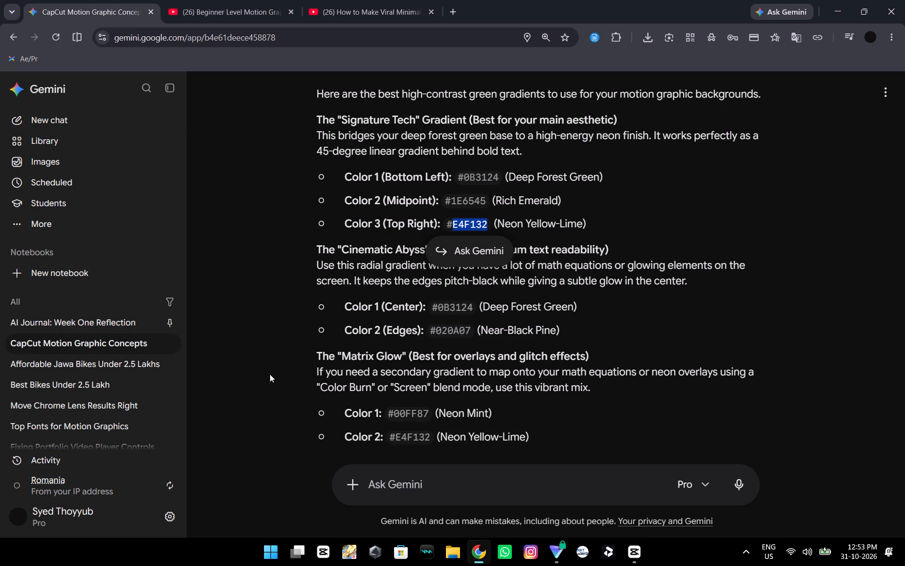
click(249, 0)
click(266, 366)
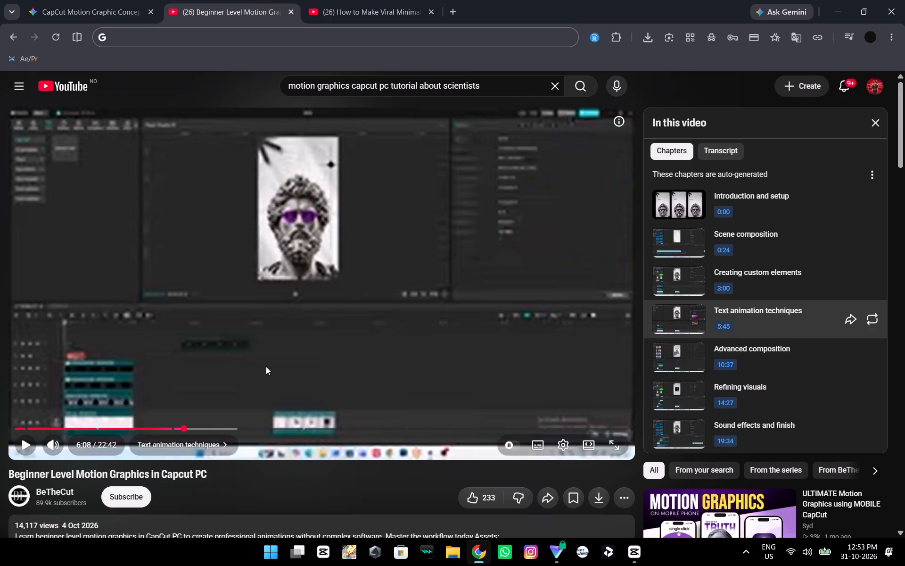
click(300, 308)
click(389, 0)
click(332, 248)
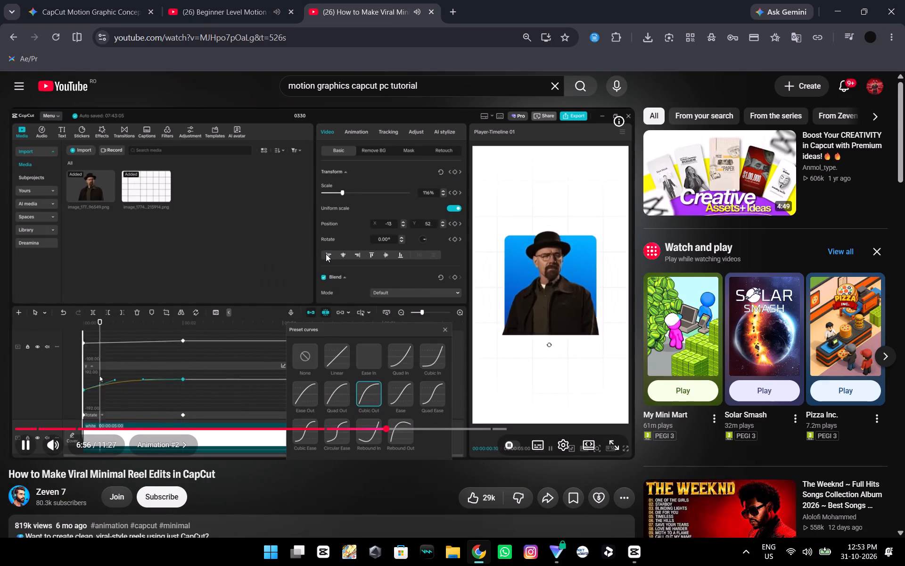
click(326, 254)
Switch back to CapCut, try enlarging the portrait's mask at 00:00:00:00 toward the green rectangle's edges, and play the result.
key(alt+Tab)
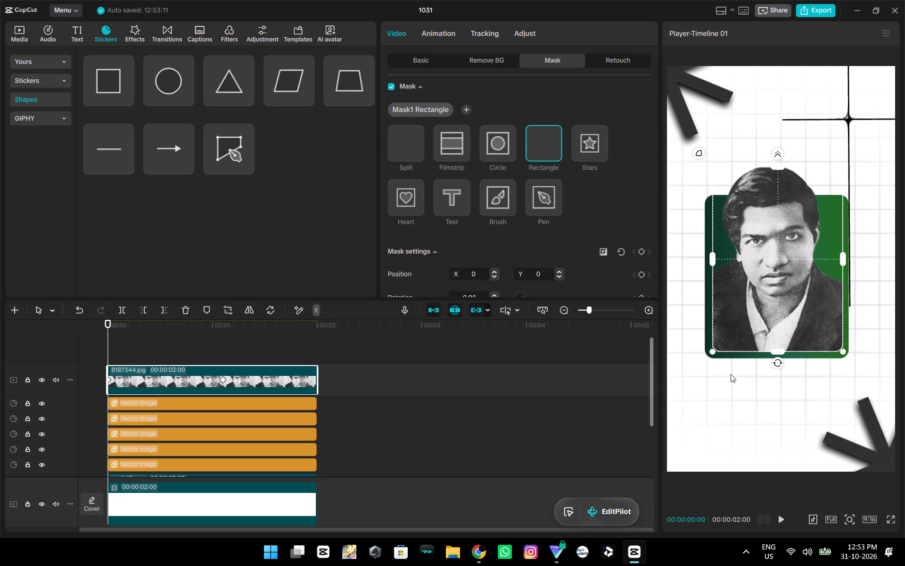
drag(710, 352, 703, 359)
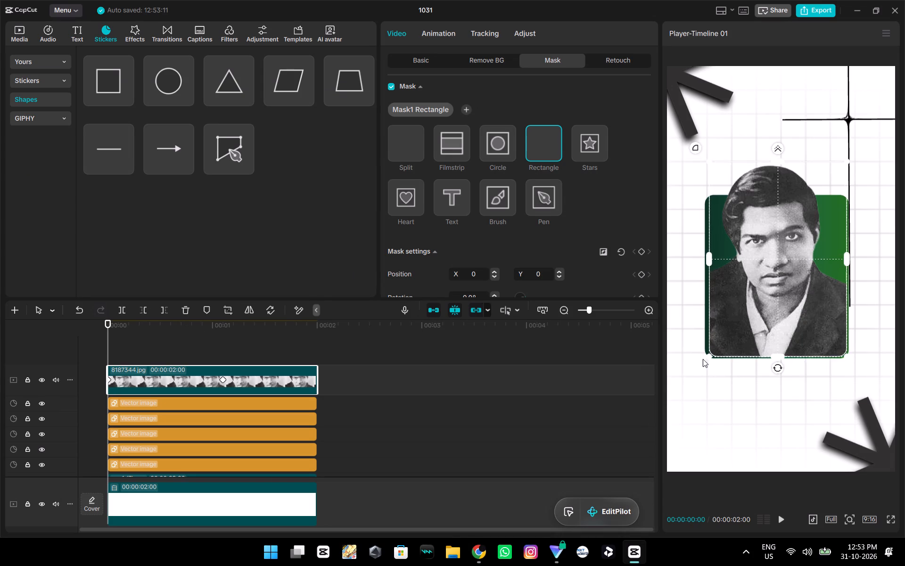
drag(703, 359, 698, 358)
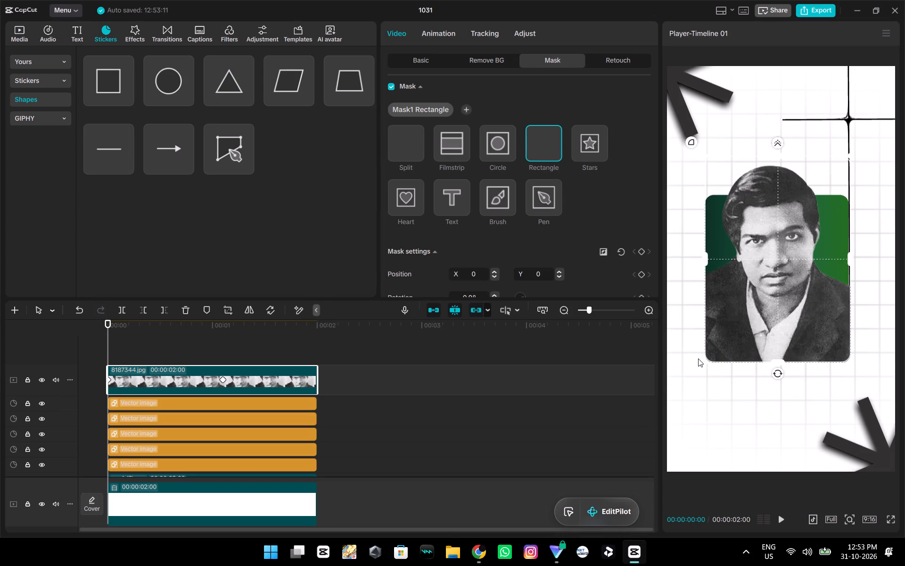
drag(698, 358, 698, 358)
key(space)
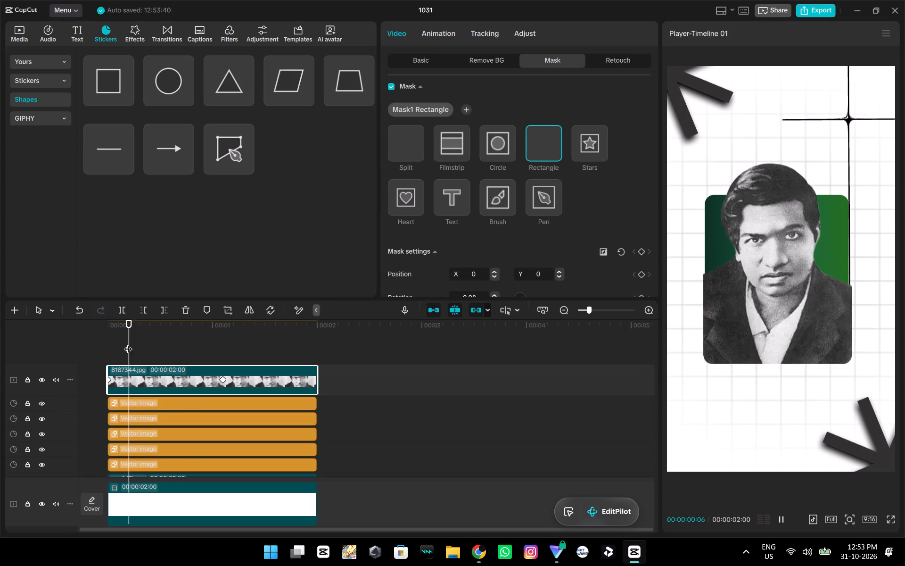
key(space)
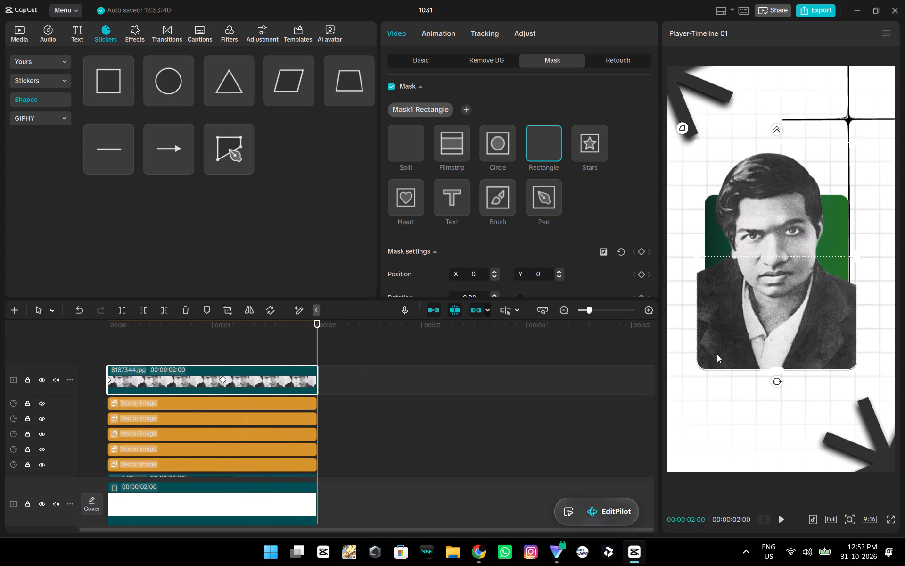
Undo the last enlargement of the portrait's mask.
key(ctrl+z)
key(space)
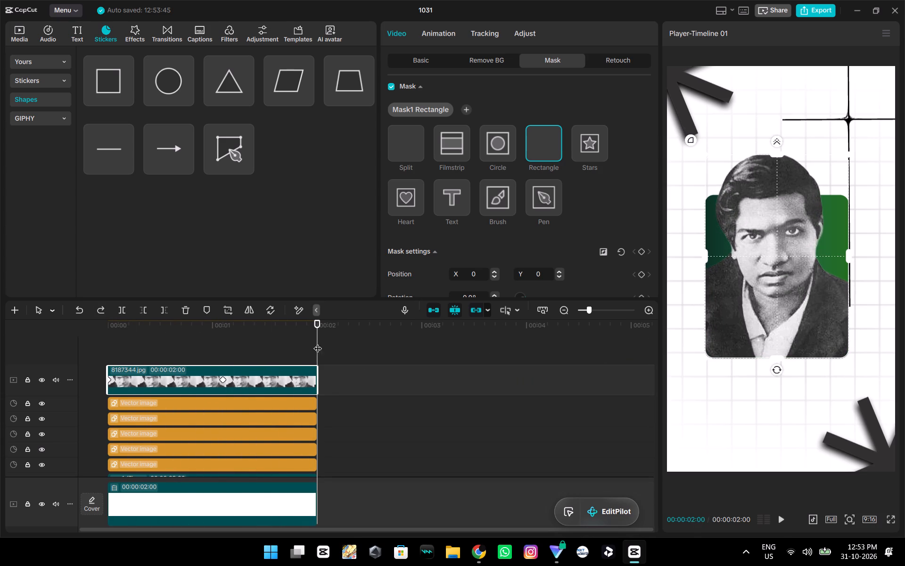
Add a mask settings keyframe to the portrait clip at 00:00:00:00.
click(117, 345)
drag(117, 345, 95, 358)
click(133, 379)
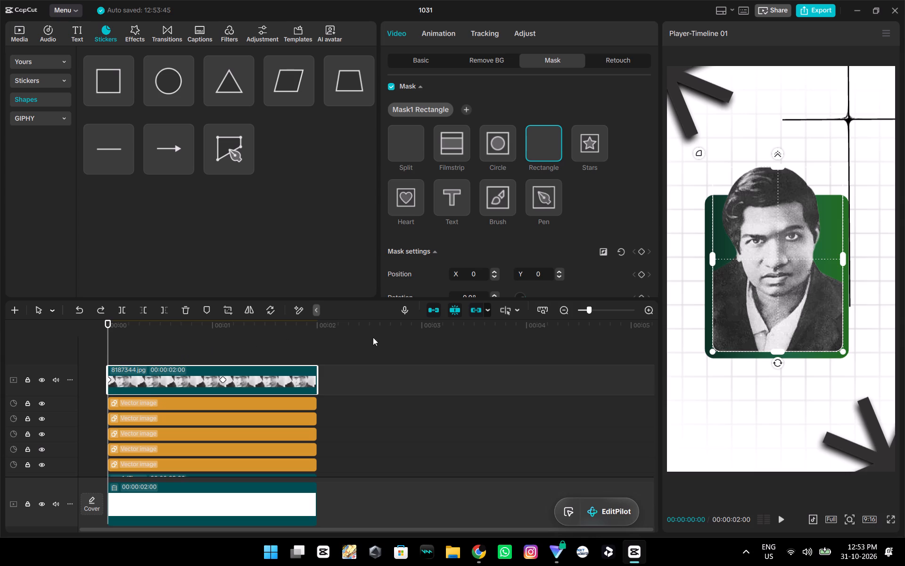
scroll(529, 153, up, 5)
click(642, 253)
Resize and reposition the portrait's mask at 00:00:00:00 to fit the green rectangle's edges, with mask position X 0, Y -11.
drag(713, 351, 708, 355)
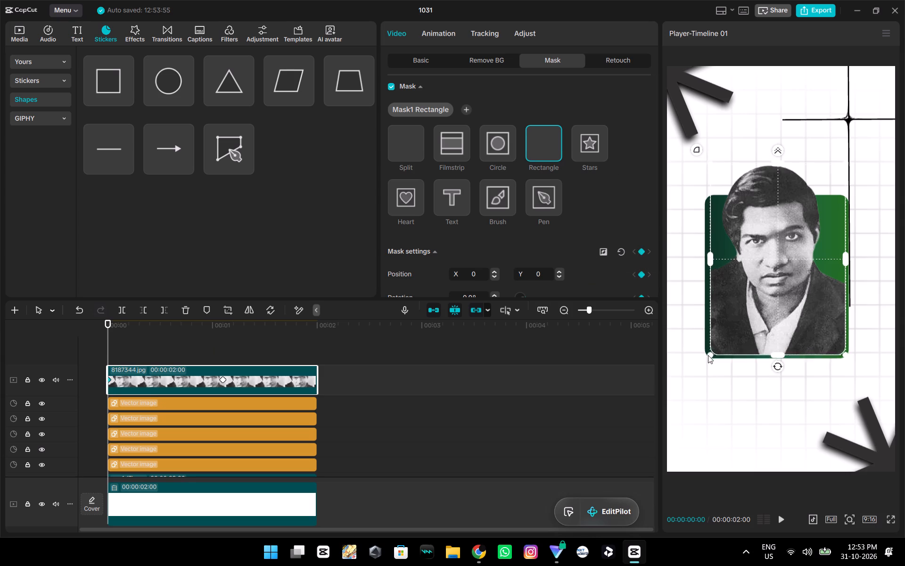
drag(708, 355, 706, 355)
click(749, 321)
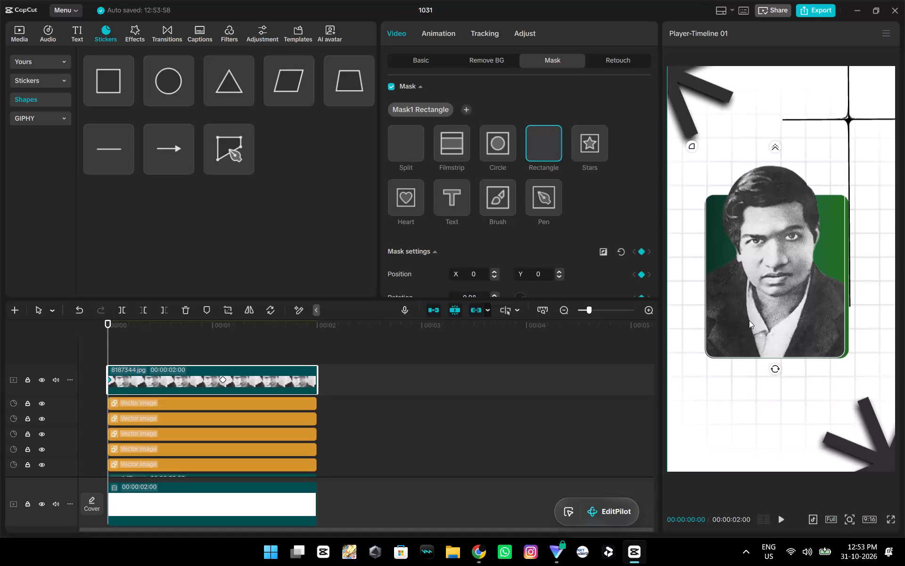
ctrl+scroll(764, 344, up, 6)
ctrl+scroll(768, 347, down, 5)
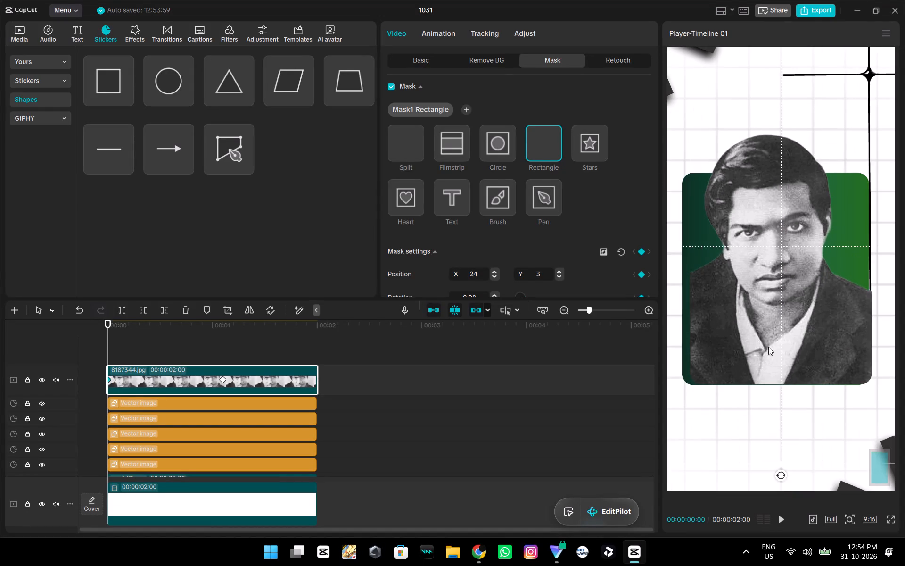
drag(755, 325, 749, 326)
drag(865, 254, 869, 255)
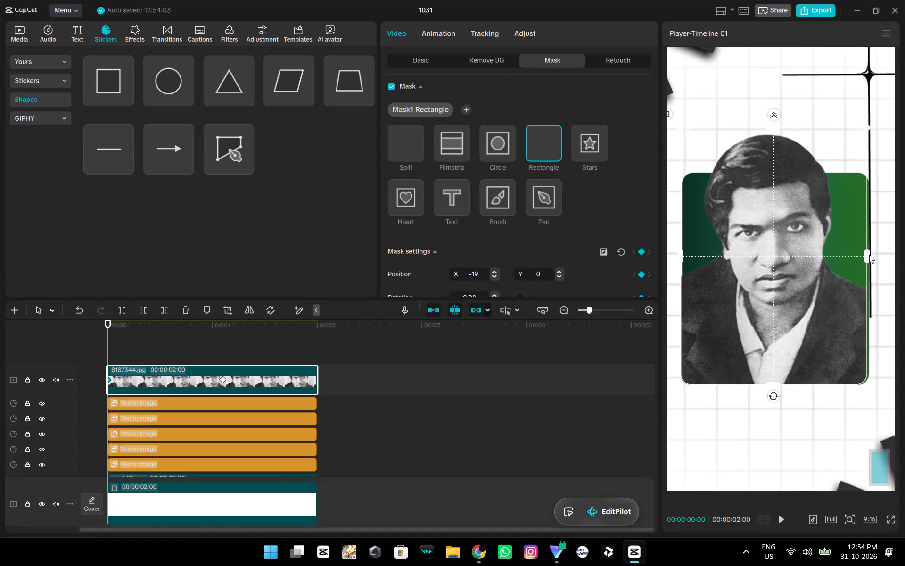
drag(869, 255, 869, 255)
click(812, 275)
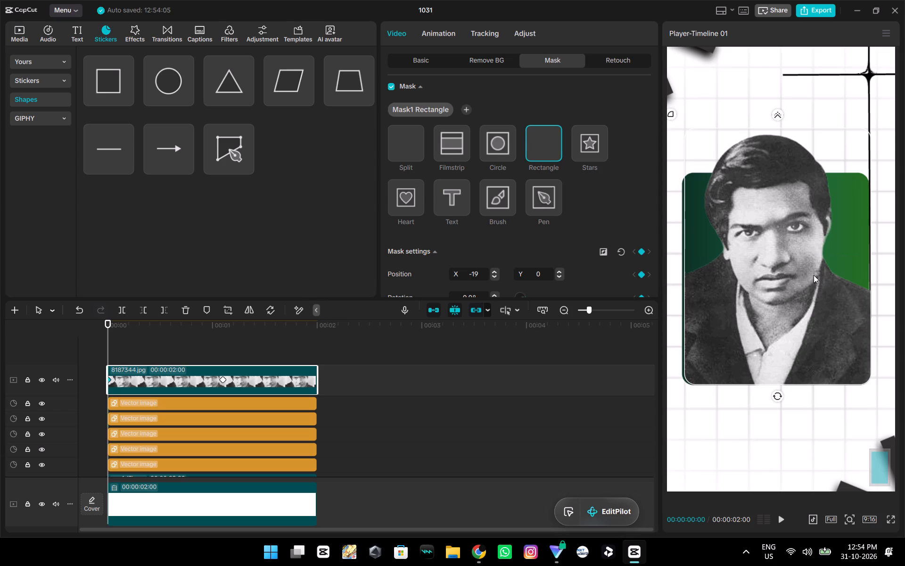
click(683, 258)
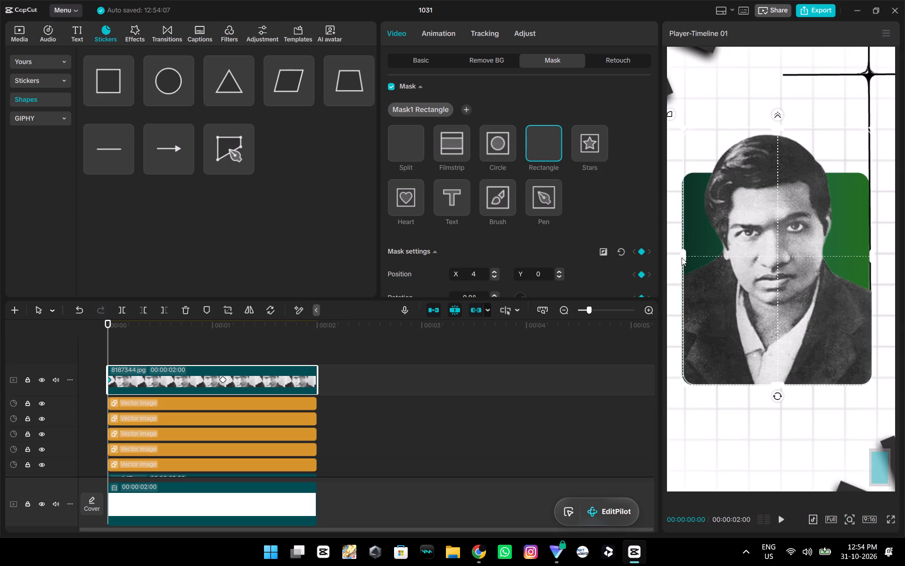
click(799, 290)
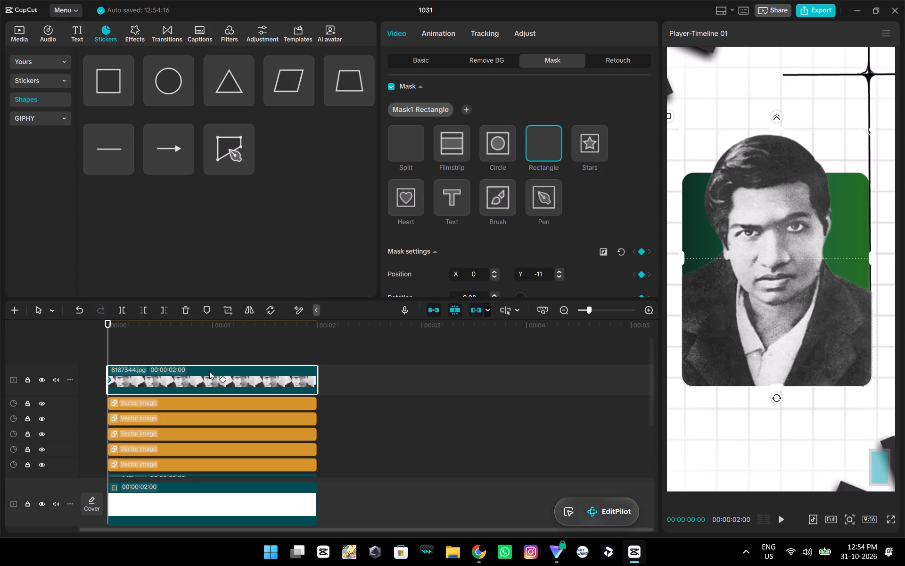
Play the portrait's animation from the start to check how the mask follows the green rectangle.
key(space)
key(space)
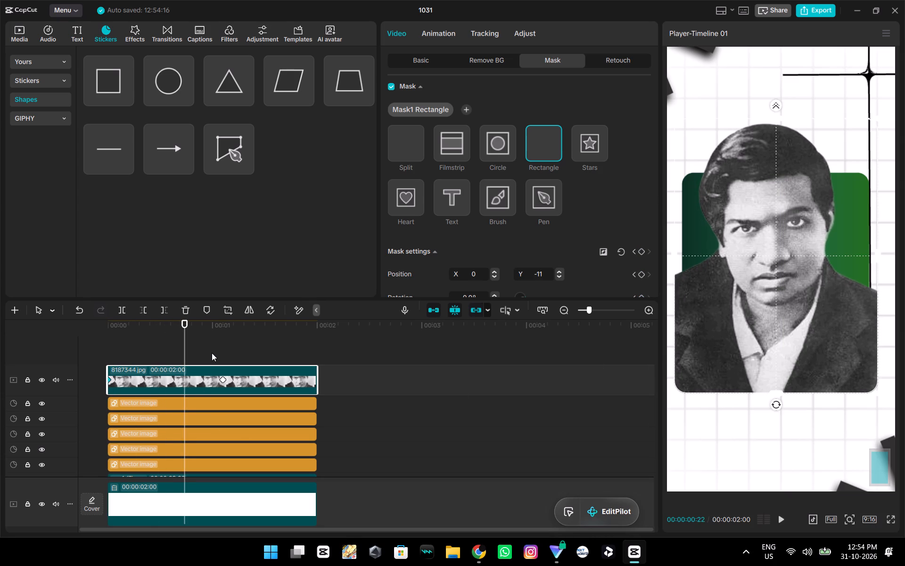
key(space)
key(space)
key(space)
key(space)
Add a mask settings keyframe to the portrait clip at its second keyframe, 00:00:01:03.
double_click(220, 356)
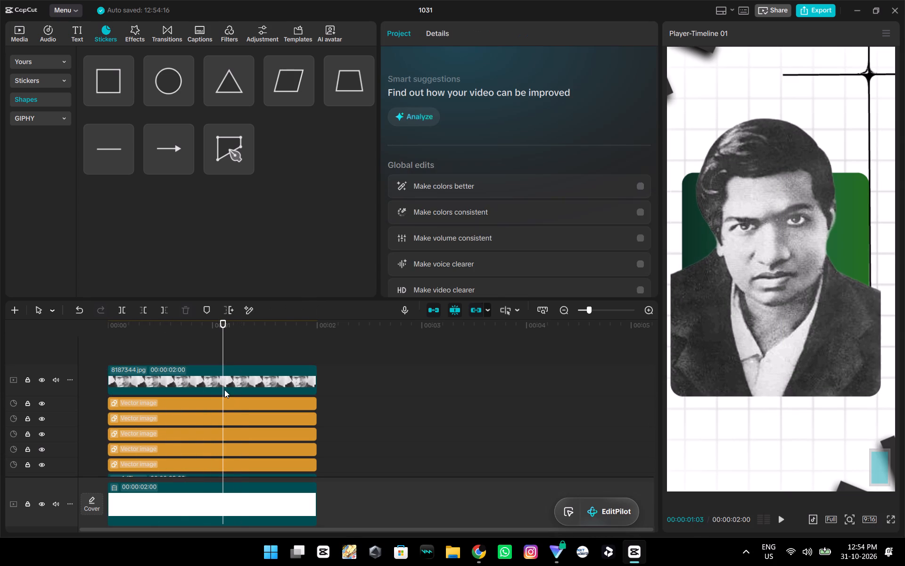
click(223, 391)
click(222, 380)
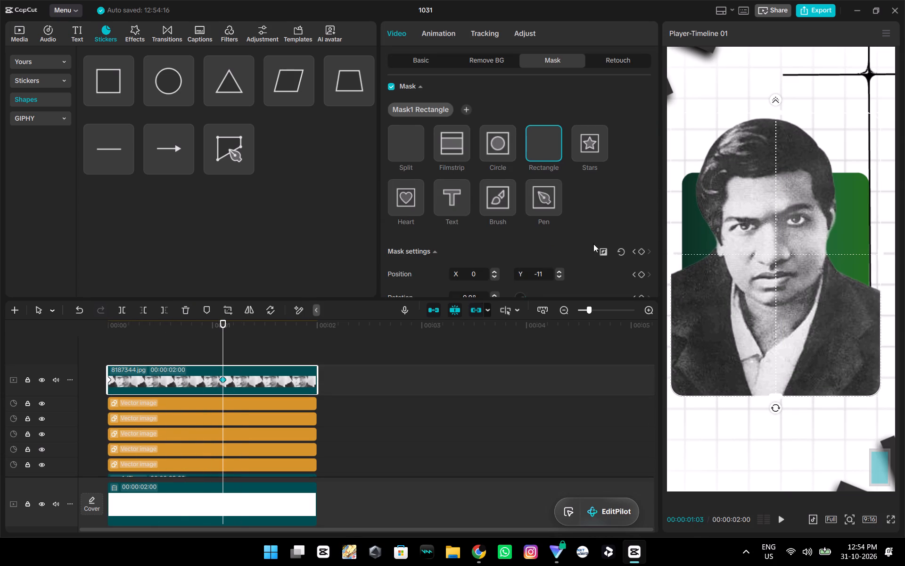
click(642, 252)
Shrink and reposition the portrait's mask at 00:00:01:03 to fit the green rectangle's edges, with mask position X -3, Y 49.
scroll(706, 376, down, 1)
ctrl+scroll(706, 375, down, 1)
ctrl+scroll(729, 335, down, 2)
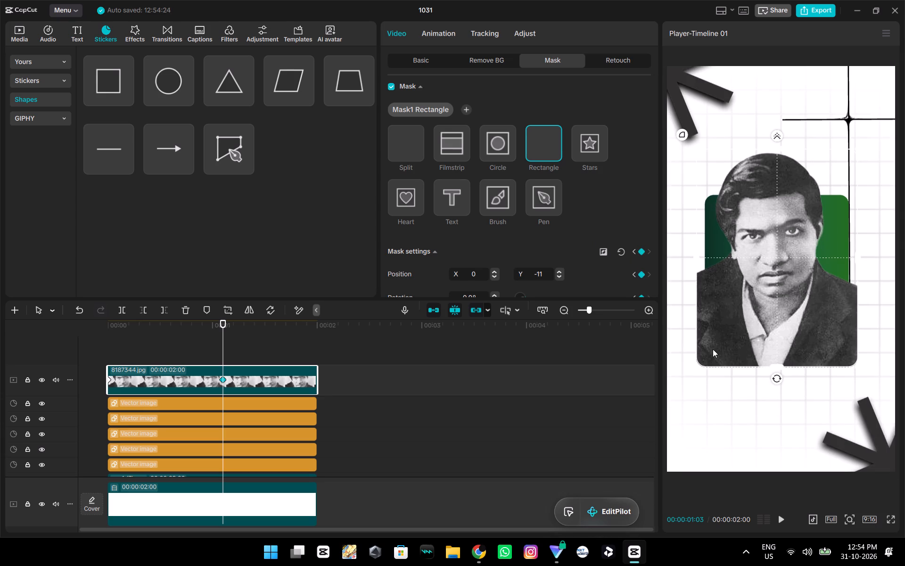
click(713, 349)
drag(699, 366, 724, 351)
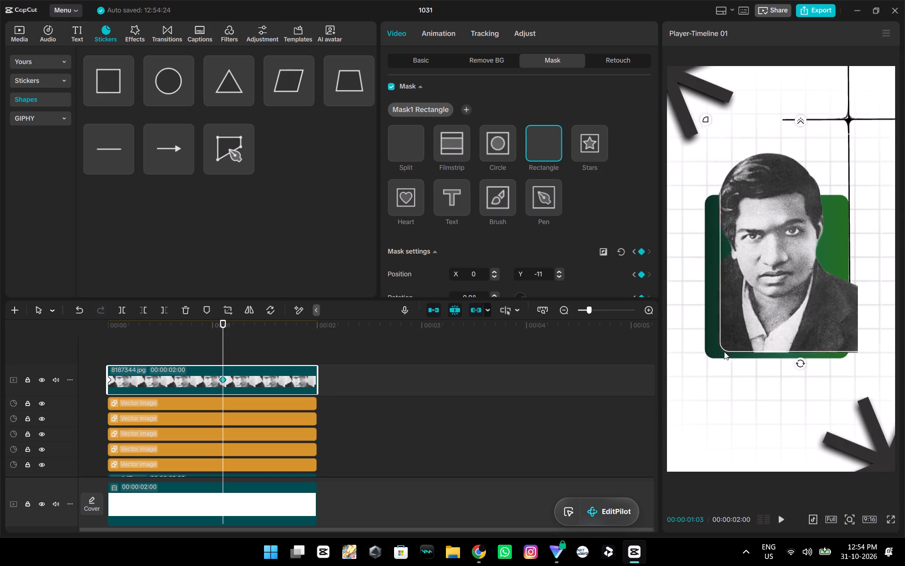
drag(724, 351, 708, 359)
drag(859, 243, 853, 247)
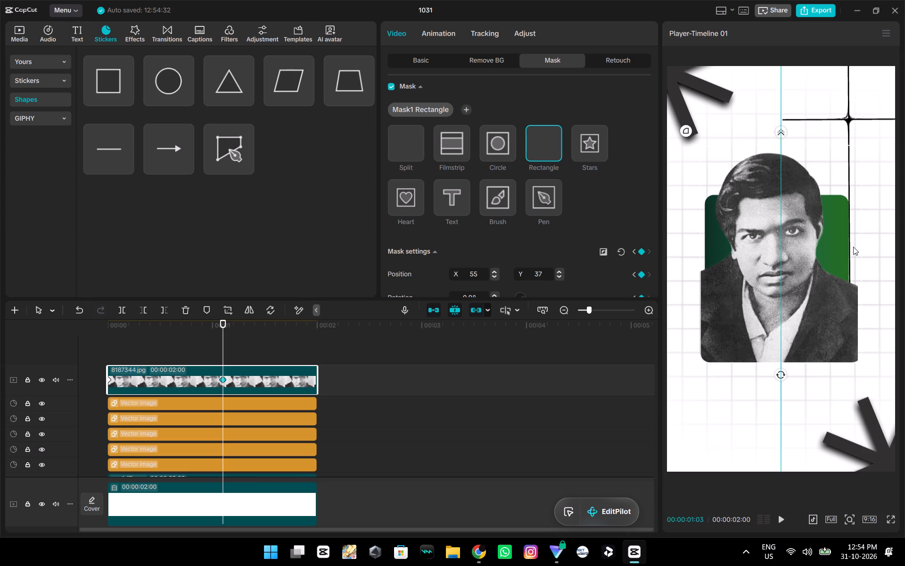
drag(853, 247, 870, 264)
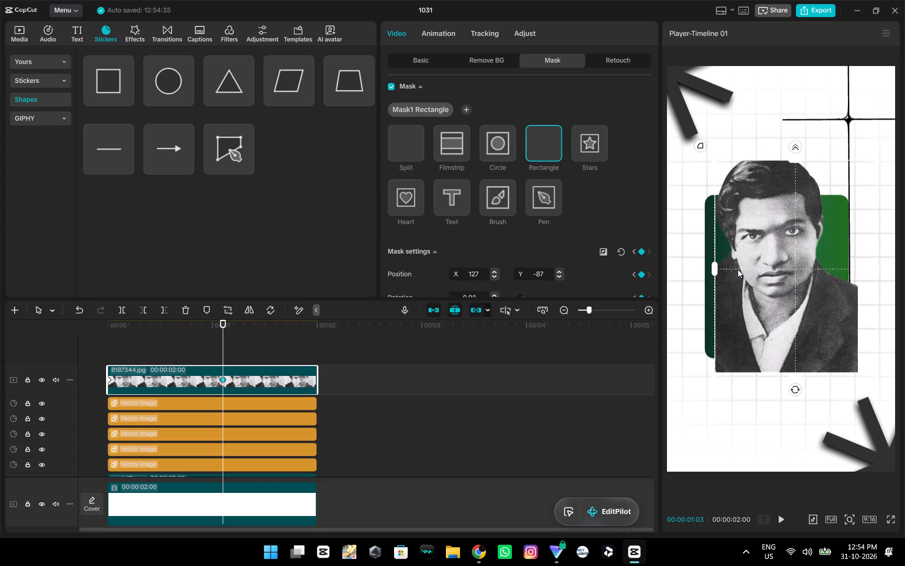
drag(714, 267, 724, 267)
drag(768, 284, 749, 270)
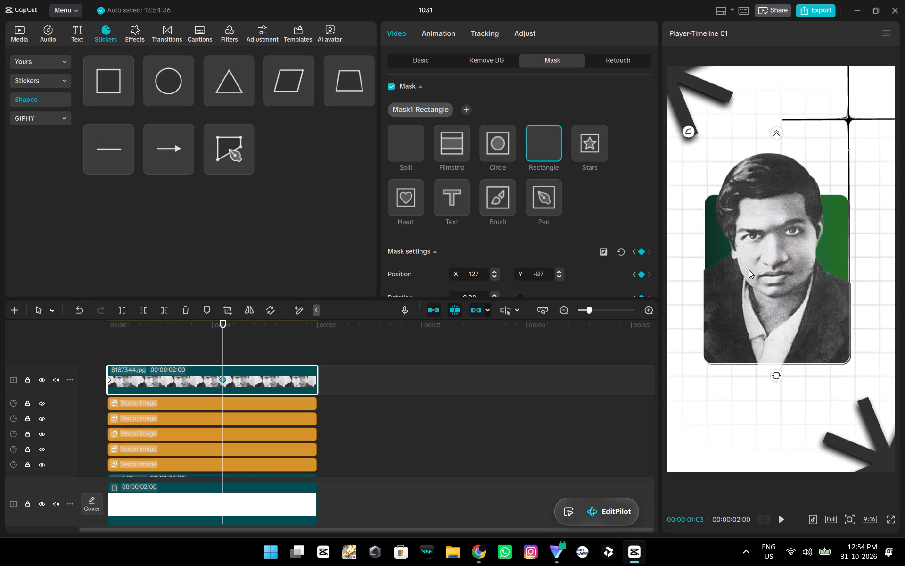
drag(749, 270, 748, 260)
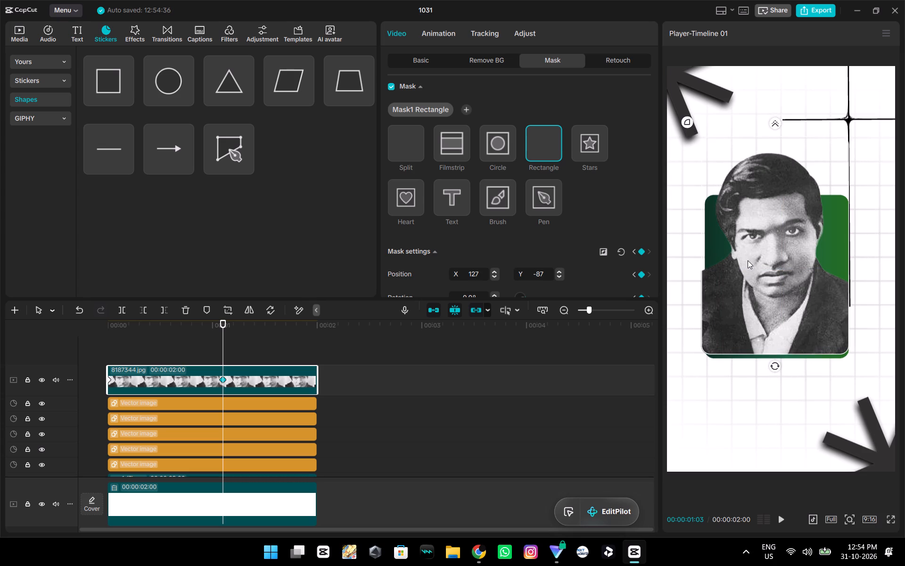
drag(748, 260, 749, 264)
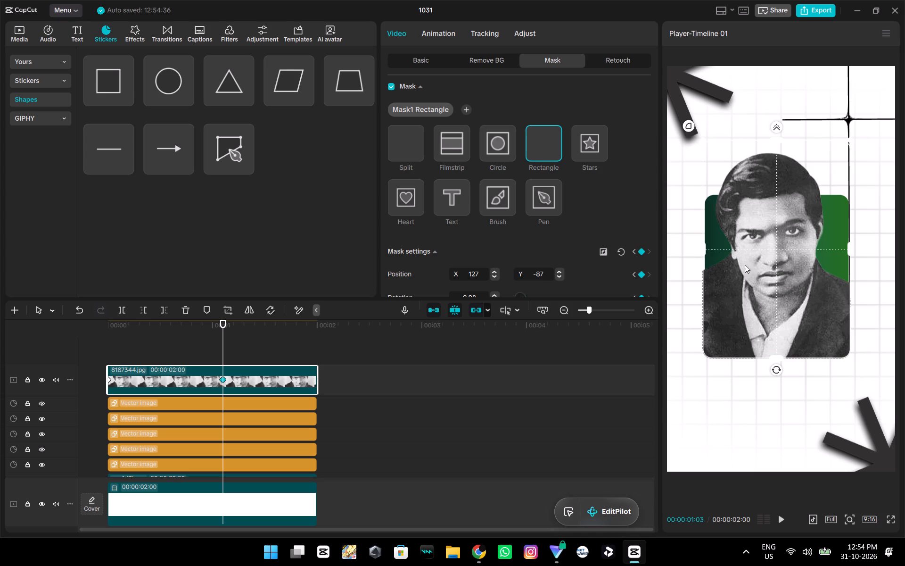
drag(706, 246, 710, 248)
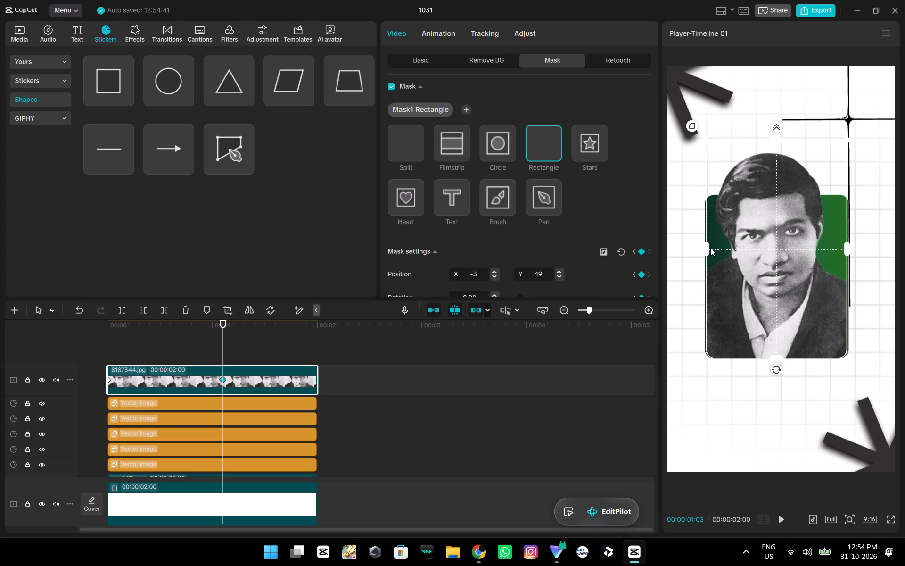
drag(710, 248, 708, 251)
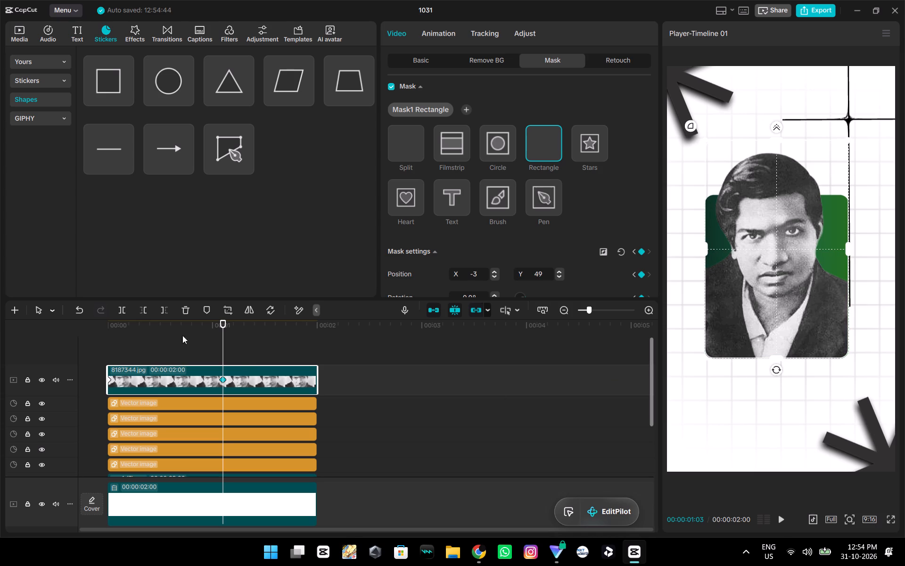
Play the composition from the start to check the mask against the green rectangle's edges.
click(146, 336)
drag(146, 336, 84, 341)
key(space)
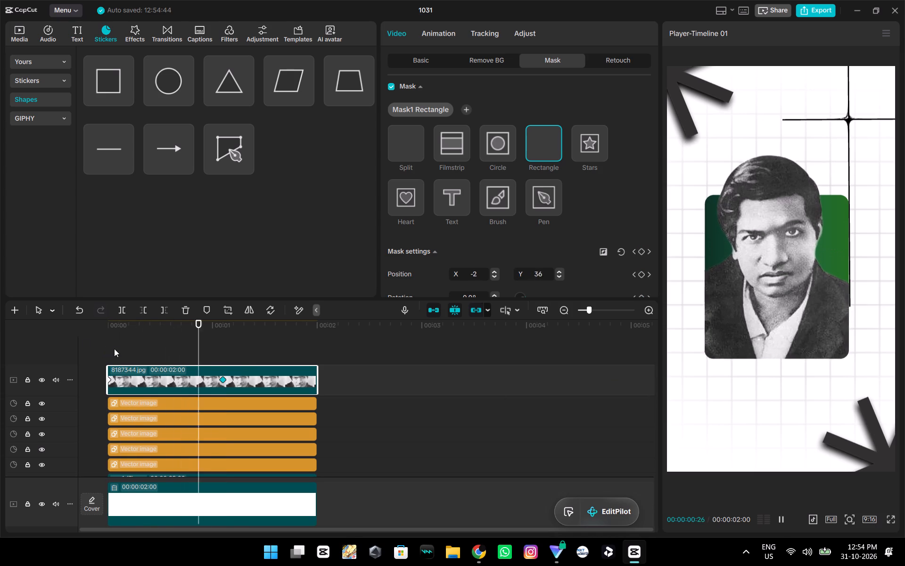
key(space)
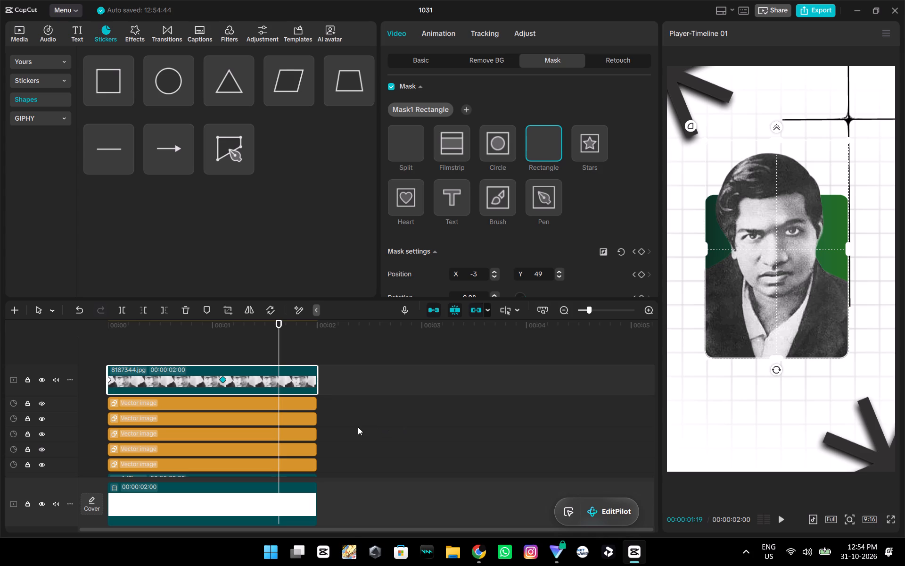
Show the portrait clip's keyframe graphs on the timeline, briefly switching to the tutorial in Chrome and back to CapCut.
right_click(222, 374)
click(323, 493)
scroll(264, 377, up, 5)
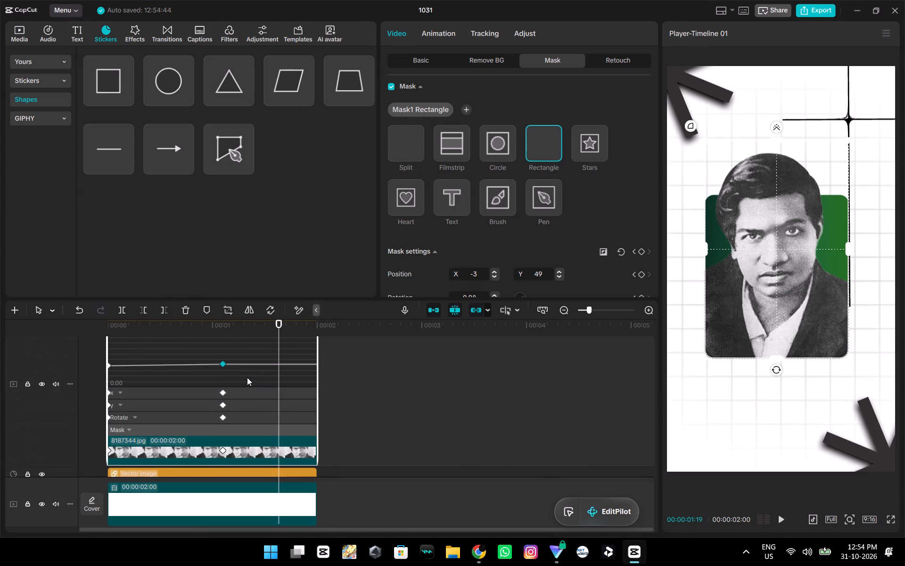
key(alt+Tab)
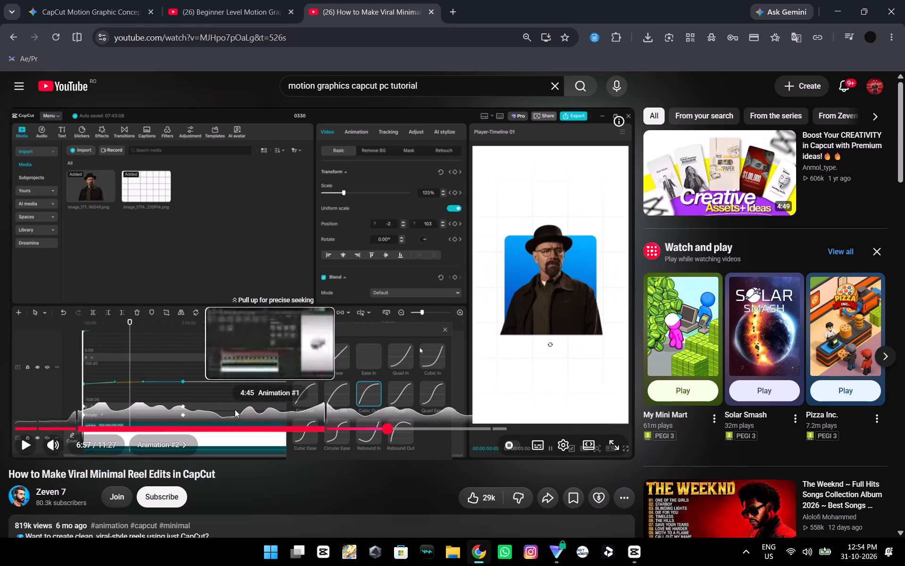
key(alt+Tab)
scroll(160, 388, up, 2)
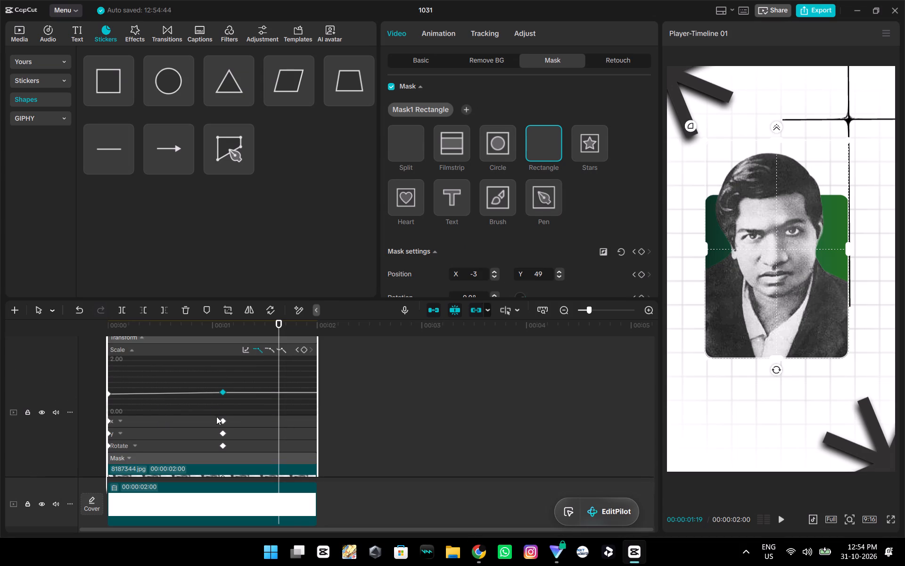
Select the portrait's X-position keyframes in the graph, try the Ease In and Quad Out preset curves, and apply Circular Ease.
click(118, 421)
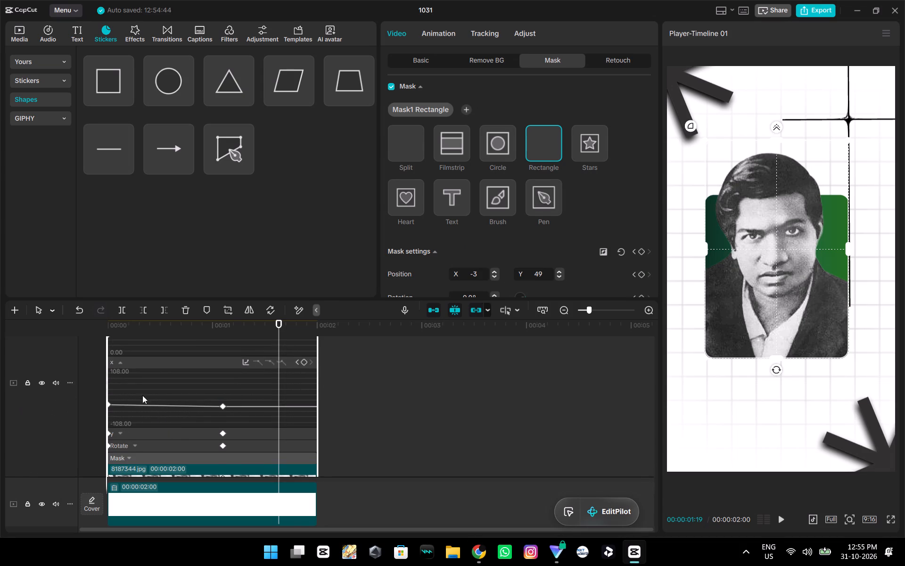
scroll(142, 395, down, 4)
scroll(173, 395, up, 2)
scroll(275, 382, up, 1)
drag(272, 394, 84, 369)
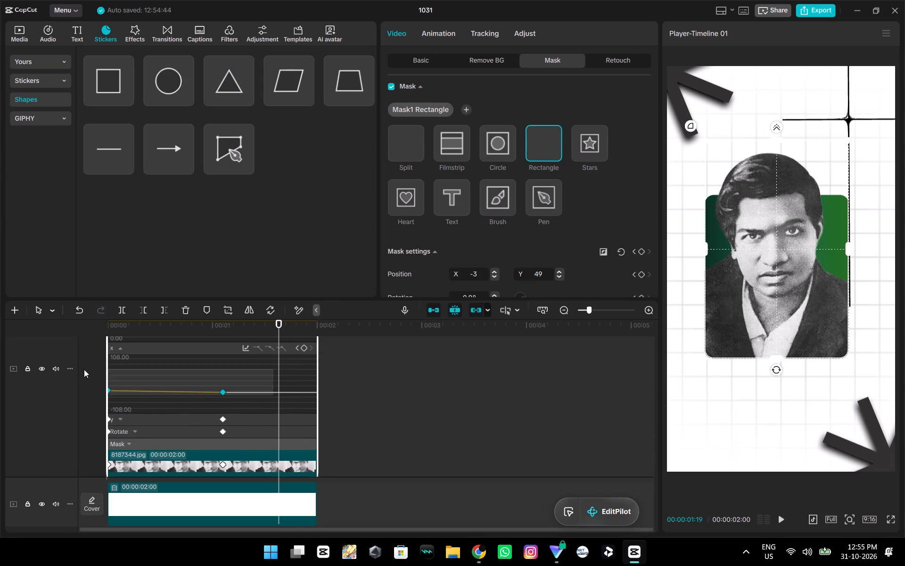
drag(84, 369, 82, 368)
click(244, 348)
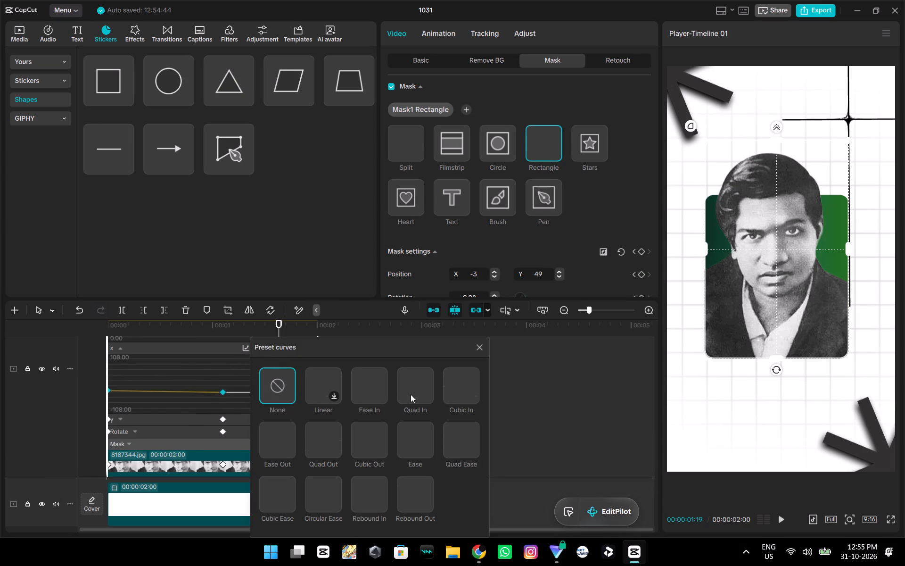
click(368, 391)
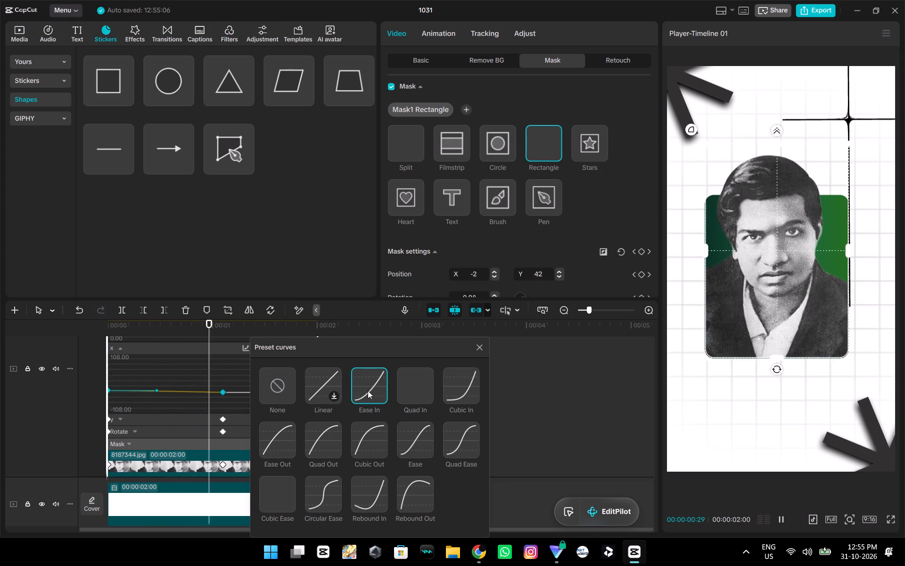
click(316, 446)
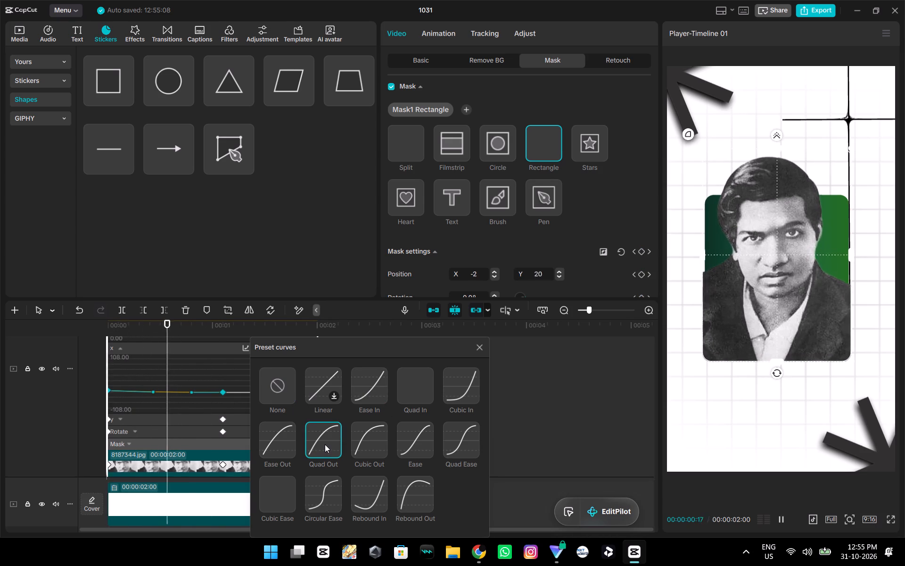
click(324, 493)
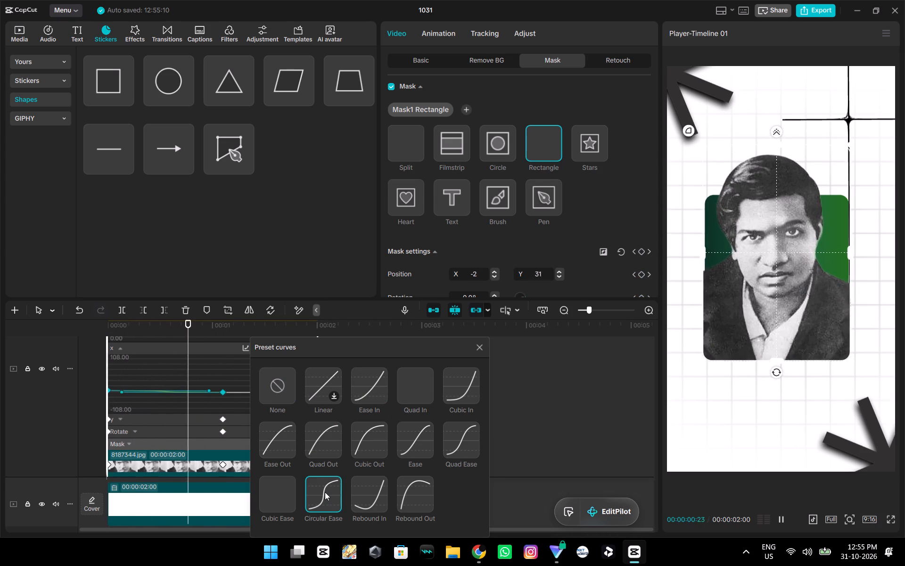
Try the Rebound Out and Quad Ease preset curves on the portrait's X-position keyframes, and apply Ease Out.
click(419, 484)
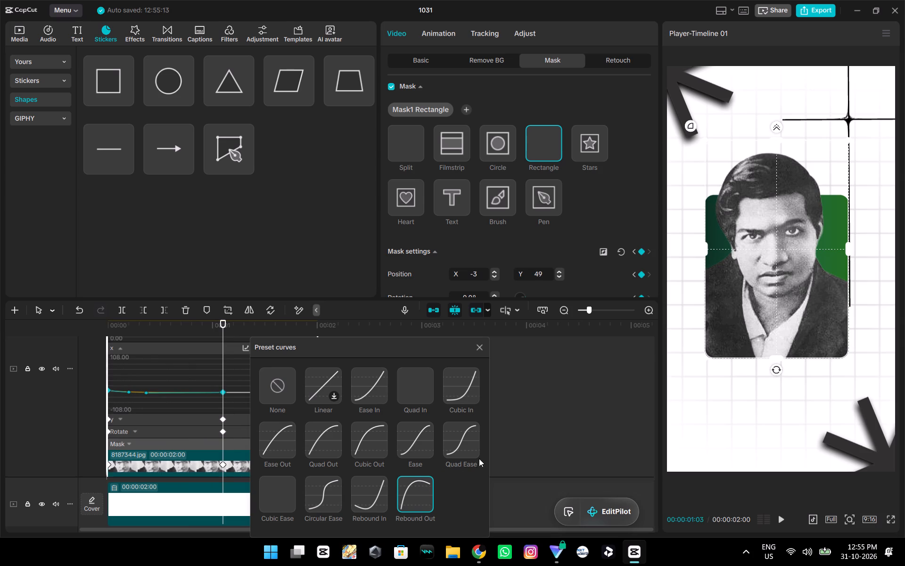
click(461, 438)
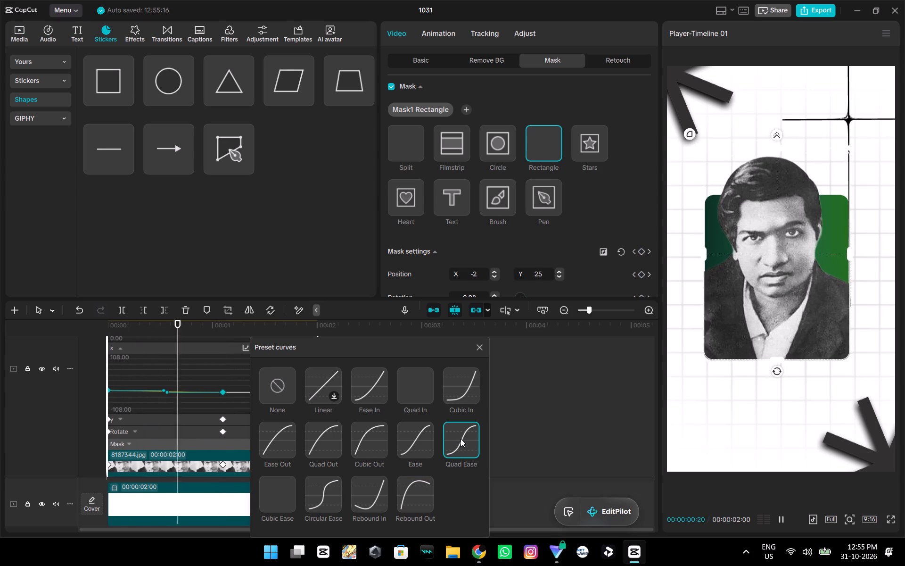
click(277, 446)
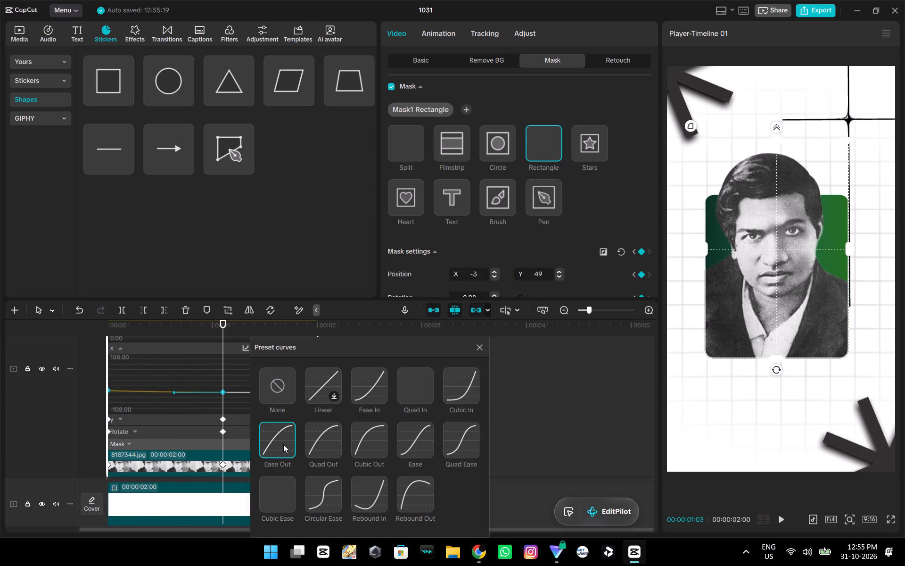
click(482, 346)
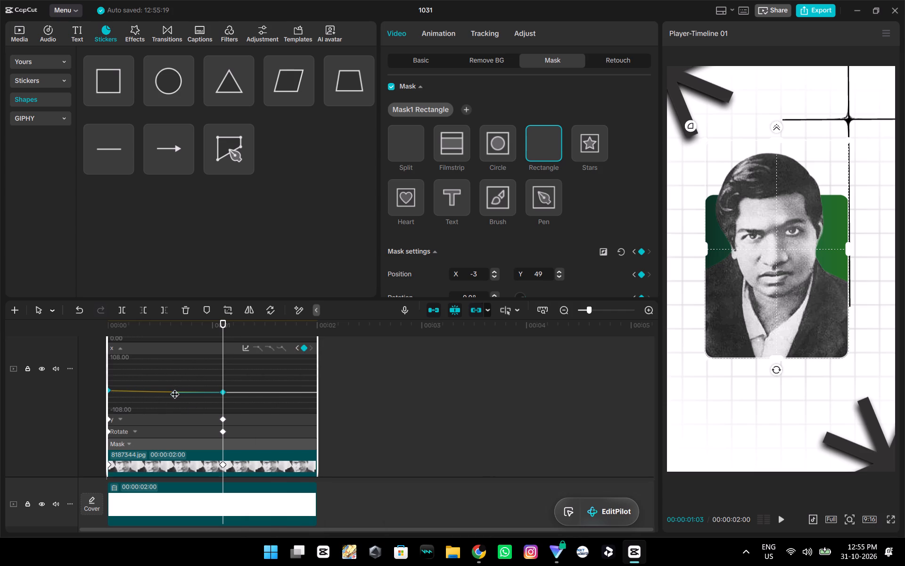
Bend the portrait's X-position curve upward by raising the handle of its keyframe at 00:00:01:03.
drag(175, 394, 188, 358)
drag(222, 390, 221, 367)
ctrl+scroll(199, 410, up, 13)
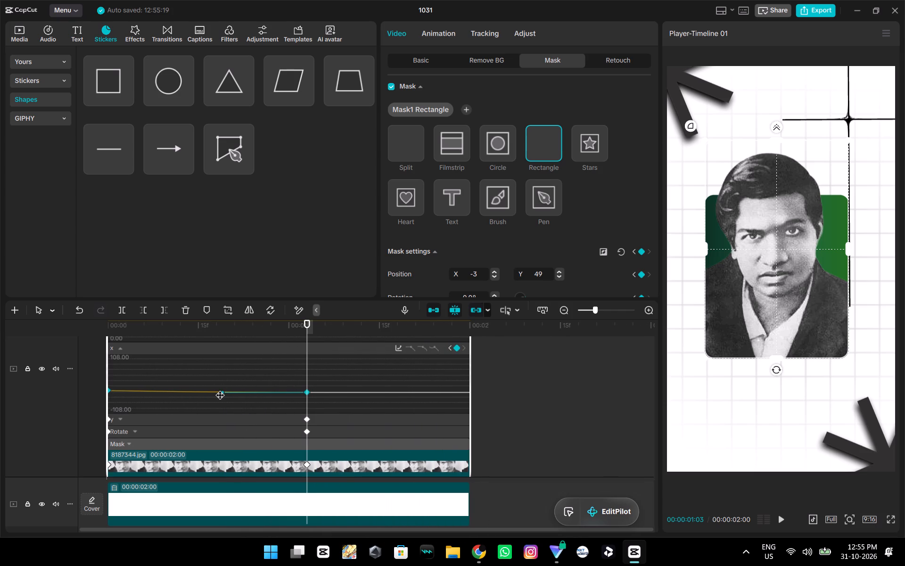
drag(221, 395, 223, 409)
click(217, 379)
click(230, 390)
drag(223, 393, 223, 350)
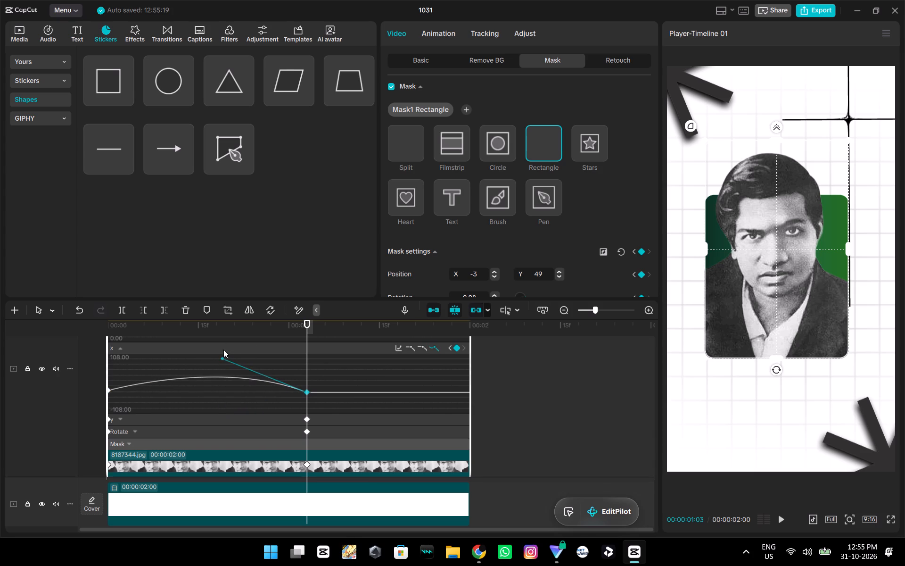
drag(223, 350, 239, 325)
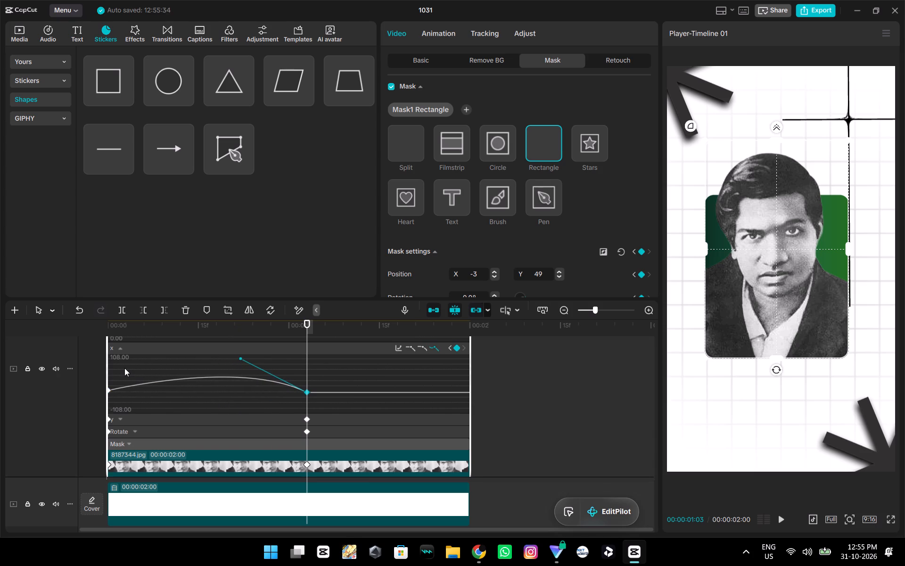
Play the composition from the start to check the portrait's motion with the bent X-position curve.
click(124, 368)
click(94, 367)
key(space)
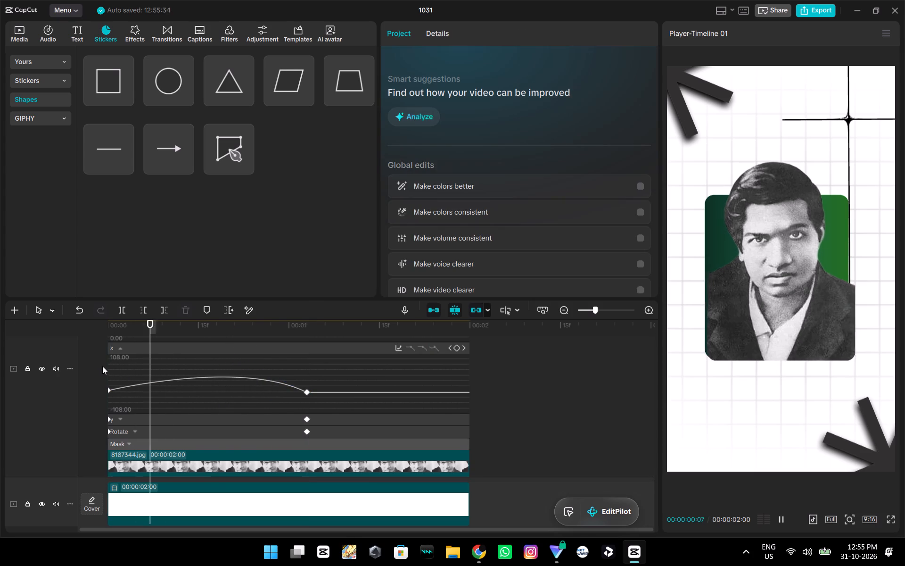
key(space)
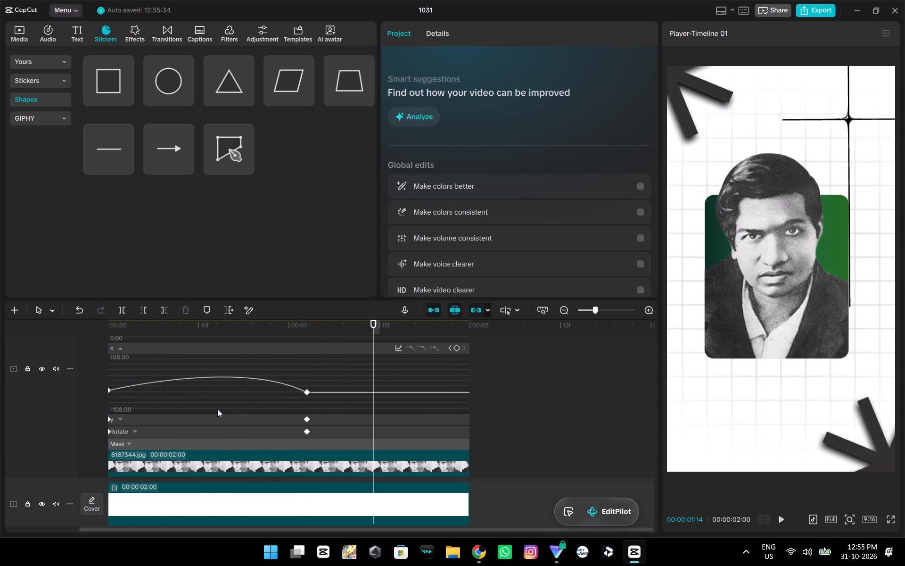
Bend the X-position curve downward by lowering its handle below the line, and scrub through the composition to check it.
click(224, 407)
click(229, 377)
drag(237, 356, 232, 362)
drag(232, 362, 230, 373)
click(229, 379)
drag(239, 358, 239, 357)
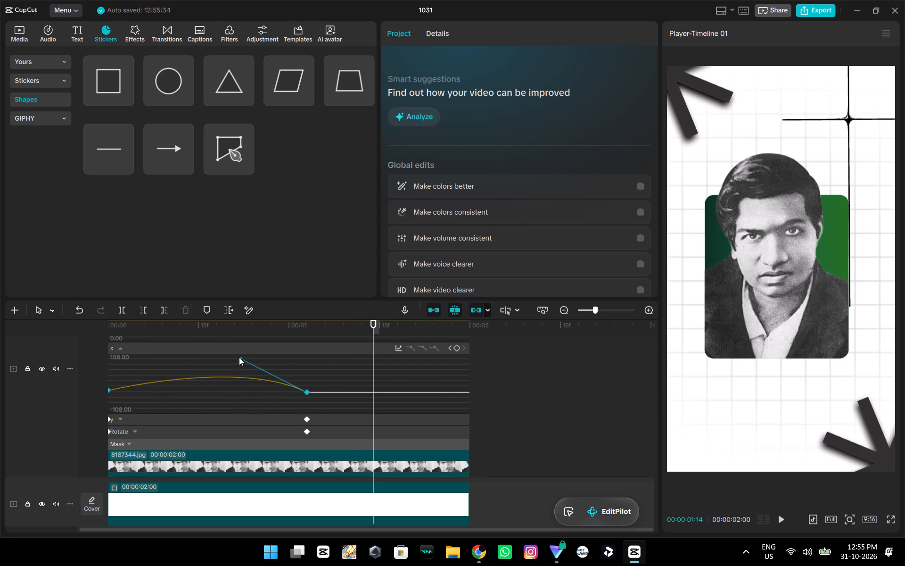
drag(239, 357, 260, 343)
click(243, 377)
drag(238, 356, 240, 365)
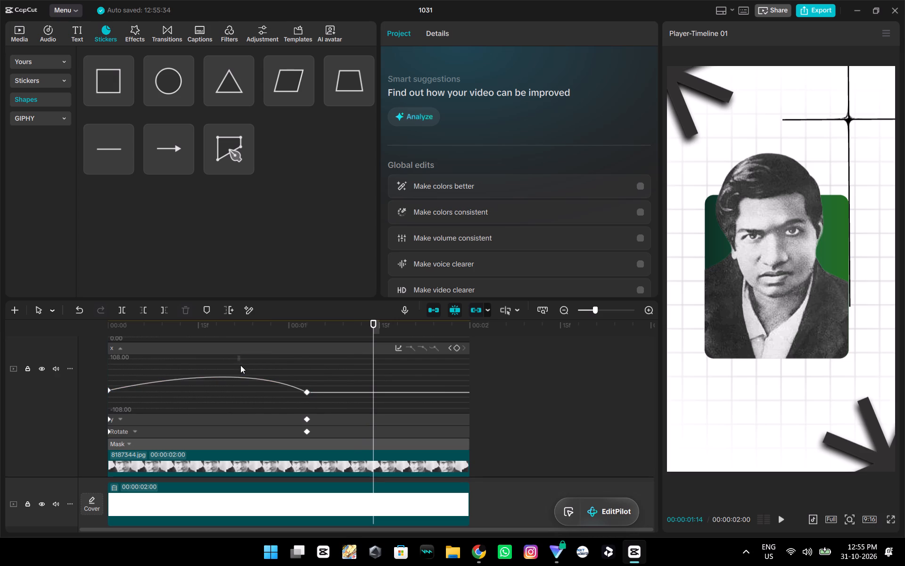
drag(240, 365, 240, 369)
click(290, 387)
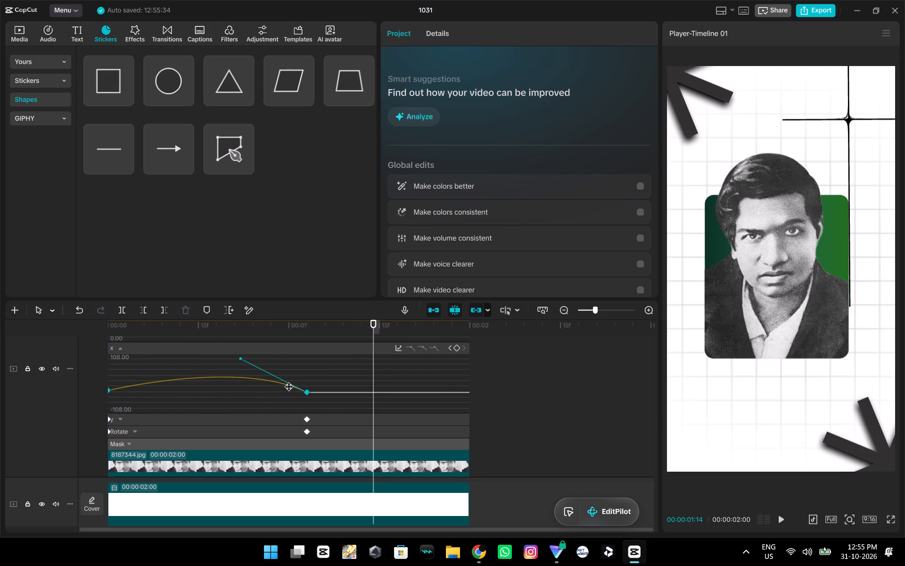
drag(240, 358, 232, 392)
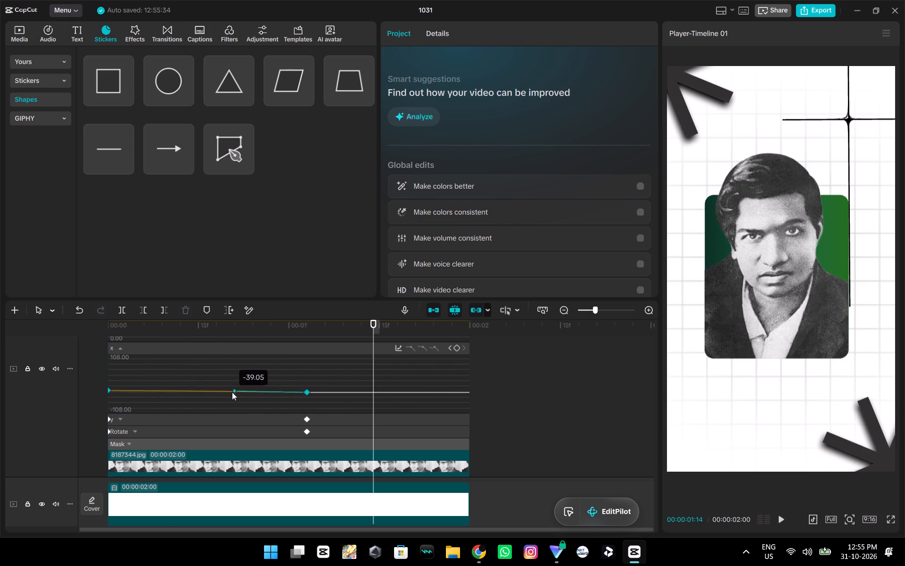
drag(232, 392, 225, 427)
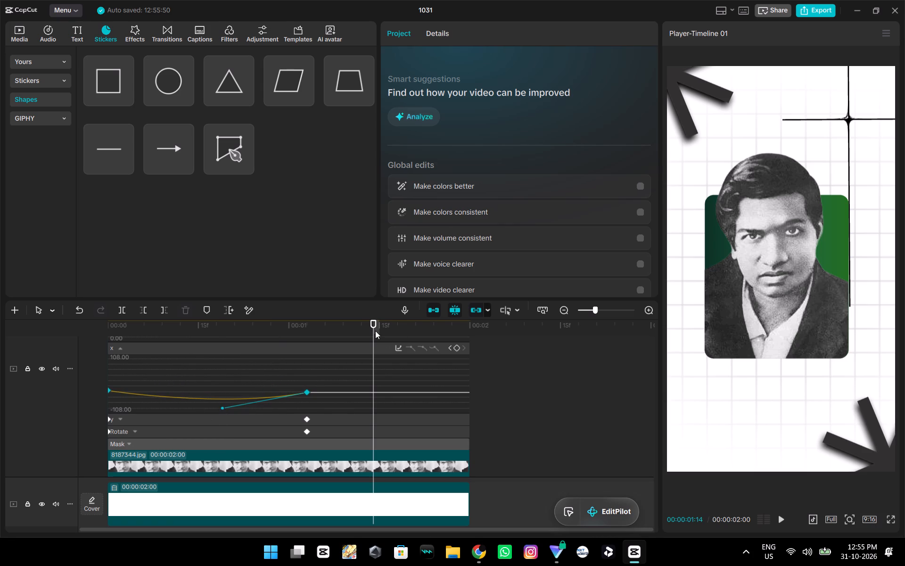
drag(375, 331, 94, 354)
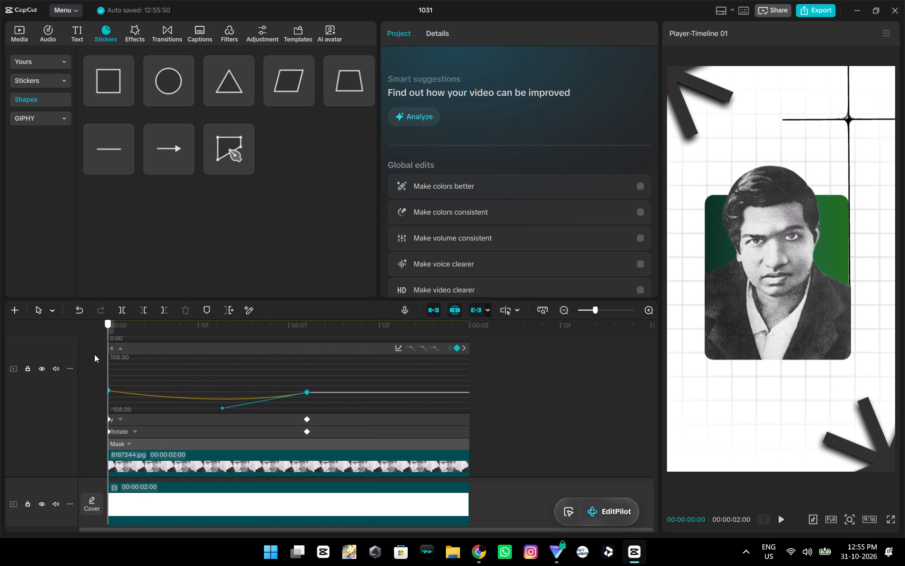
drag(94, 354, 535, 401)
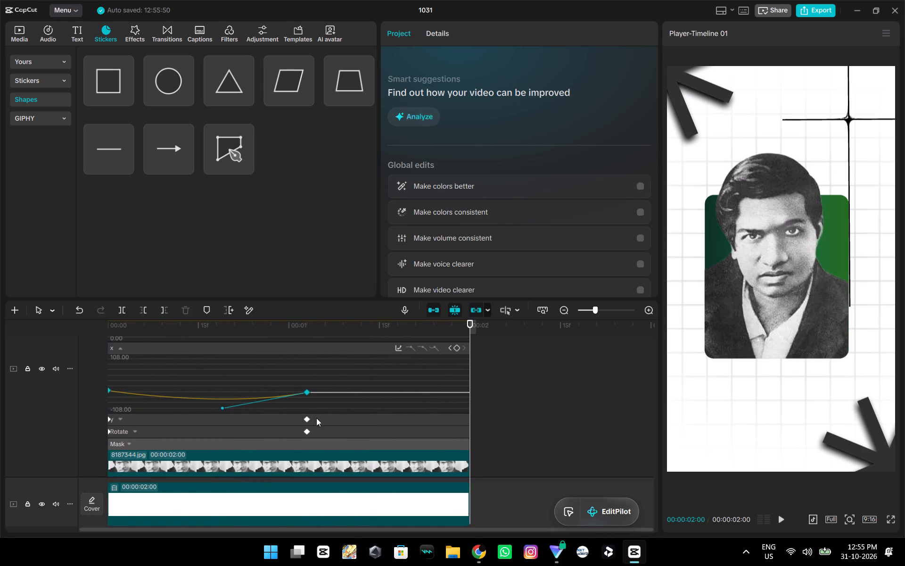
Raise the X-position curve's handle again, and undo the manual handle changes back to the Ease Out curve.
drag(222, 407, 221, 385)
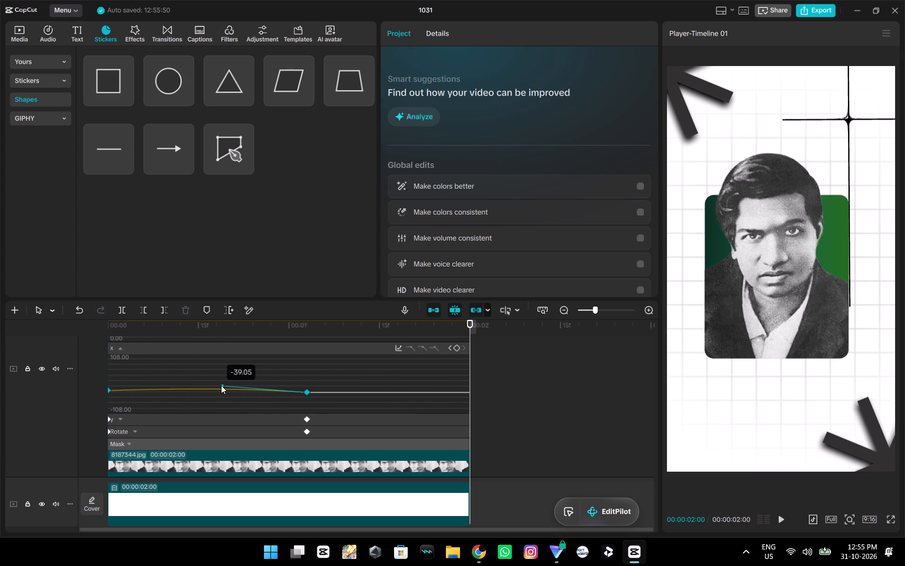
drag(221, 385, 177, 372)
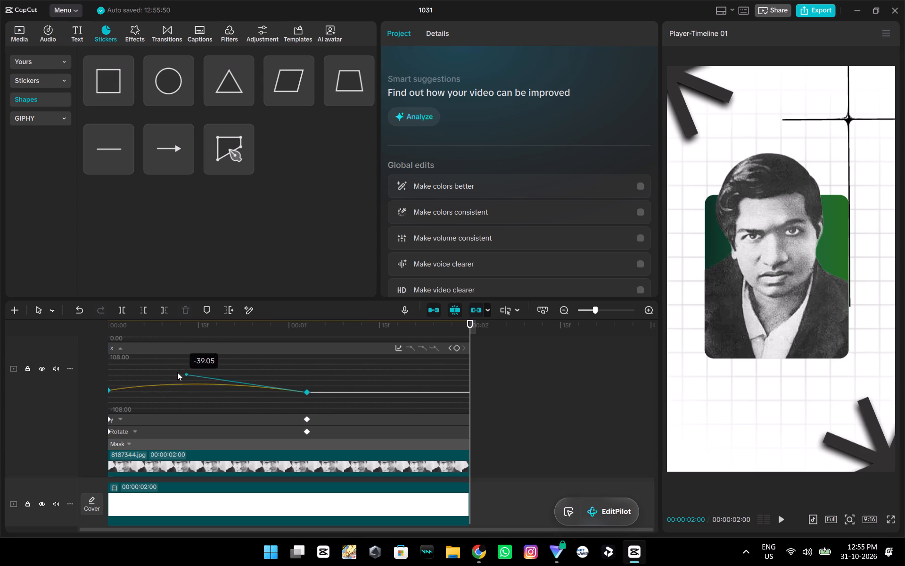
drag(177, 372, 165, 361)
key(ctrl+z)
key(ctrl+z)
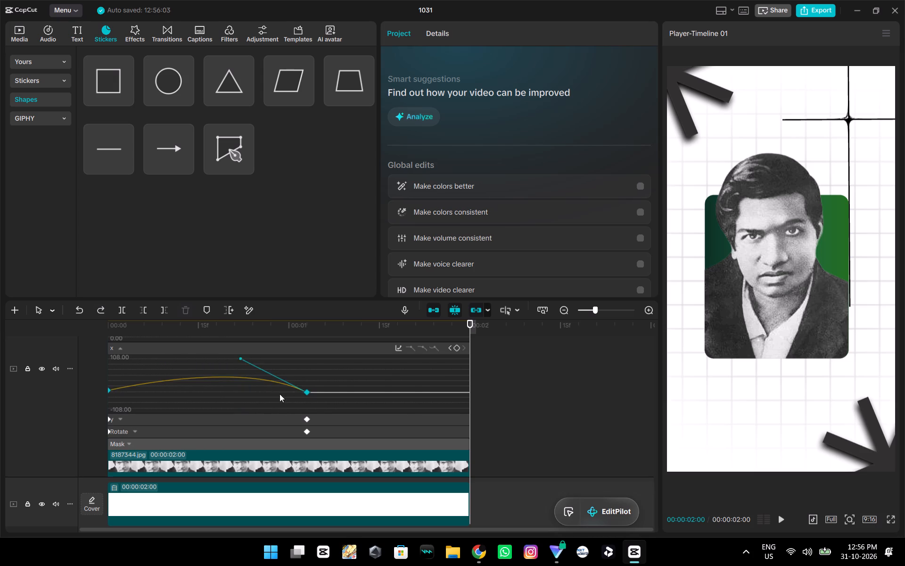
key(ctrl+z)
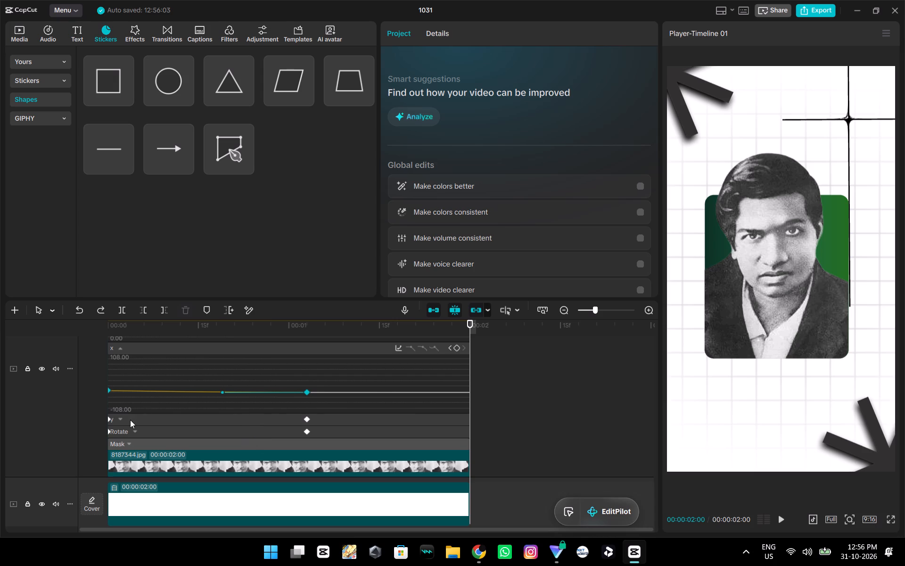
Expand the portrait's Y-position graph, select both of its keyframes and apply the Ease Out preset curve.
click(118, 418)
drag(335, 398, 182, 364)
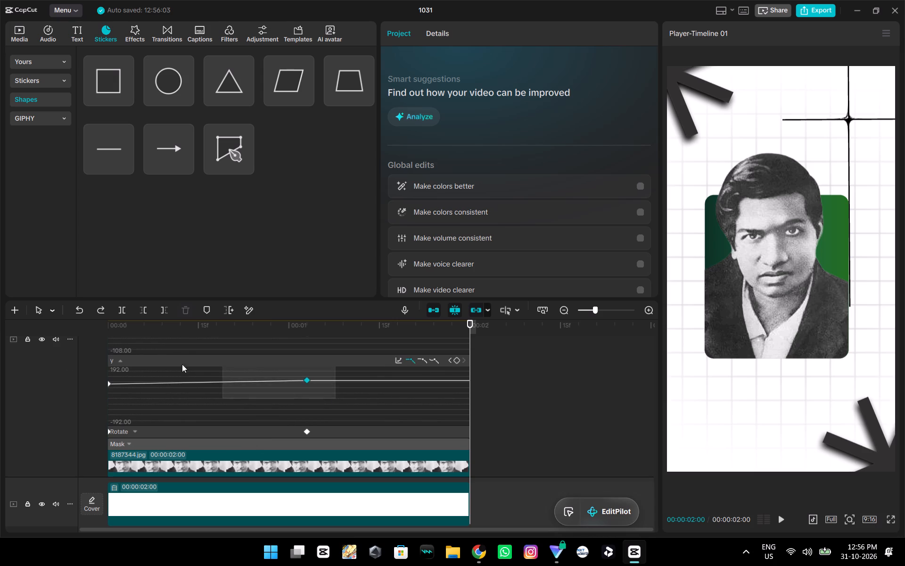
drag(182, 364, 84, 357)
click(398, 360)
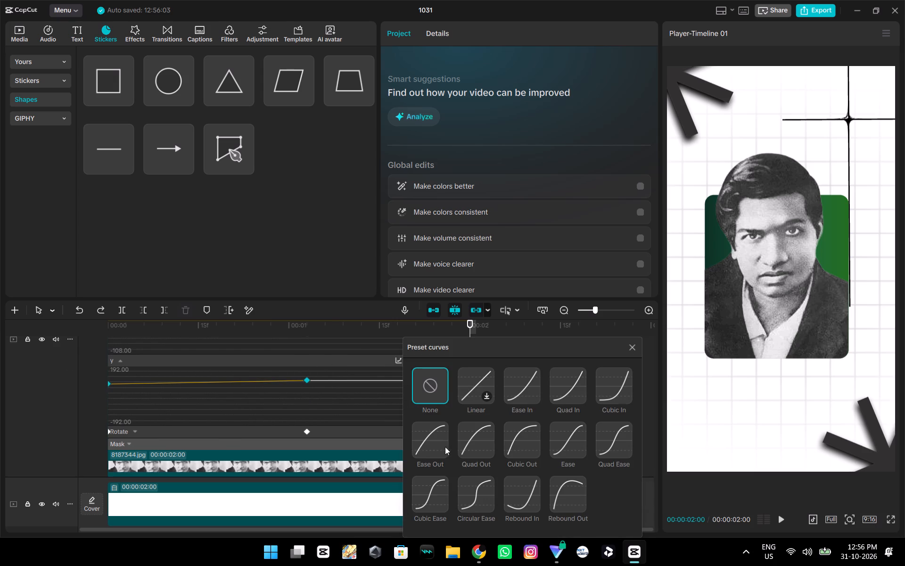
click(428, 439)
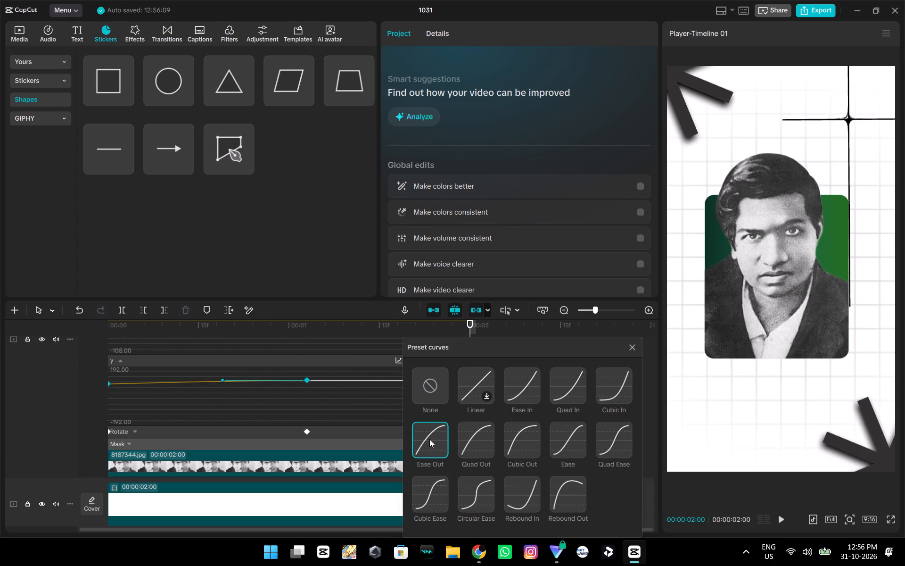
click(630, 345)
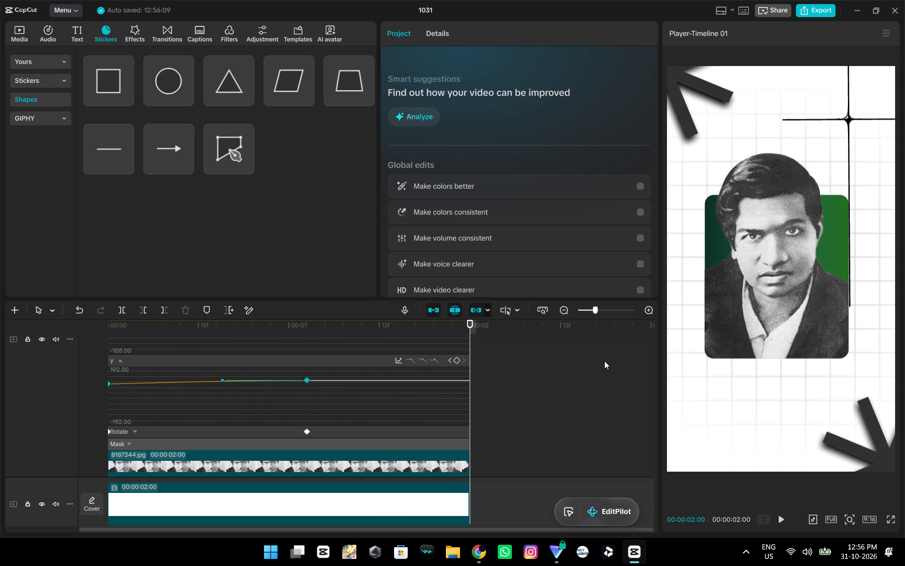
Bend the Y-position curve upward by pulling the handle of the 00:00:01:03 keyframe up and towards the clip's start.
drag(222, 382, 230, 348)
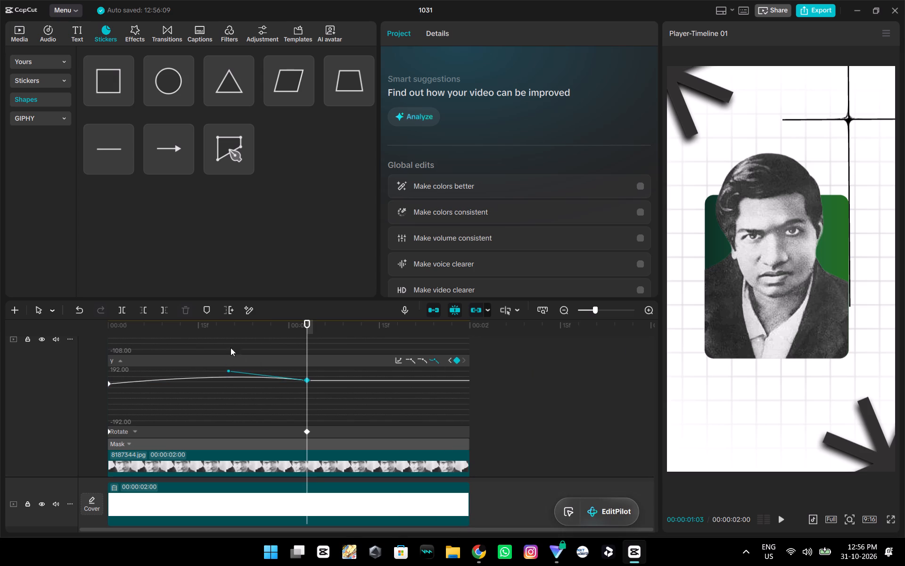
drag(230, 348, 212, 265)
drag(212, 265, 188, 253)
Play the composition from the start to check the portrait's motion with the bent Y-position curve.
click(94, 373)
key(space)
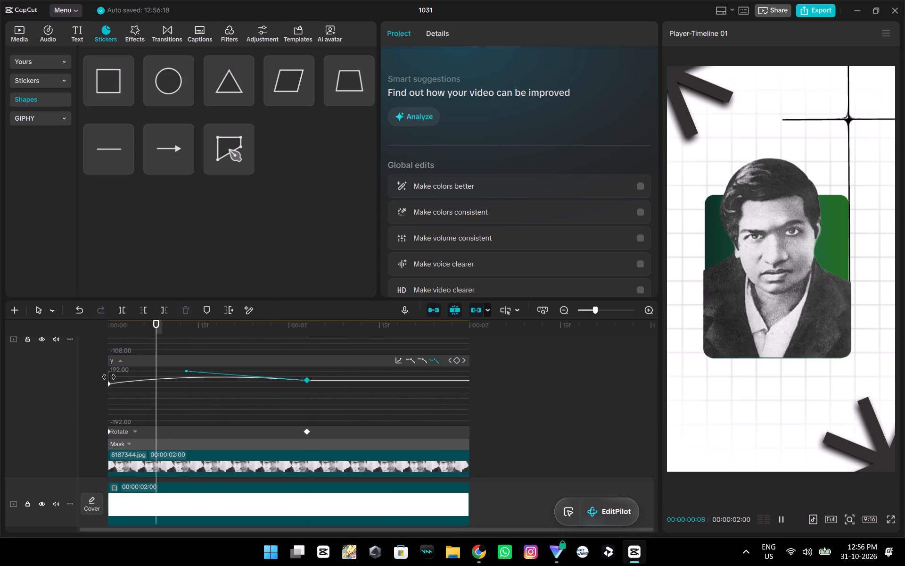
click(490, 396)
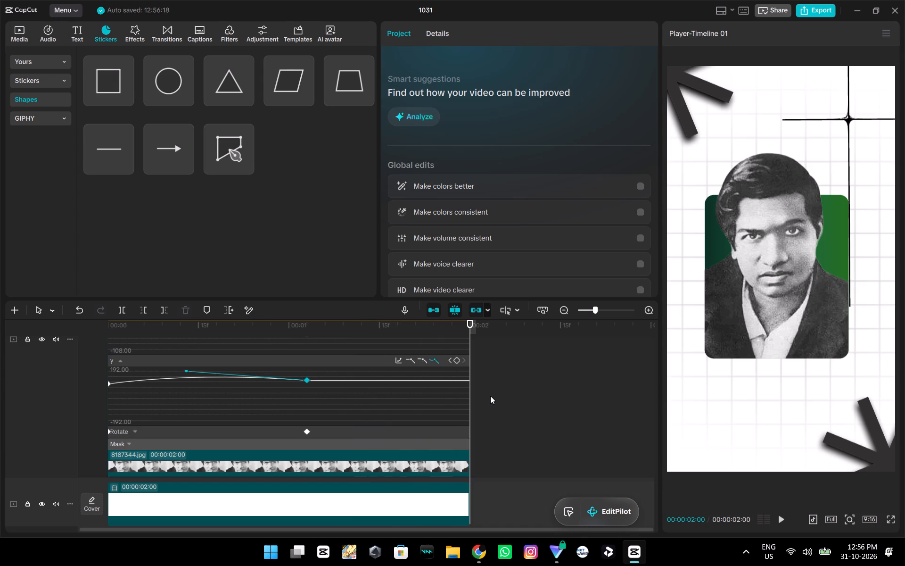
Hide the portrait clip's keyframe graphs on the timeline.
scroll(489, 395, up, 6)
right_click(366, 372)
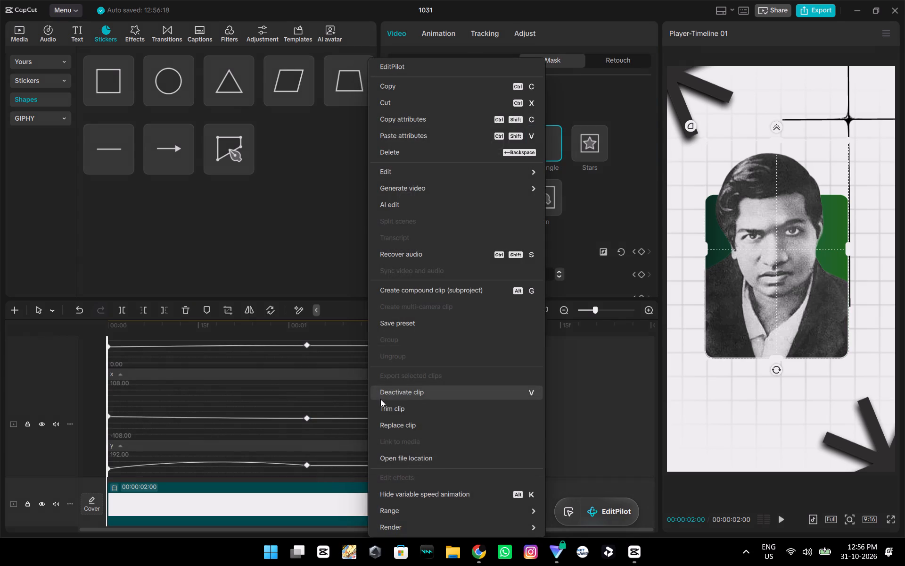
click(446, 491)
Scrub through the composition's first half second to examine the portrait's rectangle mask position and size against the green rectangle.
click(135, 352)
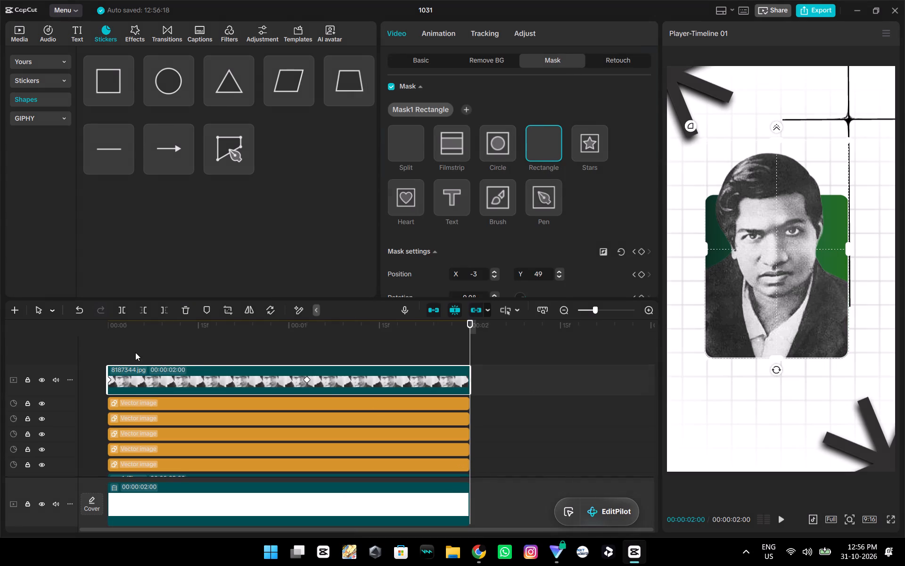
drag(135, 352, 184, 354)
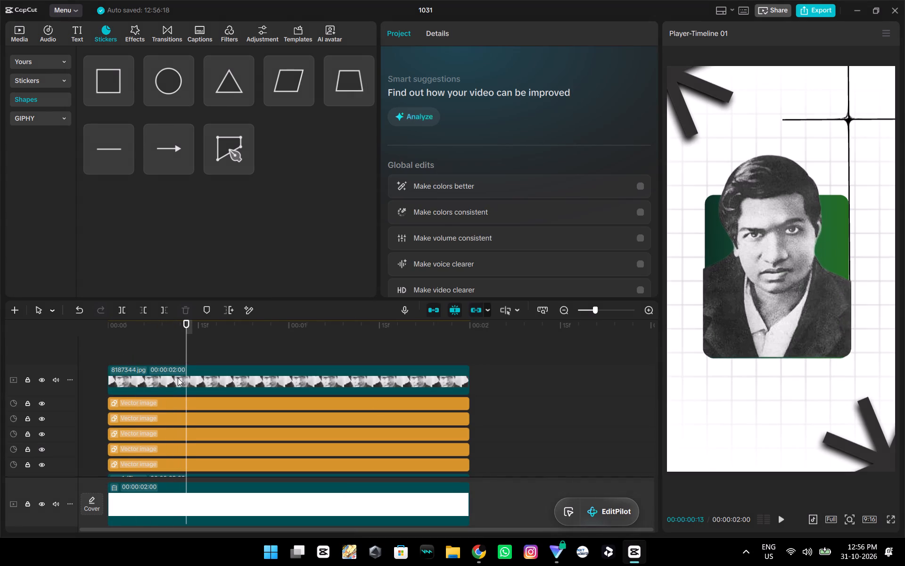
click(178, 380)
click(110, 379)
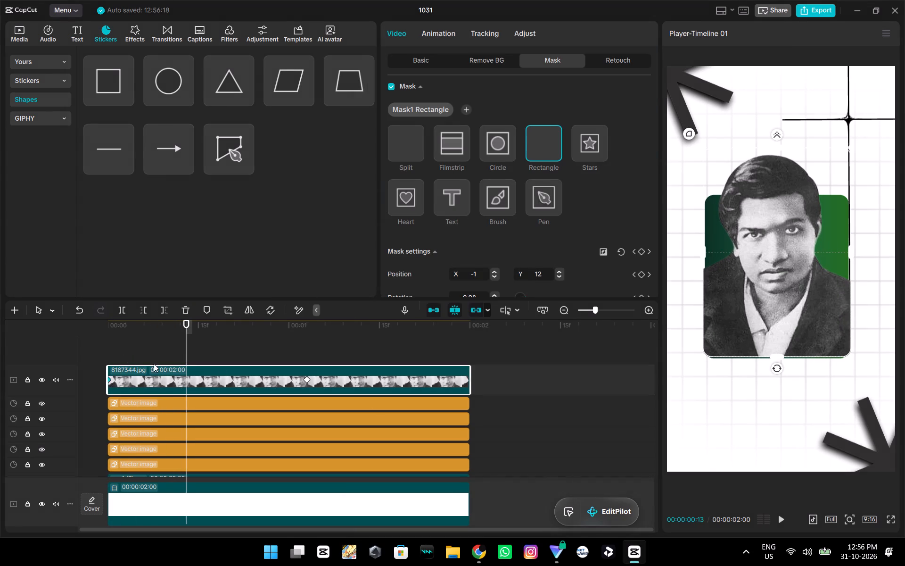
scroll(553, 247, down, 2)
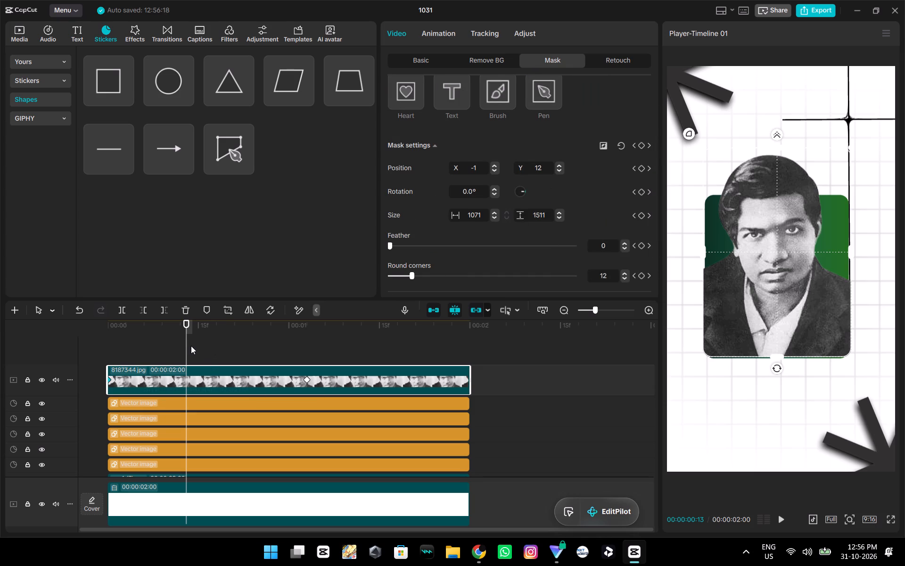
drag(190, 350, 89, 359)
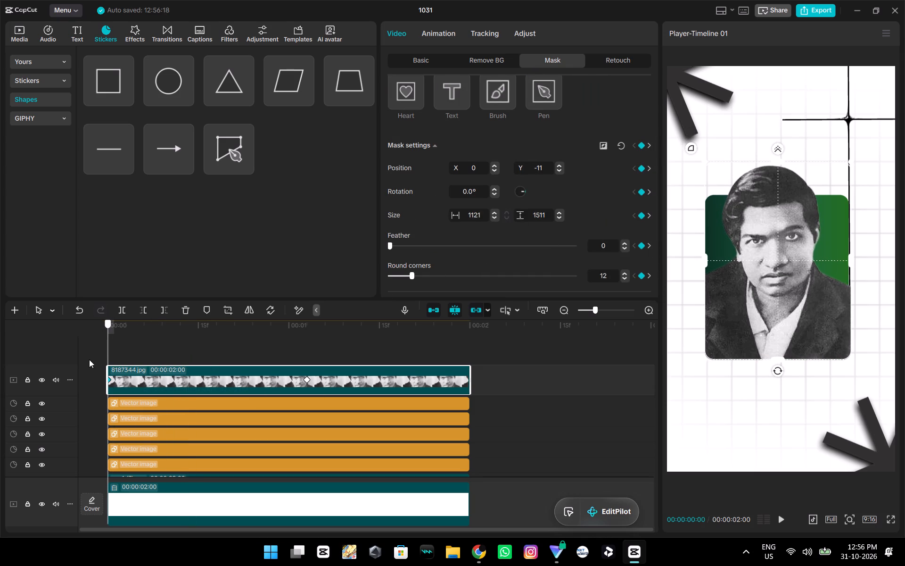
drag(89, 359, 167, 365)
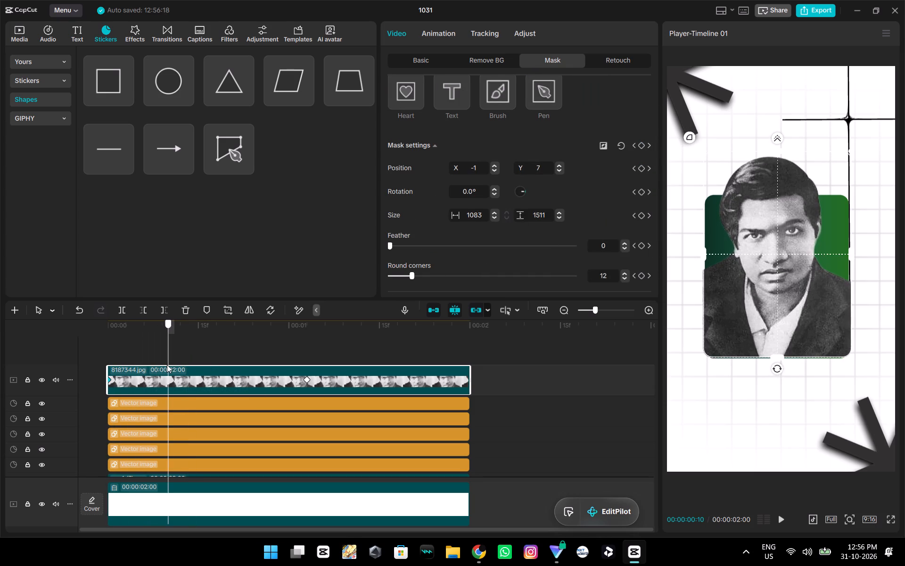
drag(167, 365, 183, 365)
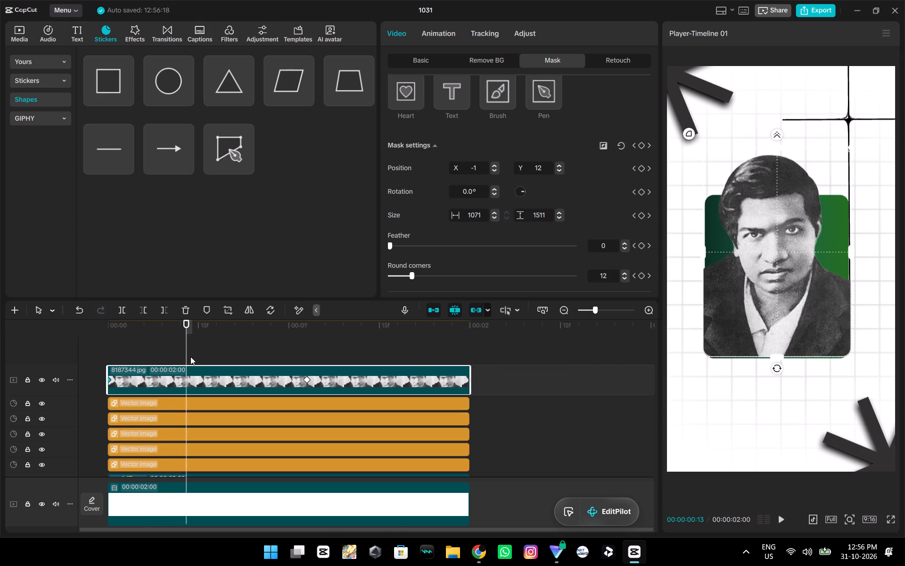
Switch to the CapCut tutorial in Chrome, watch a moment of the mask-resizing part, and return to the project.
key(alt+Tab)
key(space)
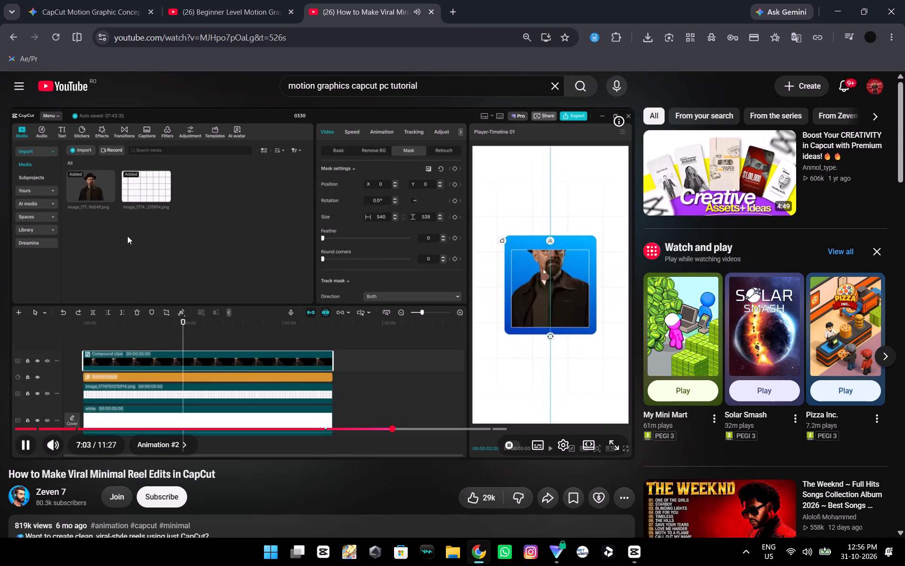
key(space)
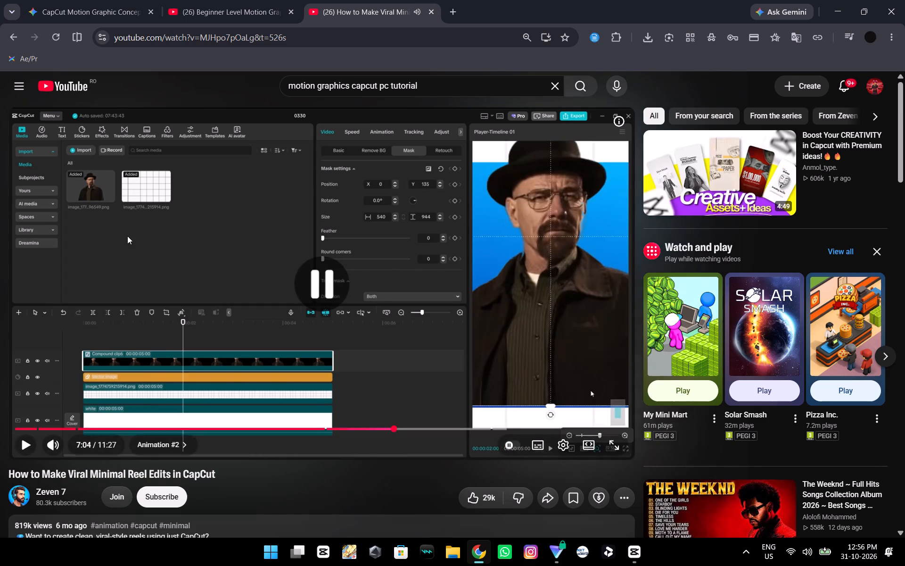
key(alt+Tab)
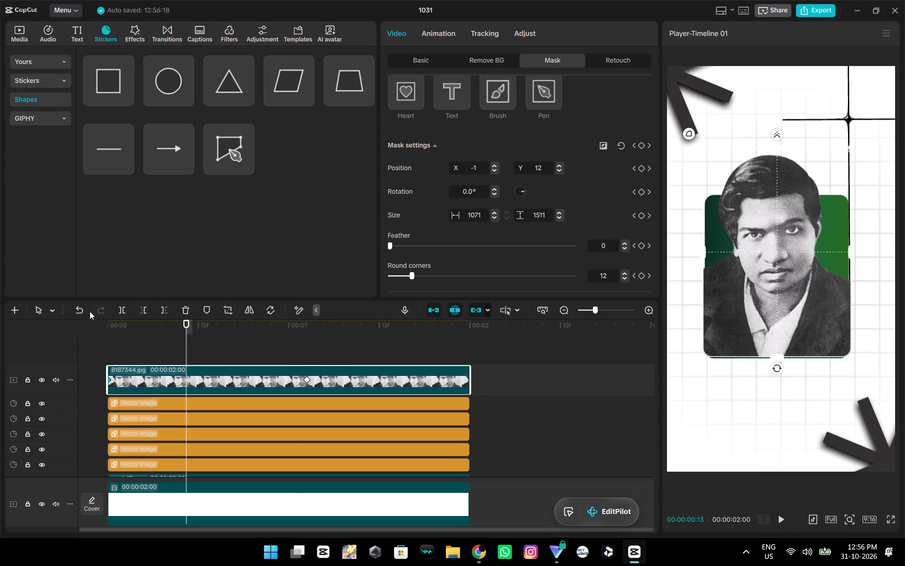
Undo the recent edits back to before the rectangle mask was added to the portrait clip.
triple_click(80, 311)
triple_click(80, 311)
triple_click(80, 312)
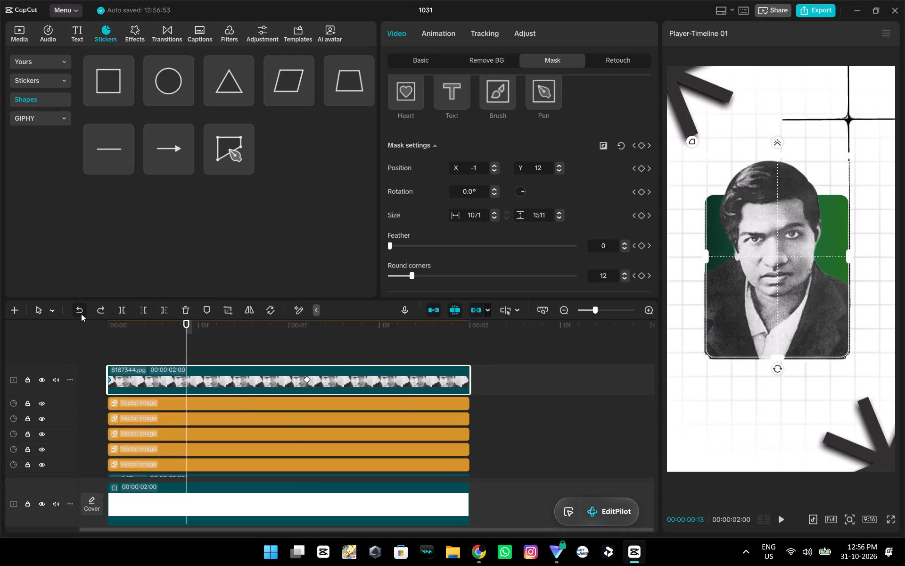
triple_click(82, 314)
triple_click(82, 314)
triple_click(82, 316)
triple_click(84, 316)
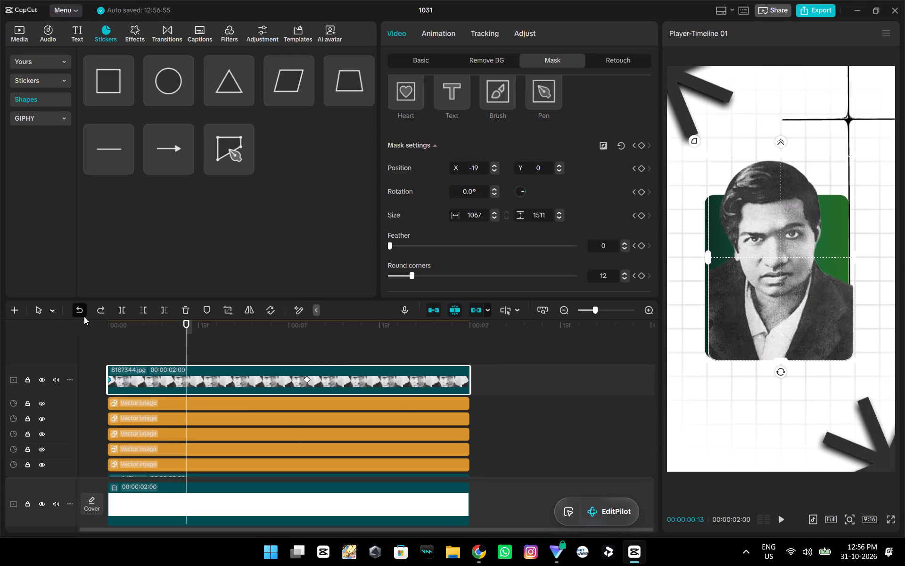
triple_click(85, 318)
click(85, 320)
triple_click(82, 312)
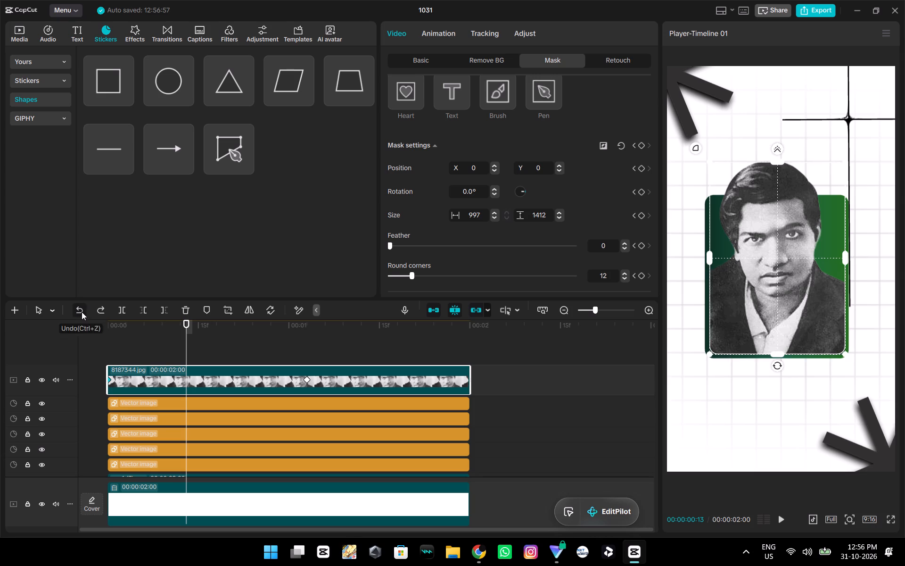
click(82, 312)
click(82, 312)
triple_click(82, 312)
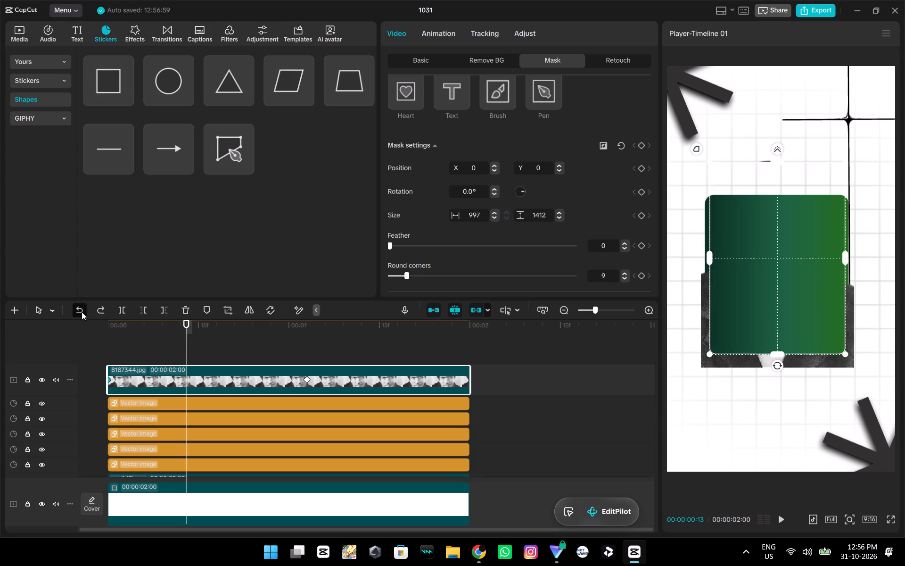
triple_click(82, 312)
triple_click(82, 312)
triple_click(82, 312)
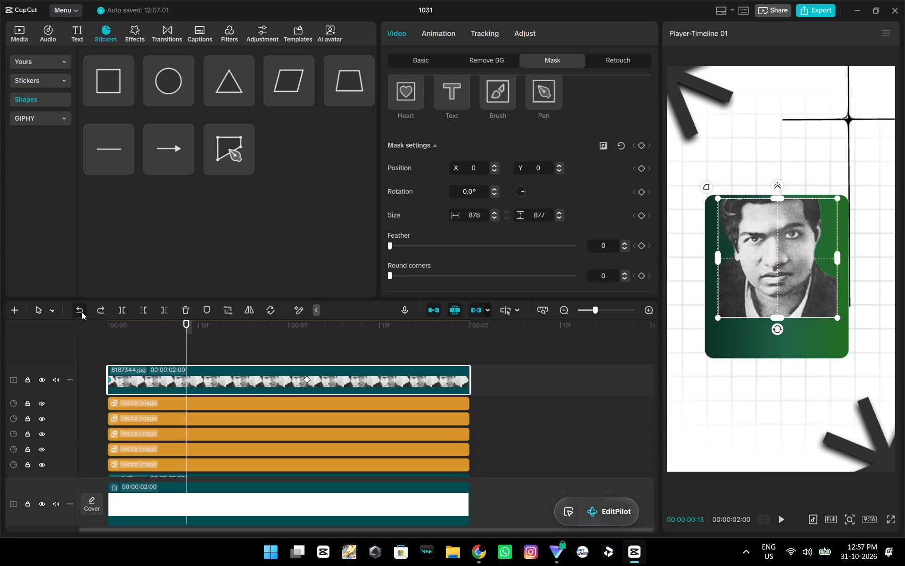
double_click(82, 312)
triple_click(82, 312)
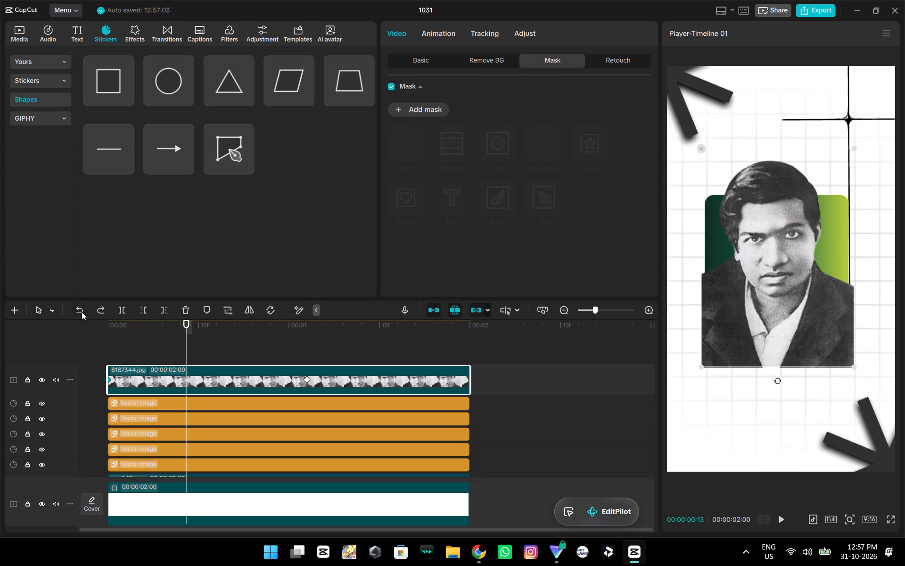
click(82, 312)
Redo the undone edits far enough to bring back the dark green gradient of the rectangle behind the portrait.
triple_click(104, 308)
click(104, 309)
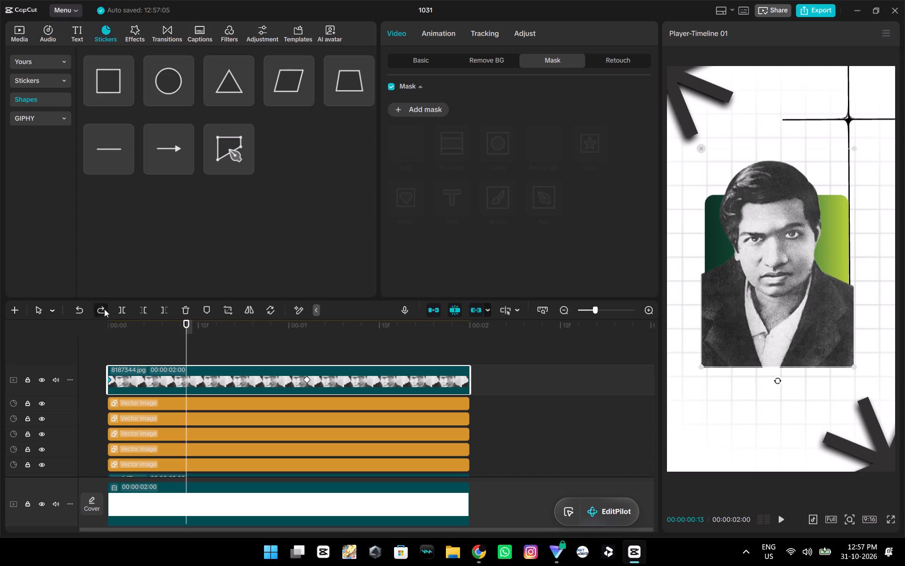
click(104, 309)
click(104, 309)
click(104, 309)
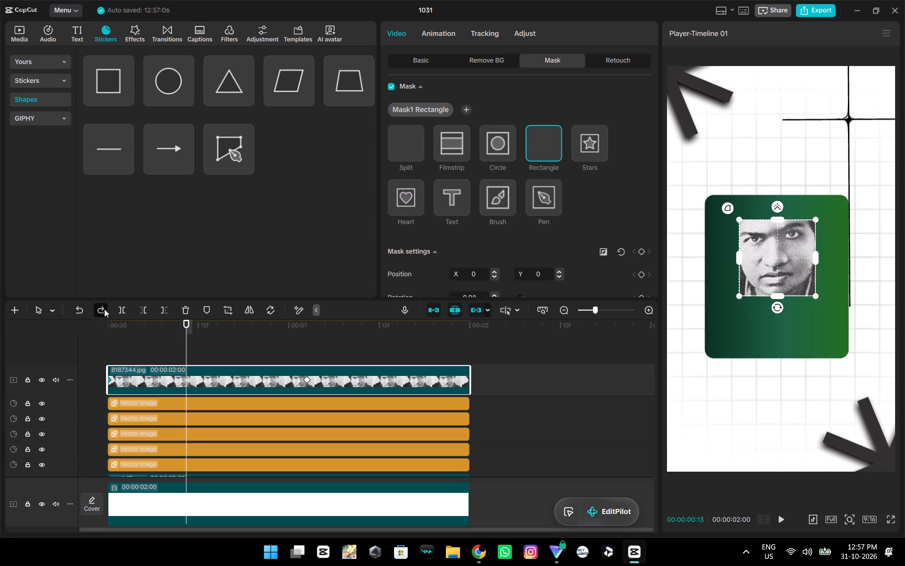
click(104, 309)
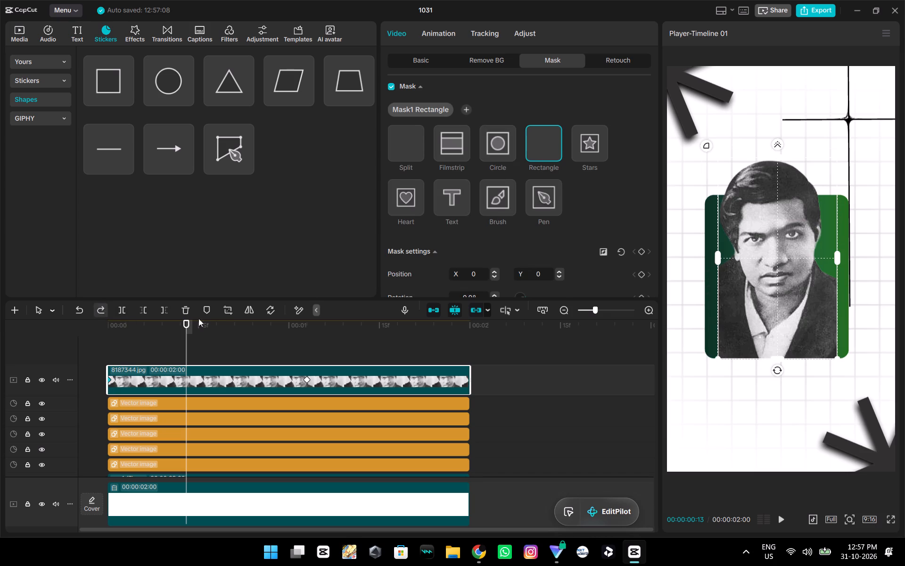
Remove the rectangle mask from the portrait clip and scrub the timeline to check its unmasked motion.
click(451, 103)
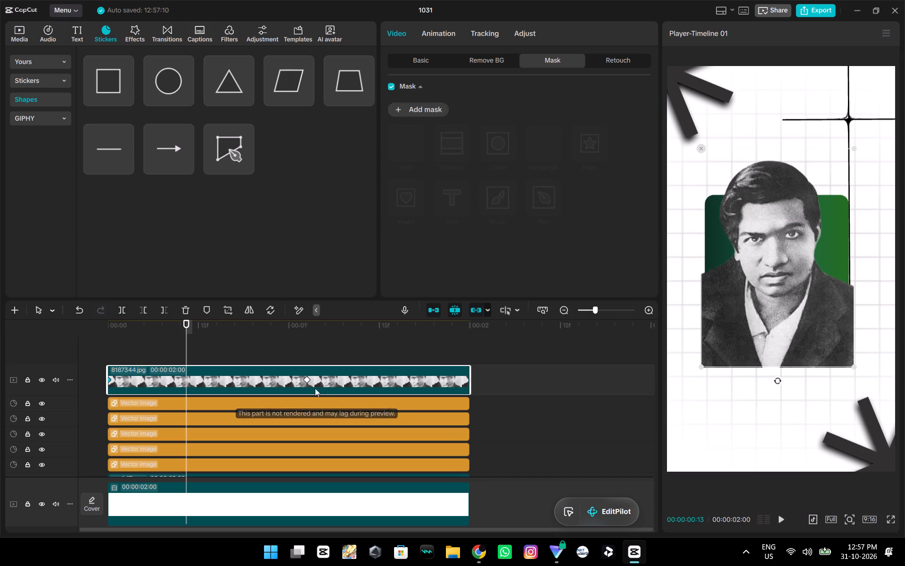
click(227, 350)
drag(227, 350, 361, 392)
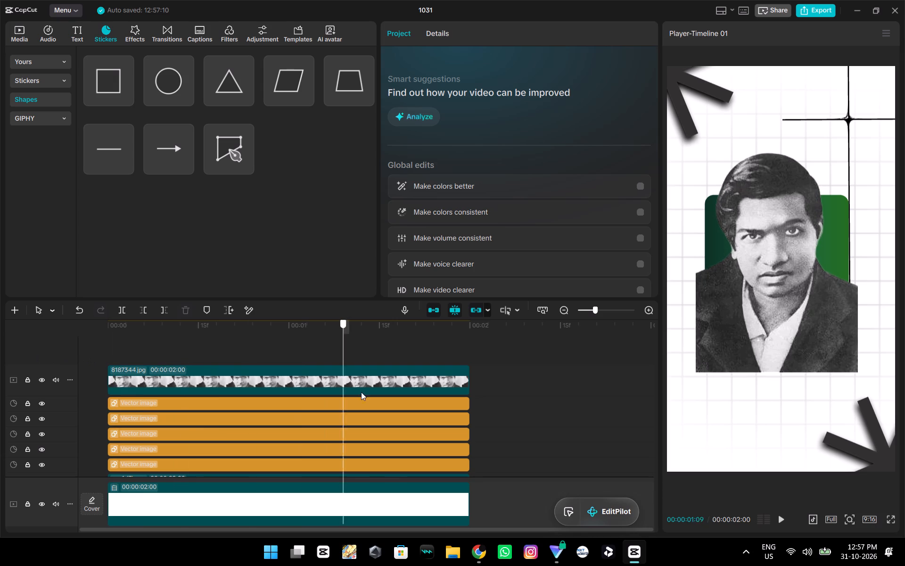
drag(361, 392, 0, 361)
Show the portrait clip's variable speed animation graphs and bring its Y-position graph into view.
click(143, 371)
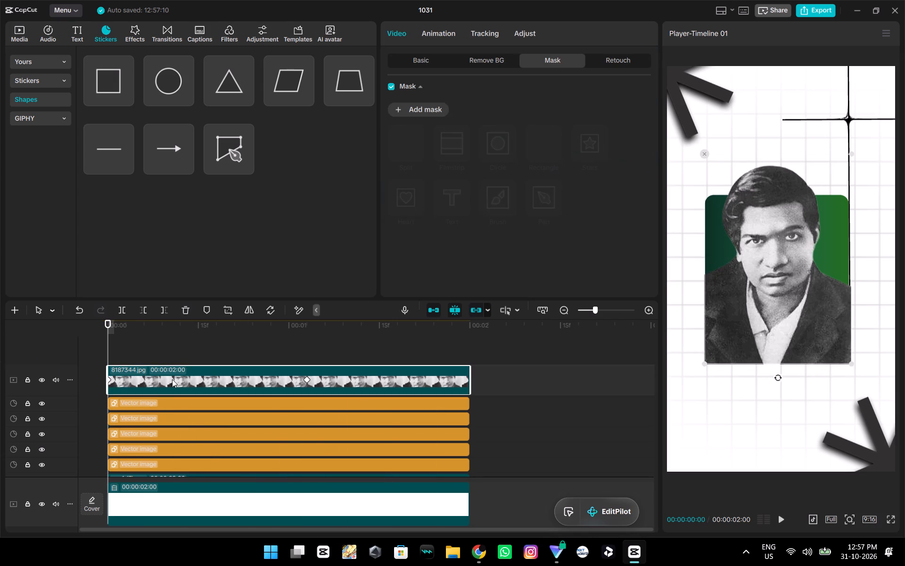
right_click(173, 379)
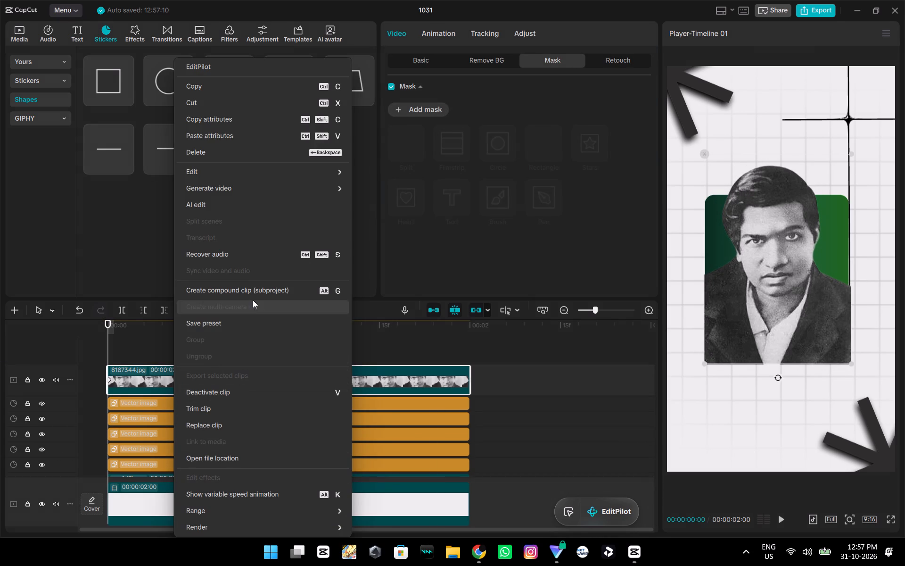
click(141, 378)
right_click(141, 378)
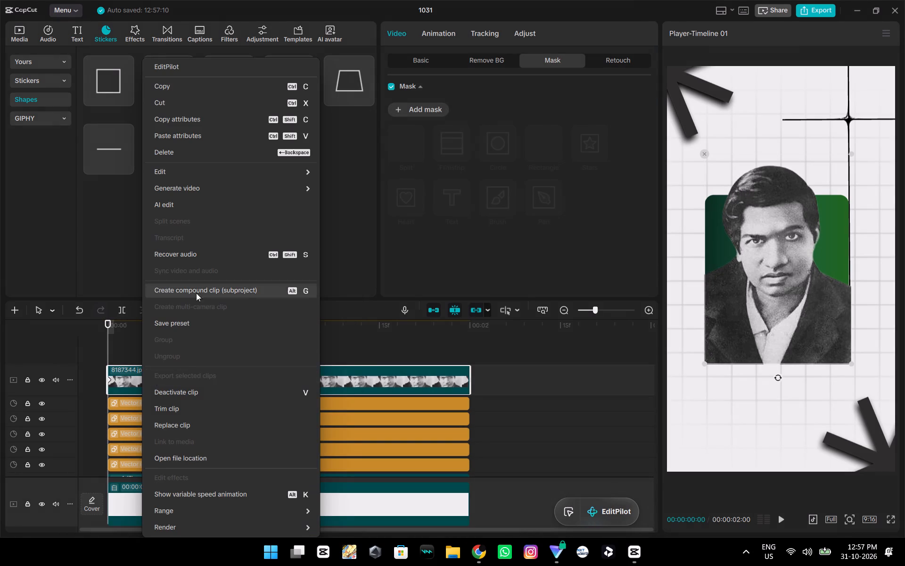
click(222, 496)
scroll(165, 350, up, 6)
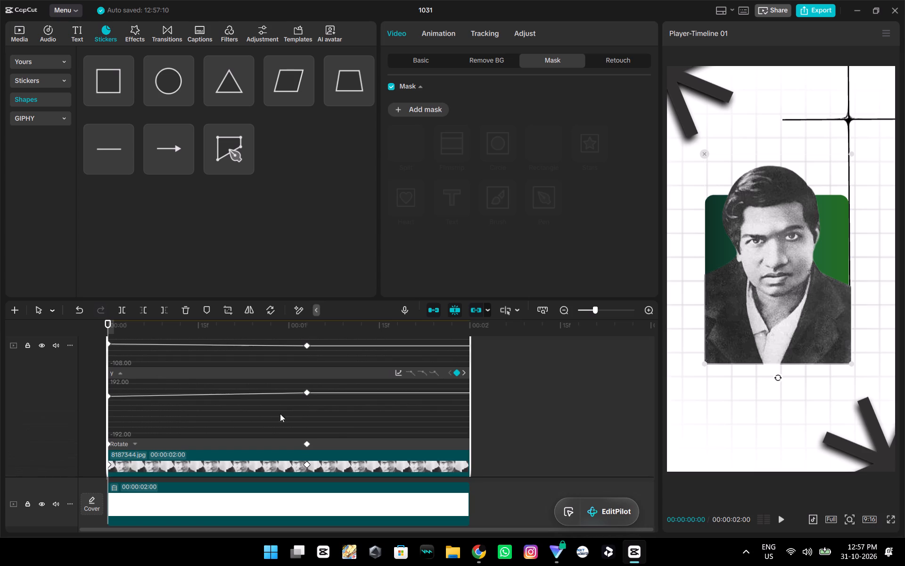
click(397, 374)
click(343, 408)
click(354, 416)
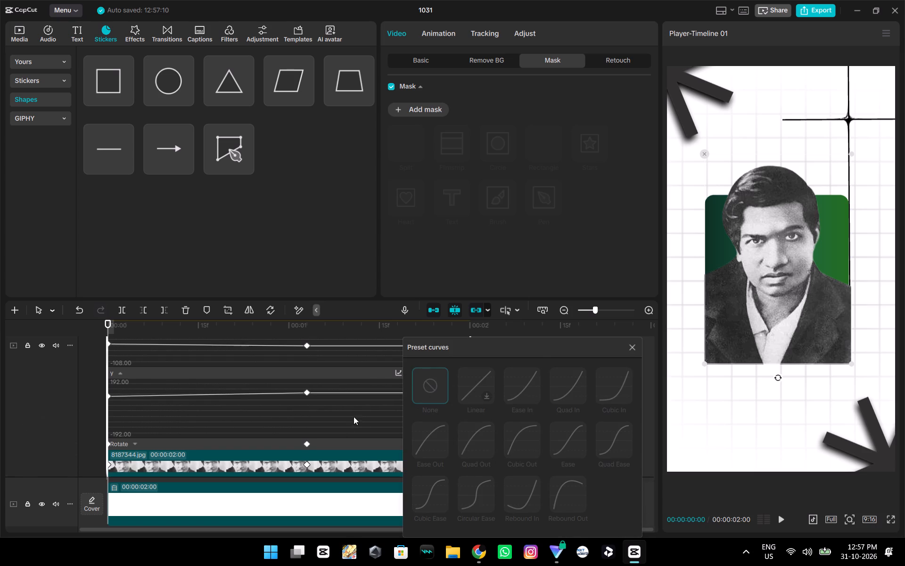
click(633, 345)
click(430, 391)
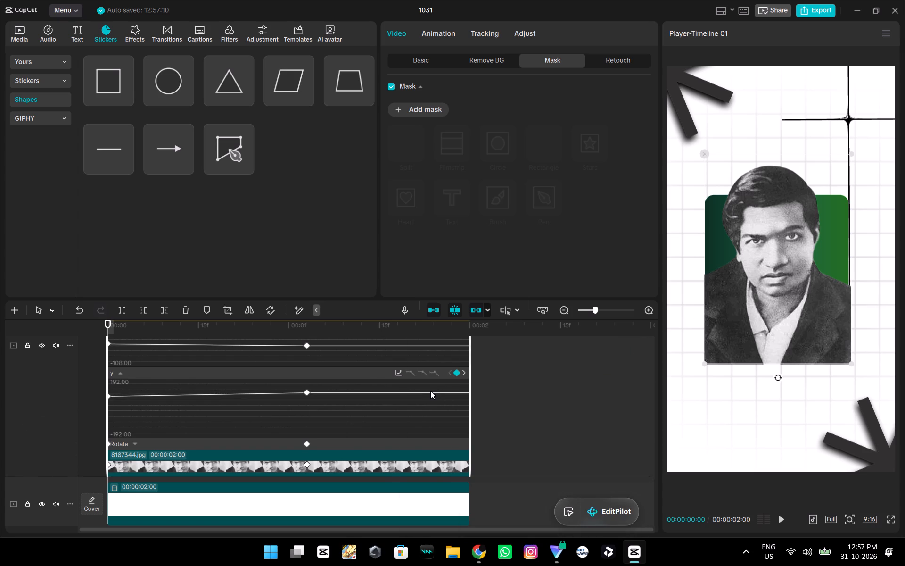
Select both Y-position keyframes of the portrait, try the Quad Out and Ease Out preset curves, and settle on Cubic Out.
triple_click(428, 392)
double_click(266, 391)
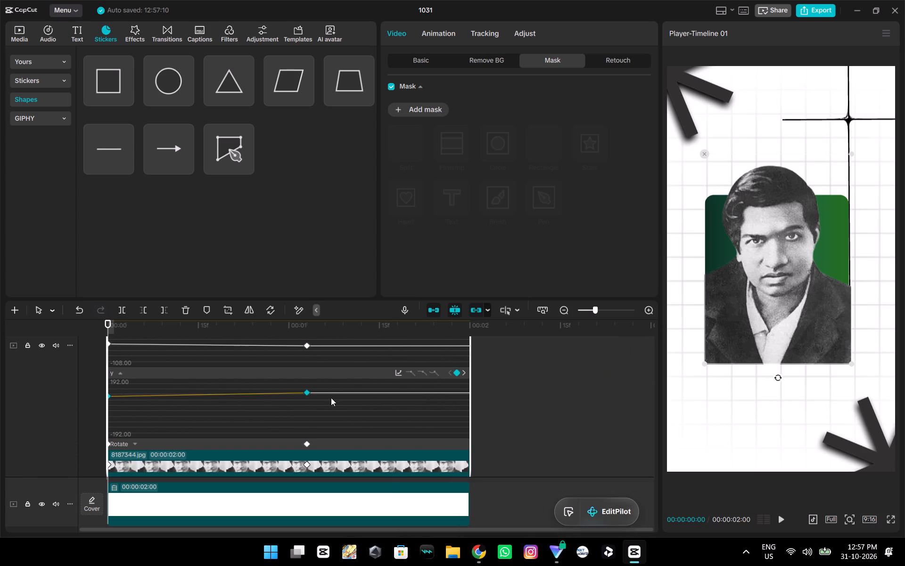
click(354, 393)
drag(373, 413, 16, 328)
drag(16, 328, 5, 325)
click(399, 369)
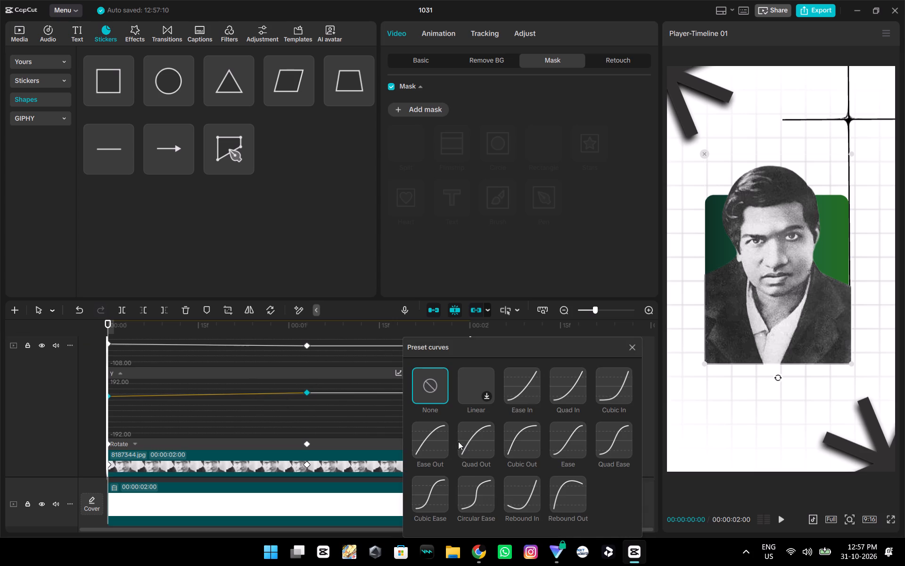
click(480, 444)
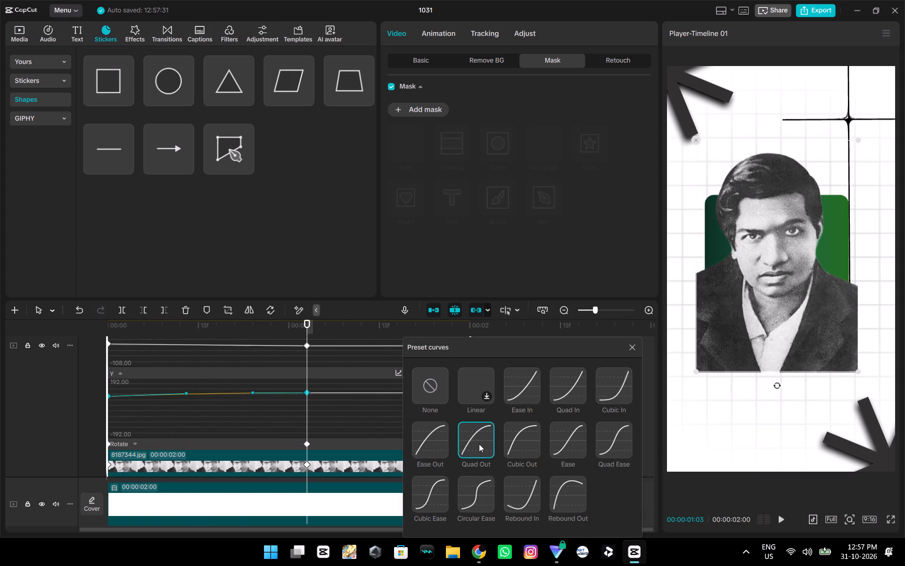
click(432, 444)
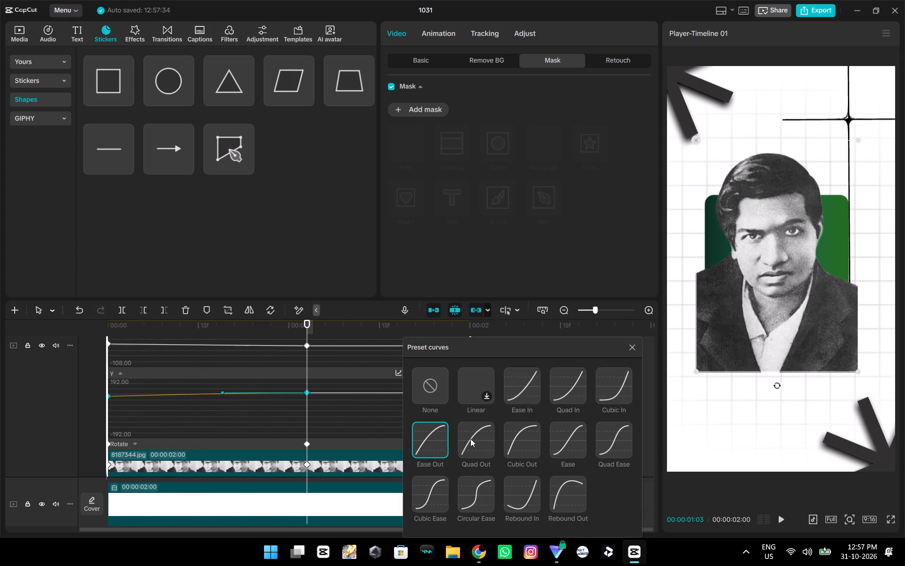
click(526, 444)
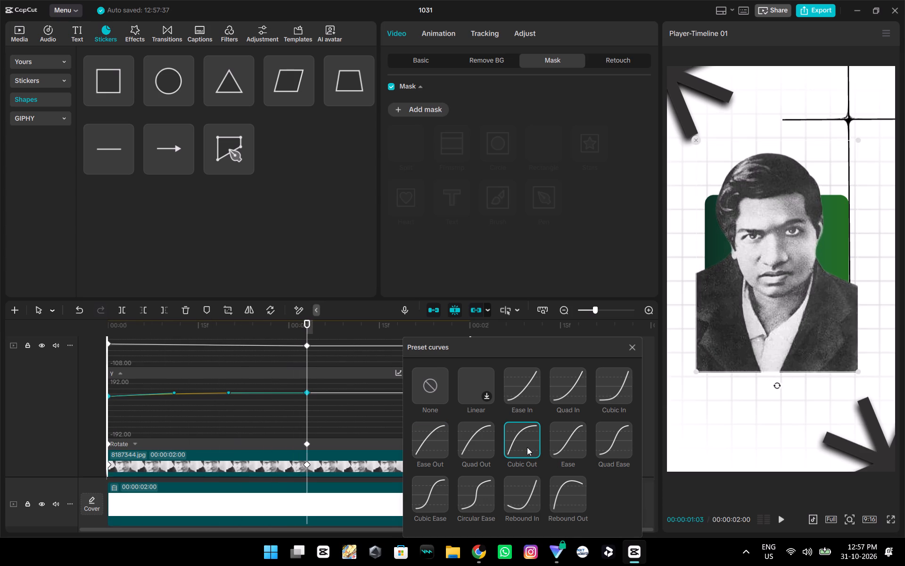
click(634, 344)
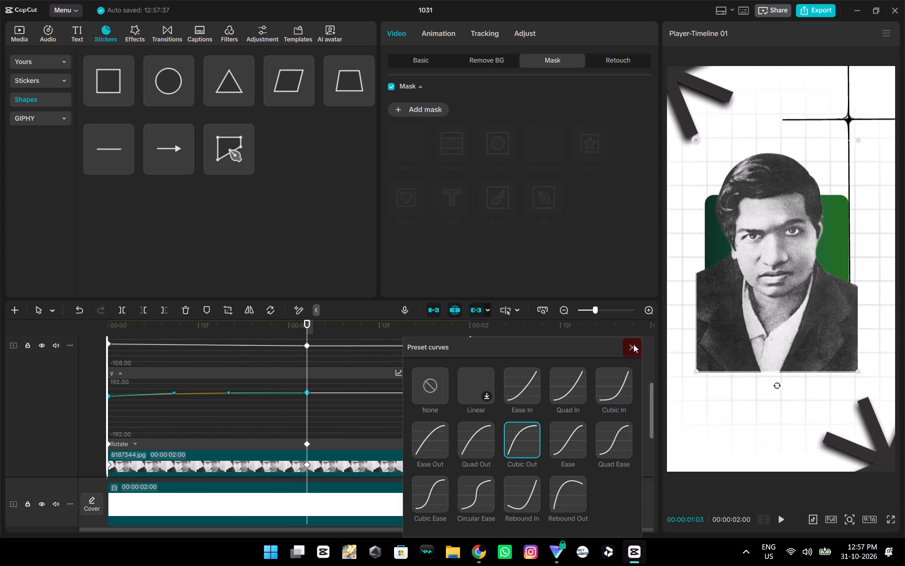
Hide the portrait clip's variable speed animation graphs on the timeline.
scroll(429, 400, up, 3)
scroll(492, 407, down, 5)
right_click(421, 403)
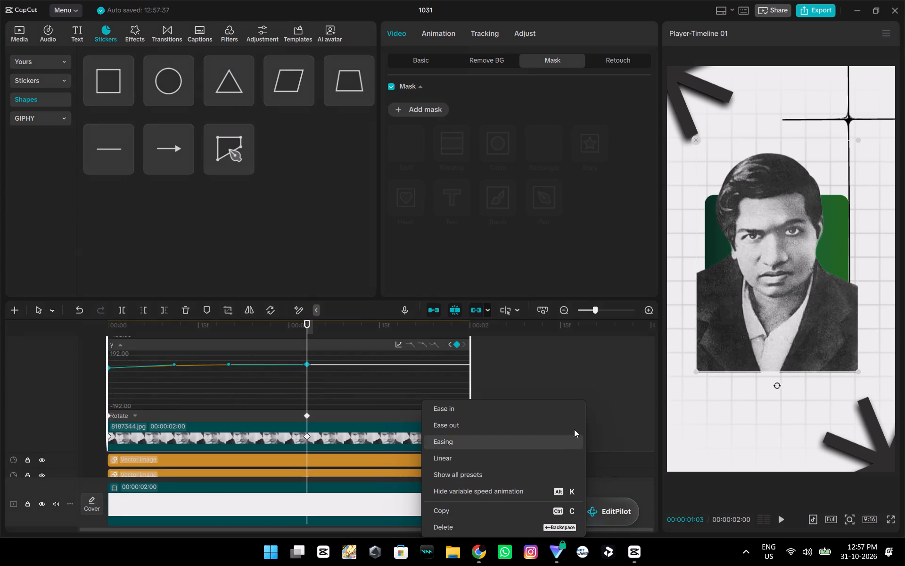
click(574, 370)
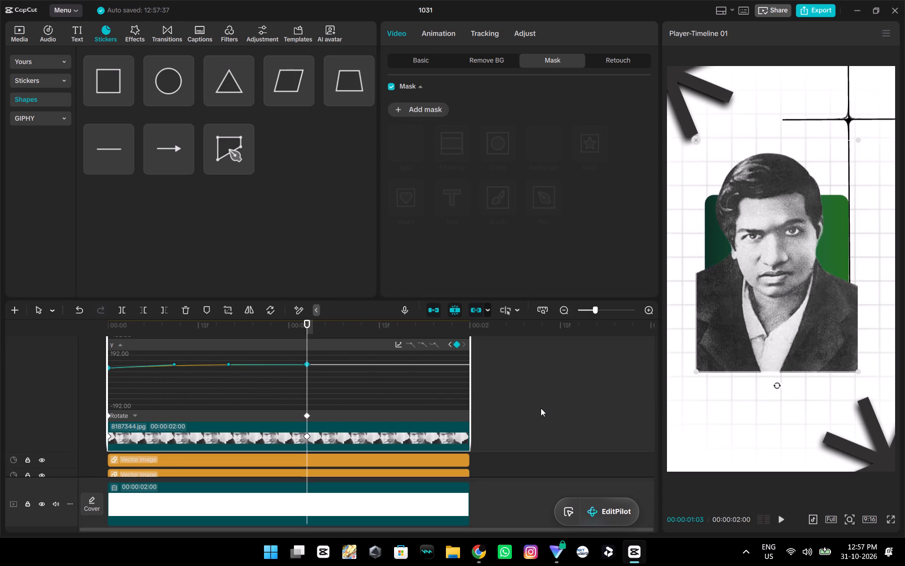
key(alt+k)
Create a compound clip from the portrait clip.
right_click(341, 373)
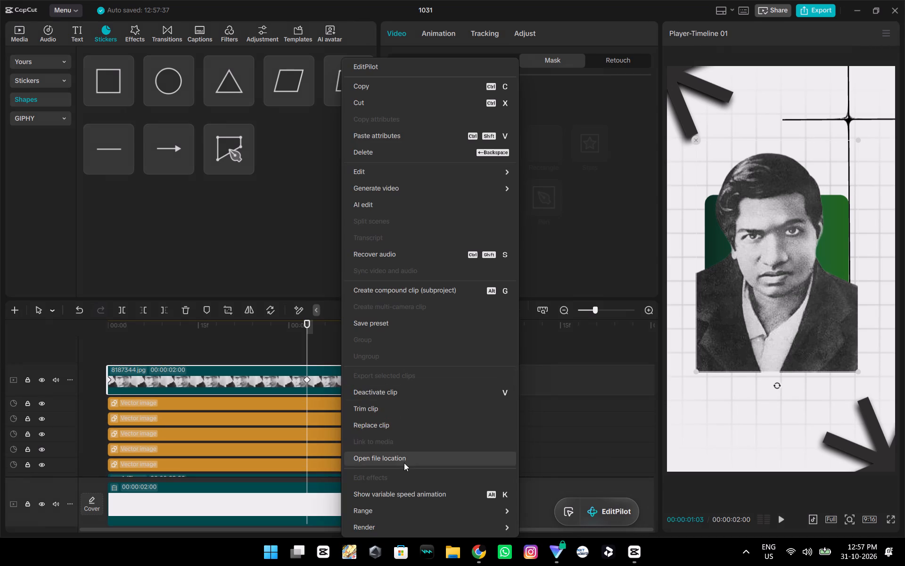
click(400, 286)
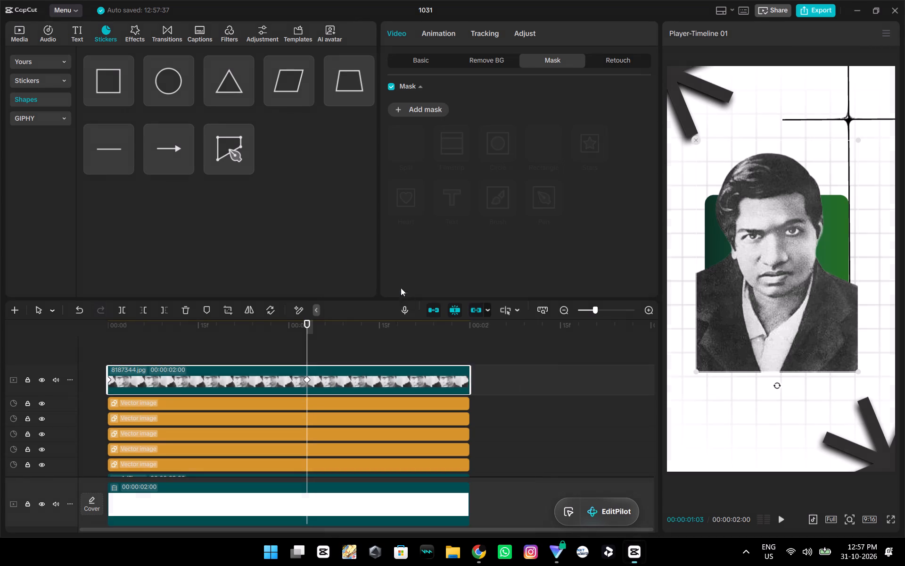
Add a rectangle mask to the portrait compound clip and enlarge it to span the green rectangle's width and clear the head.
click(406, 106)
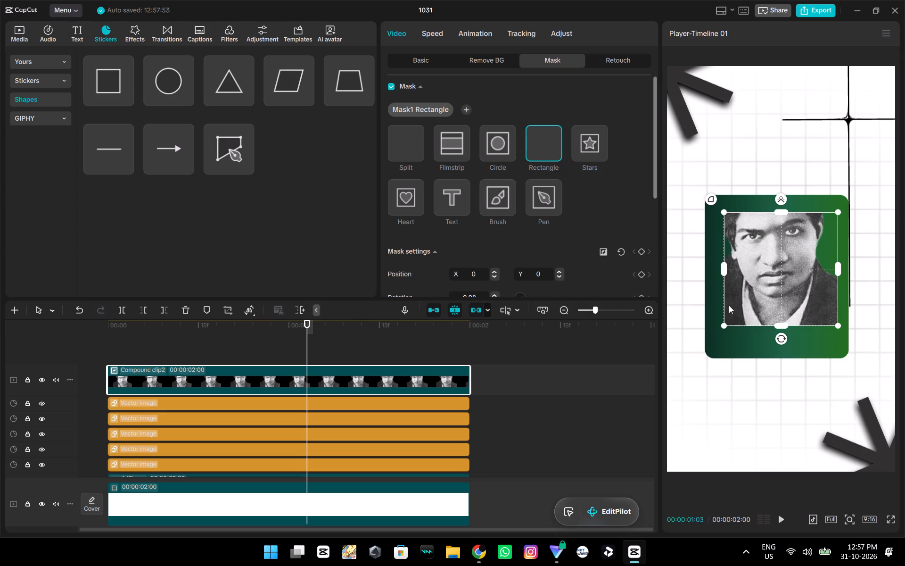
drag(723, 323, 708, 353)
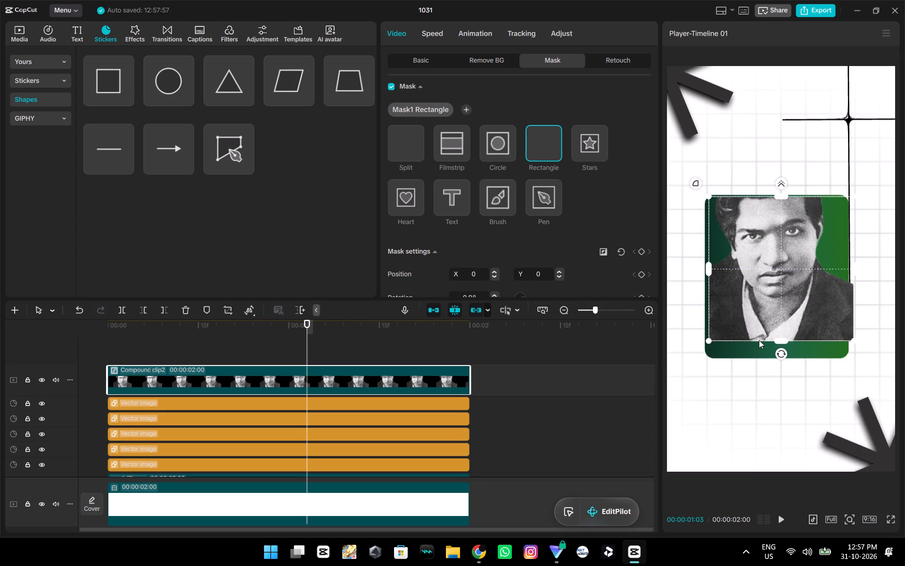
drag(782, 341, 778, 356)
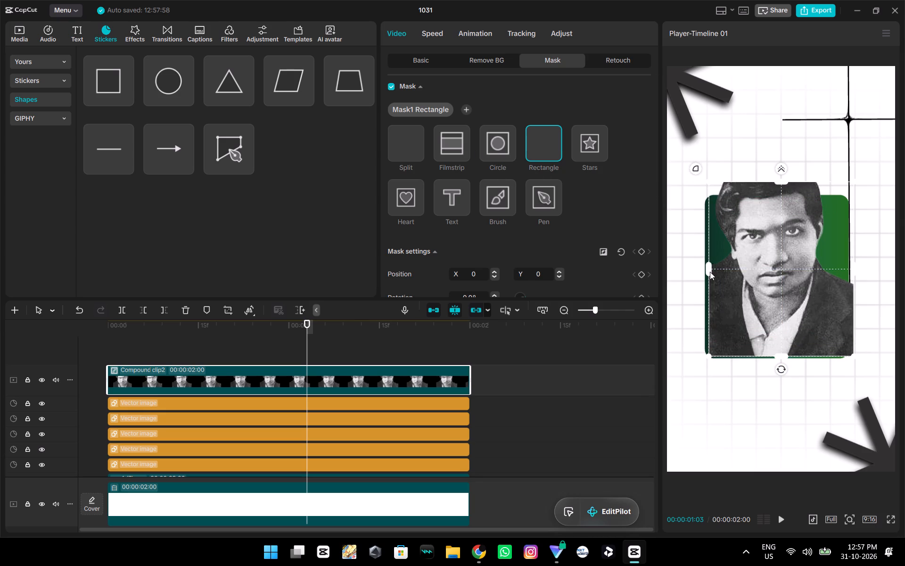
drag(710, 272, 706, 273)
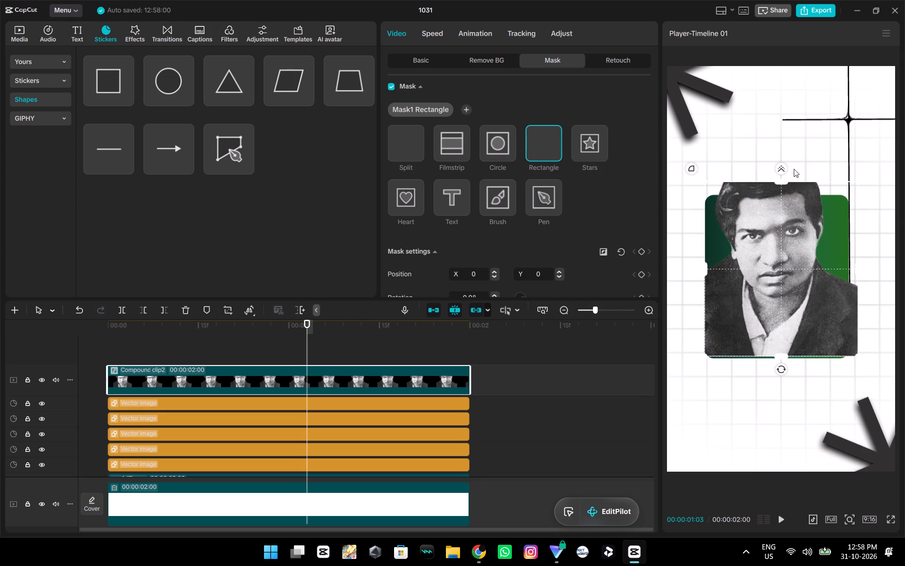
drag(782, 184, 788, 122)
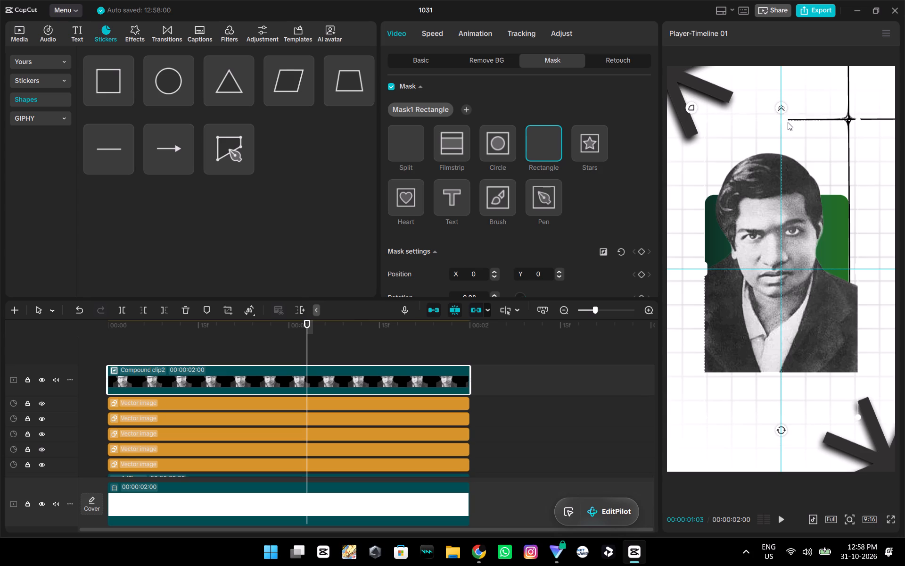
drag(788, 122, 797, 132)
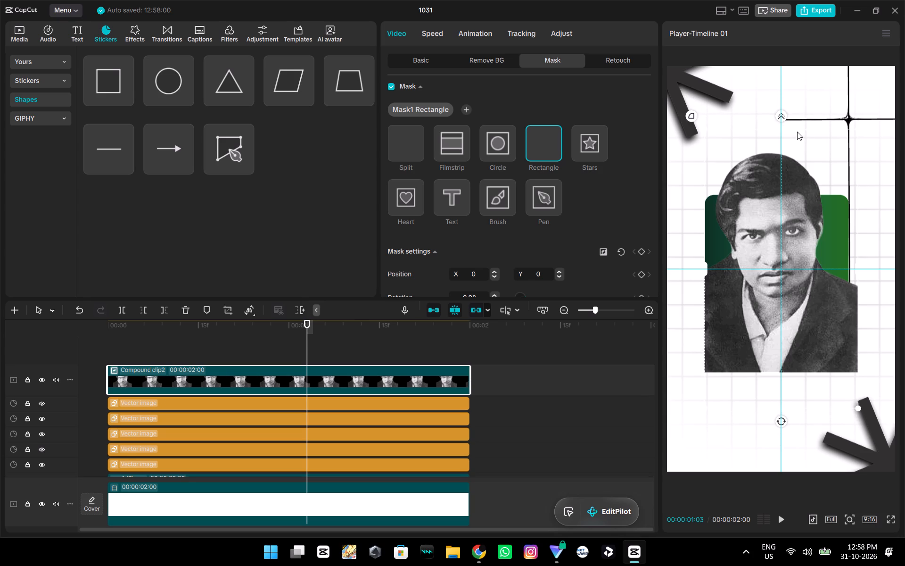
drag(797, 132, 794, 139)
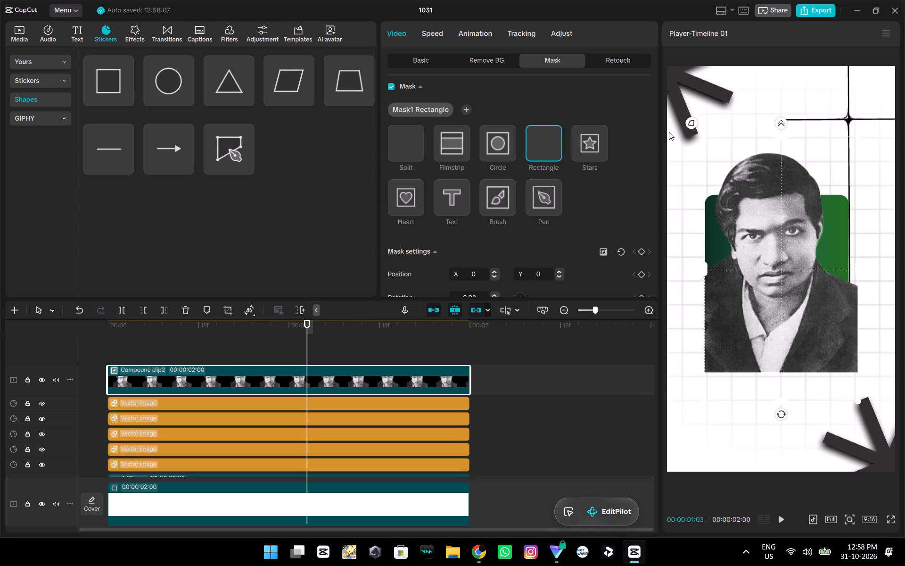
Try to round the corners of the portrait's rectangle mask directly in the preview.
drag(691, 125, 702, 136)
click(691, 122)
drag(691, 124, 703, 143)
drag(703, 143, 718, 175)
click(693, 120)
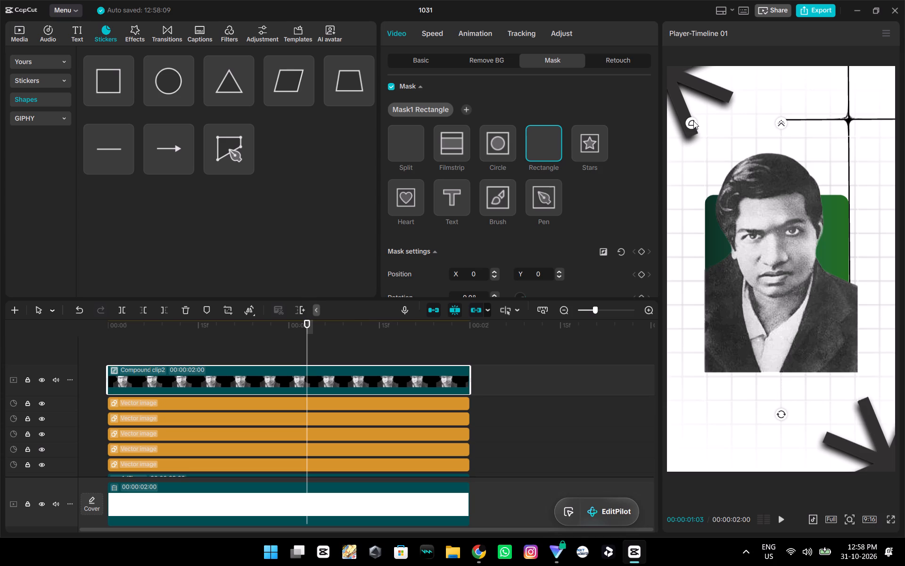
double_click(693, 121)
Adjust the mask's side edges towards the green rectangle's width and move the mask to about X -13, Y 72.
ctrl+scroll(856, 367, up, 3)
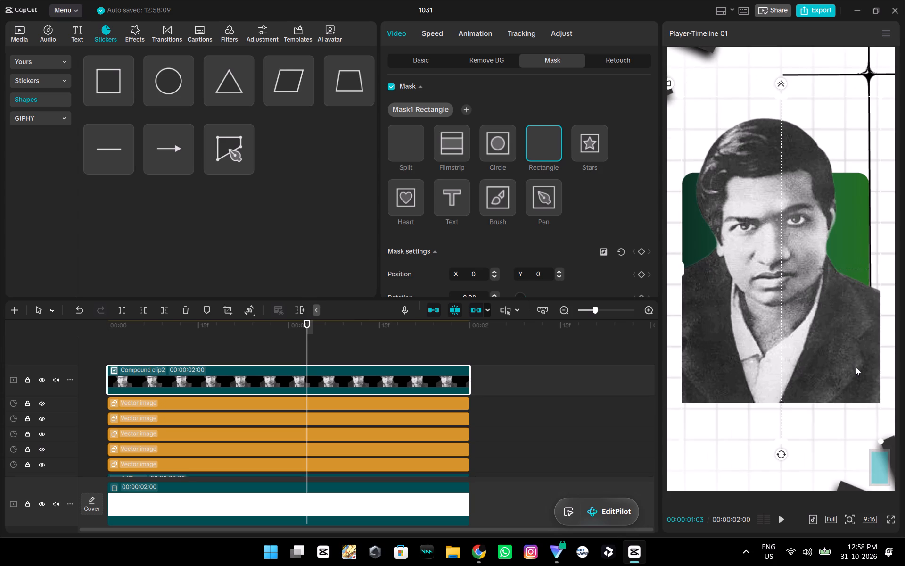
click(679, 270)
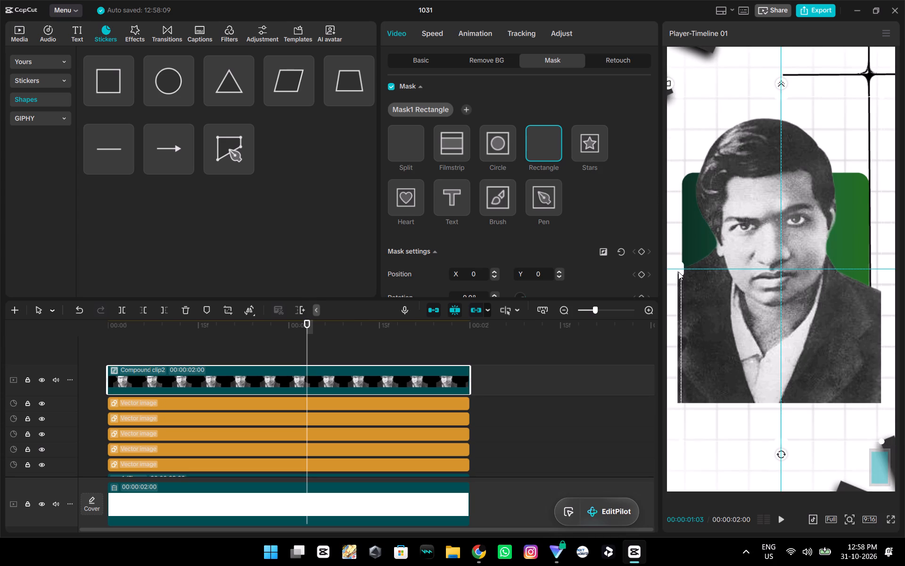
drag(880, 281, 872, 282)
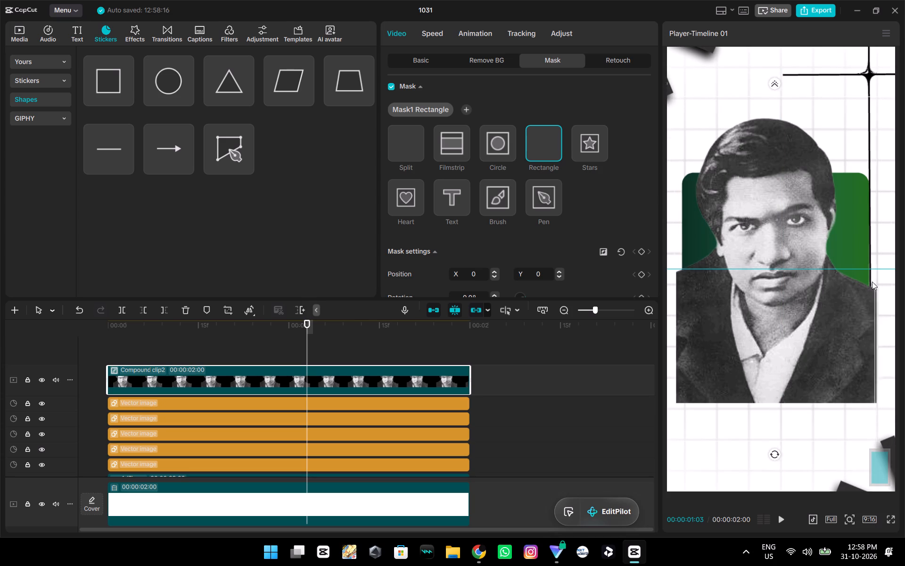
drag(872, 282, 871, 282)
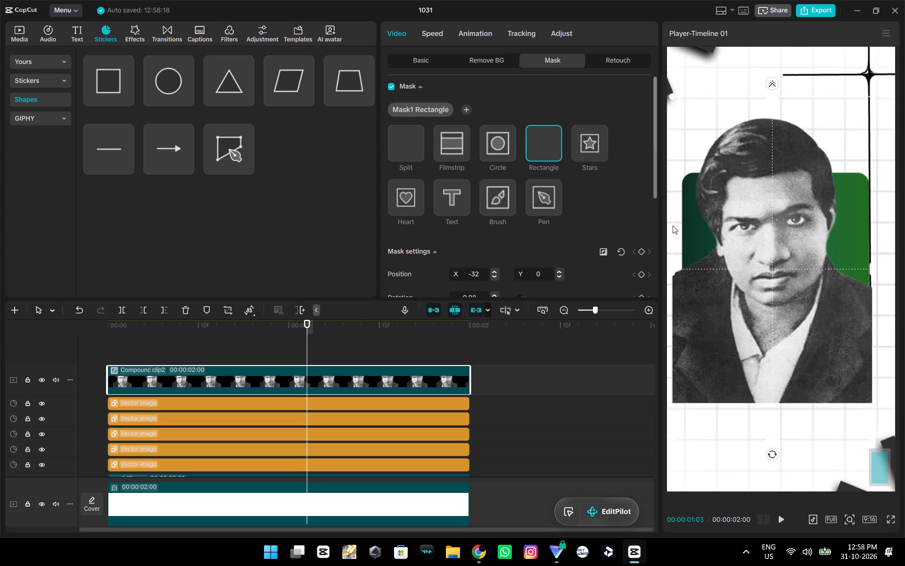
ctrl+scroll(693, 245, down, 5)
ctrl+scroll(718, 238, up, 2)
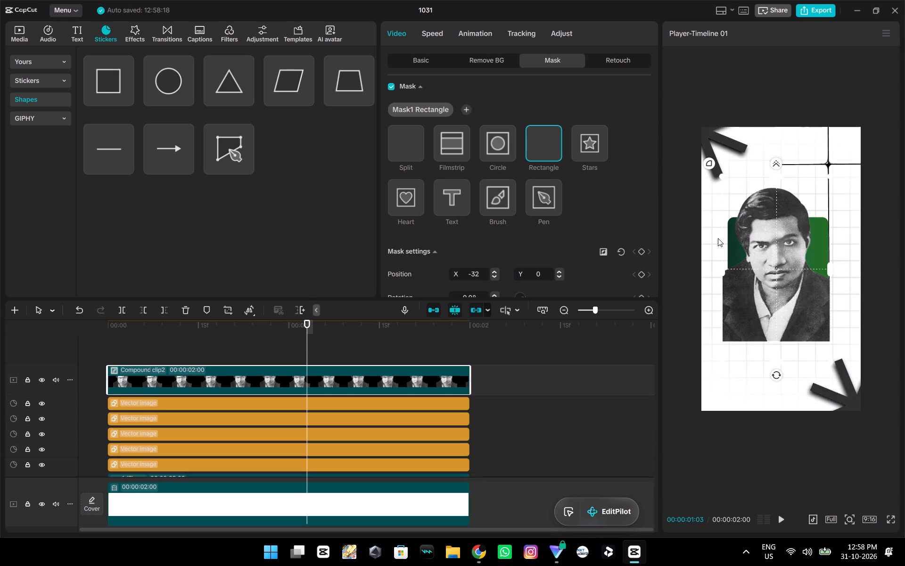
click(722, 272)
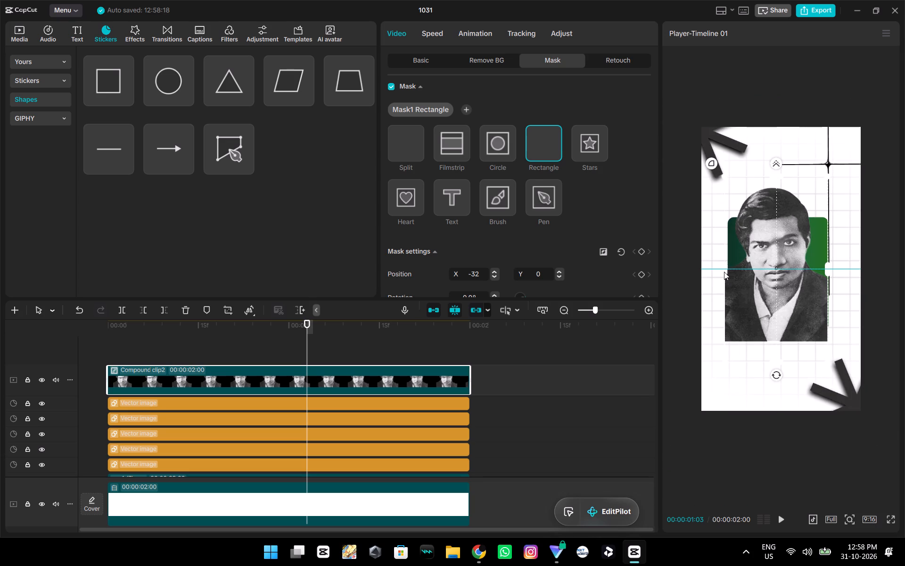
ctrl+scroll(827, 317, up, 4)
ctrl+scroll(828, 319, down, 6)
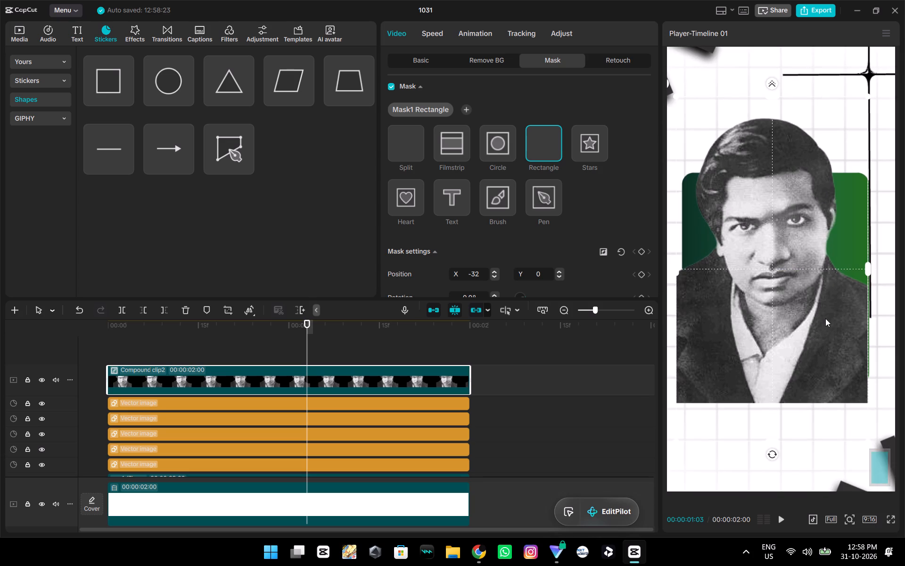
drag(796, 316, 801, 296)
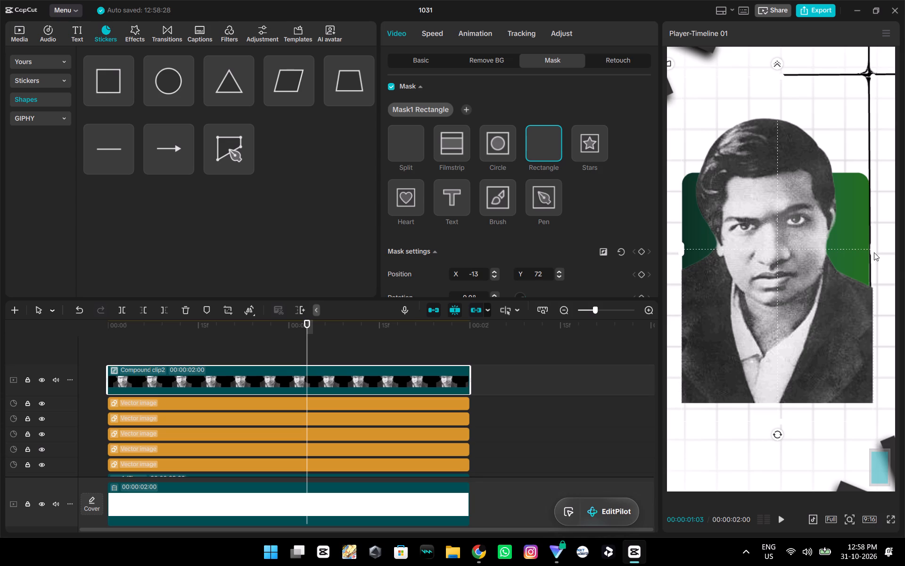
Narrow the rectangle mask to about 673 wide so its edge meets the green rectangle's side beside the portrait's shoulder.
ctrl+scroll(874, 253, up, 14)
middle_drag(839, 328, 635, 370)
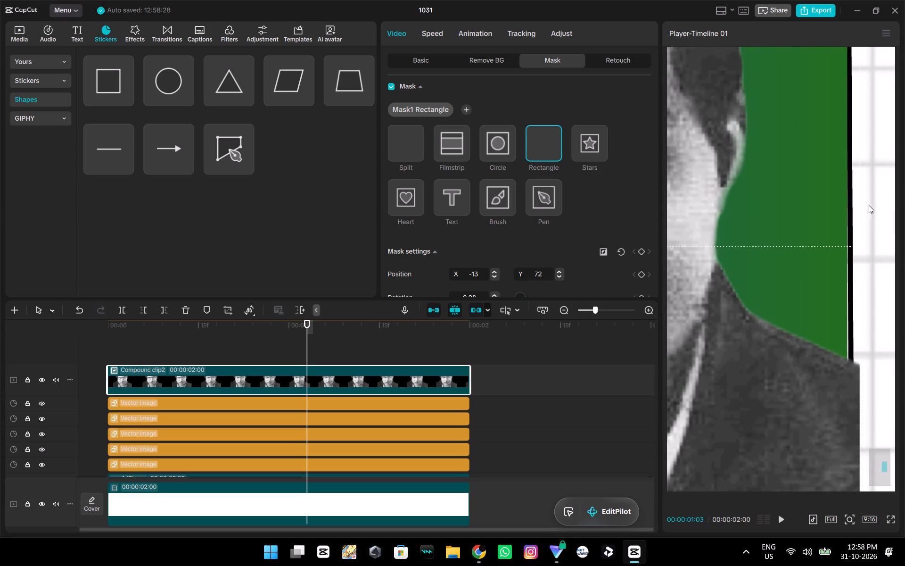
ctrl+scroll(863, 320, down, 2)
ctrl+scroll(842, 257, down, 5)
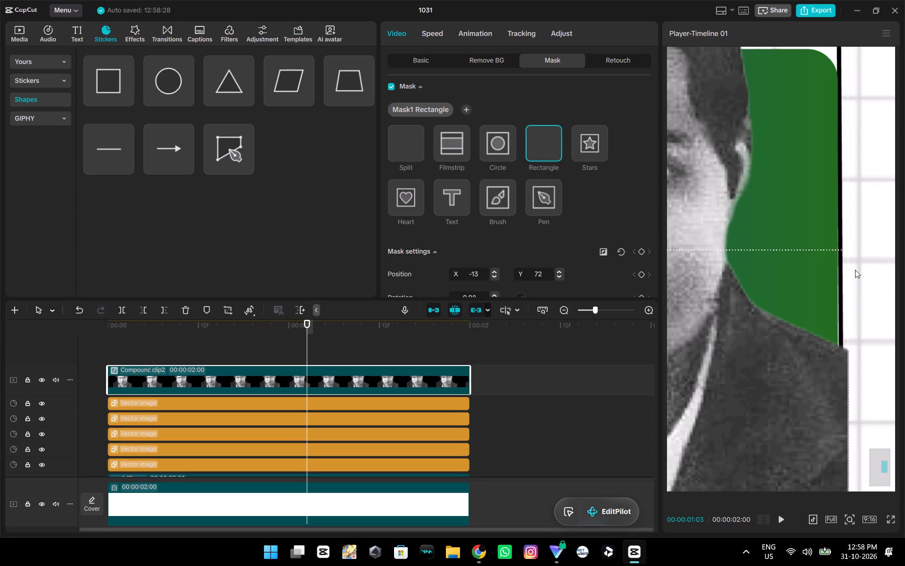
ctrl+scroll(856, 266, down, 3)
drag(835, 258, 829, 259)
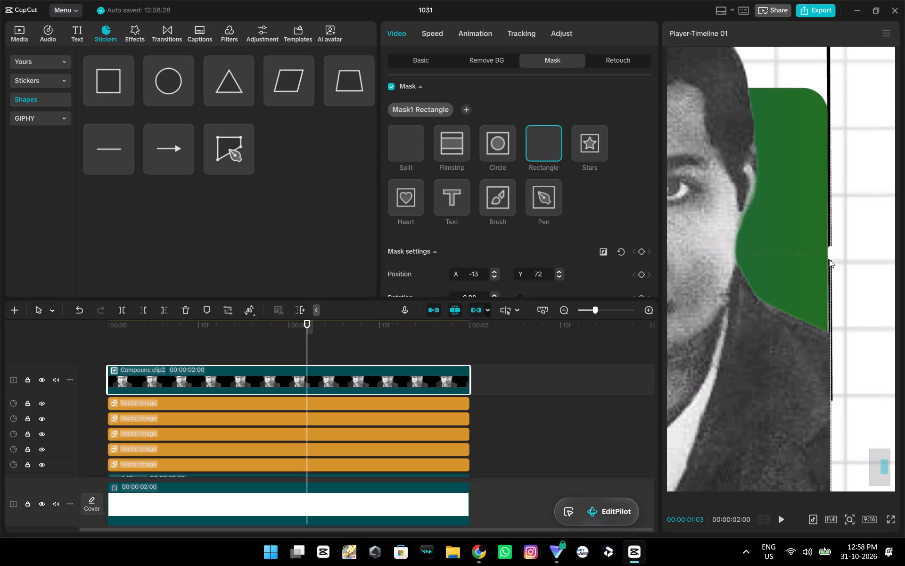
drag(829, 259, 827, 260)
ctrl+scroll(821, 271, down, 3)
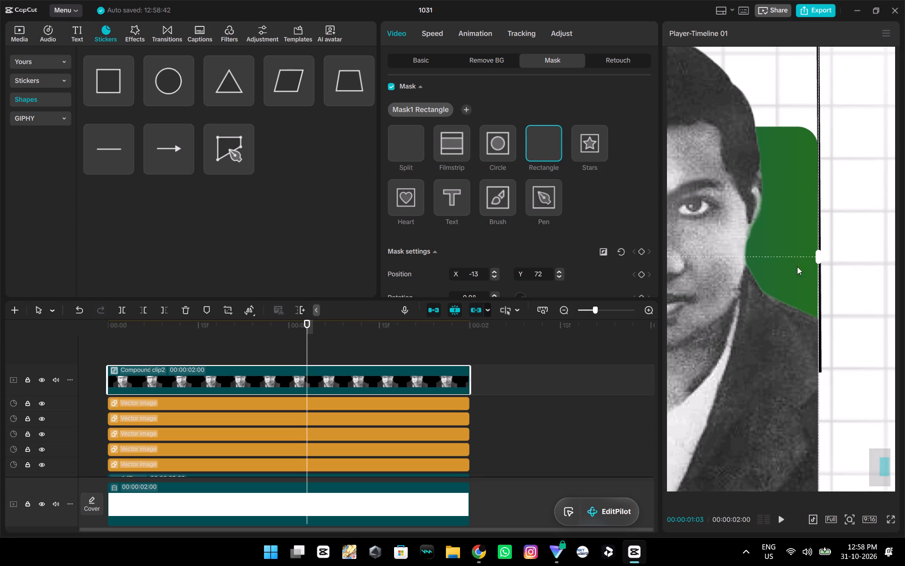
Set the rectangle mask's round corners to 12.
scroll(517, 208, down, 5)
drag(605, 206, 506, 205)
text(12)
key(Return)
Move the mask to about X -18, Y 210 so it cuts the portrait near the green rectangle's bottom edge.
ctrl+scroll(760, 278, down, 5)
drag(790, 309, 785, 285)
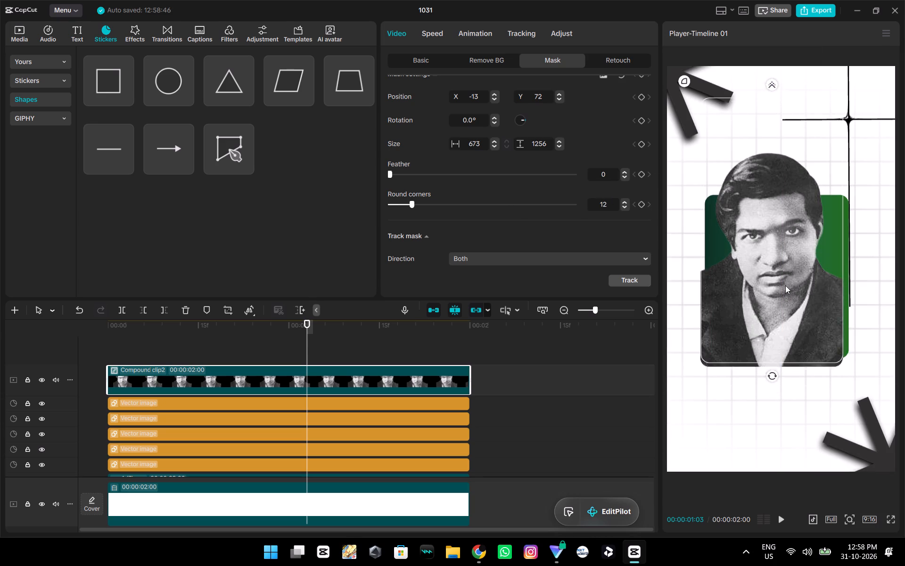
drag(785, 285, 790, 283)
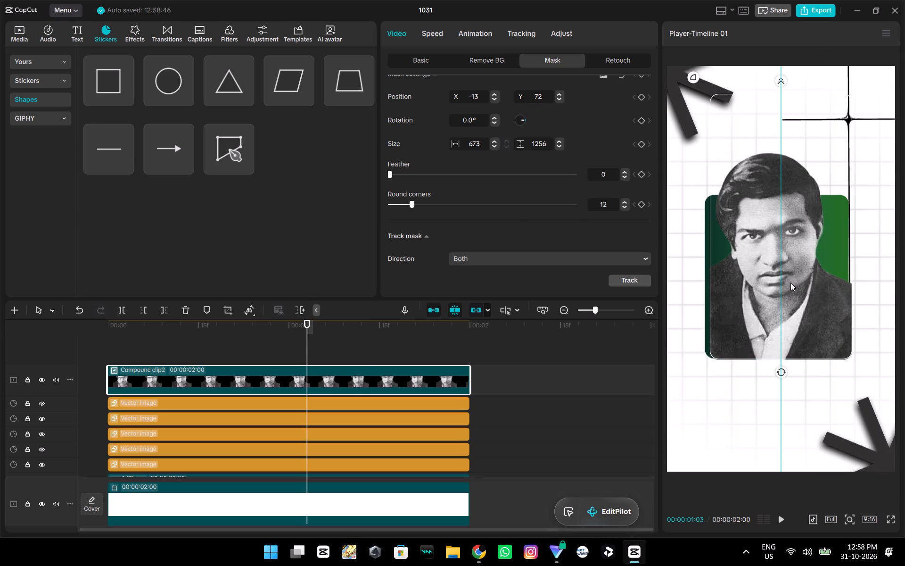
drag(790, 283, 789, 281)
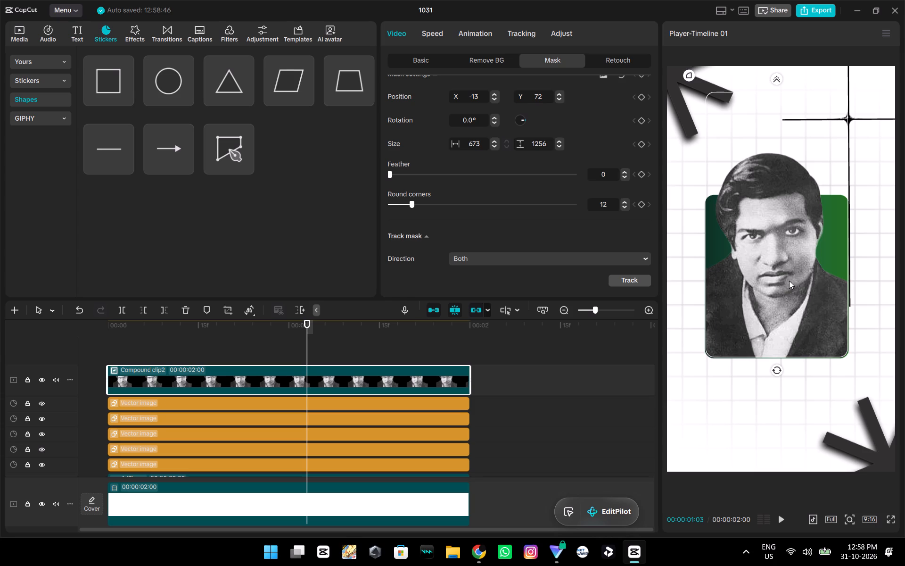
drag(789, 281, 790, 280)
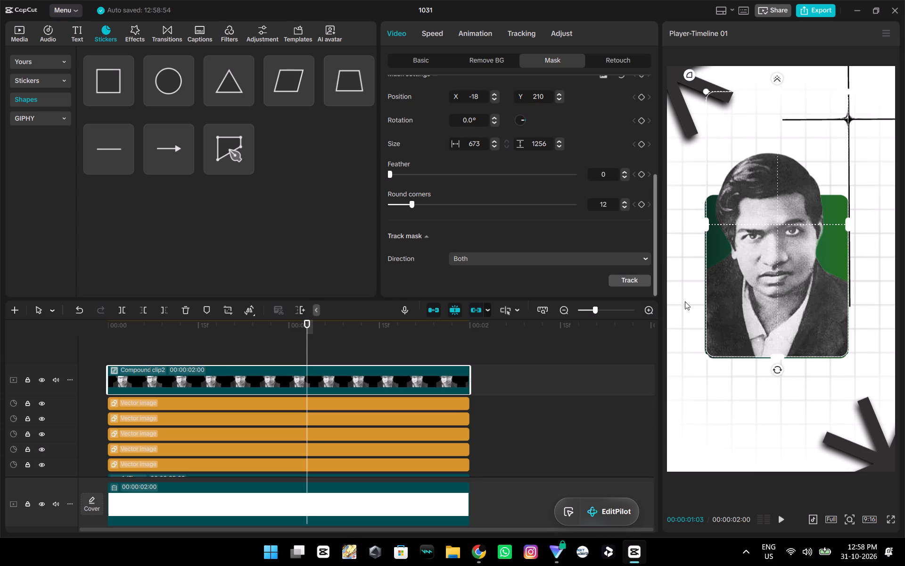
Nudge the mask to X -19, Y 204 so its lower edge aligns closely with the green rectangle's bottom.
ctrl+scroll(820, 394, up, 4)
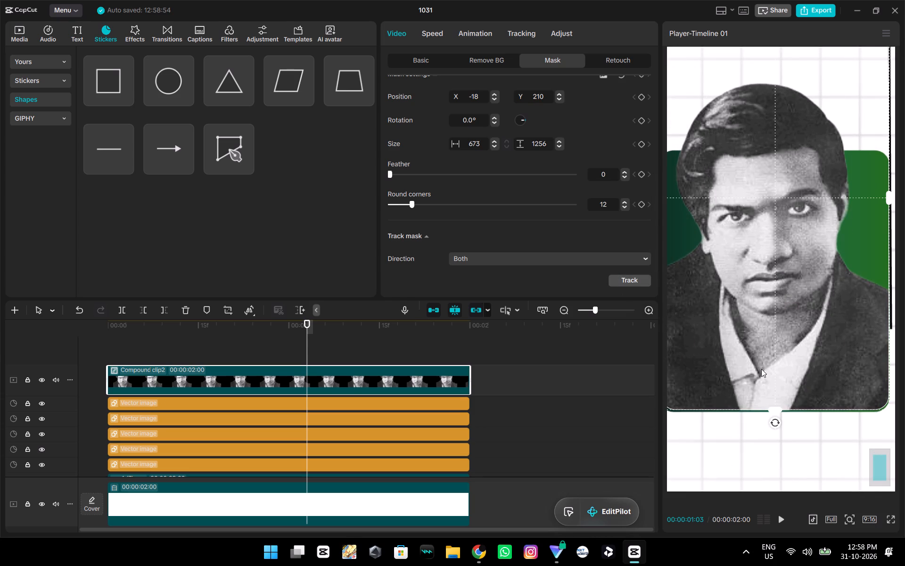
ctrl+scroll(781, 337, up, 6)
scroll(750, 308, down, 6)
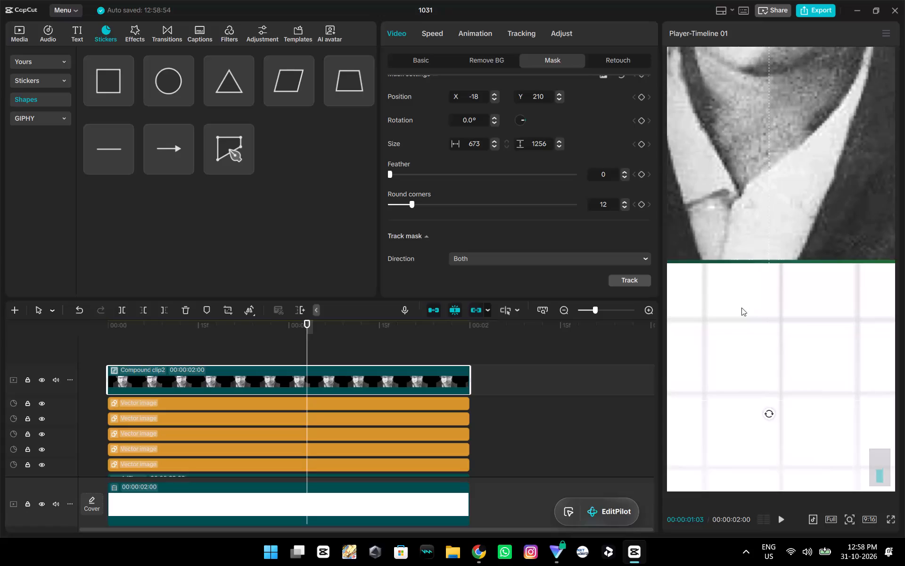
ctrl+scroll(702, 312, up, 11)
drag(783, 220, 782, 225)
ctrl+scroll(767, 358, down, 20)
ctrl+scroll(767, 358, down, 2)
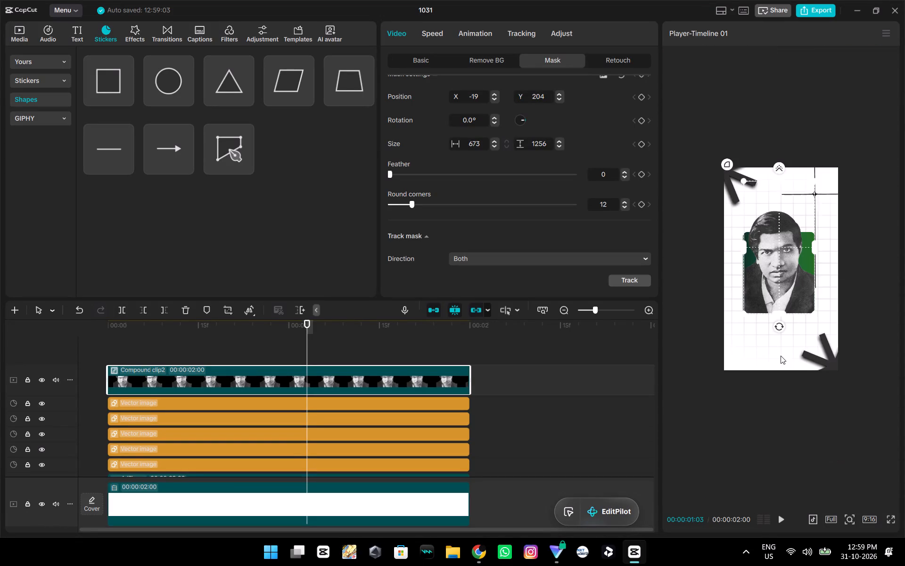
Widen the rectangle mask to 680 so its side edges line up with the green rectangle beside the shoulders.
ctrl+scroll(781, 356, up, 4)
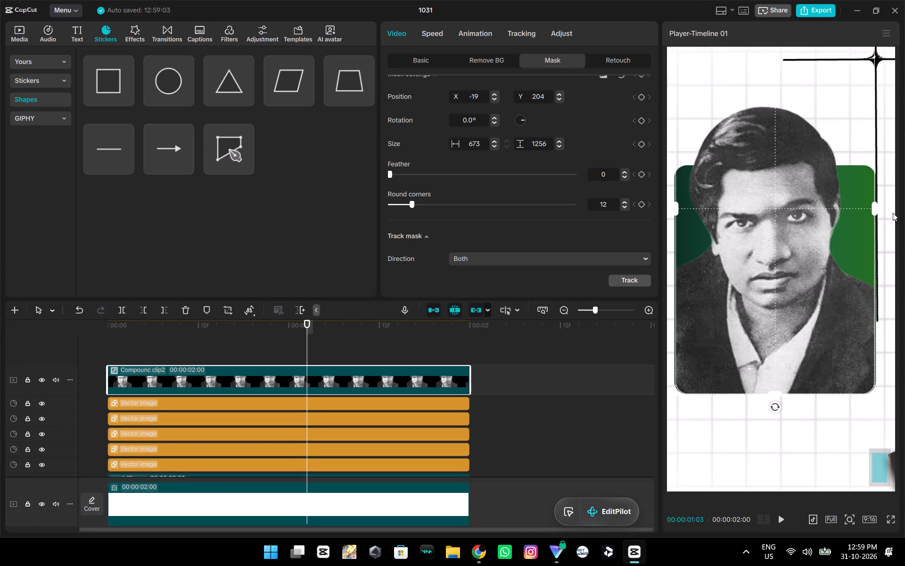
click(876, 208)
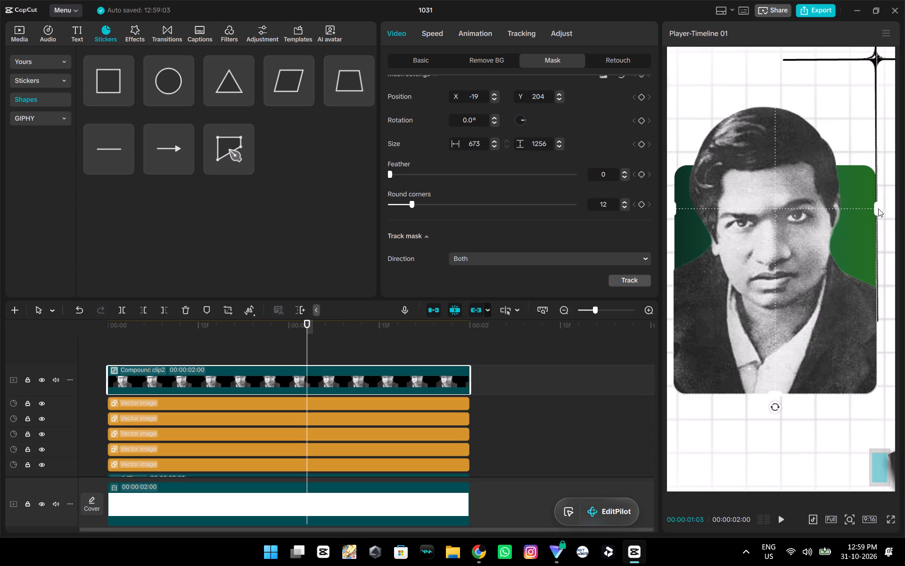
click(775, 441)
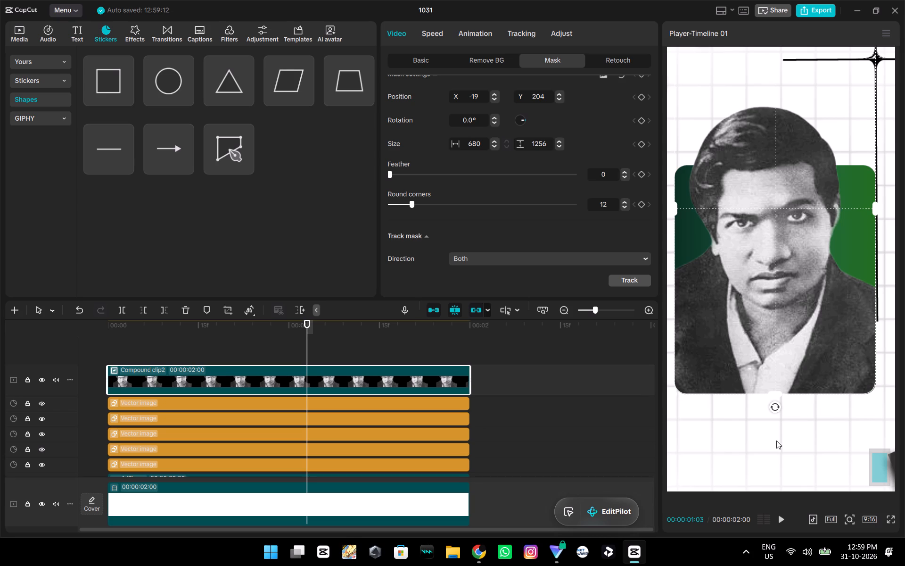
Play the composition from the start to check how the masked portrait pops out of the green rectangle.
click(513, 384)
ctrl+scroll(321, 361, down, 8)
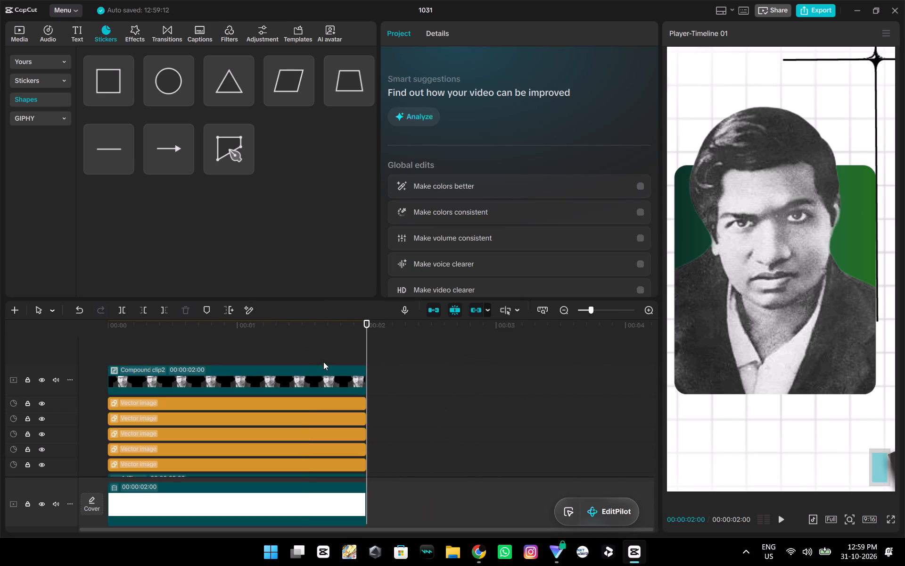
ctrl+scroll(900, 306, down, 7)
ctrl+scroll(778, 284, down, 6)
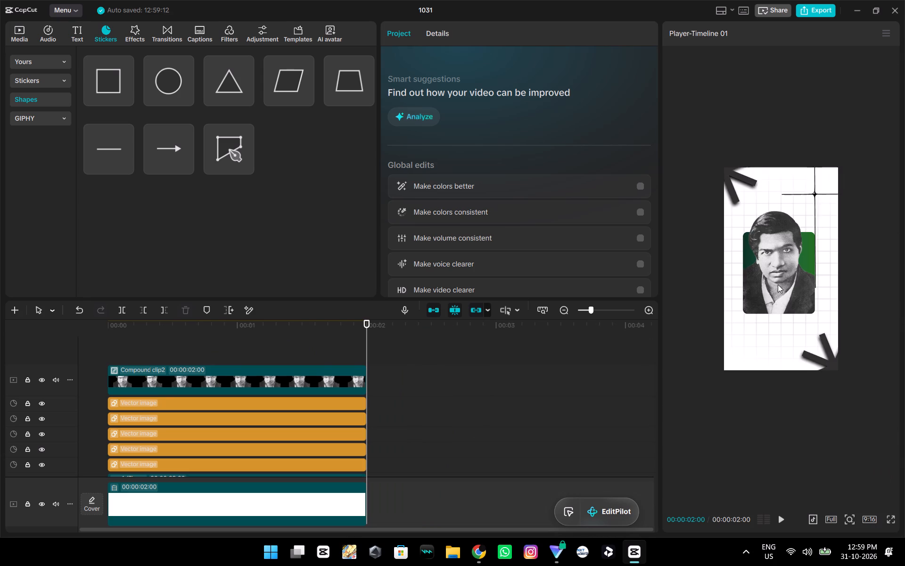
ctrl+scroll(778, 284, up, 2)
click(130, 346)
drag(131, 346, 15, 340)
key(space)
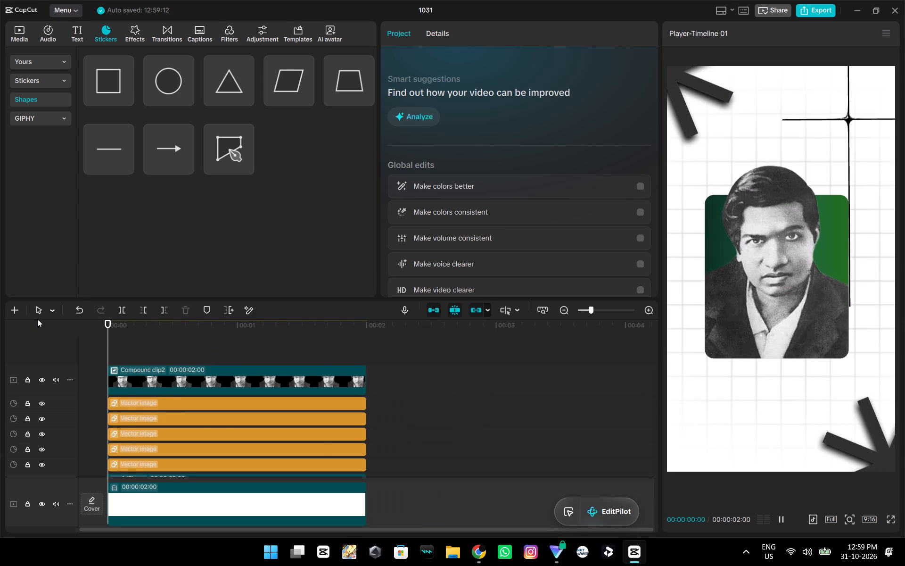
key(space)
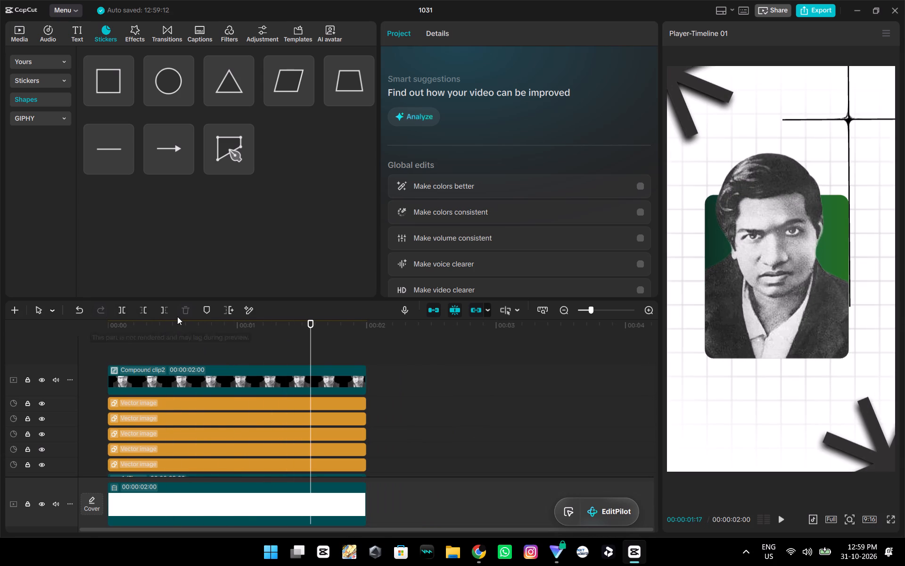
Switch to the YouTube tutorial in Chrome and watch the part where the masked compound clip is duplicated.
key(alt+Tab)
key(space)
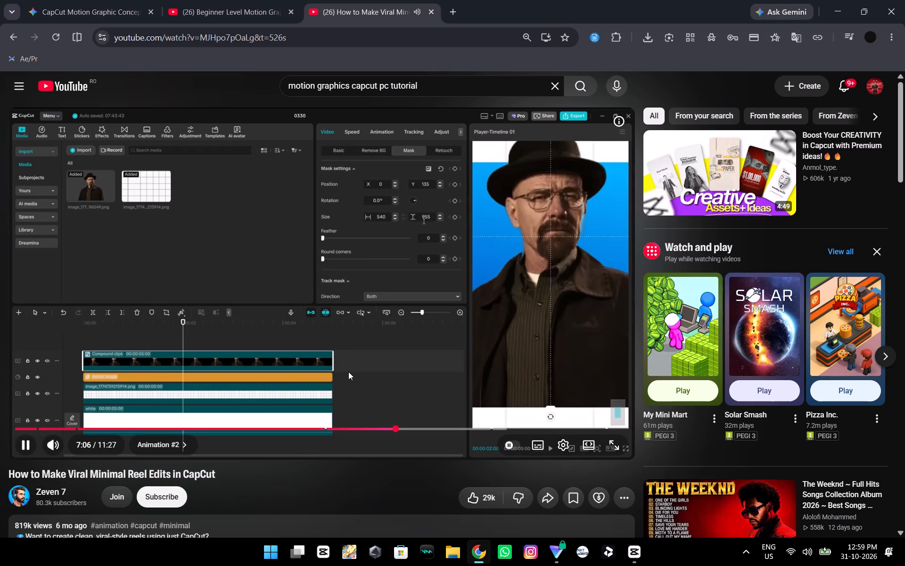
key(Right)
key(Right)
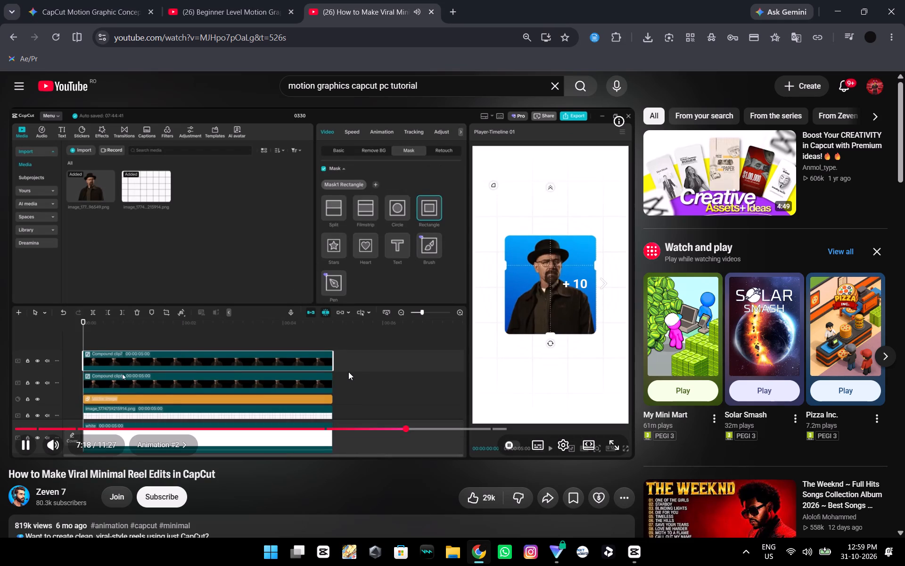
key(Right)
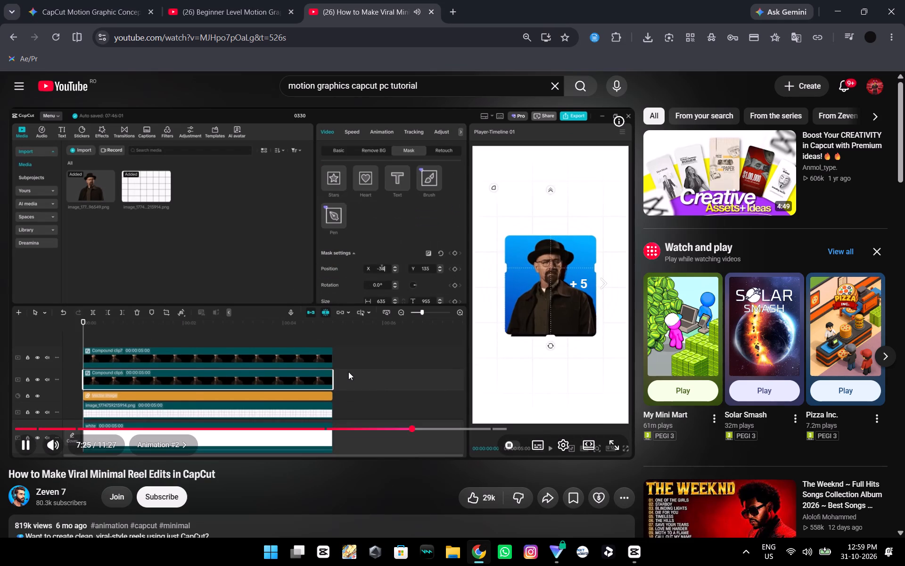
key(Left)
key(Left)
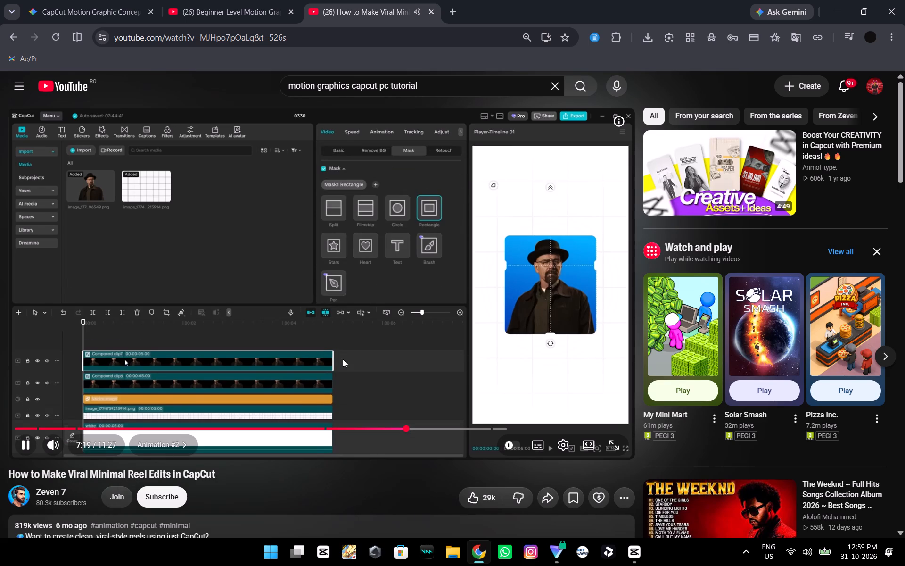
key(space)
key(alt+Tab)
In CapCut, duplicate the masked portrait compound clip and stack the copy on the track above, starting at 00:00.
click(302, 379)
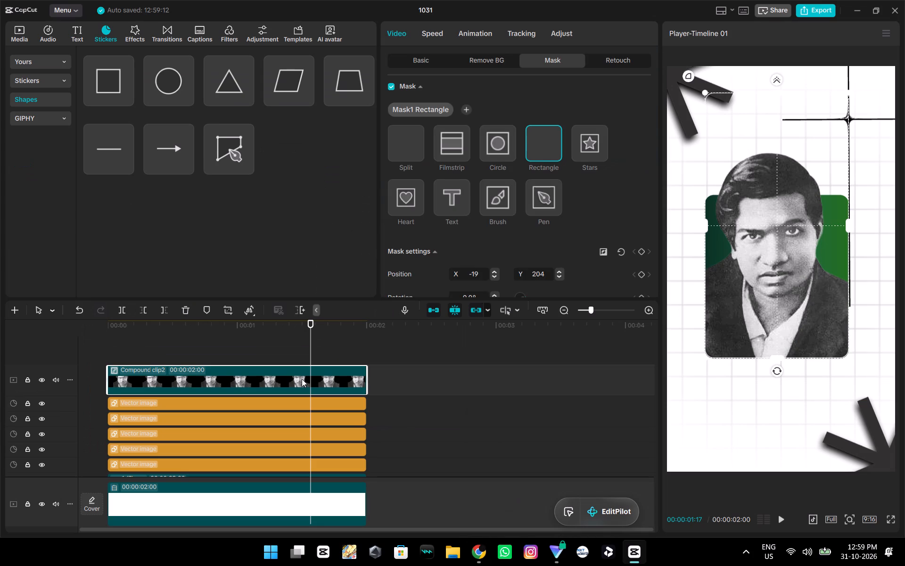
key(ctrl+c)
key(ctrl+v)
drag(361, 381, 160, 389)
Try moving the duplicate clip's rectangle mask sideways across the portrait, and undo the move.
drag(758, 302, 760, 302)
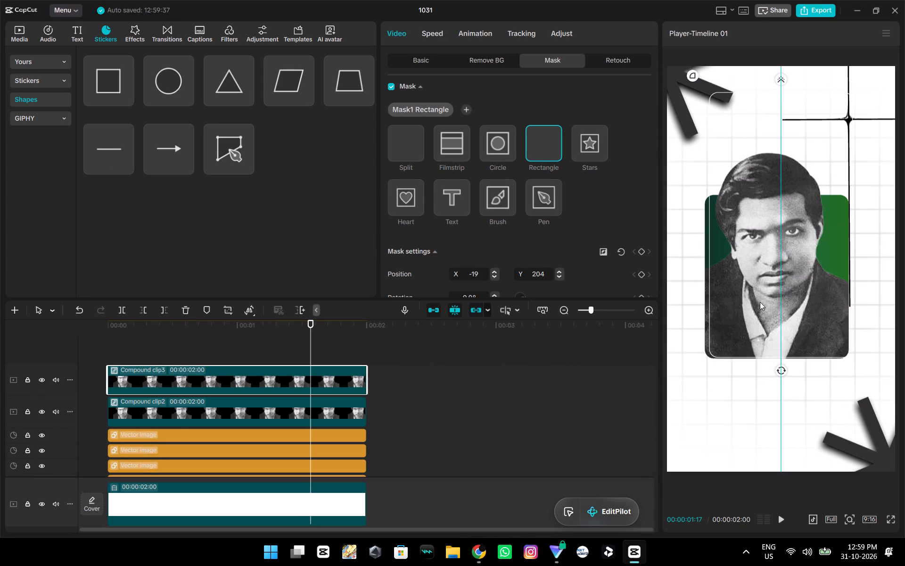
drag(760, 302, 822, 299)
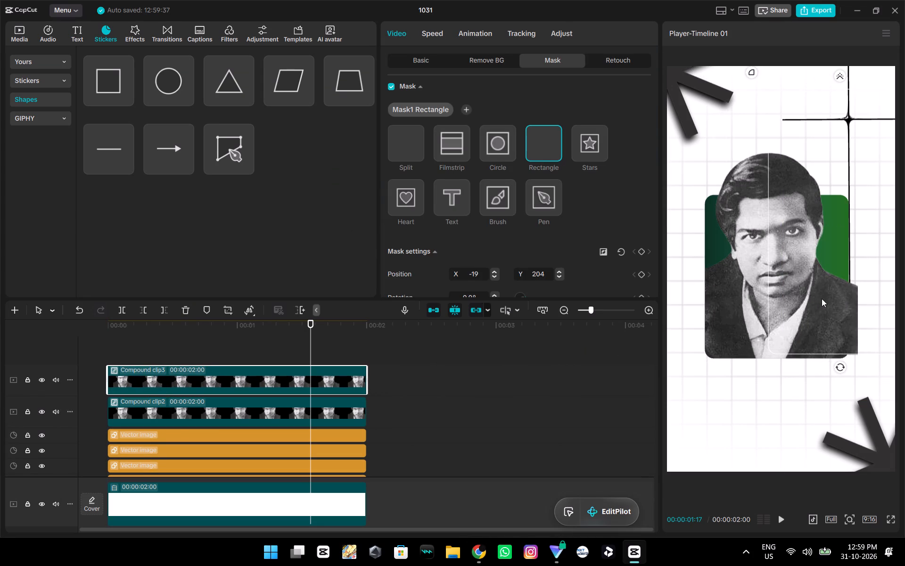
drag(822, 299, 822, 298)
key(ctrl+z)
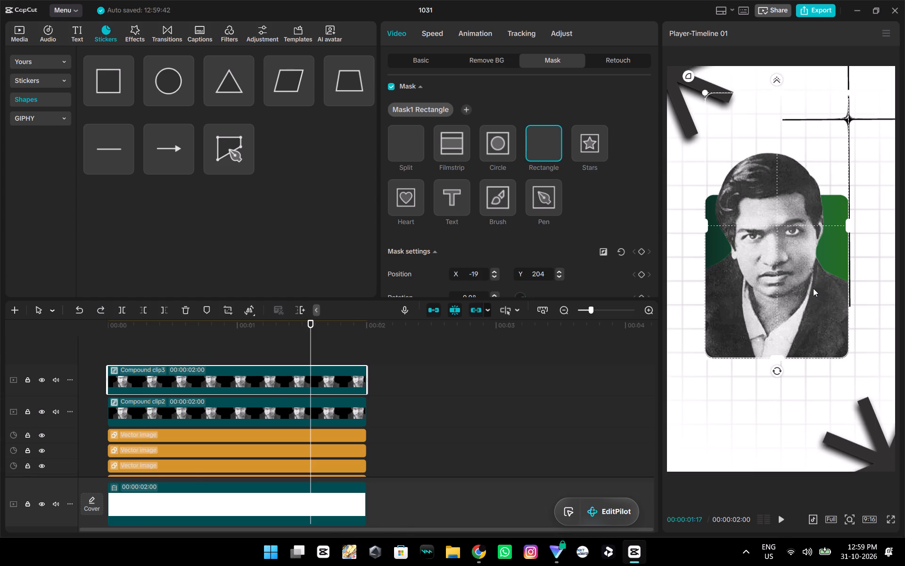
Select the lower portrait compound clip and replay the tutorial's part on darkening it with the Luma curve.
key(alt+Tab)
click(316, 373)
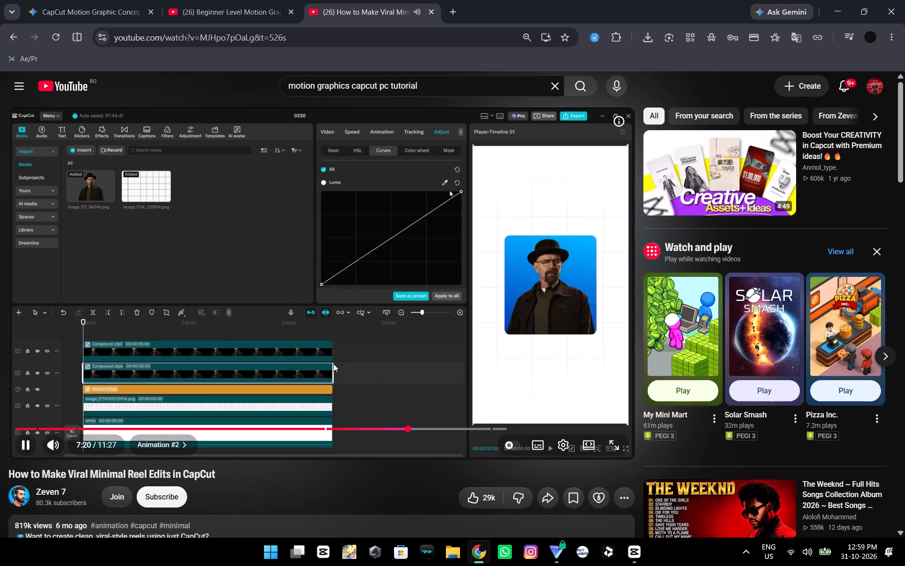
key(space)
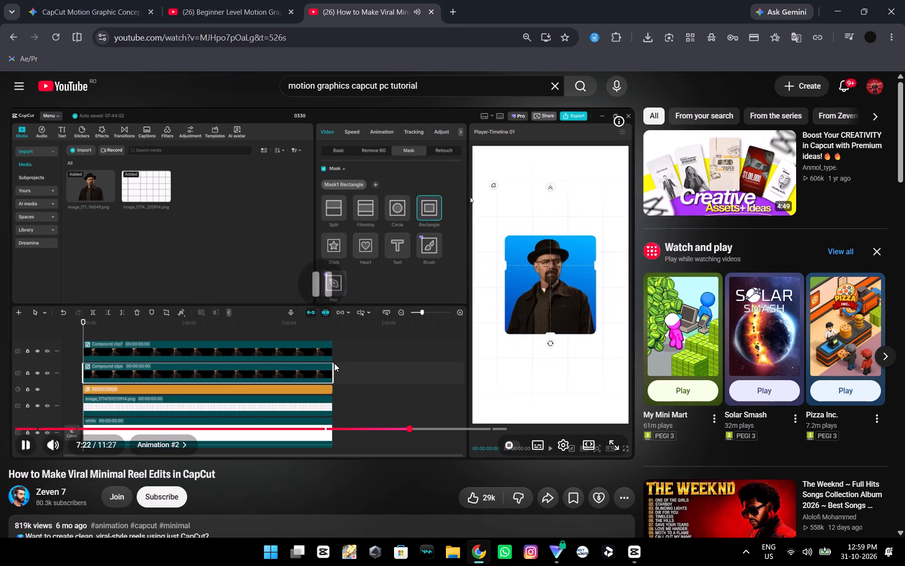
key(alt+Tab)
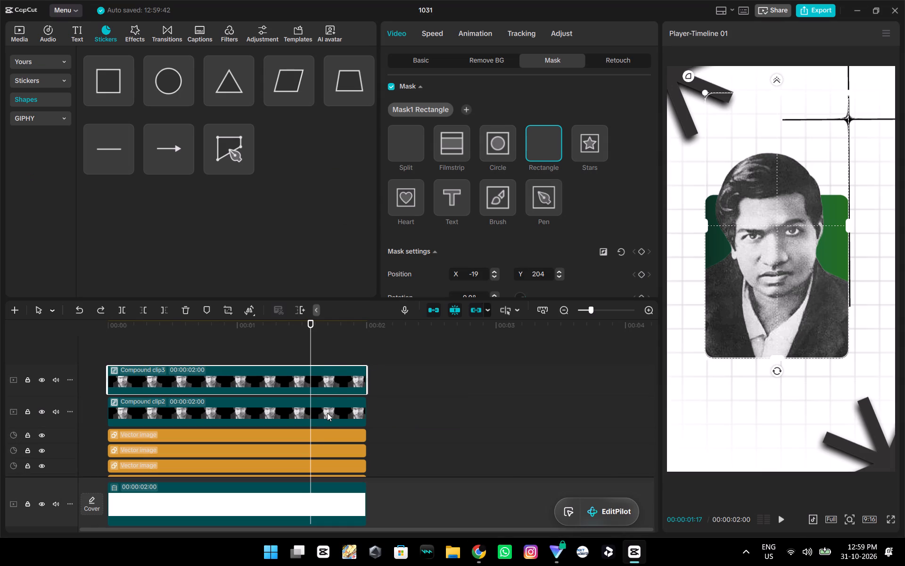
click(326, 413)
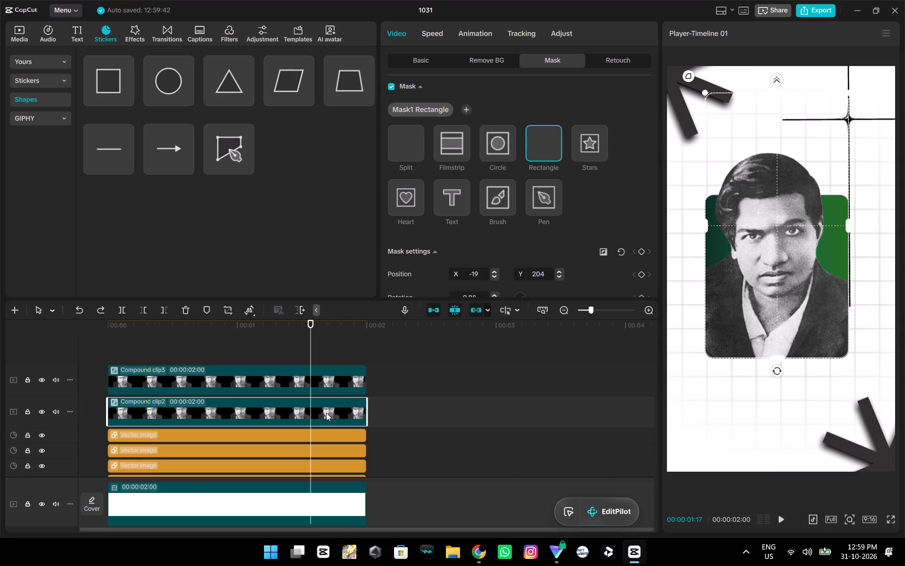
key(alt+Tab)
key(Left)
key(space)
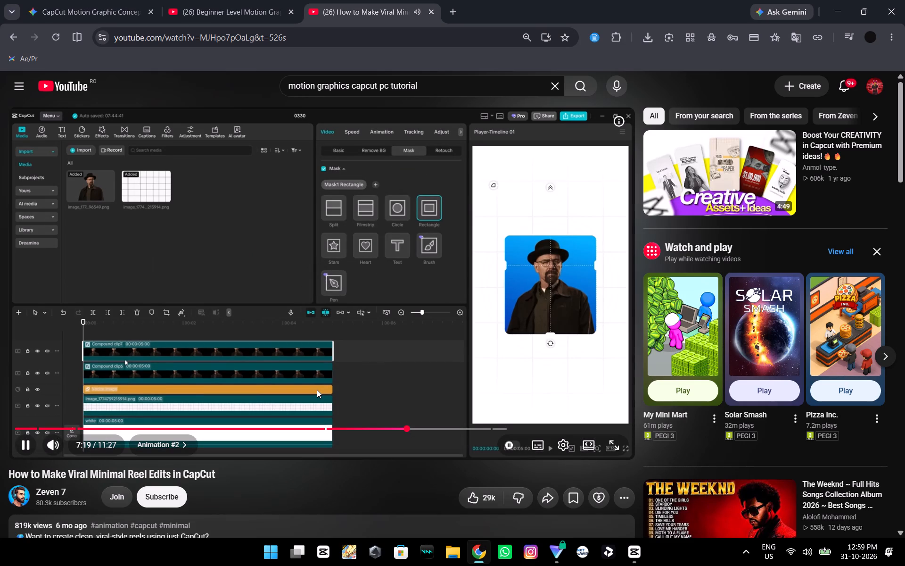
key(space)
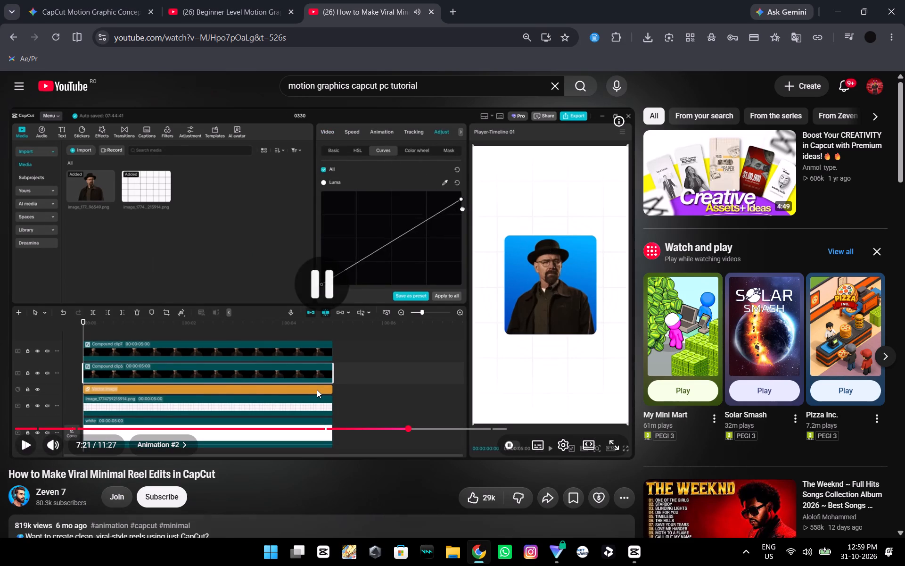
key(alt+Tab)
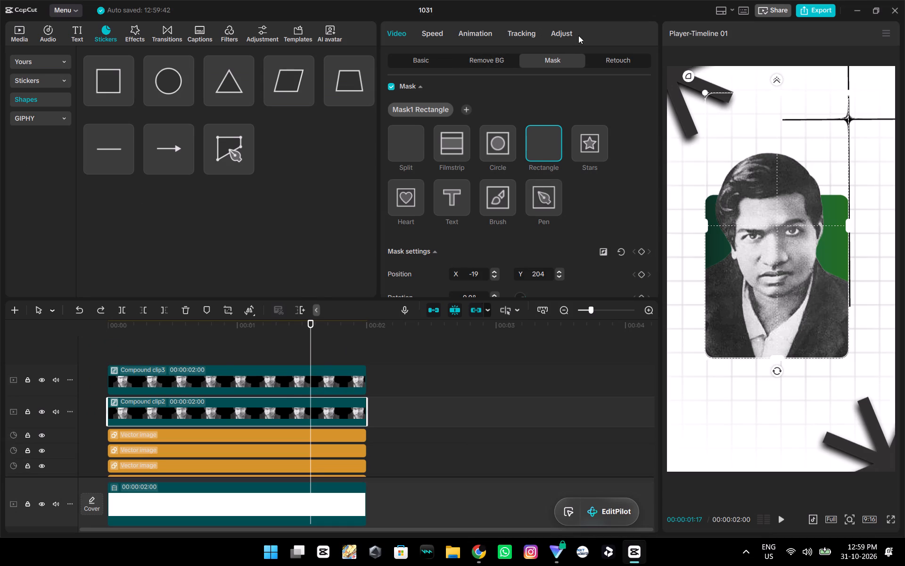
Flatten the lower compound clip's Luma curve to black by lowering its highlight end point to the bottom.
click(440, 31)
click(480, 30)
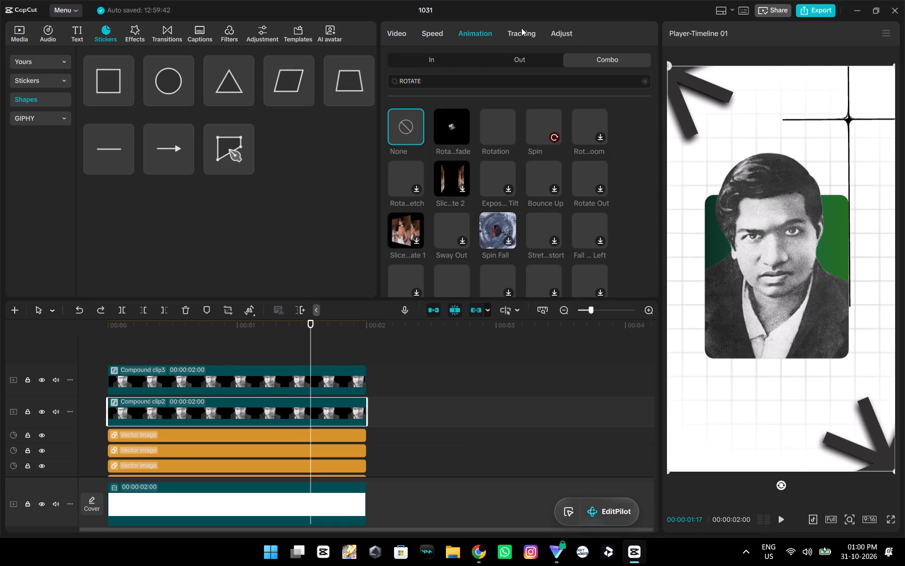
click(521, 28)
click(574, 25)
click(542, 58)
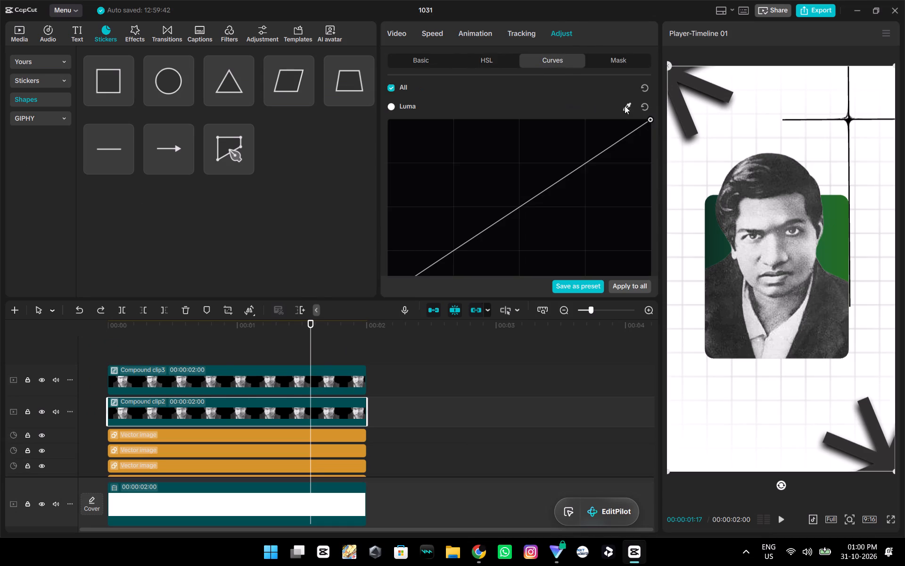
drag(649, 122, 671, 323)
scroll(536, 147, down, 4)
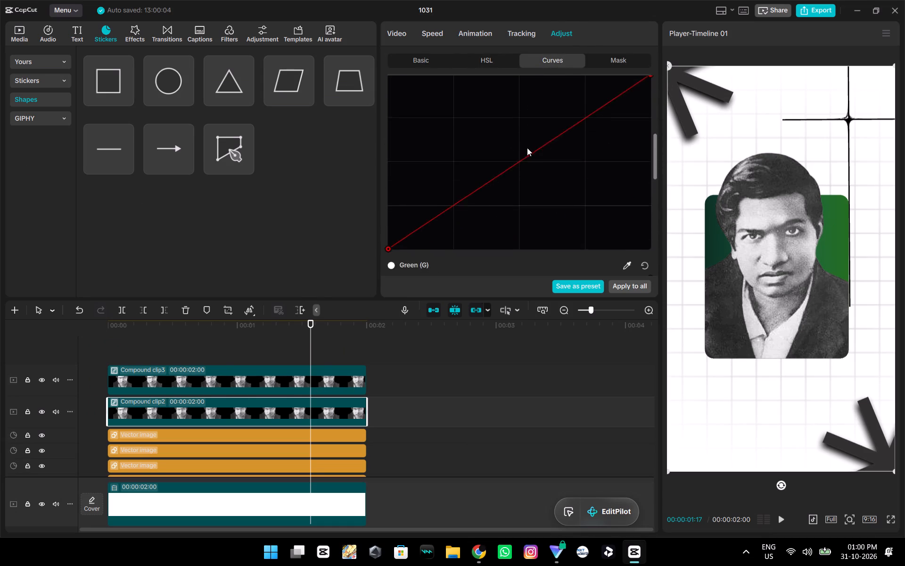
scroll(521, 143, up, 3)
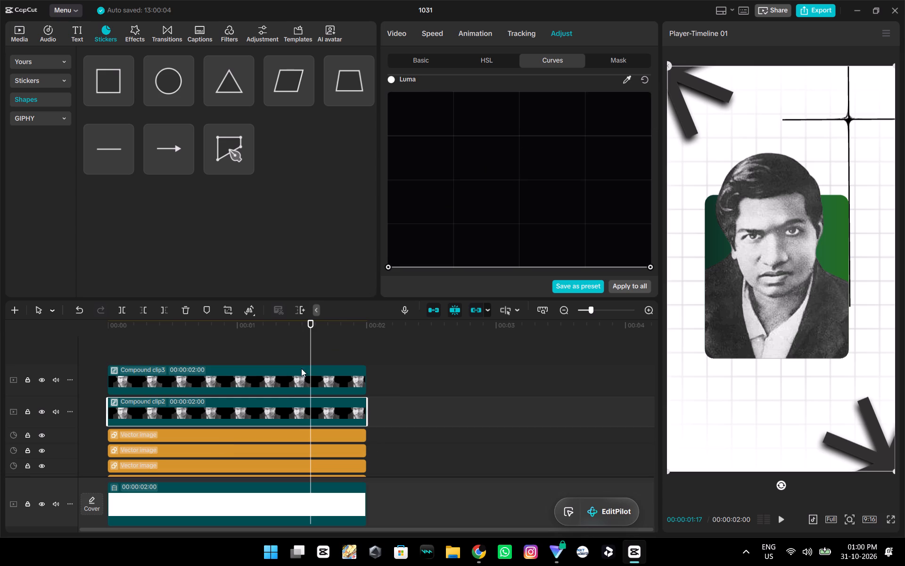
click(400, 31)
Watch the tutorial's part on offsetting the darkened lower clip behind the portrait as a shadow.
key(alt+Tab)
key(space)
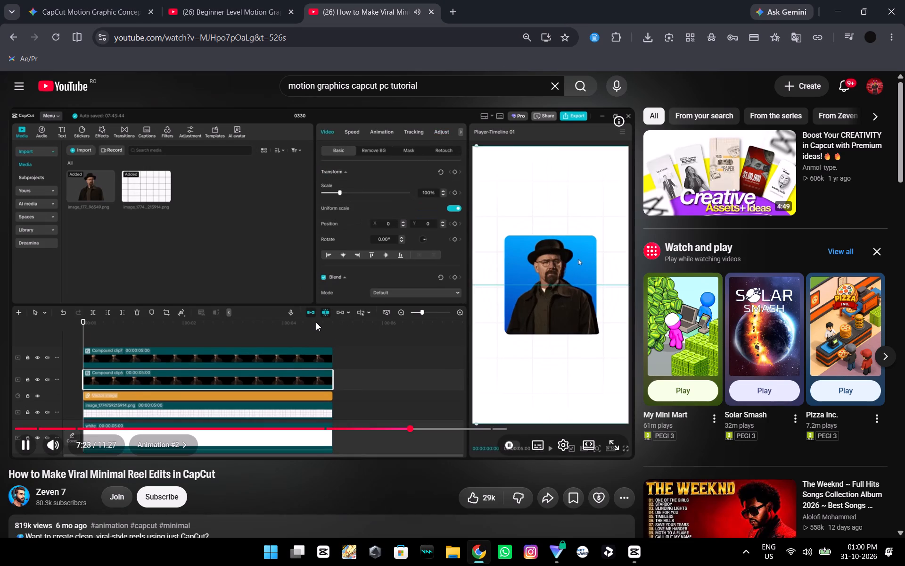
key(space)
key(Left)
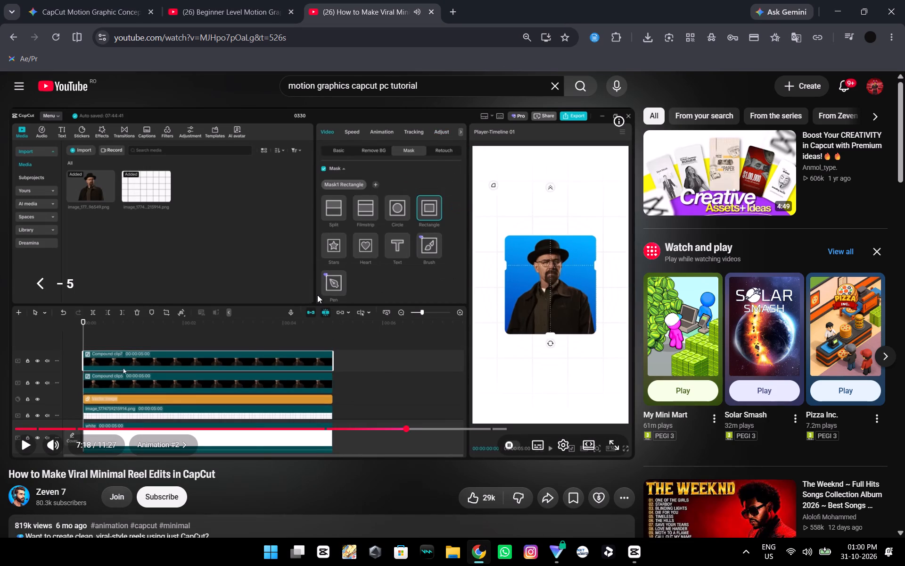
key(space)
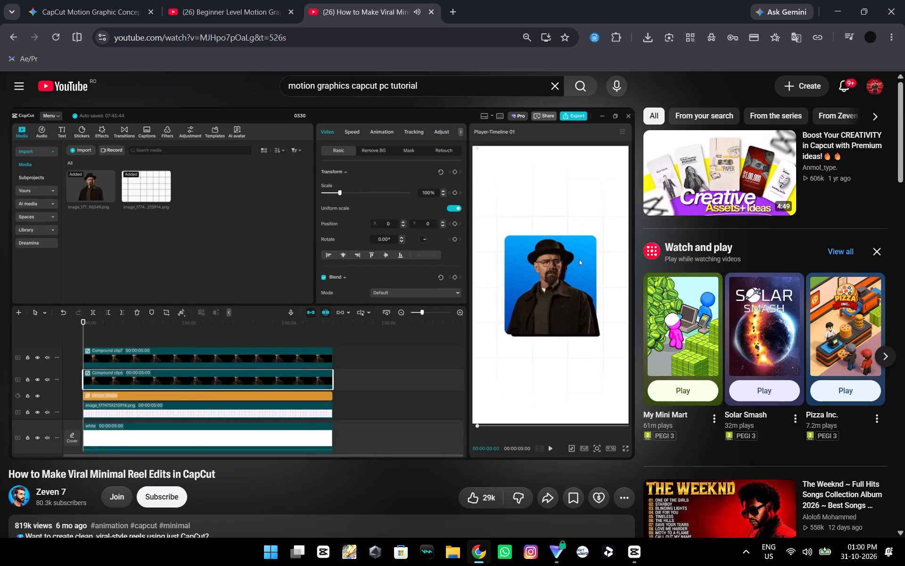
key(space)
key(alt+Tab)
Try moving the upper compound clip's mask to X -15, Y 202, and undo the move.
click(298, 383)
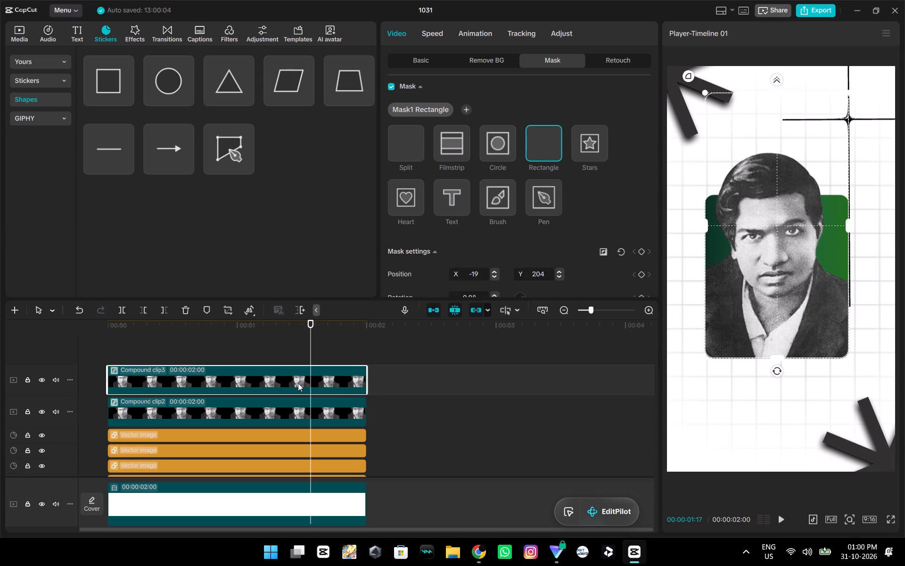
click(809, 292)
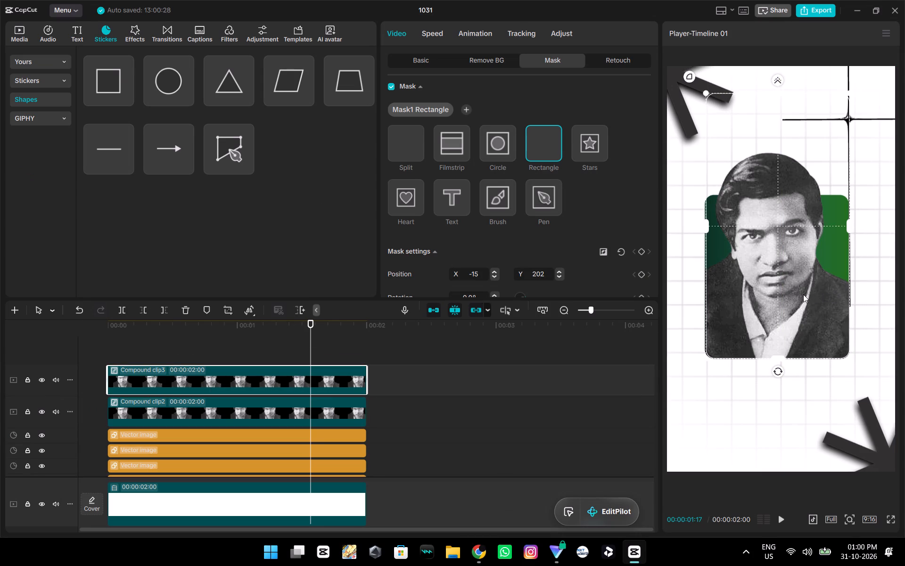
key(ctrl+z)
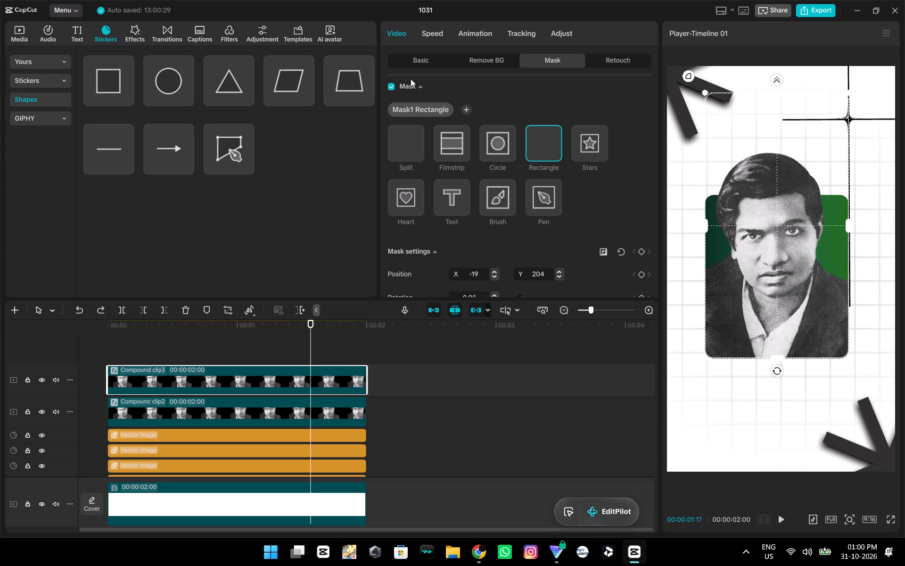
Watch the tutorial's part on adjusting the lower clip's mask position behind the portrait.
click(413, 60)
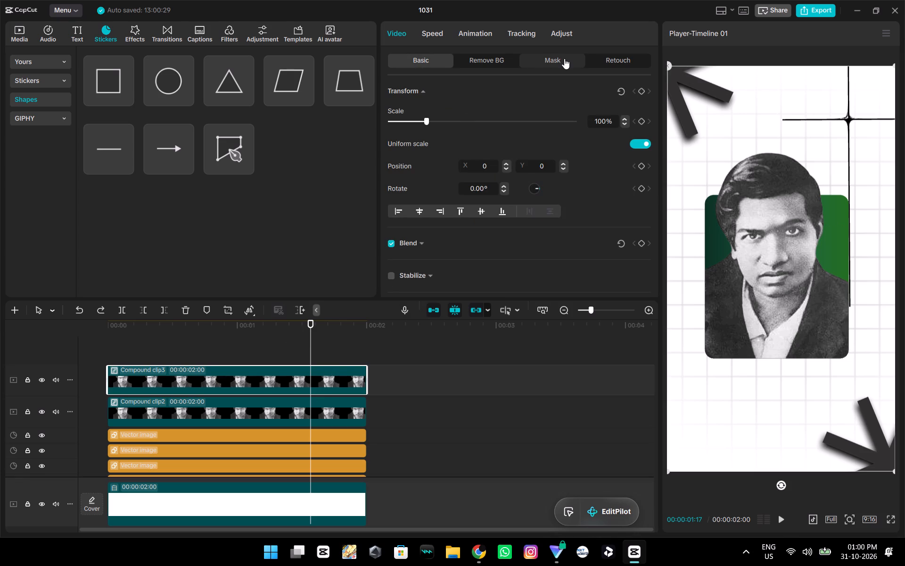
key(alt+Tab)
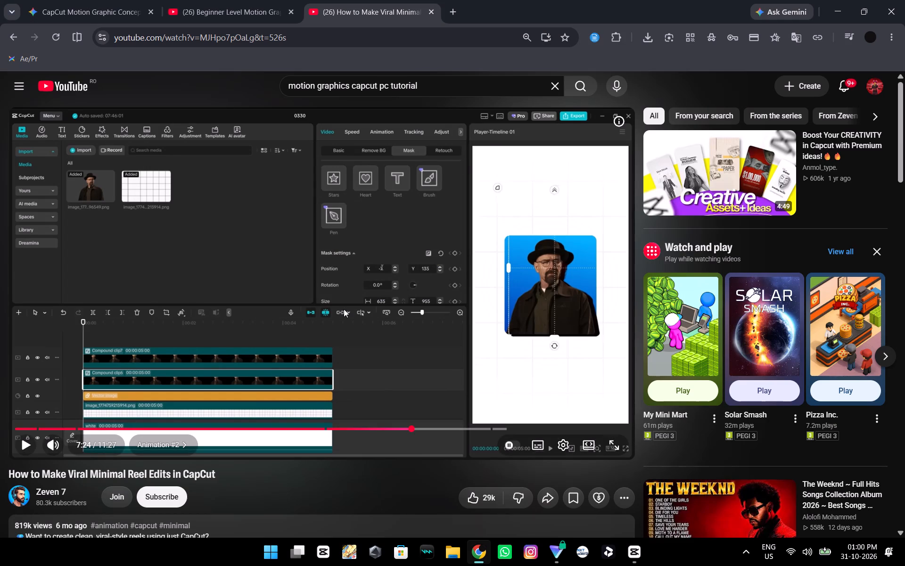
key(space)
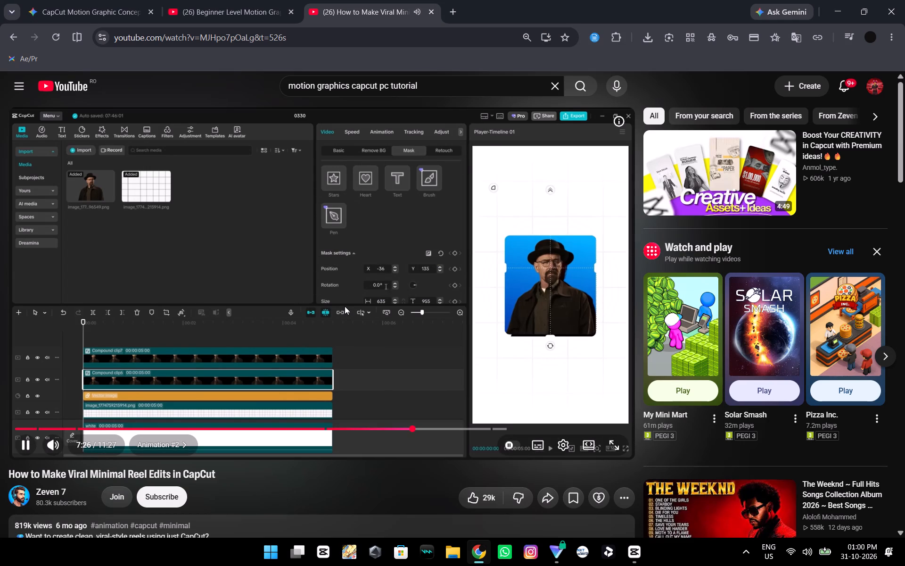
key(space)
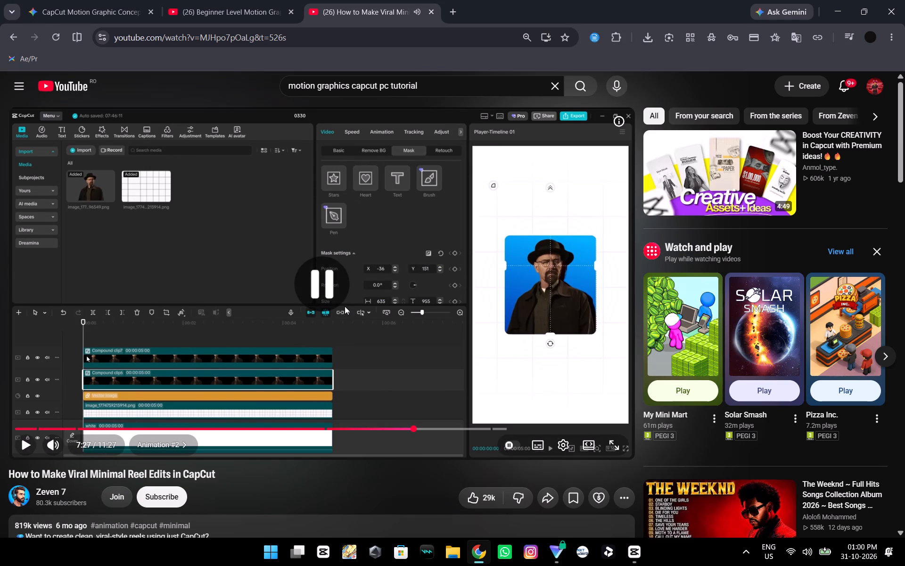
key(alt+Tab)
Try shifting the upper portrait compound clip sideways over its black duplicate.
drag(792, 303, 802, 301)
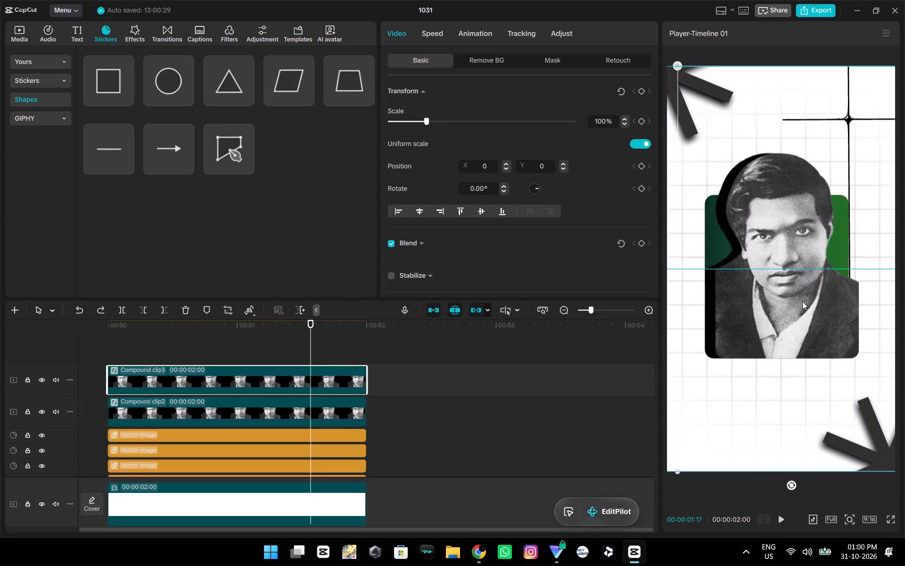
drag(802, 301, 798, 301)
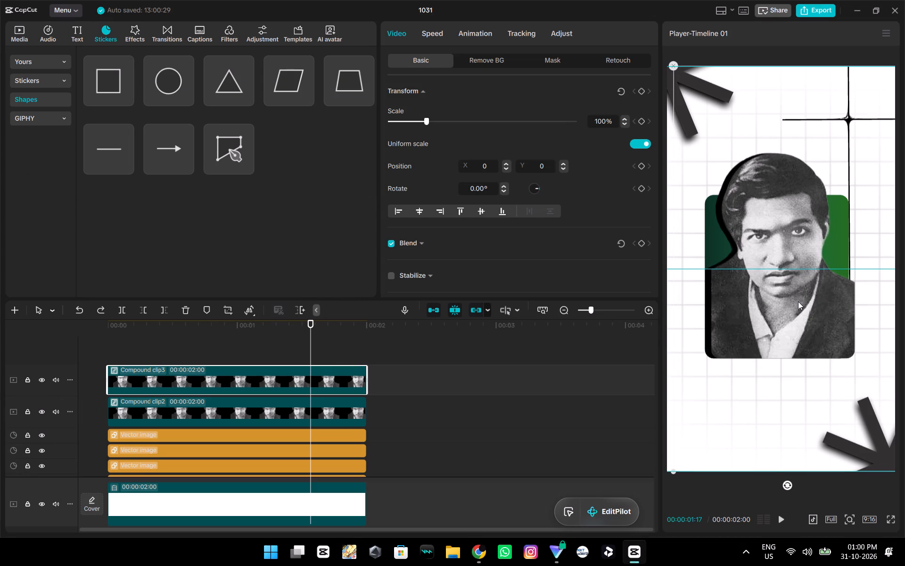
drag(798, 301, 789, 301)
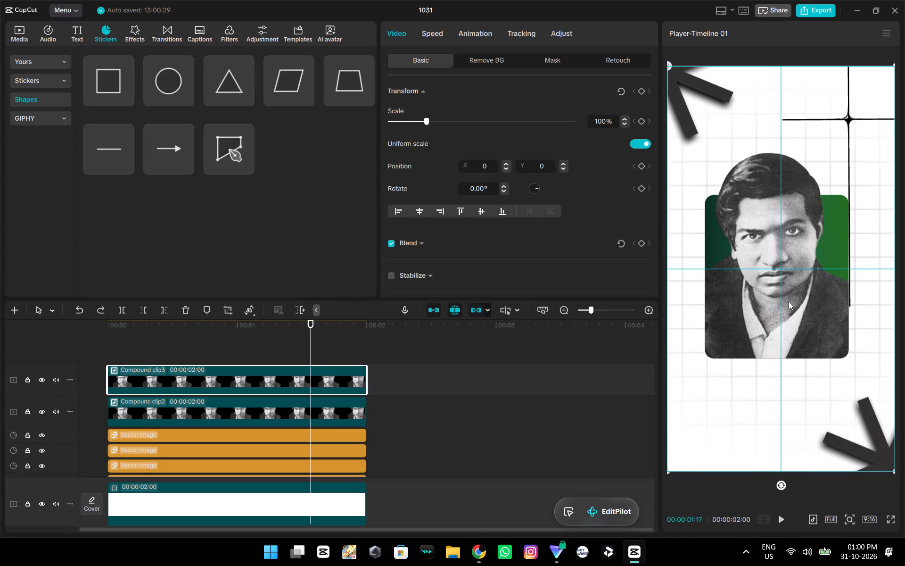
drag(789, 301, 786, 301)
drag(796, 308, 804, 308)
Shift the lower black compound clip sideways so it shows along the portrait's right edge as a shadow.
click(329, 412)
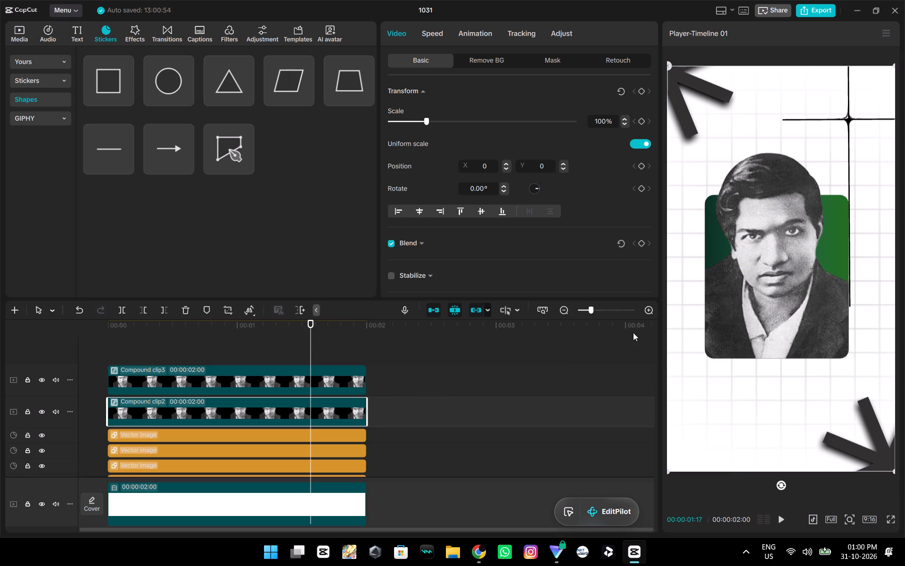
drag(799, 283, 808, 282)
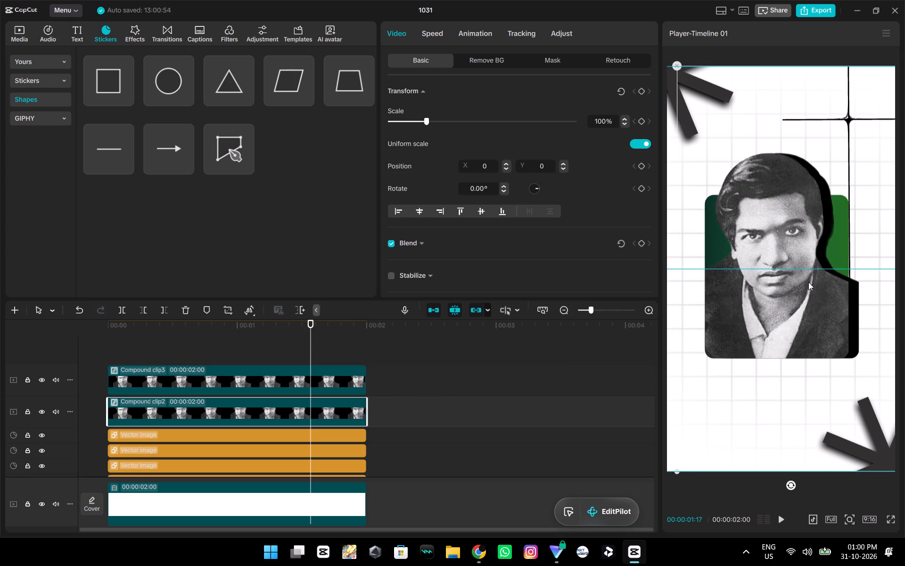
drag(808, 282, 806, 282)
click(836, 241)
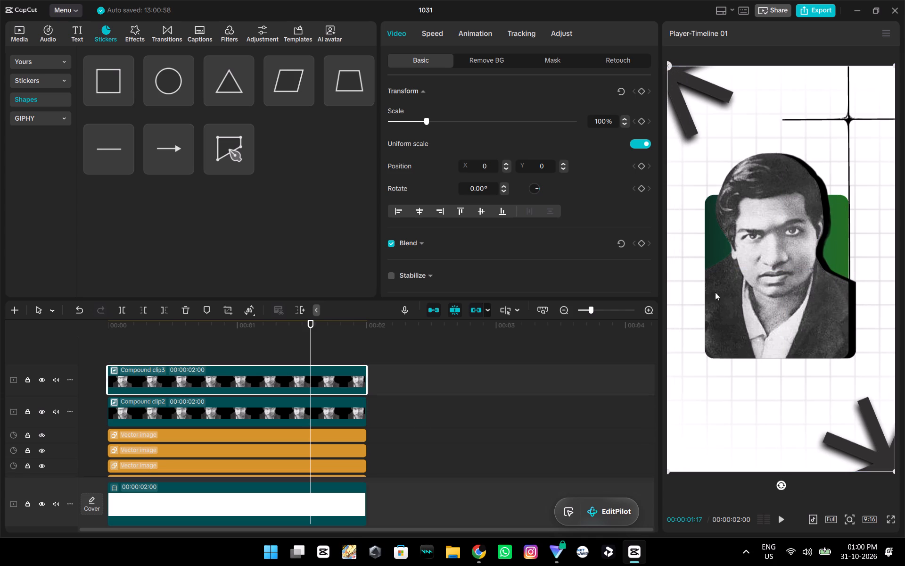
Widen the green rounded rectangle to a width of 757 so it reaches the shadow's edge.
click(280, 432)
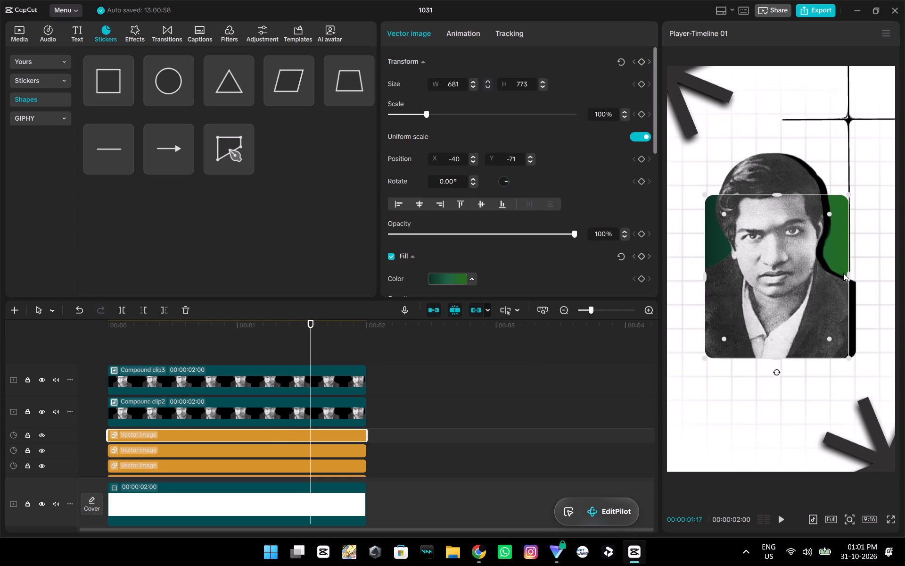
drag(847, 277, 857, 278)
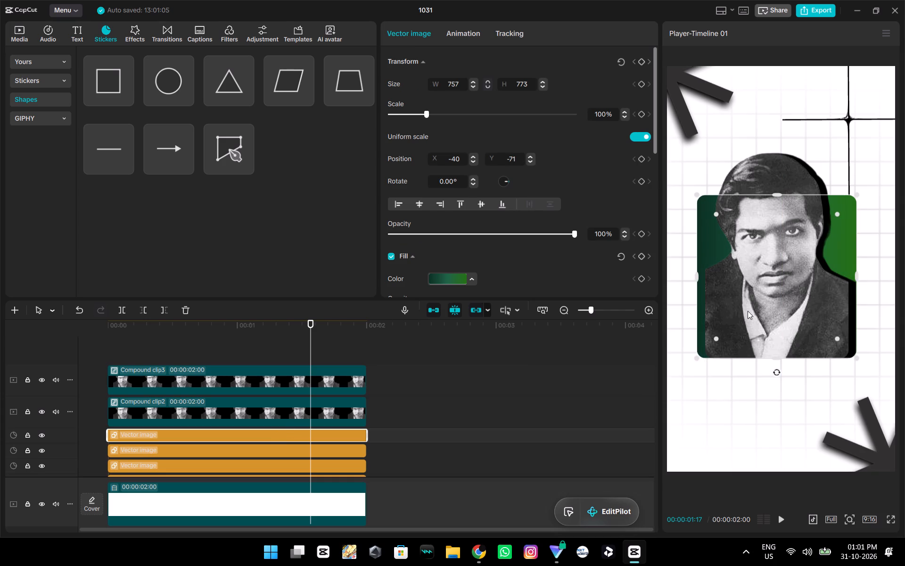
Replay the tutorial's part on setting the lower clip's mask position.
key(alt+Tab)
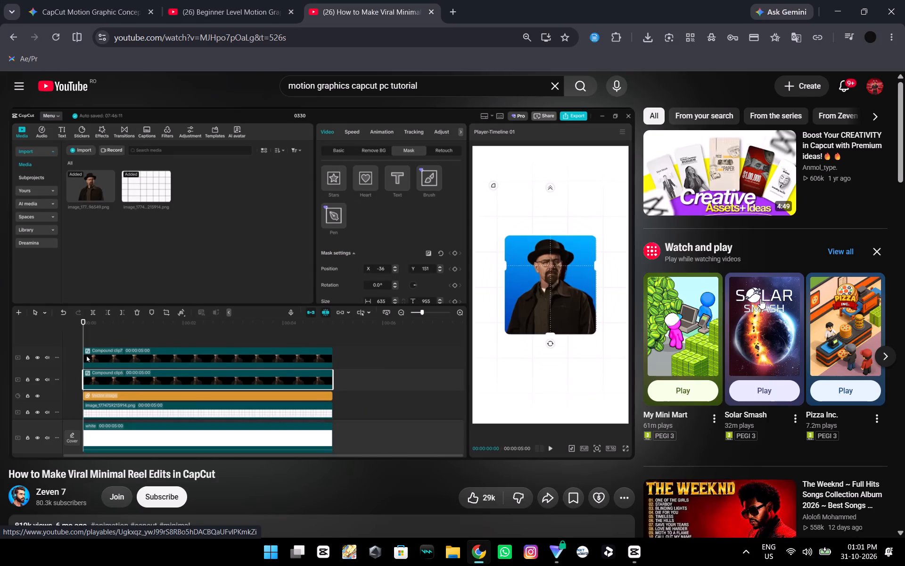
key(Left)
key(space)
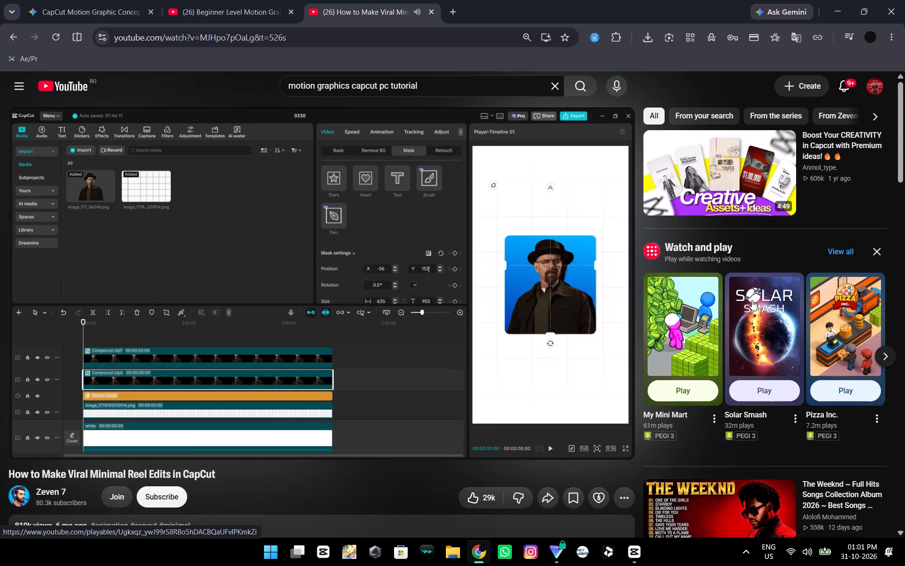
key(space)
key(alt+Tab)
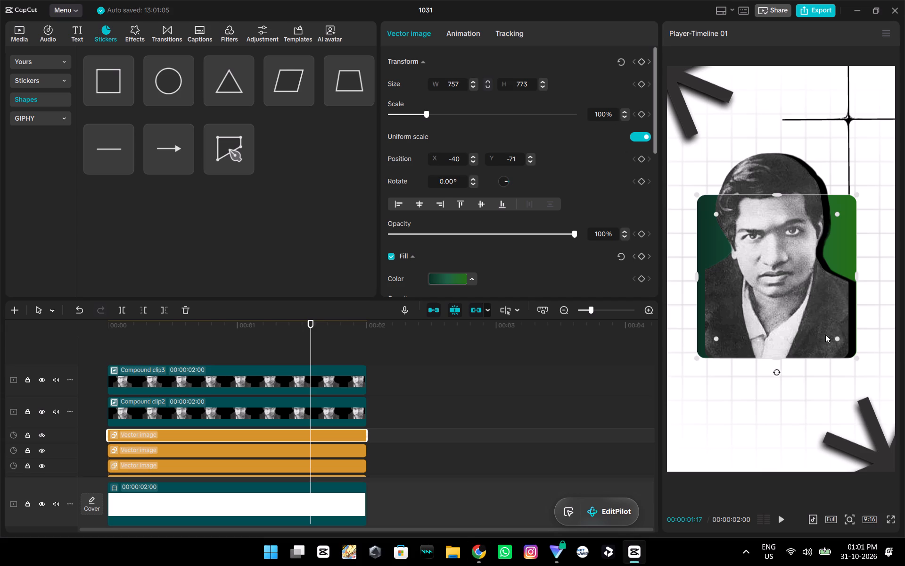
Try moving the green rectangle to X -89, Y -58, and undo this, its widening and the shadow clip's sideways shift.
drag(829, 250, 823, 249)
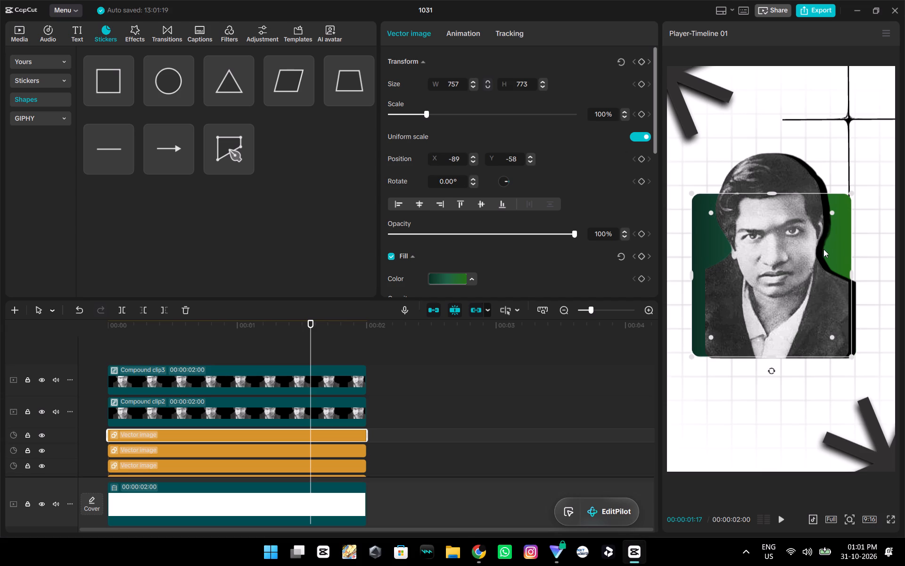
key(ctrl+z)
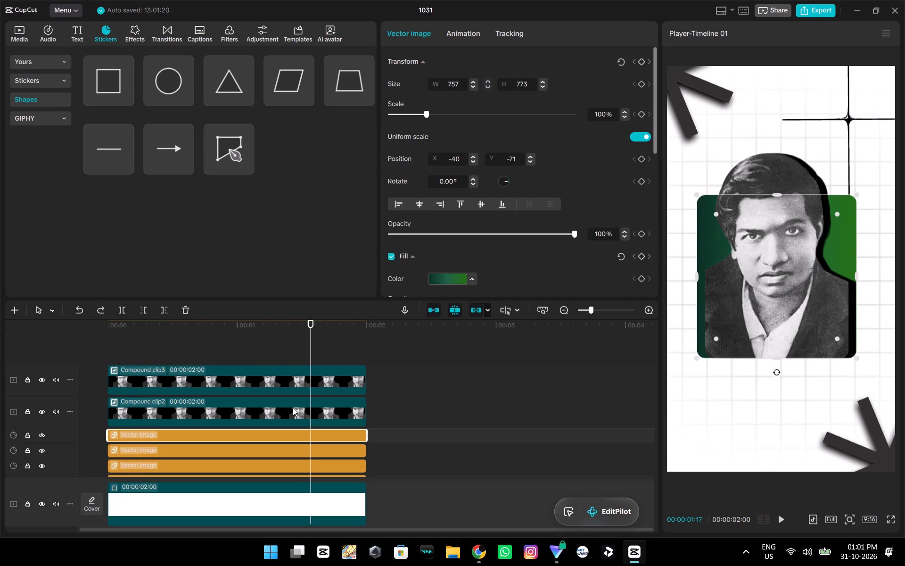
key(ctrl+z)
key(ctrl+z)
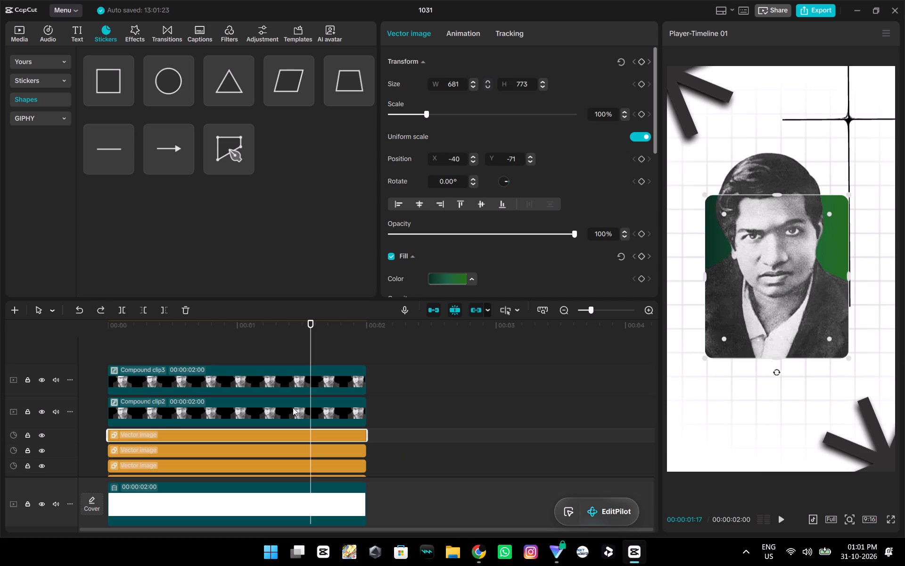
Move the lower black compound clip up to X 0, Y 59 so it outlines the portrait's head and shoulders.
click(161, 419)
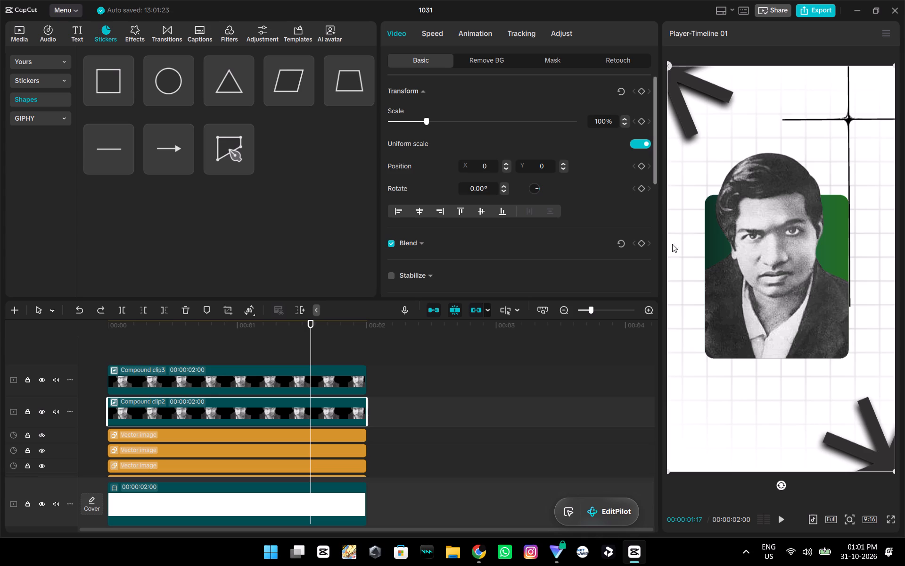
drag(766, 211, 769, 208)
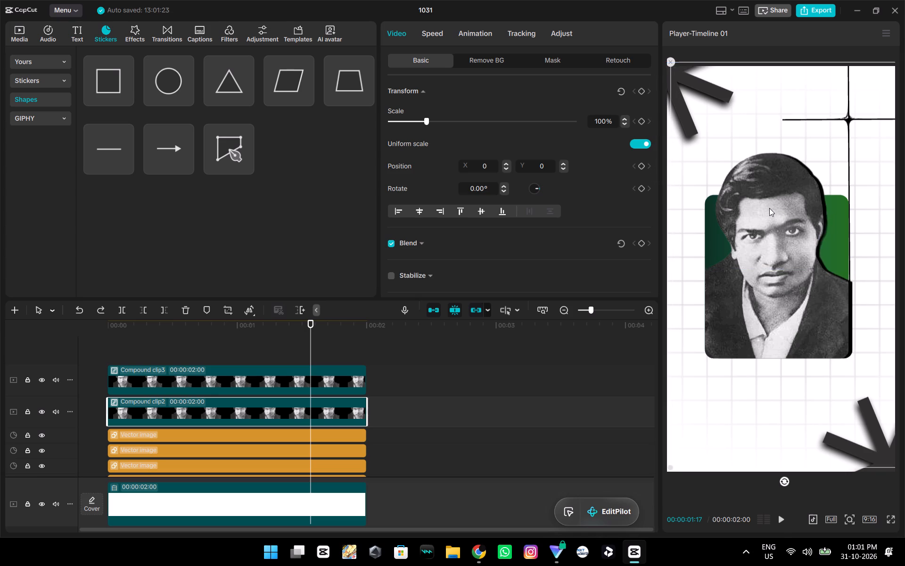
drag(769, 208, 765, 206)
Watch the tutorial's part on adding a blur effect to the lower compound clip.
key(alt+Tab)
key(space)
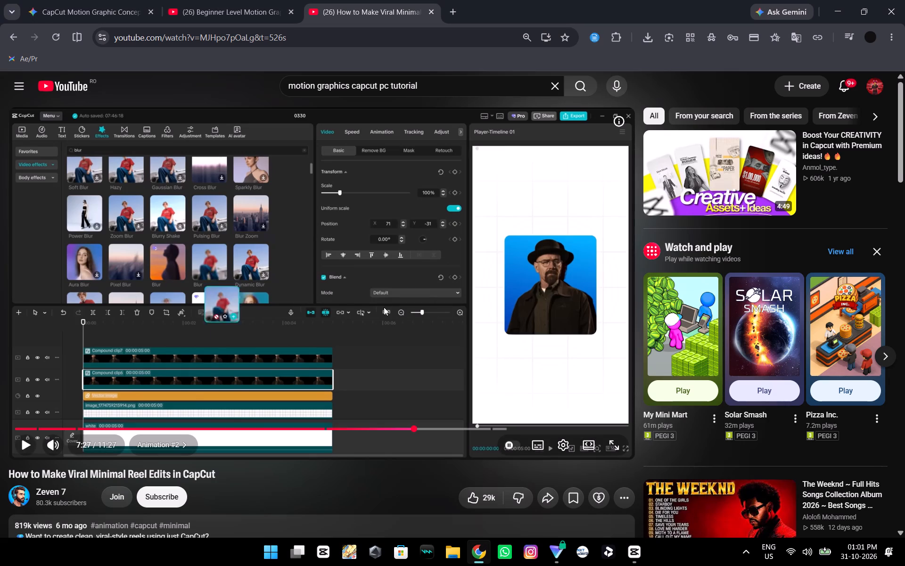
key(space)
key(alt+Tab)
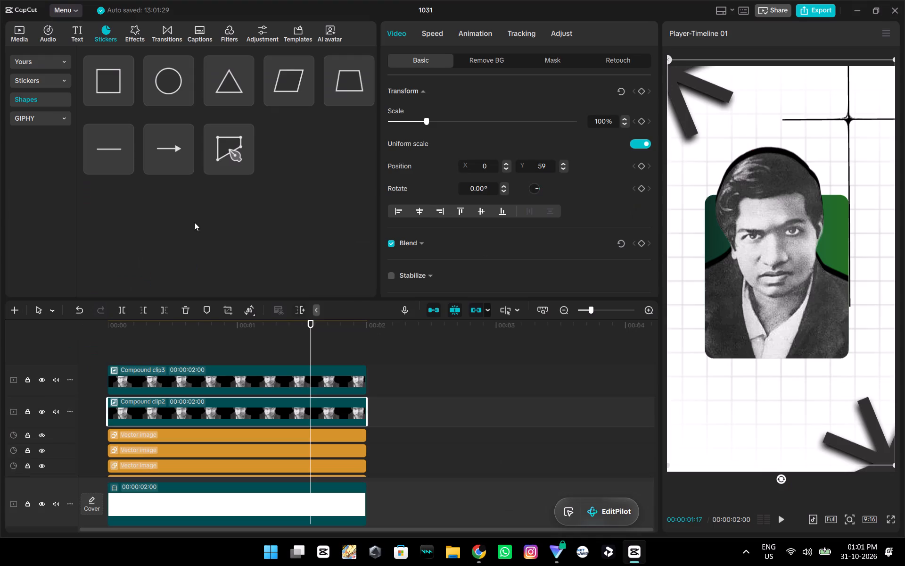
Apply the Blur video effect to the lower black compound clip and set its blur to 76.
click(132, 29)
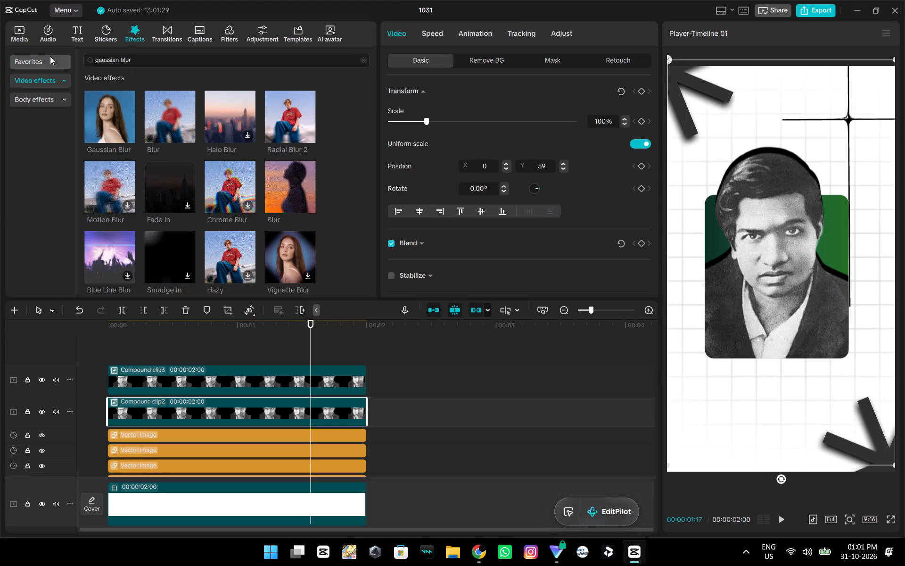
drag(171, 108, 190, 406)
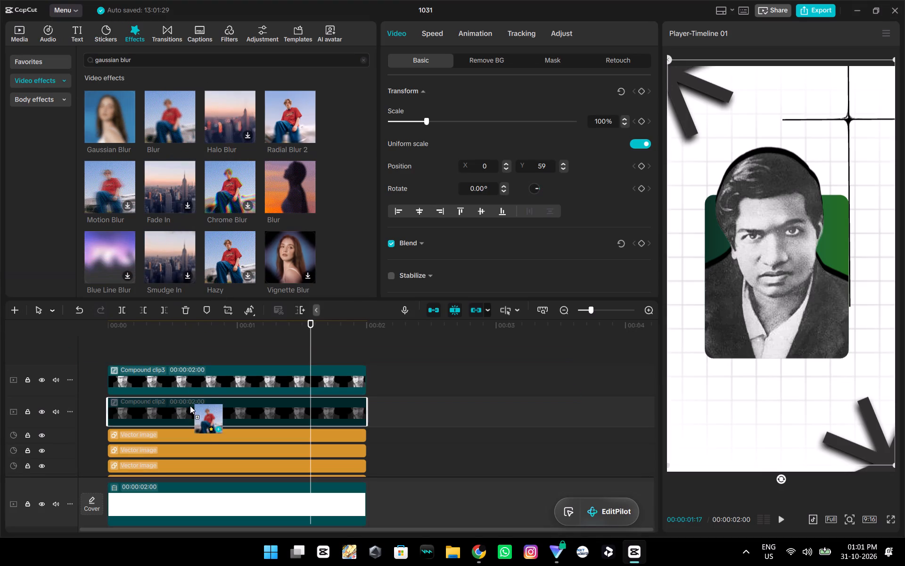
drag(190, 406, 190, 407)
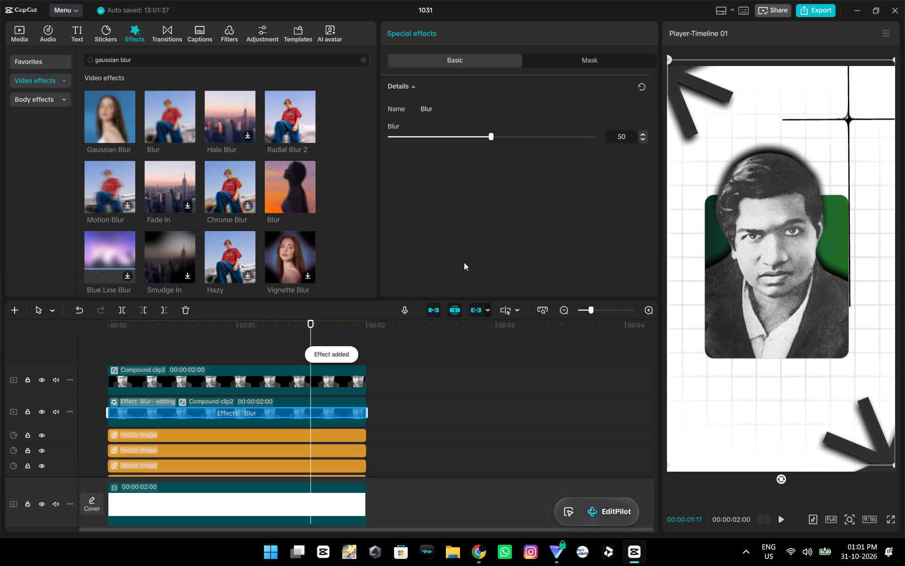
drag(491, 137, 613, 142)
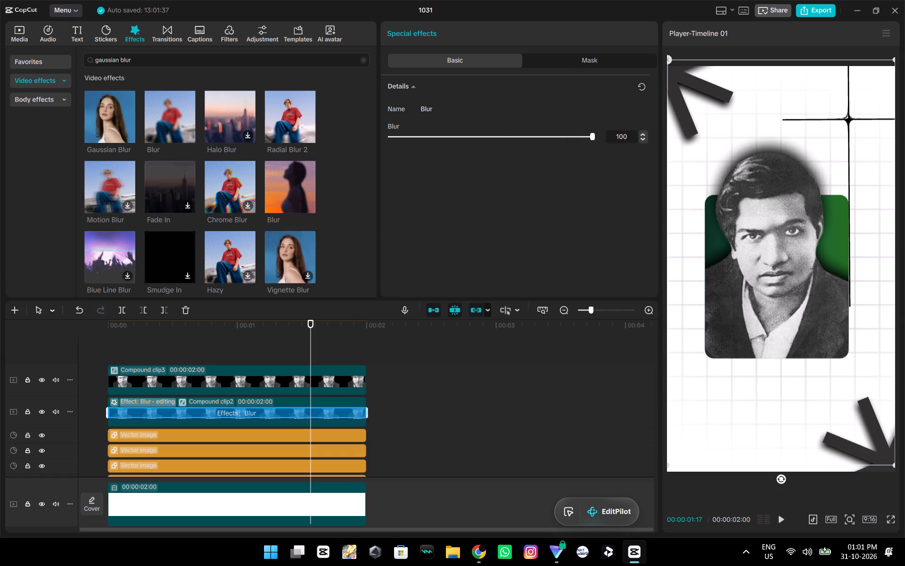
drag(613, 142, 510, 166)
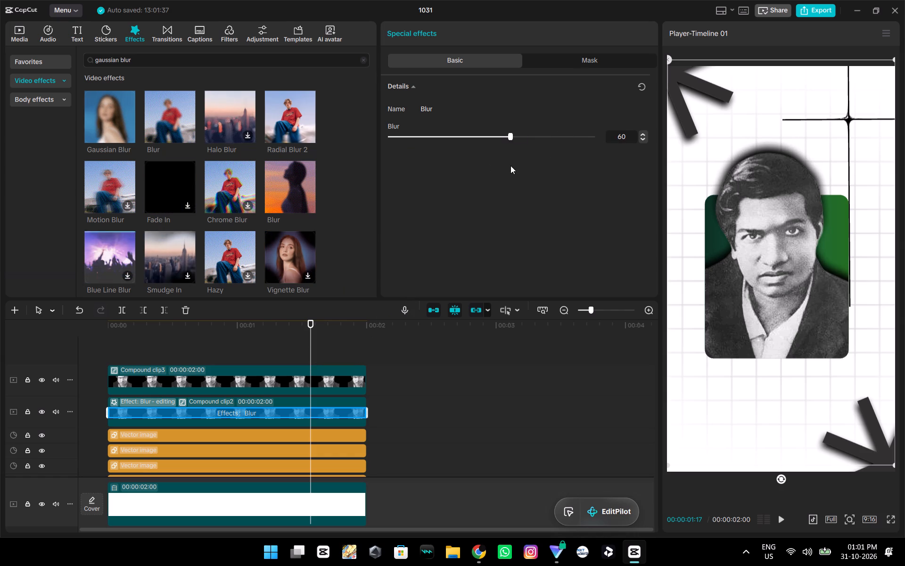
drag(510, 166, 543, 166)
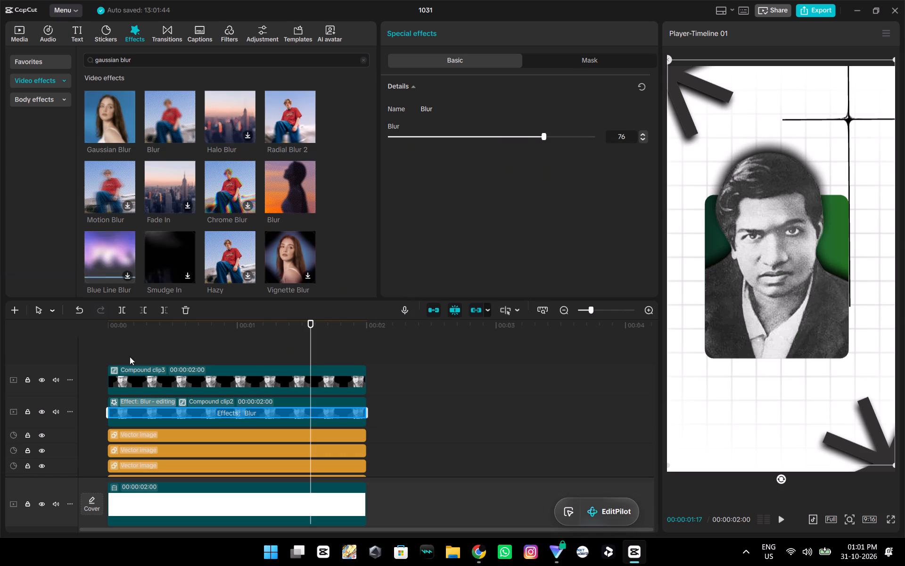
Play the composition to review the blurred shadow and look through the timeline's lower layers.
click(130, 357)
drag(130, 356, 59, 358)
key(space)
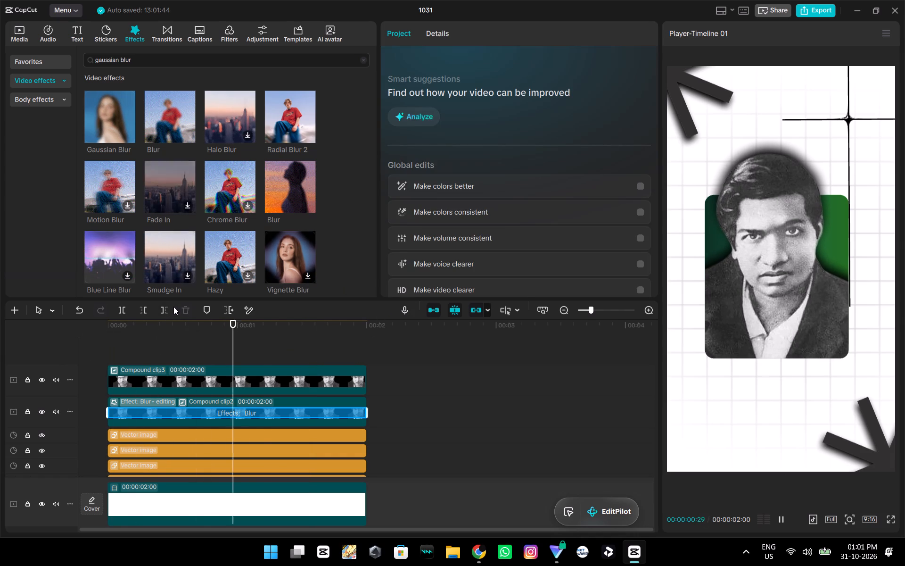
key(alt+Tab)
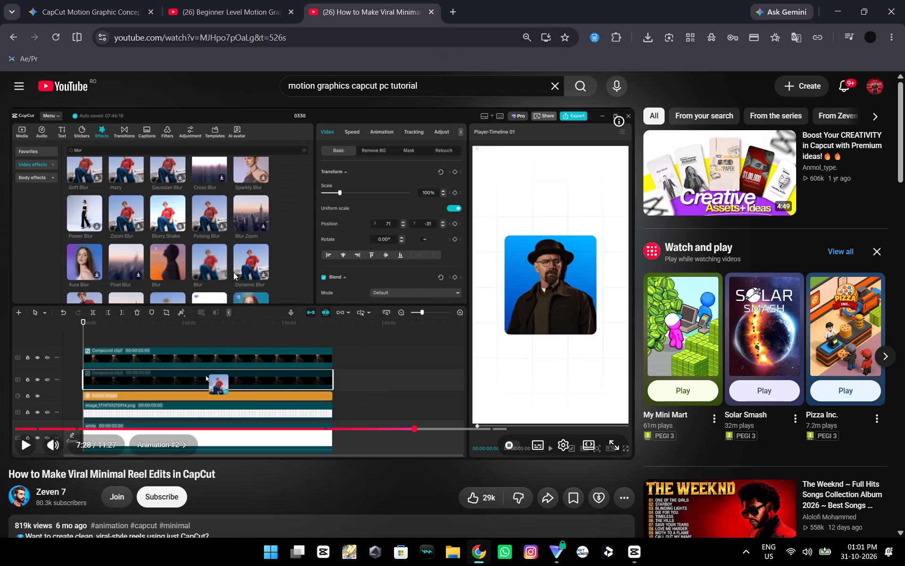
key(alt+Tab)
scroll(356, 358, down, 2)
scroll(441, 443, down, 5)
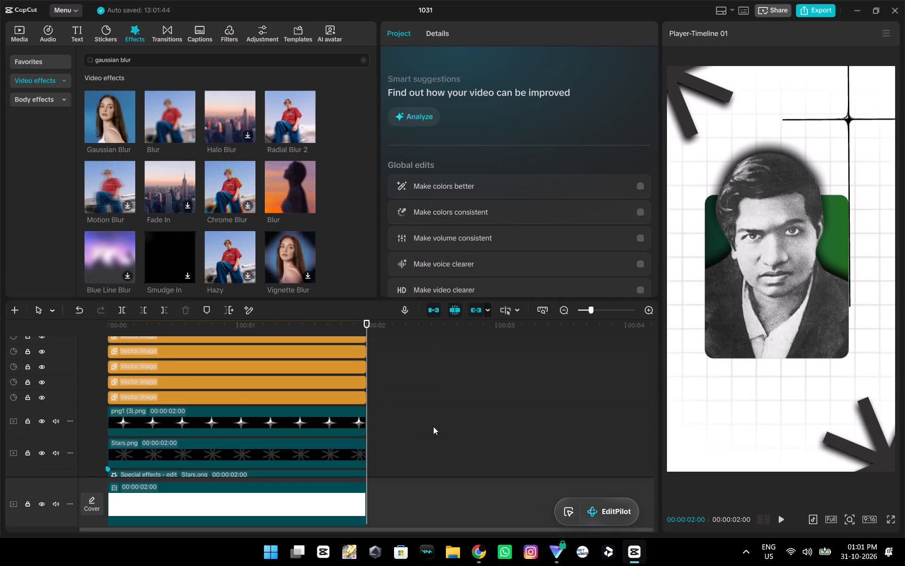
scroll(437, 431, down, 8)
scroll(439, 373, down, 3)
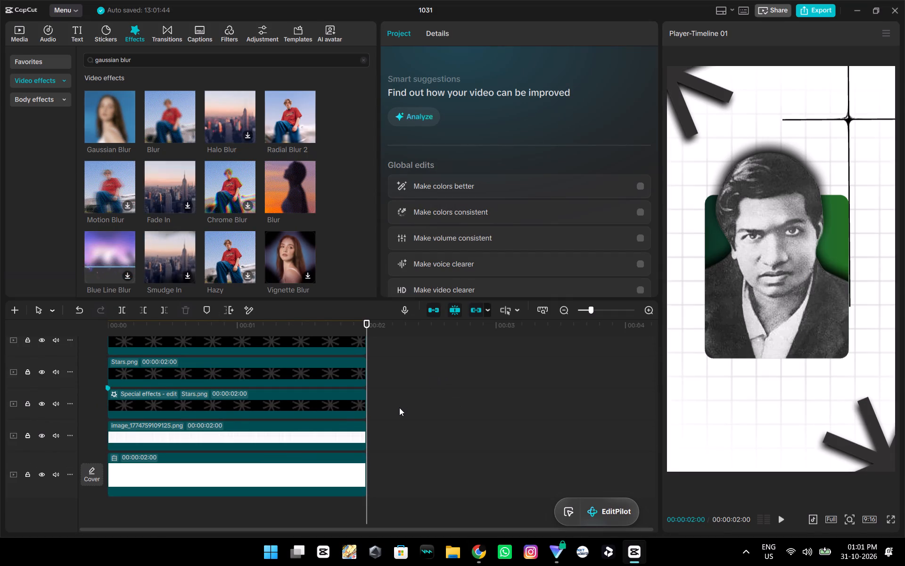
Watch the tutorial's part on lowering the blurred shadow clip's opacity.
key(alt+Tab)
key(space)
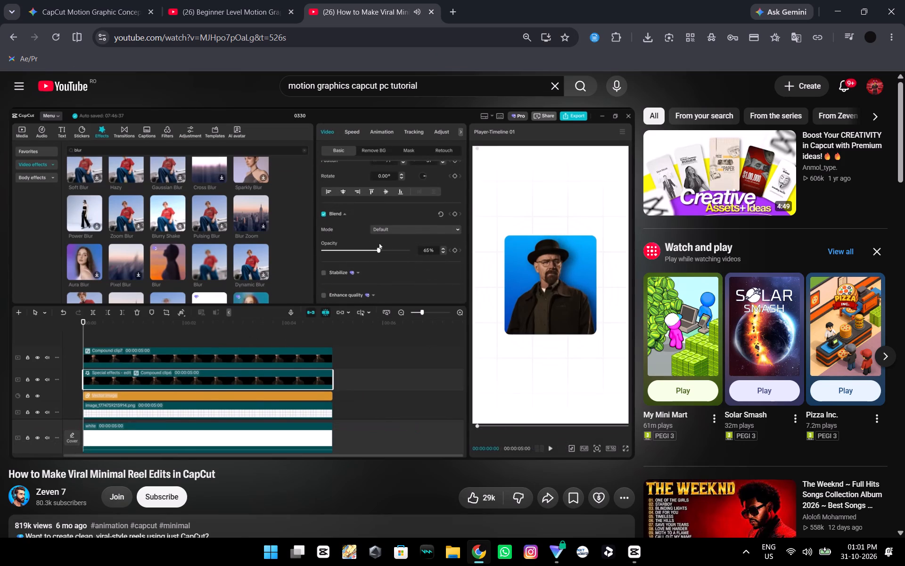
key(space)
key(alt+Tab)
Set the Blur effect on the lower black compound clip to 100 and play the composition from the start.
scroll(237, 383, up, 6)
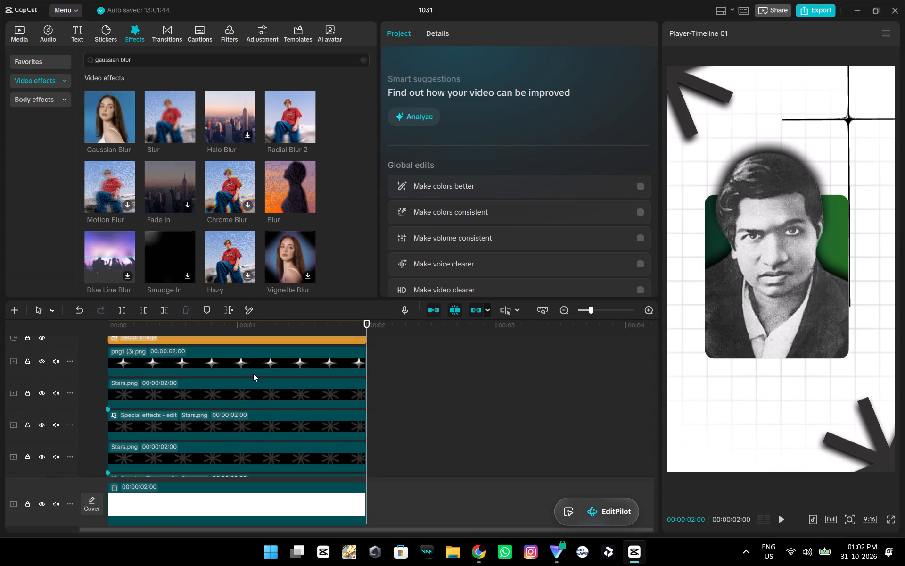
scroll(253, 373, up, 12)
click(256, 413)
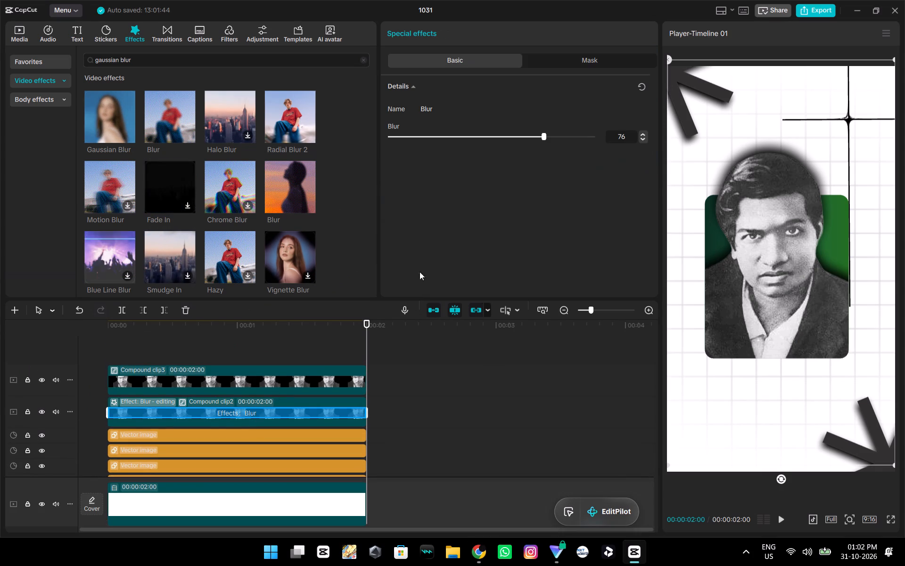
drag(549, 131, 646, 138)
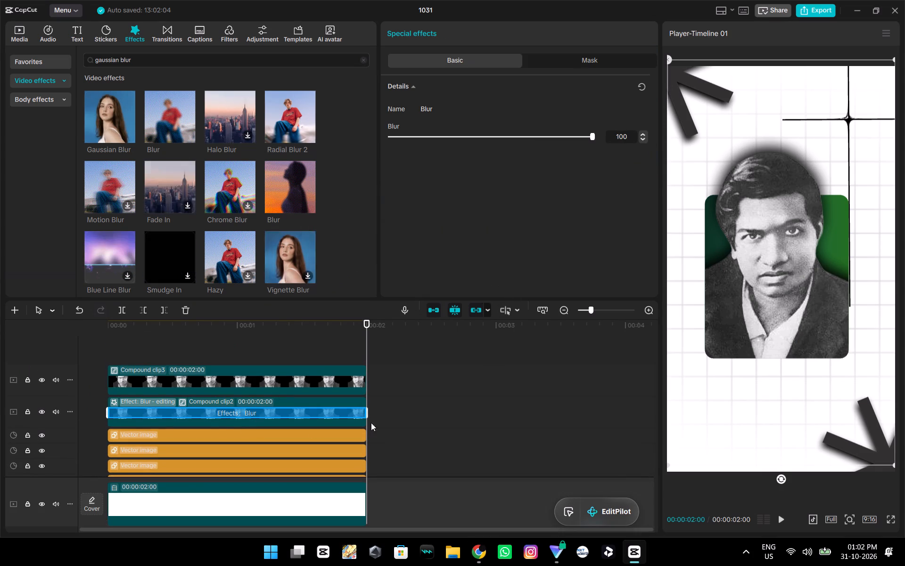
click(134, 344)
drag(134, 344, 17, 346)
key(space)
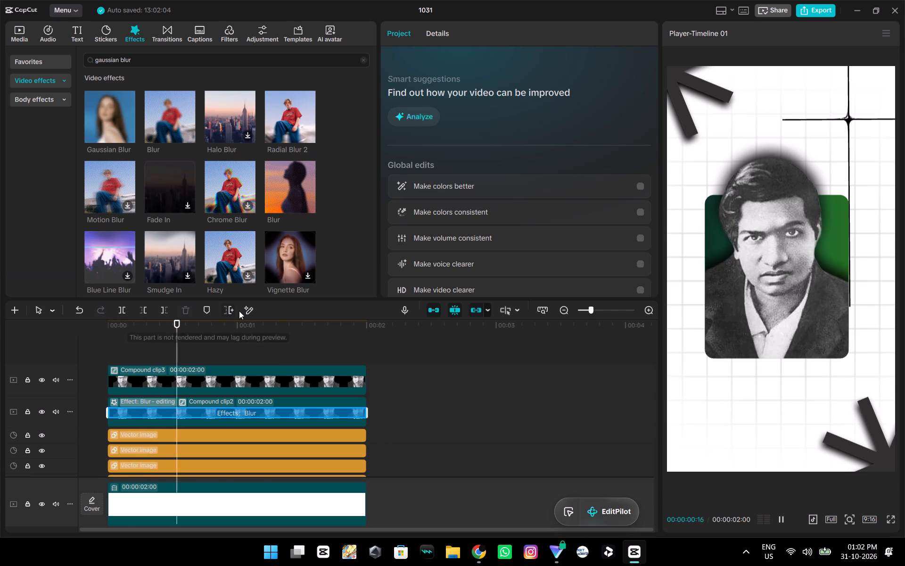
key(space)
Switch to the Beginner Level Motion Graphics tutorial in Chrome, change its playback quality, and watch the start of the text animation chapter.
key(alt+Tab)
click(213, 0)
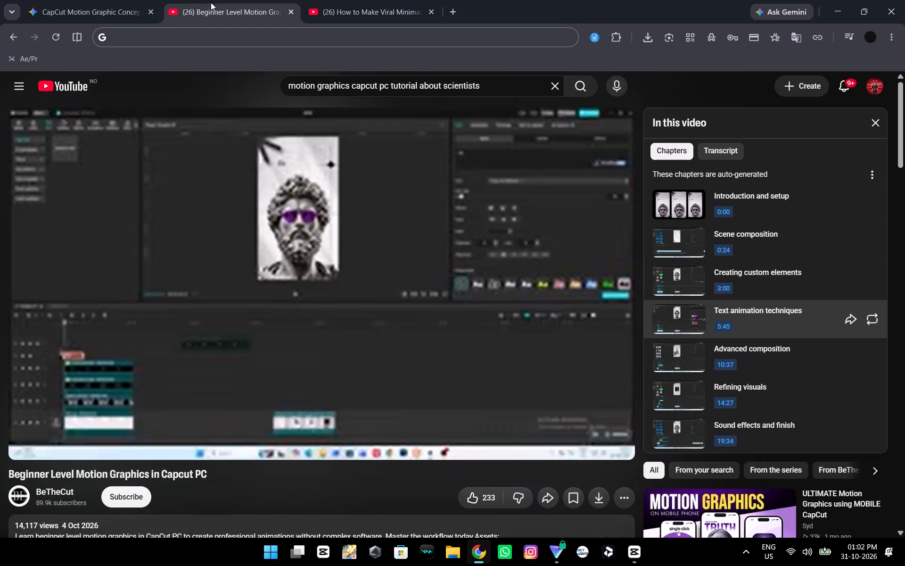
click(266, 314)
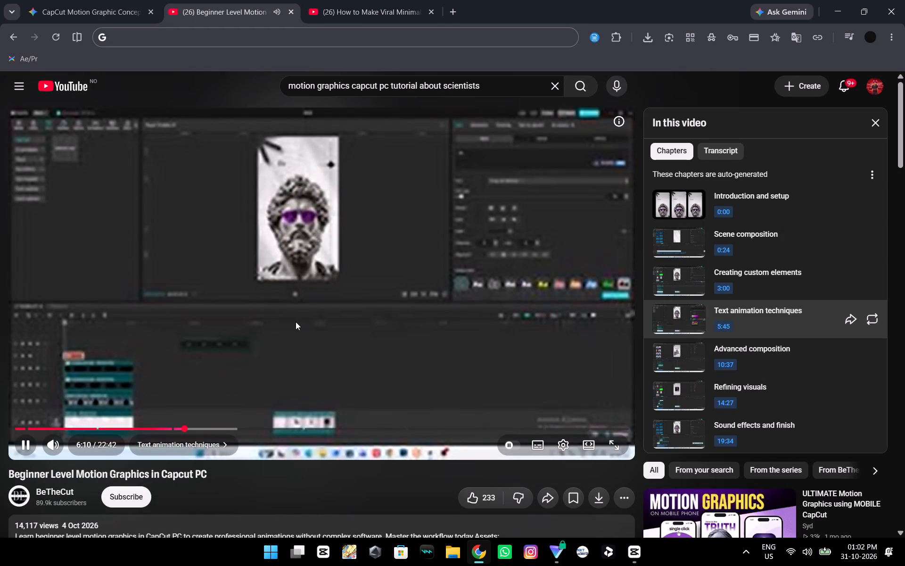
key(Right)
key(Left)
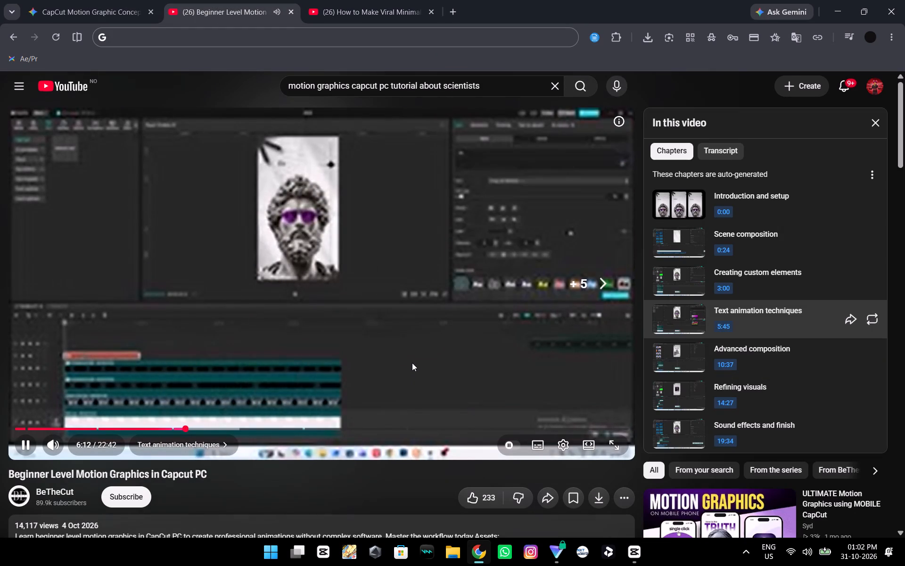
key(Left)
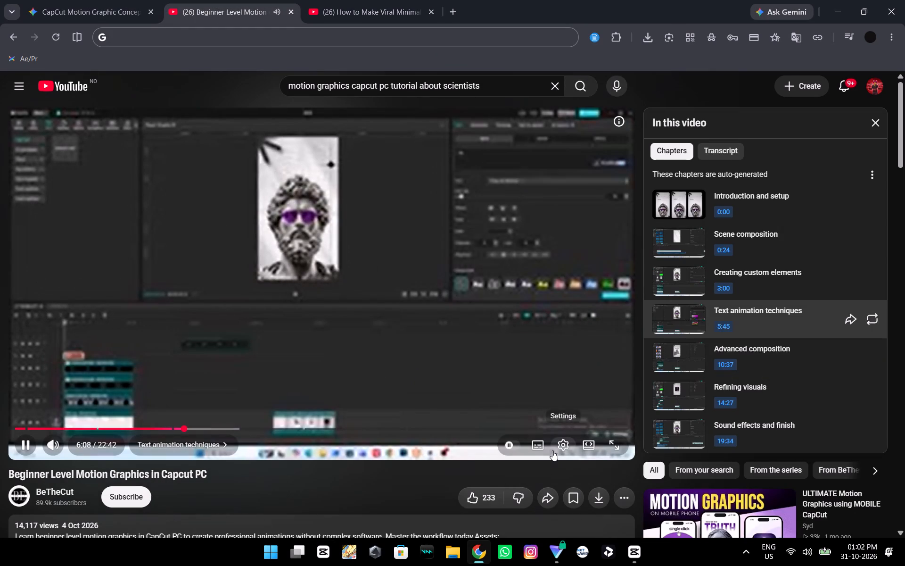
click(563, 445)
scroll(558, 371, down, 6)
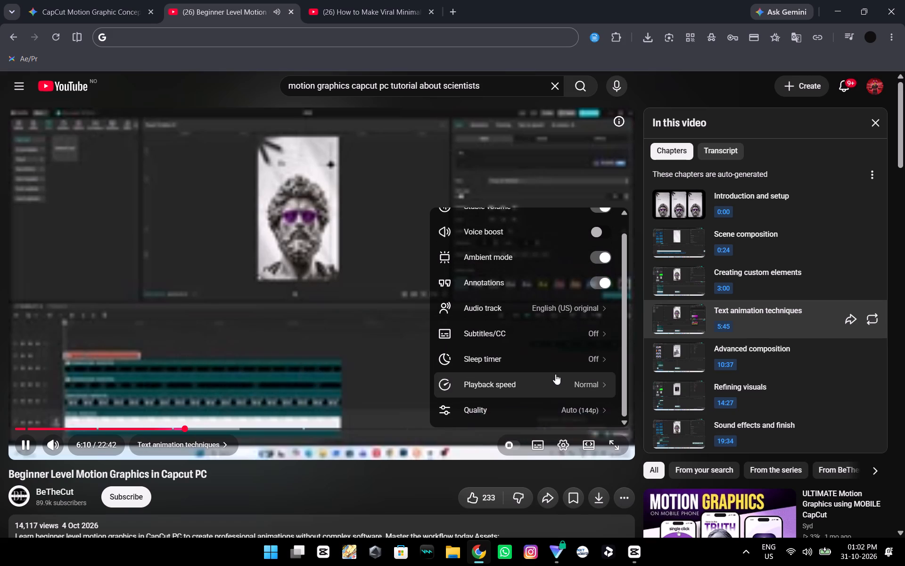
click(556, 405)
click(561, 272)
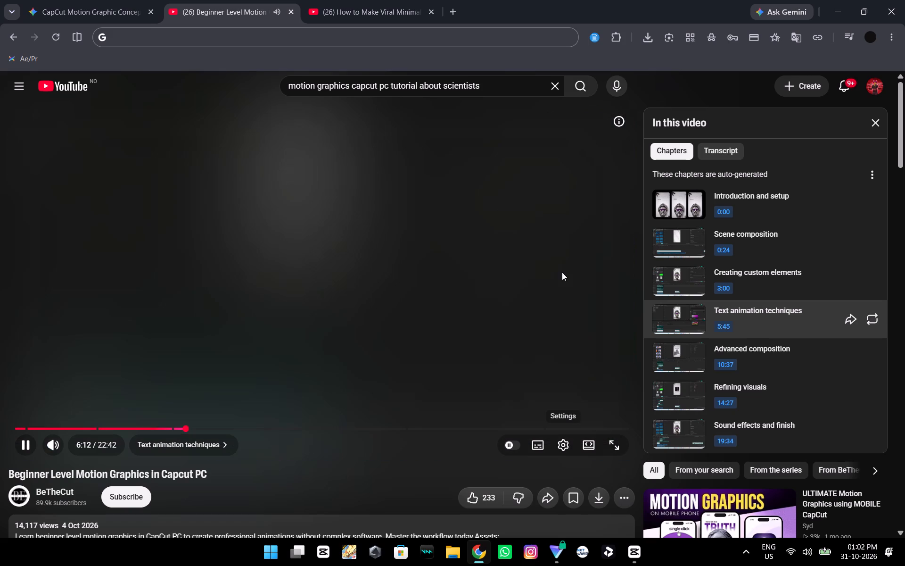
click(178, 431)
drag(177, 431, 175, 431)
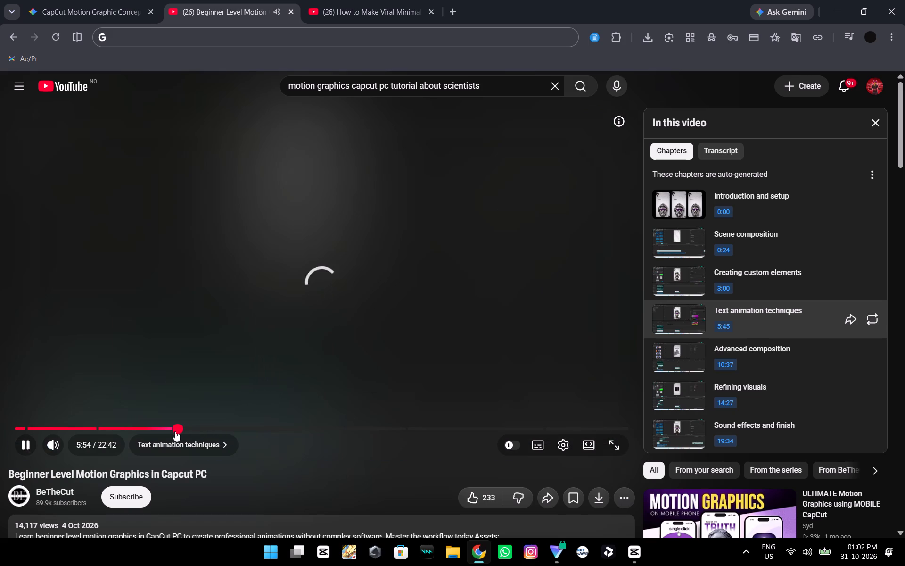
drag(175, 431, 172, 432)
click(257, 338)
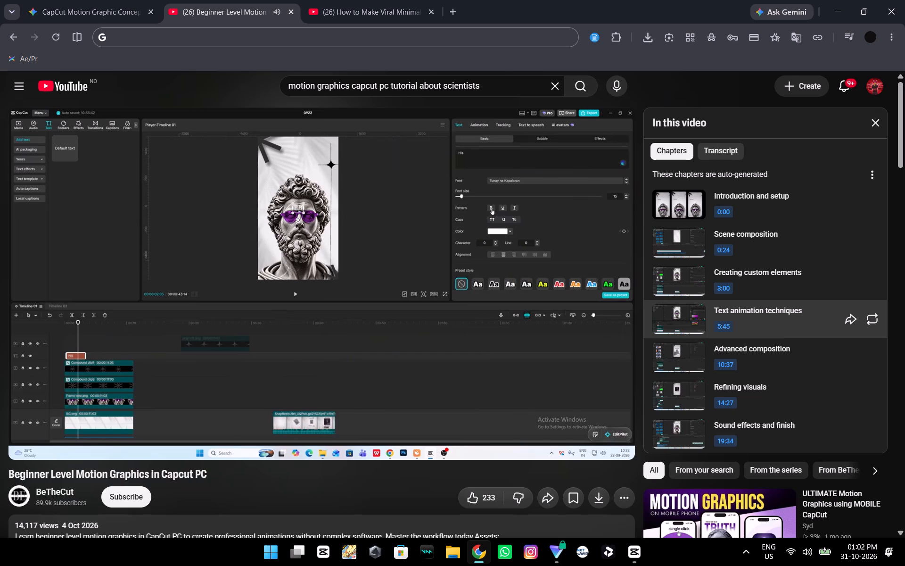
key(space)
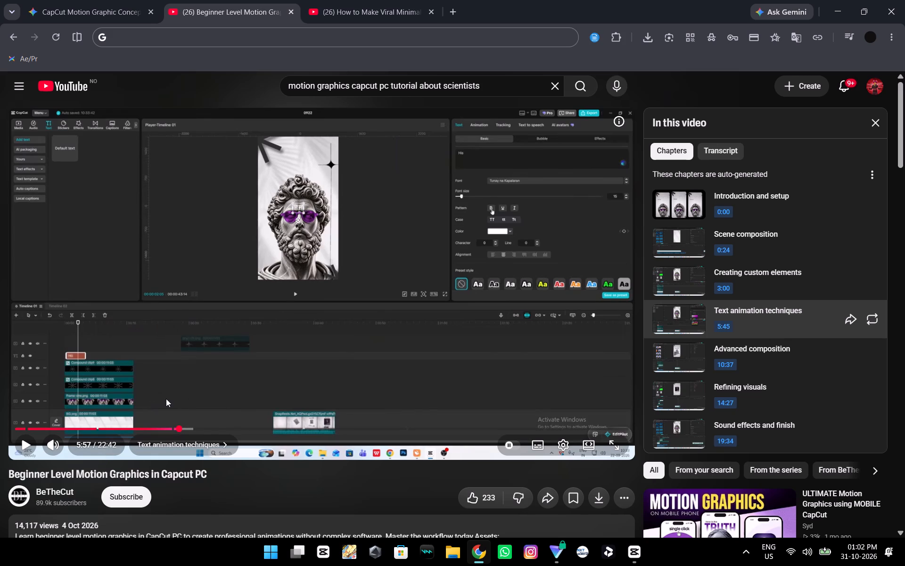
Return to CapCut and play the composition from the start to review the blurred shadow.
key(alt+Tab)
click(115, 346)
drag(115, 346, 64, 347)
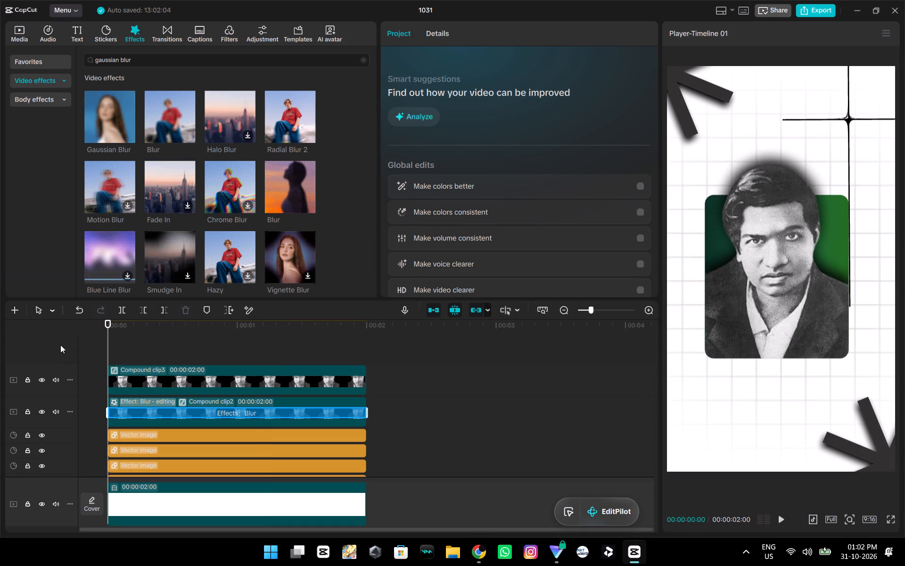
key(space)
key(space)
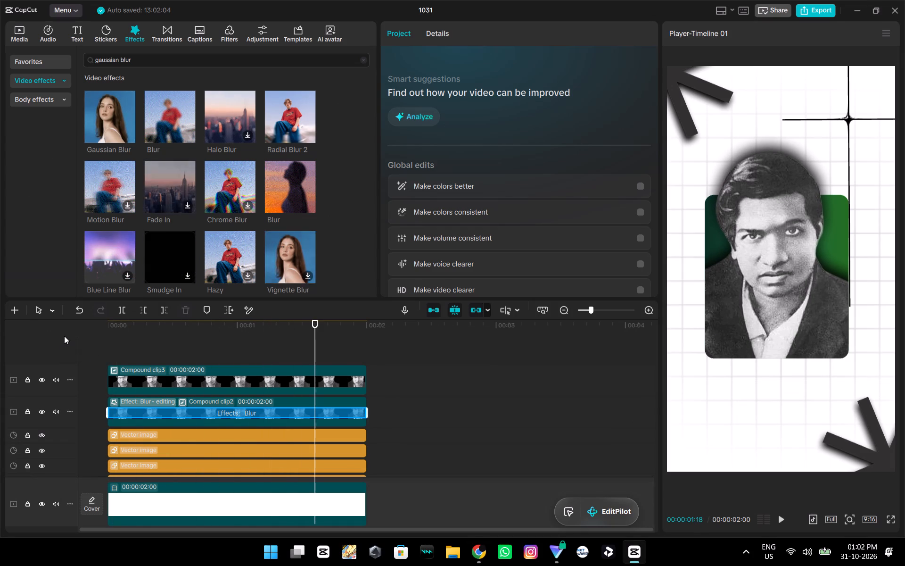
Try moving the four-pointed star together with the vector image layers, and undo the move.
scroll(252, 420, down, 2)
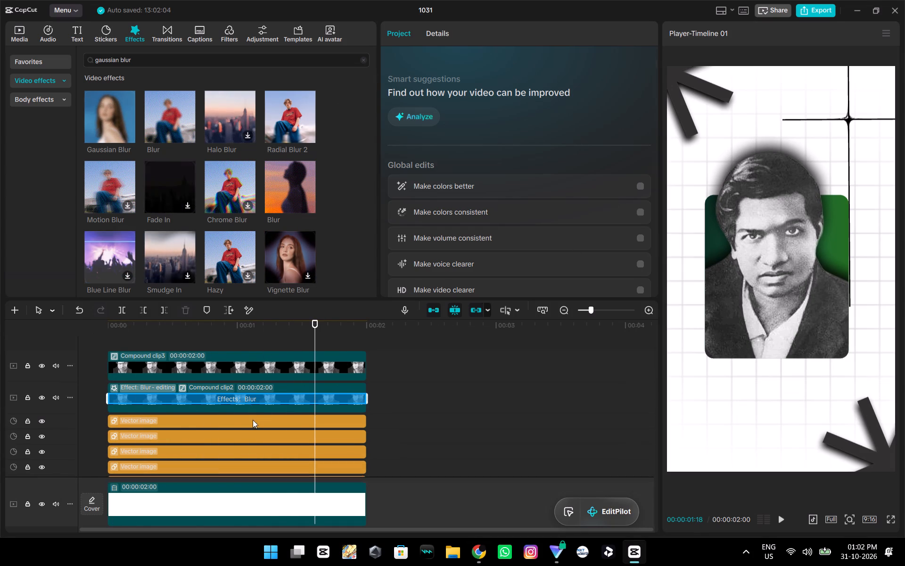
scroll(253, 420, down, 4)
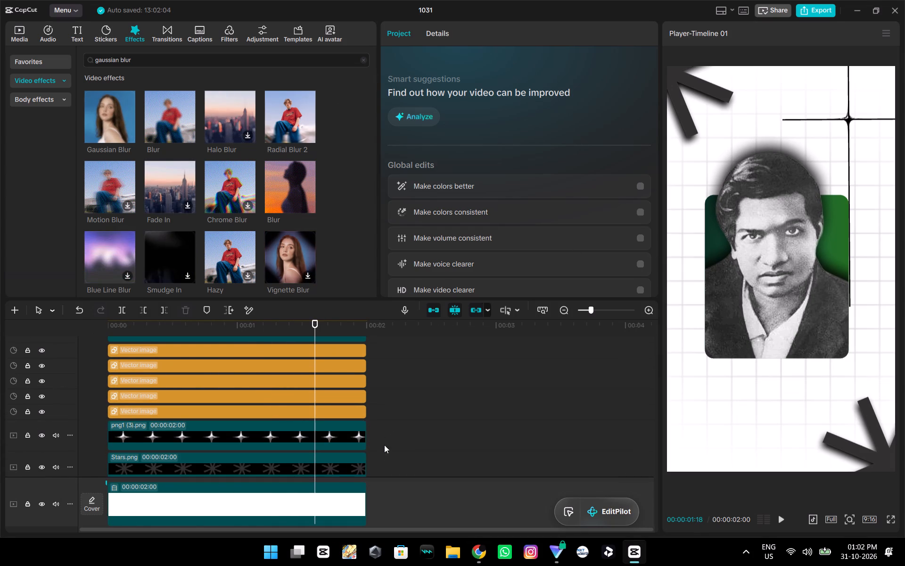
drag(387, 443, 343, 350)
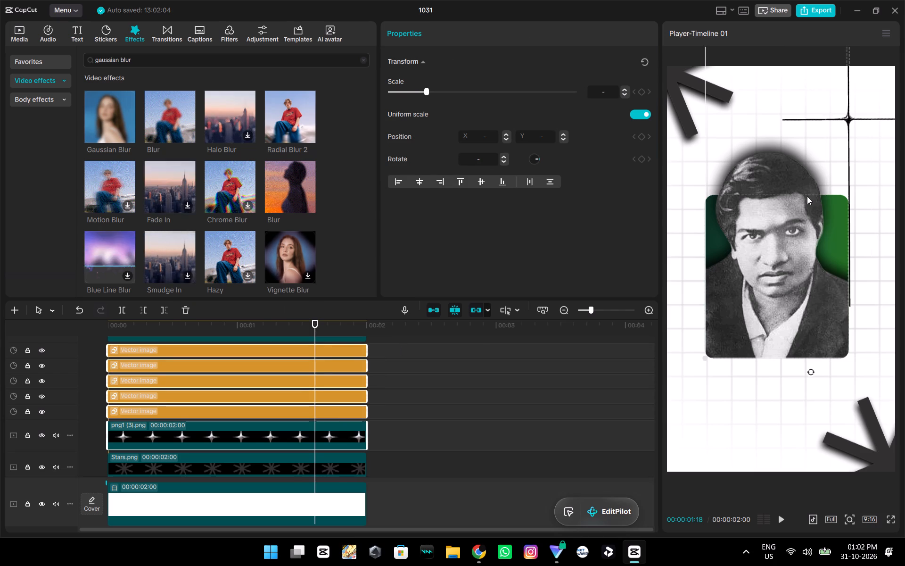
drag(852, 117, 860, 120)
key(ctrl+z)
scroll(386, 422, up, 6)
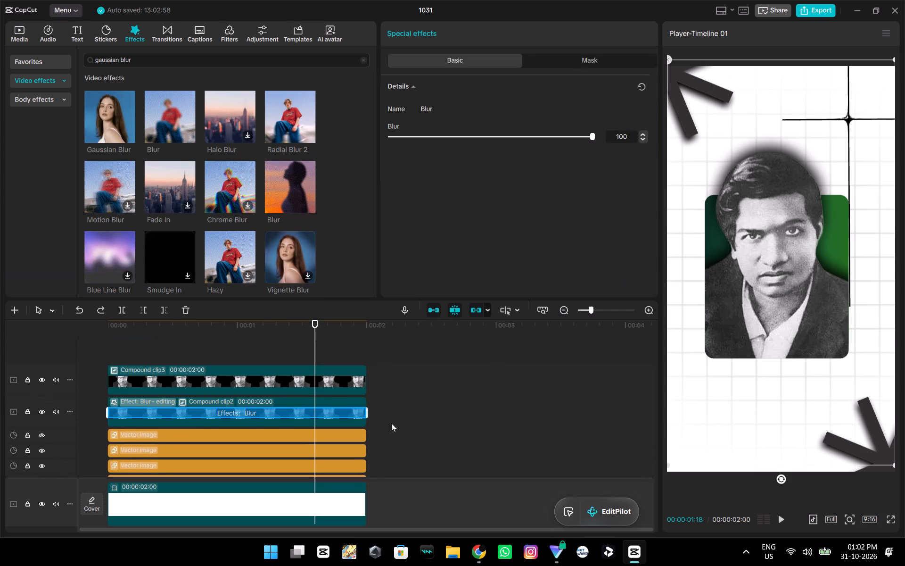
Select the star png1 (3).png with the four vector image lines directly above it and move them slightly right and down on the canvas.
scroll(395, 398, down, 7)
scroll(313, 367, up, 1)
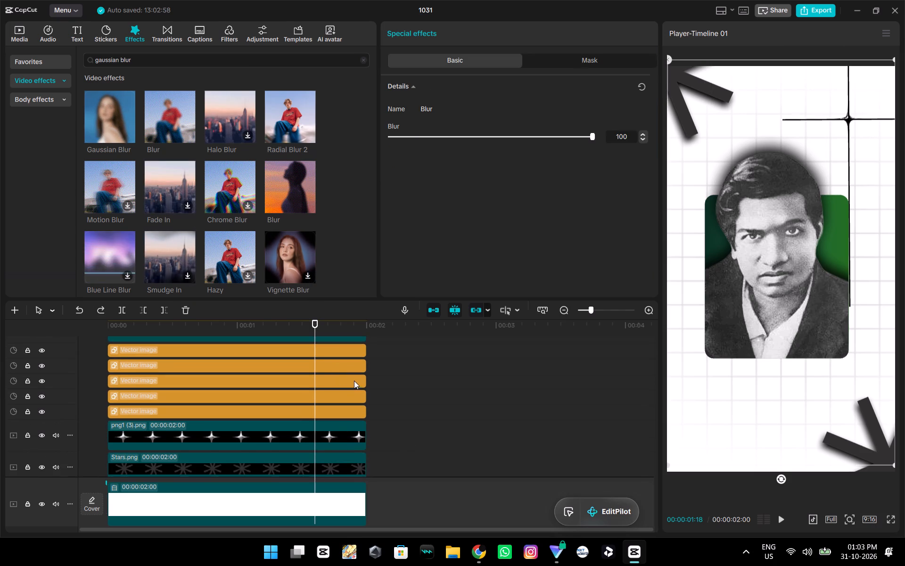
scroll(376, 418, down, 2)
drag(383, 404, 381, 404)
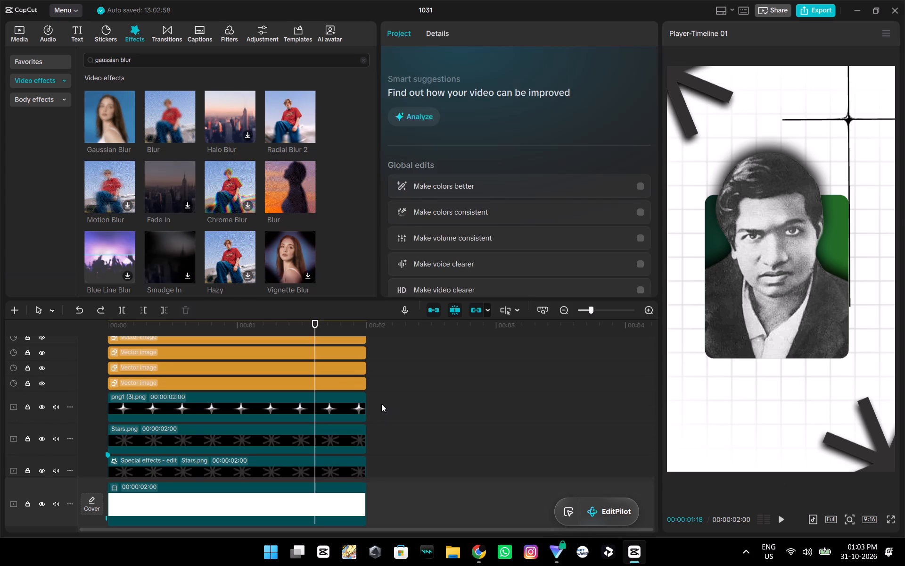
drag(381, 404, 289, 341)
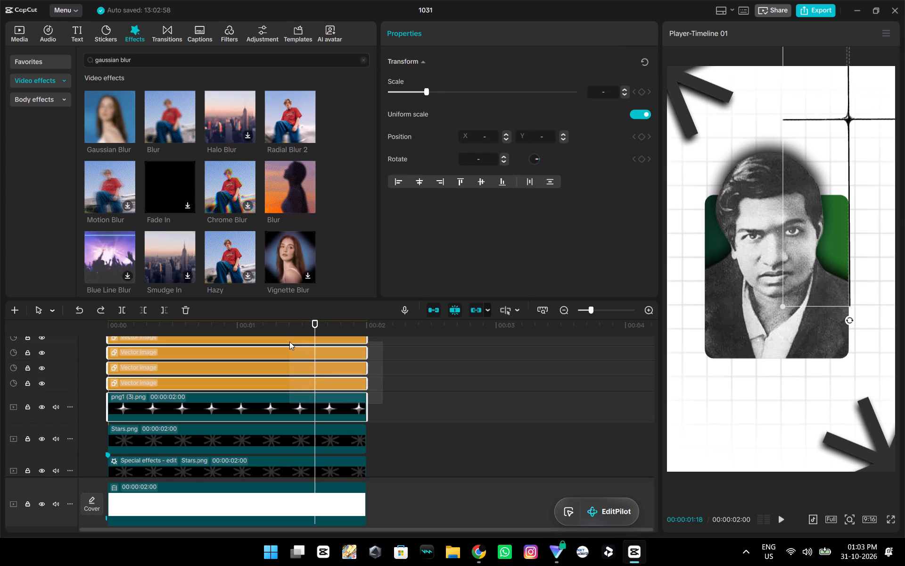
drag(289, 341, 289, 342)
drag(849, 120, 849, 122)
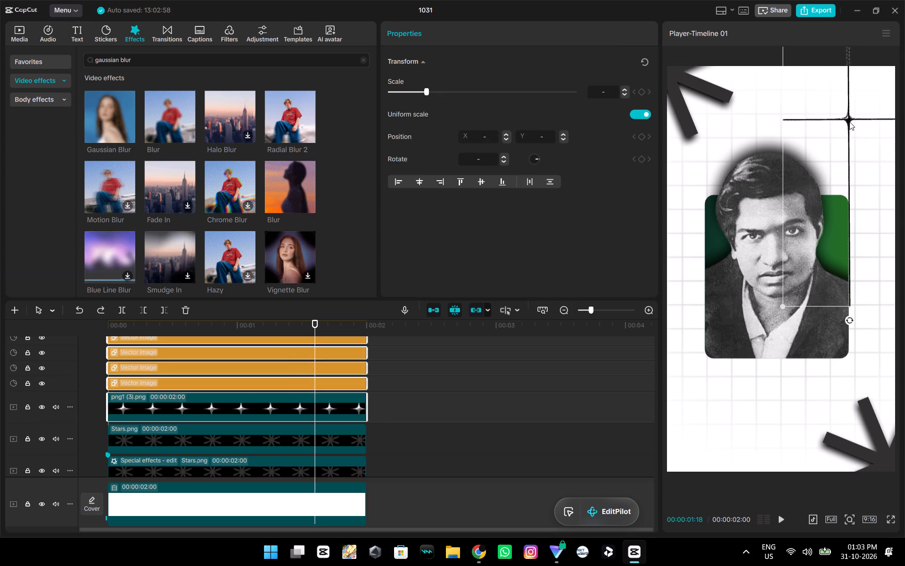
drag(849, 122, 871, 127)
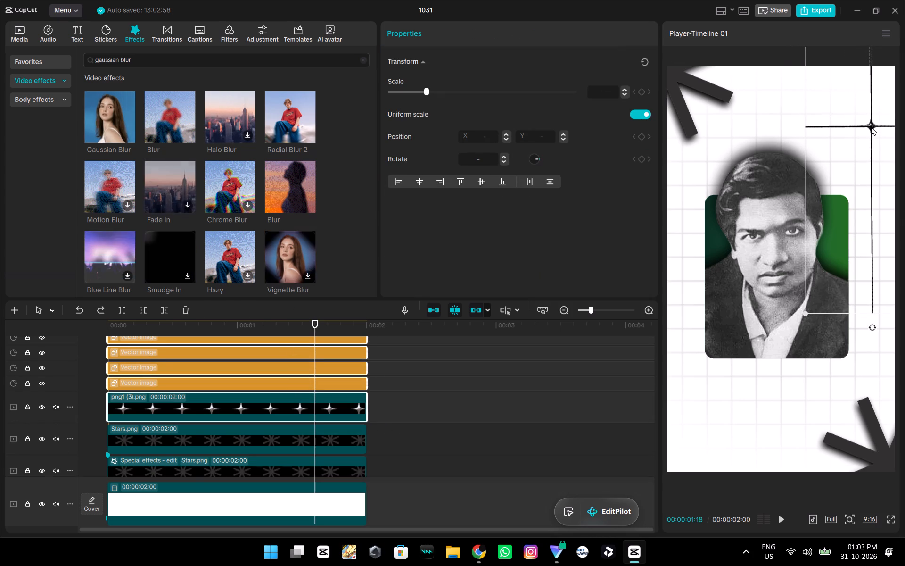
drag(871, 127, 872, 125)
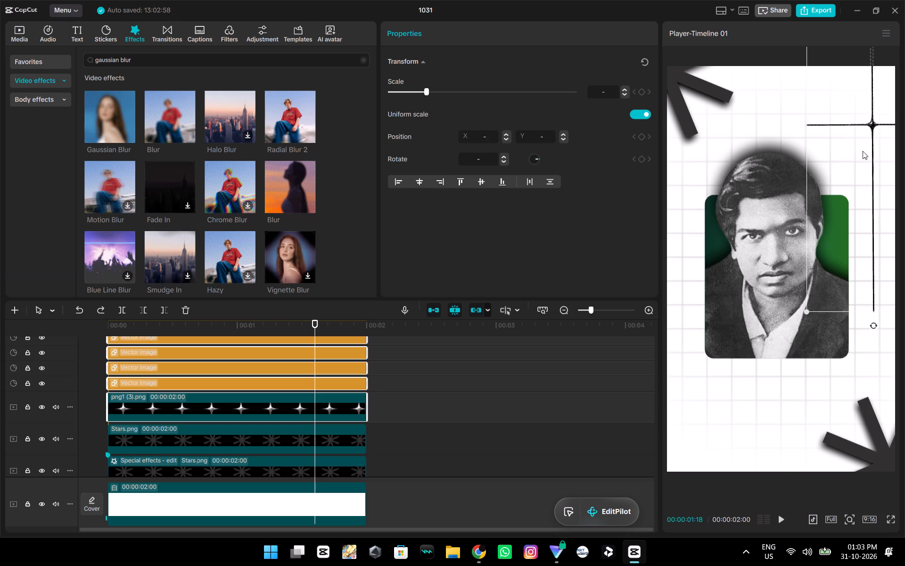
click(418, 380)
scroll(422, 388, up, 12)
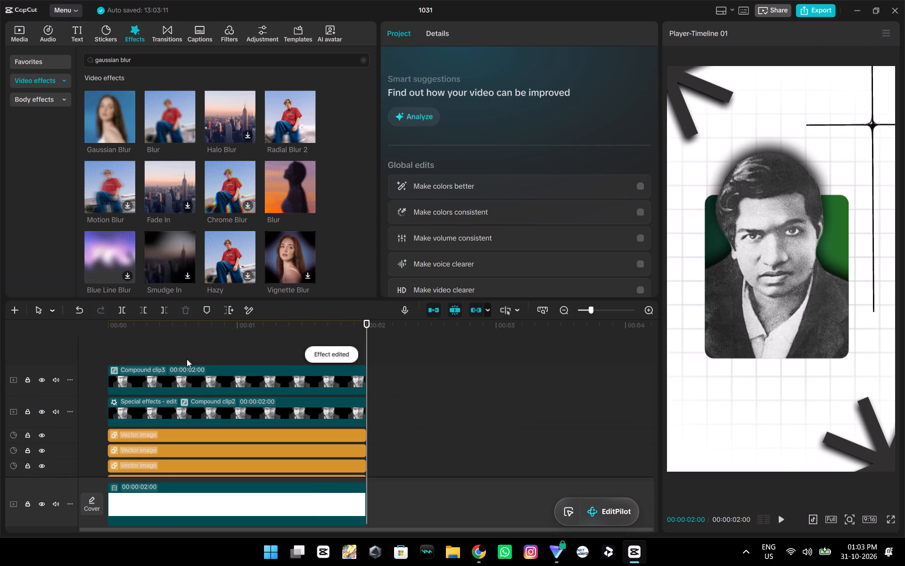
click(166, 350)
drag(165, 350, 0, 346)
key(space)
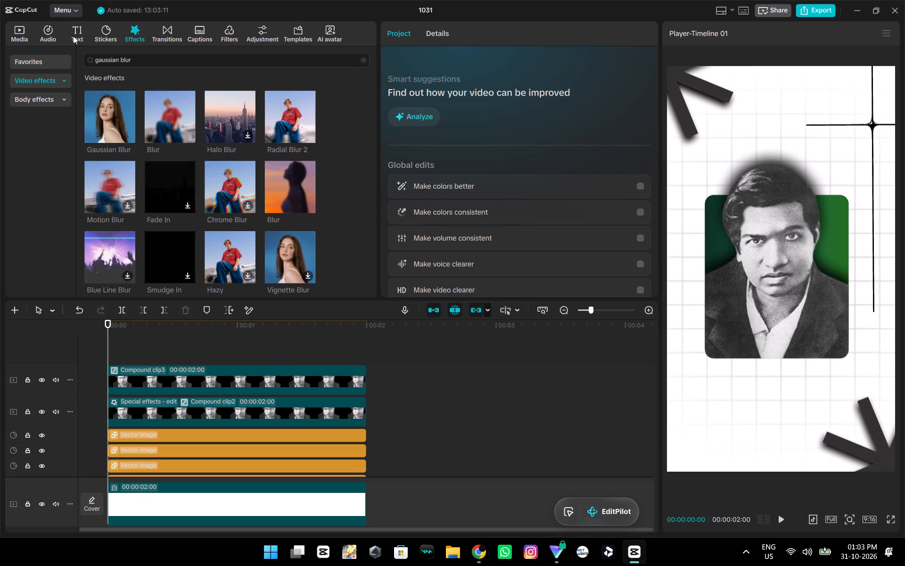
click(94, 63)
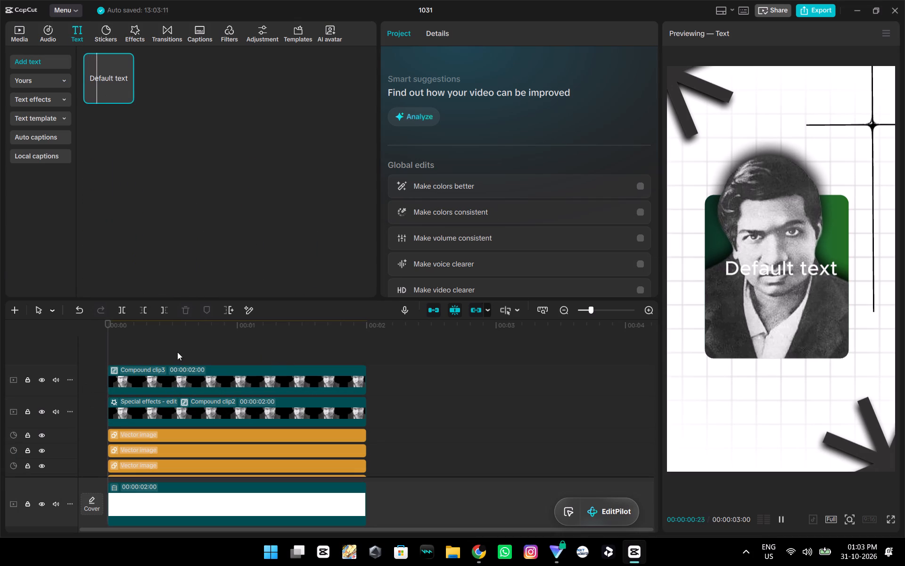
scroll(181, 348, up, 5)
drag(99, 62, 114, 358)
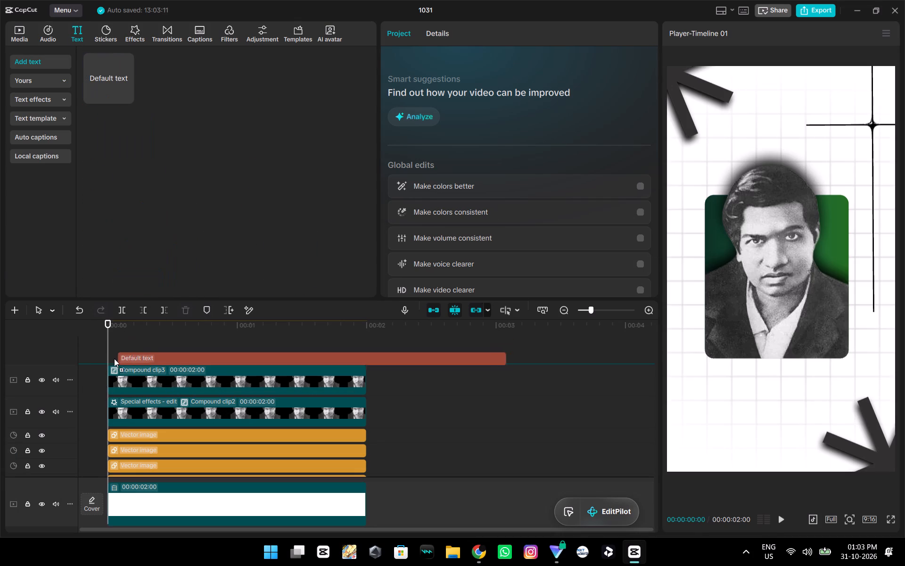
drag(114, 358, 106, 359)
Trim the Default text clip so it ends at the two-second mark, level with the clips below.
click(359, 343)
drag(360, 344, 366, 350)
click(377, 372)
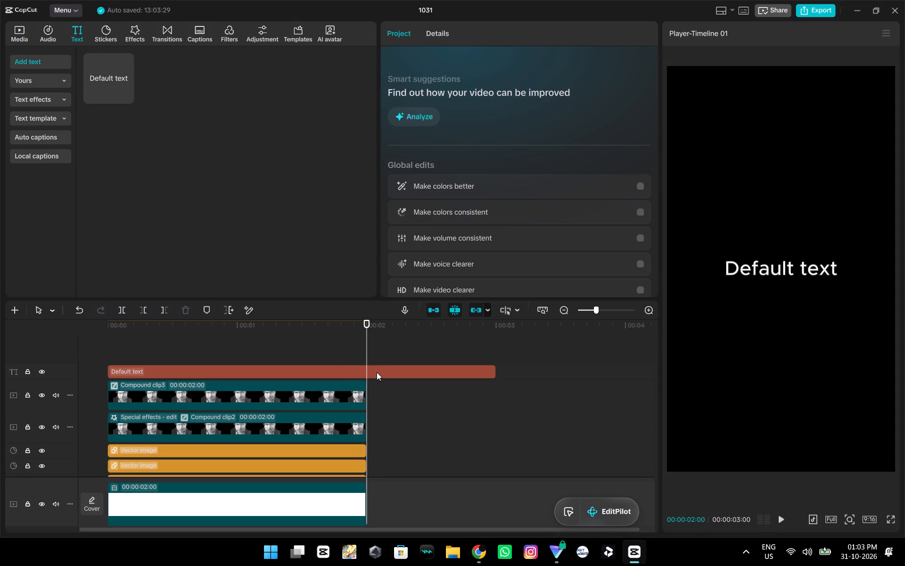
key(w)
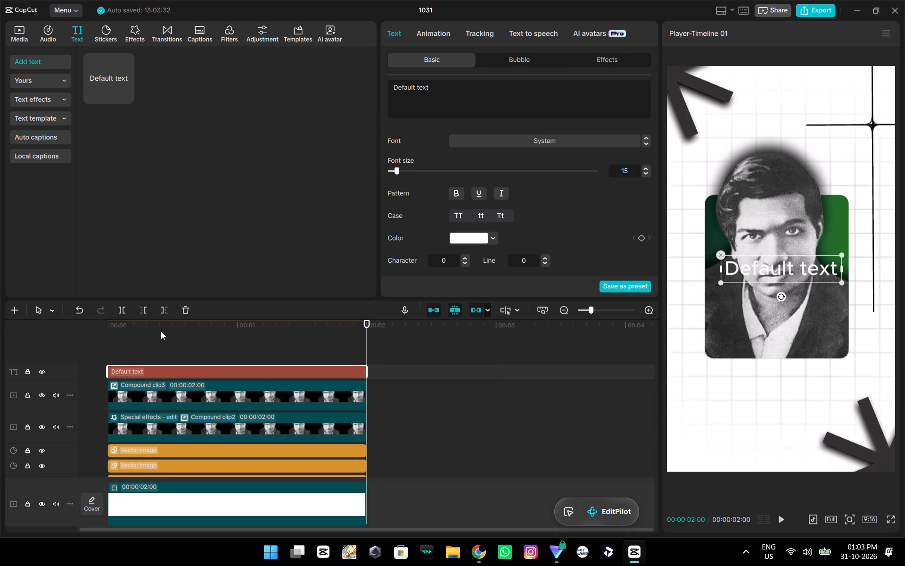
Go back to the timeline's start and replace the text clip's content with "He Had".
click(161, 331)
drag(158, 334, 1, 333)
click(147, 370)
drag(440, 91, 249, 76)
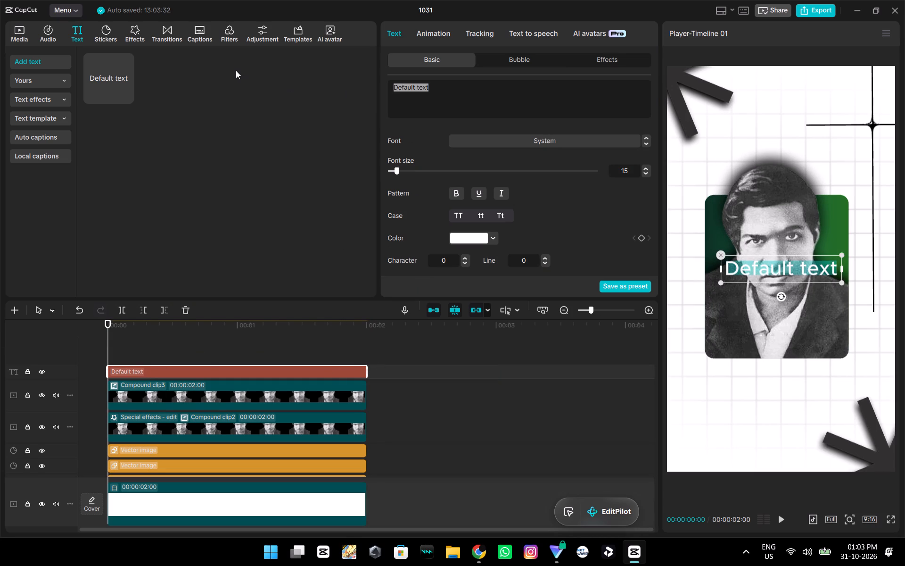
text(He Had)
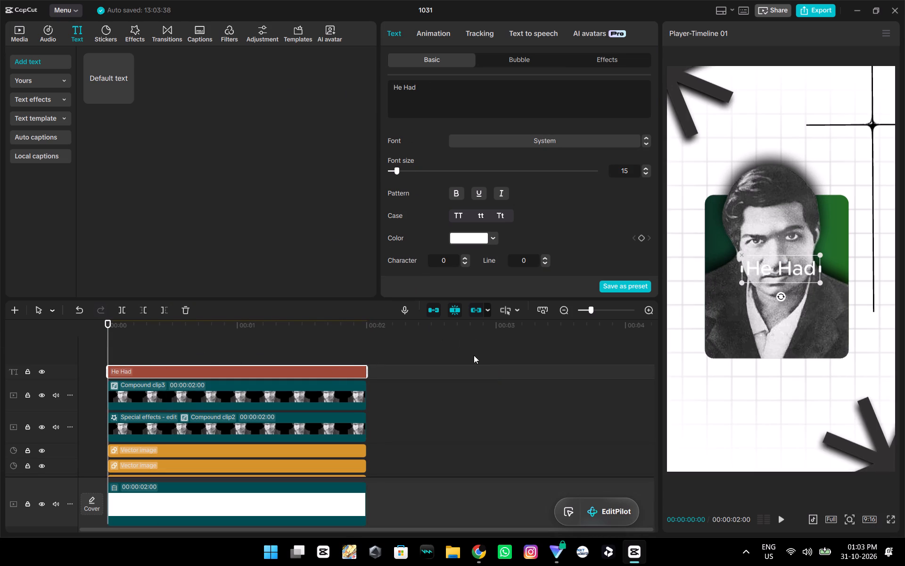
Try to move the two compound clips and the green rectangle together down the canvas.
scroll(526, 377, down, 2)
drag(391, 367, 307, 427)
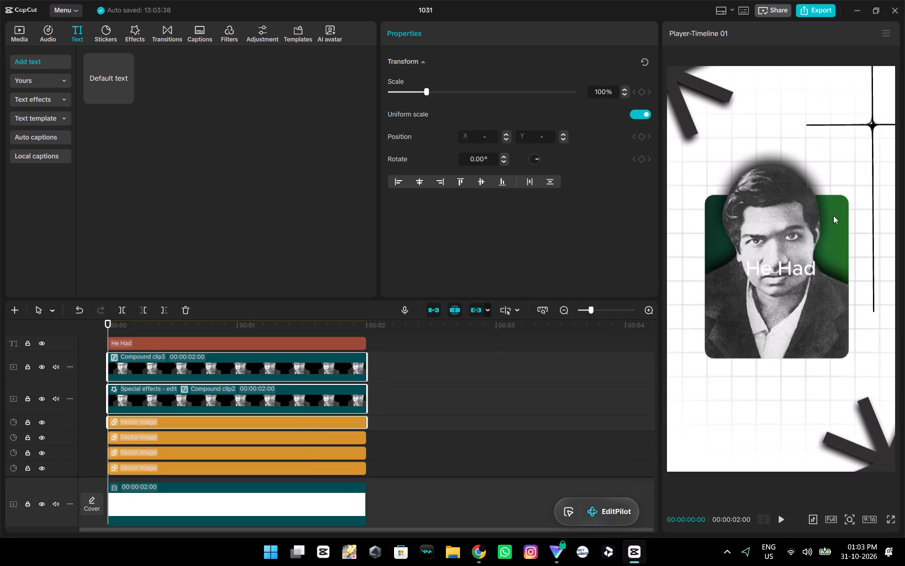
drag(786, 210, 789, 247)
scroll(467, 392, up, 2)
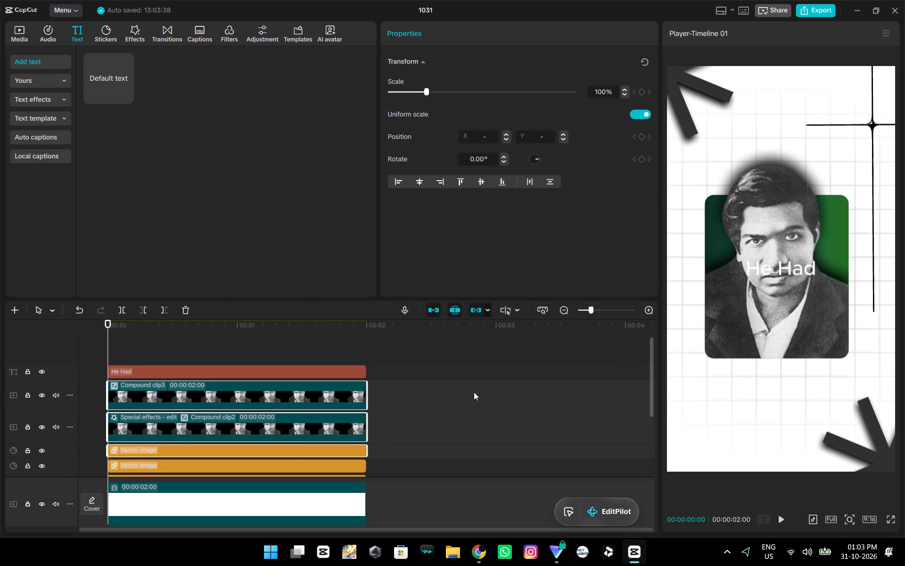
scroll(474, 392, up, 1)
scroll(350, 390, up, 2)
Try to reposition the "He Had" text on the canvas, and delete its clip from the timeline.
click(335, 372)
drag(801, 271, 802, 241)
click(335, 354)
click(336, 367)
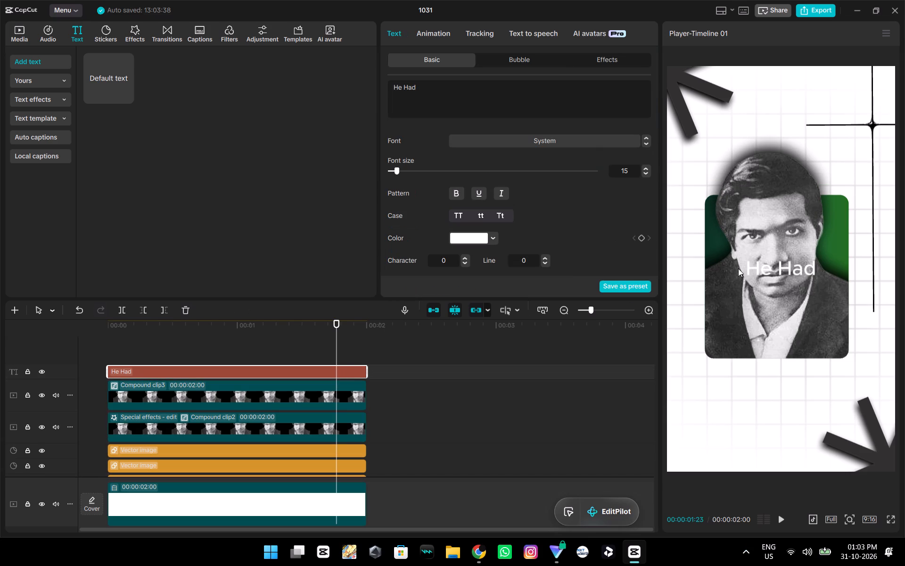
drag(761, 269, 788, 268)
click(788, 268)
click(813, 267)
key(BackSpace)
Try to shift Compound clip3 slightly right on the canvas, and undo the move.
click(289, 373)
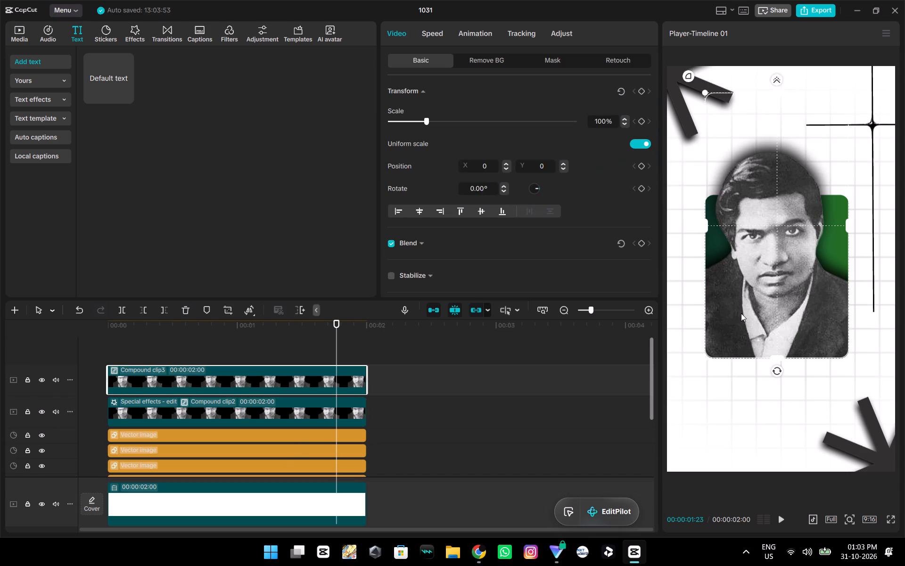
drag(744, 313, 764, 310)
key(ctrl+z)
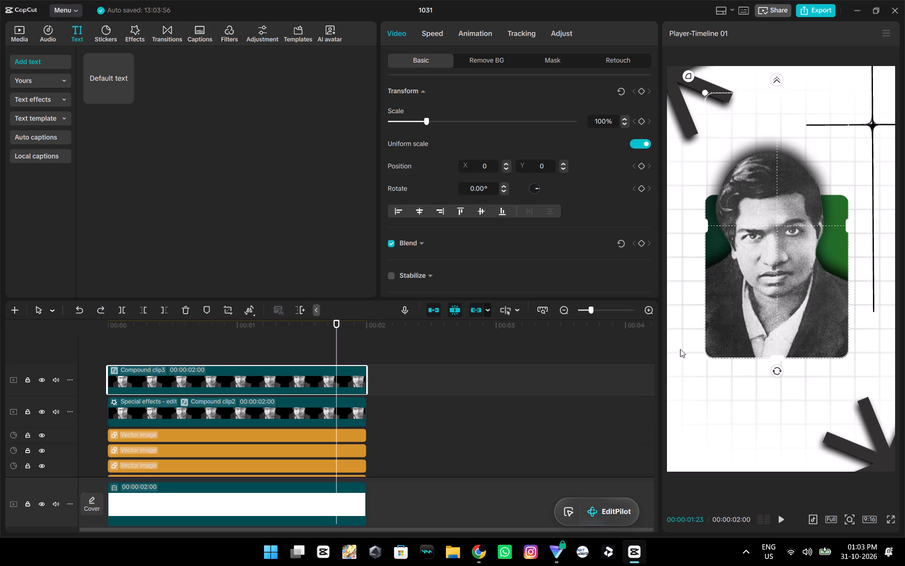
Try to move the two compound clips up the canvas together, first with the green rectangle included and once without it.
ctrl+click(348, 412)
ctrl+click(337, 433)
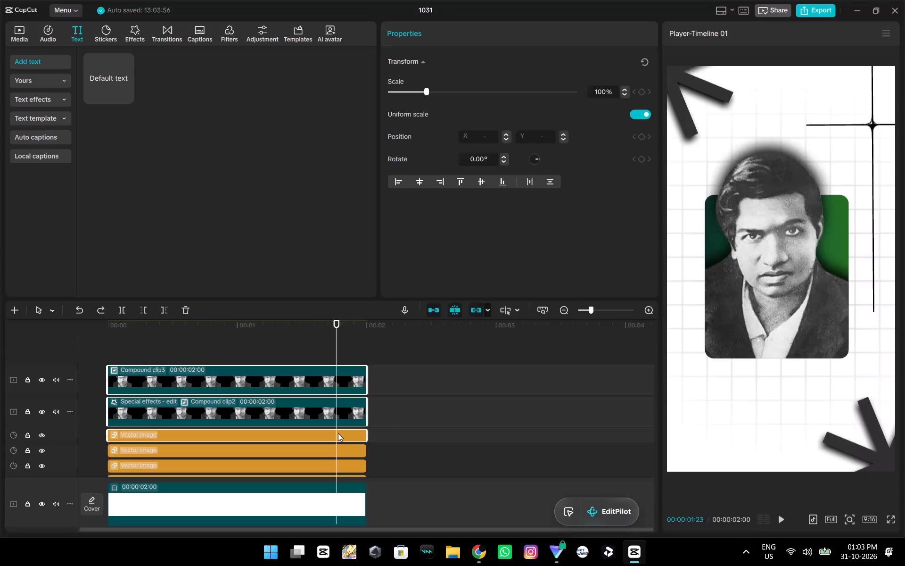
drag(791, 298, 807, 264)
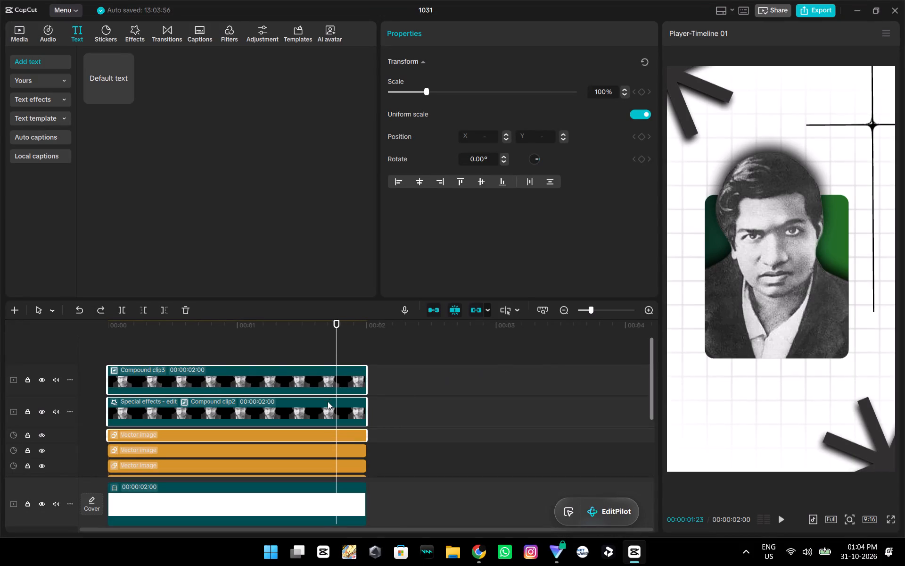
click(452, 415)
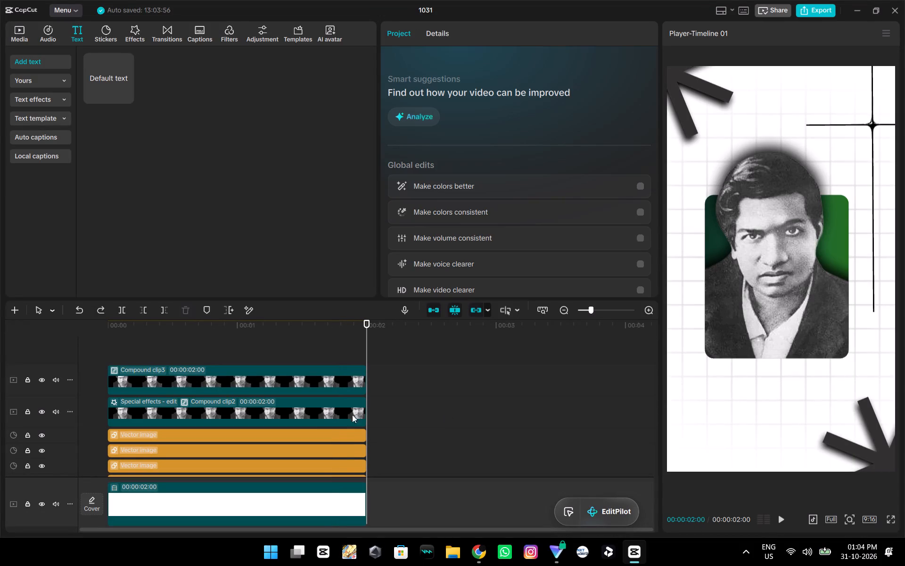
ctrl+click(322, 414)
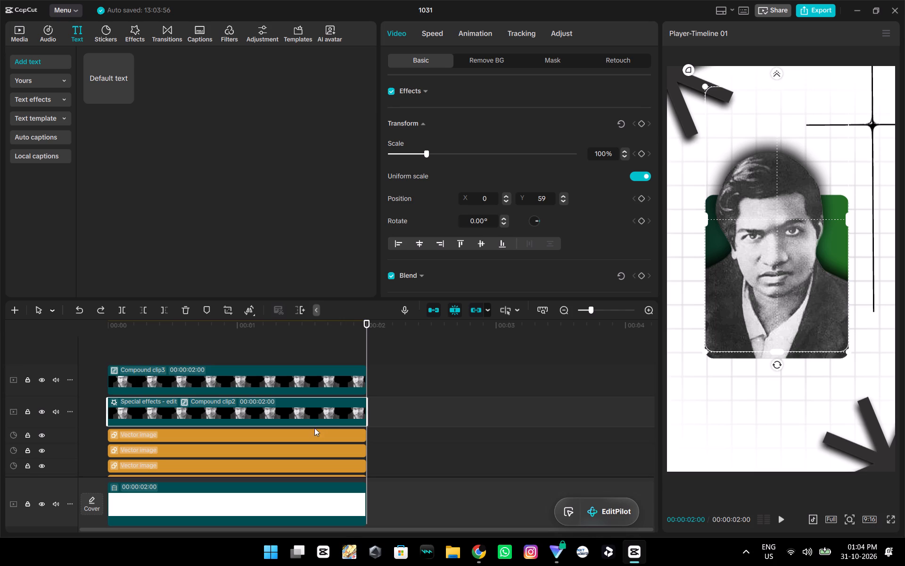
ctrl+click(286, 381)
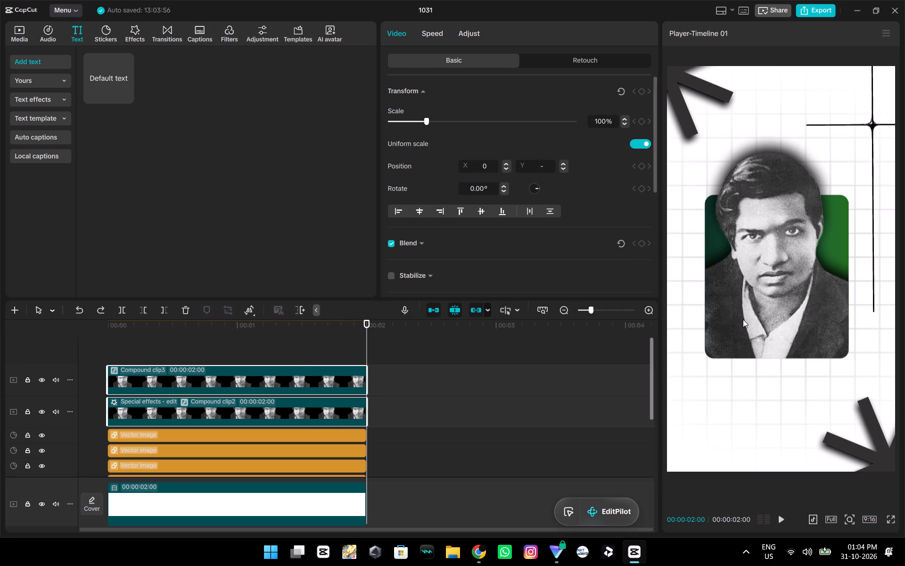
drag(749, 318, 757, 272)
Lower the portrait in Compound clip3 to a Y position of -110.
click(250, 379)
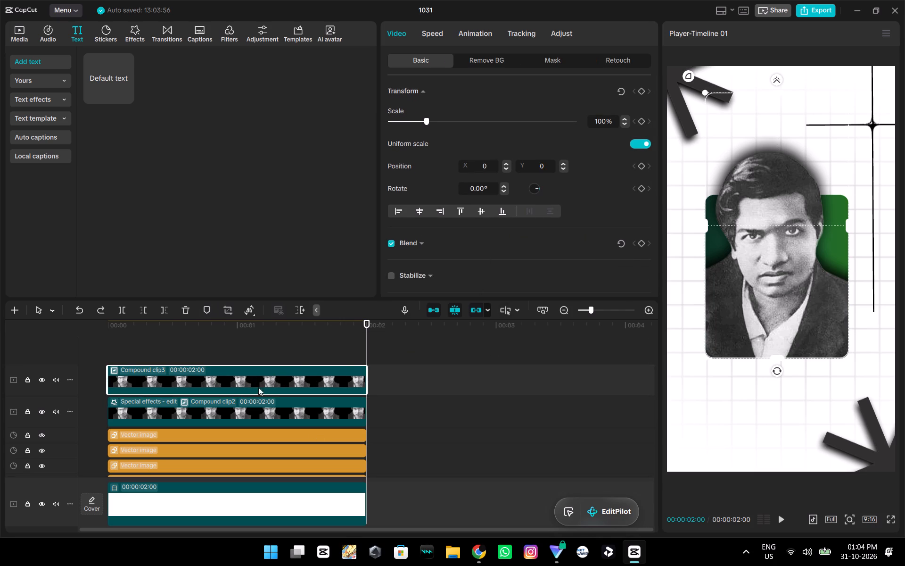
click(283, 406)
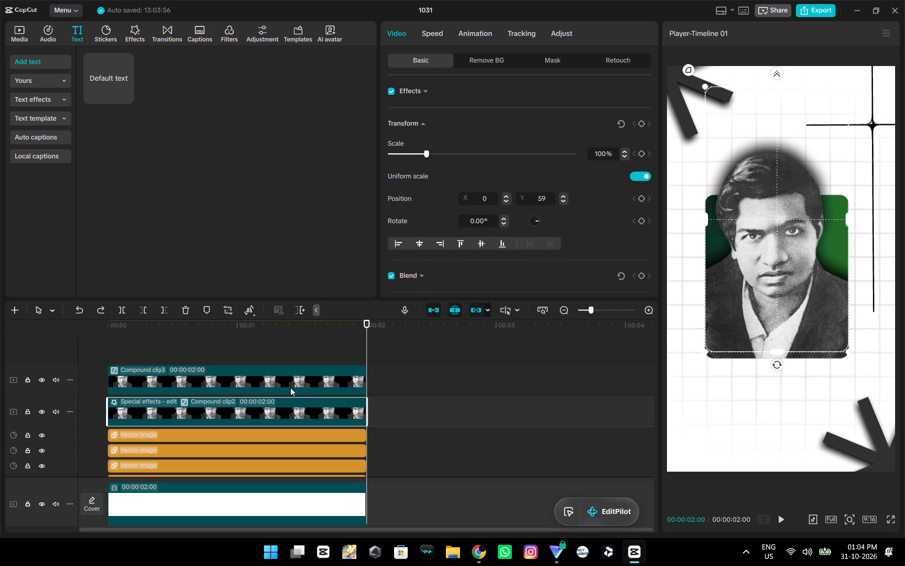
click(285, 384)
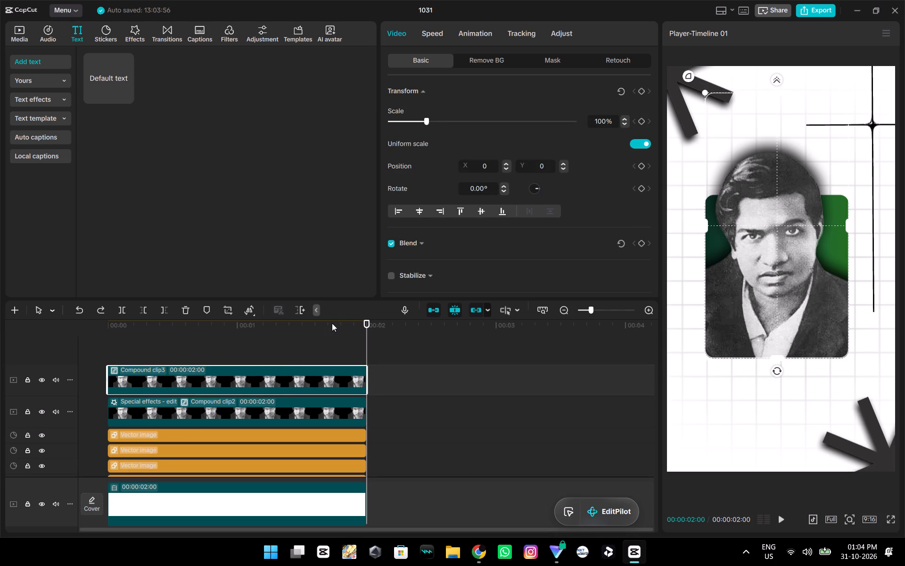
triple_click(562, 169)
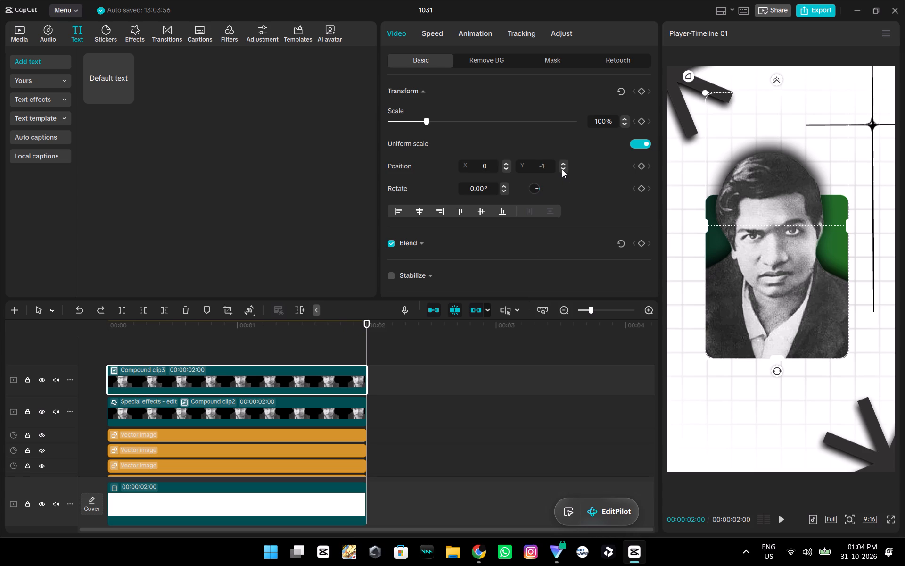
click(564, 170)
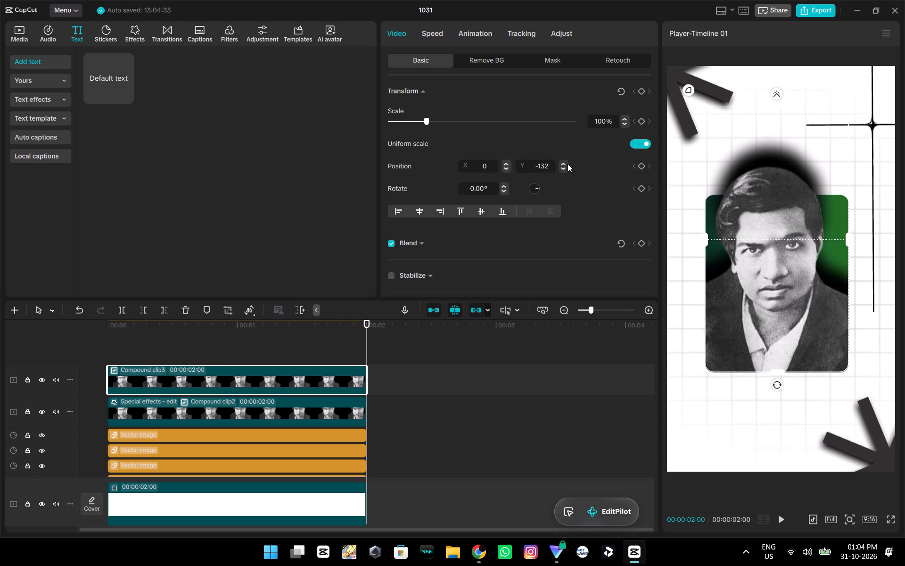
triple_click(564, 163)
triple_click(564, 163)
triple_click(564, 162)
triple_click(564, 162)
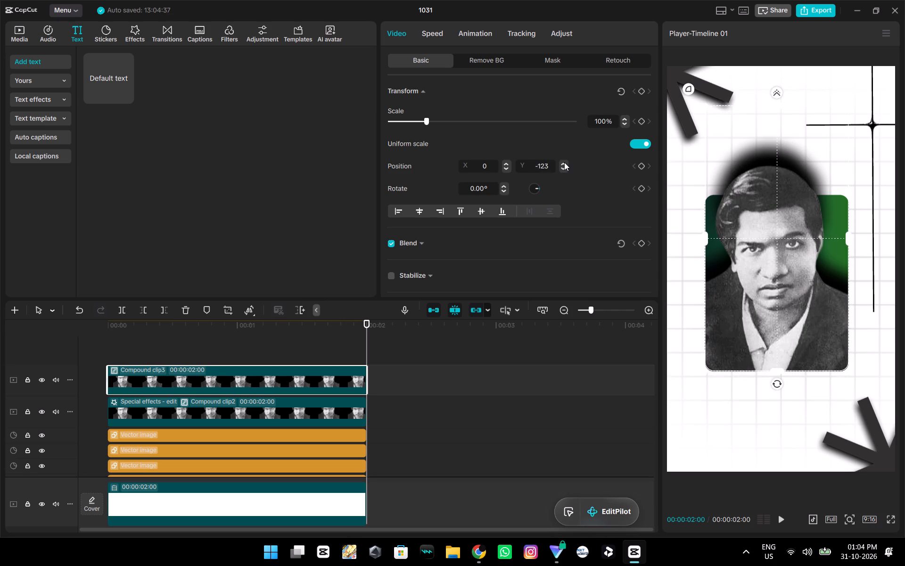
double_click(564, 162)
triple_click(565, 162)
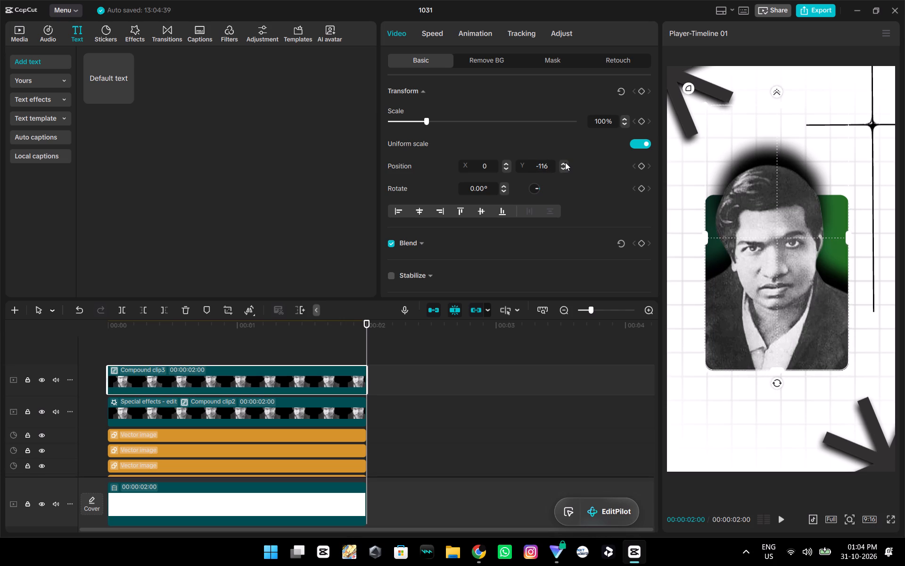
triple_click(565, 162)
double_click(566, 162)
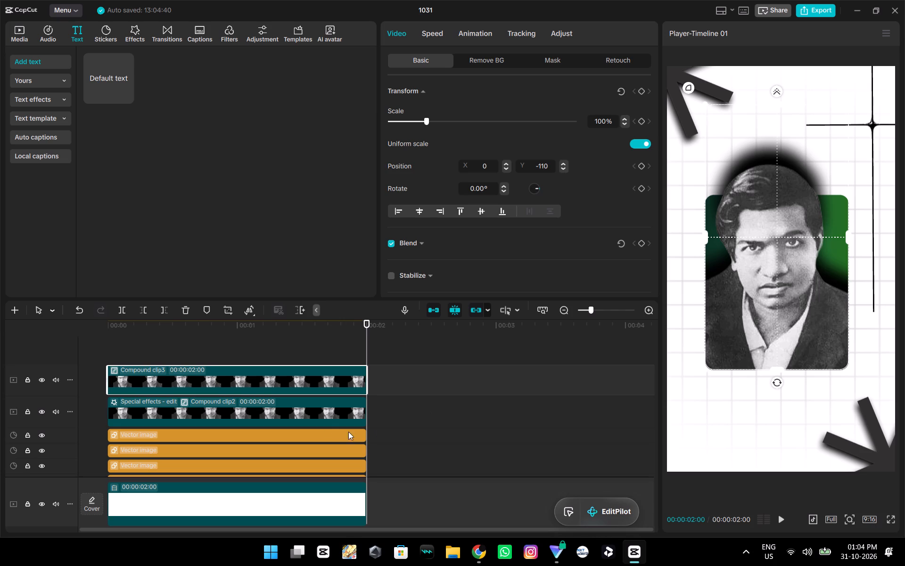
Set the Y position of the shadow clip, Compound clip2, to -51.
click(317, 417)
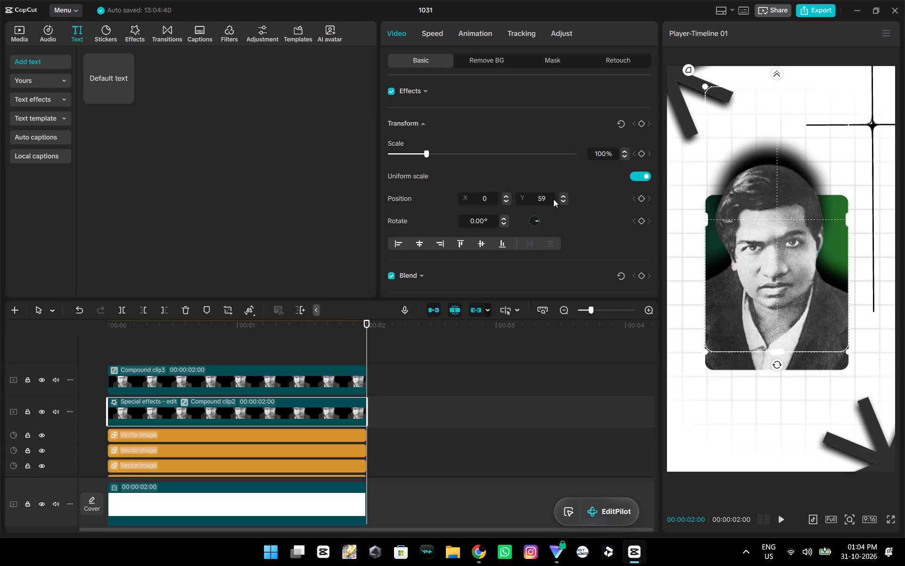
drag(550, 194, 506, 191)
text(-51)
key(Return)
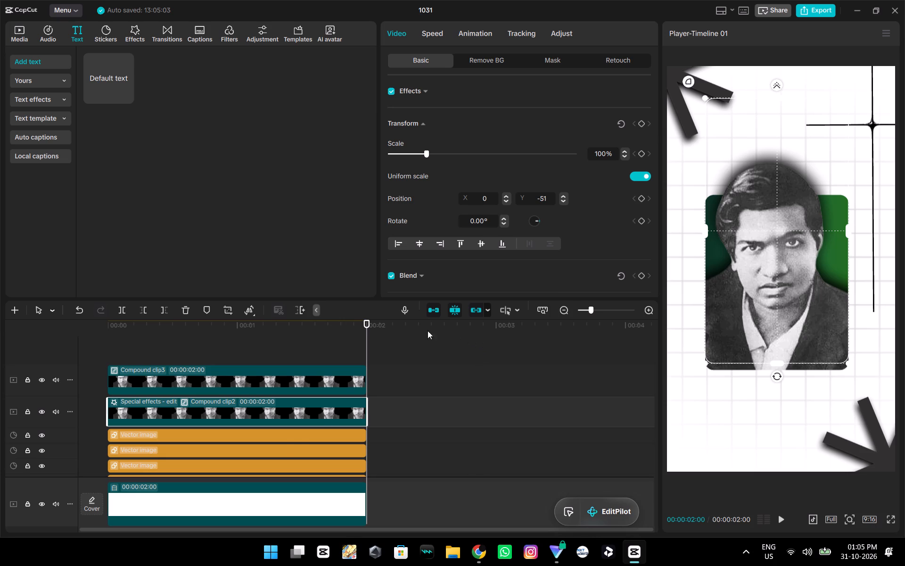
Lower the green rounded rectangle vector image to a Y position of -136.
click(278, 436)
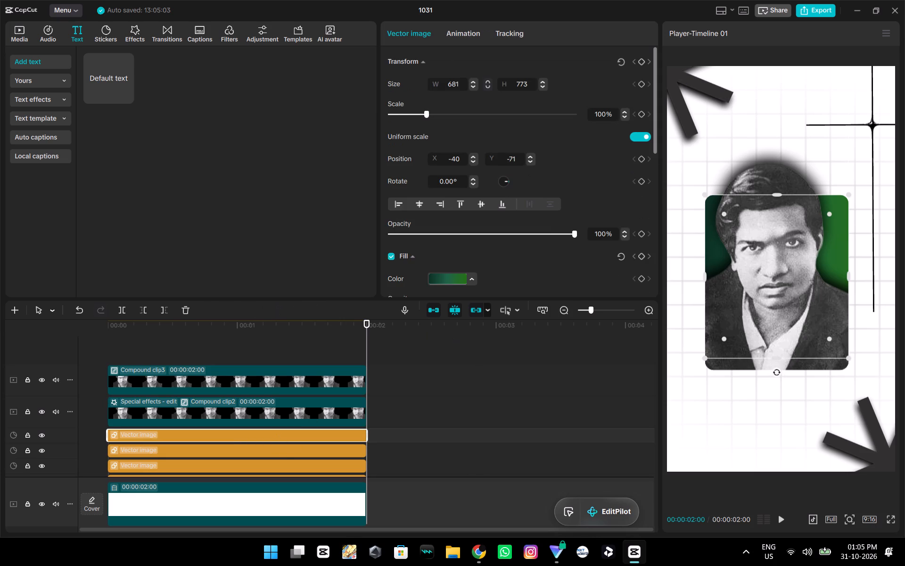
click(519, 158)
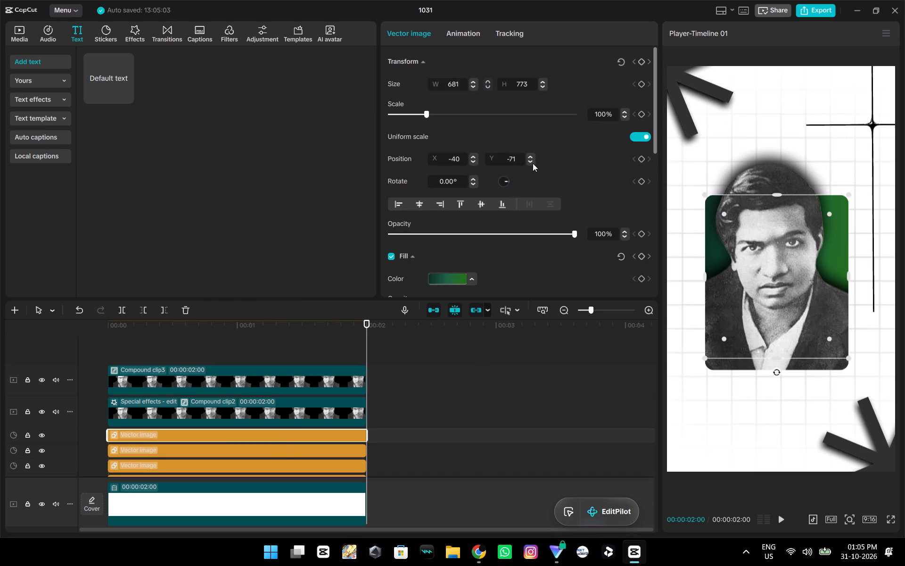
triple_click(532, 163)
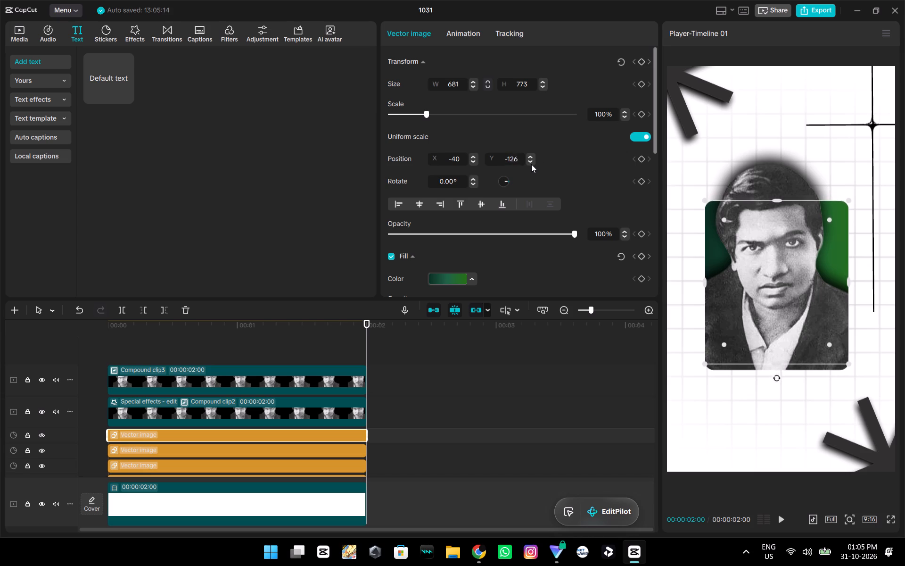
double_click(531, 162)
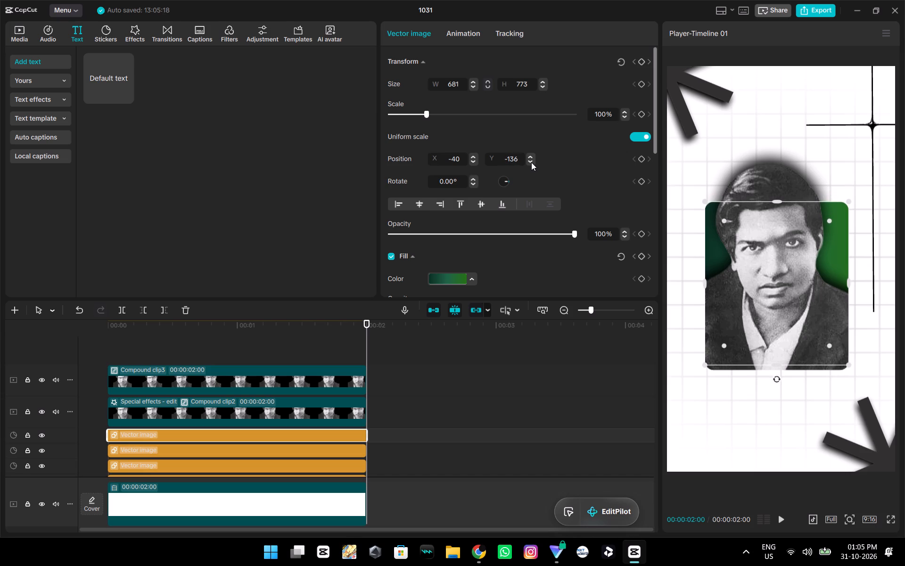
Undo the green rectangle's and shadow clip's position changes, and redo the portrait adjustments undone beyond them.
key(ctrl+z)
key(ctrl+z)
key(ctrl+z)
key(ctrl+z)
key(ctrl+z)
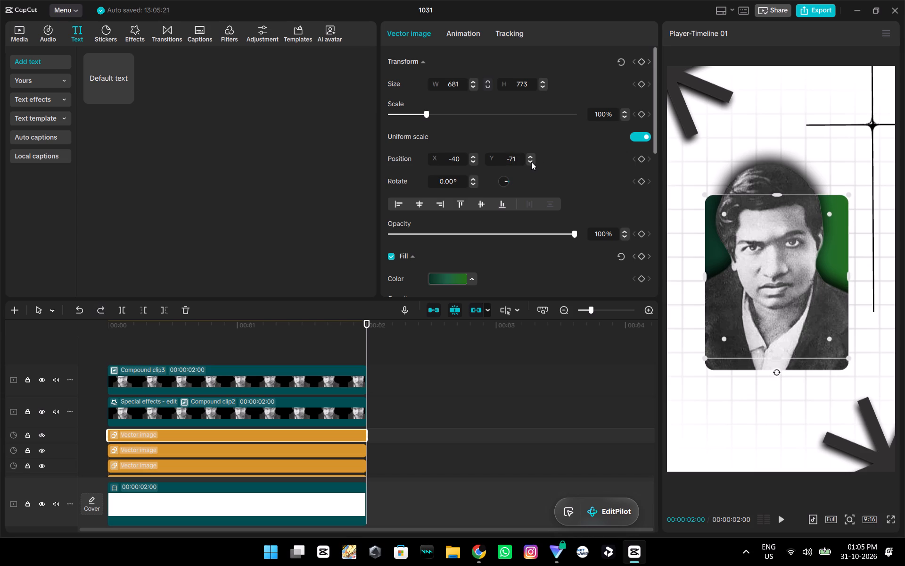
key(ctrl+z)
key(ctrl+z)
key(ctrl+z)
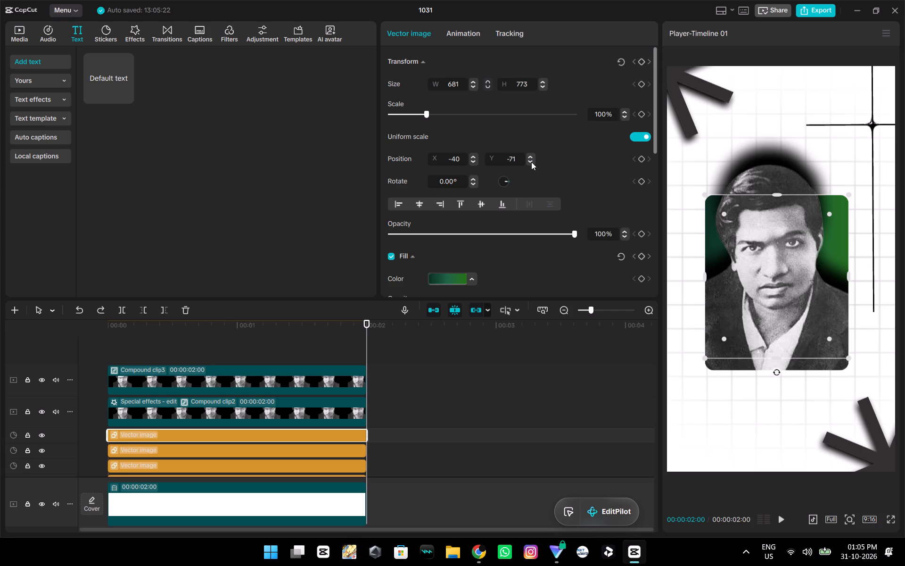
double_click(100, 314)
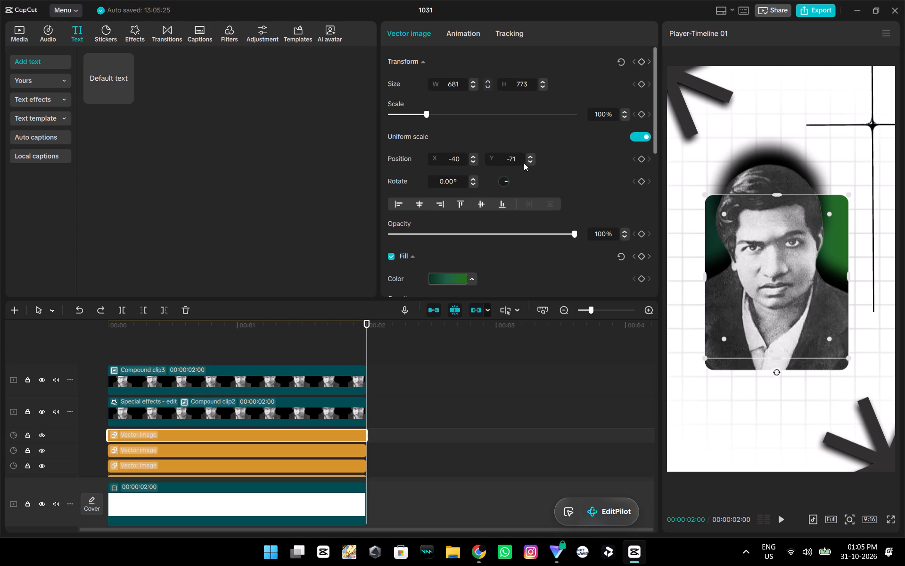
Set the green rounded rectangle's Y position to -130.
click(514, 164)
key(BackSpace)
key(BackSpace)
key(1)
text(30)
key(Return)
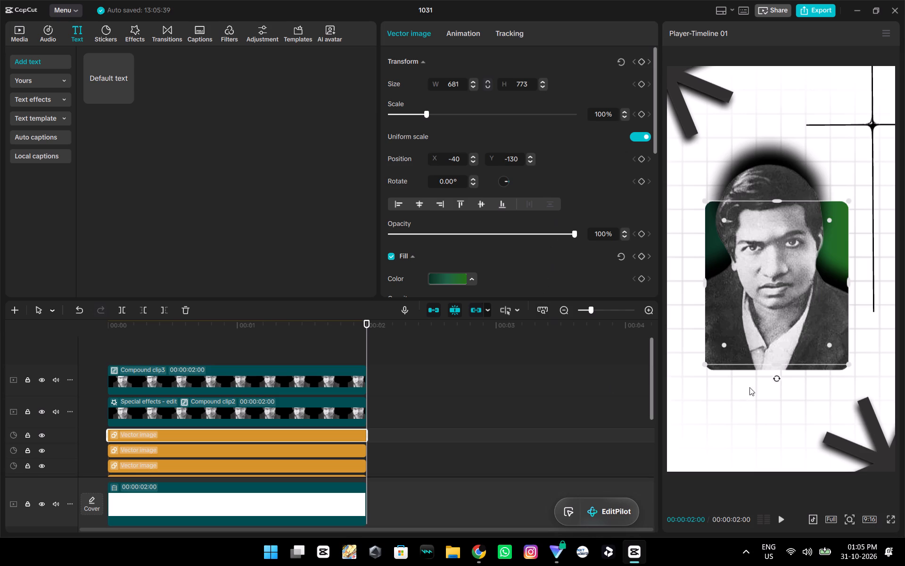
Lower the green rounded rectangle vector image to a Y position of -183 so its bottom edge meets the portrait's.
triple_click(529, 160)
double_click(529, 160)
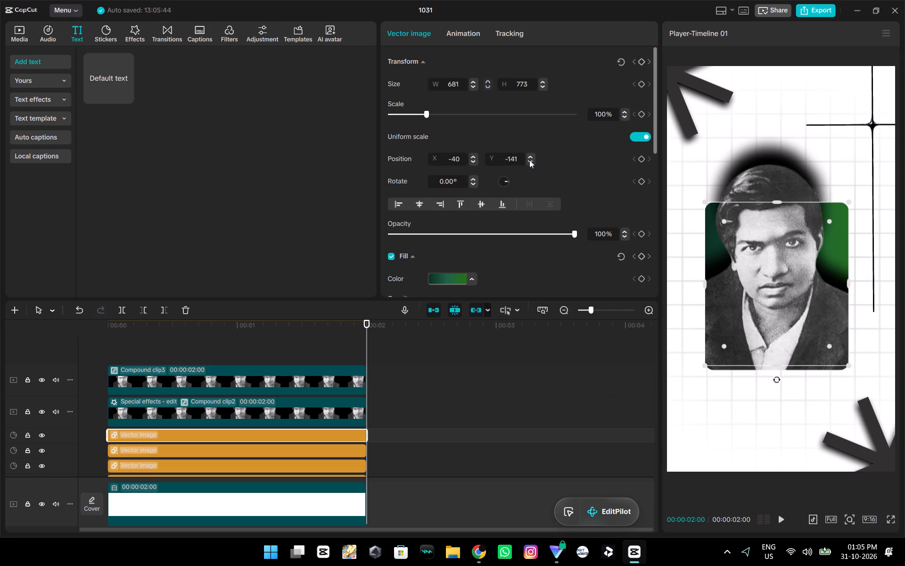
triple_click(530, 160)
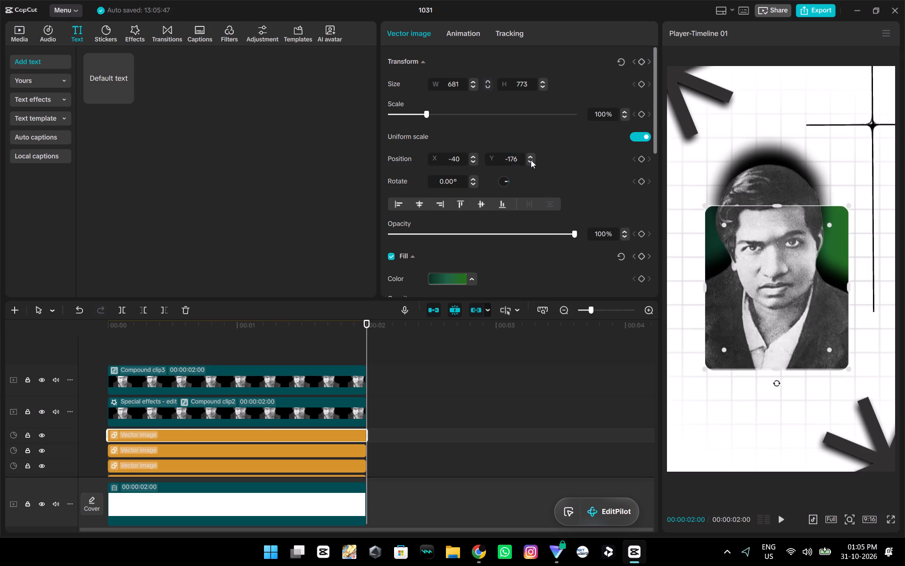
double_click(531, 160)
ctrl+scroll(698, 359, up, 15)
scroll(737, 361, down, 6)
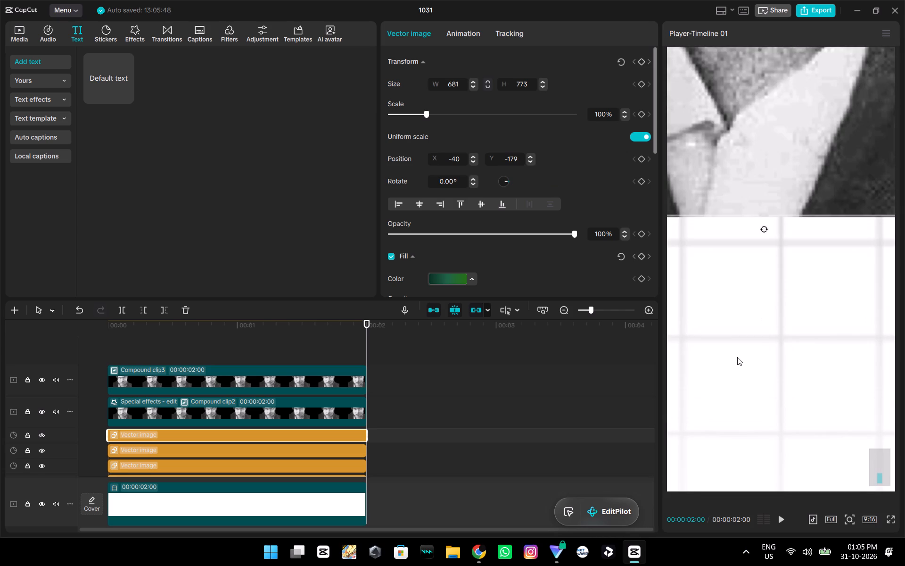
ctrl+scroll(727, 322, up, 5)
triple_click(529, 160)
click(529, 160)
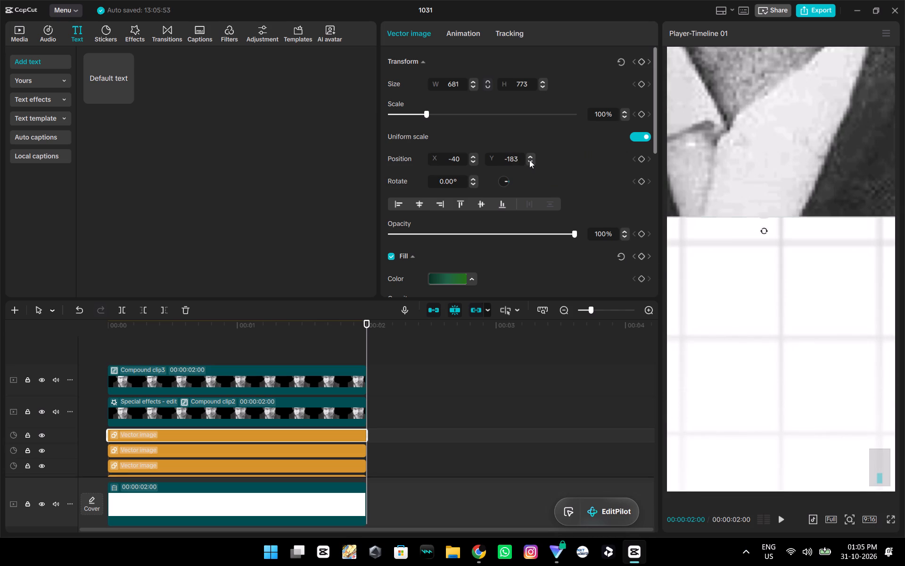
ctrl+scroll(811, 333, down, 14)
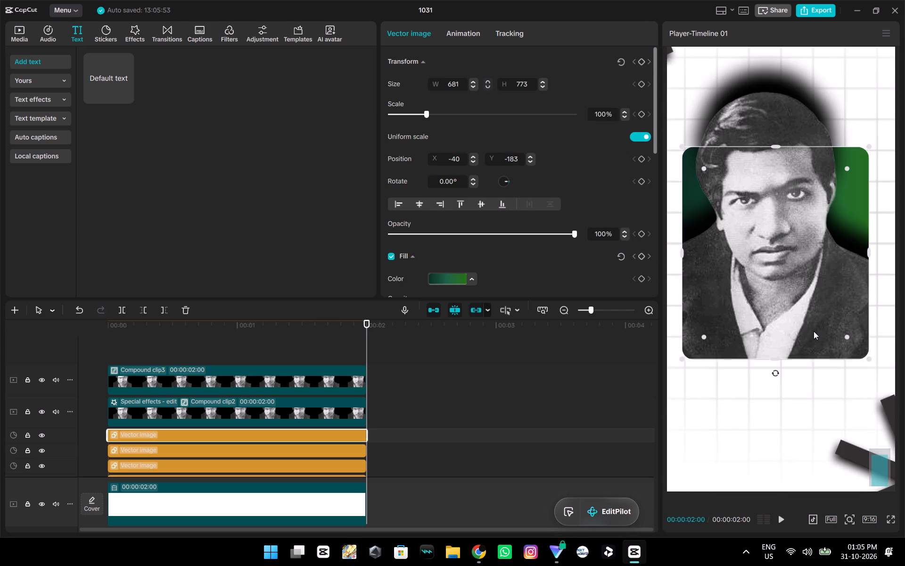
ctrl+scroll(807, 332, down, 5)
ctrl+scroll(807, 336, up, 2)
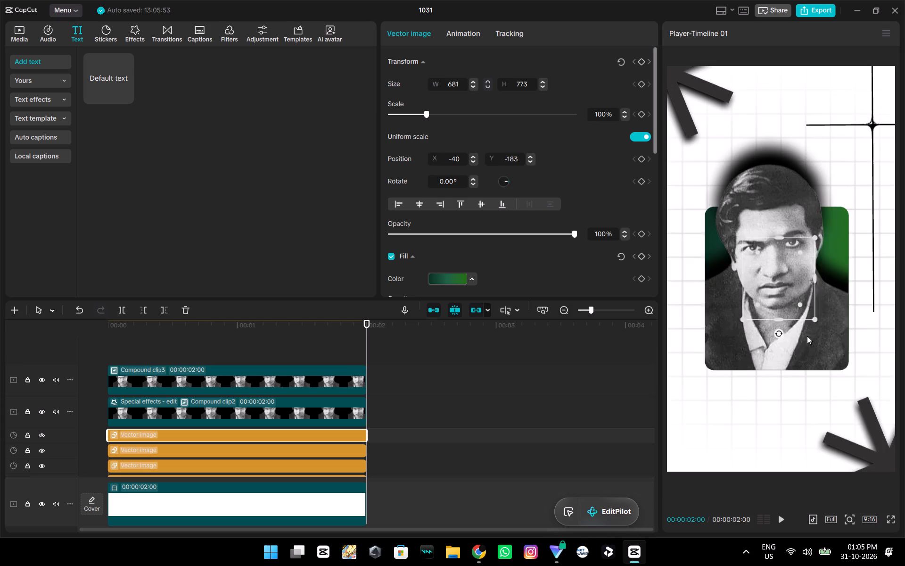
Play the composition from the start and examine the portrait clip's basic video settings.
click(185, 350)
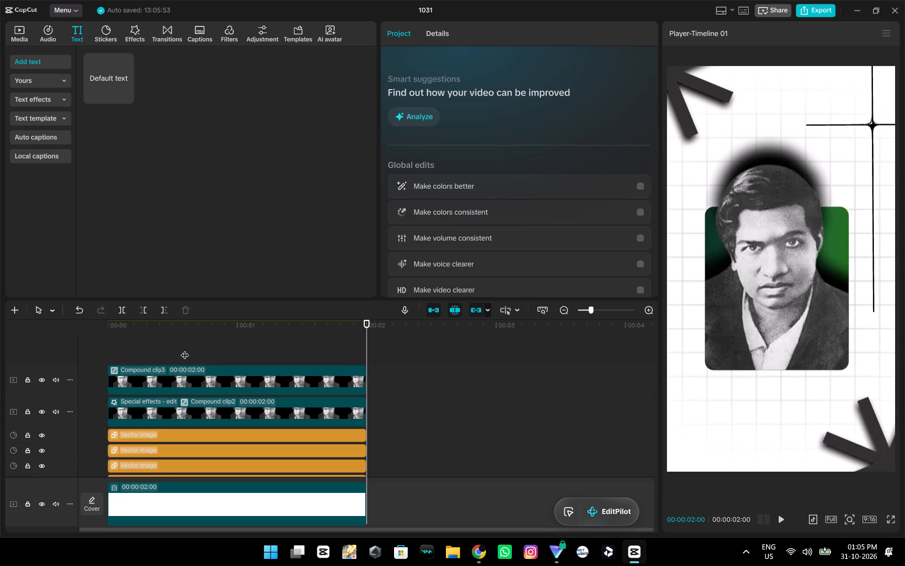
drag(185, 349, 10, 340)
key(space)
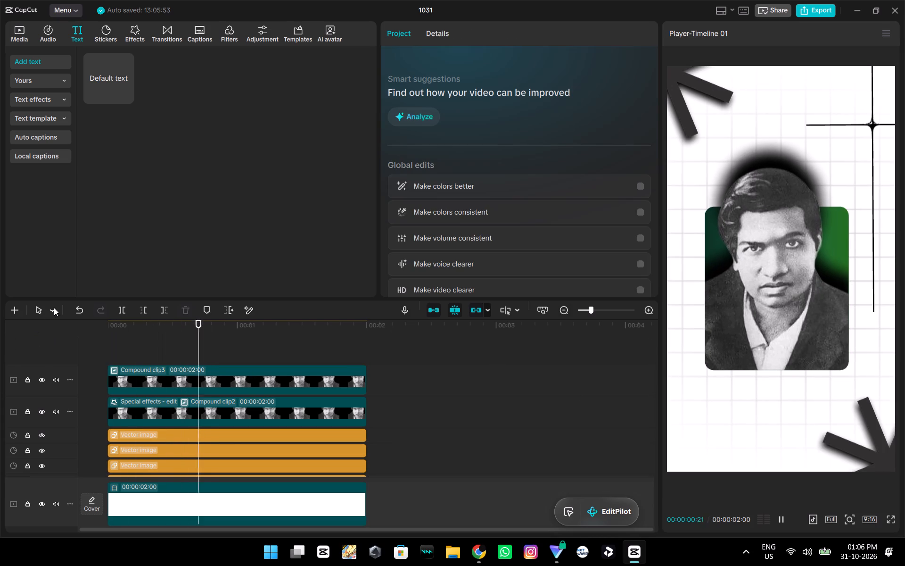
key(space)
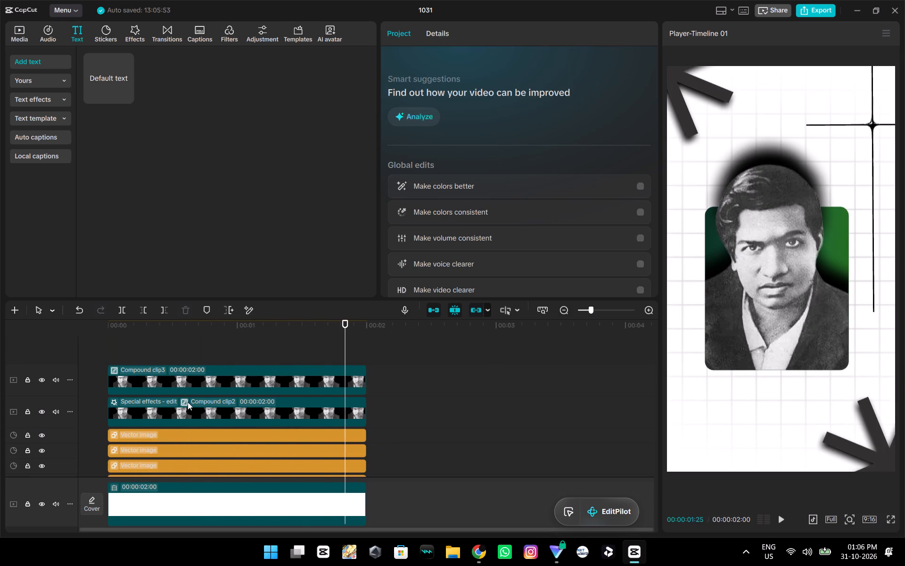
click(196, 410)
click(193, 376)
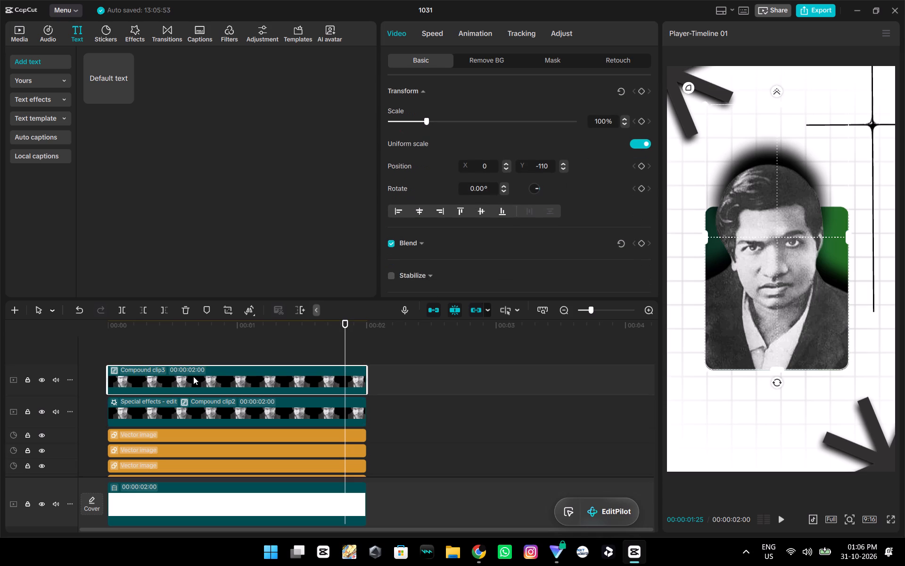
scroll(403, 245, down, 2)
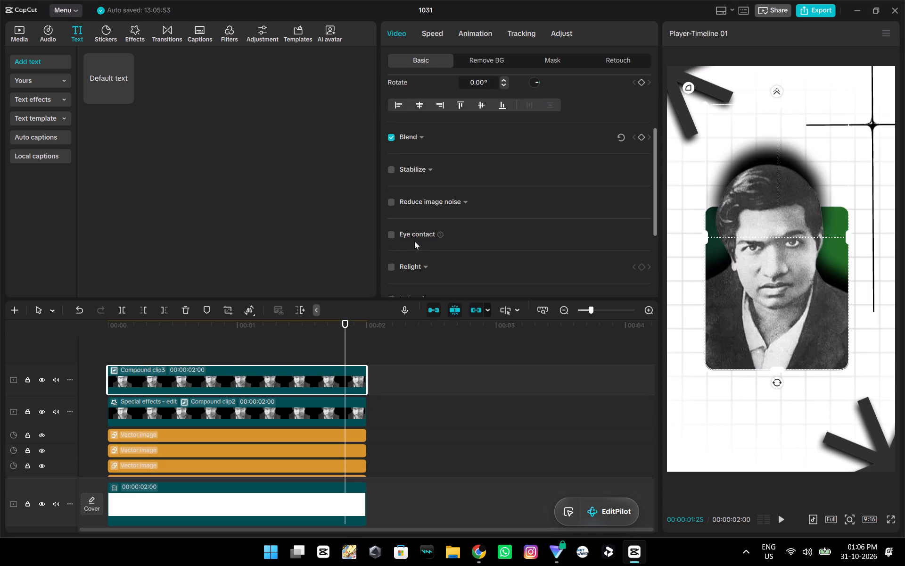
scroll(414, 240, down, 5)
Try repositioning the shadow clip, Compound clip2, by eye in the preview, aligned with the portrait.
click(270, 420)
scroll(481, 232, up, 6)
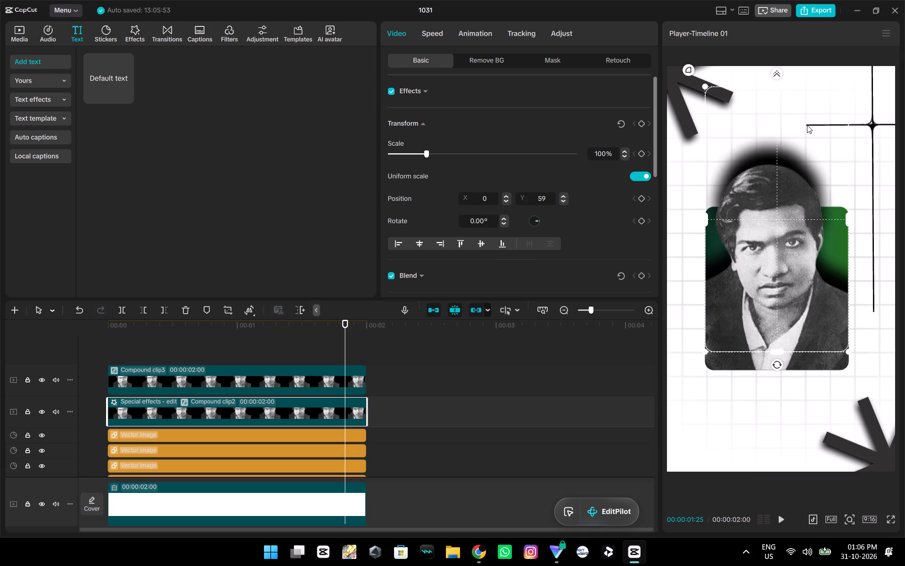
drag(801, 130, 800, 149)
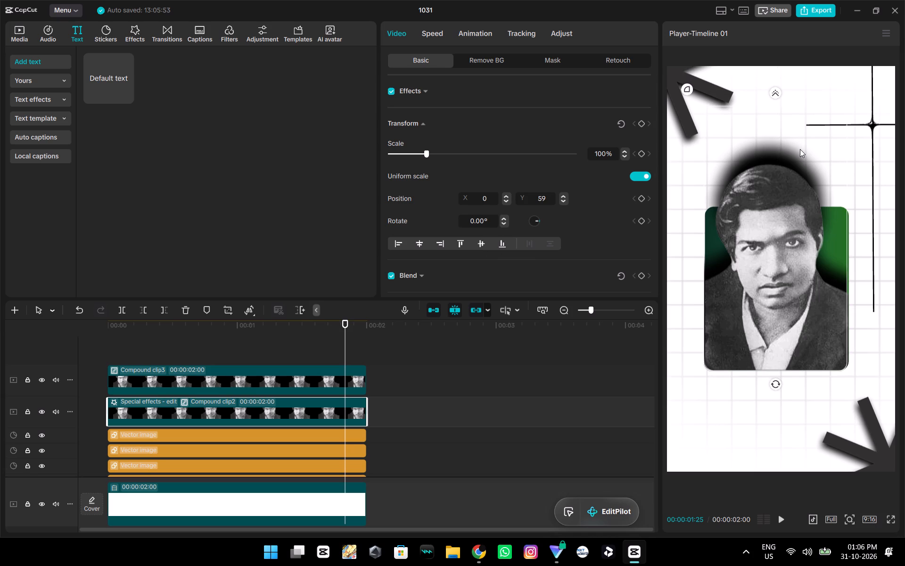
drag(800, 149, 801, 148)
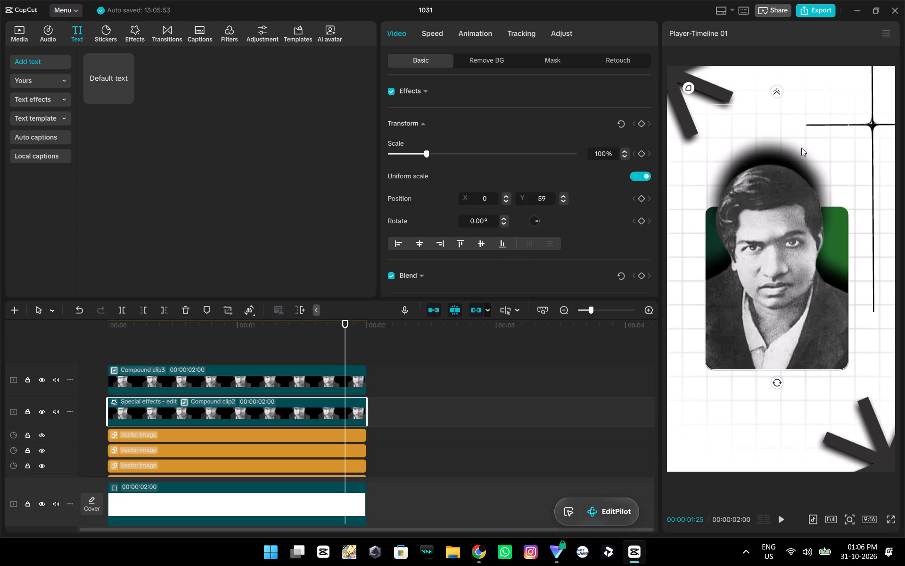
Replay the composition from the start and look through the shadow clip's speed, animation, tracking and adjustment settings and the video effects.
click(133, 337)
drag(131, 337, 64, 338)
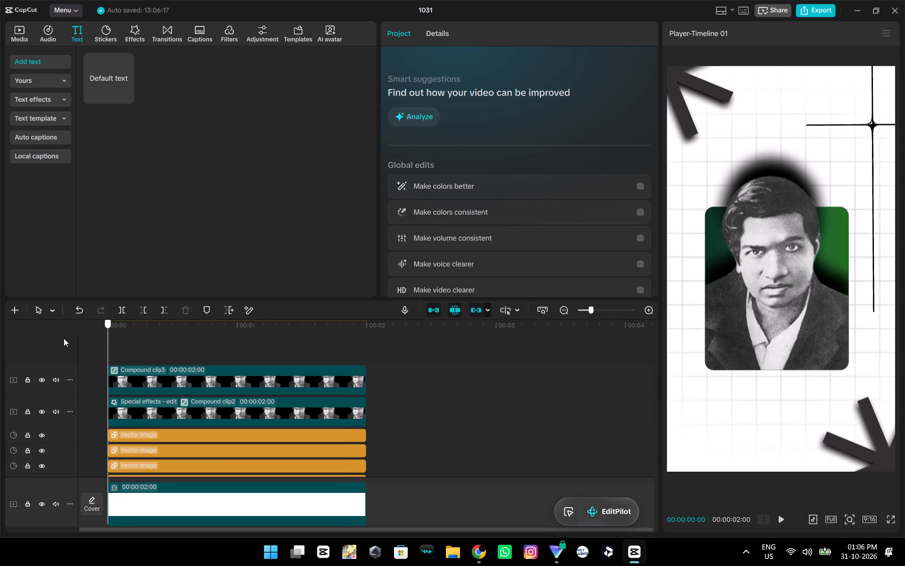
drag(64, 338, 22, 341)
key(space)
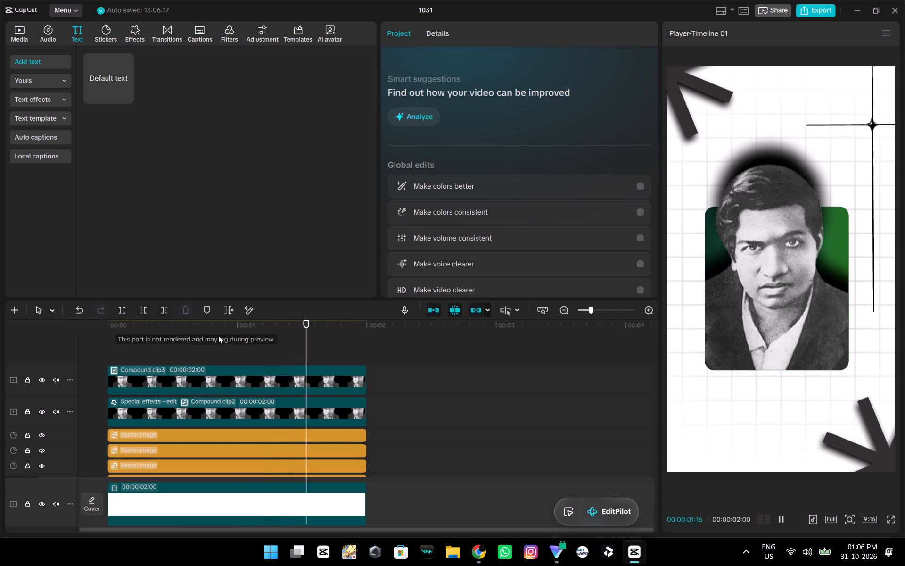
click(203, 417)
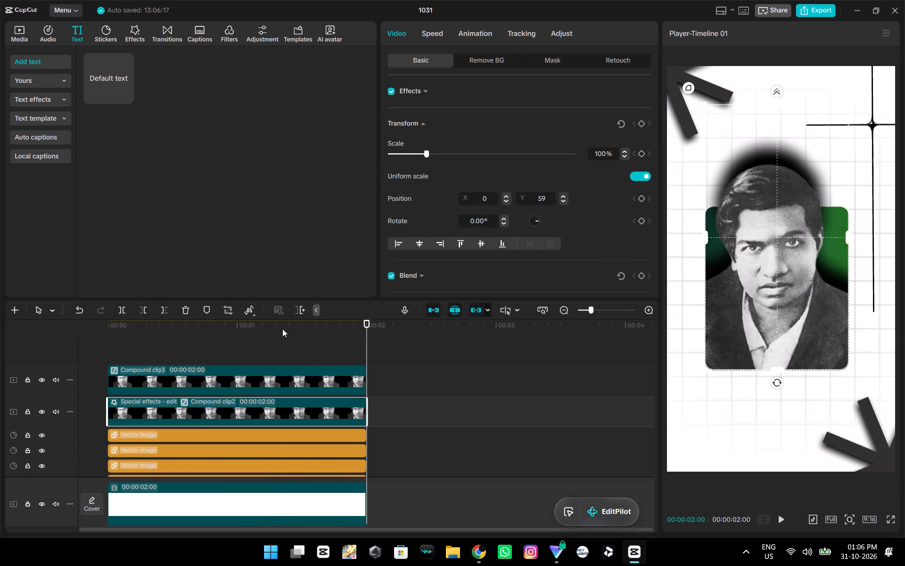
click(426, 34)
click(477, 33)
click(524, 33)
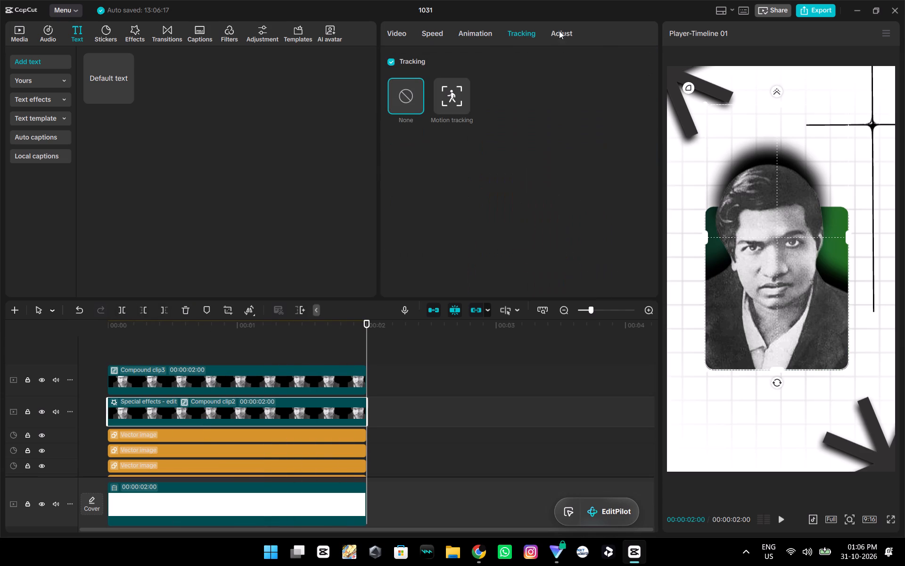
click(559, 30)
click(399, 33)
click(143, 34)
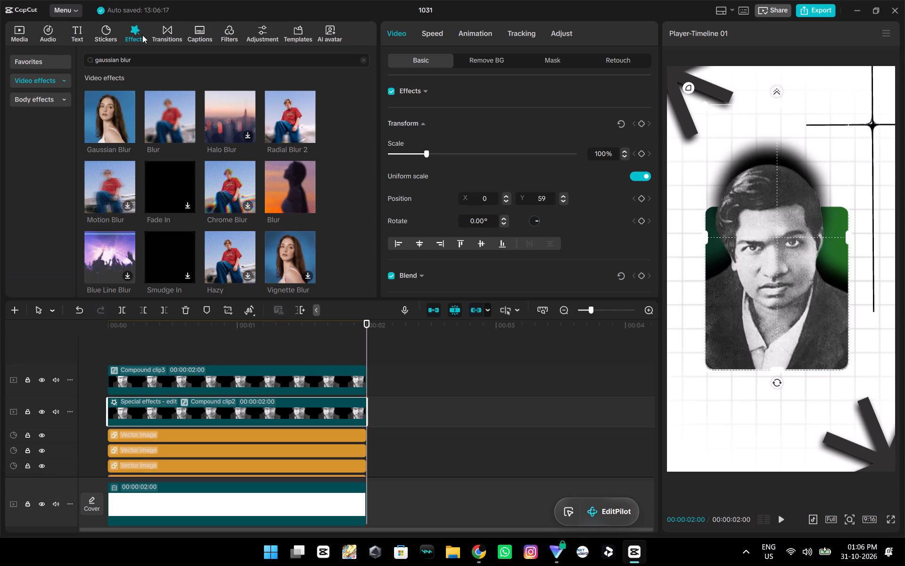
click(152, 372)
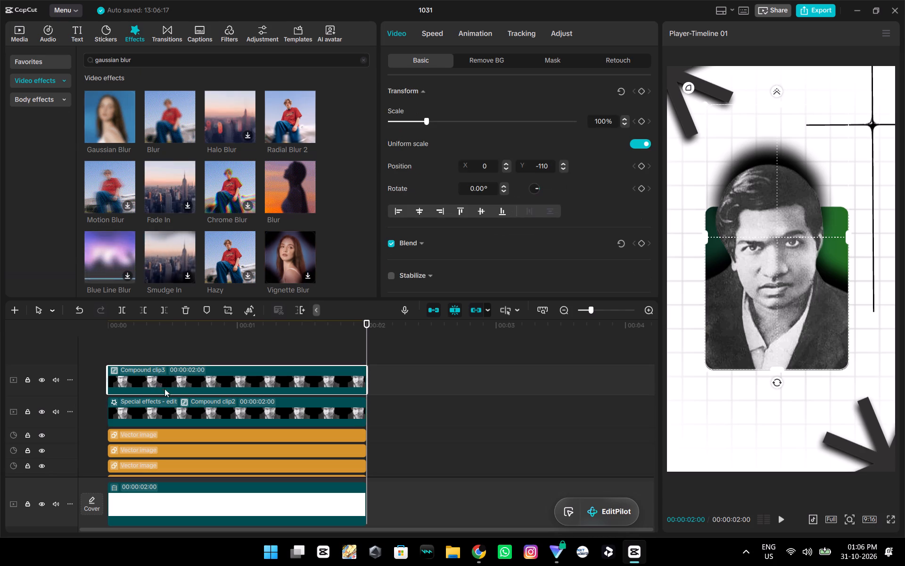
Set the blend opacity of the shadow clip, Compound clip2, to 76%.
click(184, 411)
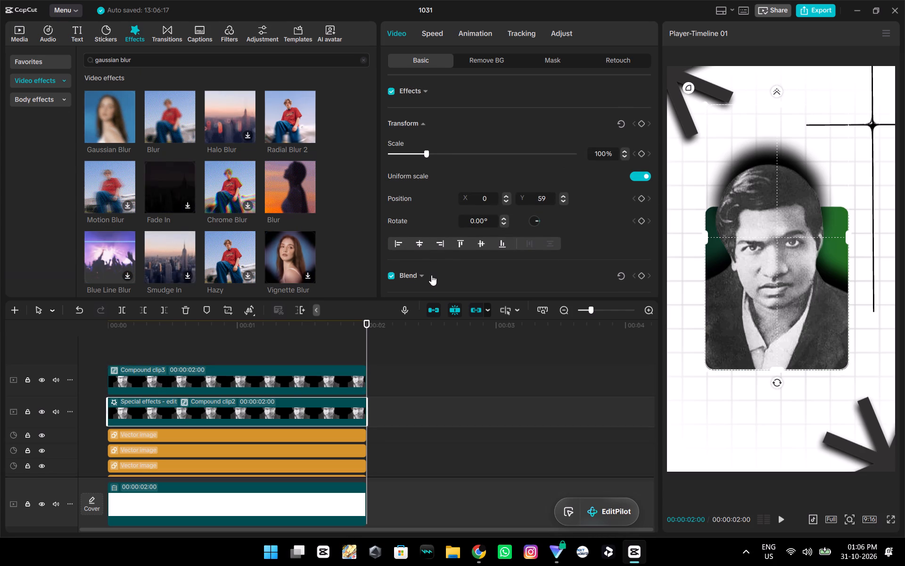
scroll(431, 275, down, 1)
click(423, 220)
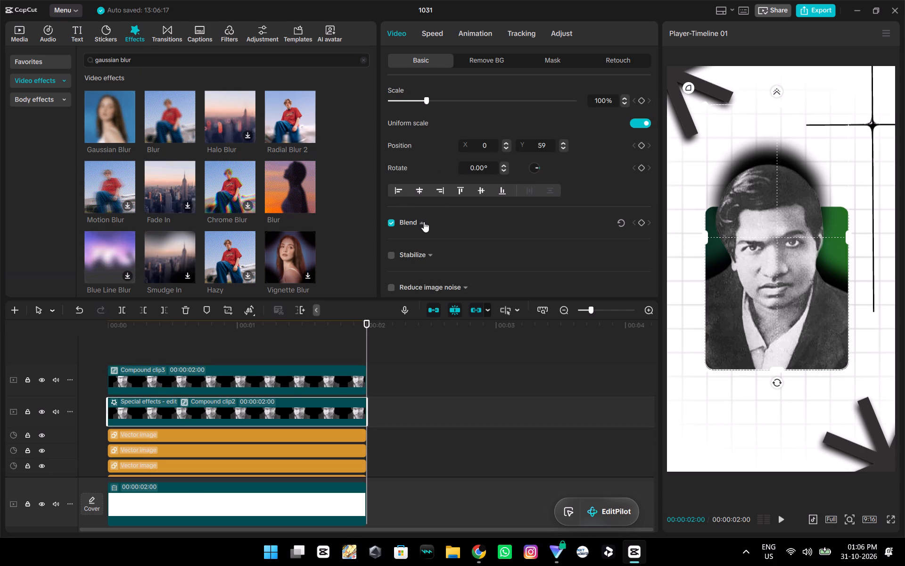
drag(470, 274, 474, 282)
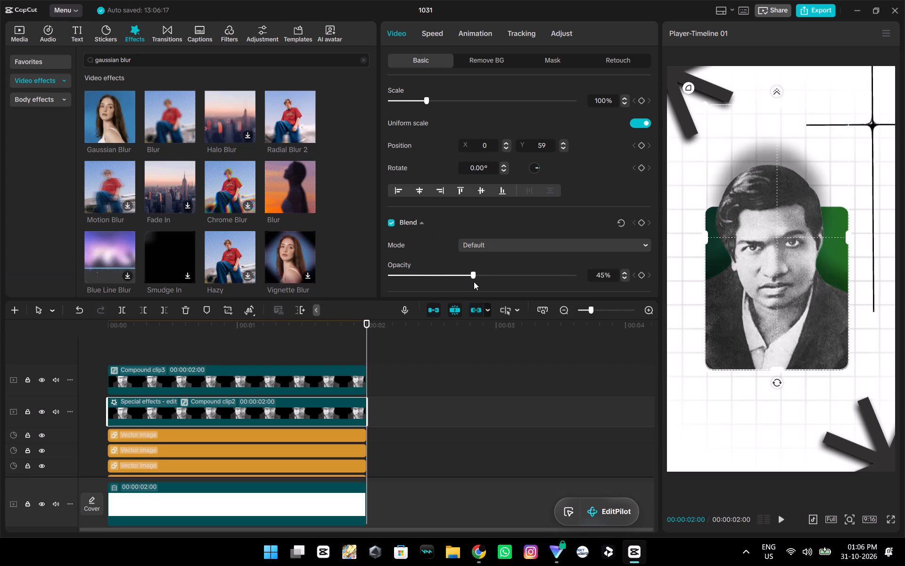
drag(474, 282, 594, 273)
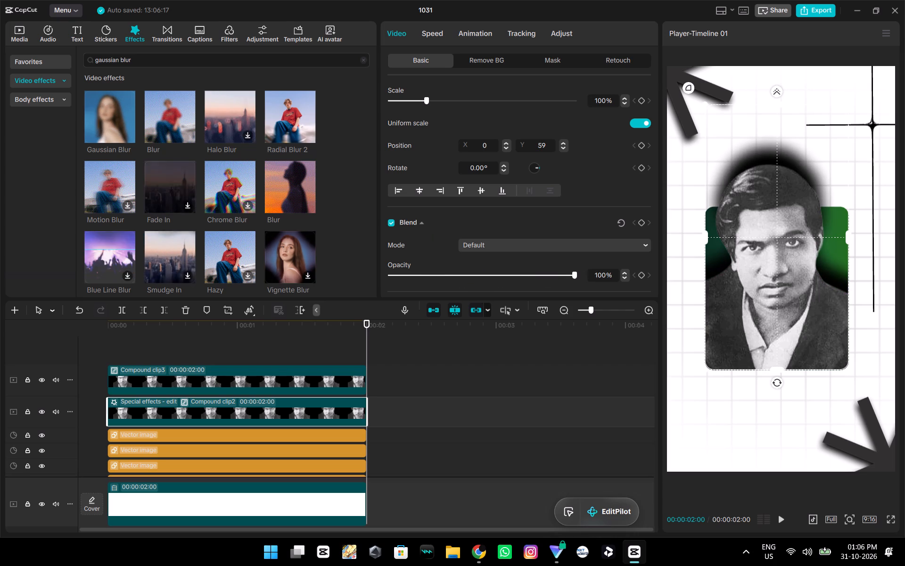
drag(594, 273, 527, 296)
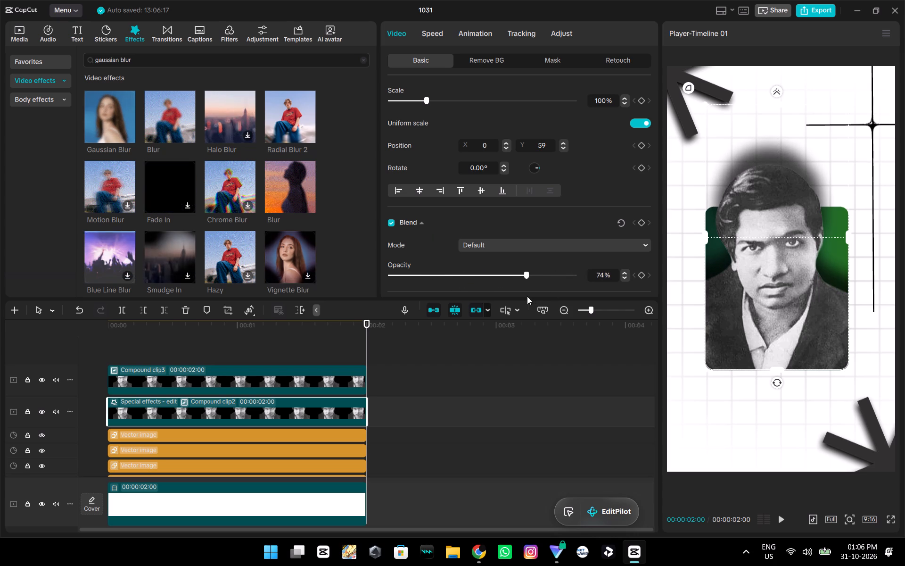
drag(527, 296, 533, 297)
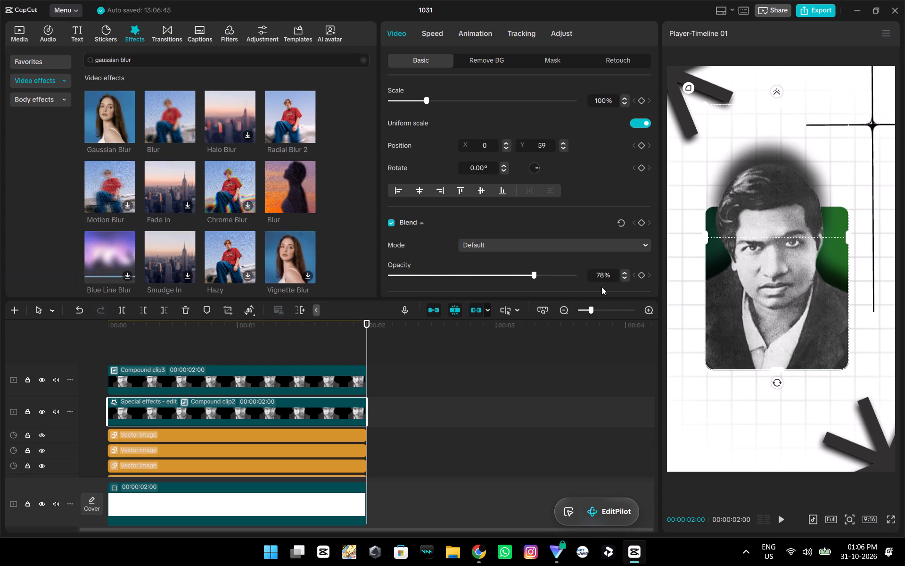
double_click(622, 275)
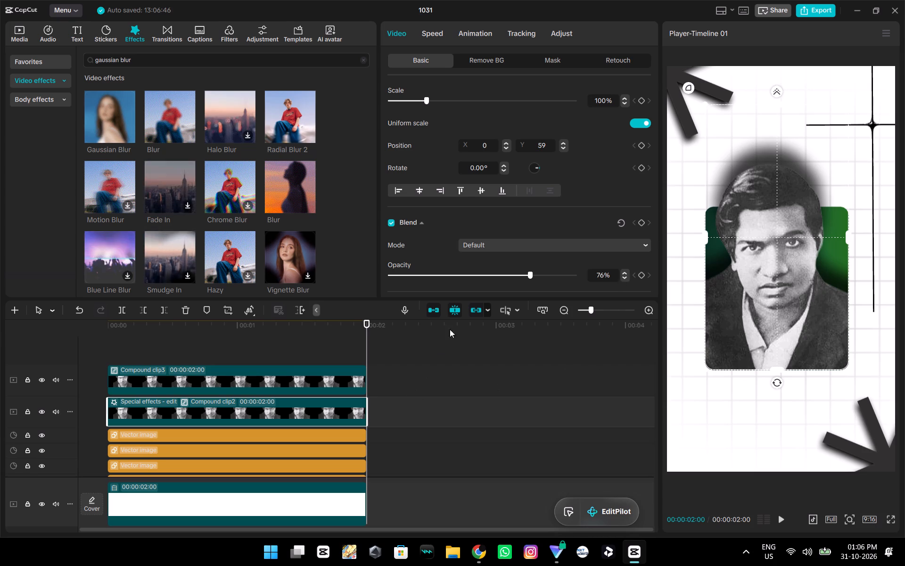
Set the Y position of the shadow clip, Compound clip2, to 24, and deselect it.
triple_click(561, 148)
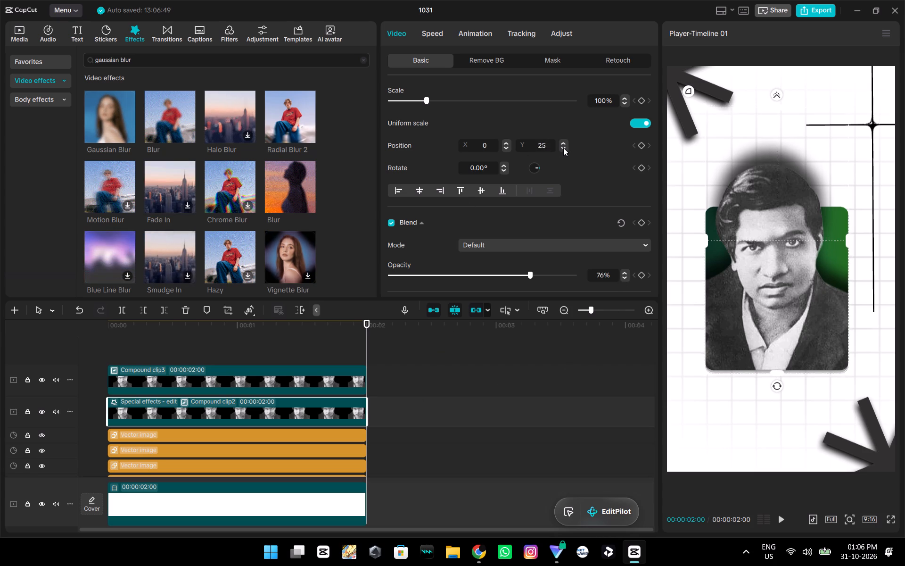
click(563, 148)
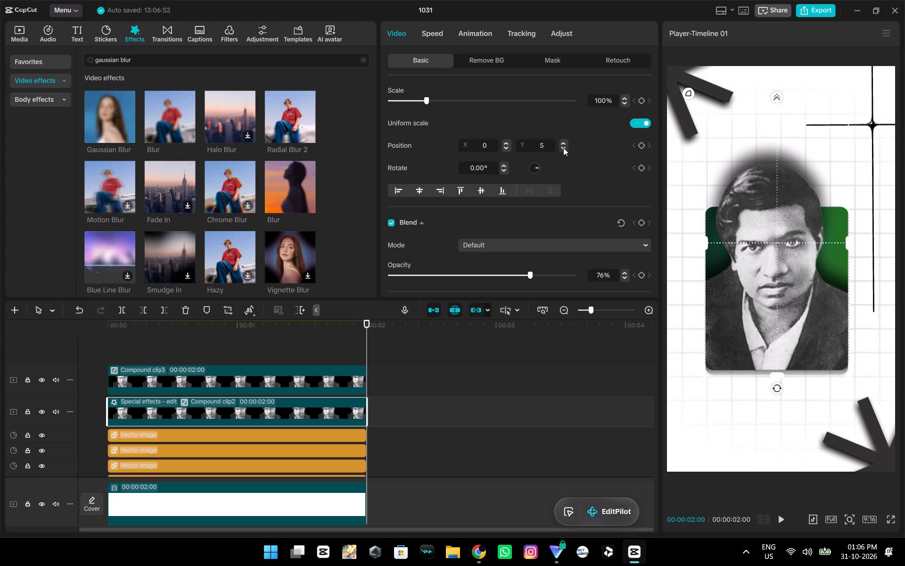
triple_click(567, 139)
triple_click(567, 139)
click(567, 139)
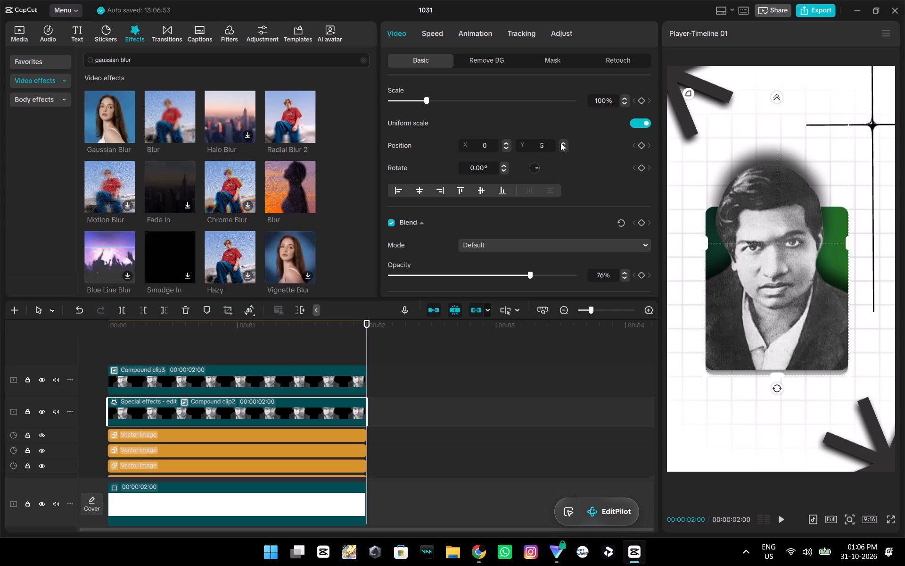
triple_click(560, 142)
triple_click(562, 143)
triple_click(563, 143)
double_click(563, 143)
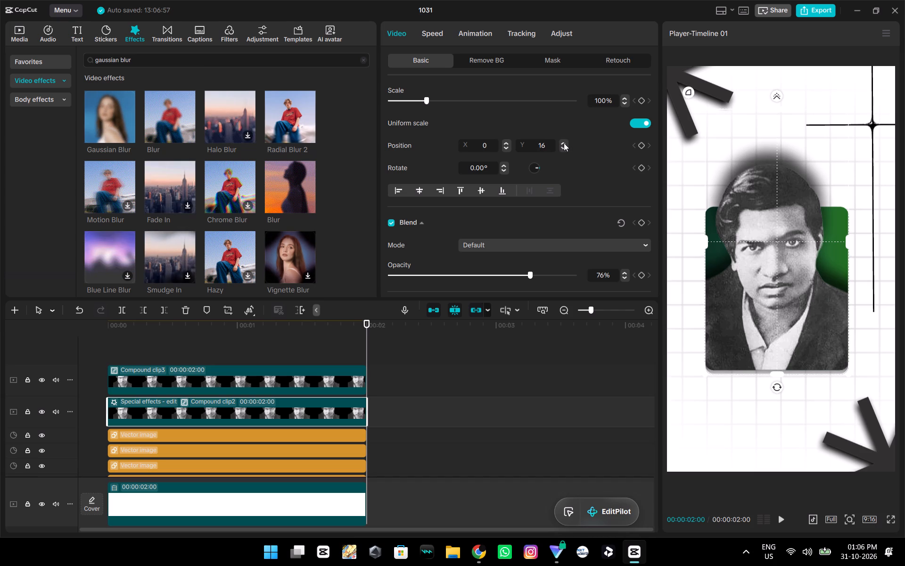
triple_click(564, 143)
triple_click(564, 143)
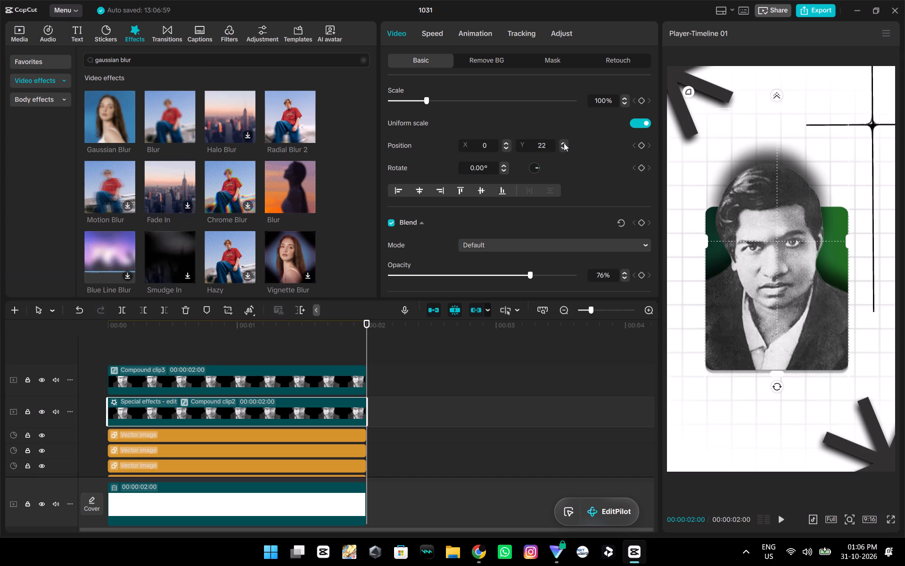
double_click(564, 143)
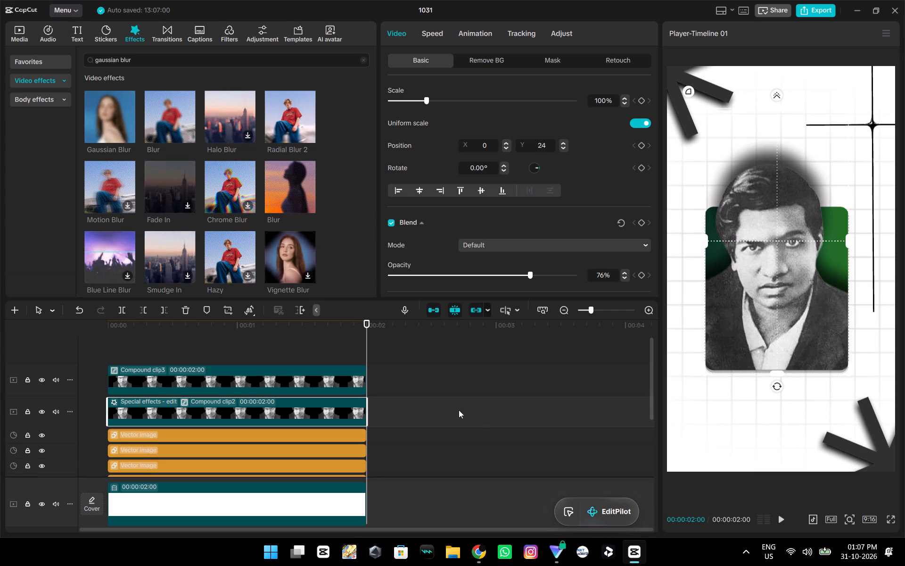
click(440, 403)
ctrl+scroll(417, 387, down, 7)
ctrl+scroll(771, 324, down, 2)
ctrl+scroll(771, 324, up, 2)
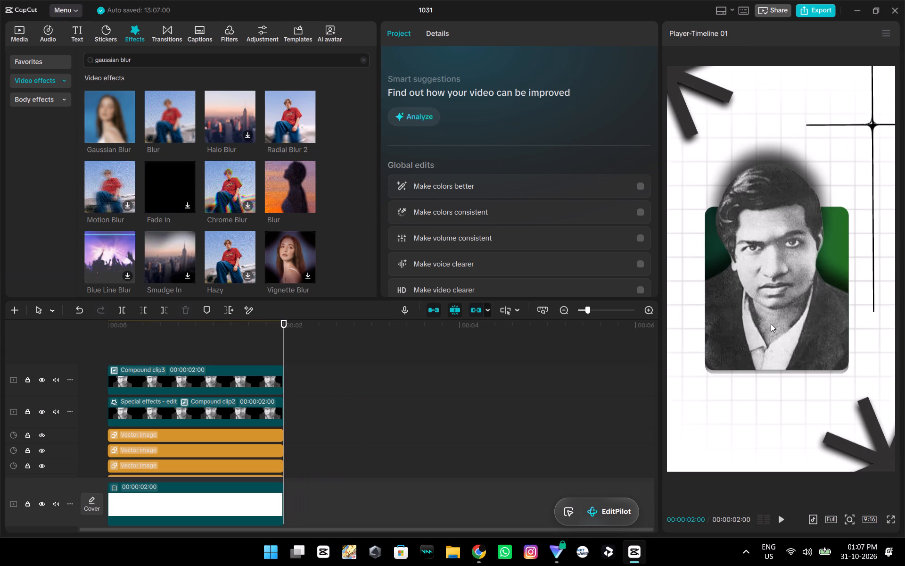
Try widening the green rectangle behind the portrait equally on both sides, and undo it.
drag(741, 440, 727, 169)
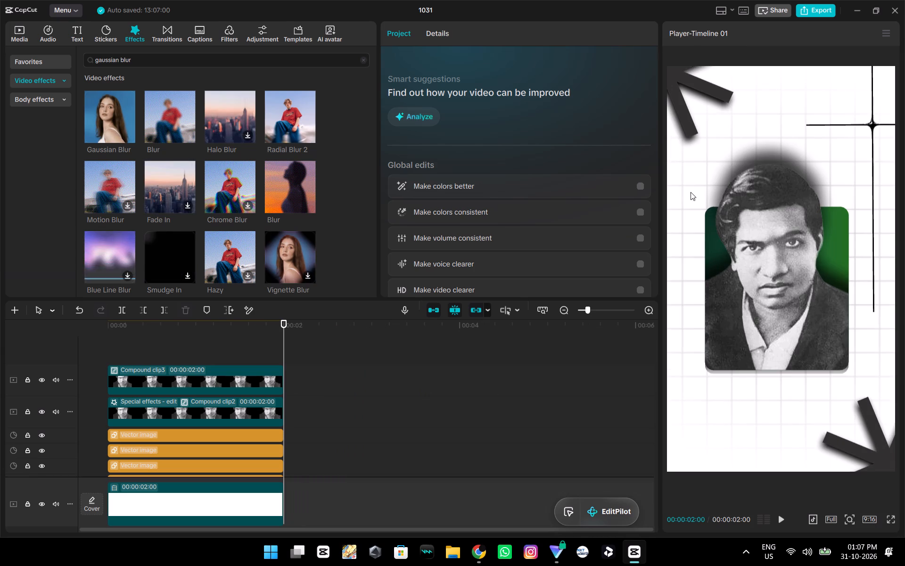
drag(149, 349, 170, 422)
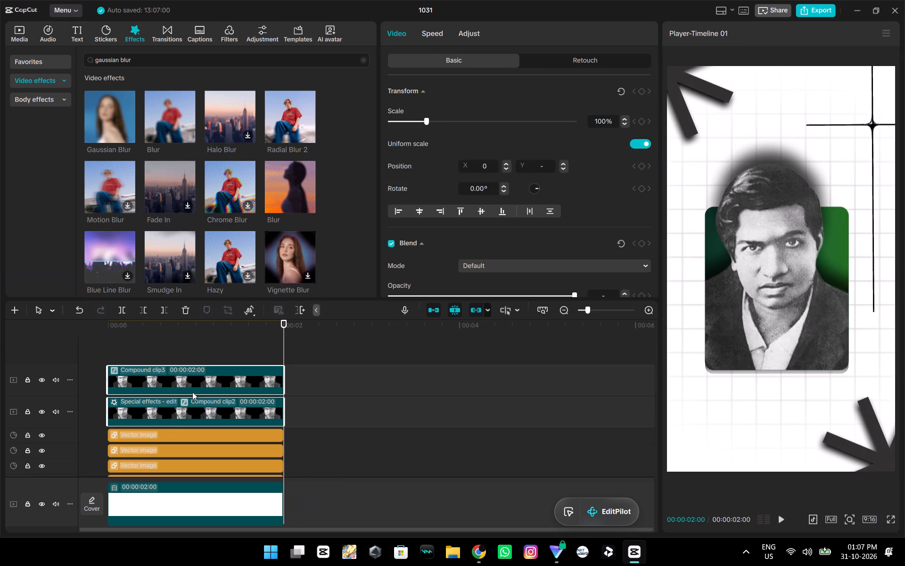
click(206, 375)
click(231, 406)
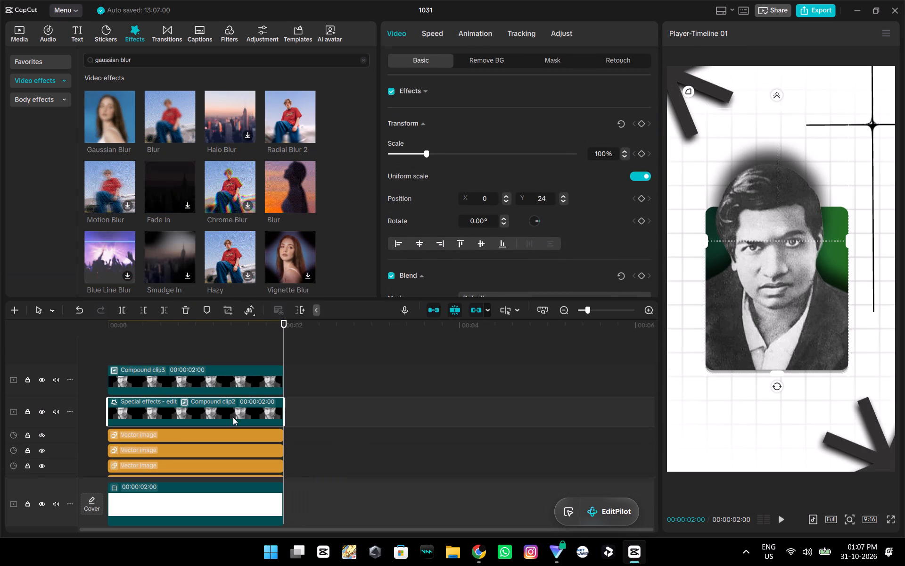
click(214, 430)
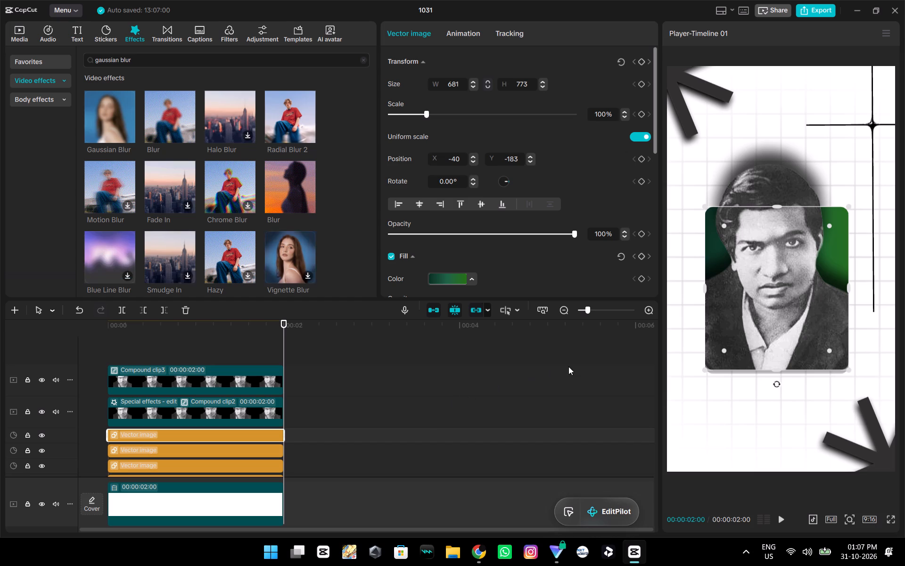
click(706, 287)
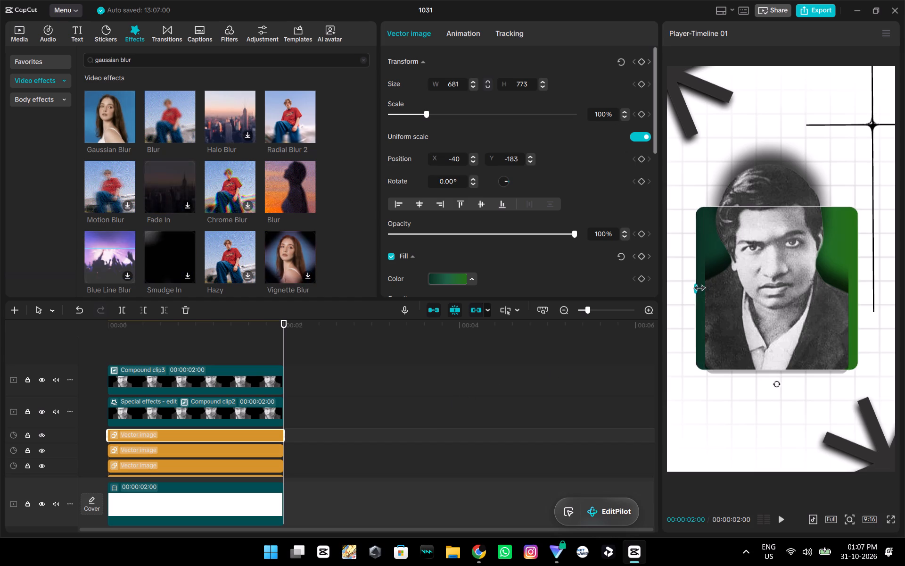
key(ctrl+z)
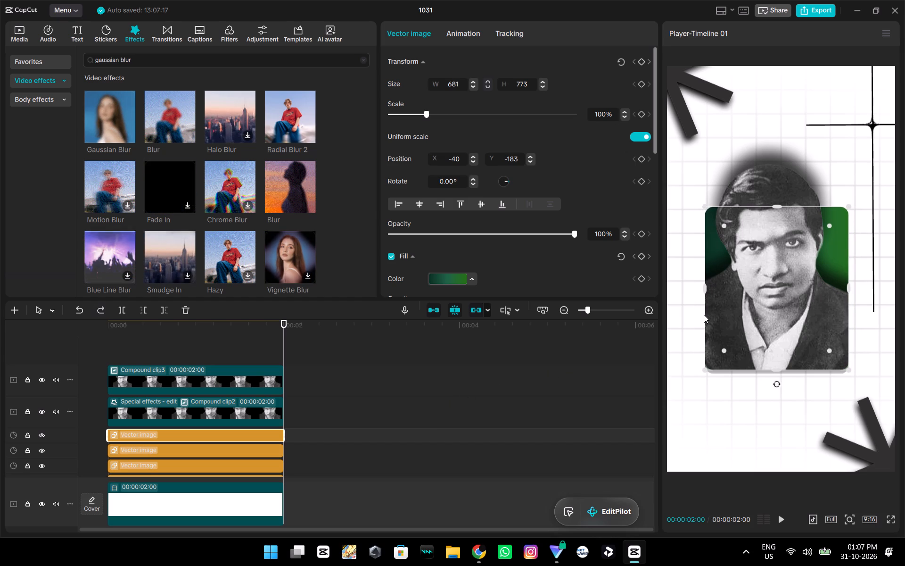
Replay the composition from the start to check the portrait and shadow motion.
click(127, 350)
drag(127, 350, 0, 333)
key(space)
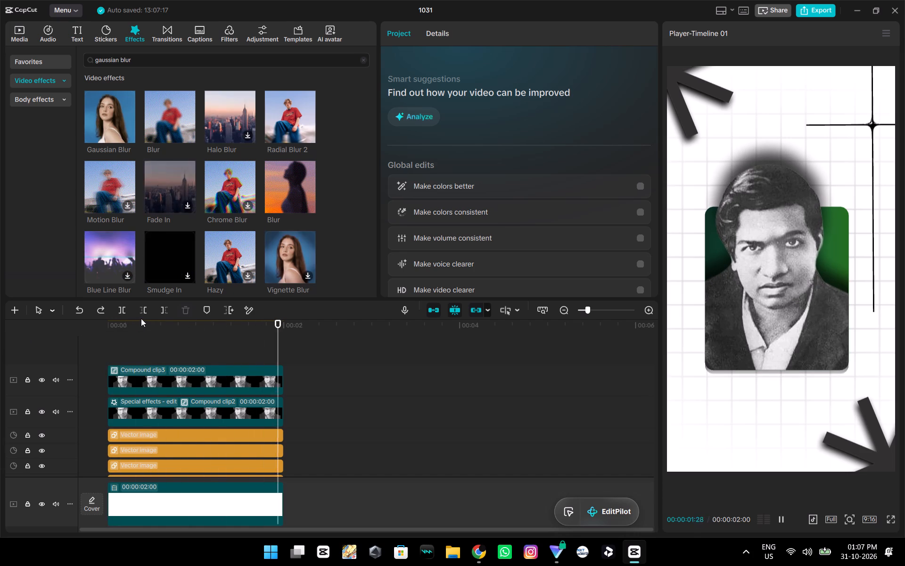
key(space)
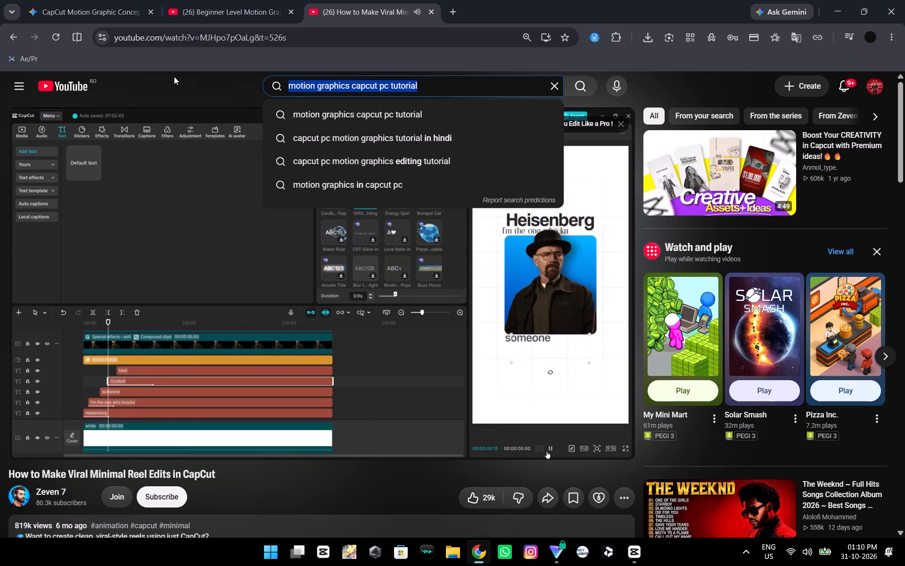
text(gradient)
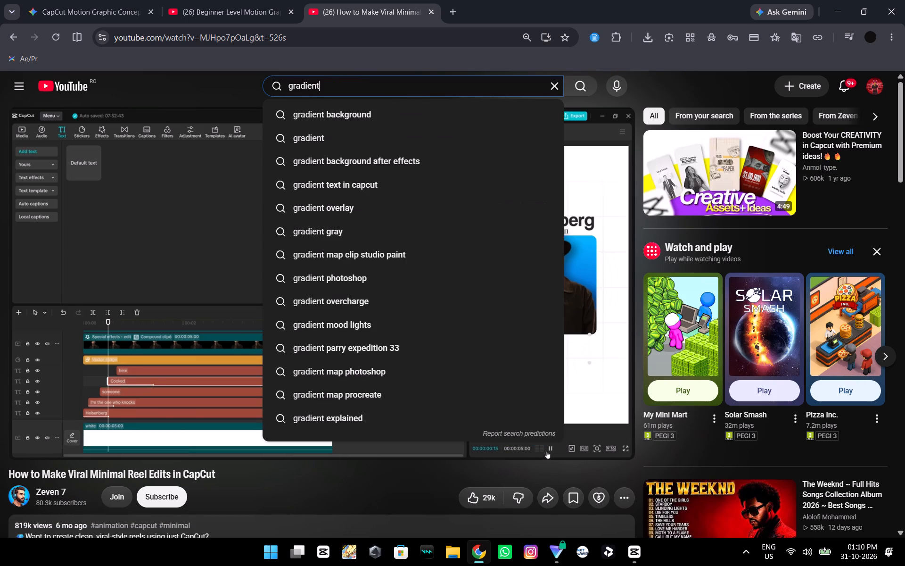
key(space)
text(after effect tes)
key(BackSpace)
text(xt)
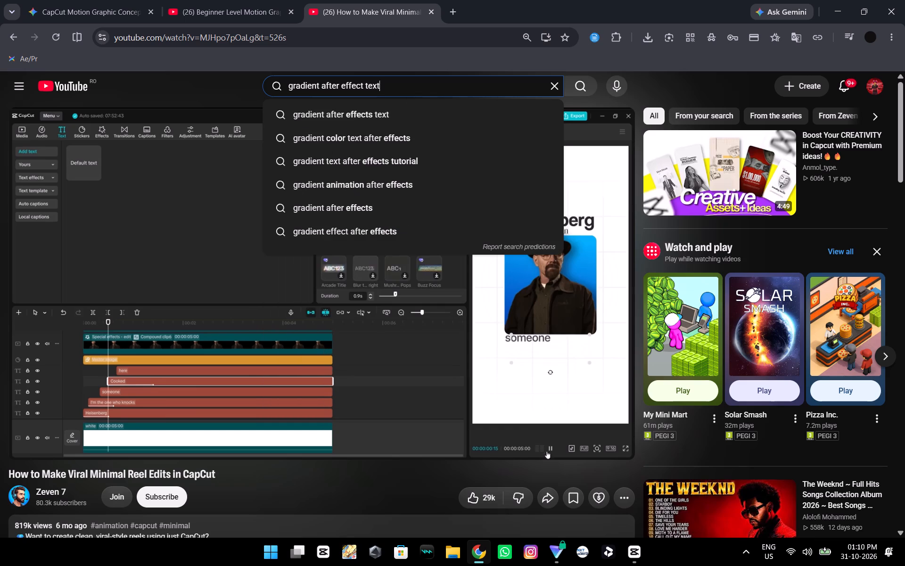
key(space)
text(in capcut)
key(Return)
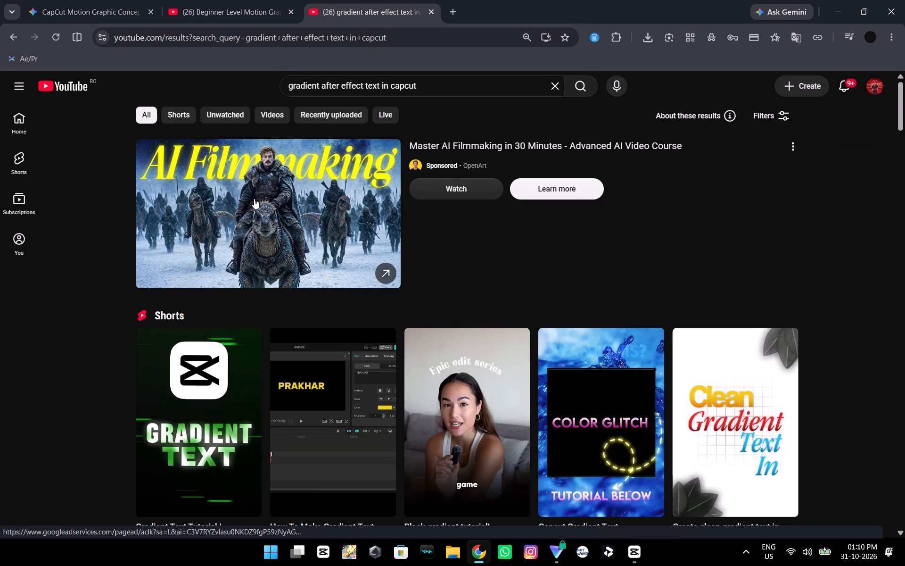
Open the "How to Create Devin Jatho Text Effect - CapCut Tutorial" video from the results and examine its font and shadow settings.
scroll(254, 204, down, 3)
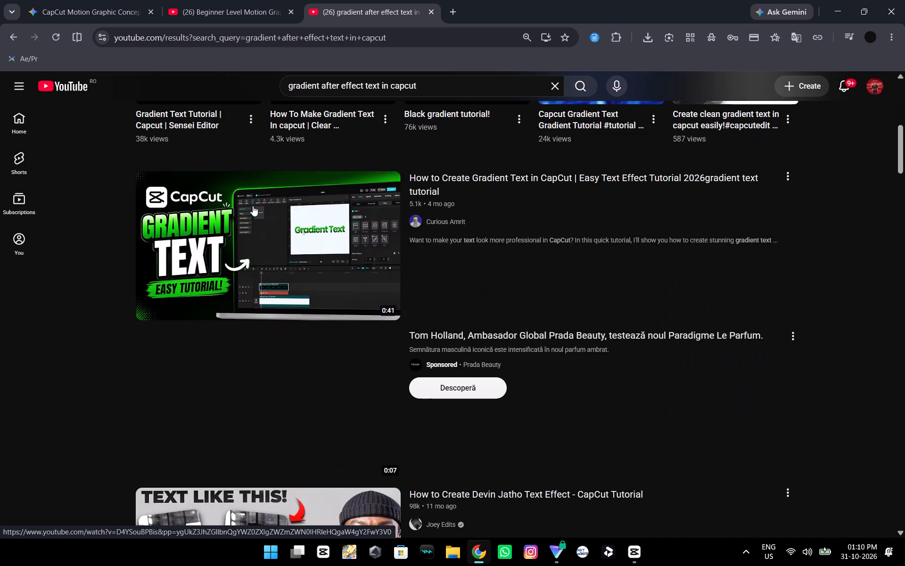
scroll(253, 206, down, 2)
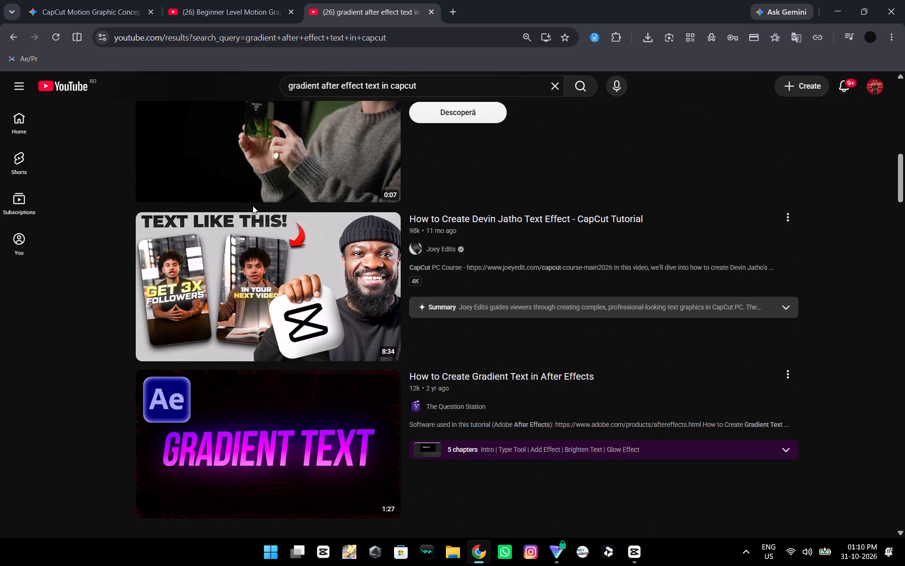
click(261, 272)
click(614, 448)
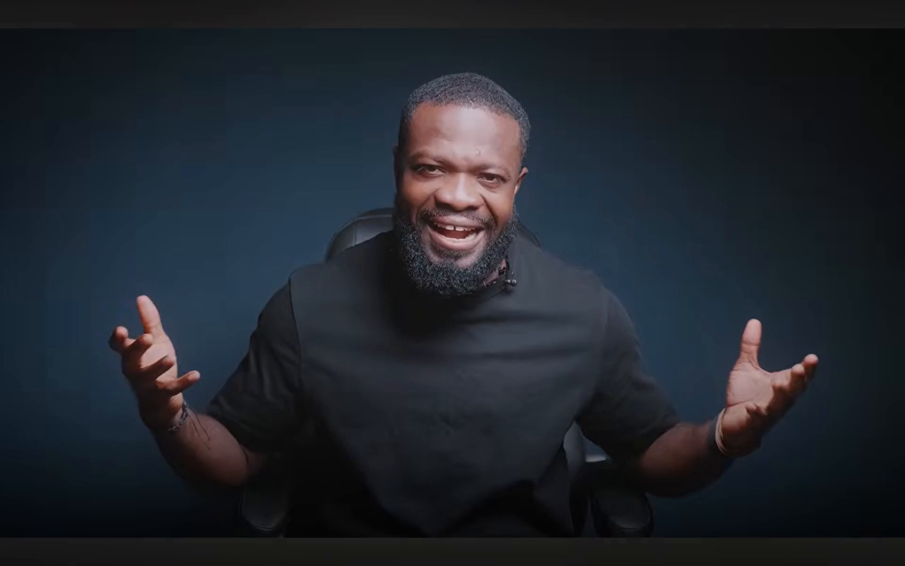
key(Right)
key(Right)
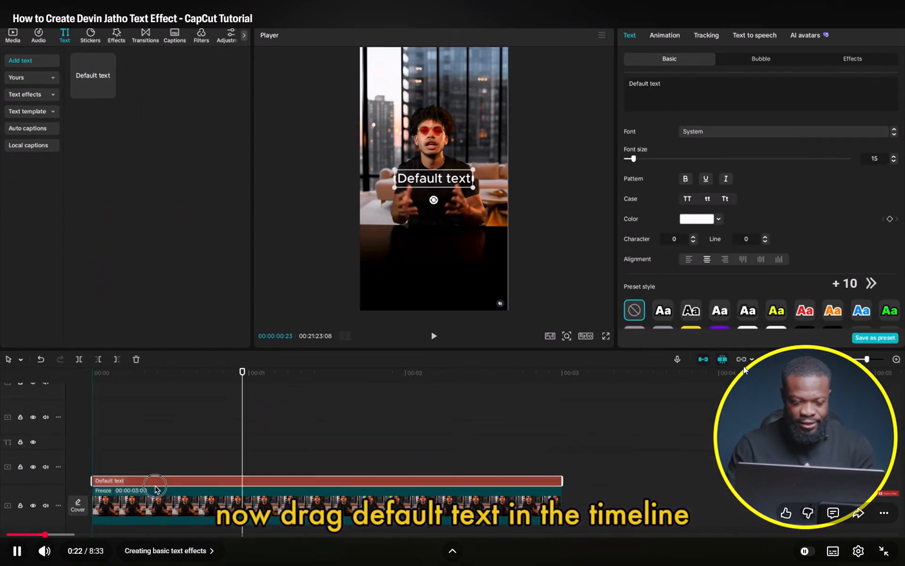
key(Right)
key(Right)
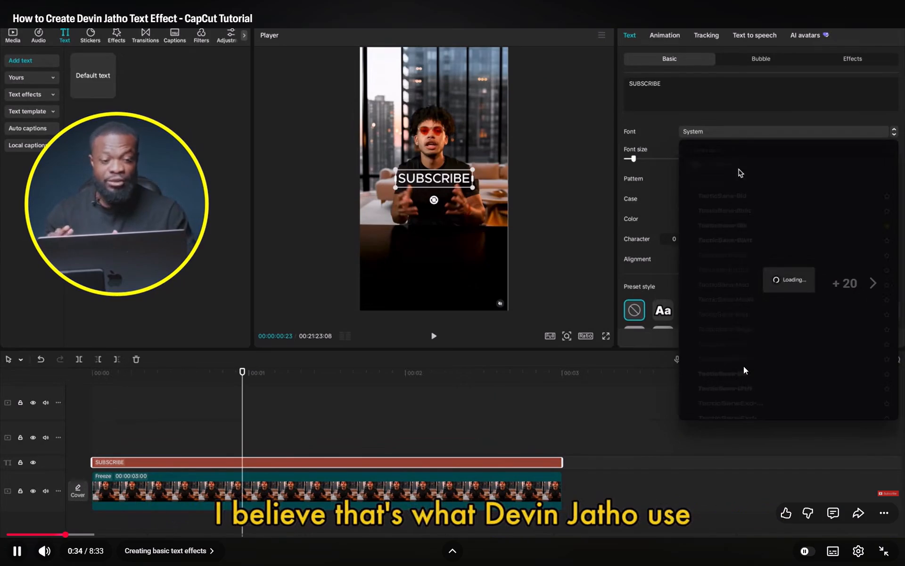
key(Right)
key(Right)
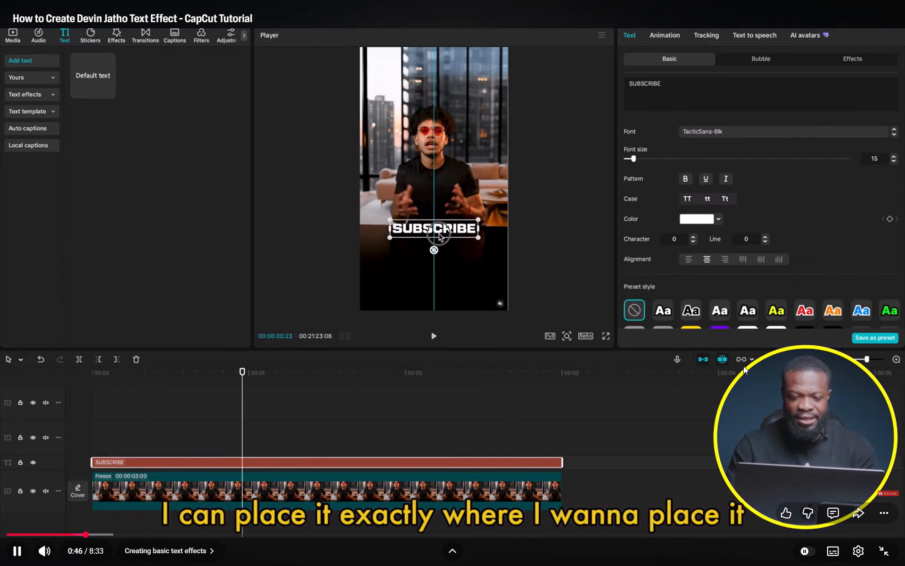
key(Right)
key(Right)
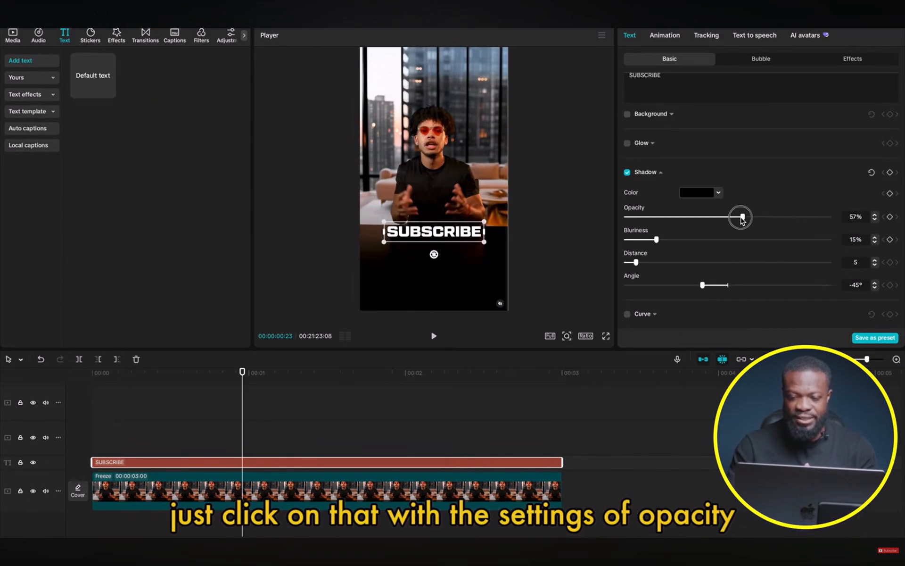
click(648, 263)
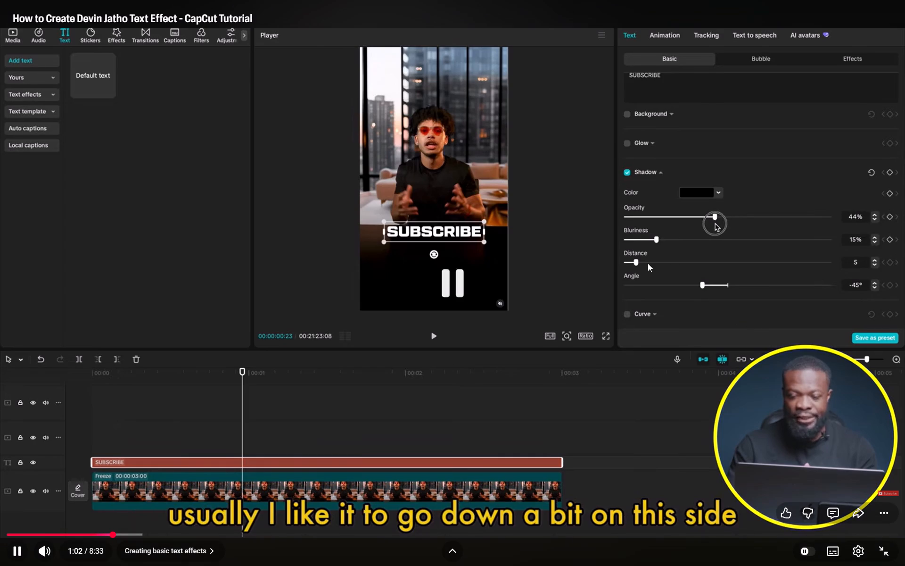
Back in CapCut, add a black shadow to the "HE HAD" text and set its opacity to 45%.
key(alt+Tab)
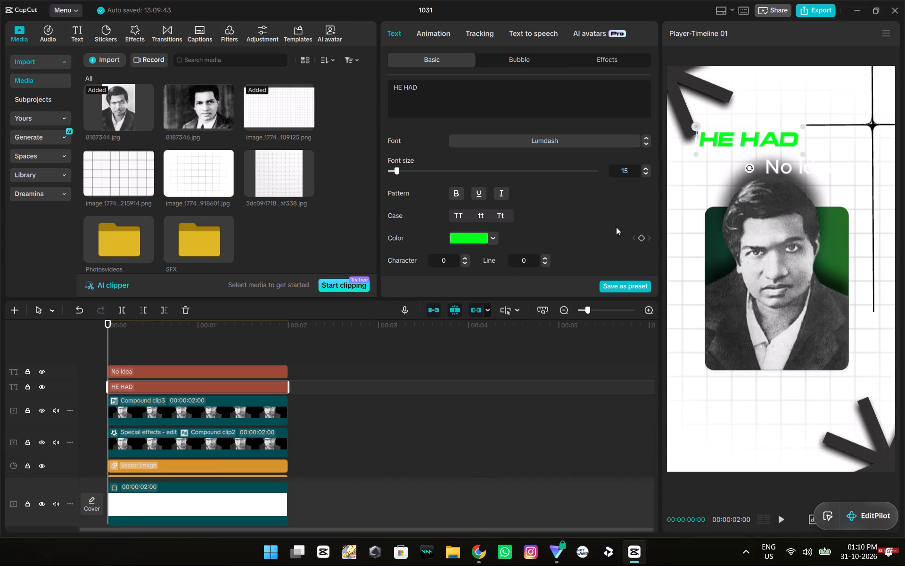
scroll(531, 163, up, 2)
scroll(531, 156, down, 3)
scroll(454, 233, down, 3)
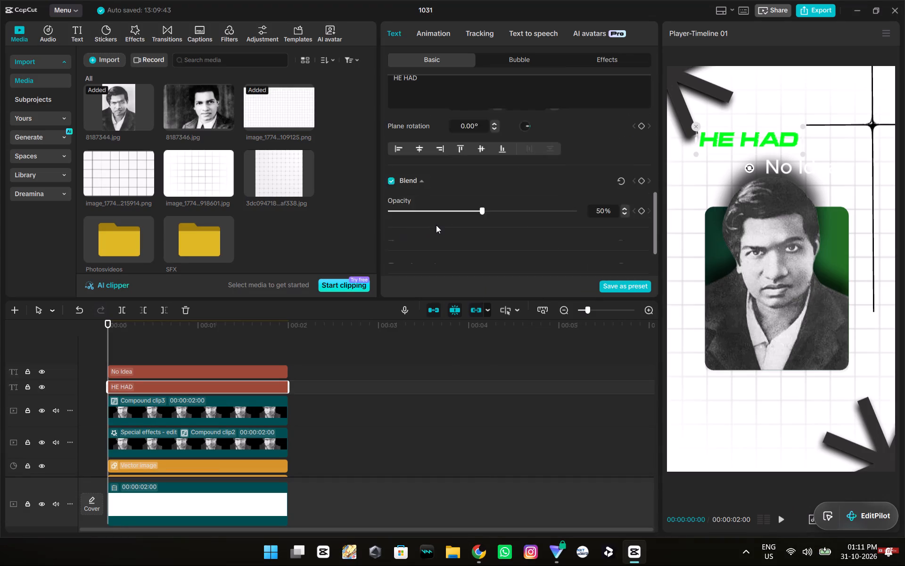
scroll(436, 225, down, 5)
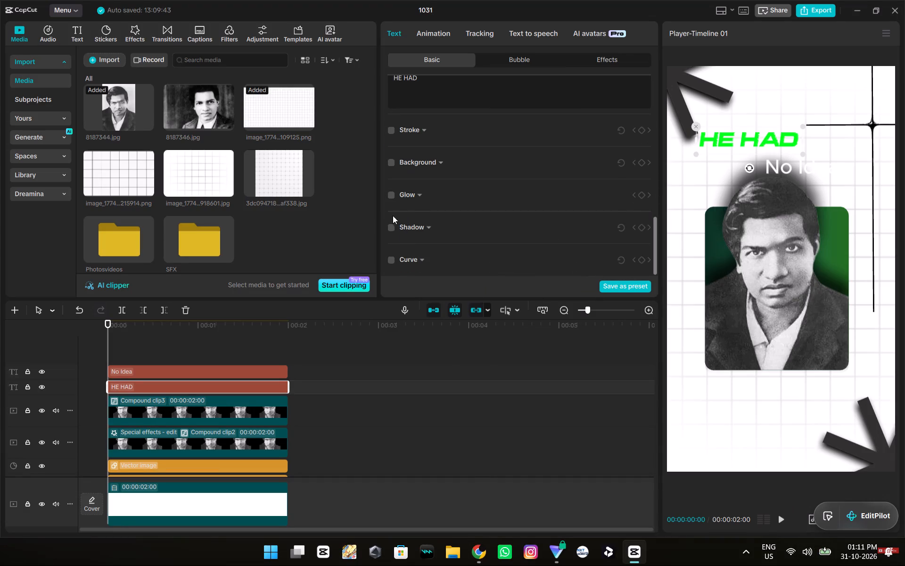
click(389, 229)
scroll(461, 216, down, 1)
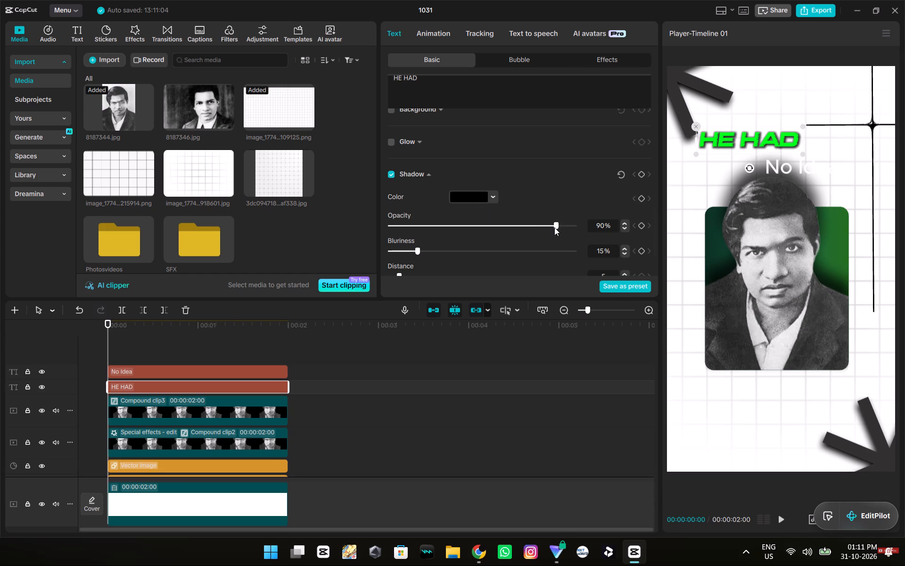
drag(553, 227, 485, 236)
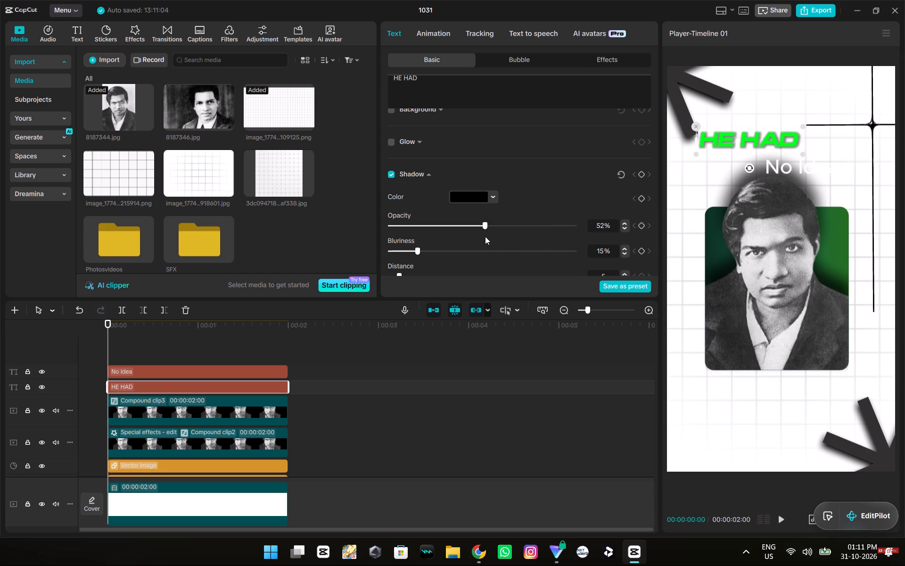
drag(485, 236, 476, 238)
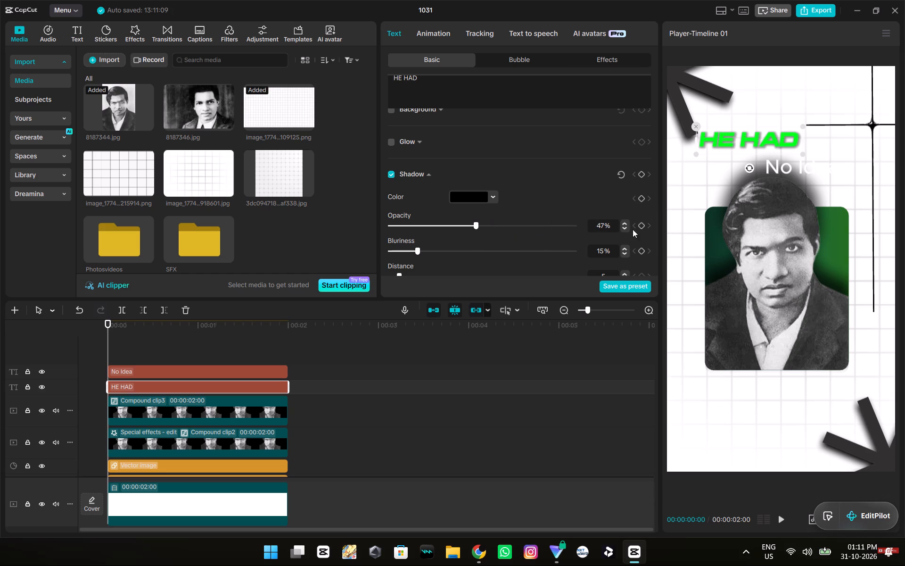
double_click(622, 228)
Return to the Devin Jatho tutorial in Chrome and watch what it does with the text after the shadow.
key(alt+Tab)
click(412, 275)
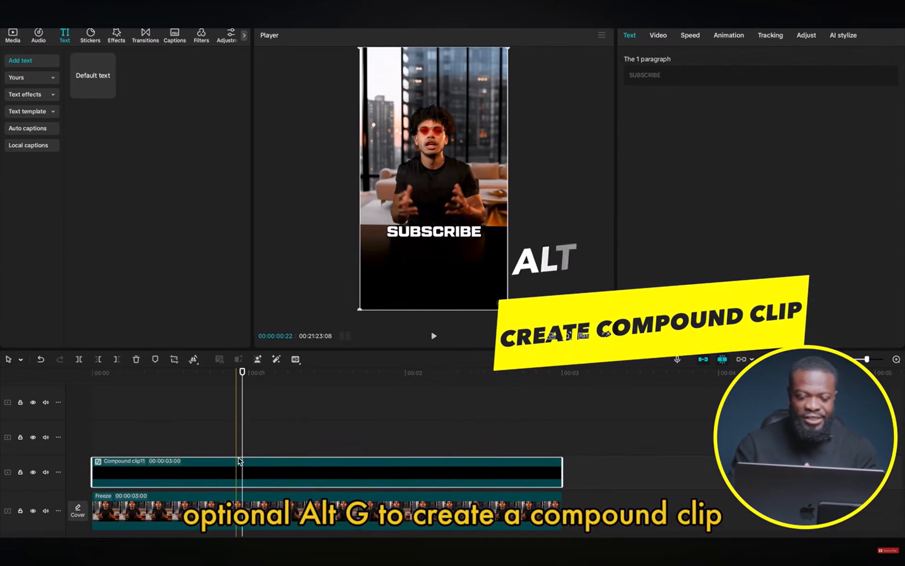
key(space)
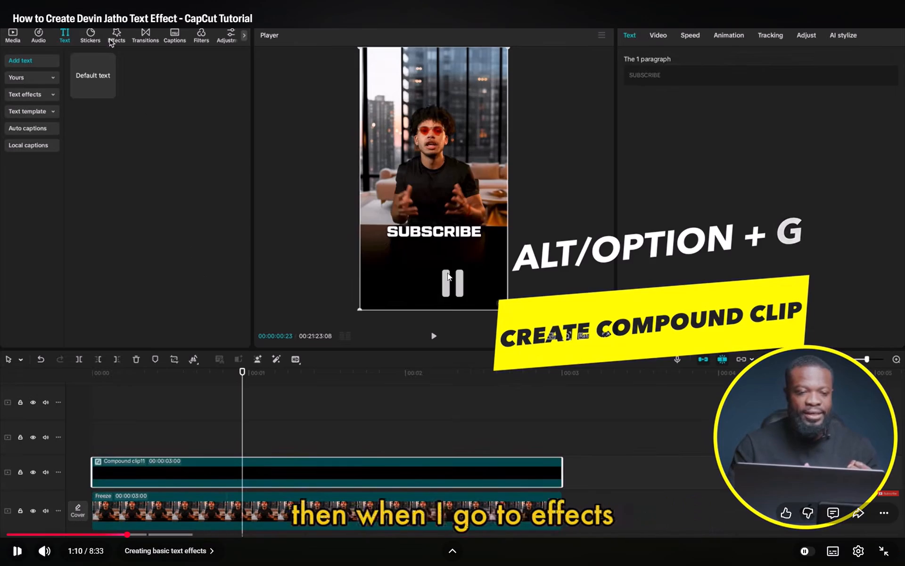
In CapCut, change the "HE HAD" text's font to BebasNeue and enlarge the text in the preview.
key(alt+Tab)
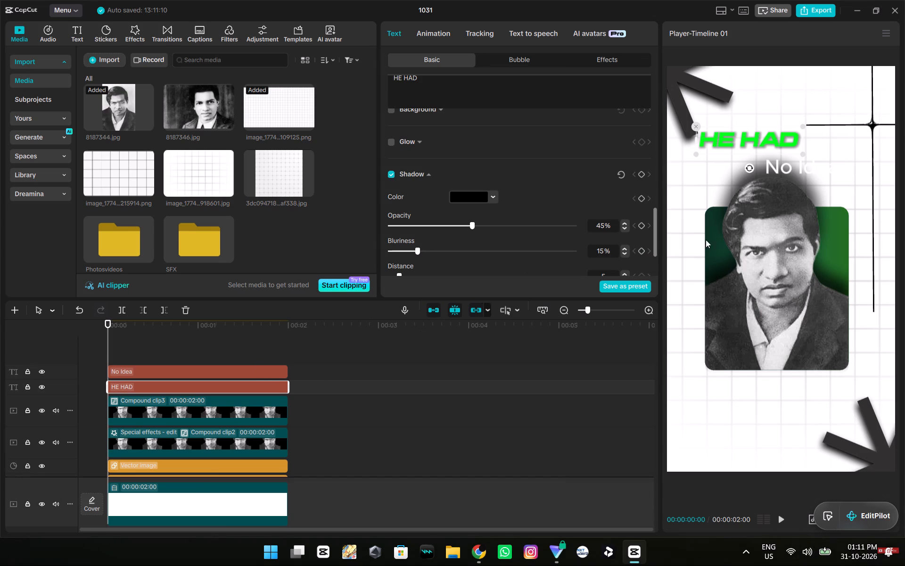
click(815, 167)
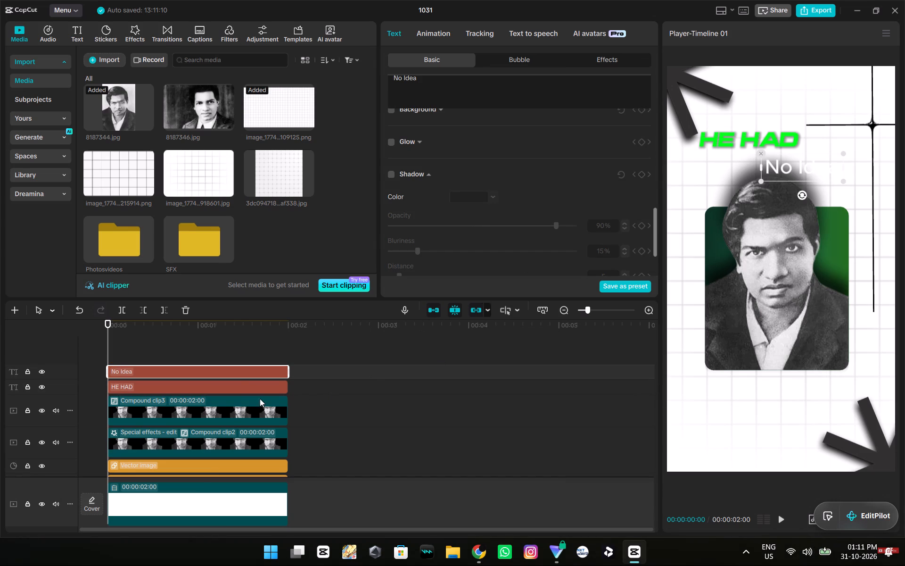
click(237, 387)
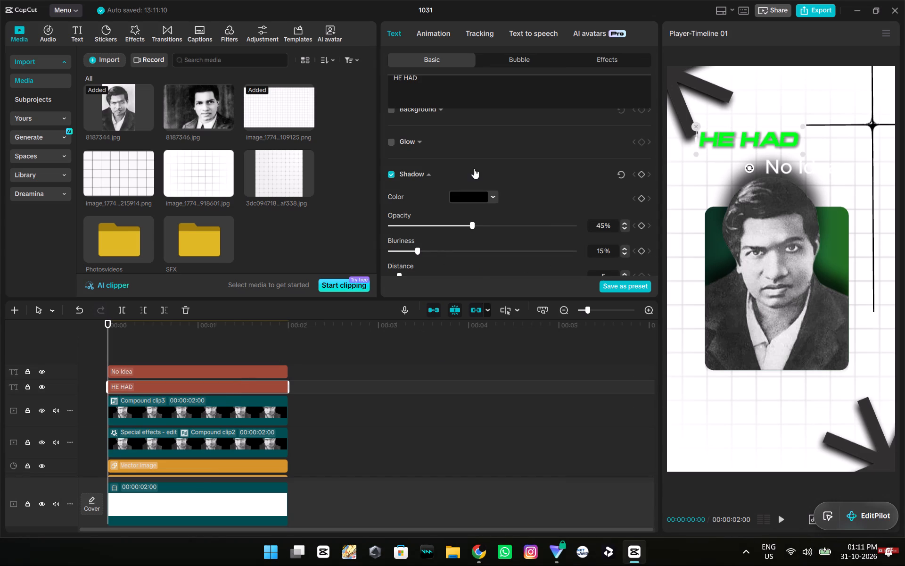
scroll(472, 156, up, 18)
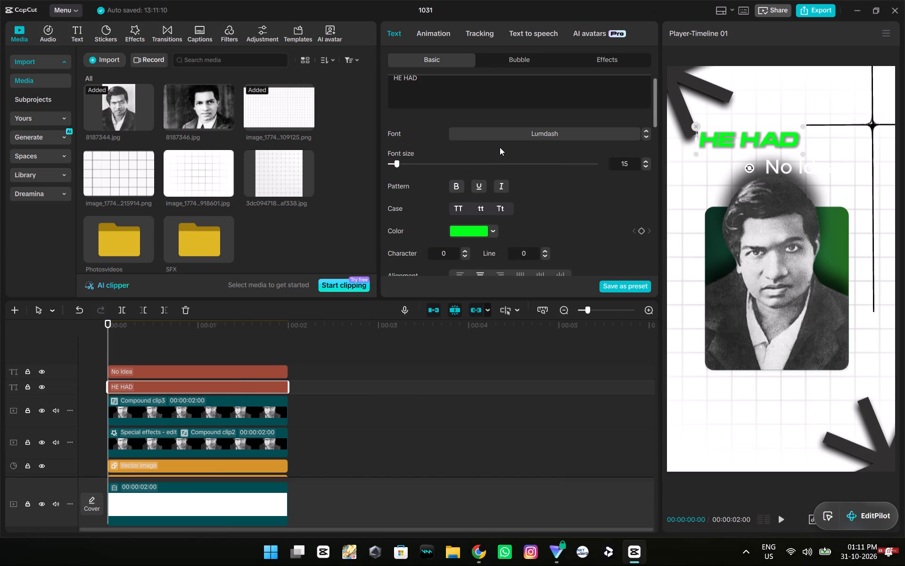
click(500, 147)
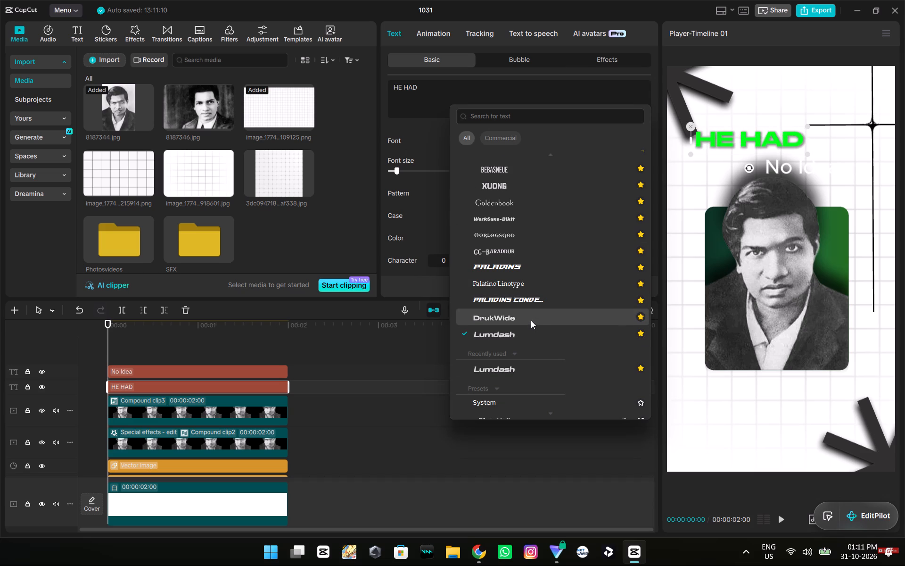
click(527, 171)
drag(722, 154, 699, 168)
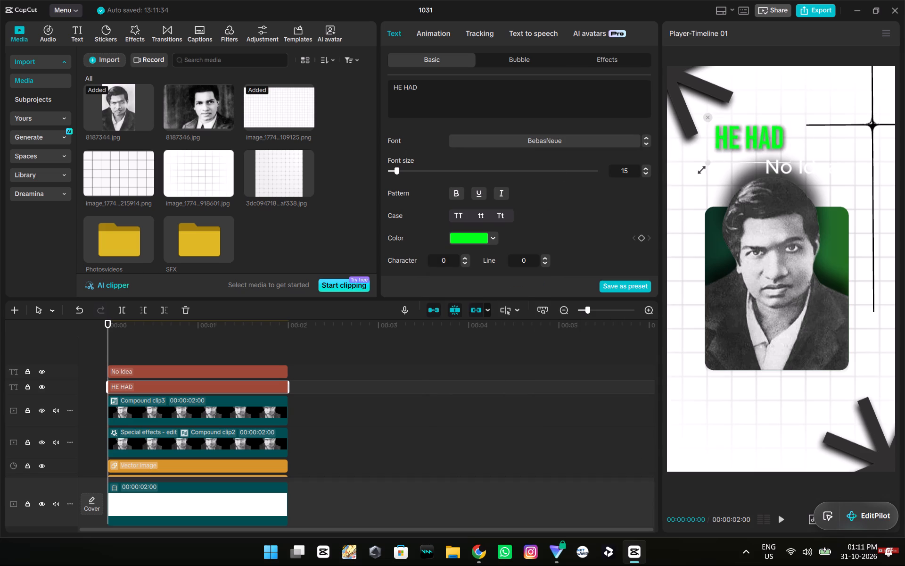
drag(699, 168, 697, 169)
Recolor the "HE HAD" text with the dark green swatch 004E09 and return the playhead to the start.
click(476, 240)
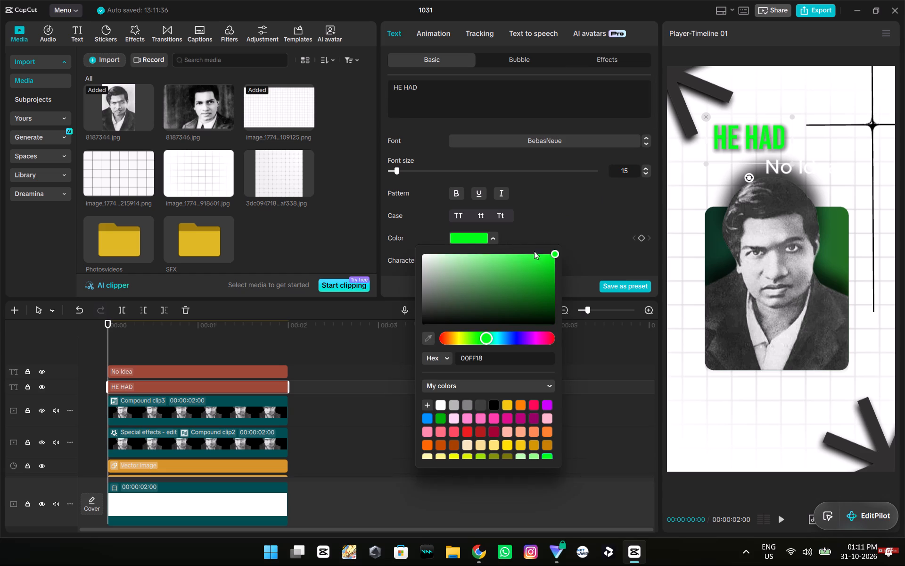
scroll(486, 416, down, 2)
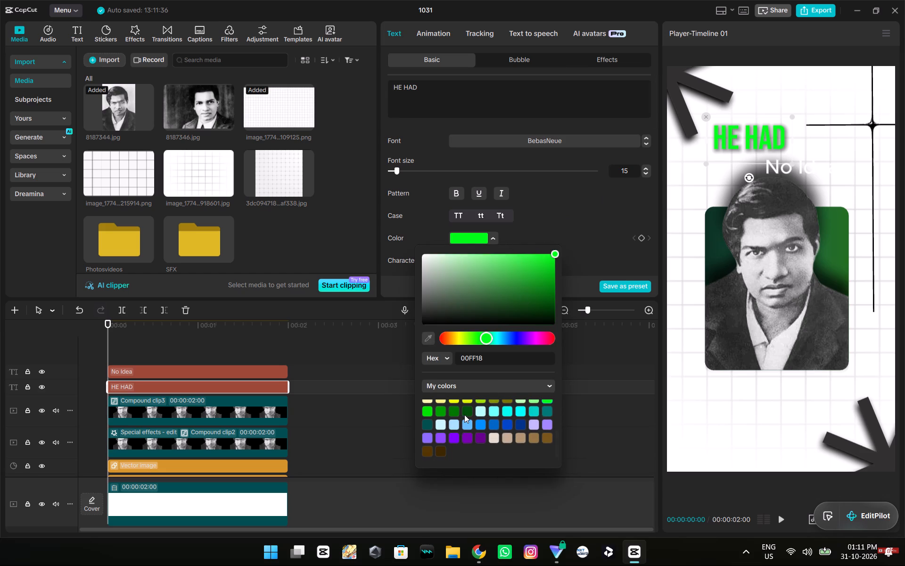
click(465, 414)
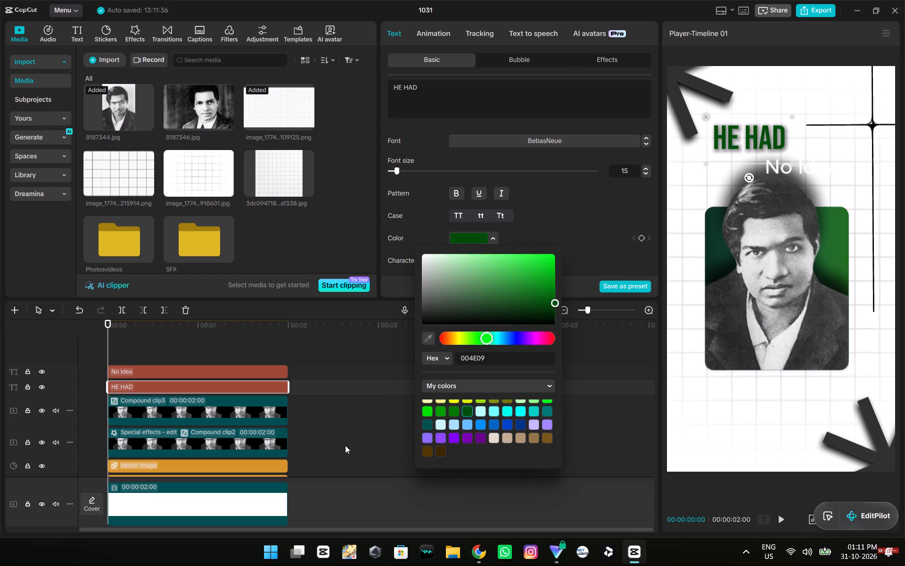
click(354, 361)
click(175, 350)
drag(175, 350, 59, 341)
Switch to the Devin Jatho tutorial in Chrome and examine which effect it applies to the text compound clip.
key(alt+Tab)
key(space)
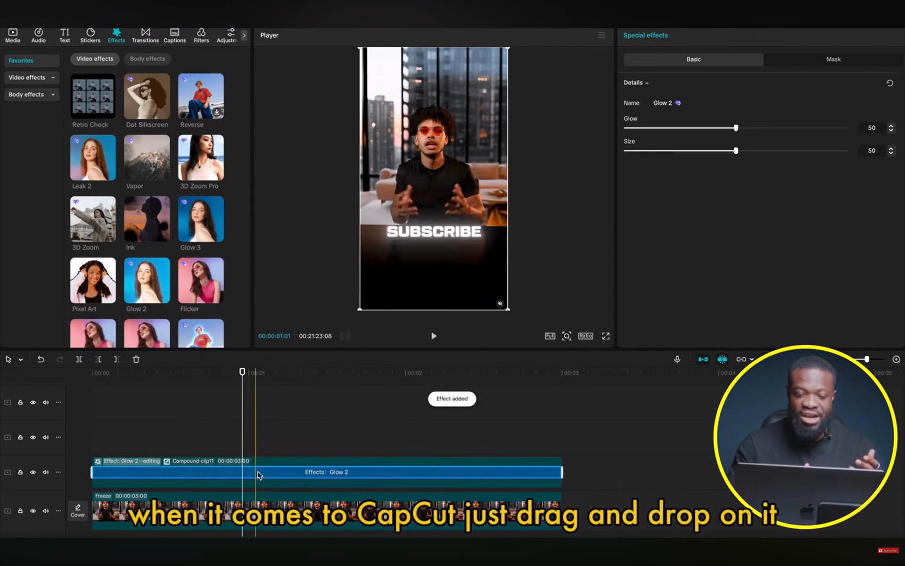
key(space)
Switch to CapCut and search the video effects for "glow 2", checking the composition at its end and start meanwhile.
key(alt+Tab)
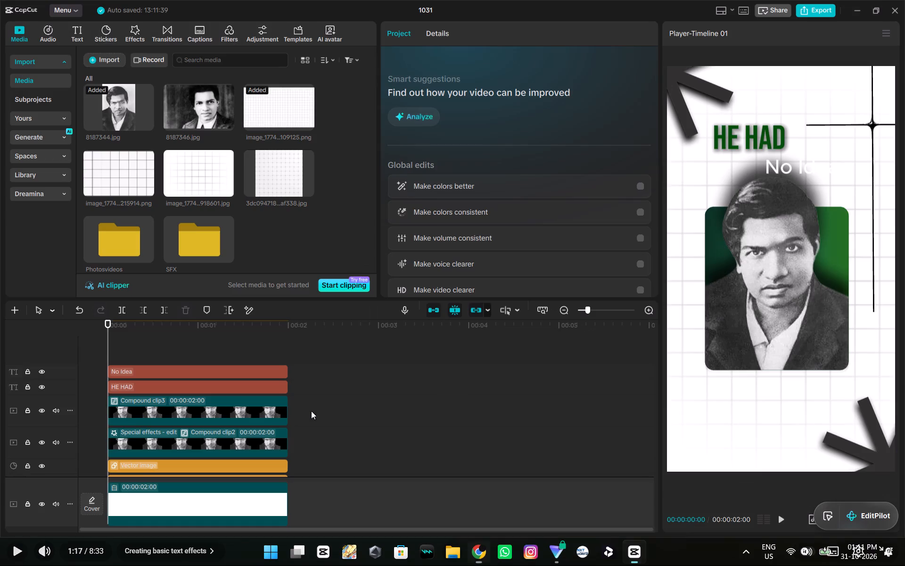
click(213, 385)
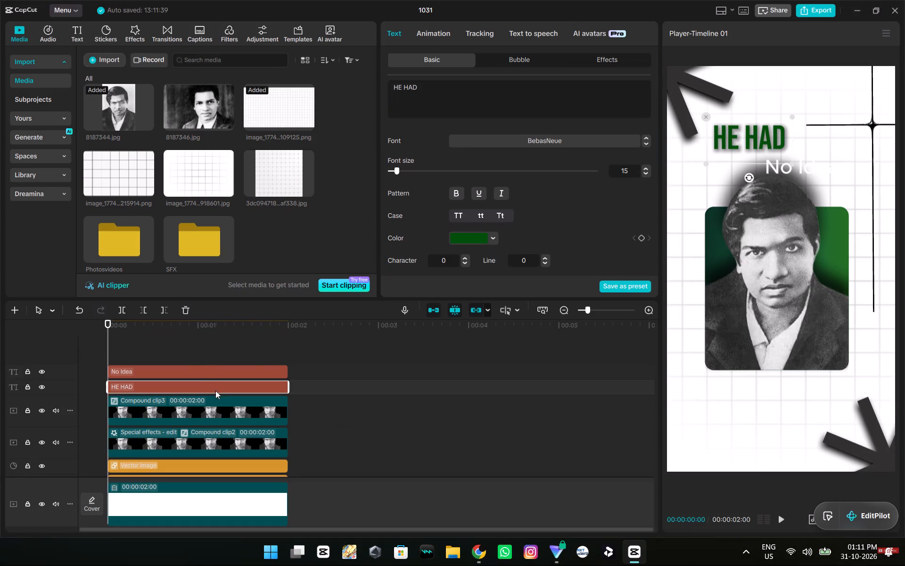
scroll(528, 216, down, 1)
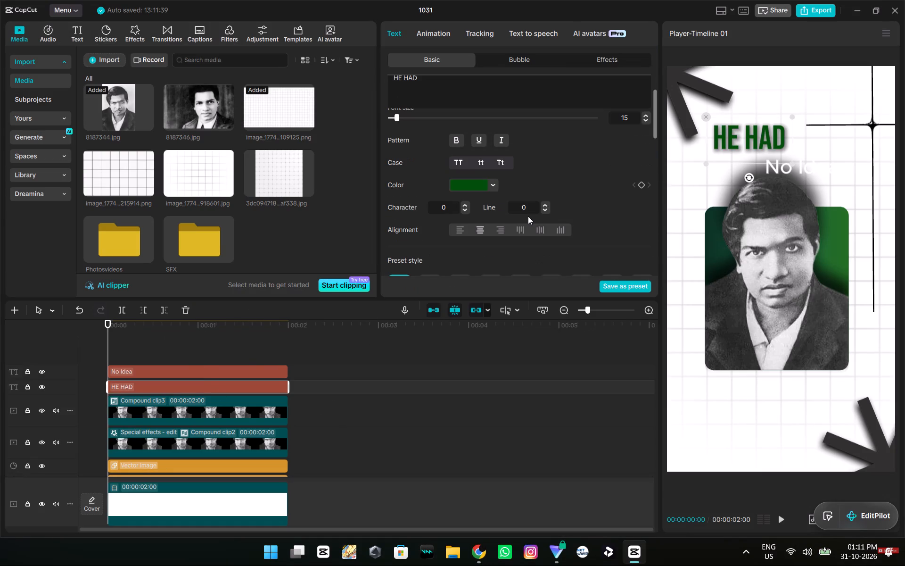
scroll(528, 216, up, 6)
click(139, 34)
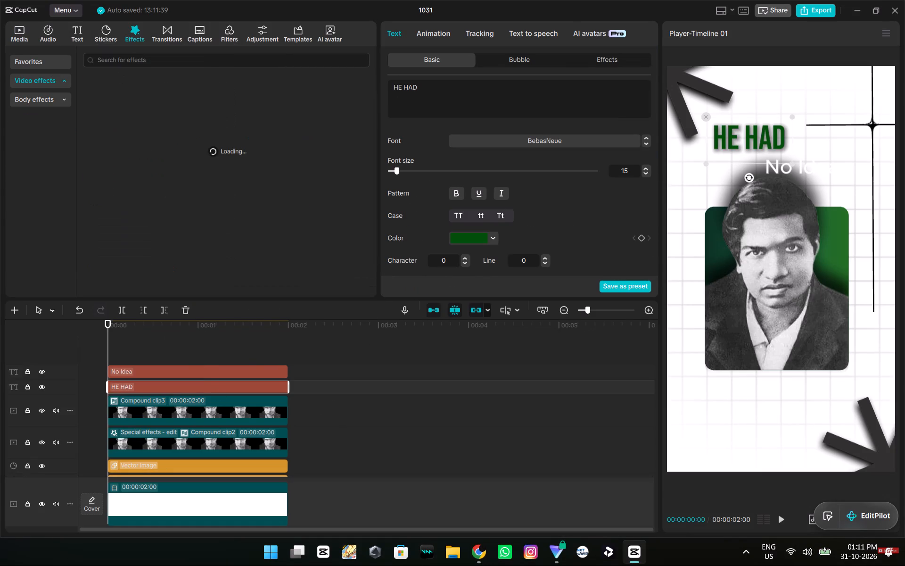
click(104, 59)
text(glow 2)
key(Return)
click(299, 347)
drag(299, 347, 291, 347)
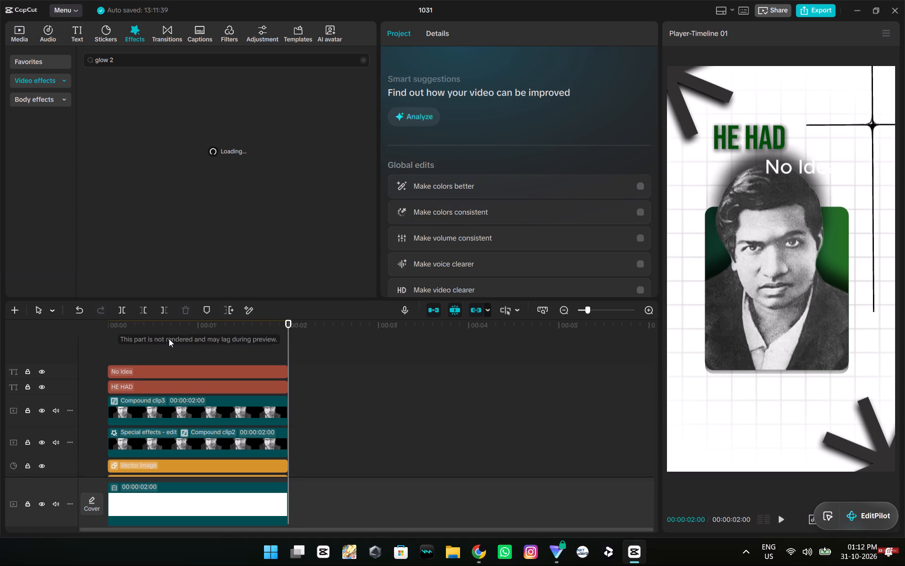
click(168, 339)
drag(168, 339, 69, 350)
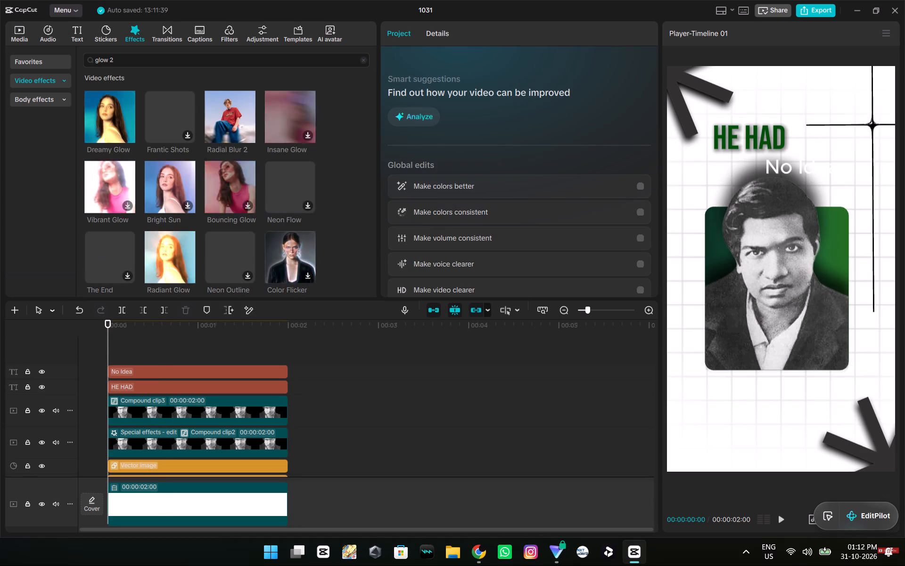
Look through the effect results for the tutorial's Glow 2 effect and run the "glow 2" search again.
click(131, 59)
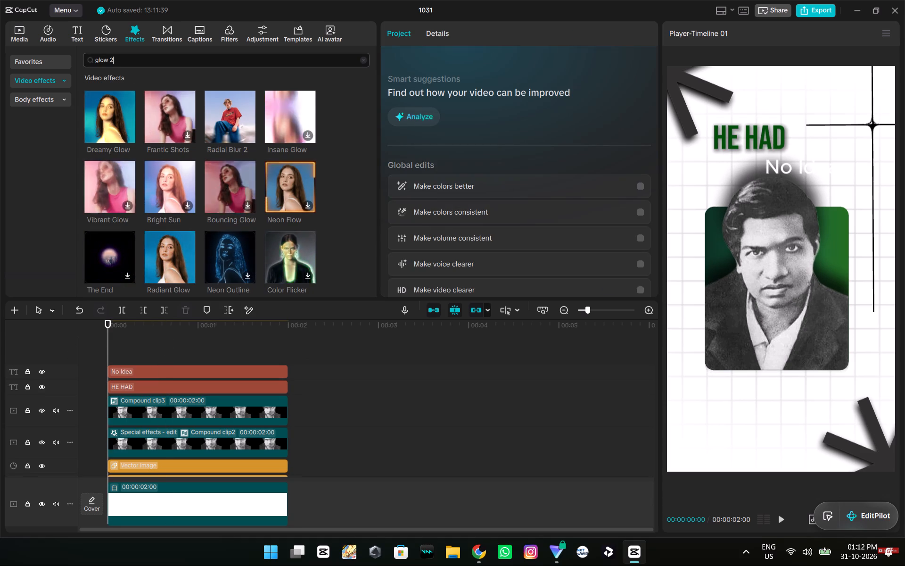
click(132, 65)
scroll(148, 97, down, 2)
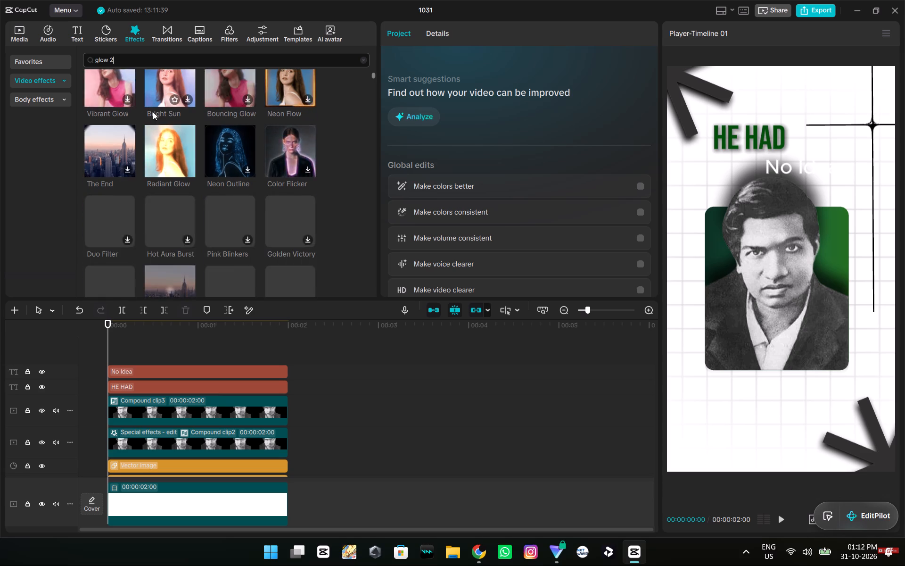
scroll(153, 112, down, 3)
click(133, 63)
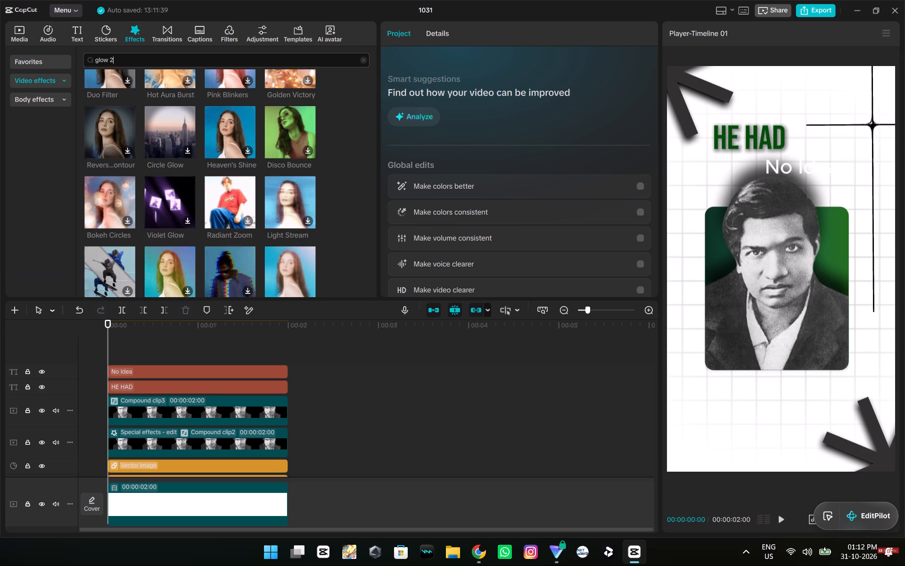
key(BackSpace)
key(2)
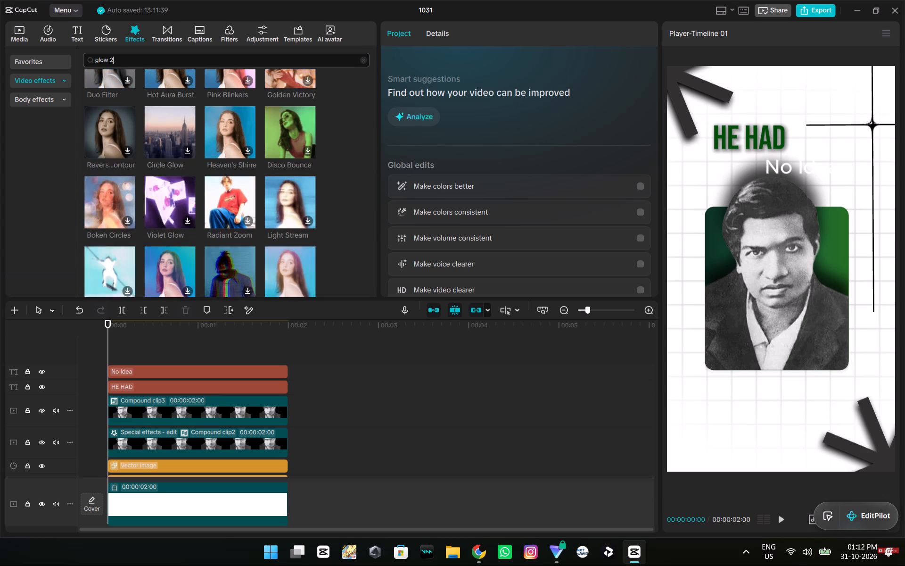
key(BackSpace)
click(105, 80)
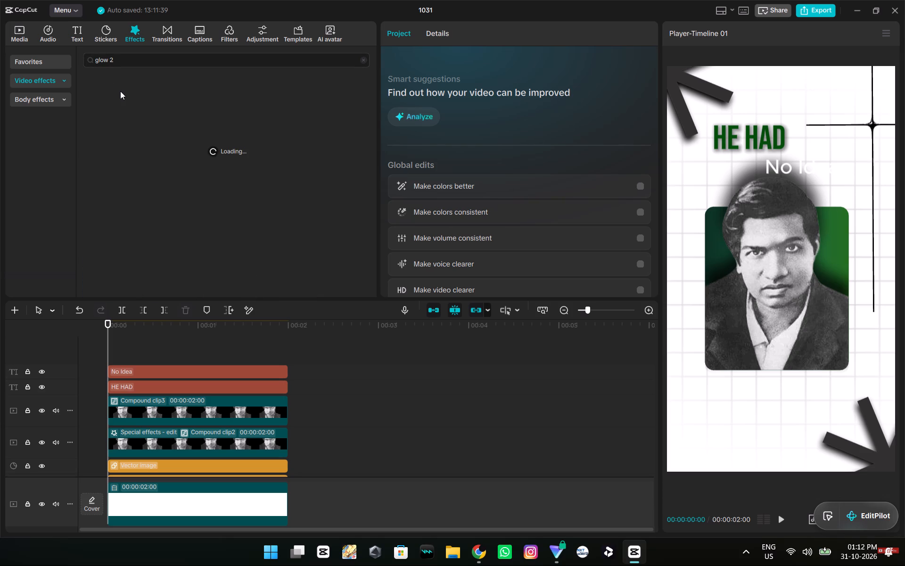
Switch to the Devin Jatho tutorial in Chrome and examine how it styles, shadows and offsets duplicated text layers.
key(alt+Tab)
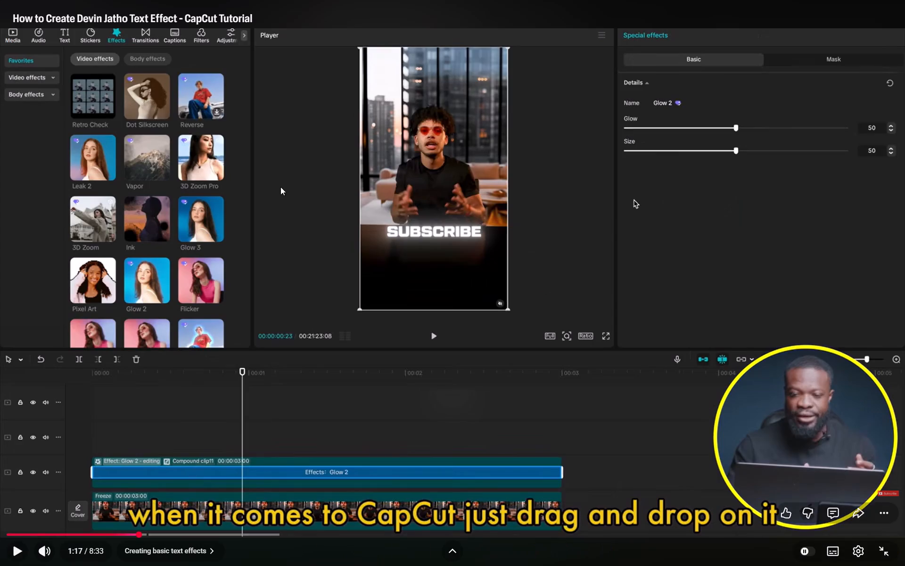
click(281, 186)
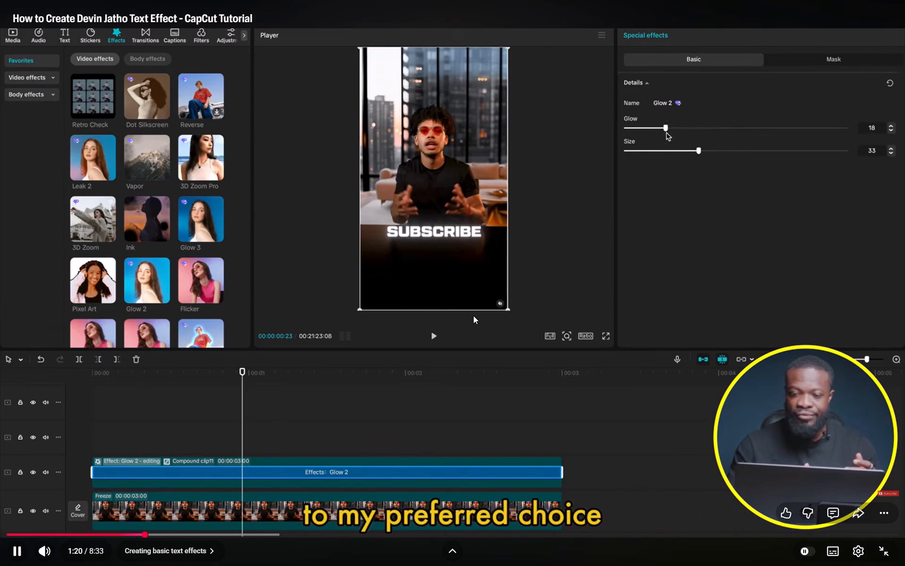
key(Right)
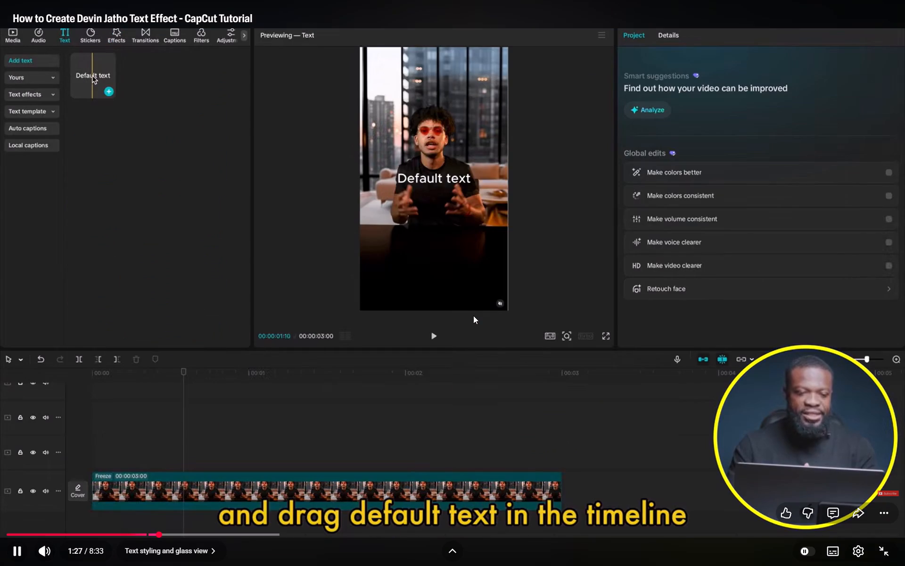
key(Right)
key(Right)
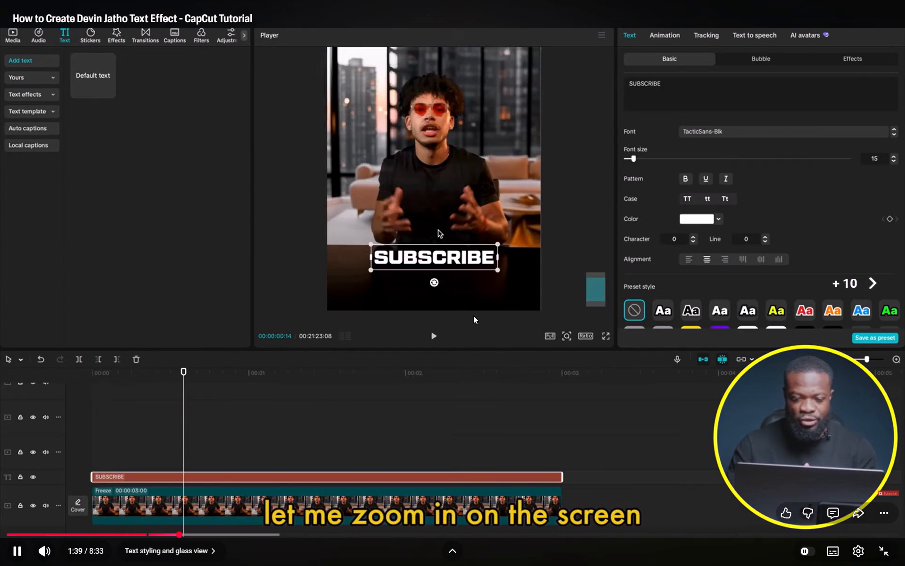
key(Right)
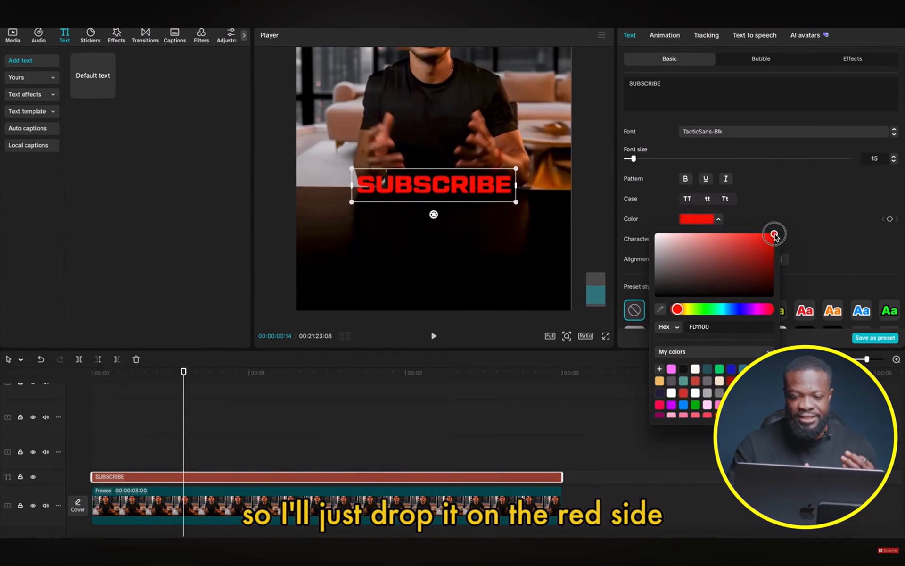
key(Right)
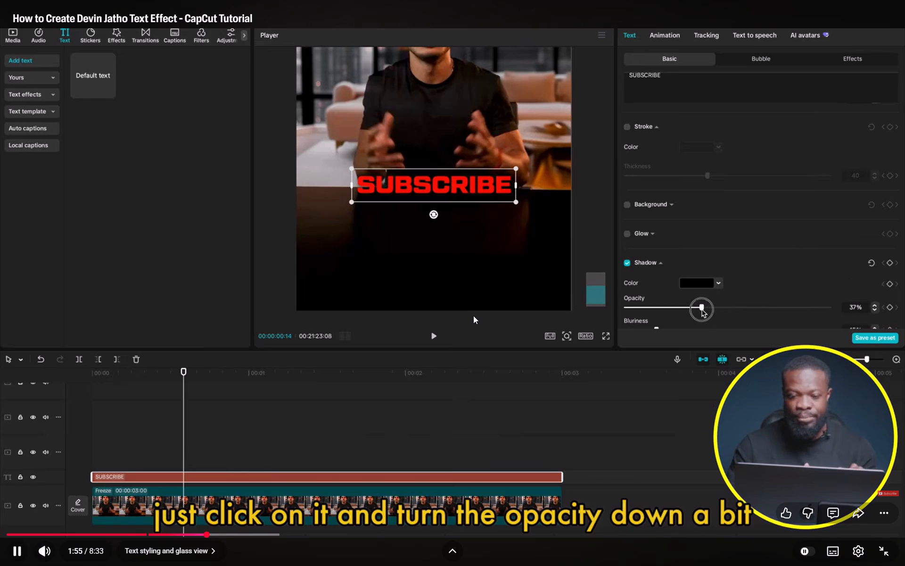
key(Left)
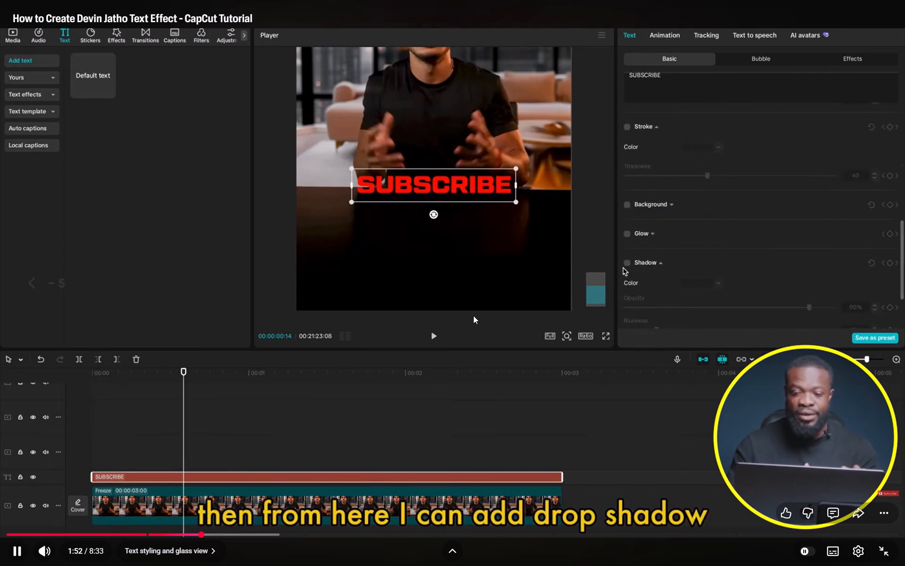
key(Right)
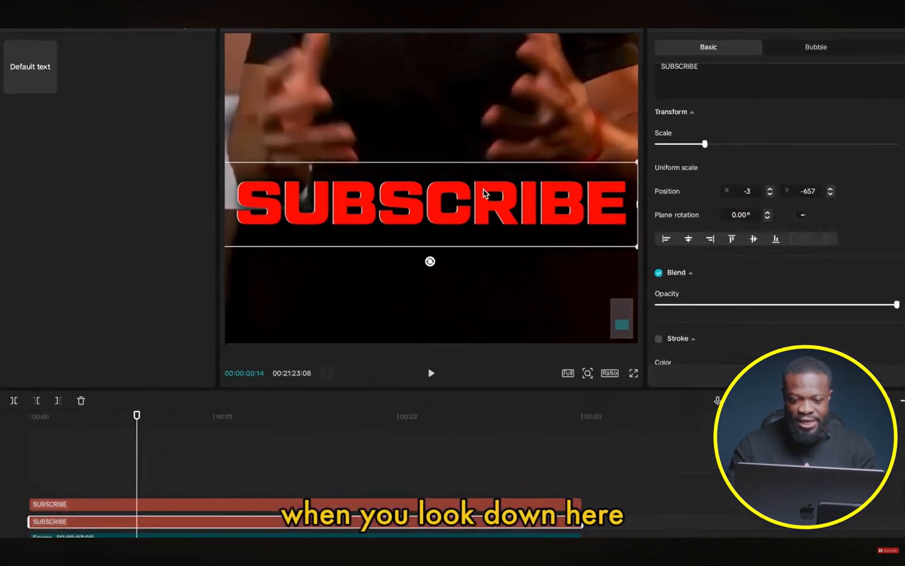
key(space)
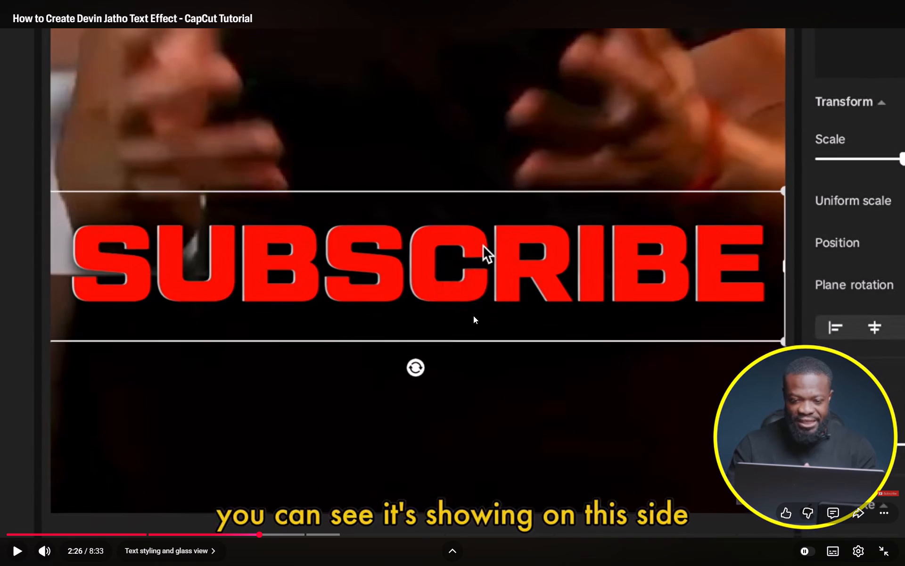
key(space)
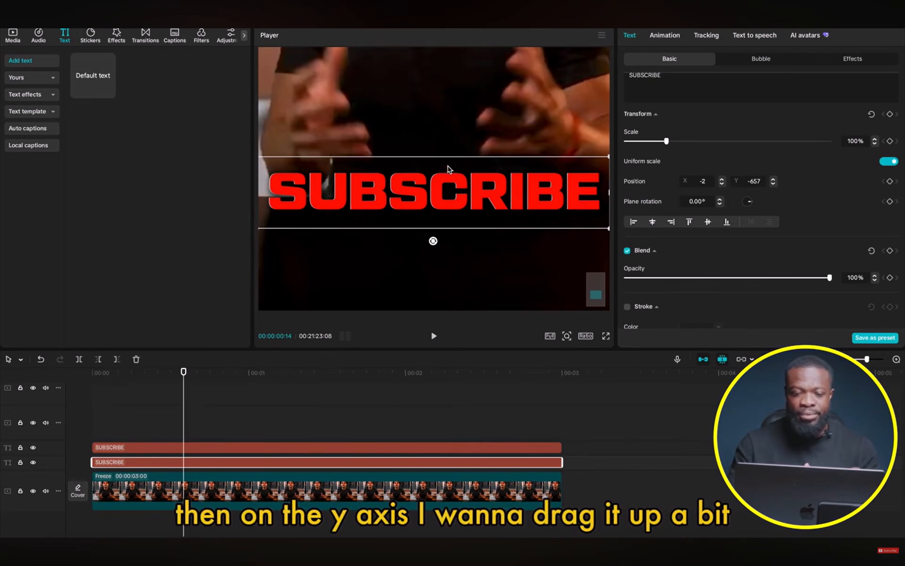
key(Right)
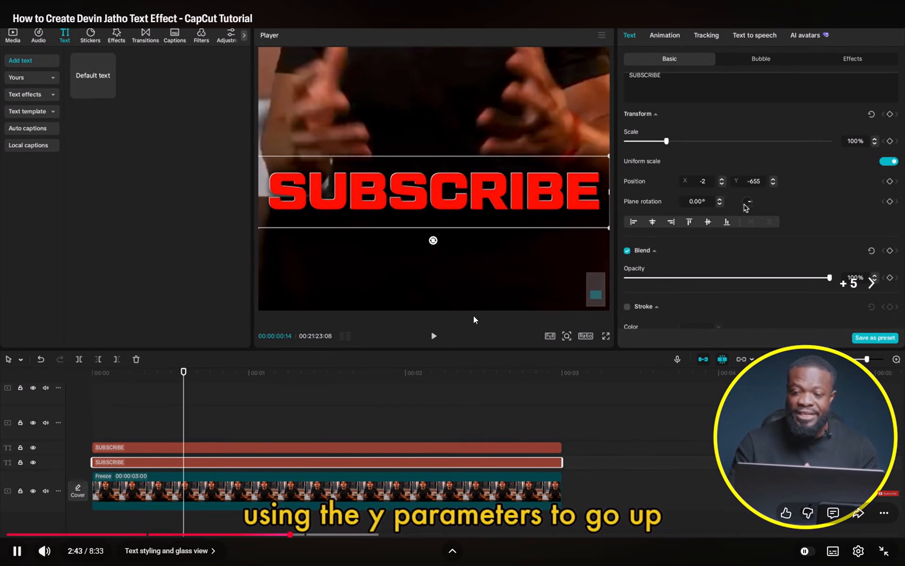
key(space)
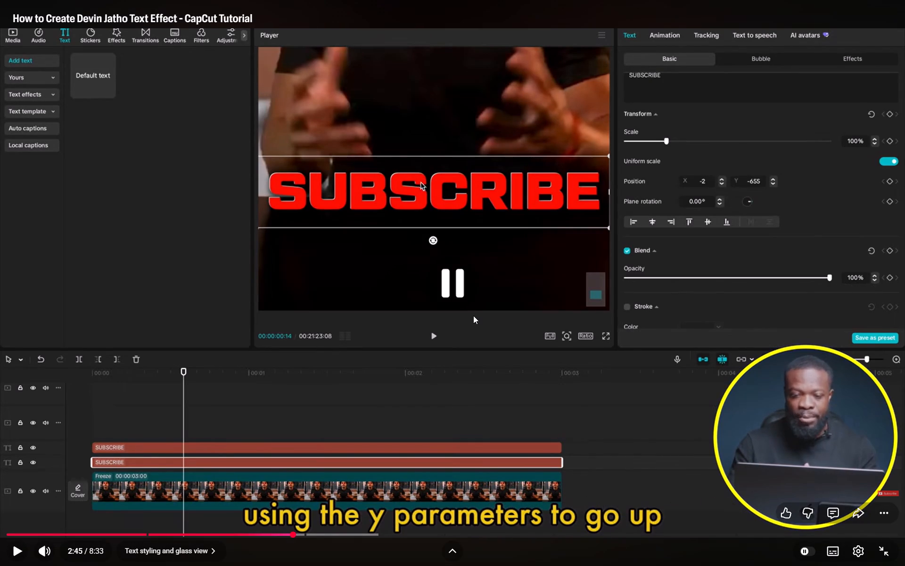
Switch to CapCut and duplicate the "HE HAD" text clip at the start of the timeline.
key(alt+Tab)
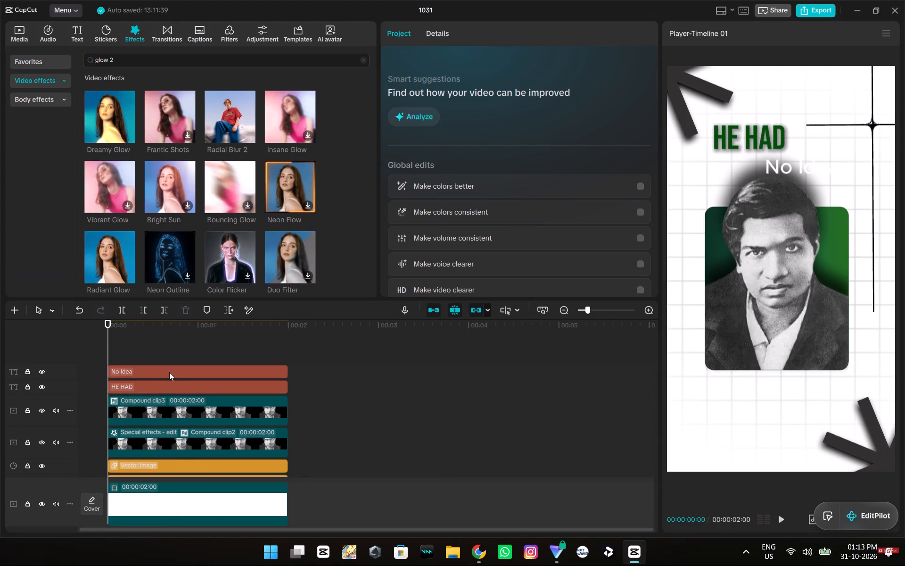
click(167, 384)
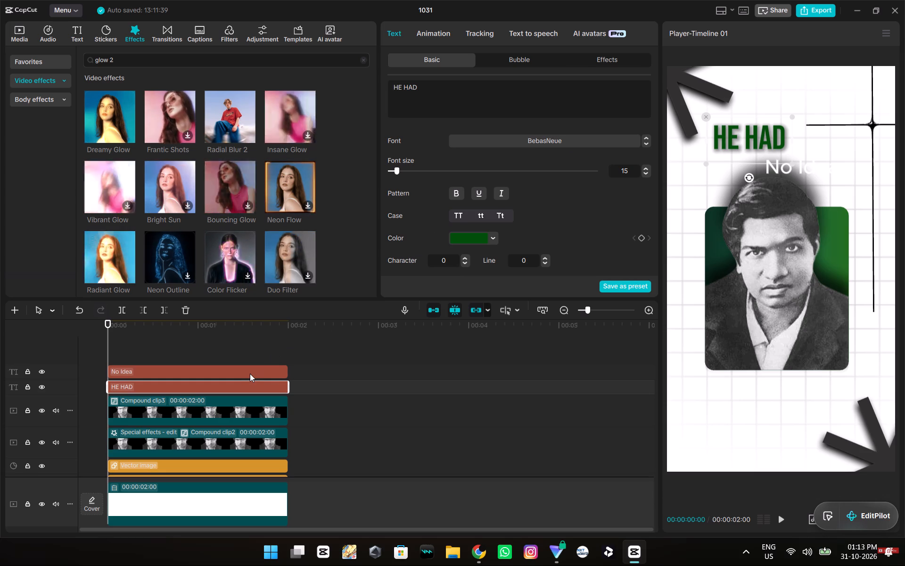
key(ctrl+c)
key(ctrl+v)
Recolor the upper of the two "HE HAD" text clips white.
scroll(484, 222, down, 2)
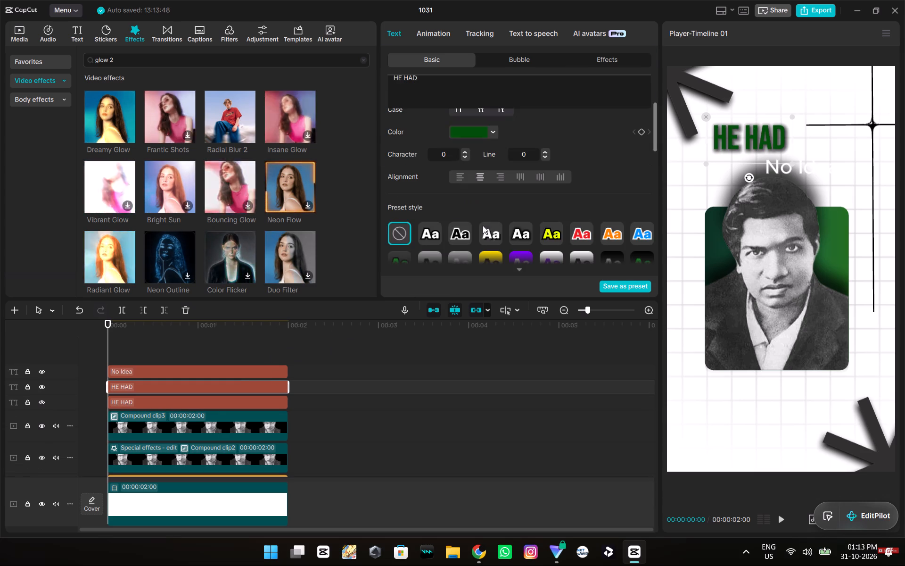
scroll(448, 196, down, 5)
scroll(456, 176, up, 3)
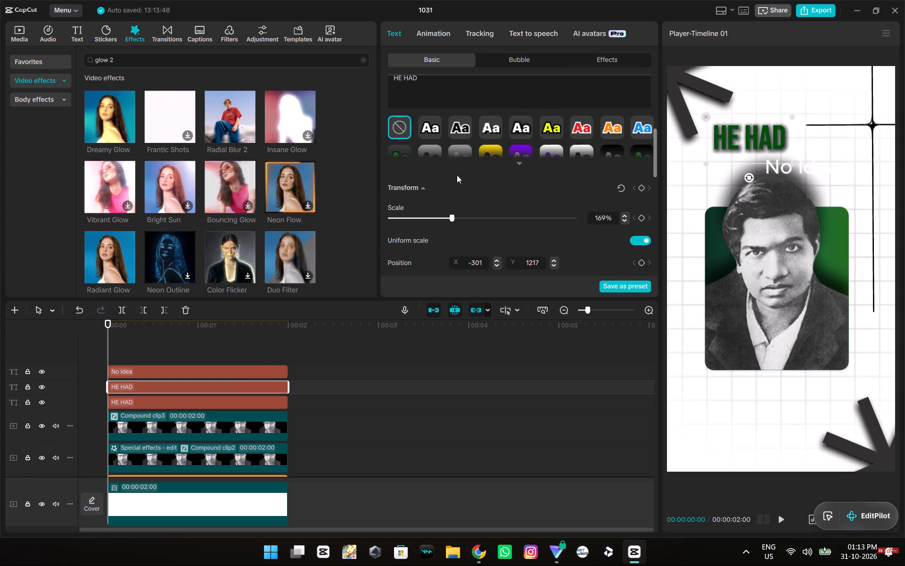
scroll(452, 162, up, 3)
click(461, 176)
click(466, 181)
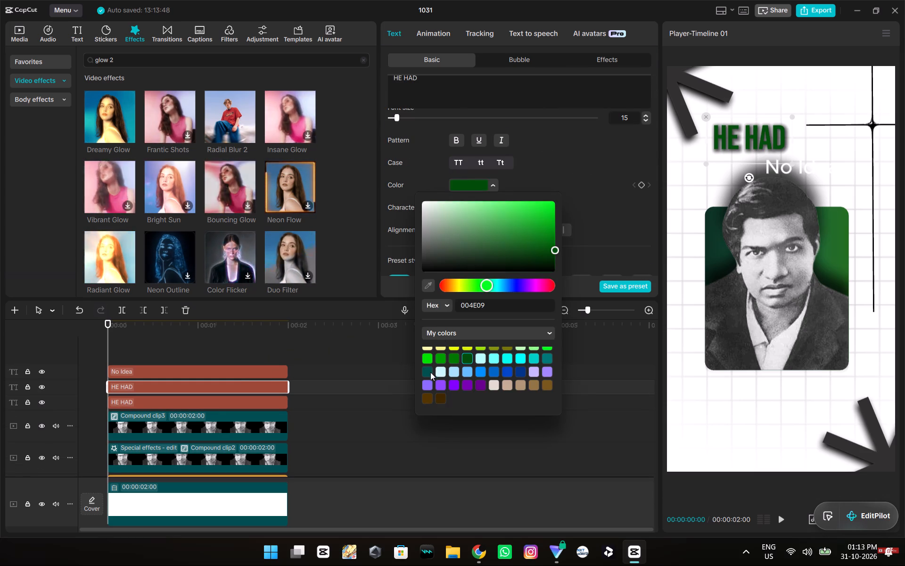
scroll(439, 374, up, 5)
click(437, 355)
click(567, 168)
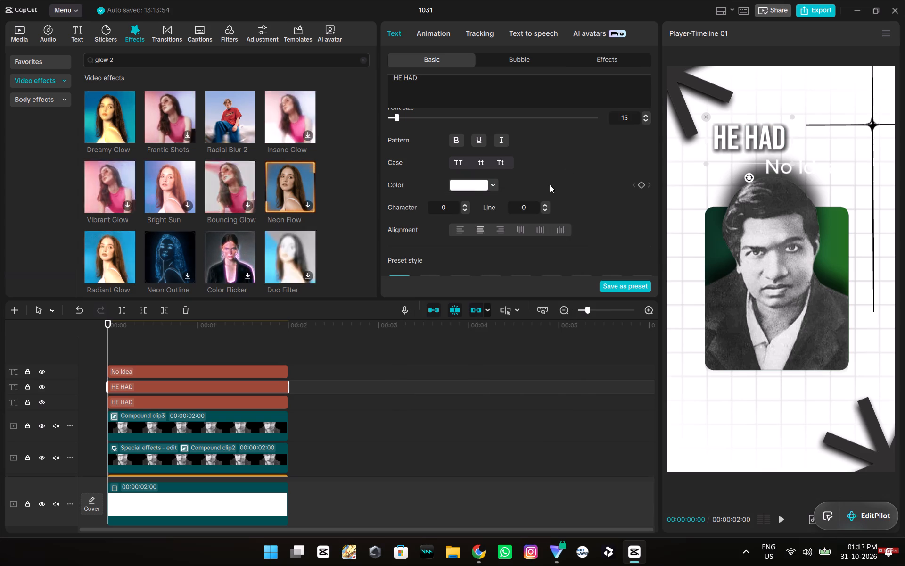
Shift the white "HE HAD" text to X -304 and place its clip on the track beneath the green copy.
scroll(471, 176, down, 5)
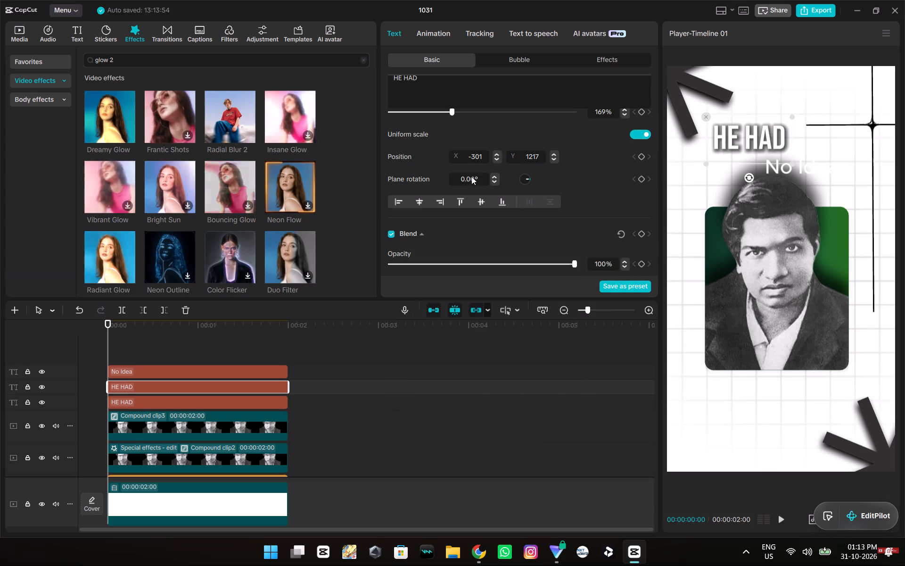
scroll(471, 180, down, 3)
scroll(472, 182, up, 4)
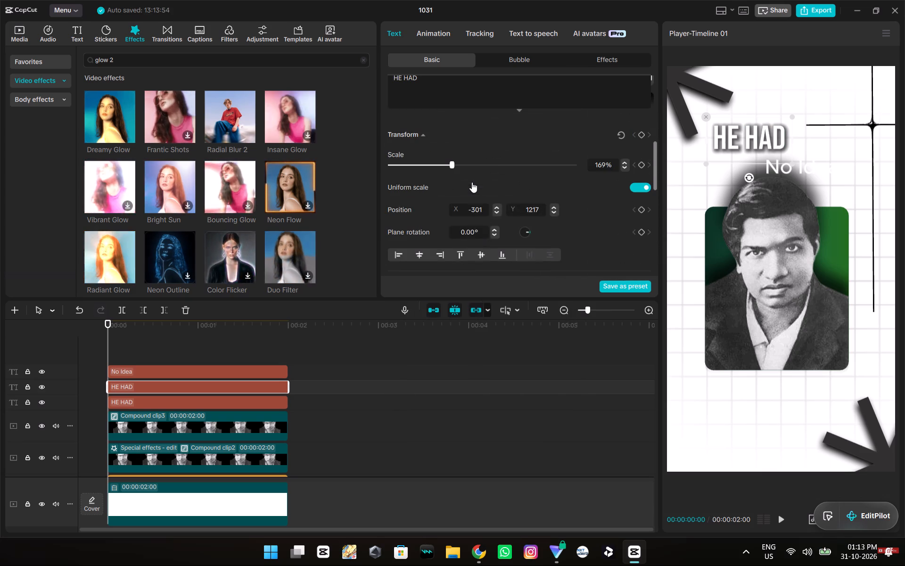
triple_click(497, 212)
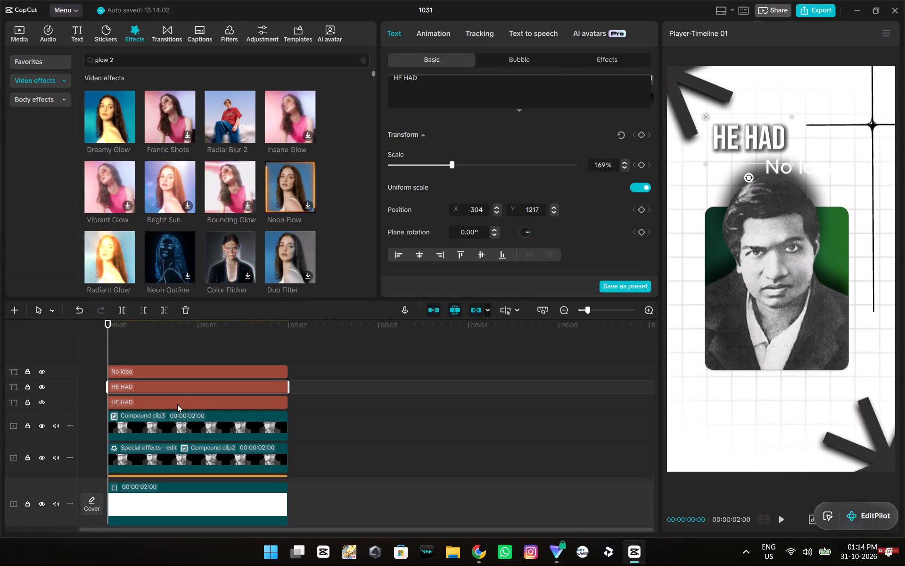
drag(181, 389, 178, 414)
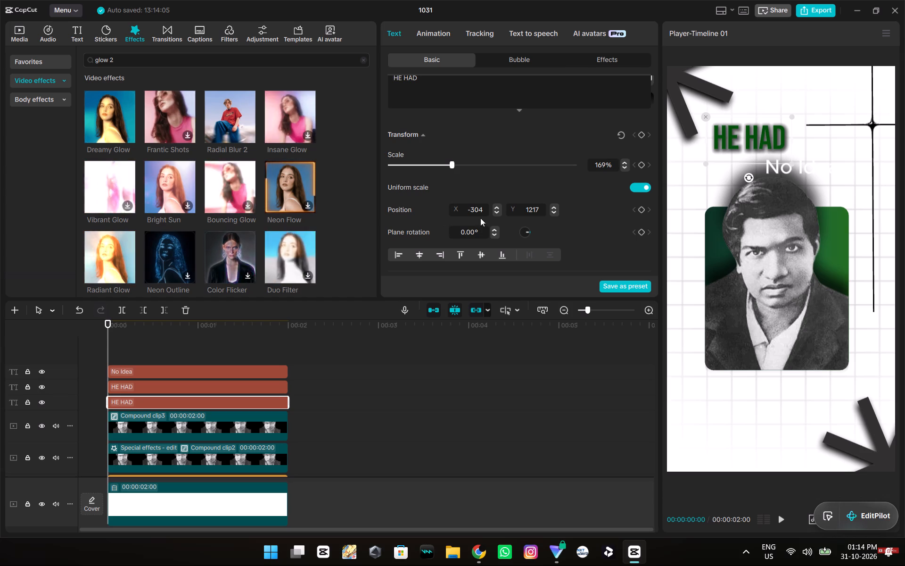
Offset the white "HE HAD" layer behind the green text to position X -305, Y 1222.
click(498, 212)
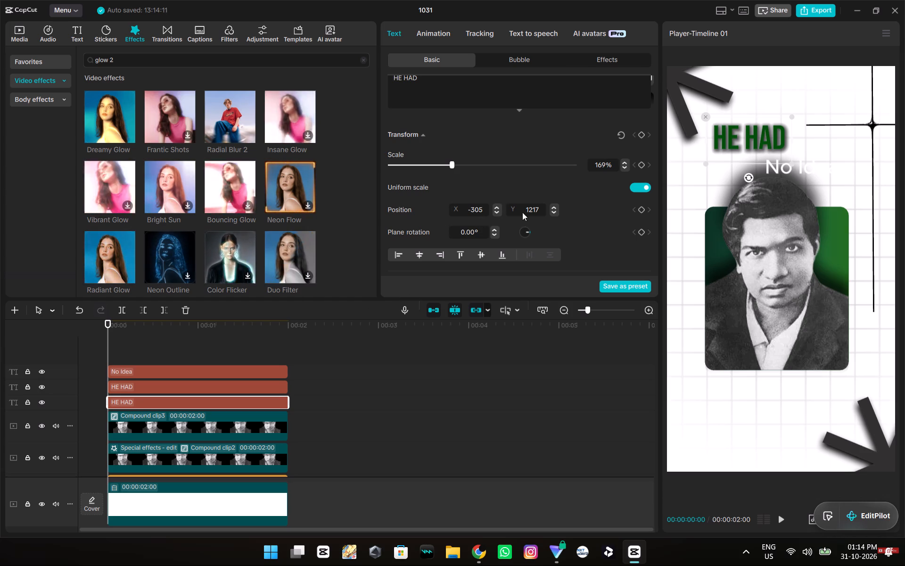
triple_click(556, 212)
triple_click(556, 212)
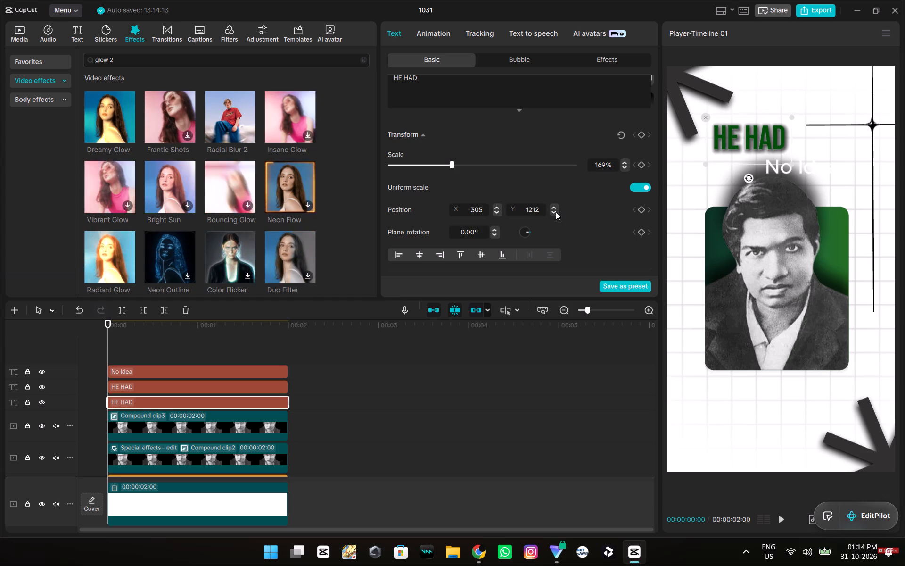
ctrl+scroll(781, 162, up, 17)
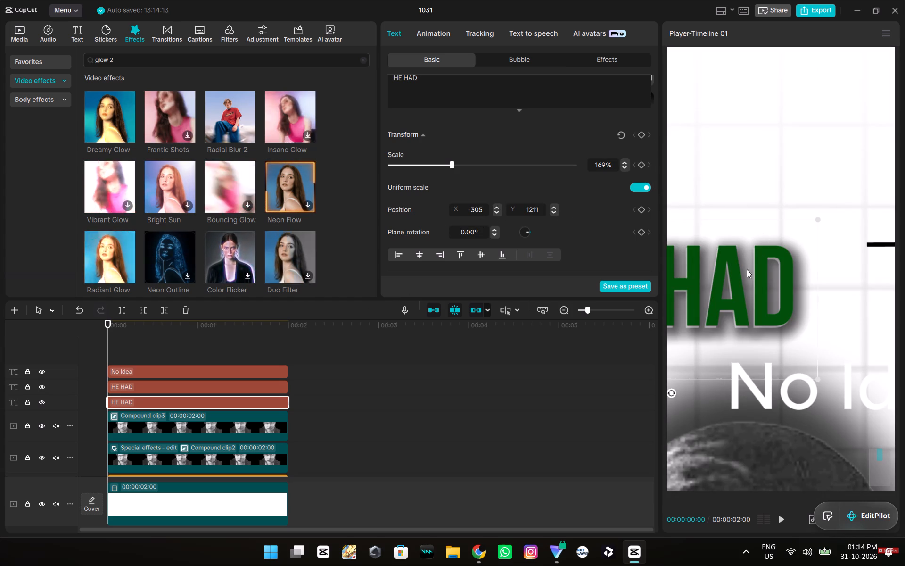
triple_click(554, 206)
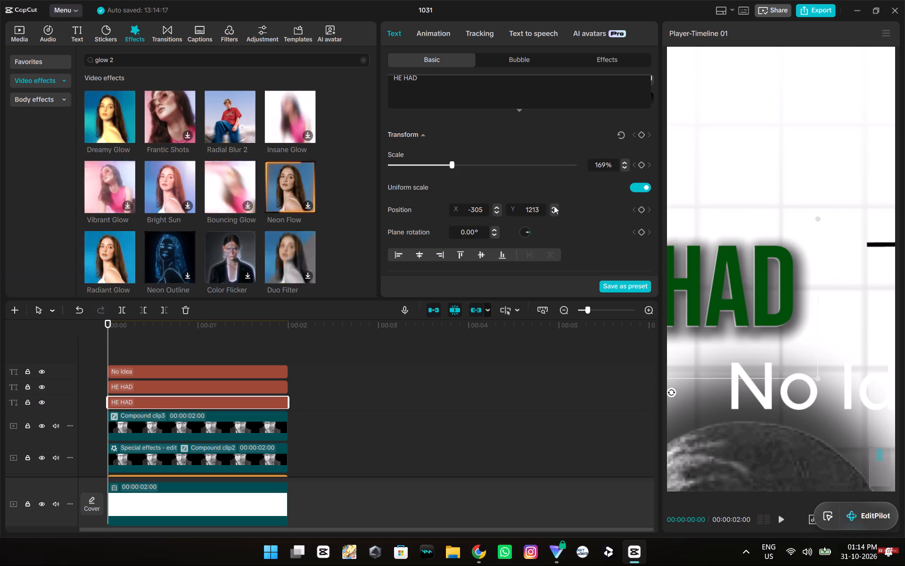
triple_click(554, 206)
triple_click(554, 206)
click(554, 206)
click(554, 206)
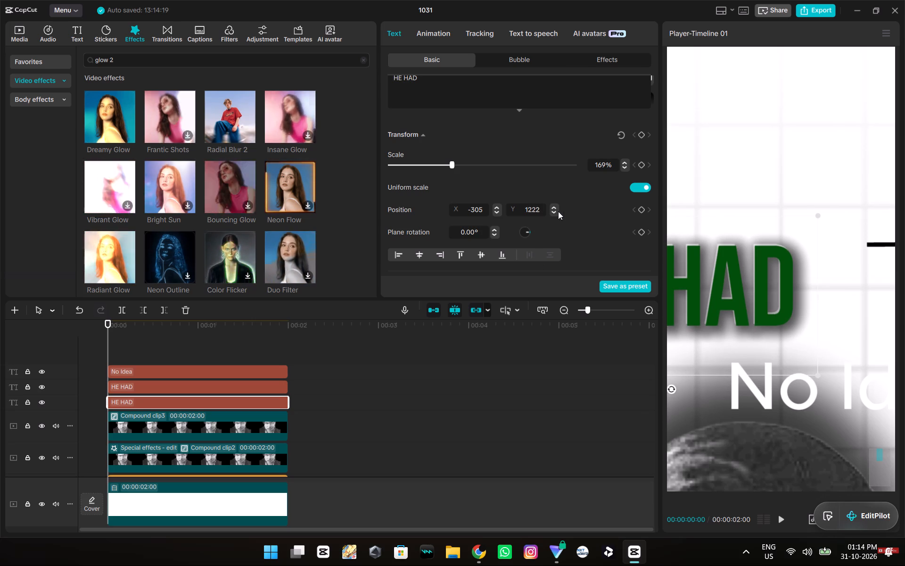
Play the first second of the composition to check the offset "HE HAD" text in the full frame.
ctrl+scroll(785, 264, down, 10)
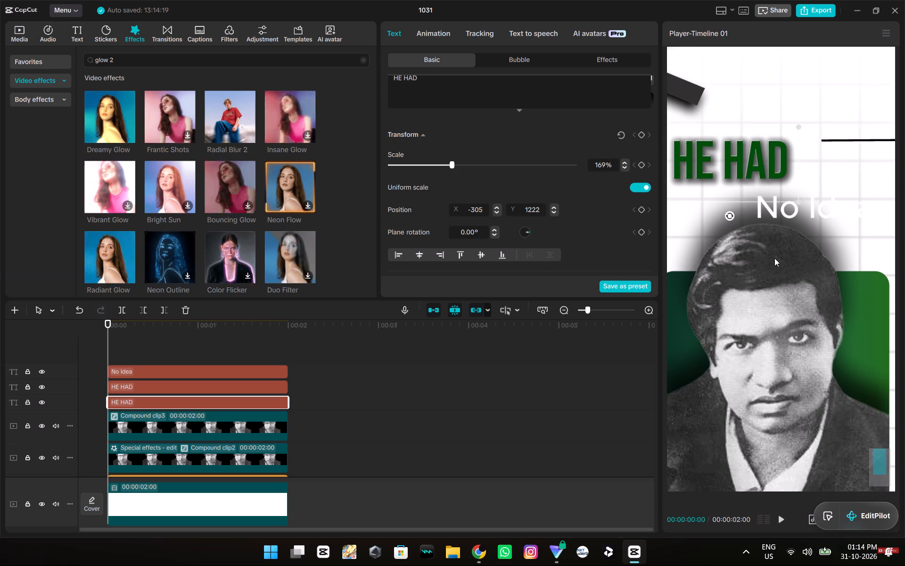
ctrl+scroll(754, 243, down, 6)
ctrl+scroll(744, 251, up, 2)
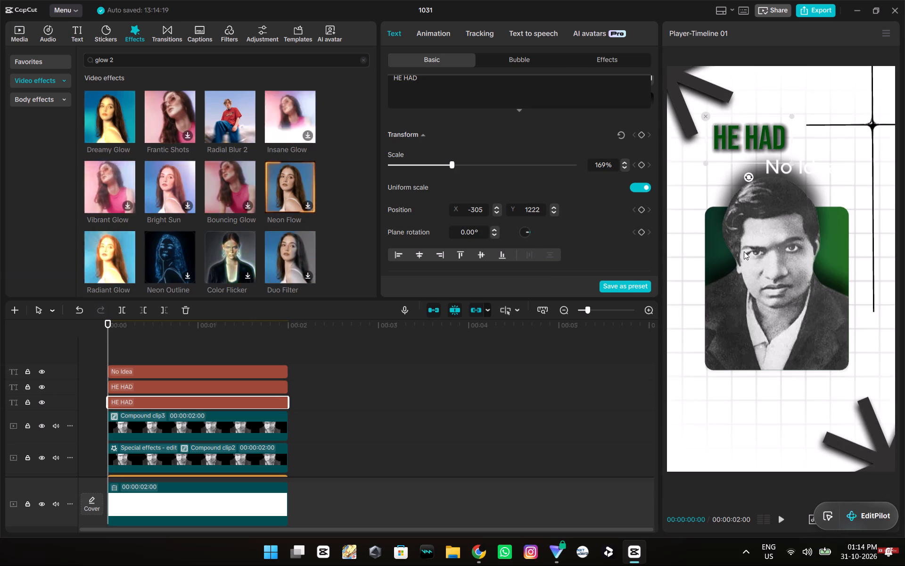
key(space)
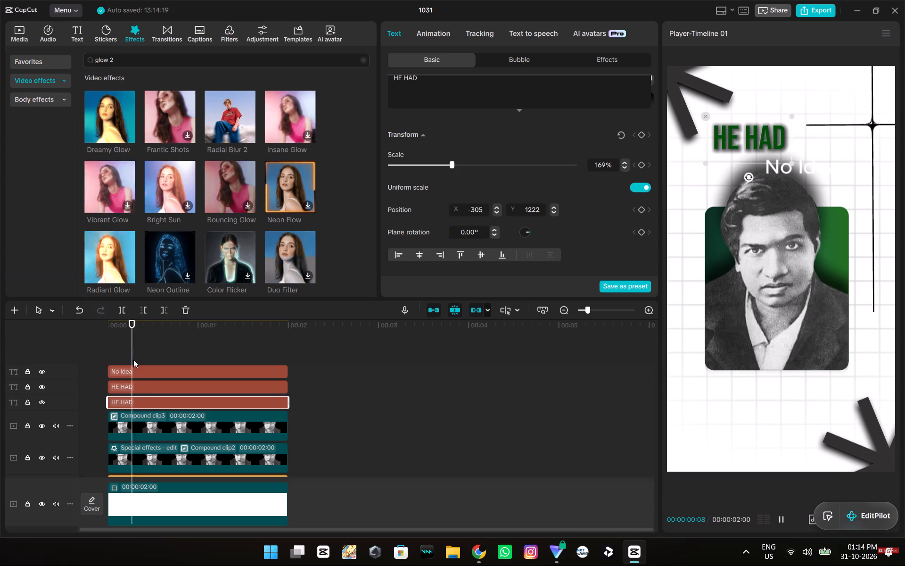
key(space)
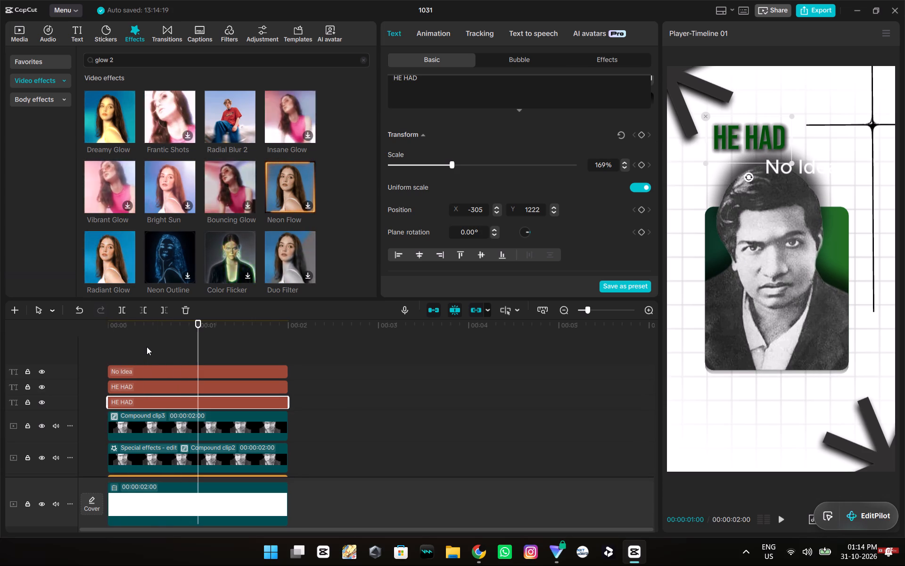
Switch to the Devin Jatho tutorial in Chrome and examine how it masks and duplicates the light sweep layer.
key(alt+Tab)
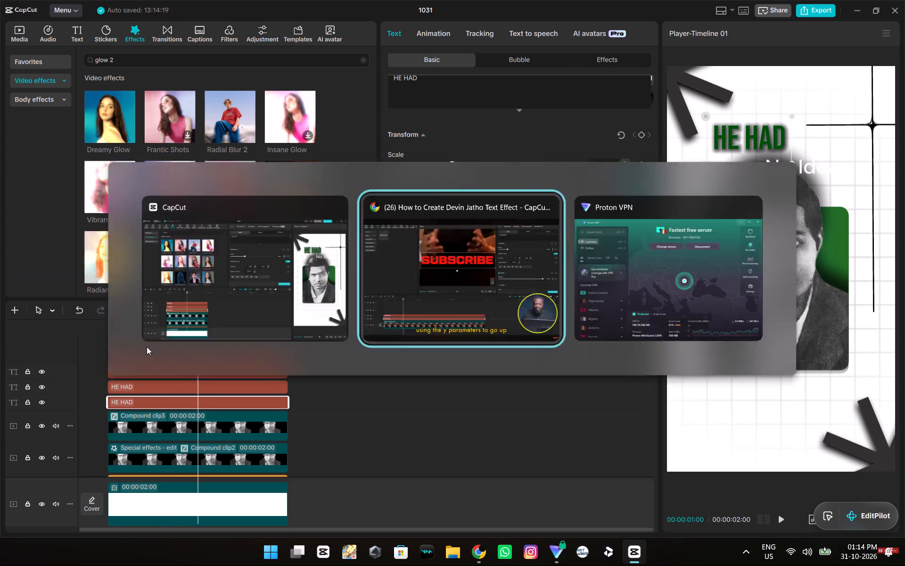
key(space)
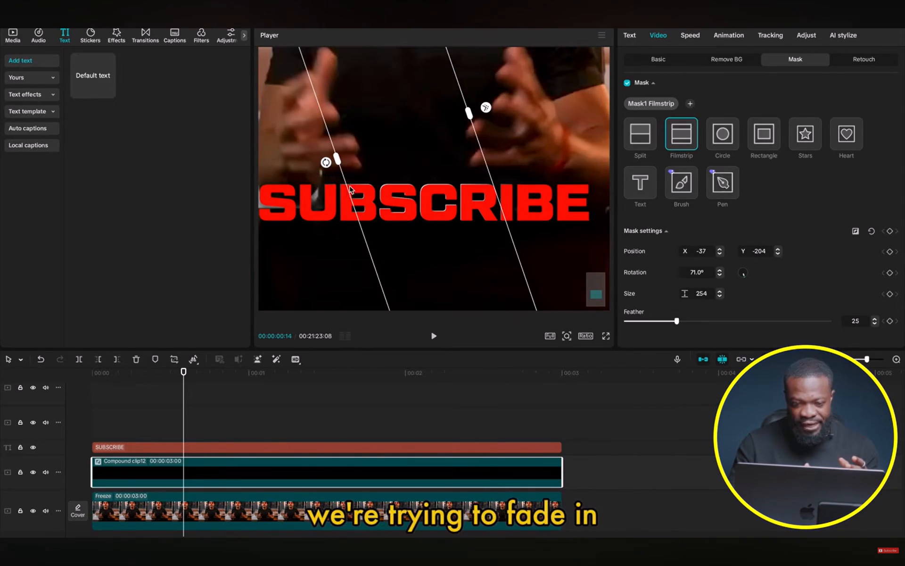
key(Right)
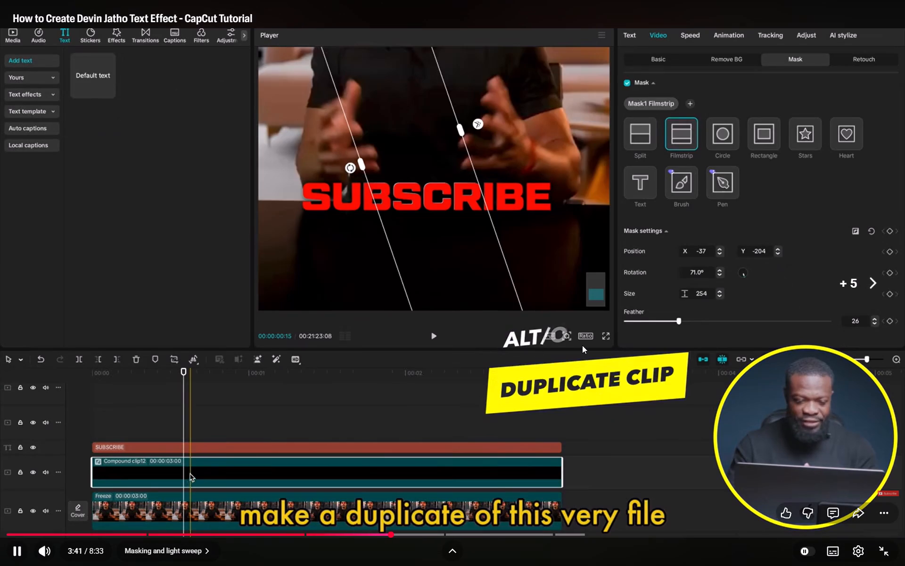
key(Right)
key(Left)
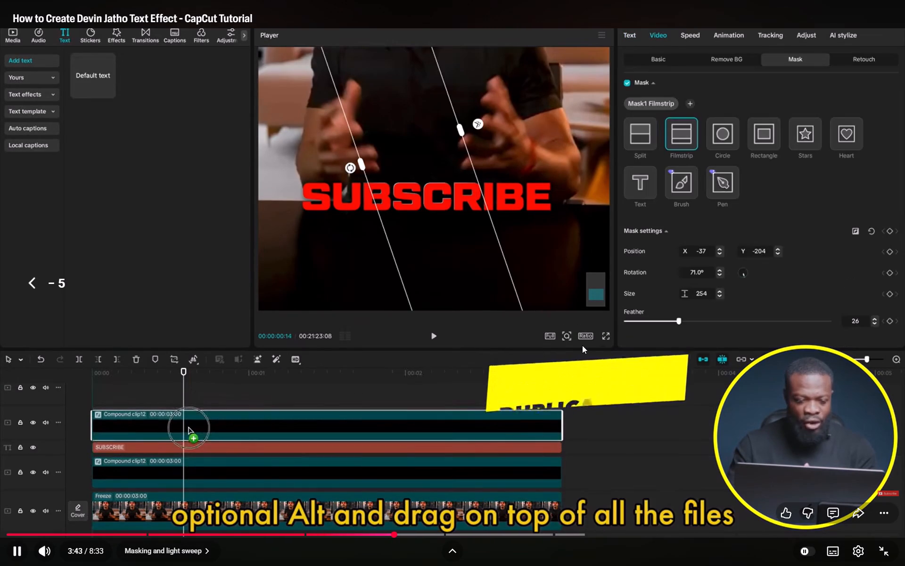
key(Left)
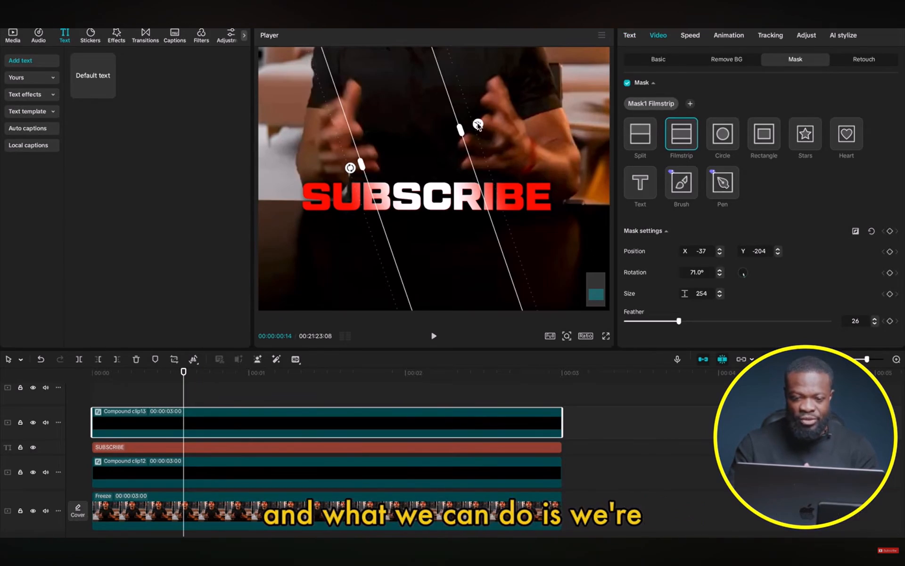
key(space)
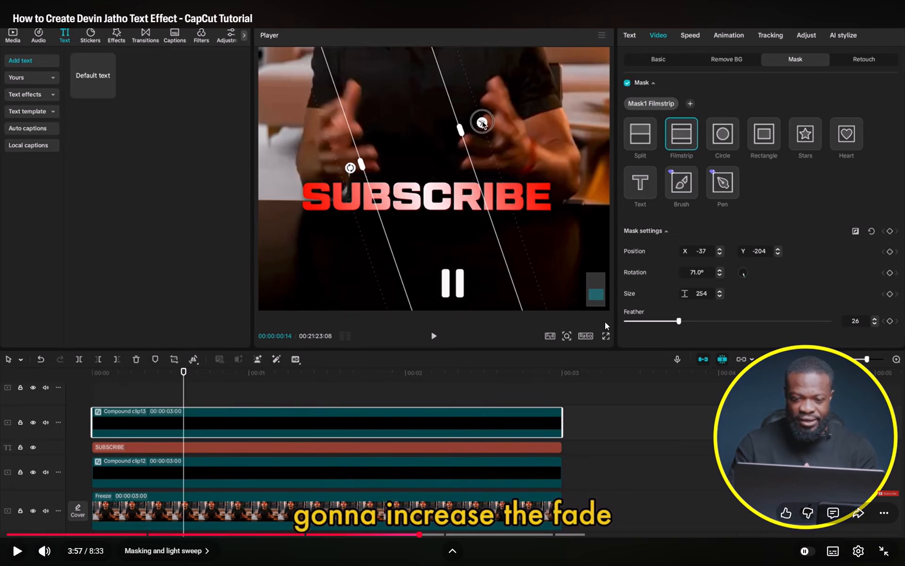
Switch to CapCut and delete the "No Idea" text clip from the timeline.
key(alt+Tab)
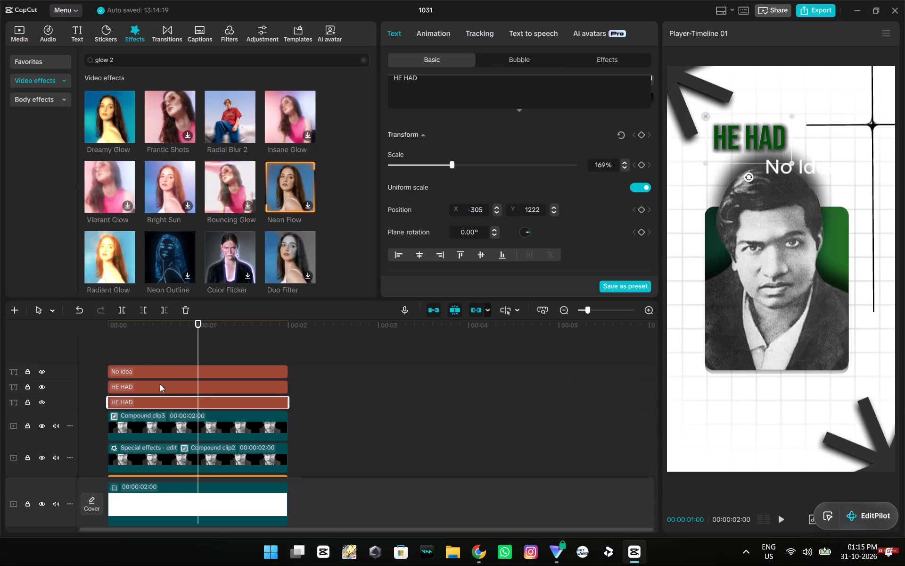
click(152, 367)
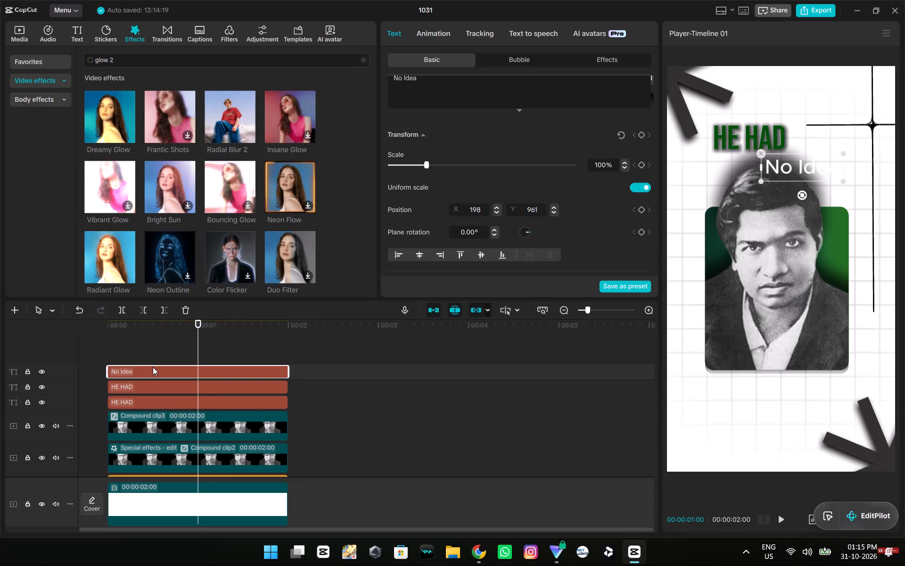
key(BackSpace)
Examine the green and white "HE HAD" layers up close, comparing their edges and colours.
click(153, 367)
click(161, 380)
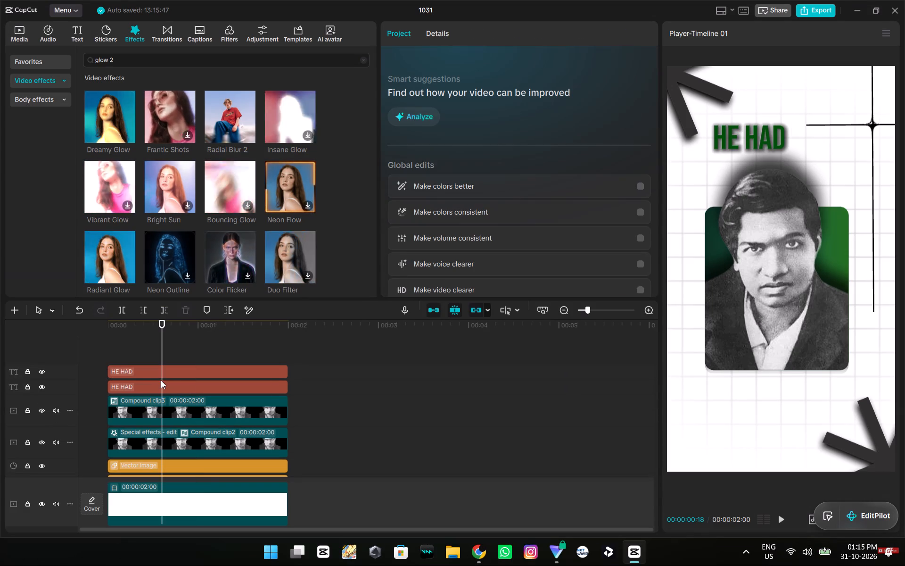
click(171, 382)
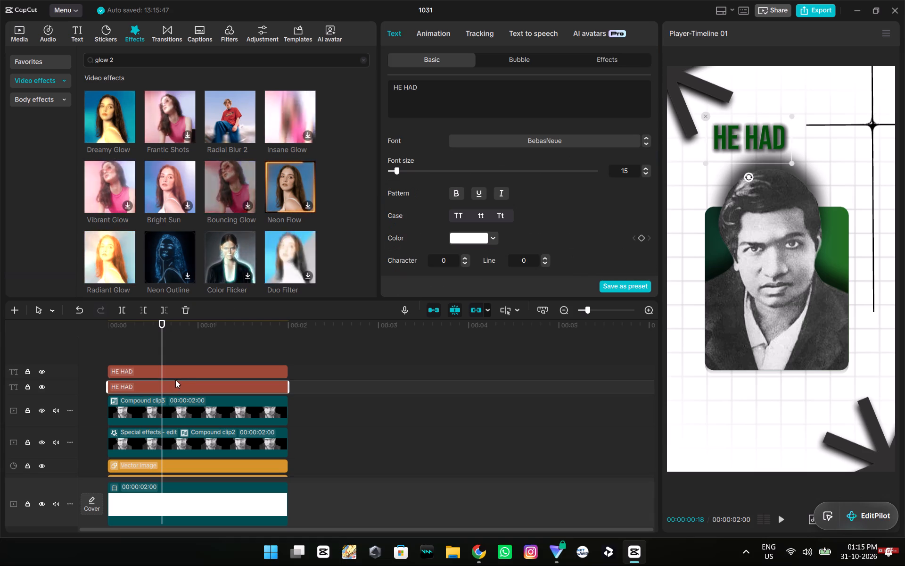
click(179, 377)
click(196, 393)
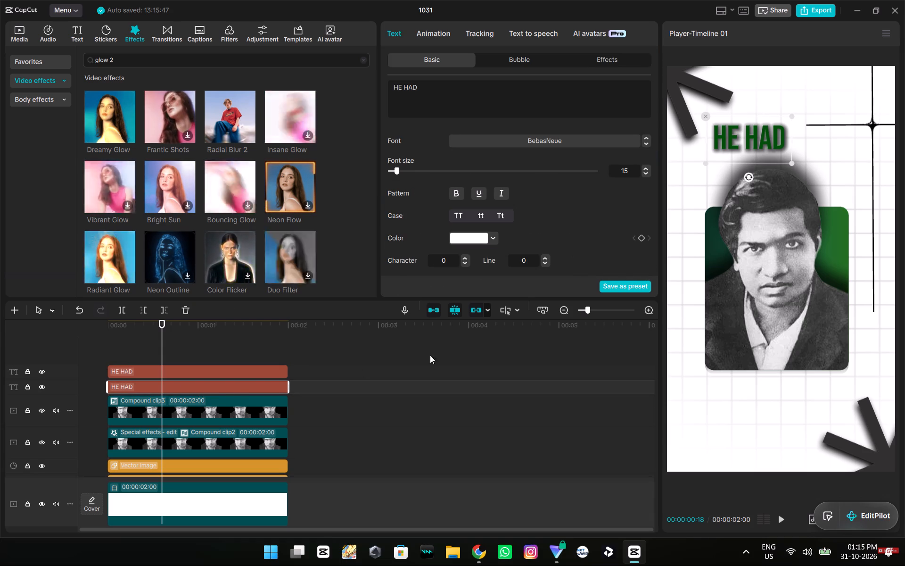
ctrl+scroll(749, 242, up, 8)
scroll(744, 246, up, 6)
ctrl+scroll(765, 243, up, 6)
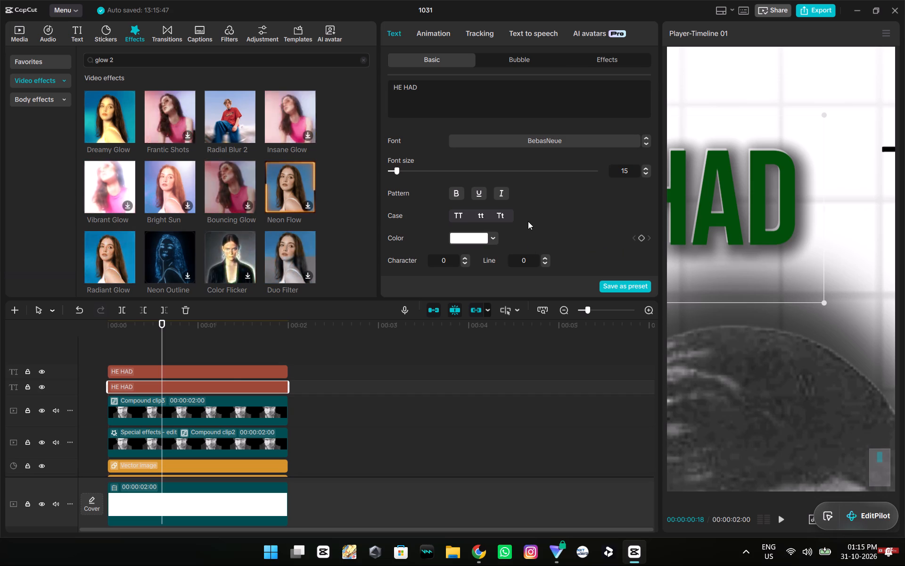
click(230, 370)
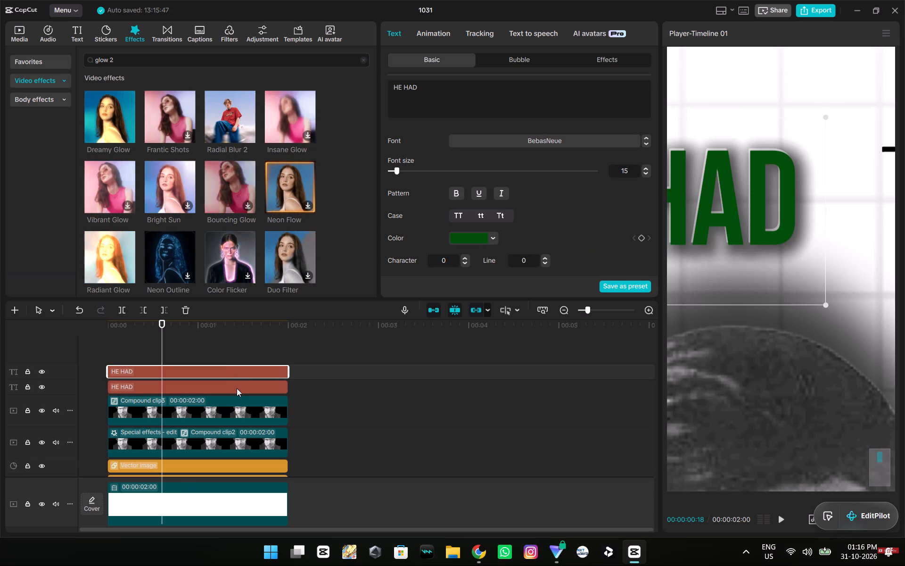
click(237, 388)
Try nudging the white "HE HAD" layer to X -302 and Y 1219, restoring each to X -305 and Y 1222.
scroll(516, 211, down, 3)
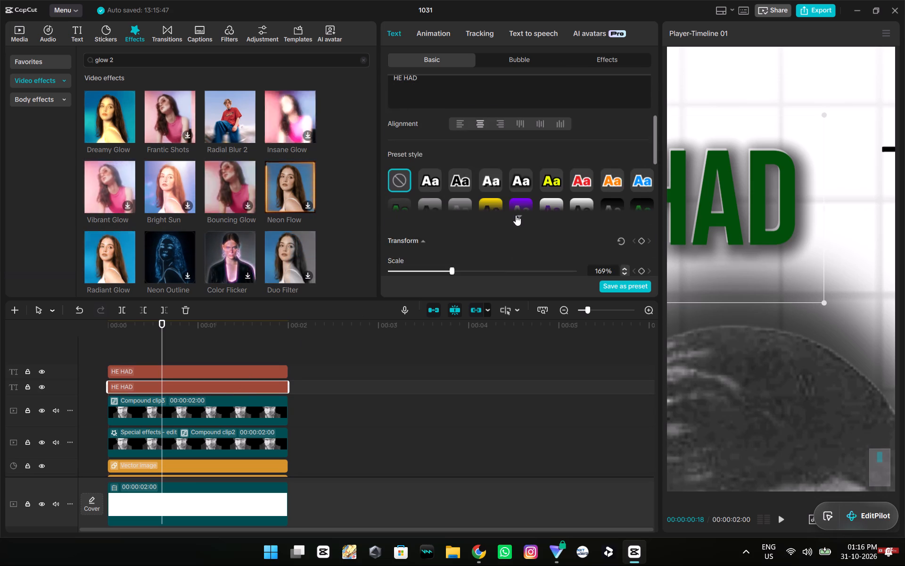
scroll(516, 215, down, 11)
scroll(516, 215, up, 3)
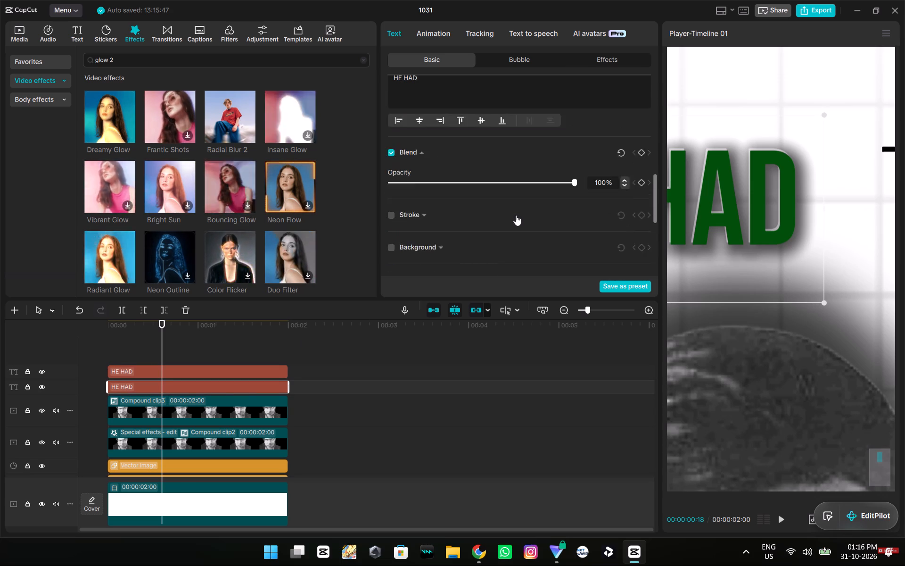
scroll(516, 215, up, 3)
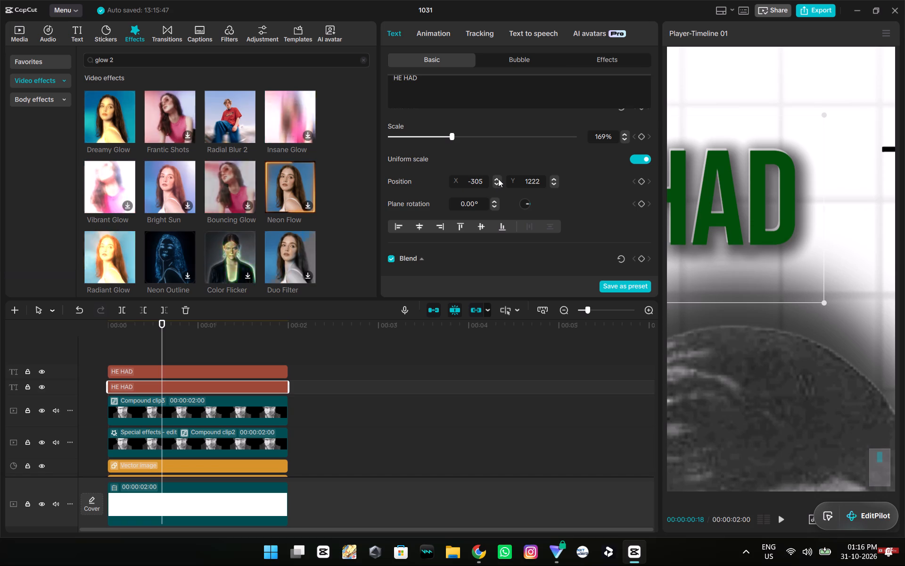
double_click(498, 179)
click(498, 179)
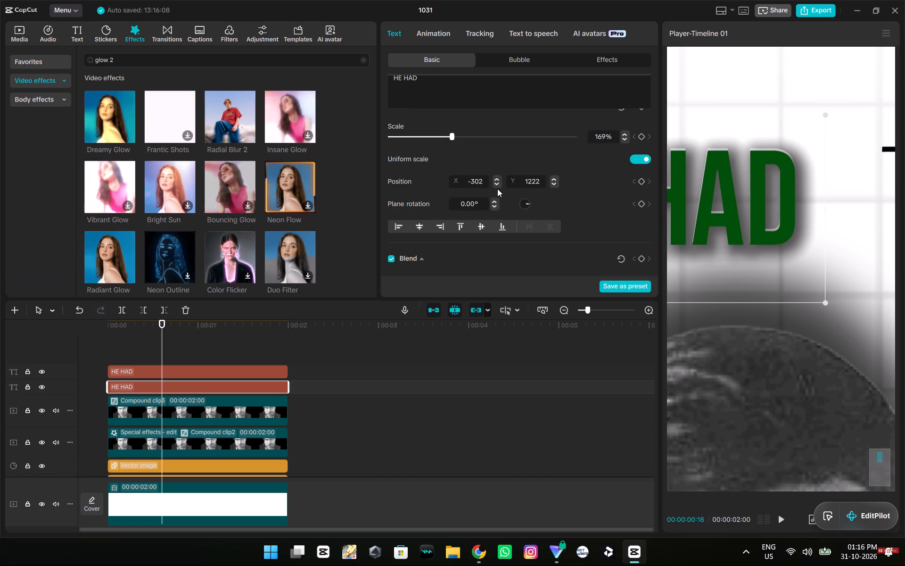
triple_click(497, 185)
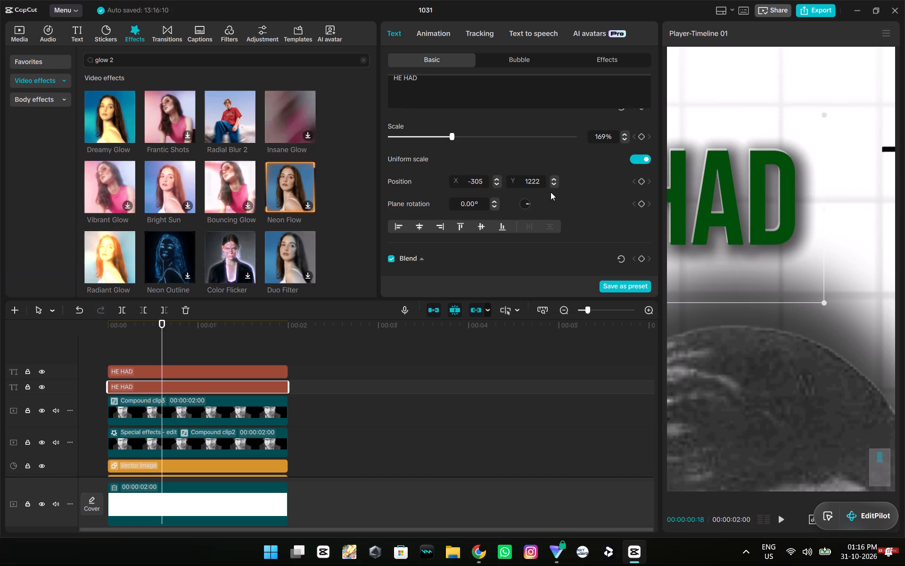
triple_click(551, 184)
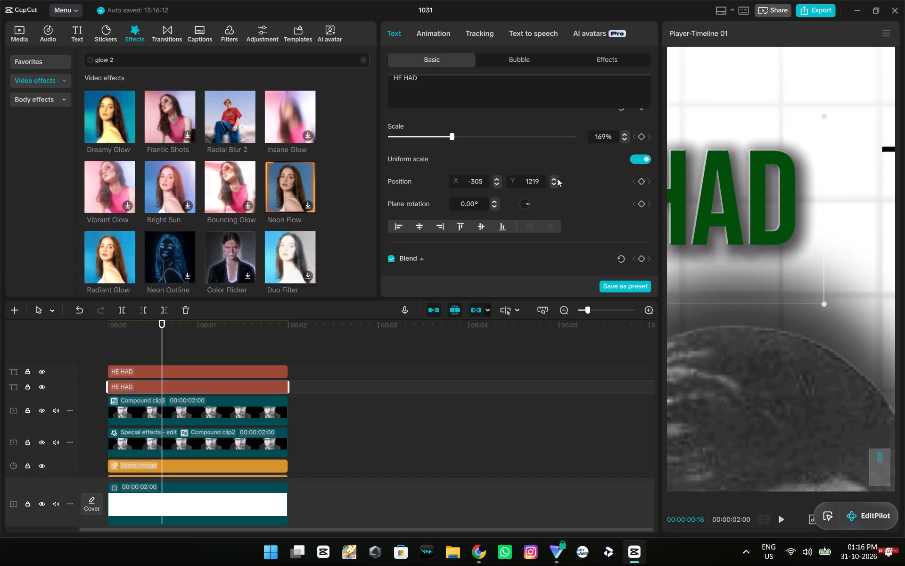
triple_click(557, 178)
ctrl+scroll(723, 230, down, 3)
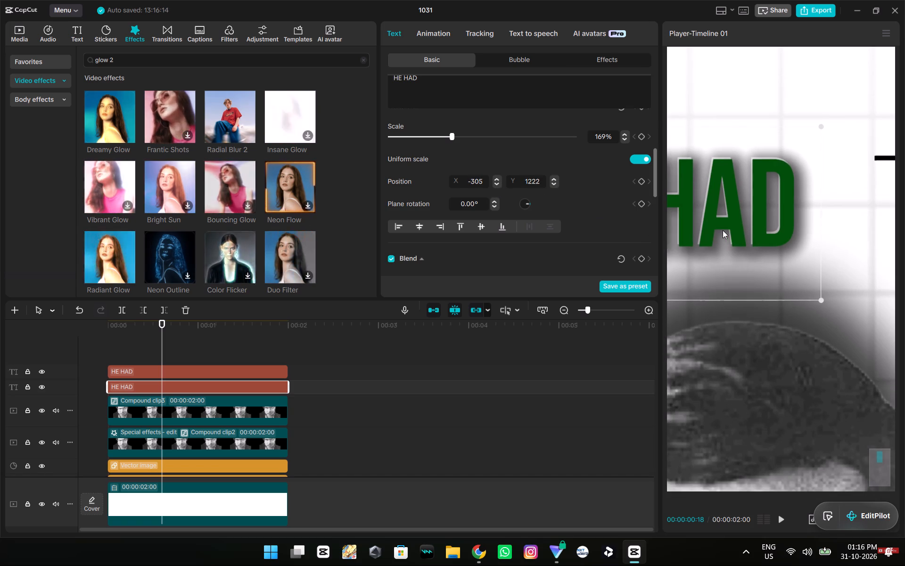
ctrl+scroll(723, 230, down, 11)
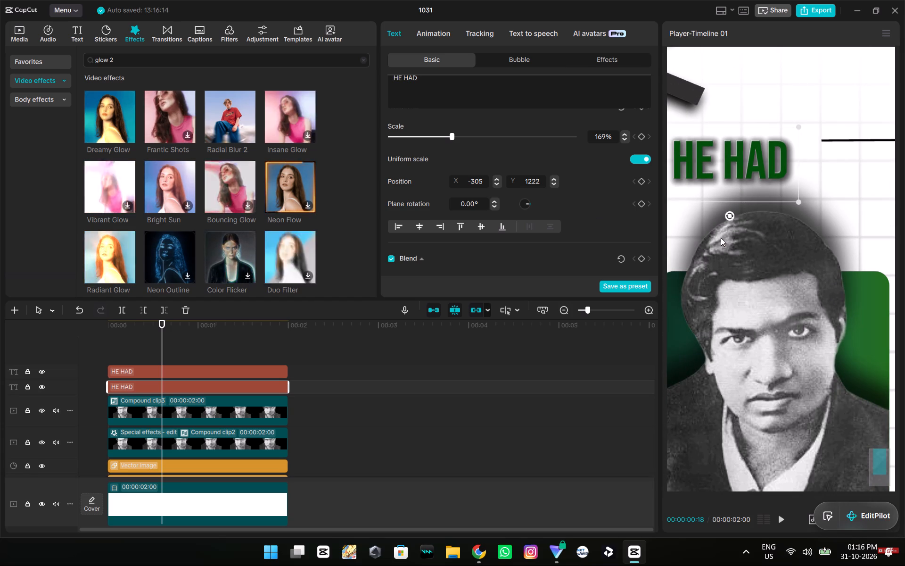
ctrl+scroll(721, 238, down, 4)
Compare the text settings of the green and white "HE HAD" layers against the tutorial.
key(alt+Tab)
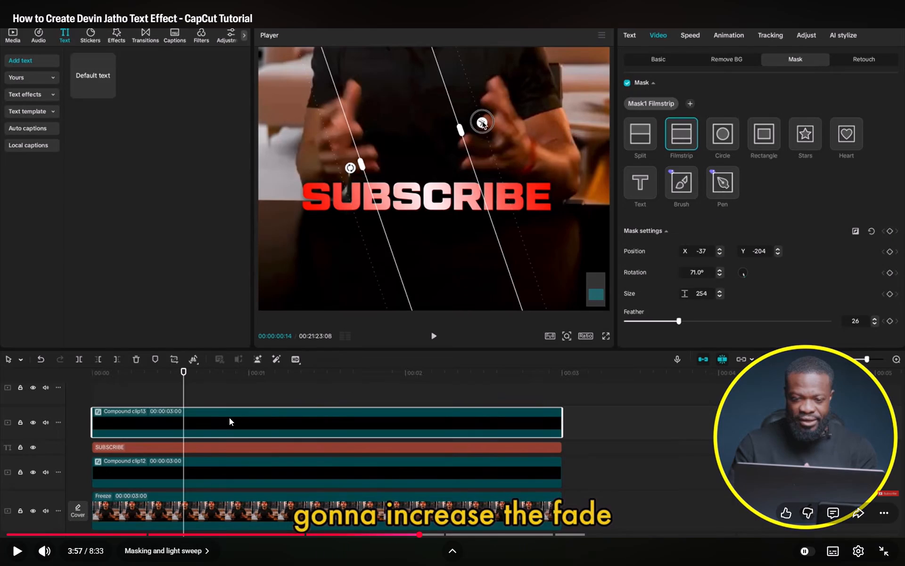
key(alt+Tab)
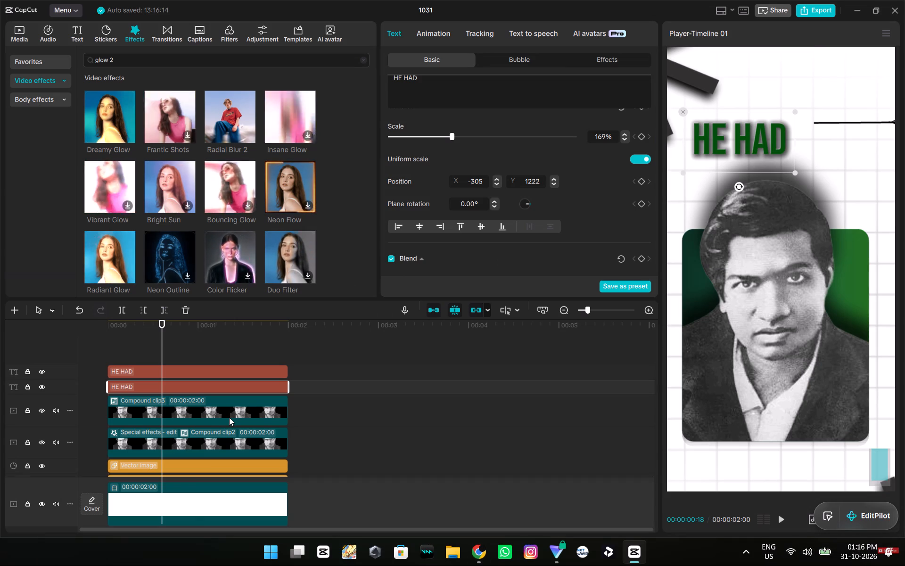
click(160, 373)
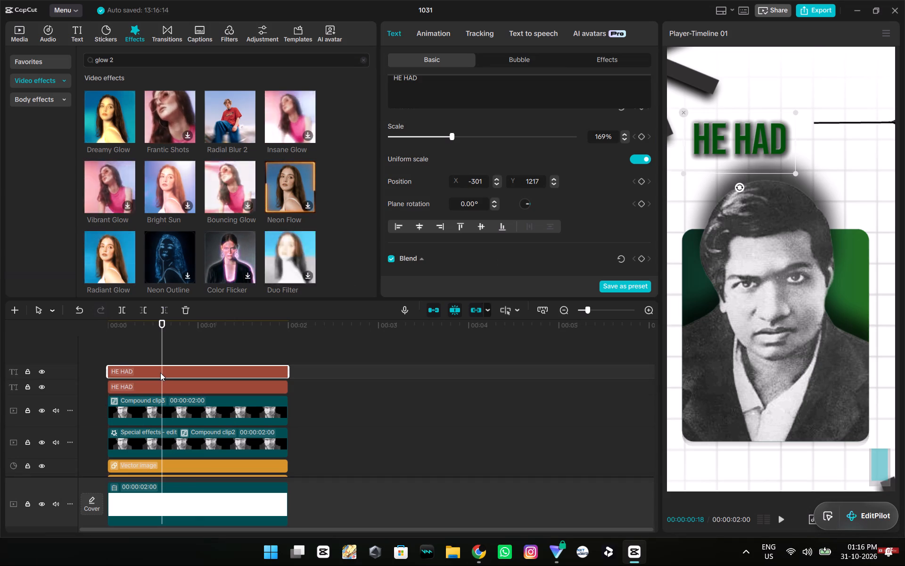
scroll(450, 224, down, 1)
scroll(452, 224, up, 6)
scroll(502, 227, up, 1)
click(234, 383)
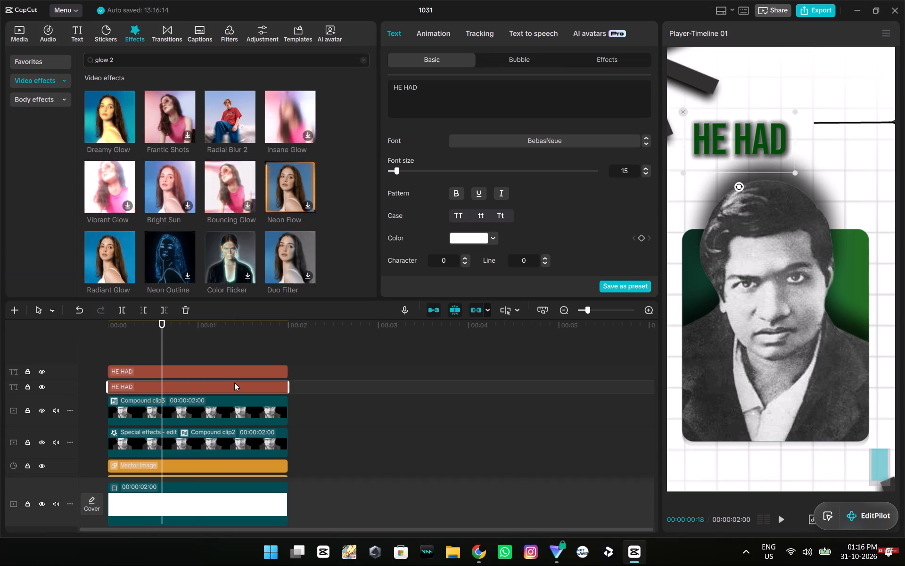
Switch to the Devin Jatho tutorial in Chrome and examine how the white text layer is offset for the glass view.
key(alt+Tab)
key(Left)
key(Left)
key(Left)
key(Left)
key(Left)
key(Left)
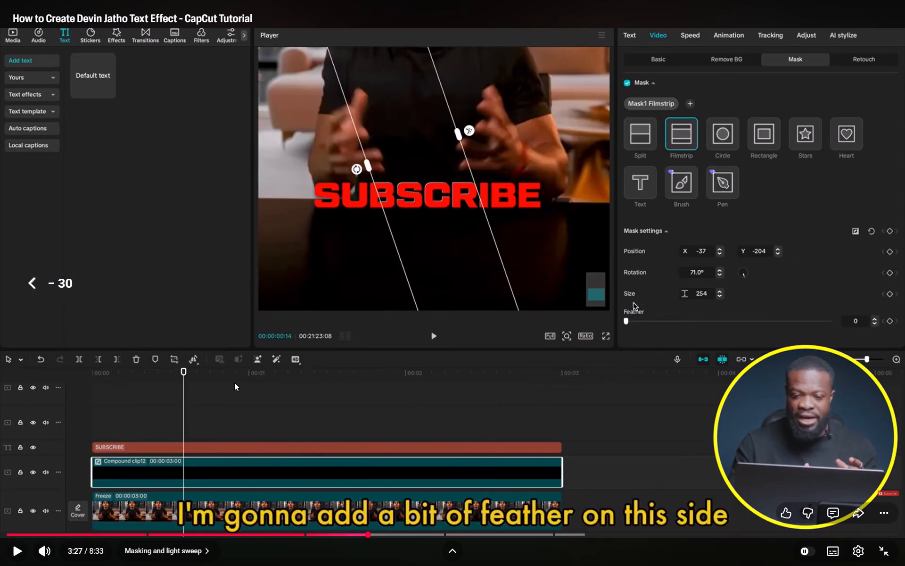
key(Left)
key(Left)
key(Left)
key(Left)
key(Left)
key(Left)
key(Left)
key(Left)
key(Left)
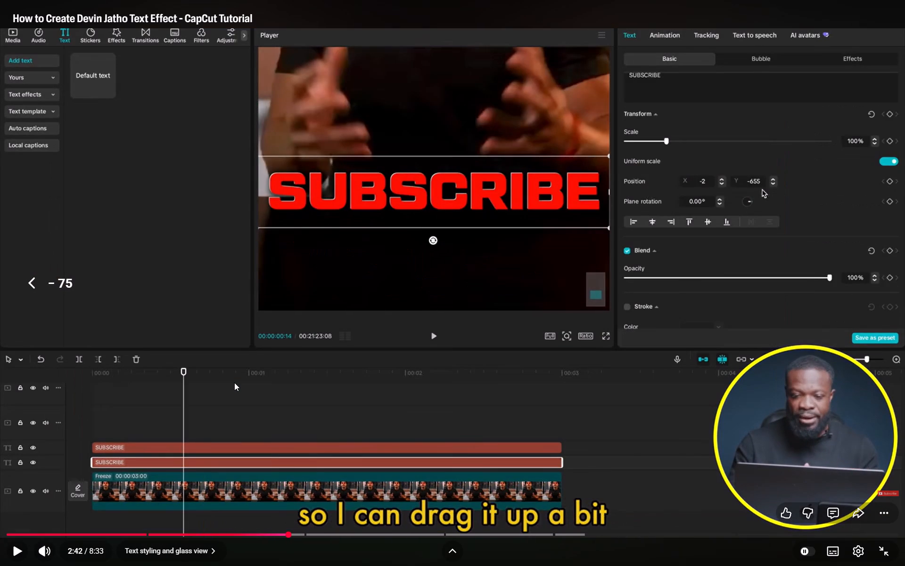
key(Right)
key(Right)
key(space)
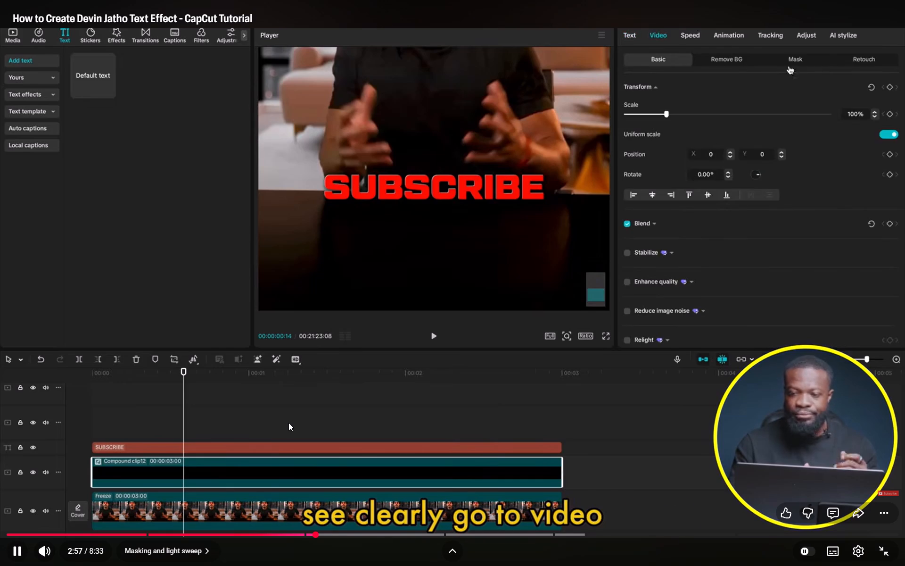
key(Left)
key(Left)
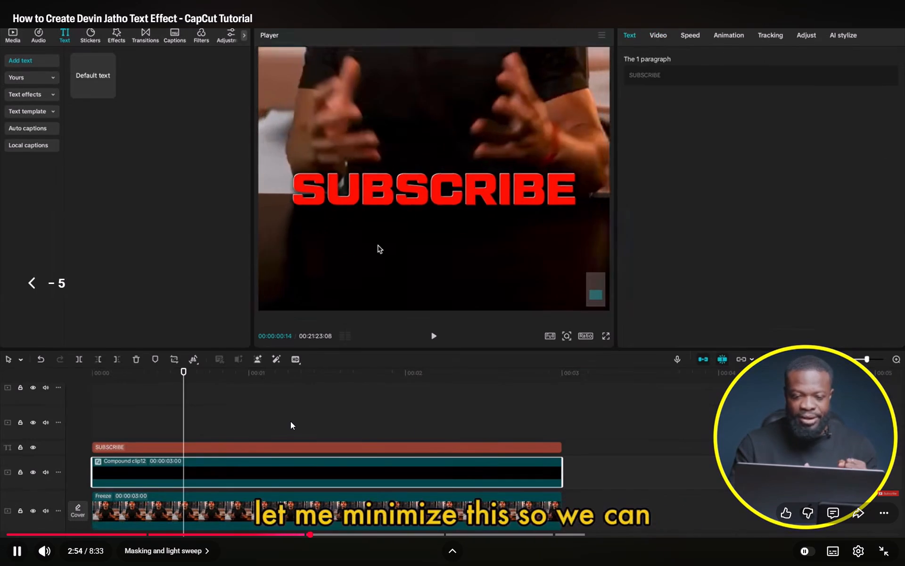
key(Left)
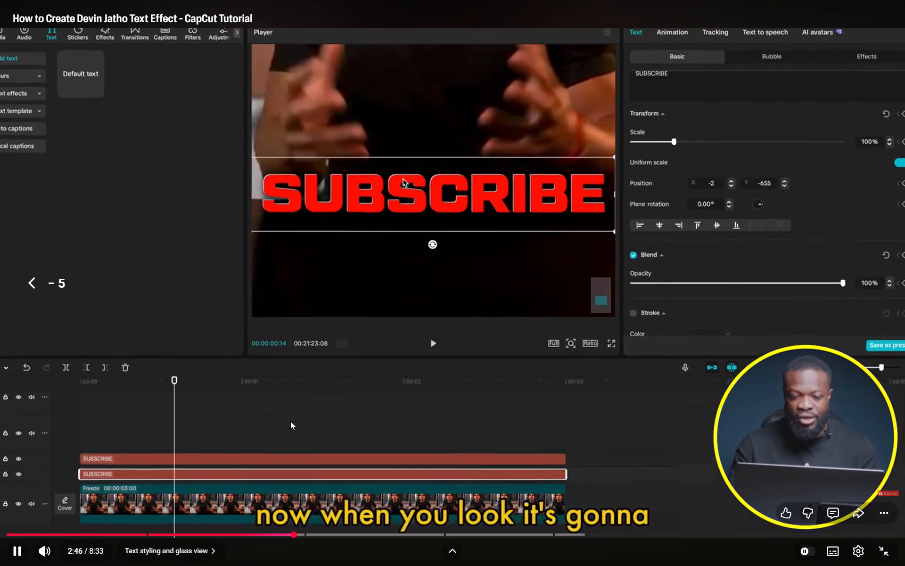
key(Left)
key(Left)
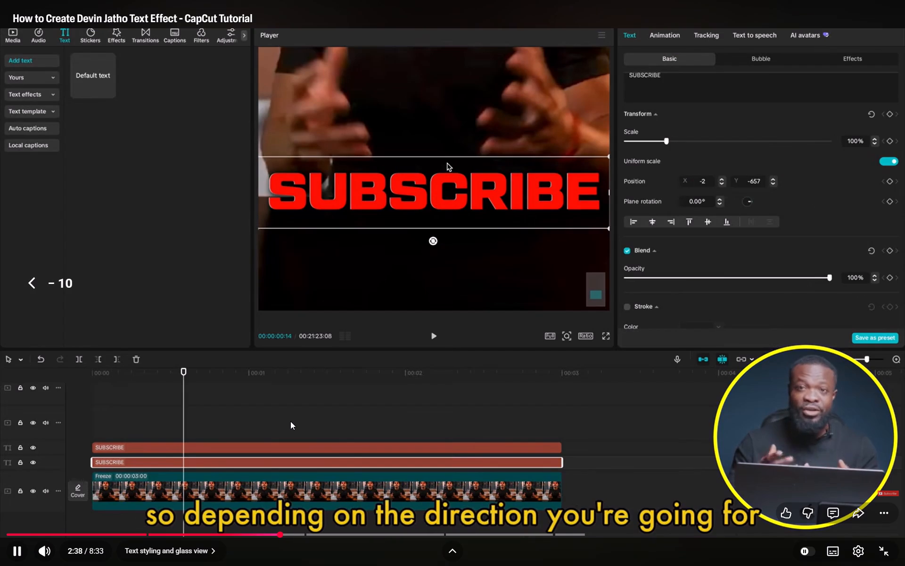
key(Left)
key(Left)
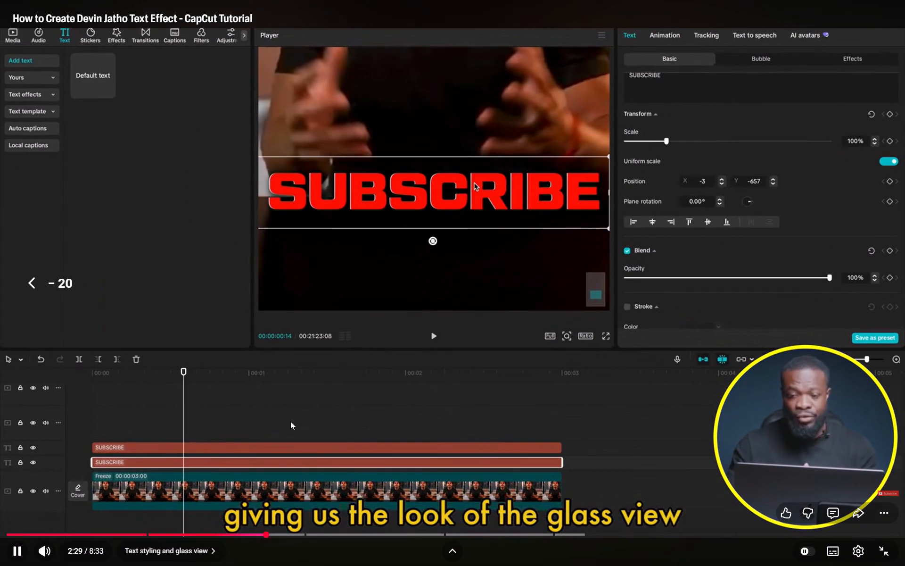
key(Left)
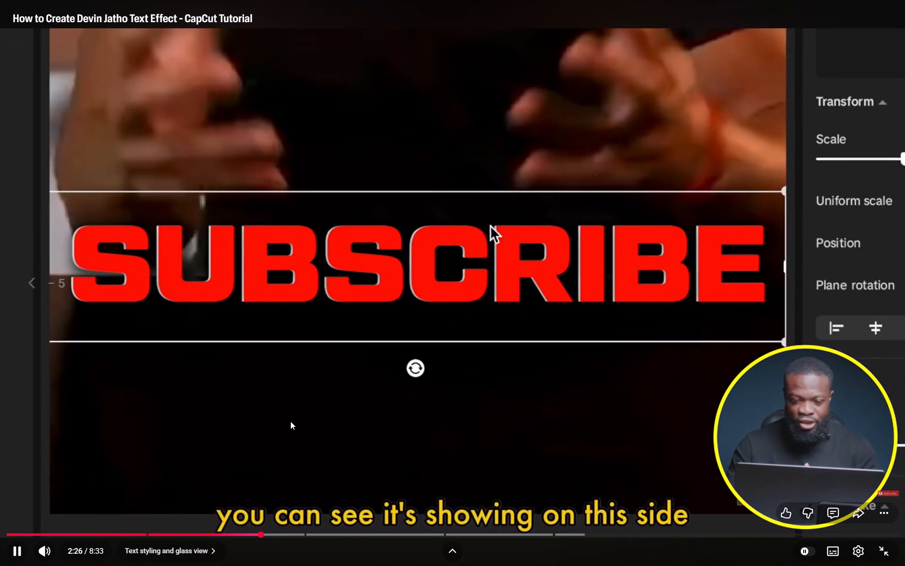
key(Left)
key(Left)
key(Left)
key(Left)
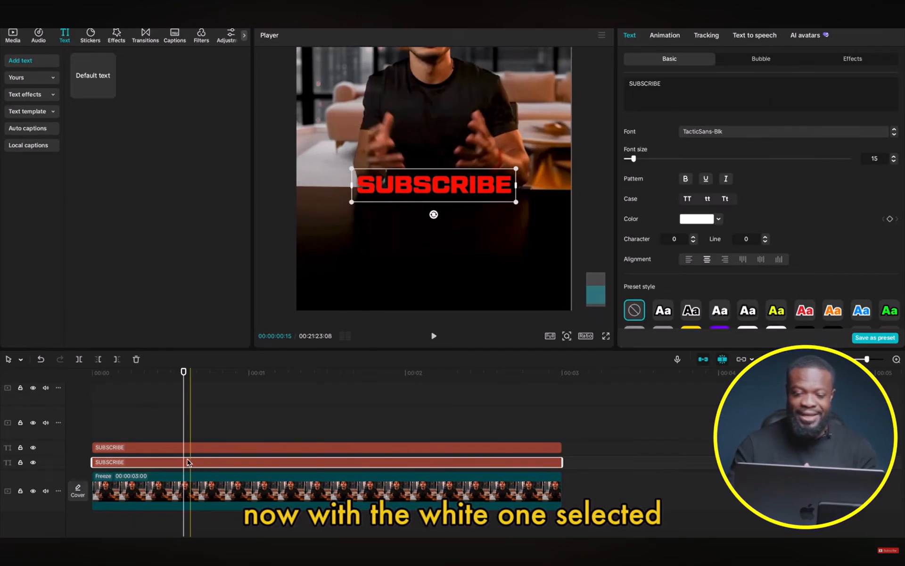
key(space)
key(alt+Tab)
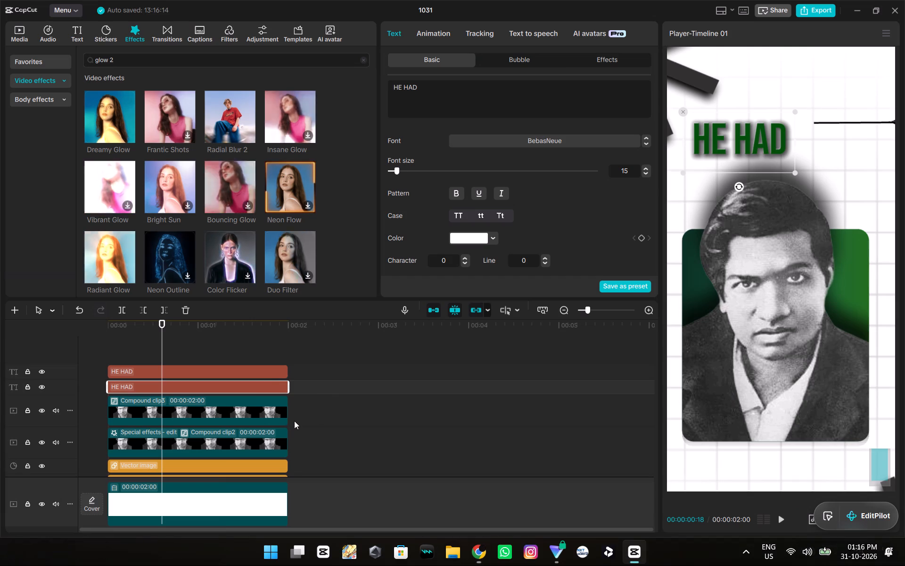
scroll(516, 224, up, 6)
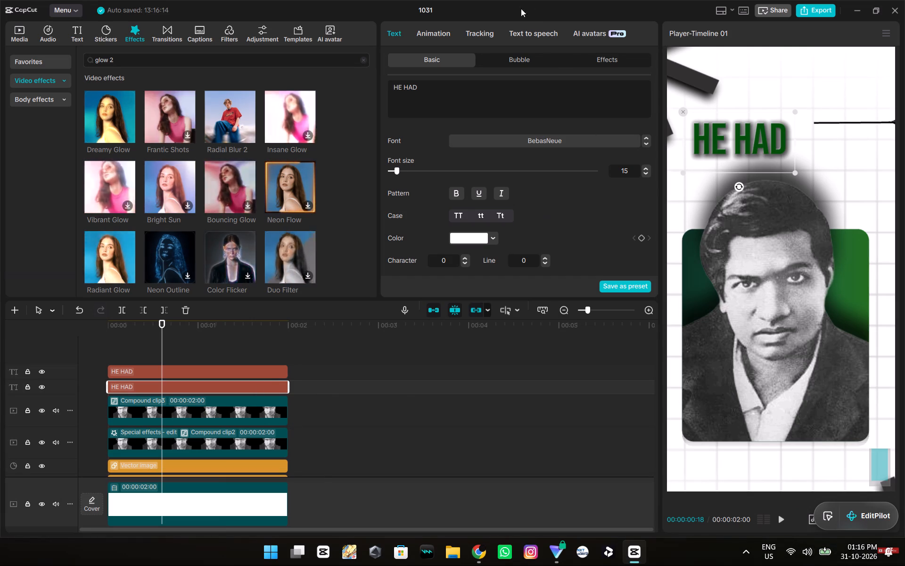
Switch to the tutorial in Chrome and examine how the white text layer becomes a compound clip before masking.
key(alt+Tab)
key(space)
key(Right)
key(Right)
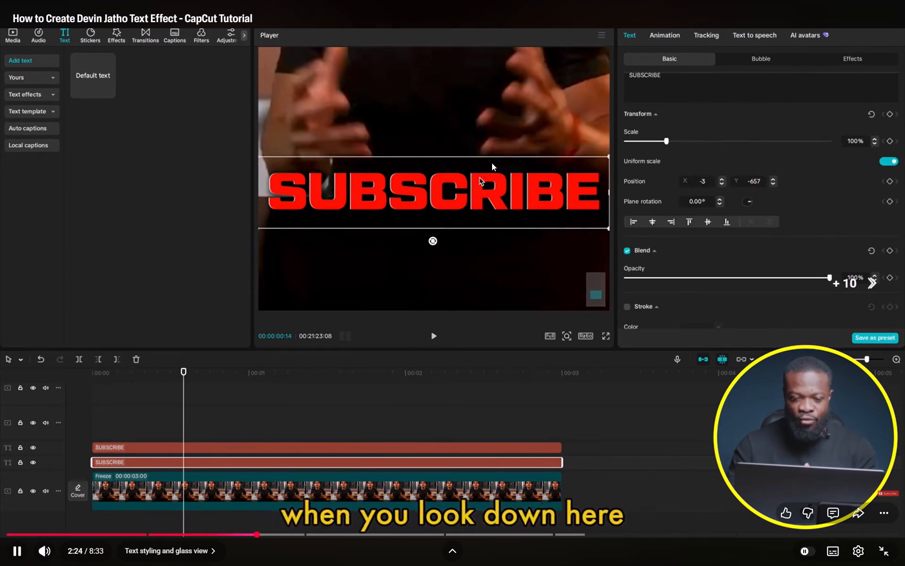
key(Right)
key(Right)
key(Right)
key(Right)
key(Right)
key(Right)
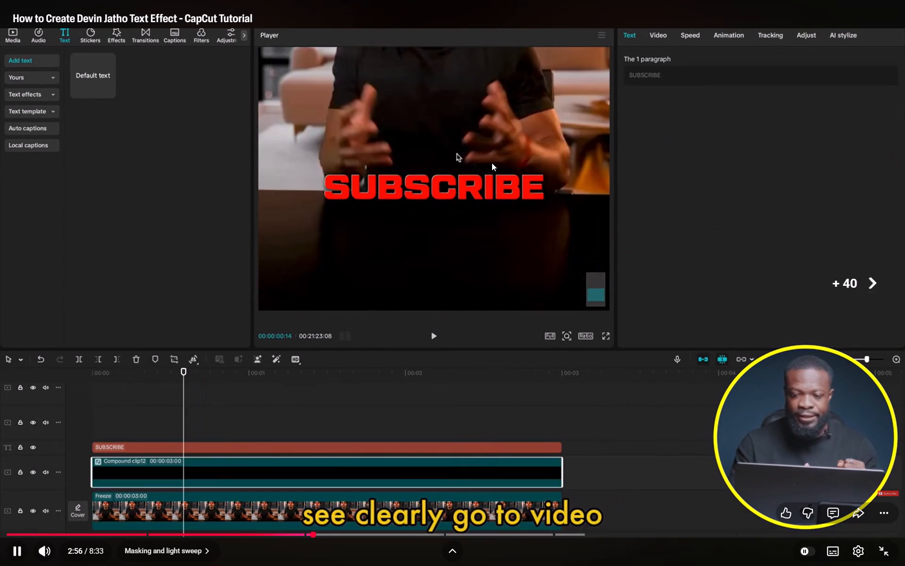
key(space)
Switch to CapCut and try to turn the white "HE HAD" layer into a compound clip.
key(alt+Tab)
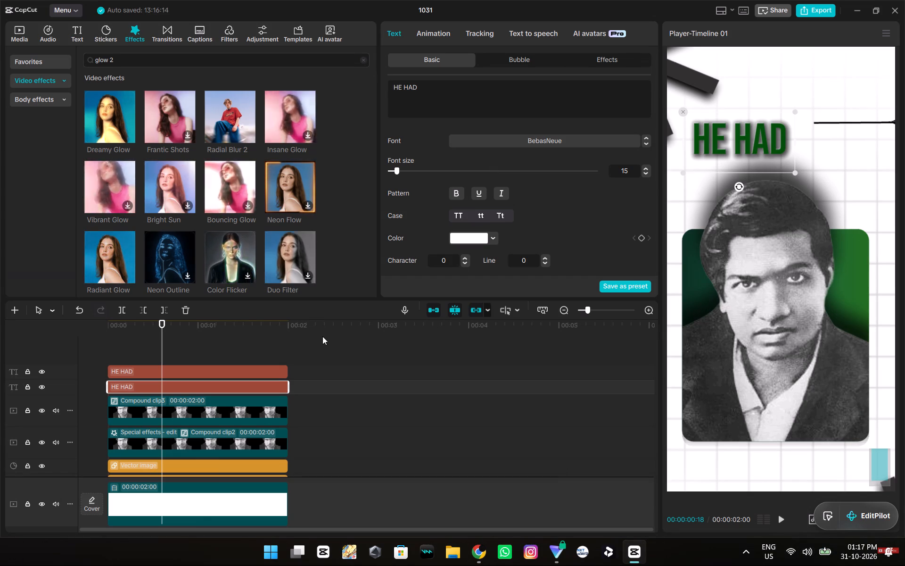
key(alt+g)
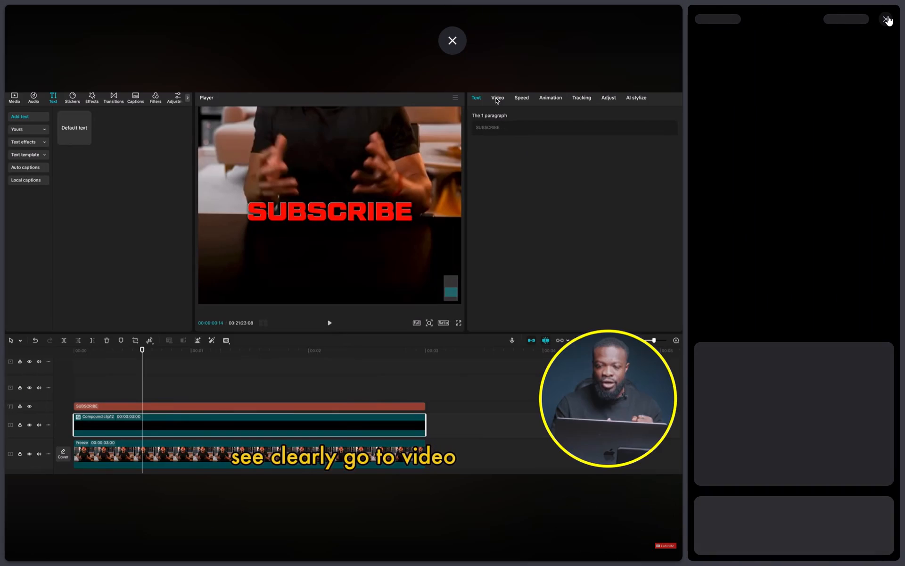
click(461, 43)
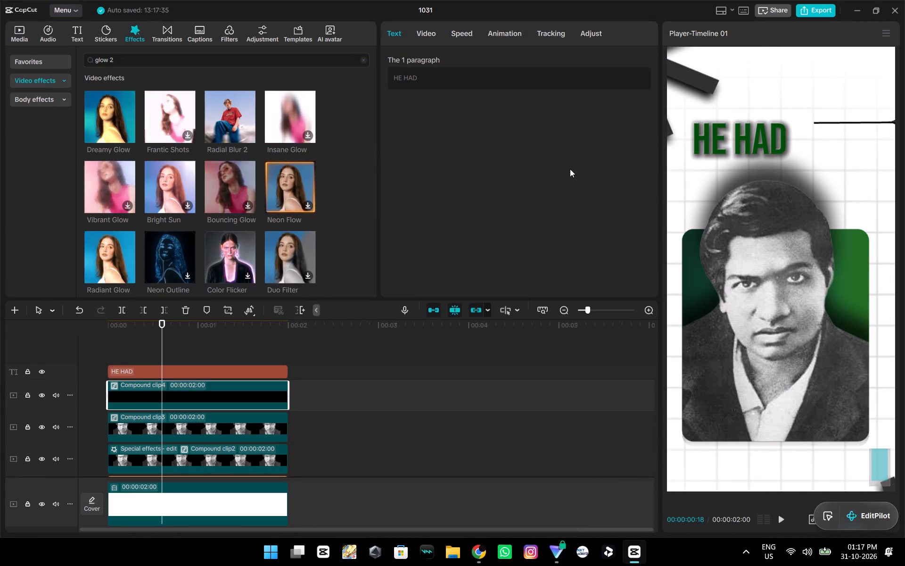
Duplicate the white text compound clip and place the copy above the green "HE HAD" layer, starting at 00:00.
key(ctrl+c)
key(ctrl+v)
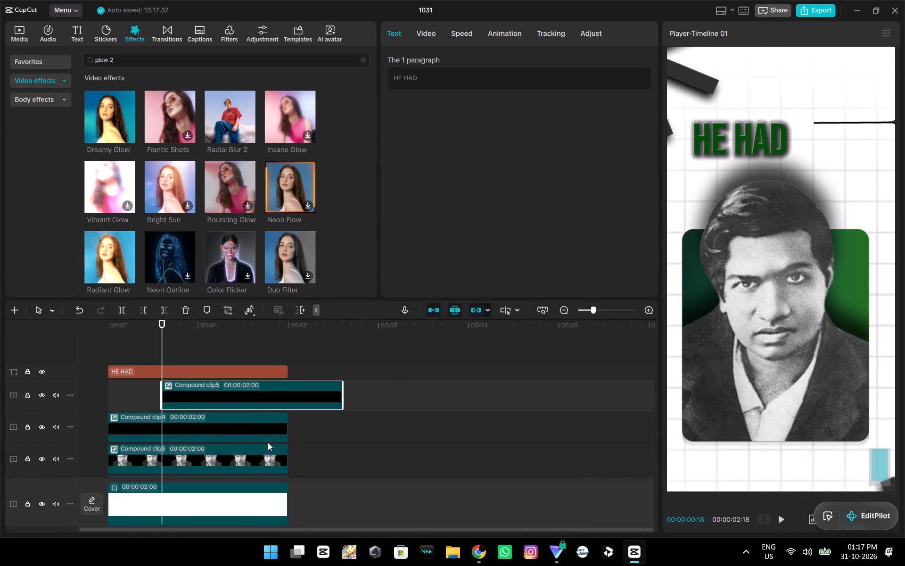
drag(293, 387, 229, 343)
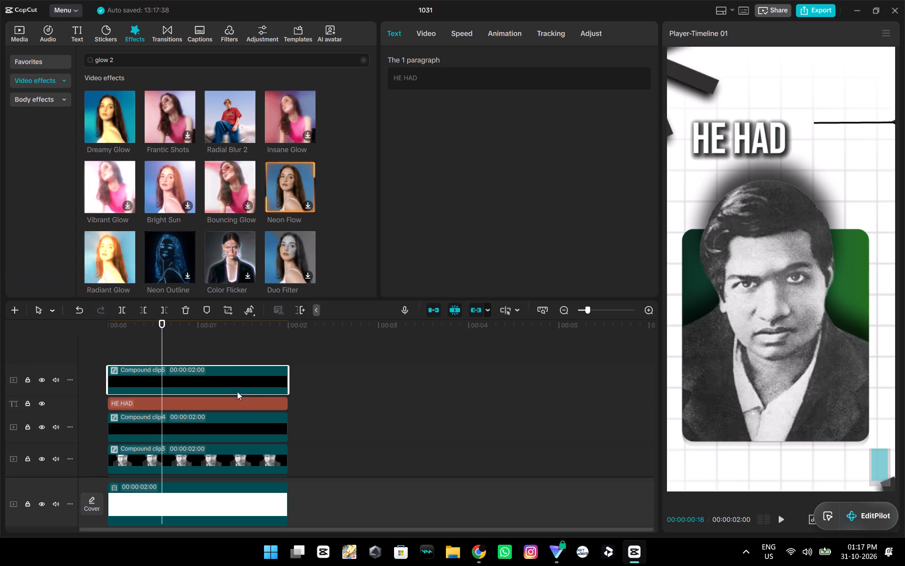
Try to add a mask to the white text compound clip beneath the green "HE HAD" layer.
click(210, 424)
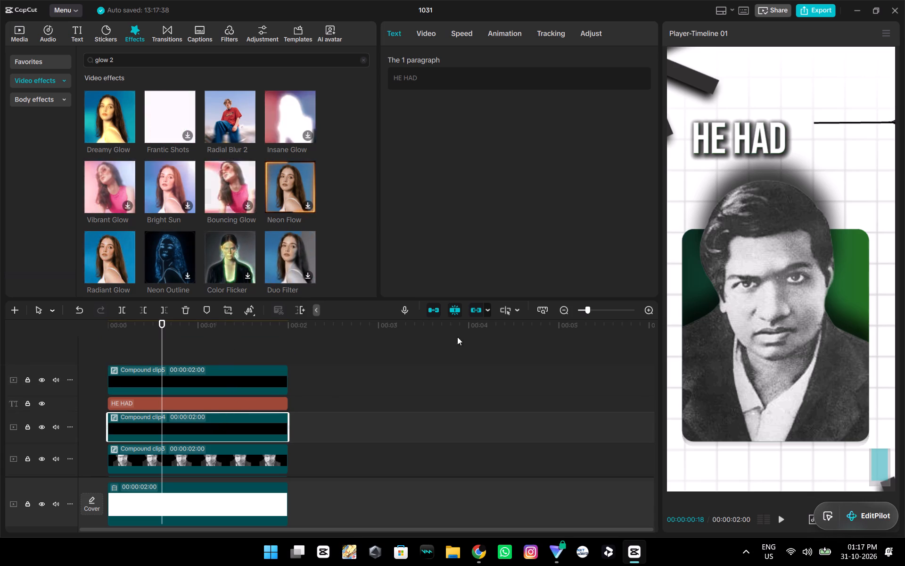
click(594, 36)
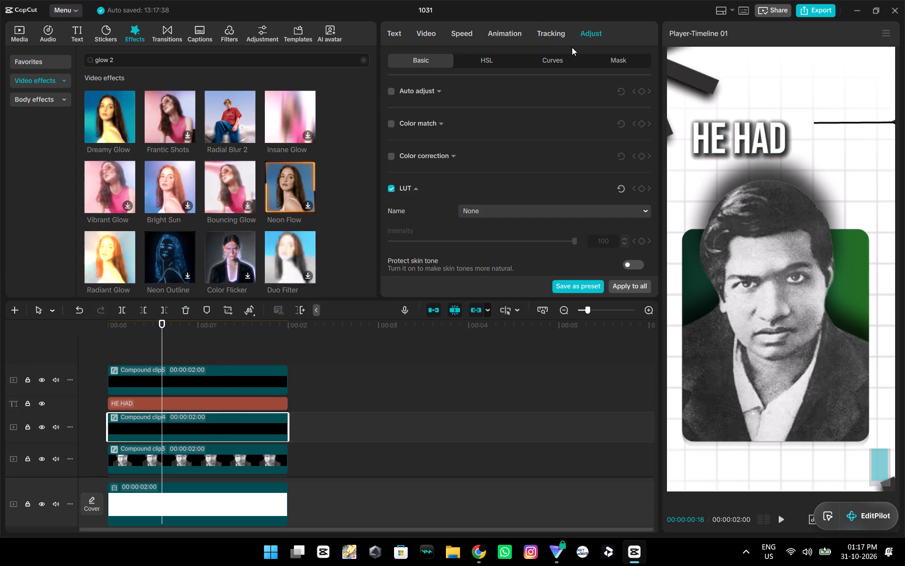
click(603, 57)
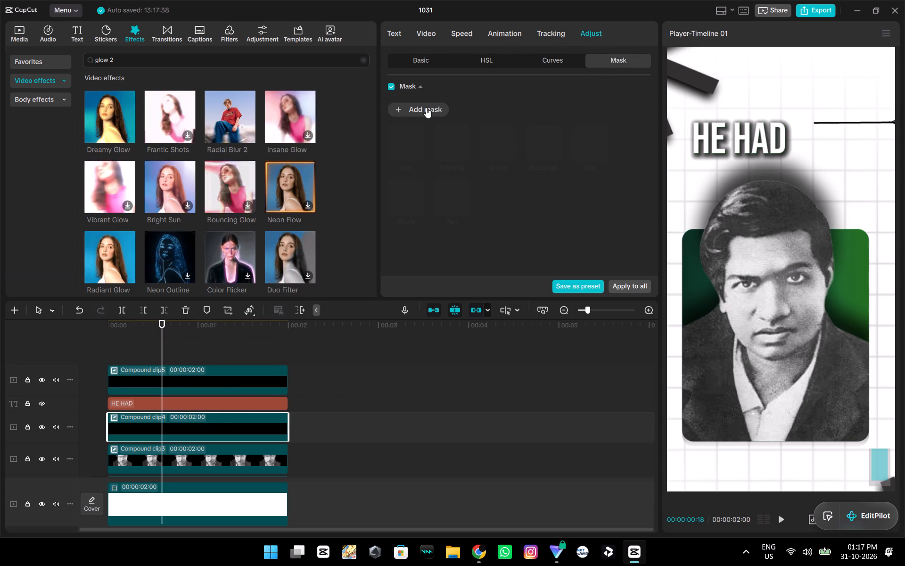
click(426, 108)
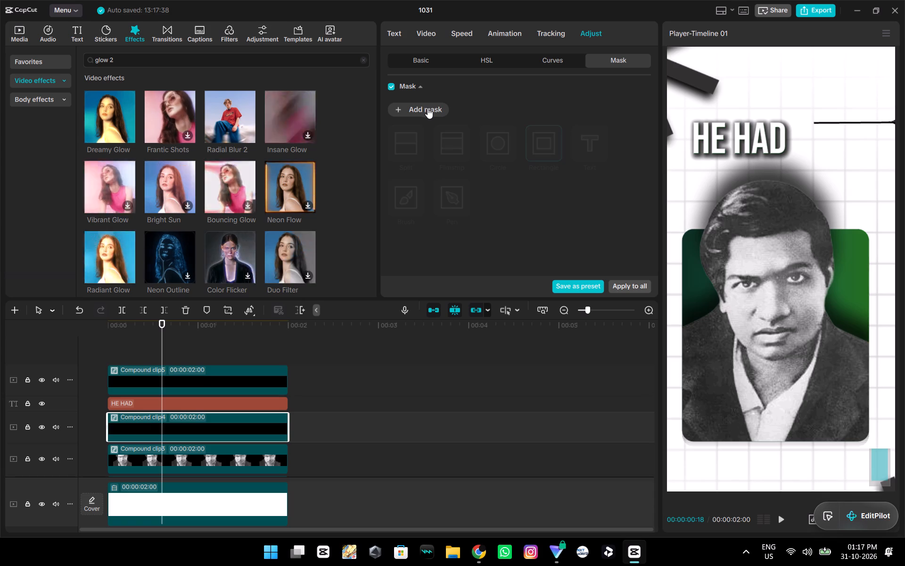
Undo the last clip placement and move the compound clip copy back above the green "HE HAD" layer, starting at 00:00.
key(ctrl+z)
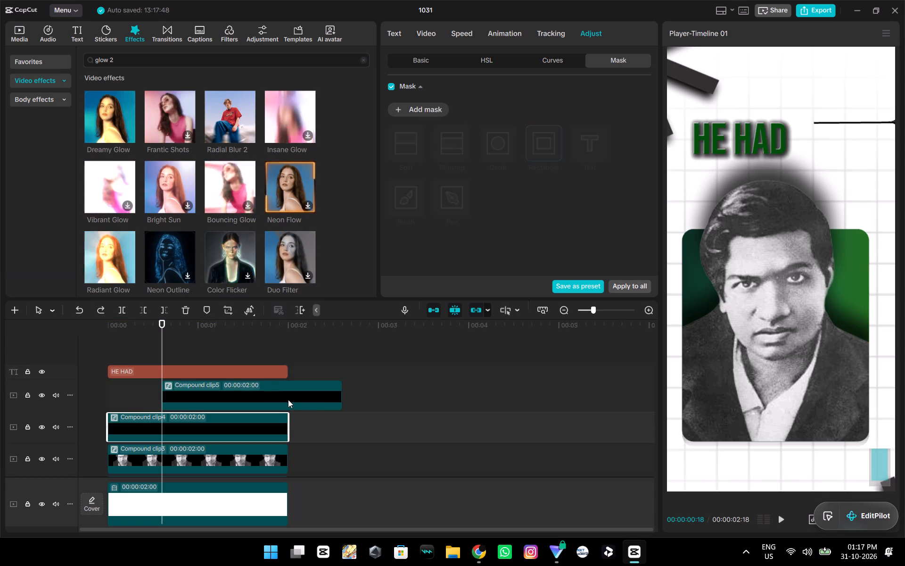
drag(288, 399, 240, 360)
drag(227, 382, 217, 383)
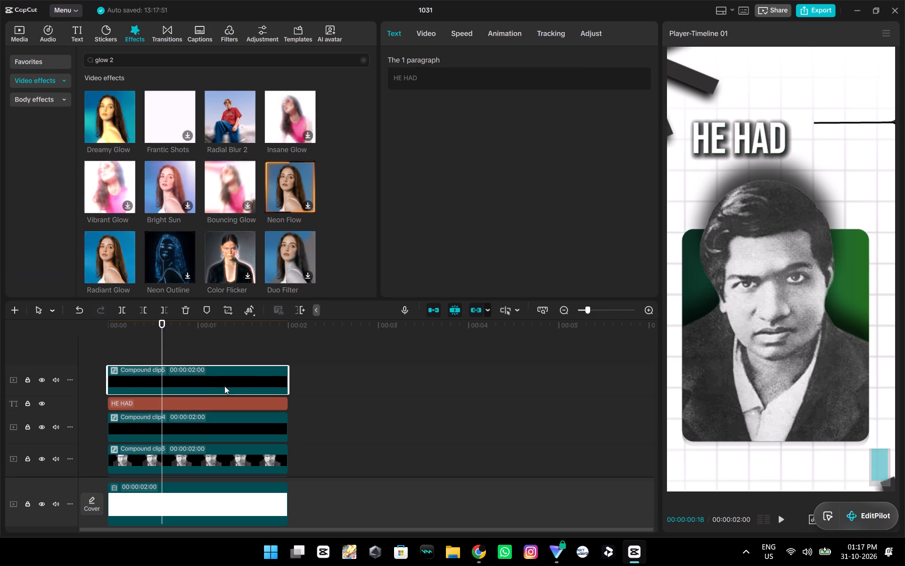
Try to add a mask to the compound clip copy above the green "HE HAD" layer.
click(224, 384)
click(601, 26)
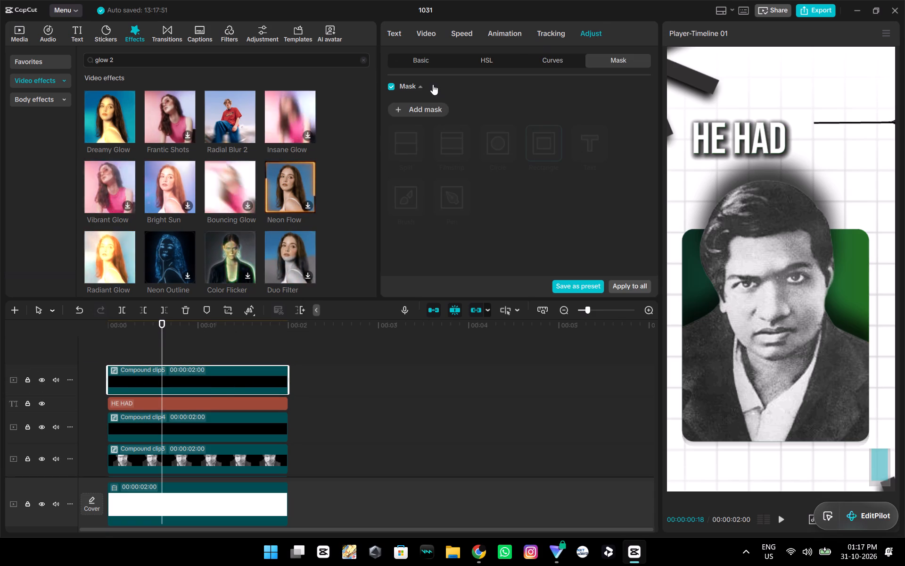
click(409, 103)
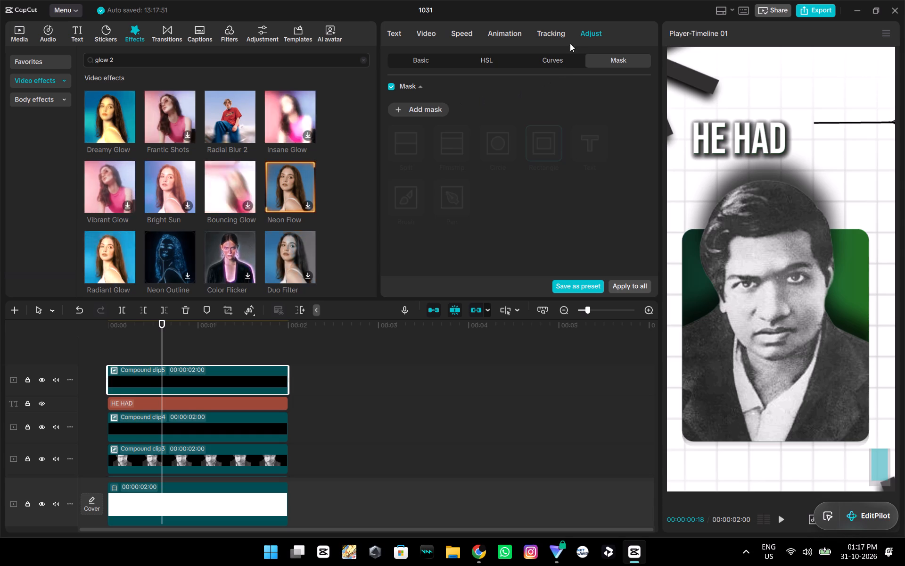
Undo the placement and duplication of the white text compound clip copy.
key(ctrl+z)
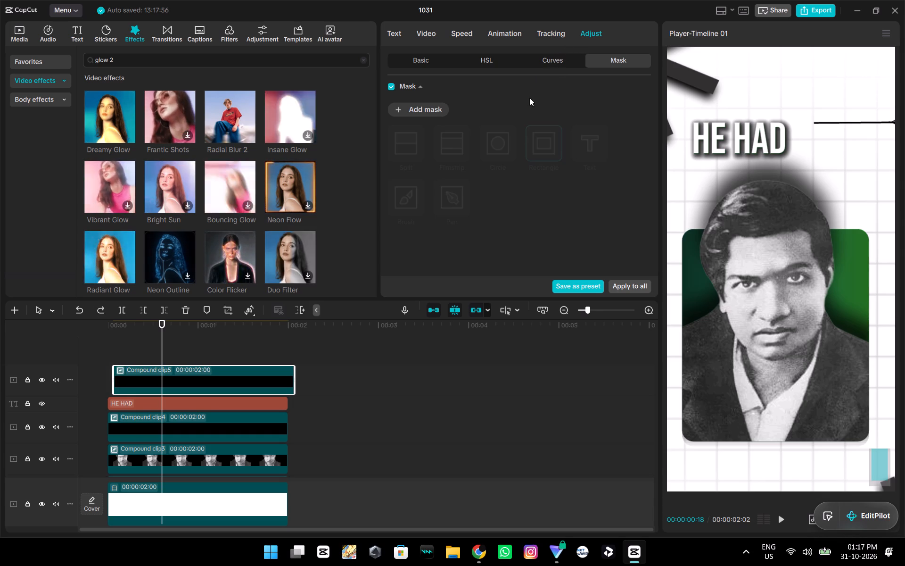
key(ctrl+z)
key(ctrl+z)
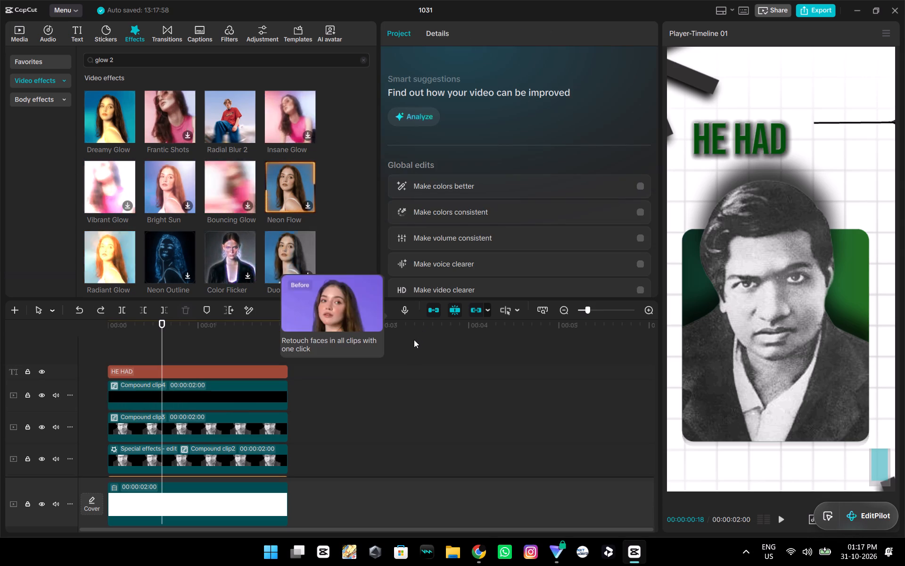
Switch to the YouTube tutorial in Chrome and check how the mask is added to the compound clip.
key(alt+Tab)
click(323, 269)
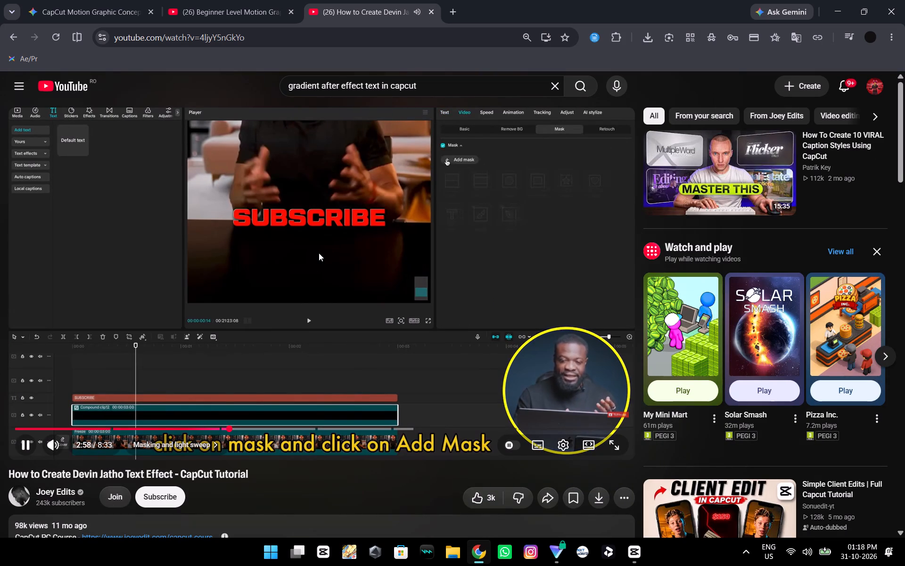
key(space)
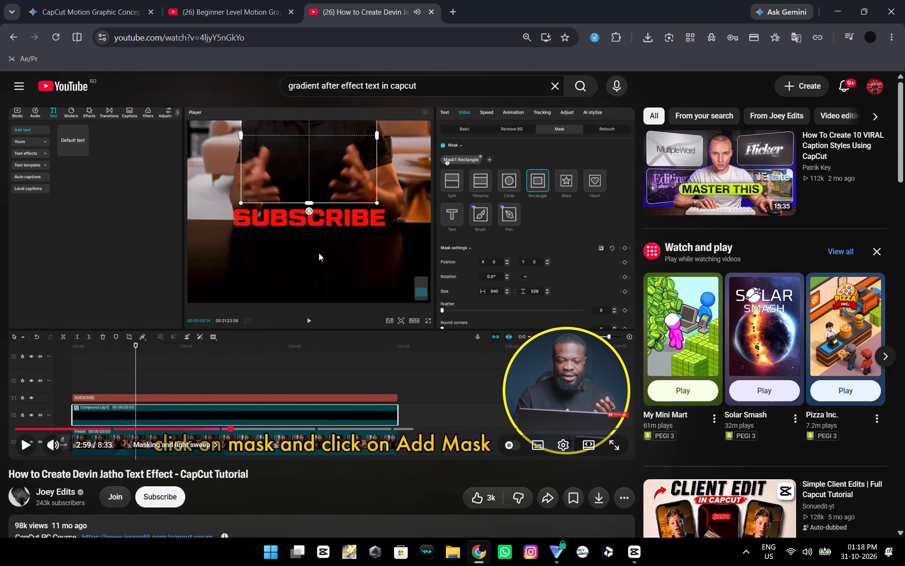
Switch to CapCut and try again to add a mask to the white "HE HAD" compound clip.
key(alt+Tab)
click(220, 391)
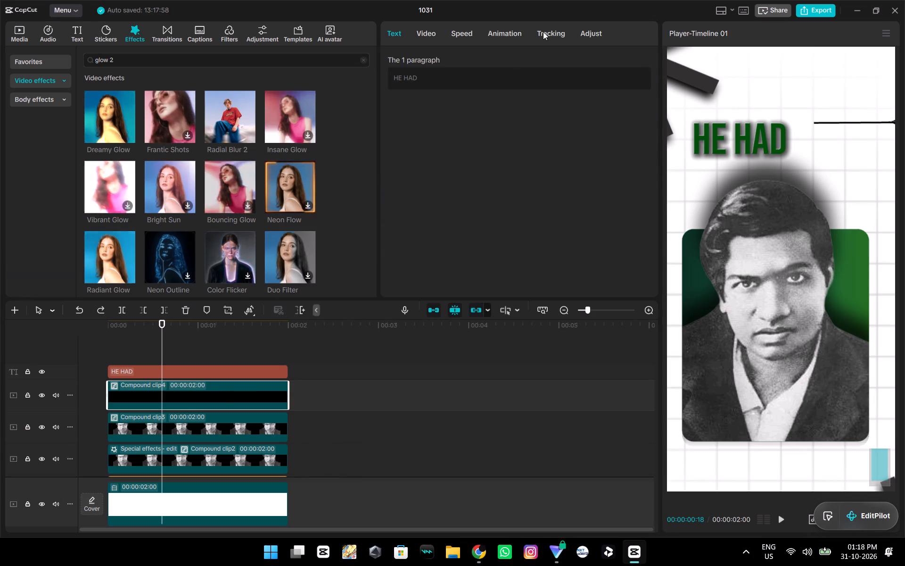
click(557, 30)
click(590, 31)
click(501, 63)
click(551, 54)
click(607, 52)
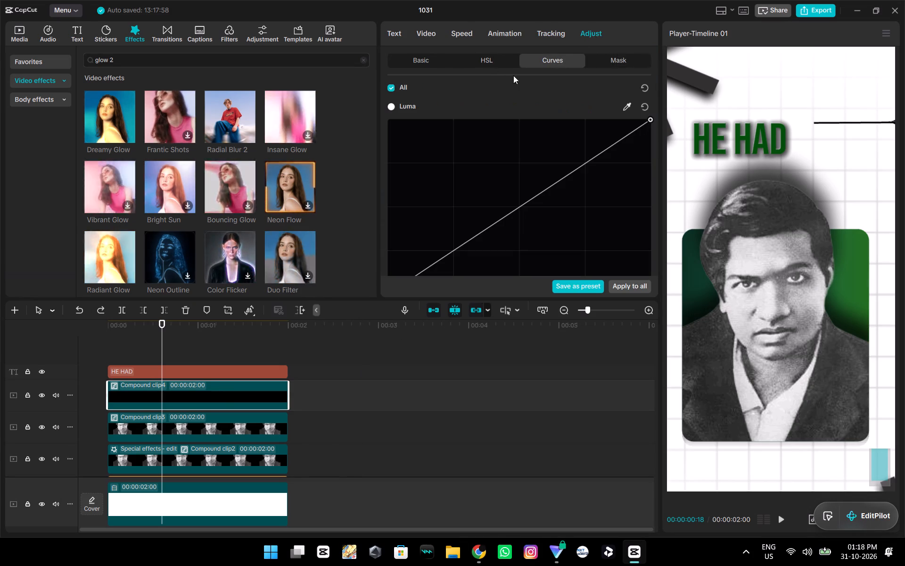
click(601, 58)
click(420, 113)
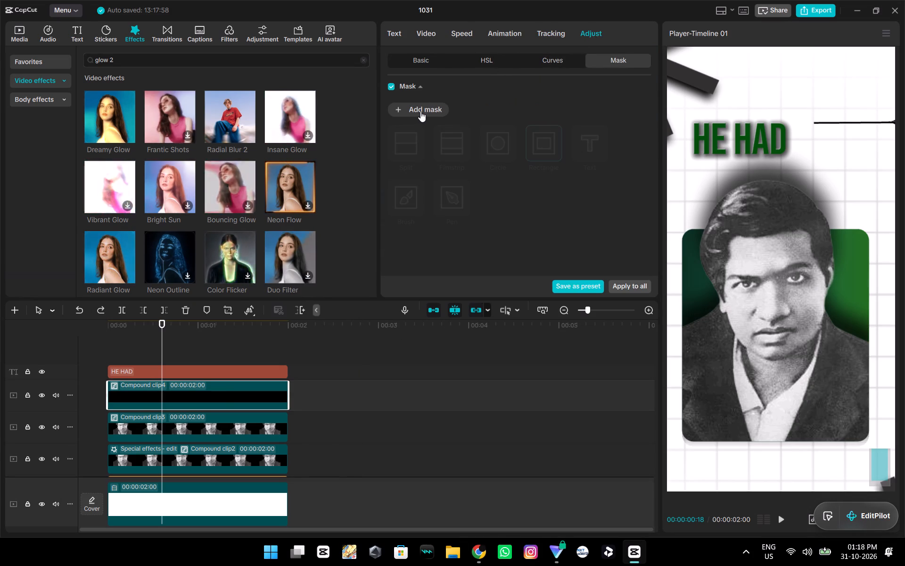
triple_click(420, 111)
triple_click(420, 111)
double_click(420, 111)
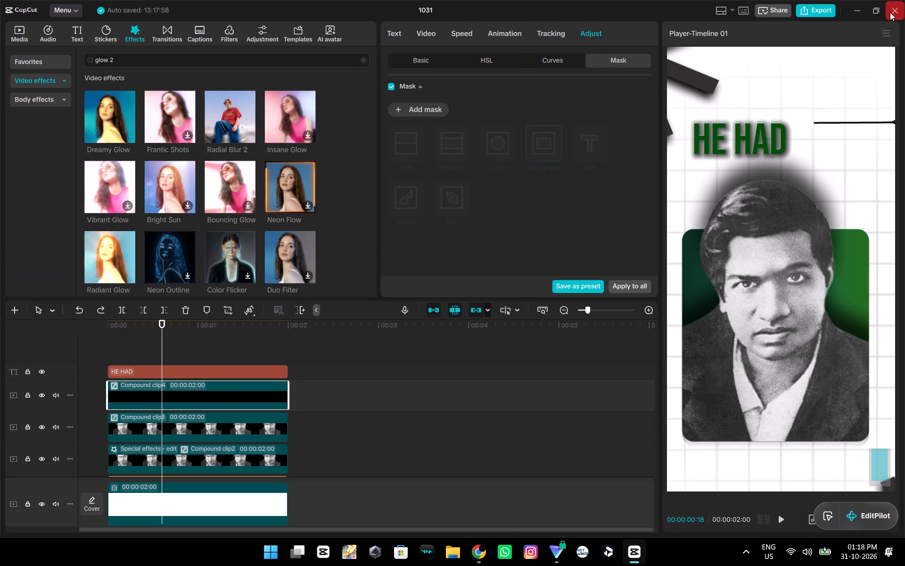
Close the project editor to return to the home screen and restart the graphics driver.
click(890, 12)
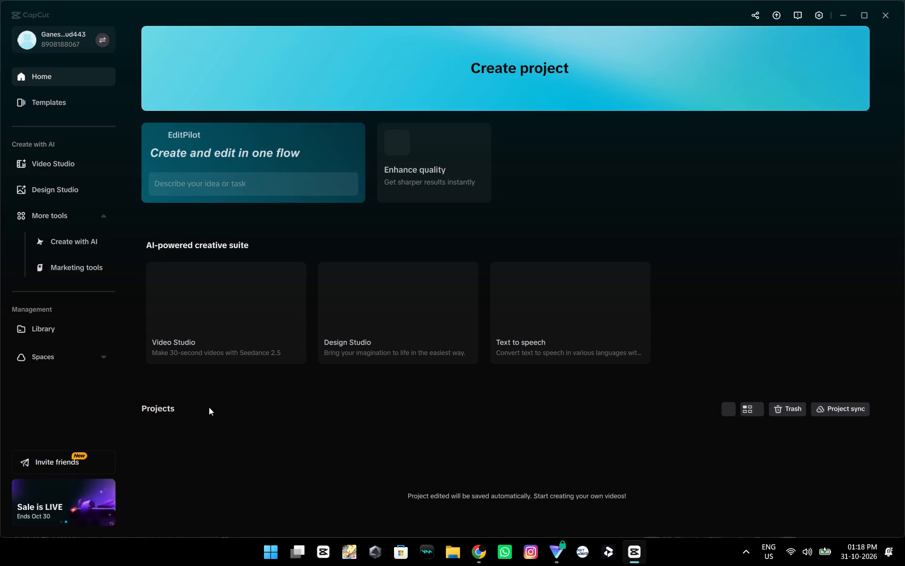
scroll(222, 405, down, 4)
scroll(284, 379, down, 4)
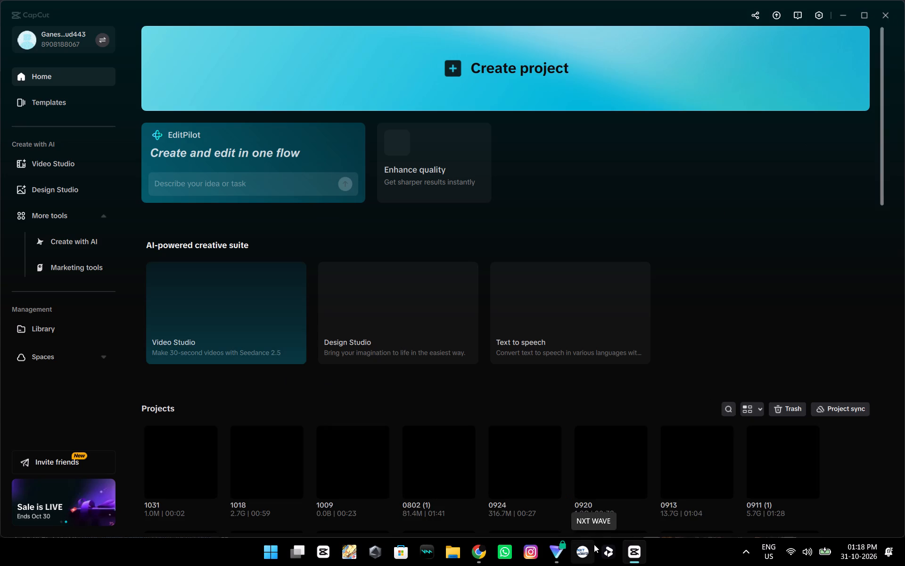
key(ctrl+shift+super+b)
key(ctrl+shift+super+b)
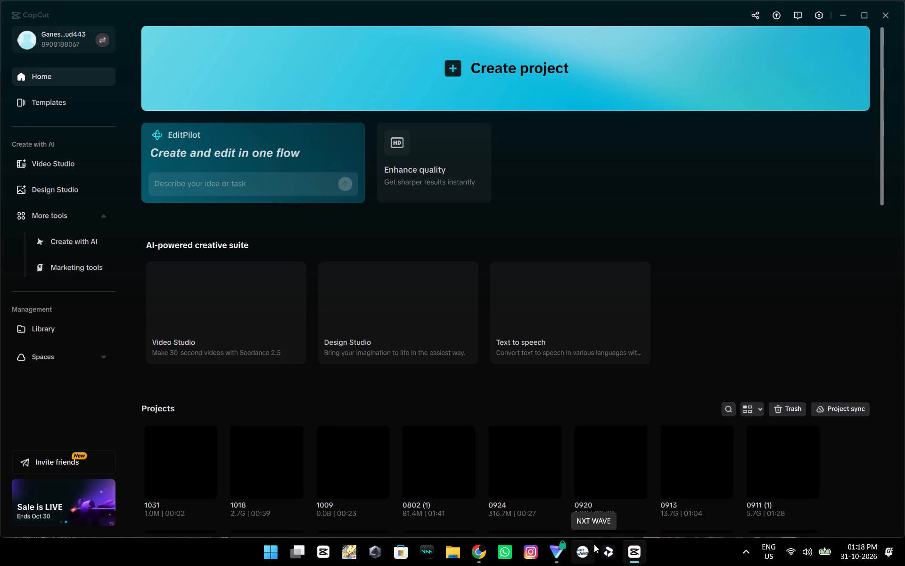
Reopen project 1031 from the project list.
scroll(280, 298, up, 5)
scroll(200, 248, up, 2)
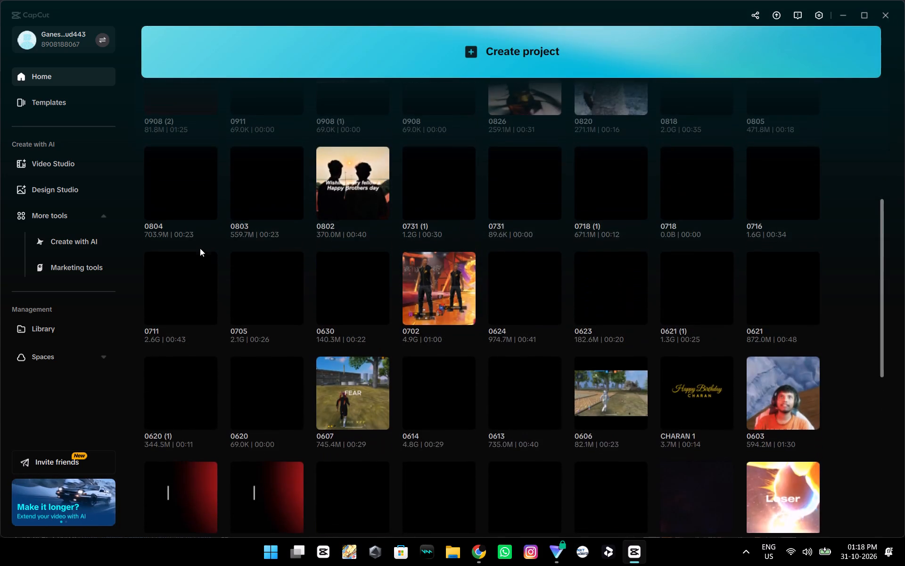
scroll(200, 248, up, 2)
click(178, 212)
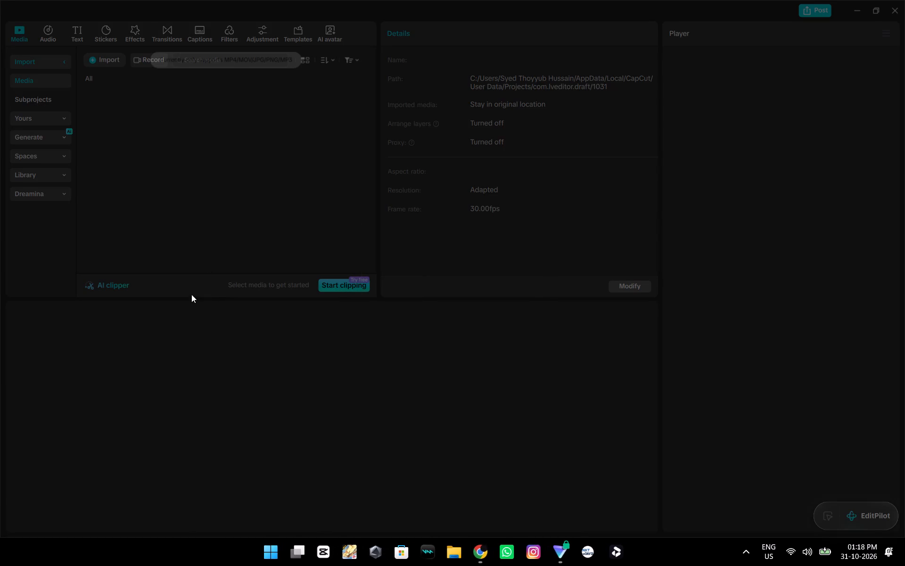
scroll(139, 370, up, 5)
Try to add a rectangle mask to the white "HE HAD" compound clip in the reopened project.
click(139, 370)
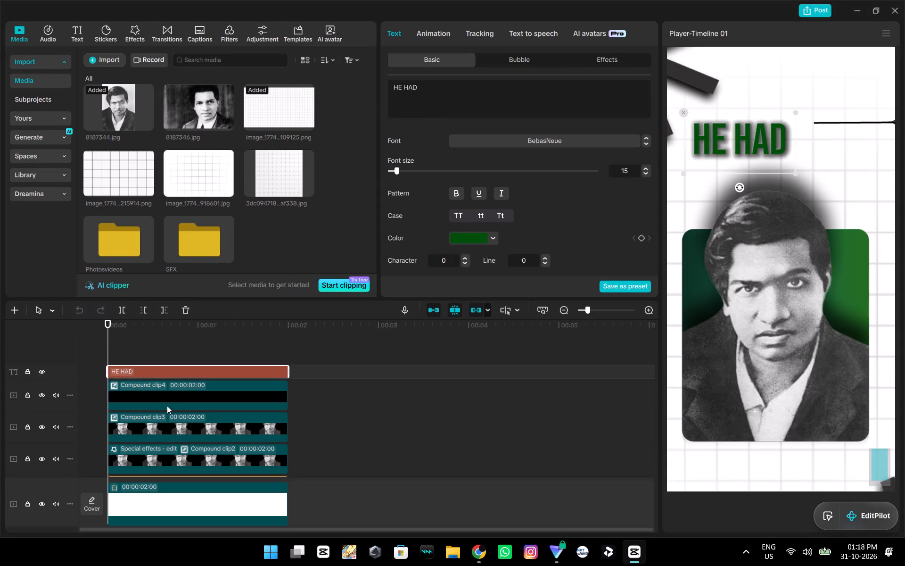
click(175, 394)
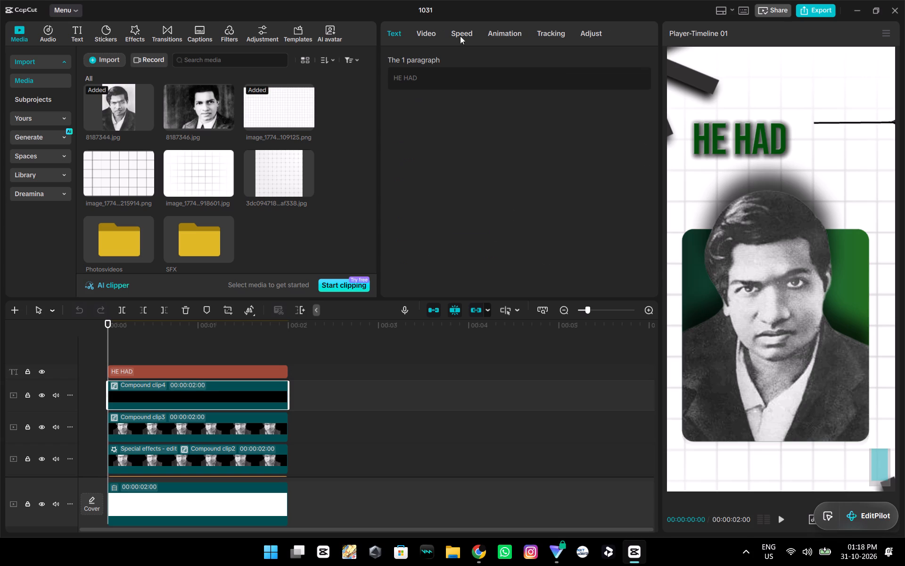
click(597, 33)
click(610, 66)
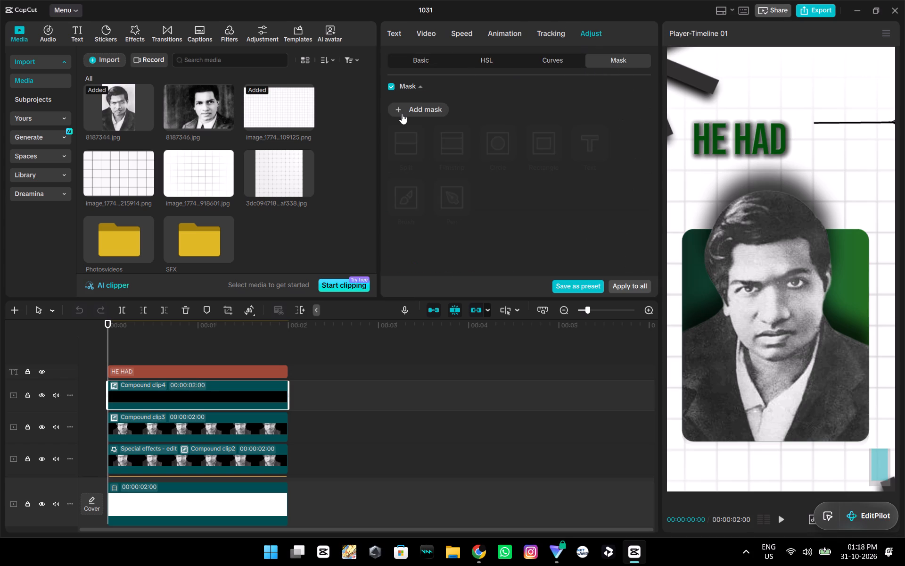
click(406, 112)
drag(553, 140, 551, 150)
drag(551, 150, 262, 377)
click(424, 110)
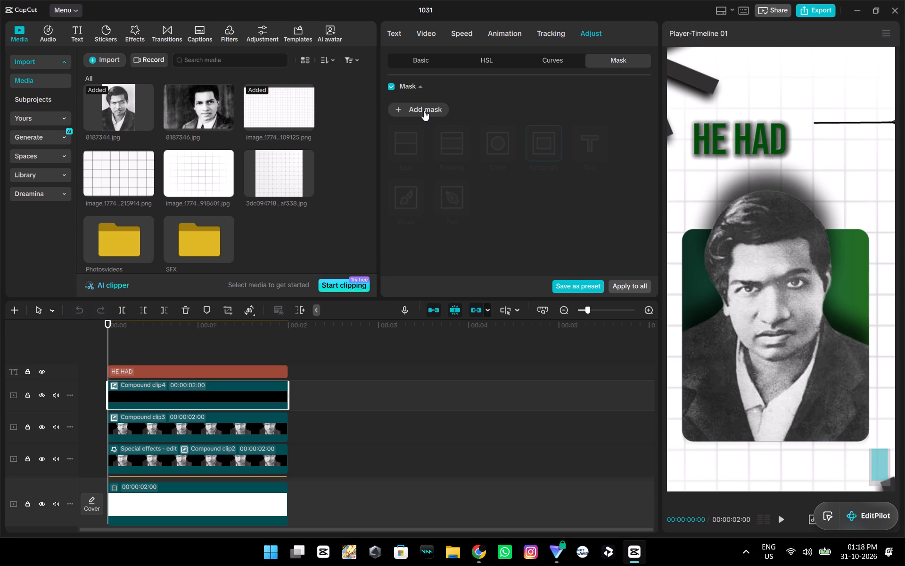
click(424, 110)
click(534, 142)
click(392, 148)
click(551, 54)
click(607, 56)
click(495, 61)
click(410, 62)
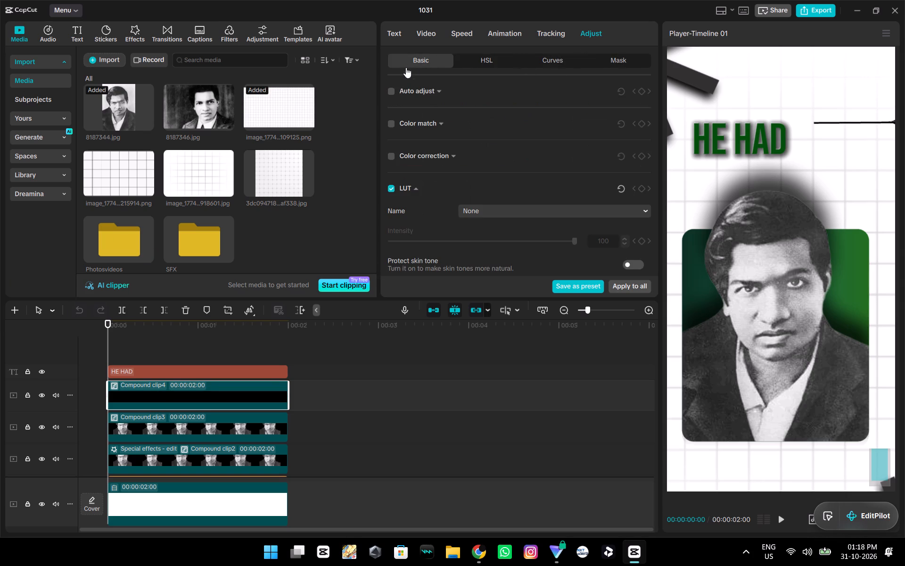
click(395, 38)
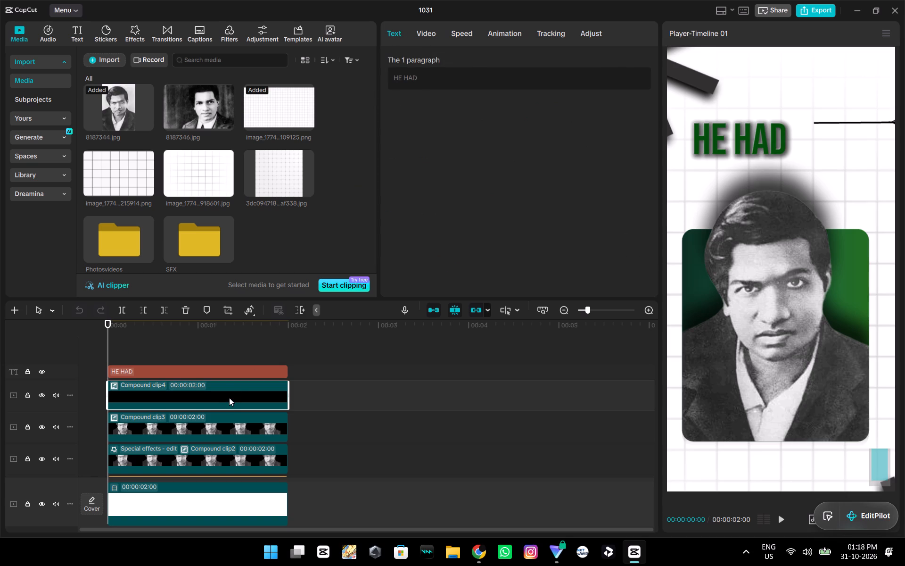
Convert the white "HE HAD" compound clip back into an editable text layer.
key(ctrl+z)
click(181, 392)
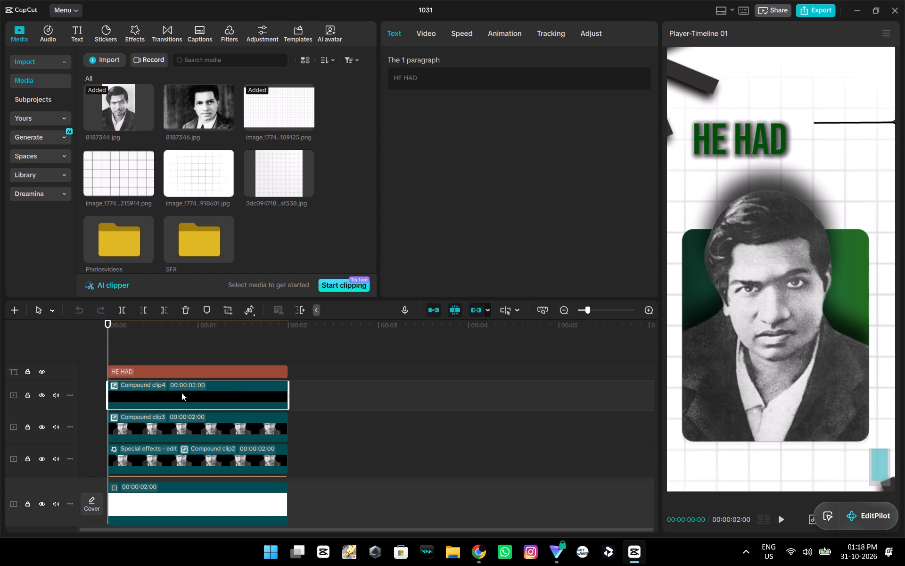
right_click(181, 393)
click(239, 279)
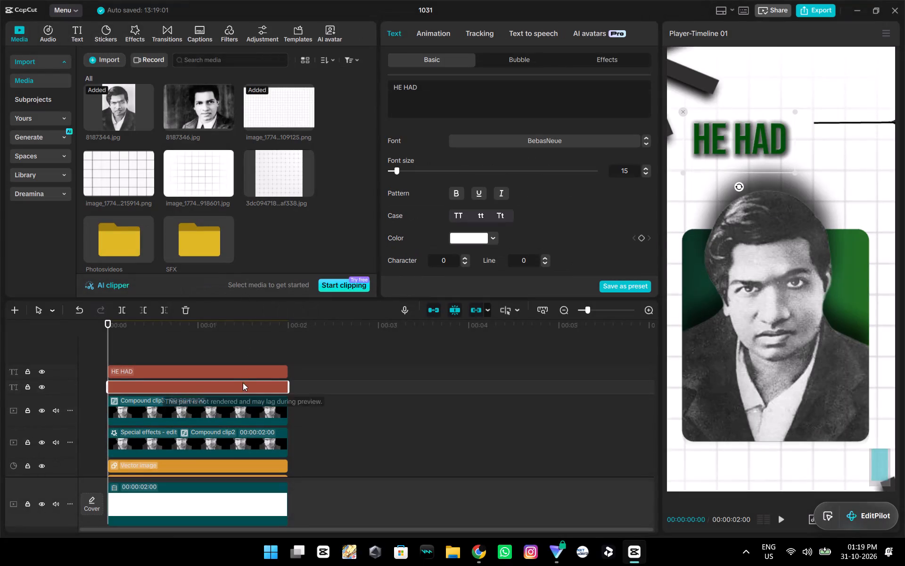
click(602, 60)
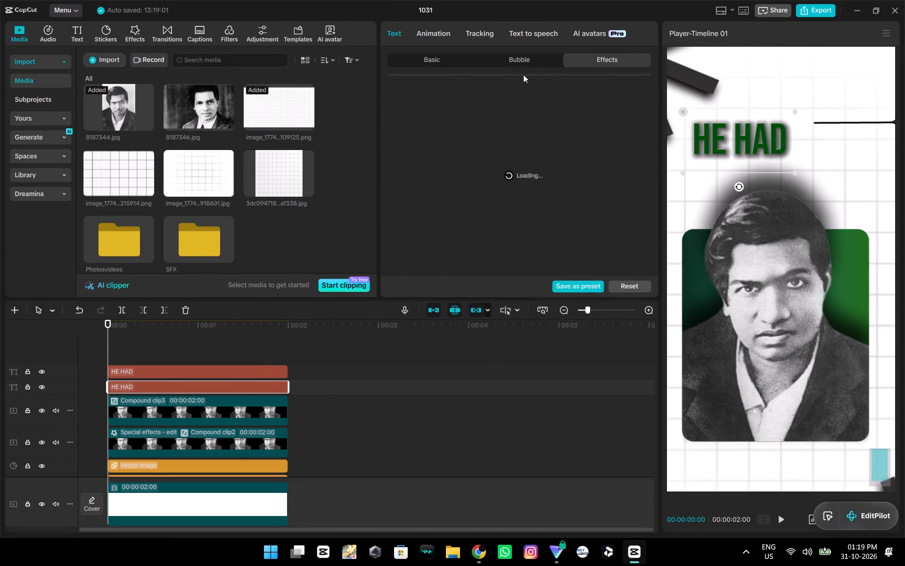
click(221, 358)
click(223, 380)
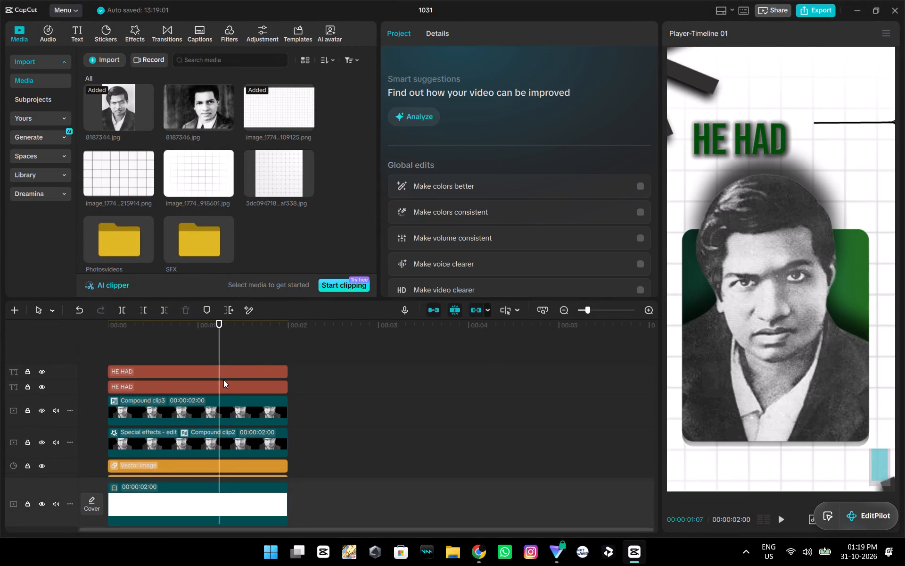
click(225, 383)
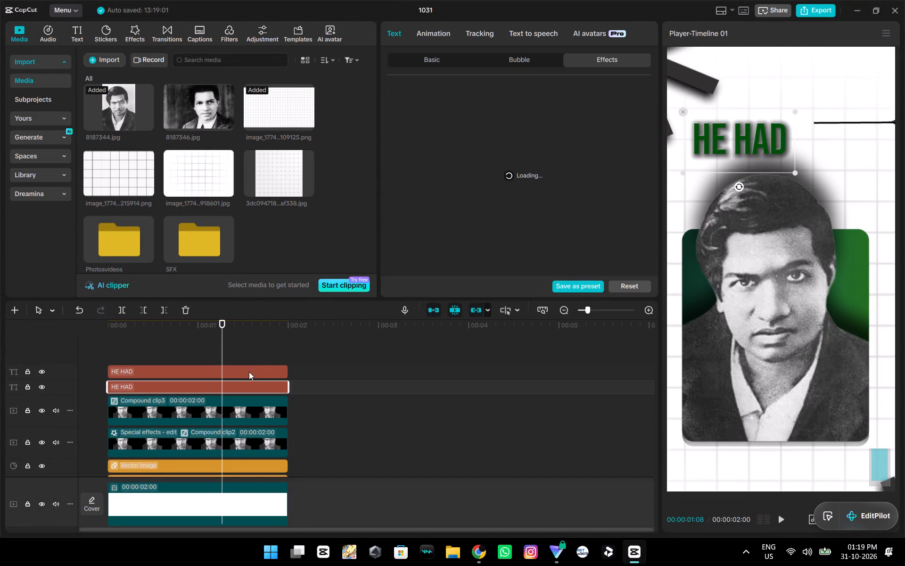
Switch to the YouTube tutorial in Chrome and watch which mask shape is used for the light sweep.
key(alt+Tab)
key(space)
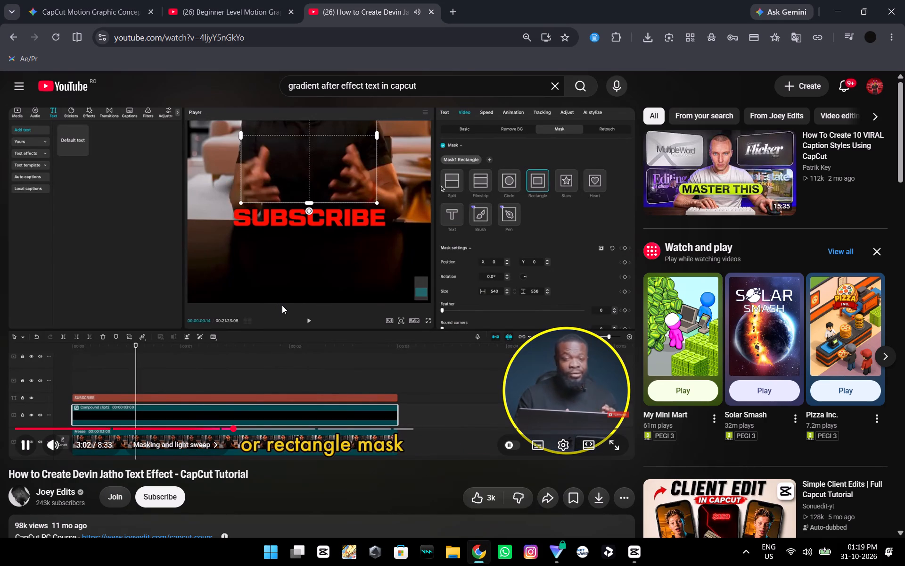
key(space)
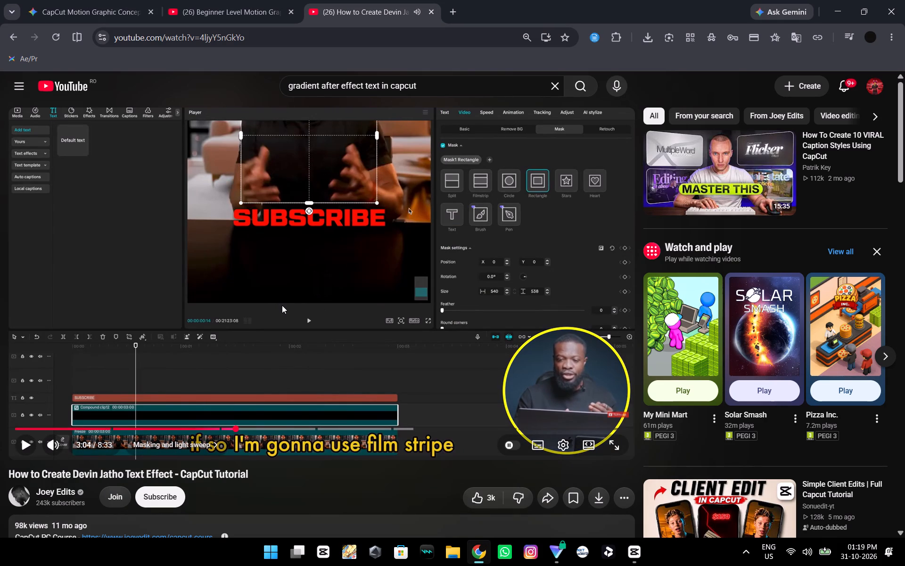
key(alt+Tab)
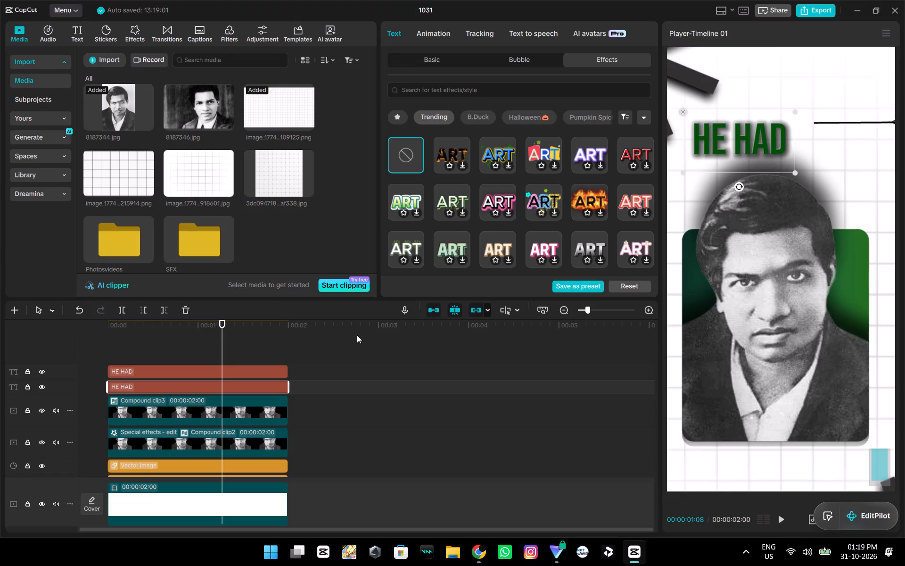
Back in CapCut, create a compound clip from the lower "HE HAD" text layer.
click(178, 360)
click(179, 380)
click(189, 385)
right_click(189, 385)
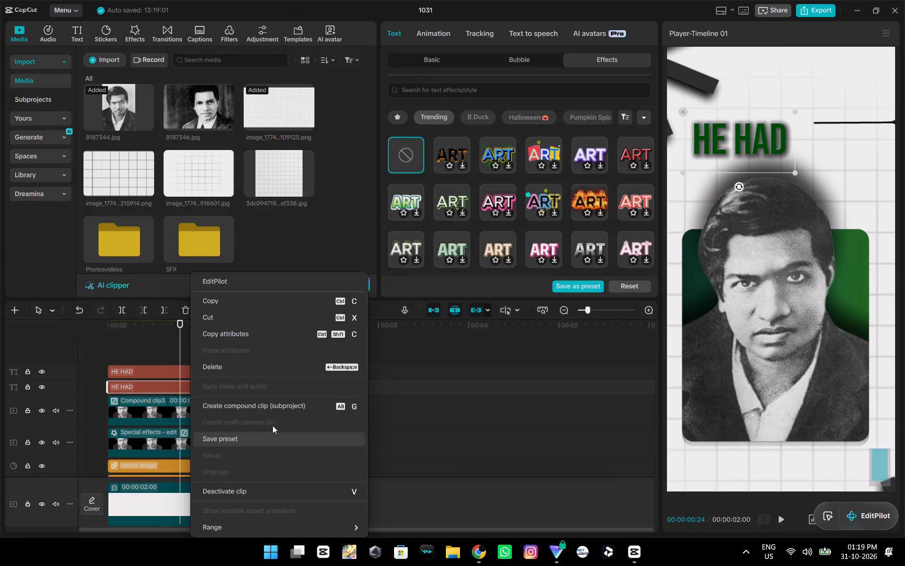
click(269, 414)
Add a Filmstrip mask to the new "HE HAD" compound clip.
click(425, 32)
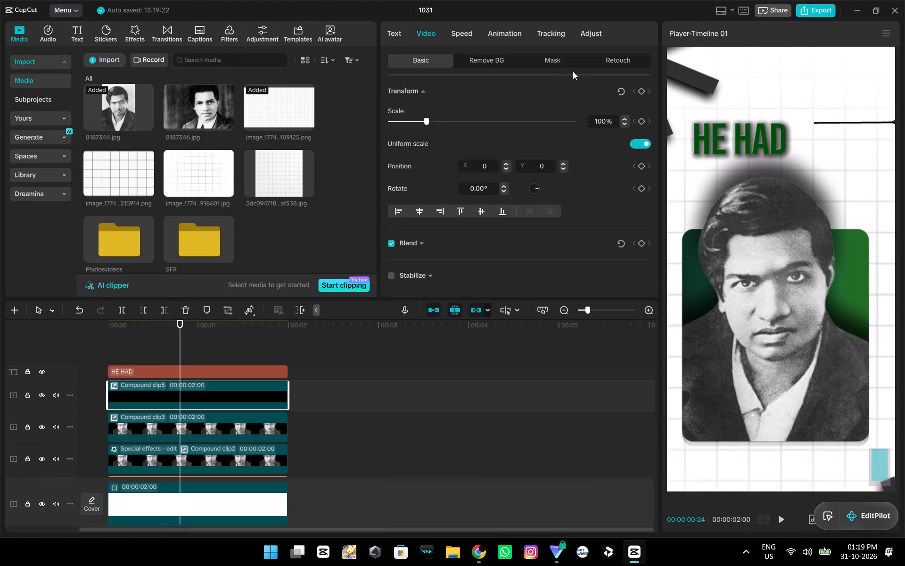
click(585, 41)
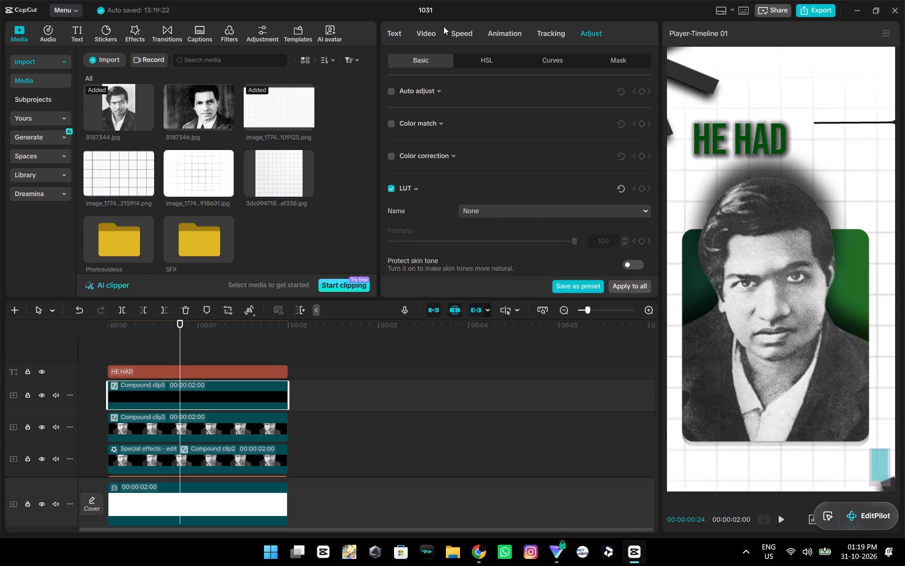
click(416, 32)
click(557, 59)
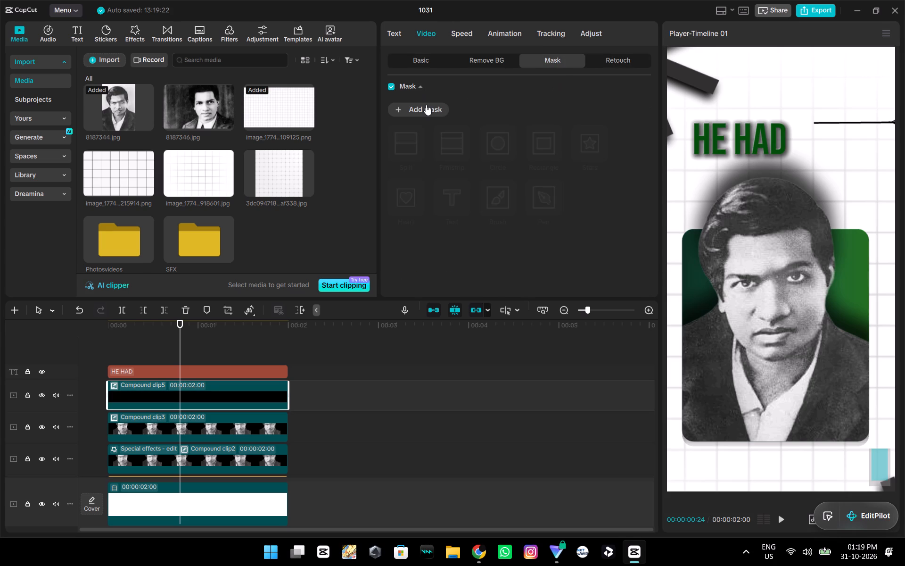
click(426, 105)
click(457, 154)
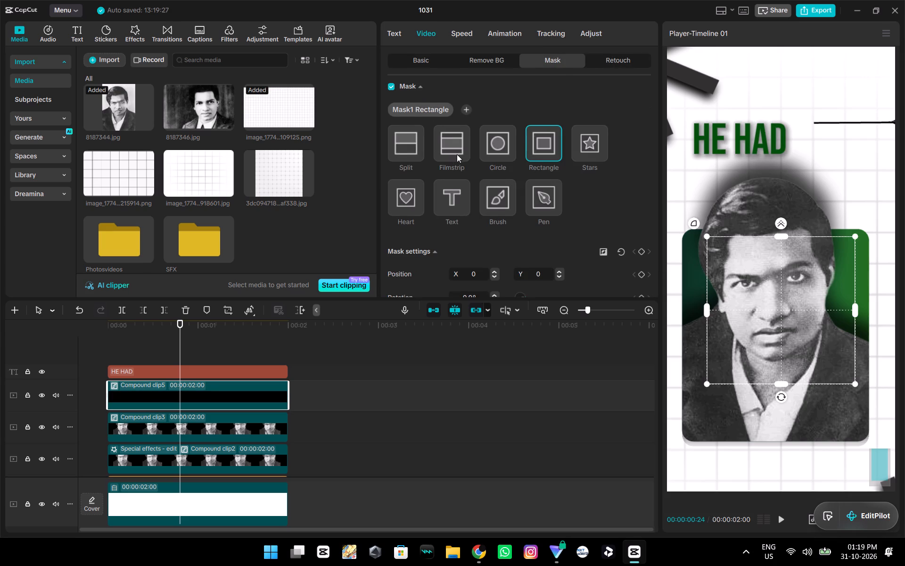
Narrow the filmstrip mask, move it onto the "HE HAD" text and rotate it to a steep diagonal.
drag(781, 235, 784, 292)
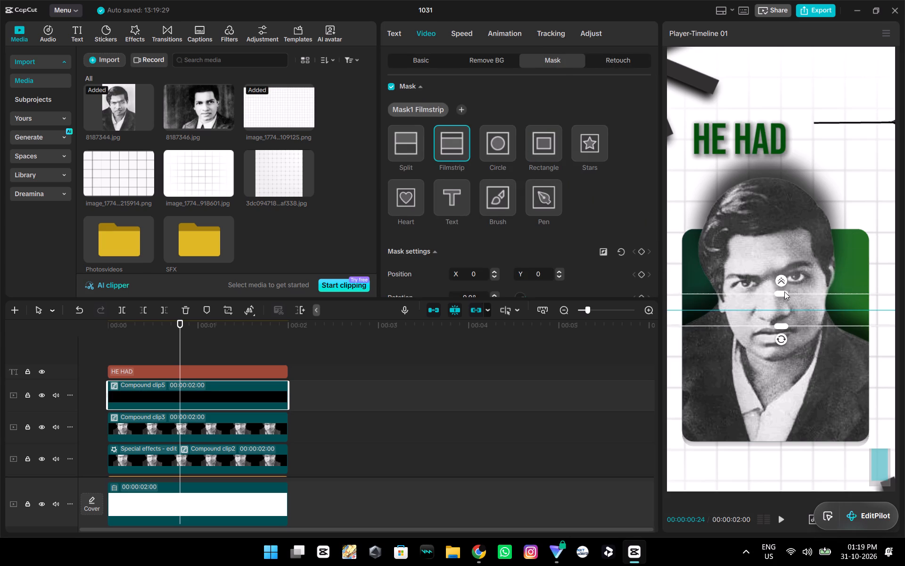
drag(785, 308, 745, 149)
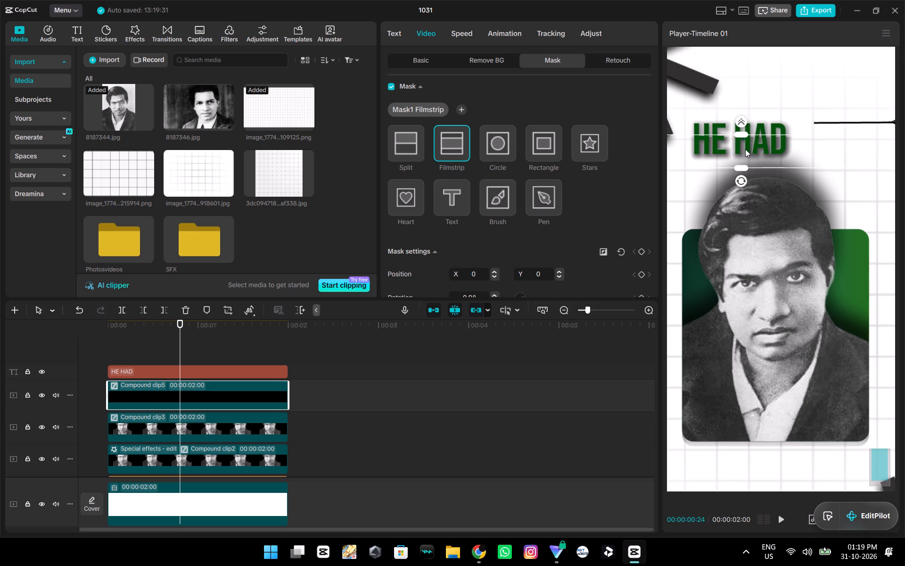
drag(745, 149, 744, 140)
drag(736, 158, 741, 147)
drag(742, 158, 756, 148)
drag(721, 134, 699, 123)
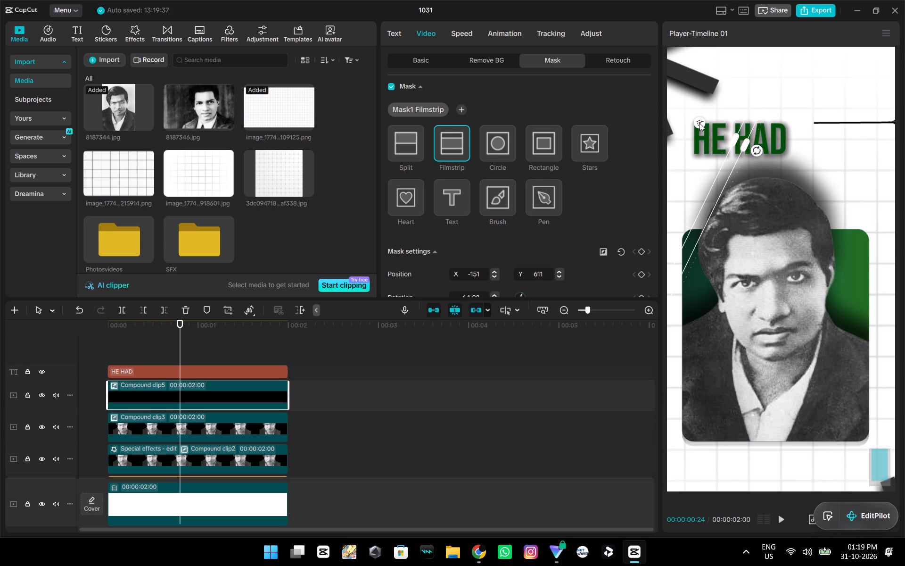
drag(699, 123, 708, 125)
Widen the diagonal filmstrip band and place it across the middle of "HE HAD" at about X -151, Y 619.
drag(740, 143, 757, 153)
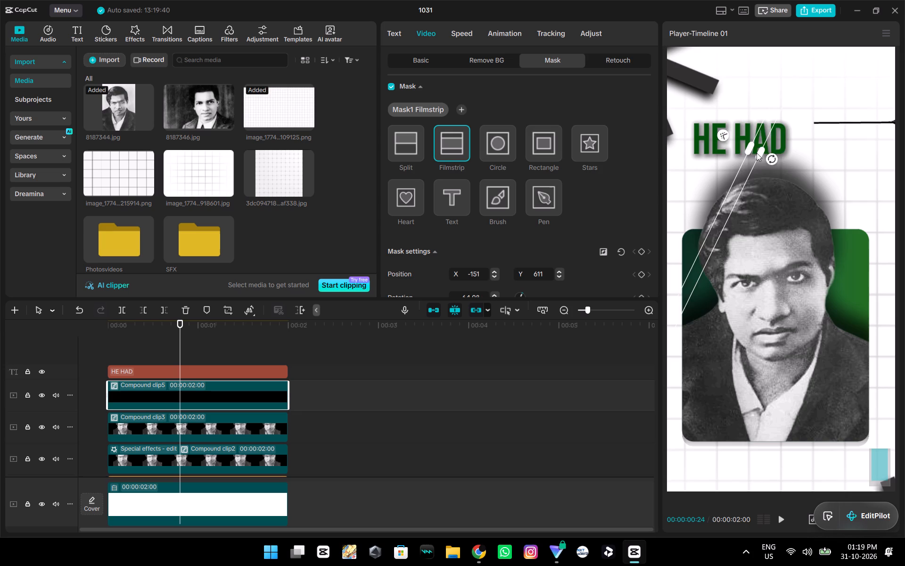
drag(757, 153, 724, 144)
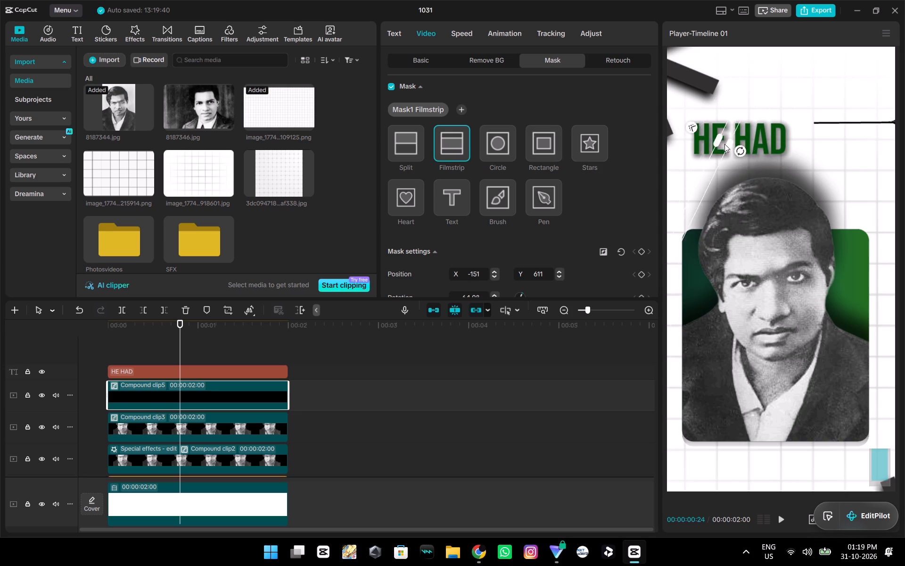
drag(724, 144, 732, 142)
drag(729, 141, 737, 140)
click(749, 145)
drag(745, 143, 750, 148)
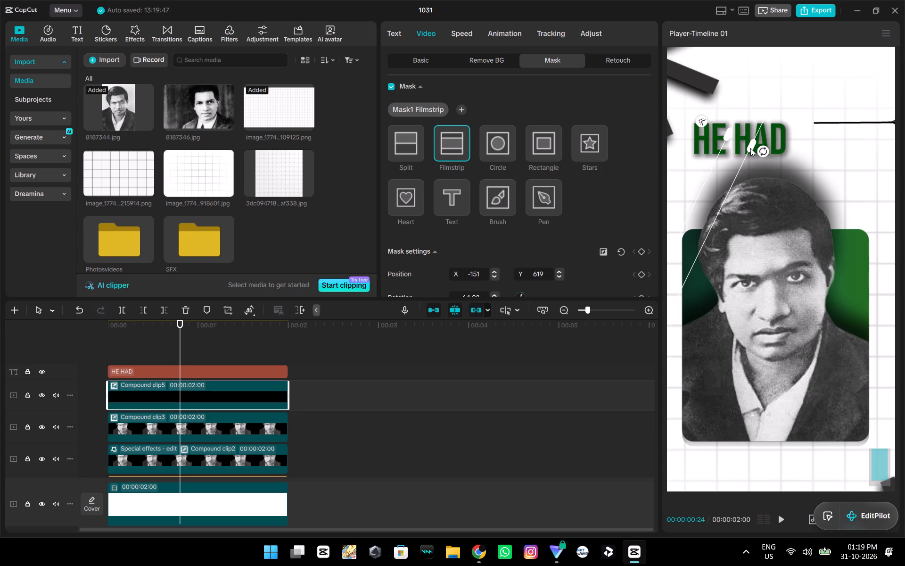
drag(750, 148, 750, 148)
Watch the tutorial's light-sweep section in Chrome on placing and sizing the filmstrip mask, skipping ahead, then return to CapCut.
key(alt+Tab)
key(space)
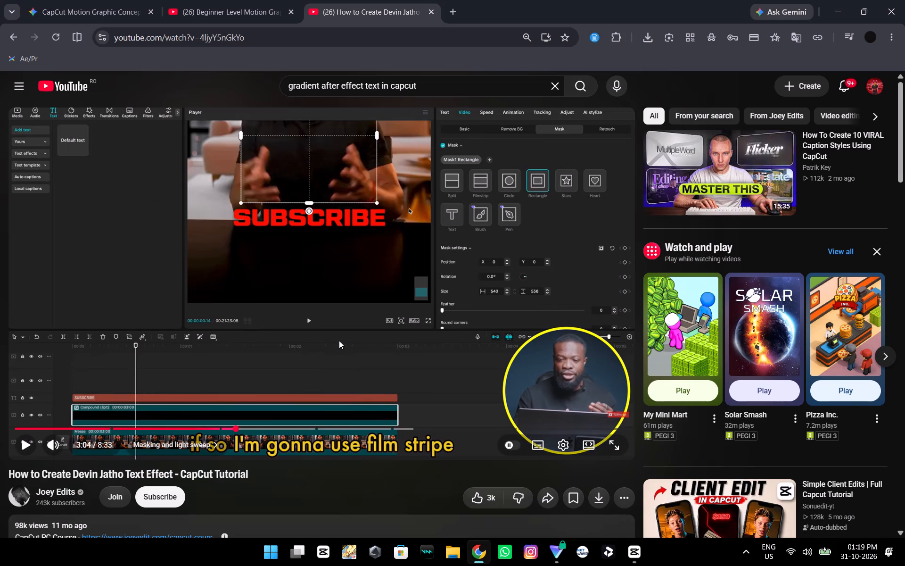
key(Right)
key(Right)
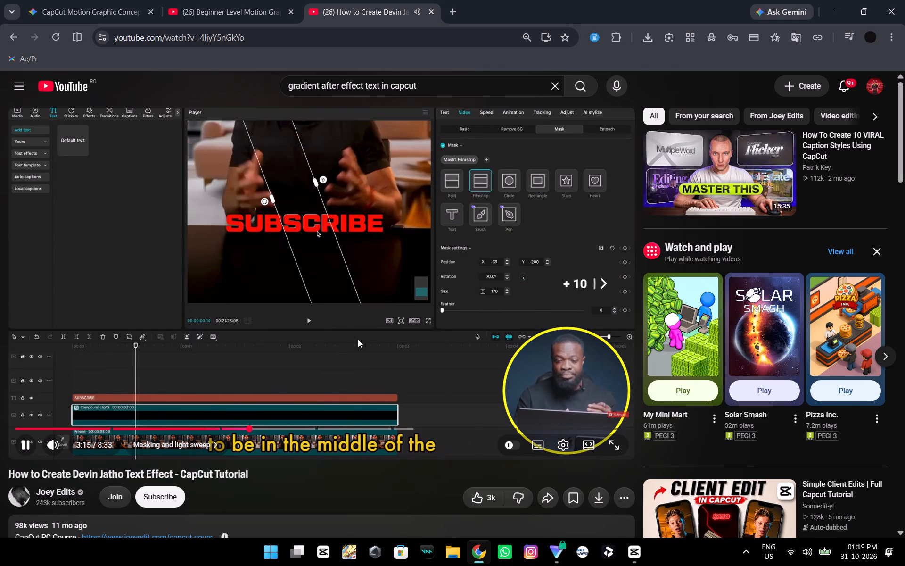
key(Right)
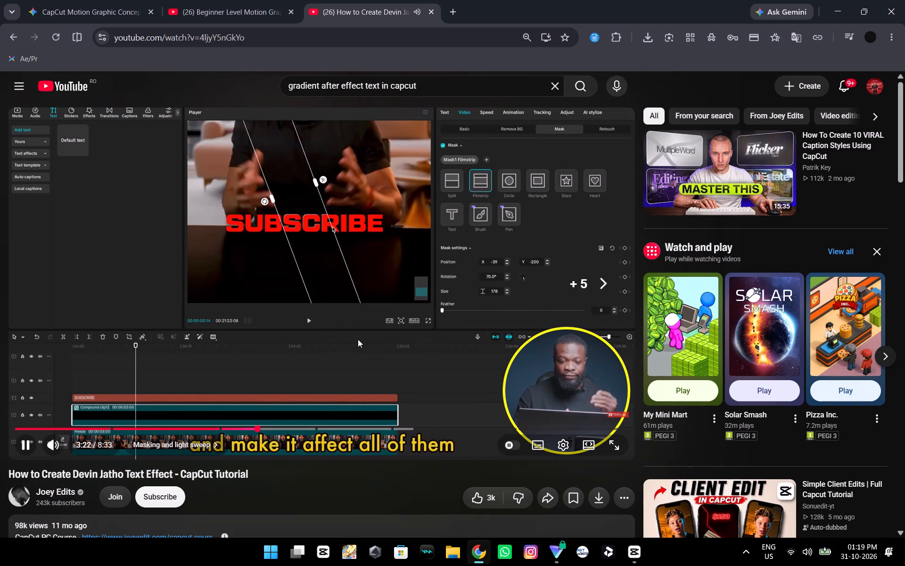
key(space)
key(alt+Tab)
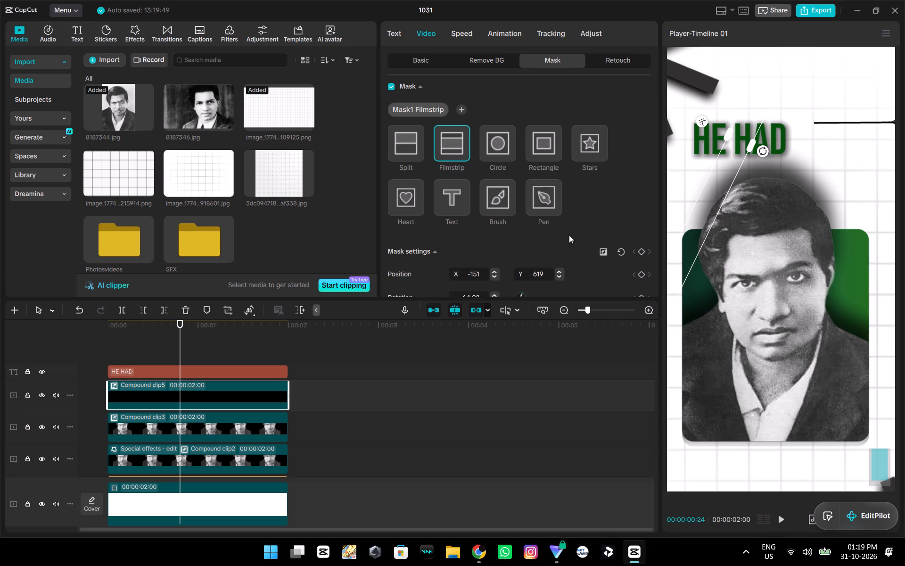
Widen the filmstrip mask further and shift it to about X -175, Y 621 over the "HE HAD" text.
ctrl+scroll(781, 160, up, 8)
scroll(743, 191, up, 7)
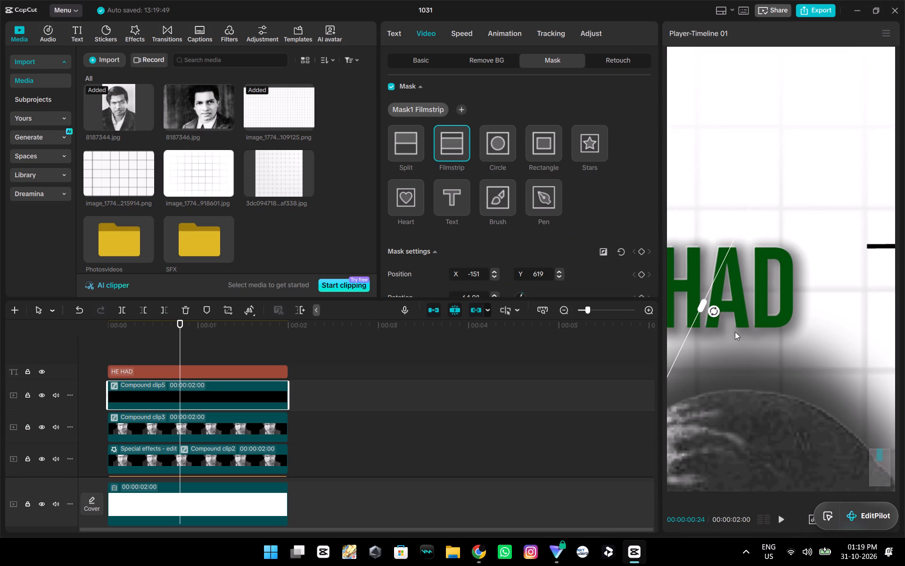
middle_drag(753, 353, 831, 360)
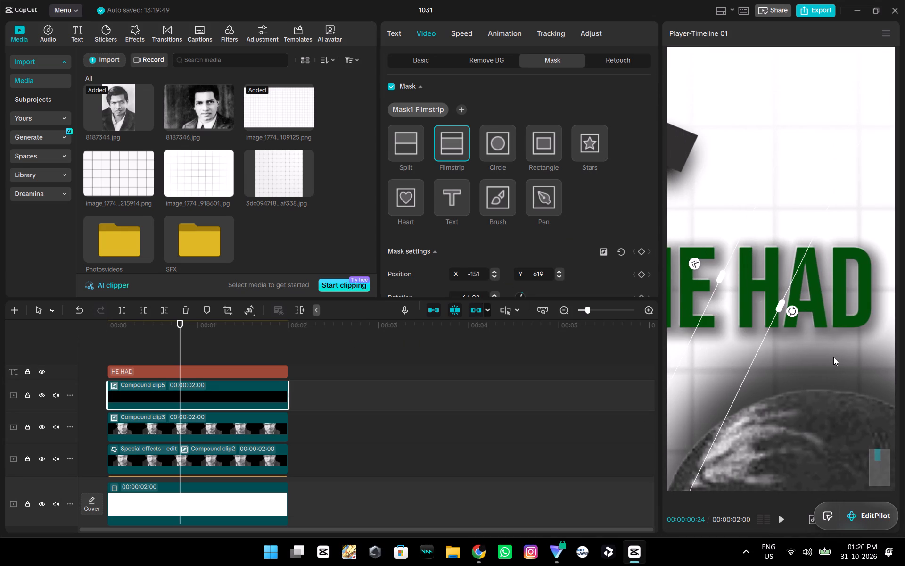
drag(720, 280, 715, 280)
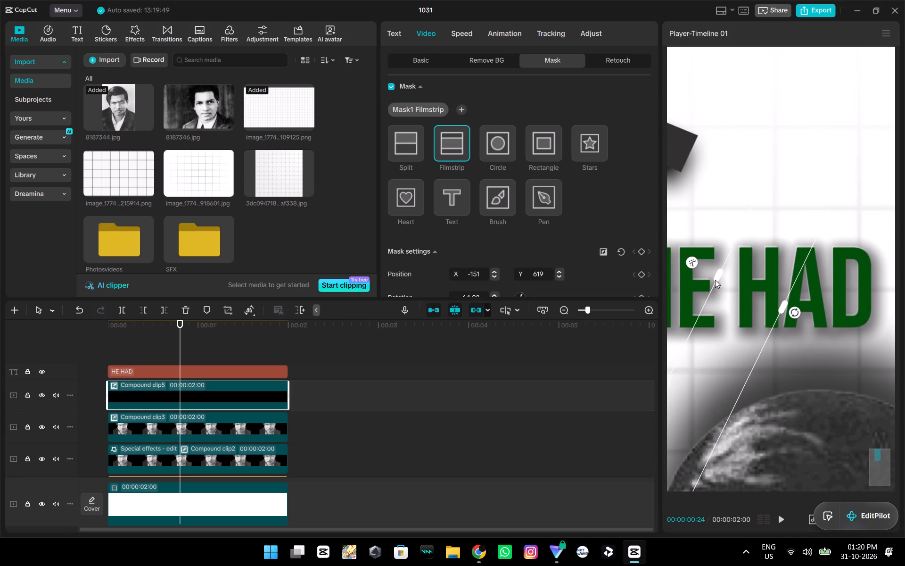
drag(715, 280, 703, 272)
drag(746, 288, 739, 290)
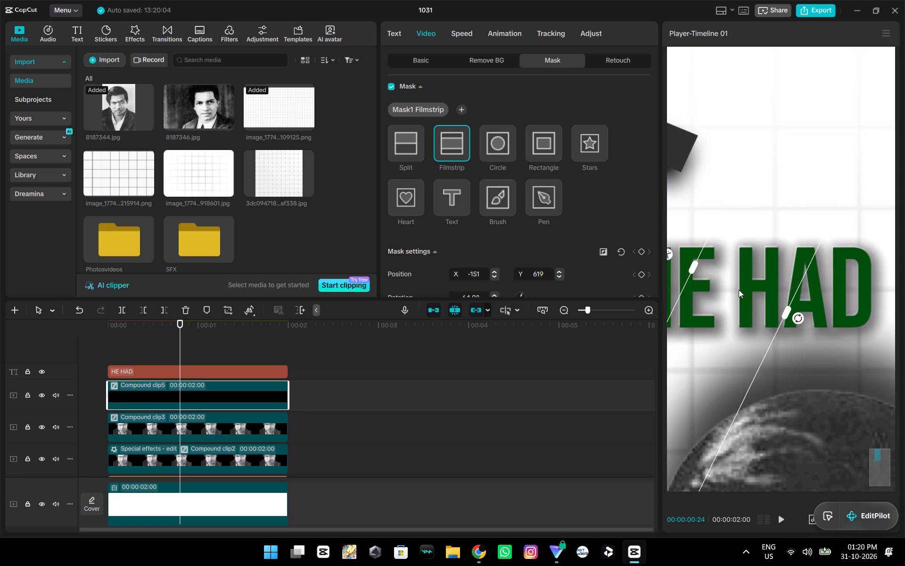
drag(739, 290, 731, 288)
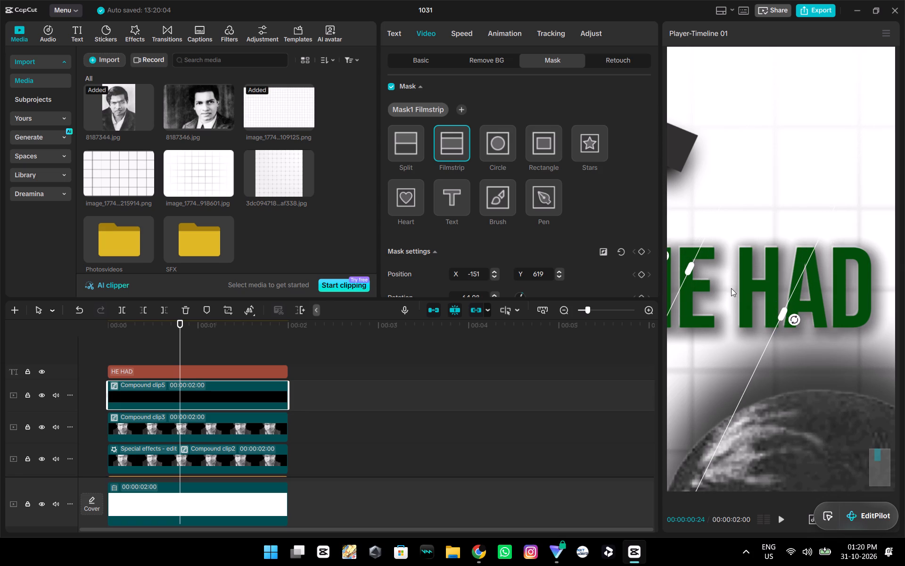
drag(731, 288, 728, 287)
Fine-tune the filmstrip mask's width so the diagonal band spans the middle letters of "HE HAD".
ctrl+scroll(749, 301, down, 4)
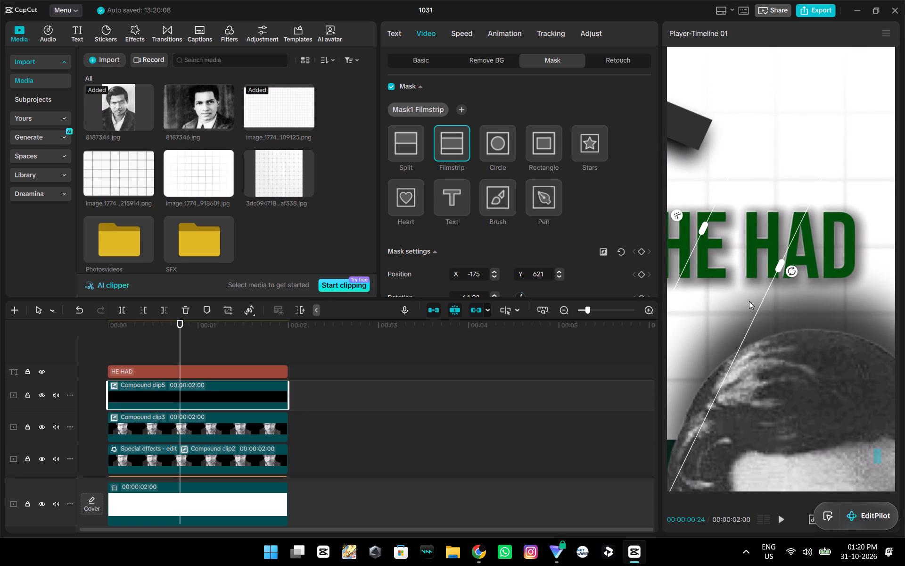
drag(700, 232, 693, 231)
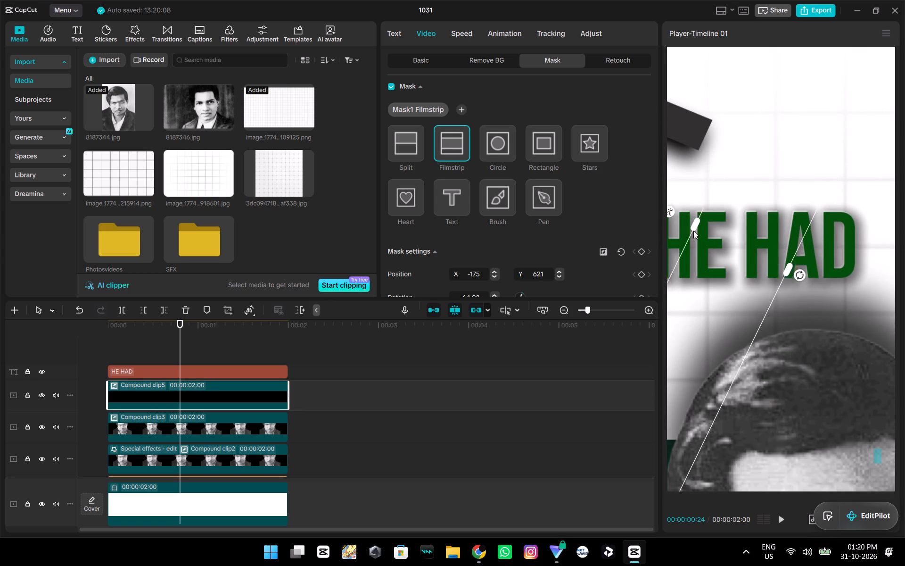
drag(693, 231, 728, 268)
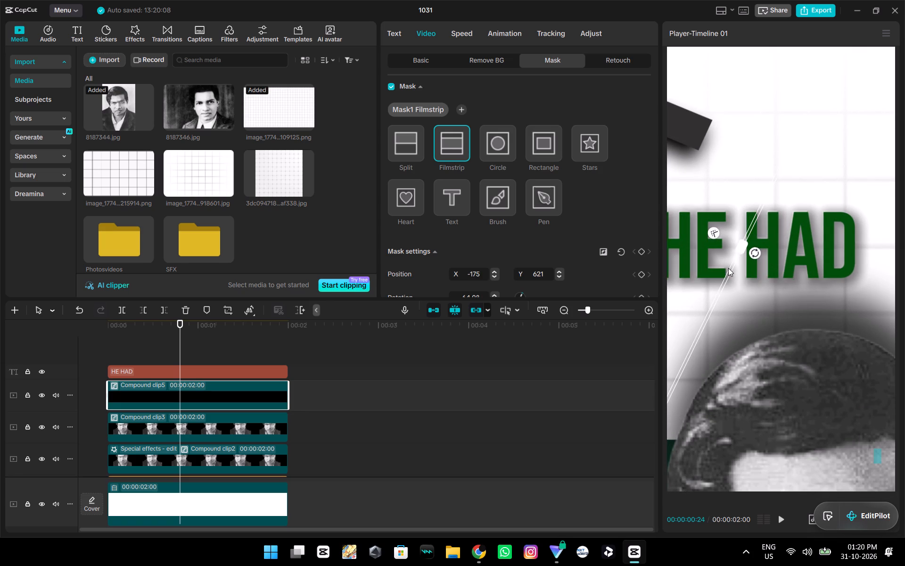
drag(728, 268, 719, 263)
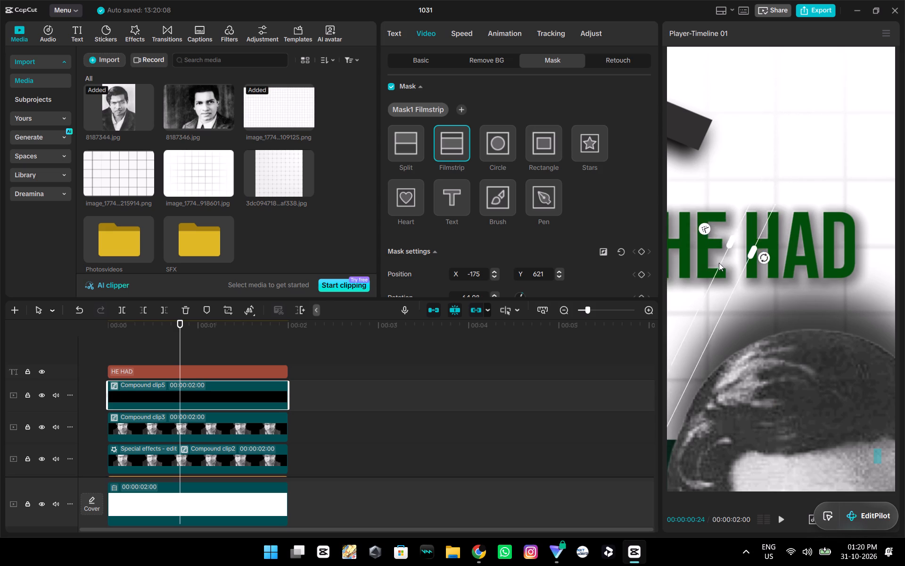
drag(719, 263, 704, 251)
ctrl+scroll(813, 282, down, 4)
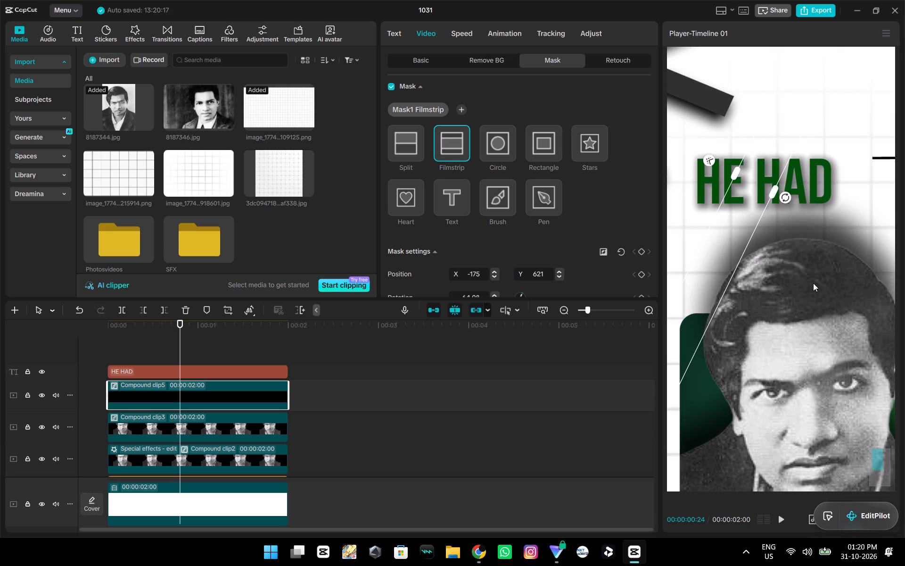
ctrl+scroll(813, 283, down, 1)
ctrl+scroll(800, 241, down, 4)
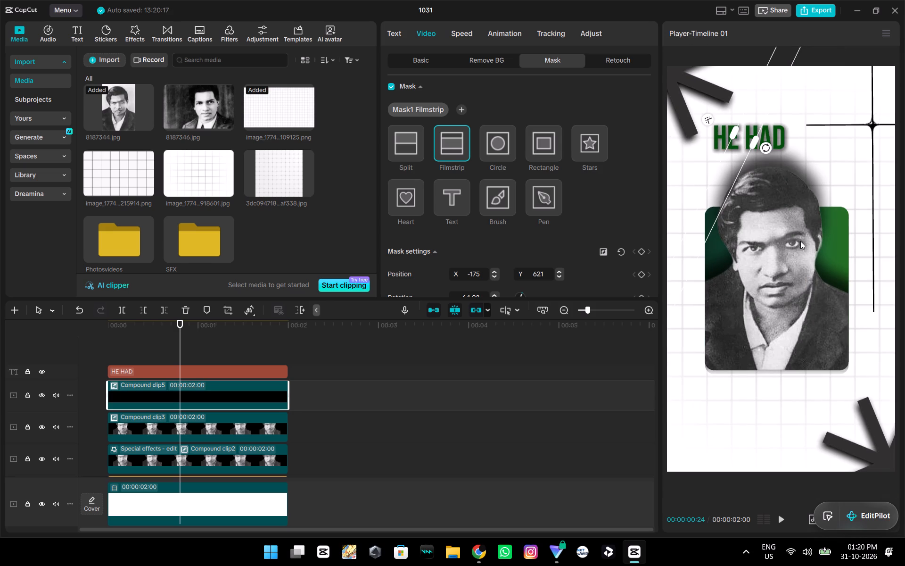
click(754, 142)
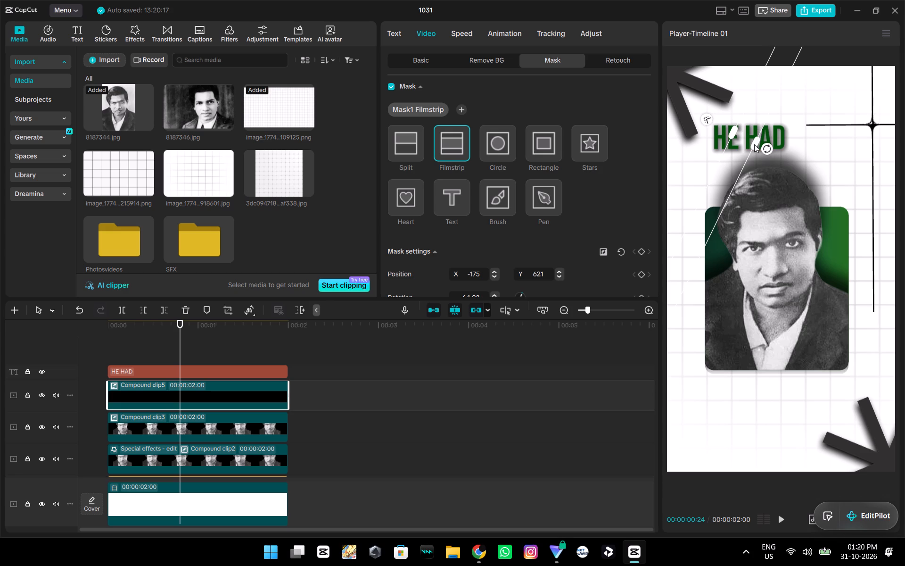
Watch a moment of the tutorial's filmstrip mask section in Chrome, then return to CapCut.
key(alt+Tab)
key(space)
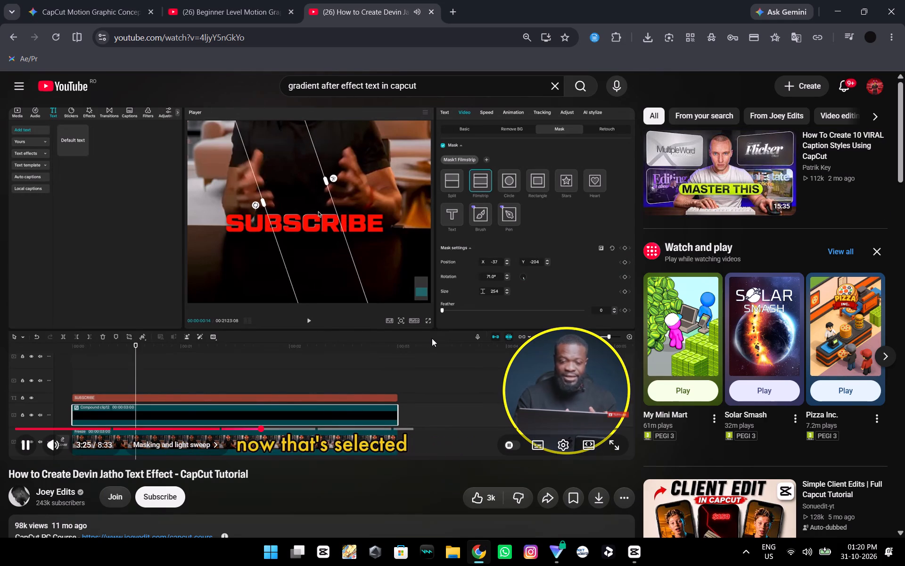
key(space)
key(alt+Tab)
Select the background grid image clip and open its basic colour and lightness adjustments.
scroll(131, 468, down, 3)
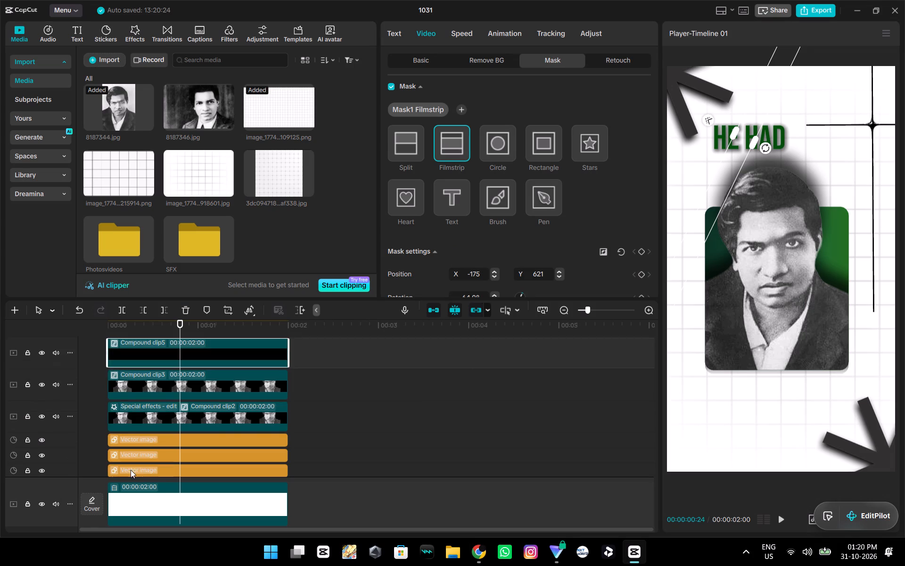
scroll(164, 487, down, 17)
scroll(189, 486, down, 4)
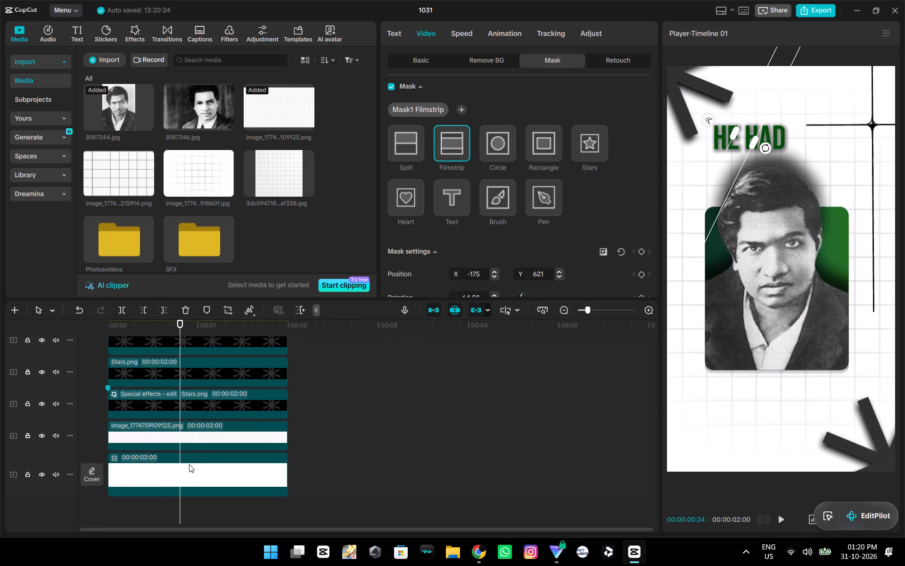
click(175, 437)
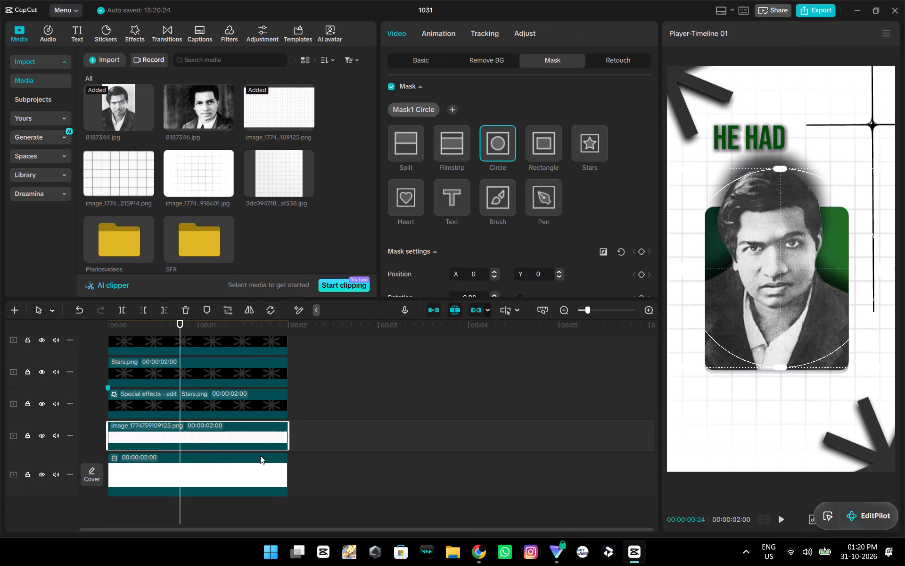
scroll(379, 219, down, 5)
scroll(447, 162, up, 4)
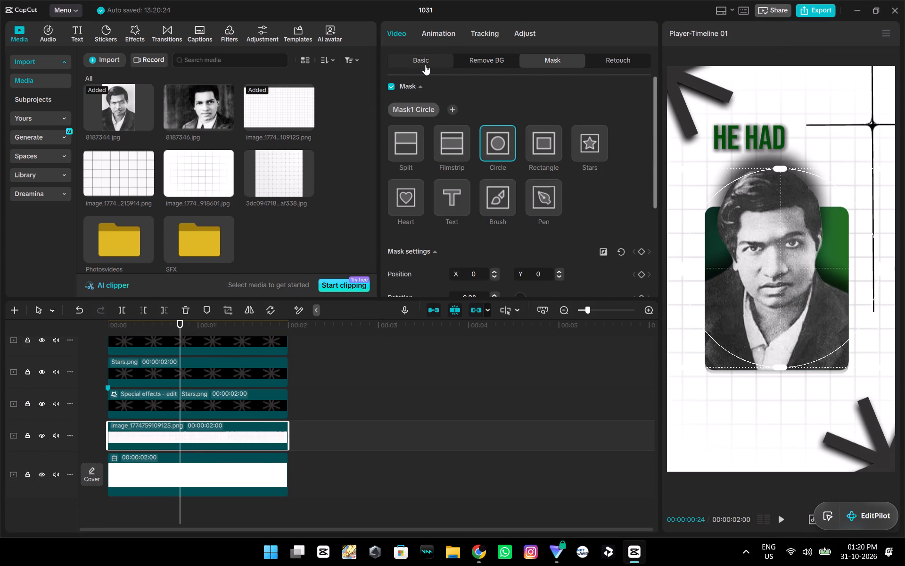
click(420, 51)
click(423, 57)
scroll(547, 159, down, 5)
scroll(528, 167, up, 4)
scroll(526, 170, down, 3)
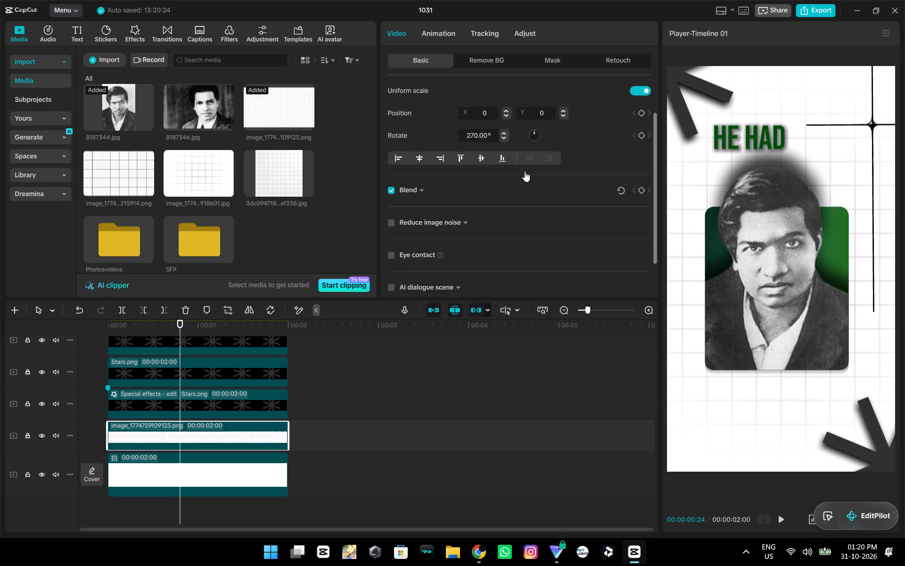
scroll(525, 171, down, 6)
scroll(391, 120, up, 4)
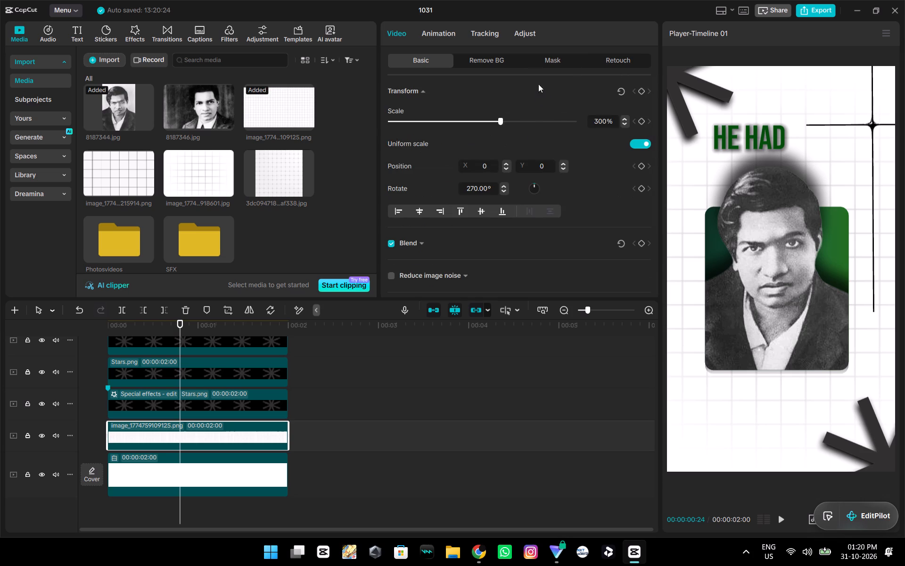
click(599, 60)
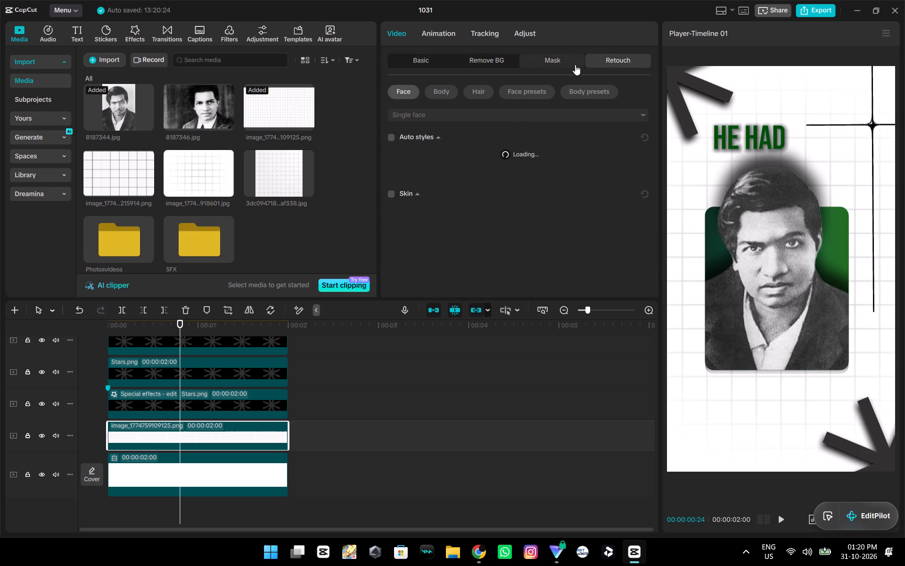
click(527, 63)
click(442, 61)
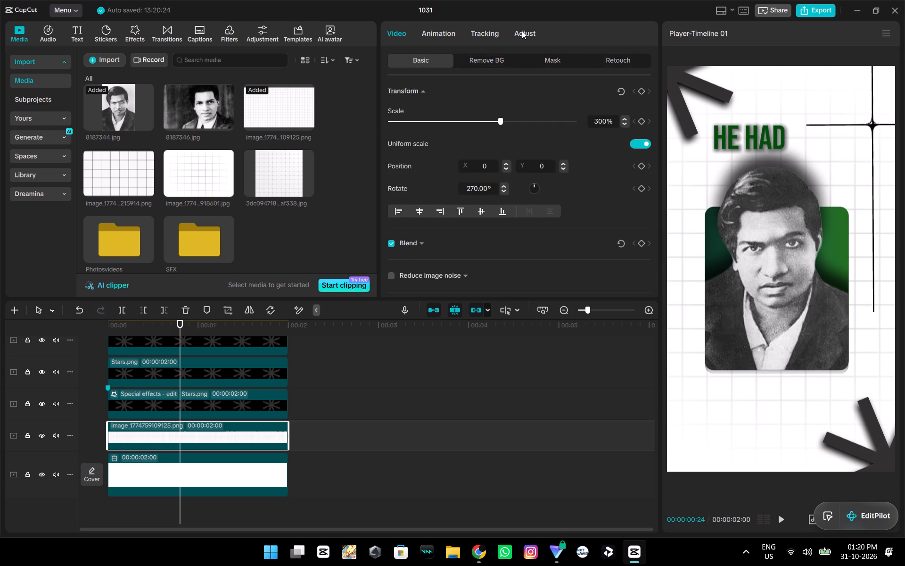
click(525, 32)
scroll(473, 142, up, 10)
scroll(512, 197, down, 8)
scroll(496, 194, up, 6)
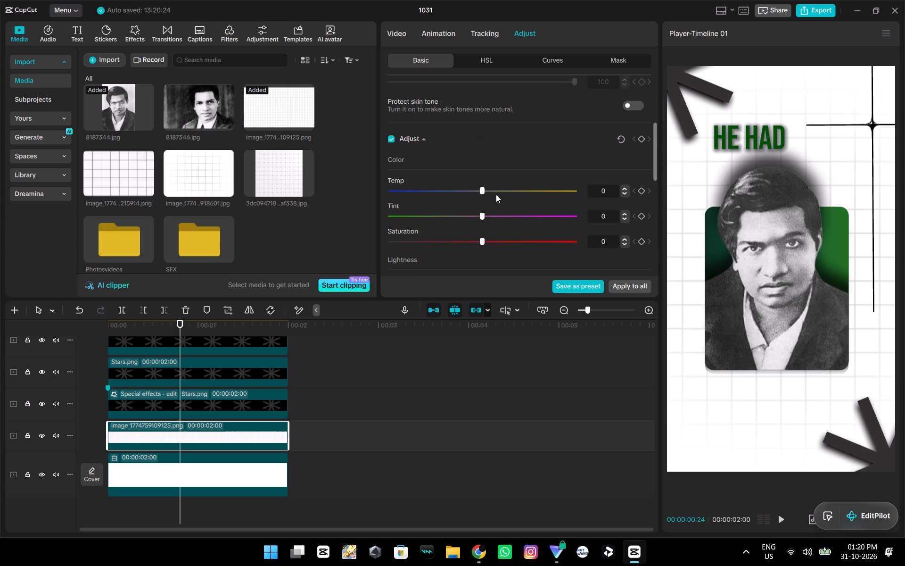
scroll(496, 194, down, 1)
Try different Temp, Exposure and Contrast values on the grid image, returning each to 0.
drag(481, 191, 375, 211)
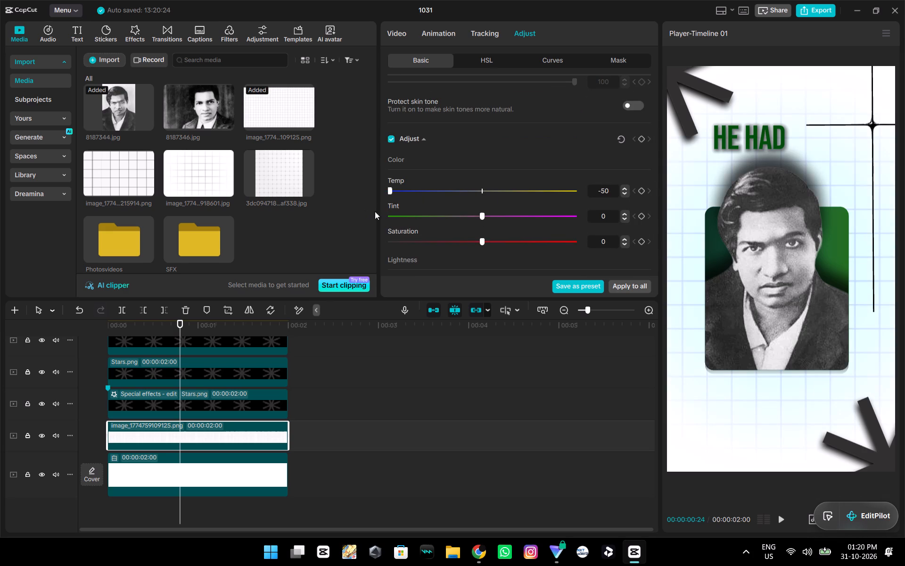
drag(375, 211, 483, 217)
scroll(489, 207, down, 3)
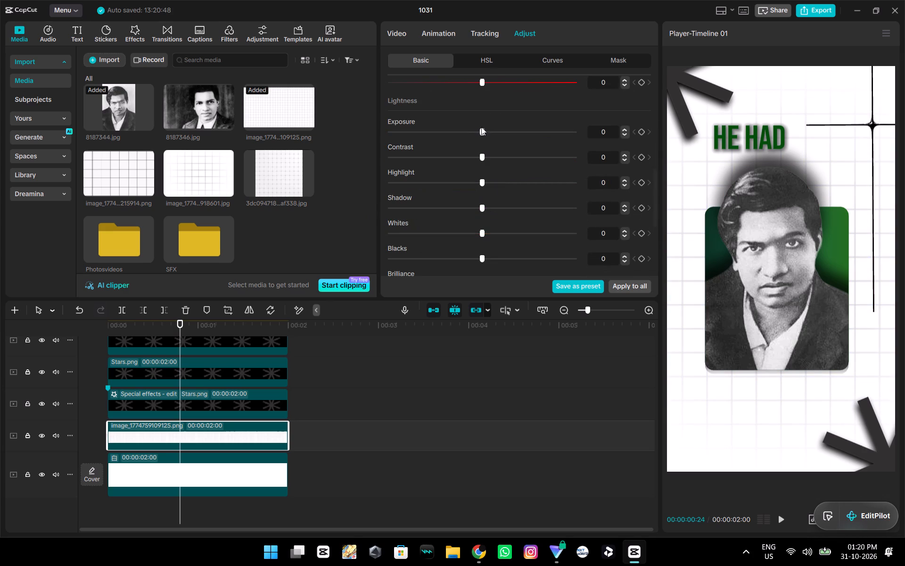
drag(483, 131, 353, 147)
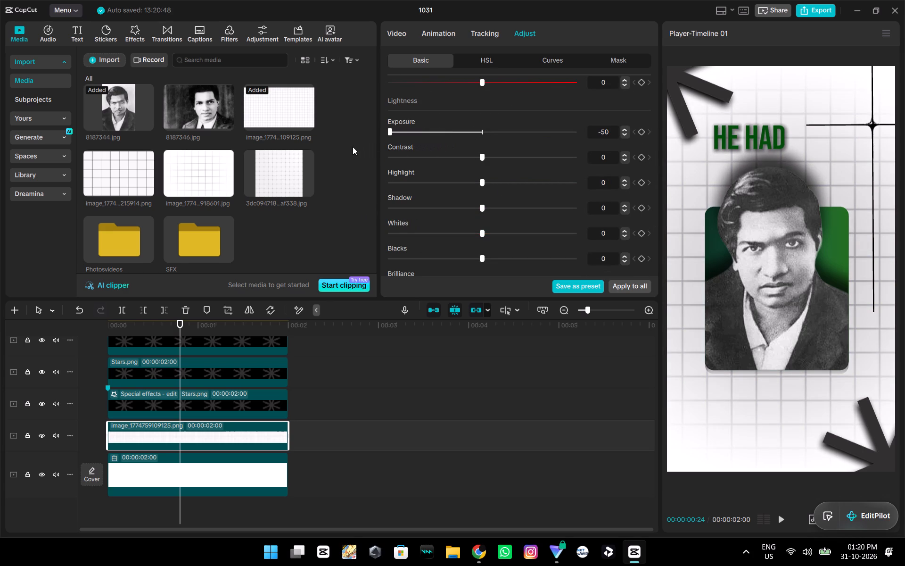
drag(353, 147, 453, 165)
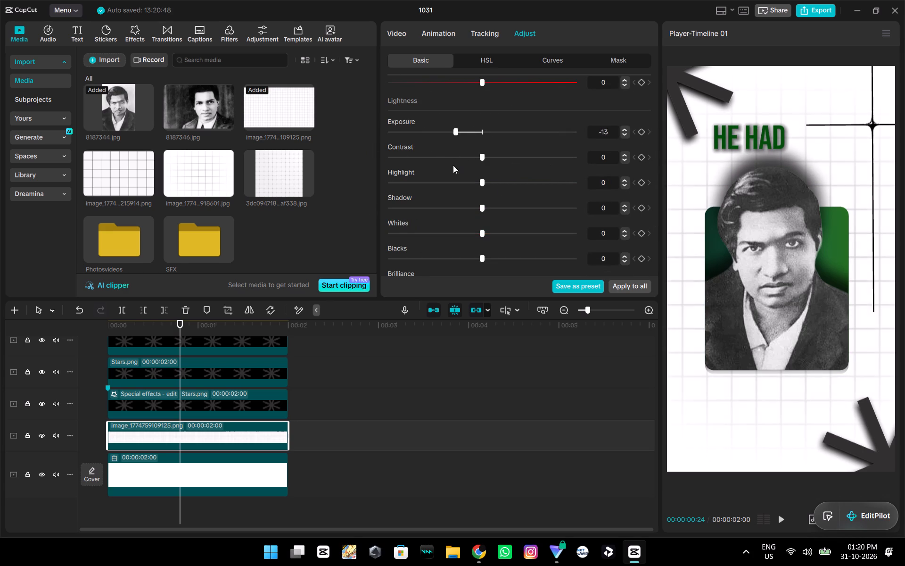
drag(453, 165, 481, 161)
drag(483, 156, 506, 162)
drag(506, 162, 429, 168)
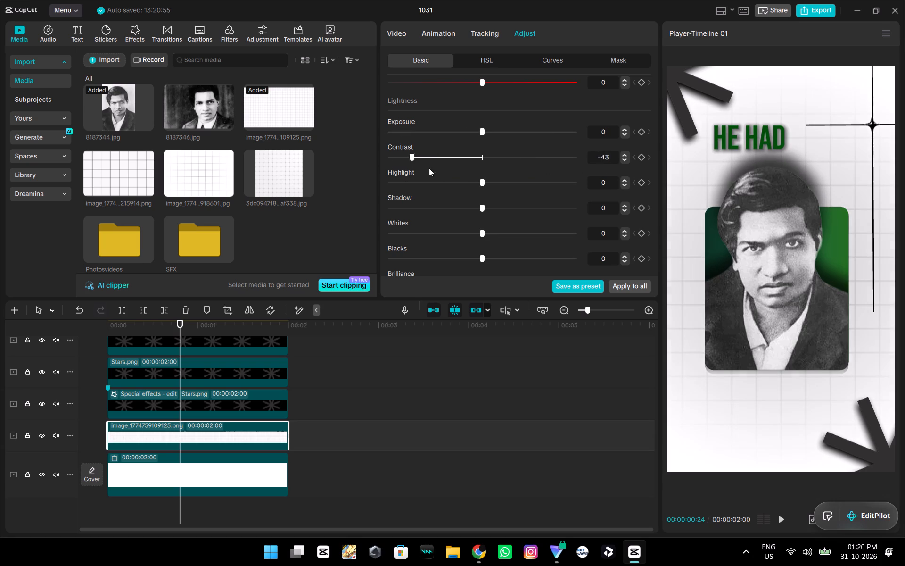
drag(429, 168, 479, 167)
Lower both Highlight and Shadow of the grid image to -50 to darken its lines.
drag(481, 184, 407, 196)
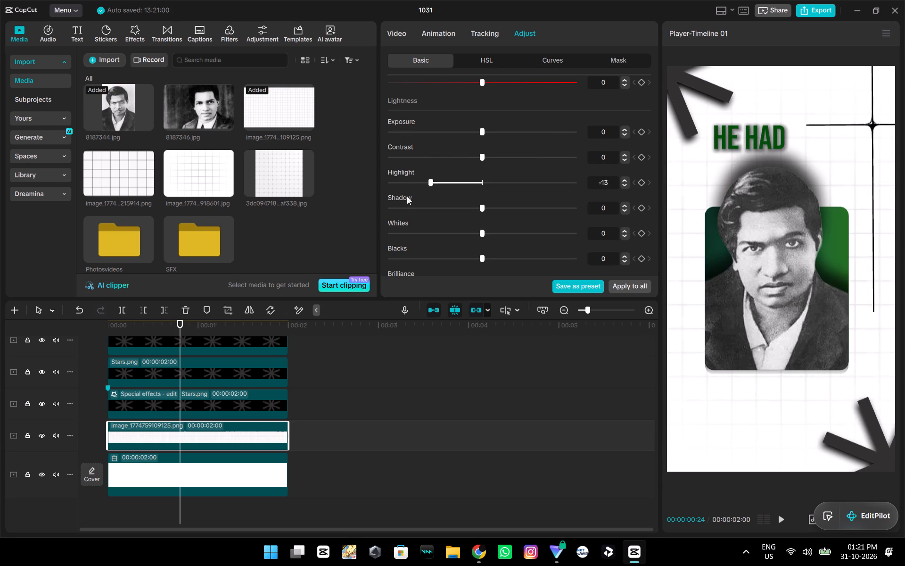
drag(407, 196, 274, 201)
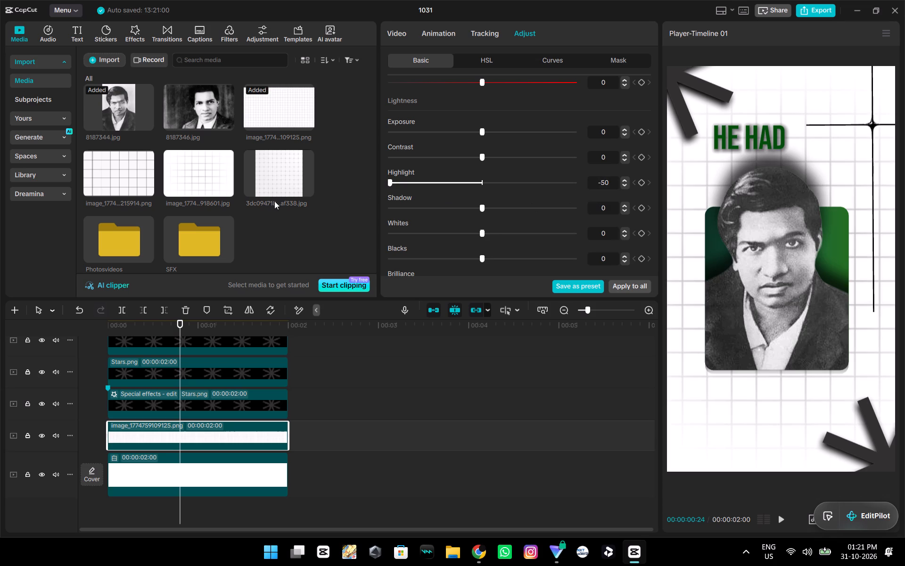
drag(274, 201, 262, 211)
drag(262, 211, 260, 211)
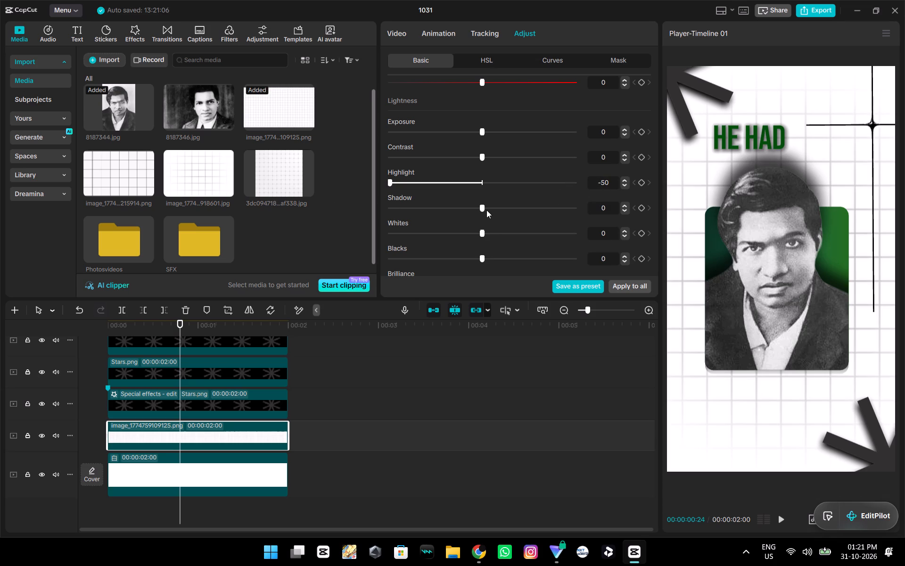
drag(481, 208, 542, 254)
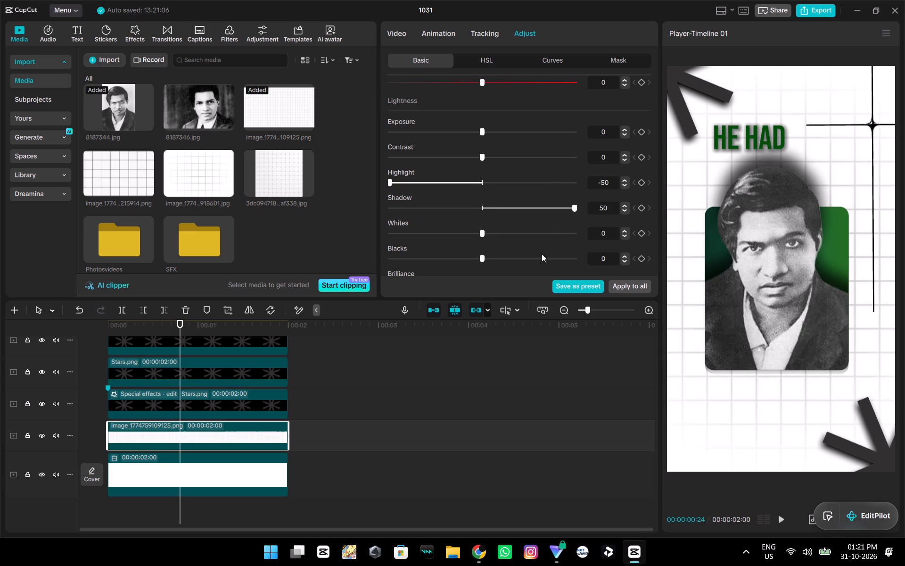
drag(542, 254, 163, 220)
Try several Whites levels on the grid image and set the value to -10.
drag(485, 233, 594, 231)
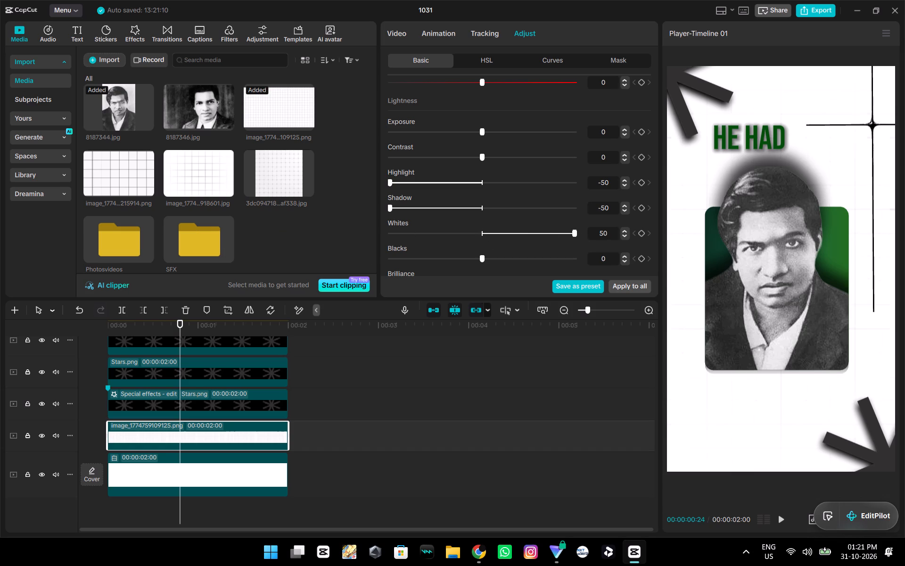
drag(594, 231, 291, 232)
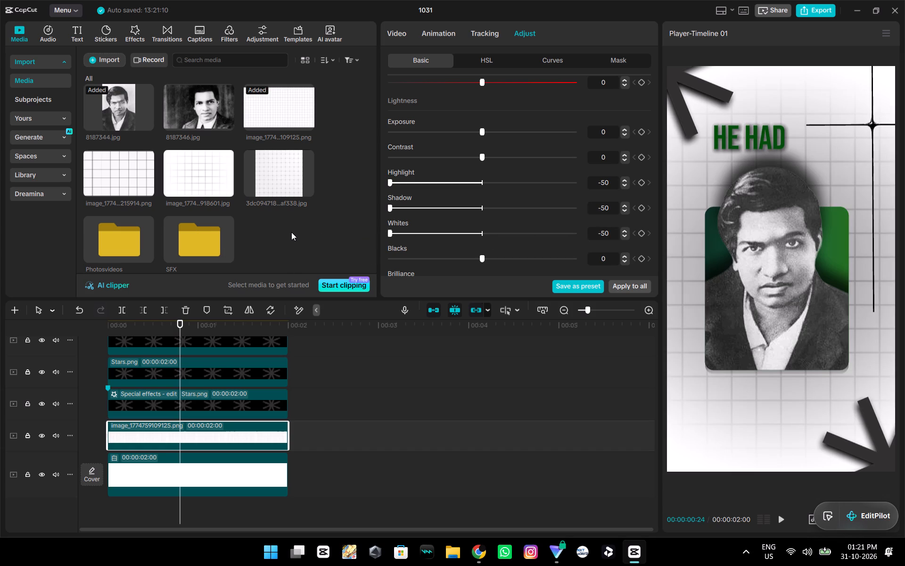
drag(291, 232, 426, 216)
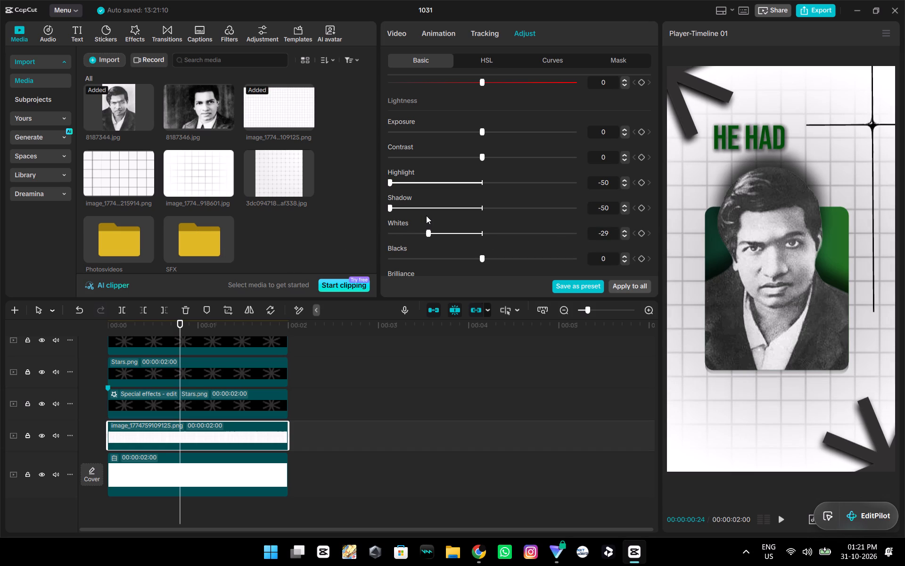
drag(426, 216, 431, 216)
drag(431, 216, 431, 215)
click(626, 237)
double_click(625, 232)
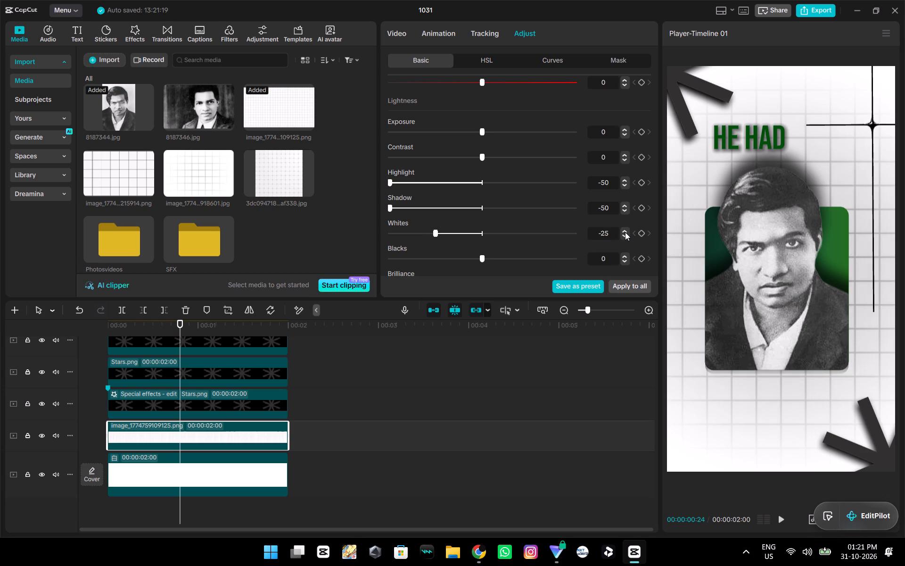
click(625, 232)
click(482, 231)
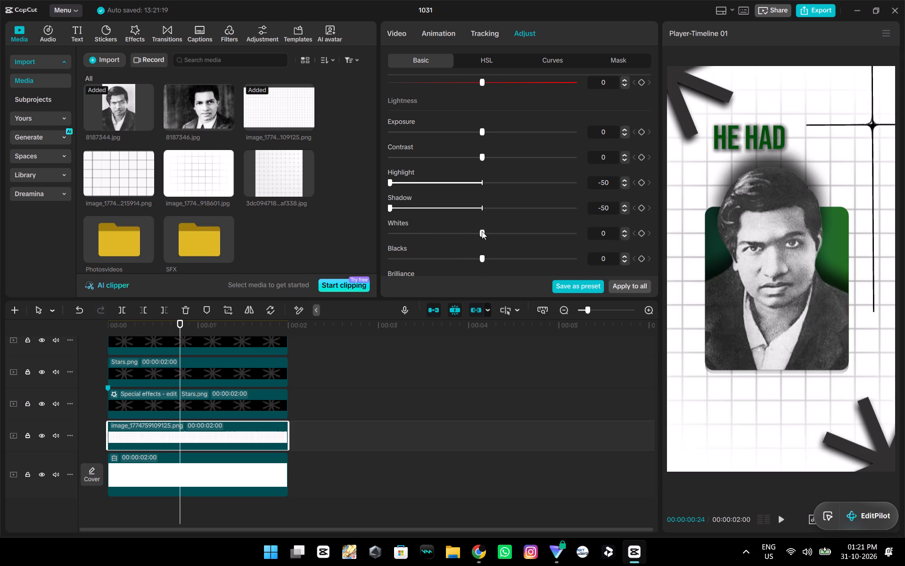
click(465, 227)
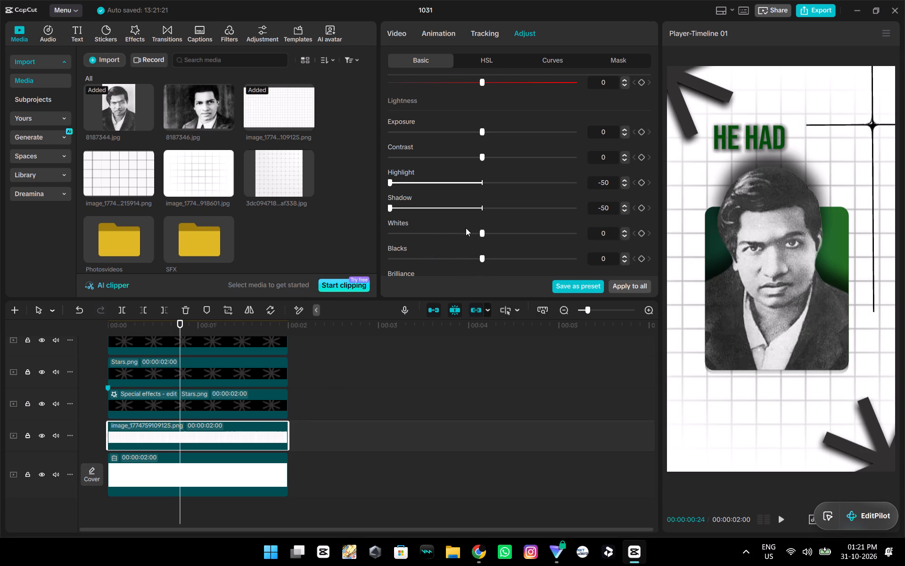
click(466, 233)
click(621, 237)
double_click(624, 237)
Select the compound clip directly beneath the HE HAD text clip and open its basic video properties.
scroll(138, 407, up, 20)
scroll(138, 407, up, 3)
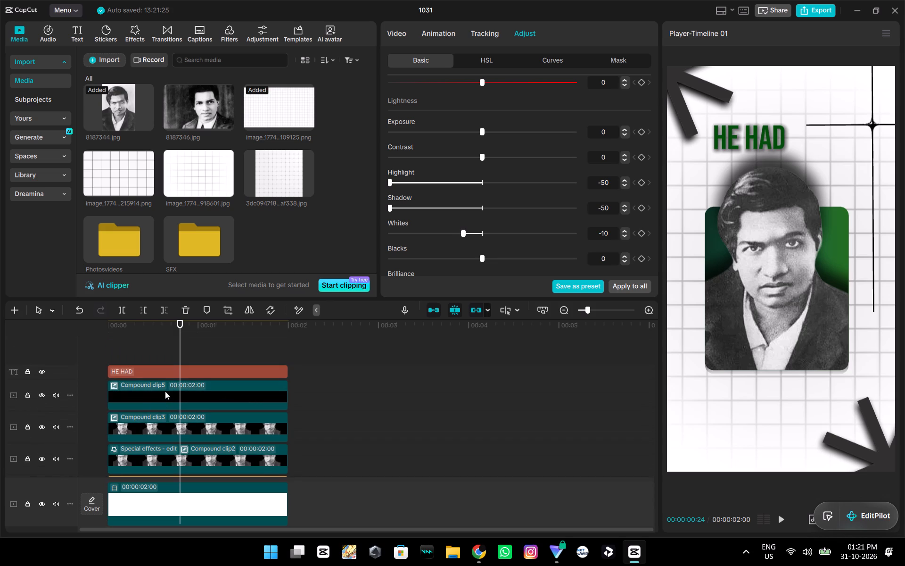
scroll(165, 391, up, 6)
click(126, 344)
drag(126, 345, 22, 340)
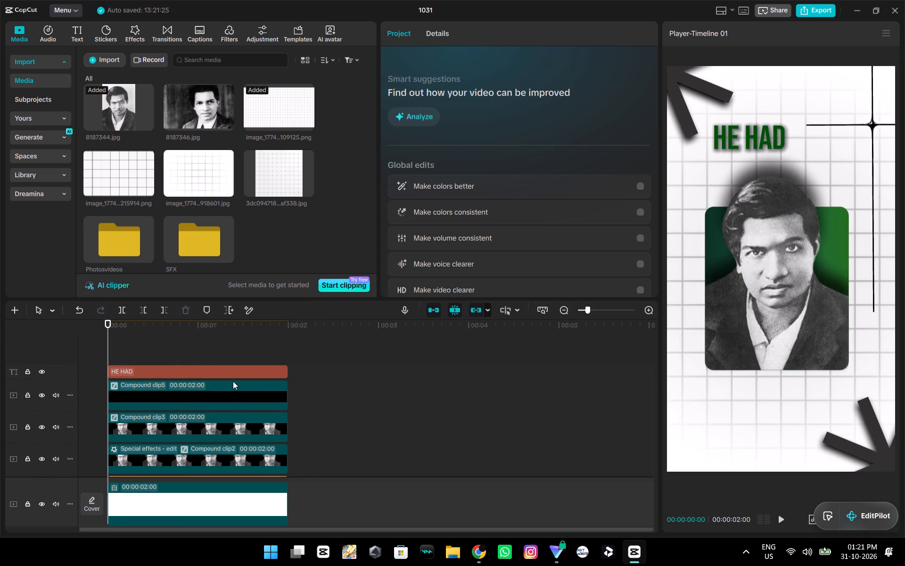
click(230, 378)
scroll(198, 361, up, 5)
click(166, 391)
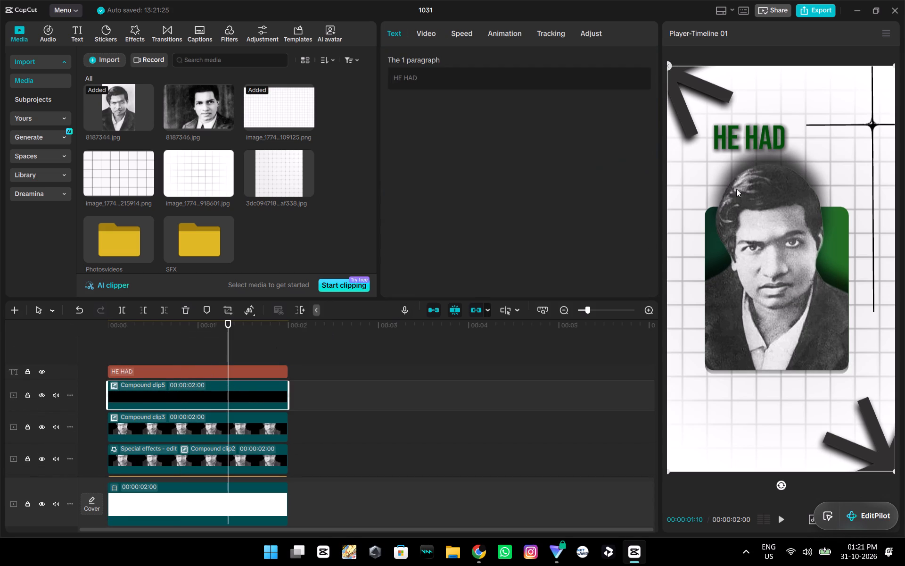
click(579, 32)
click(556, 33)
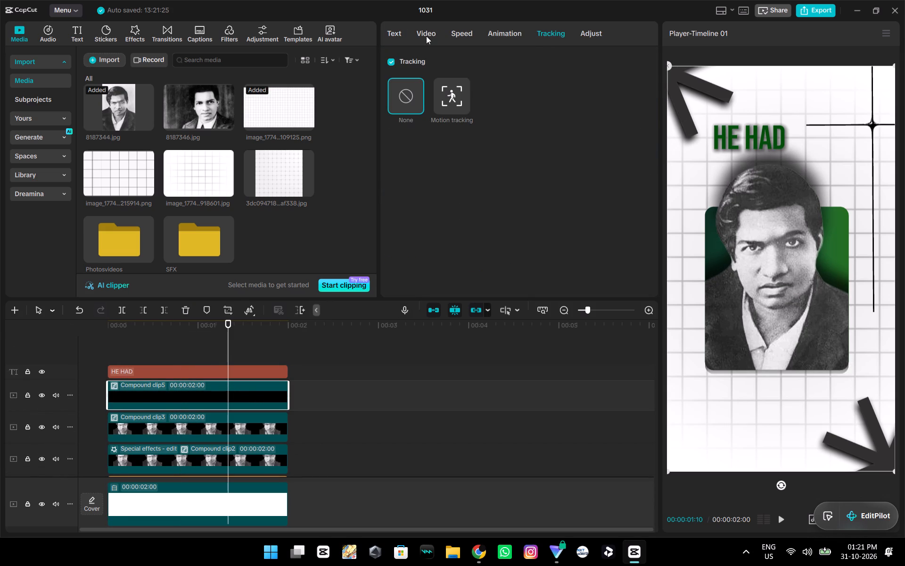
click(417, 33)
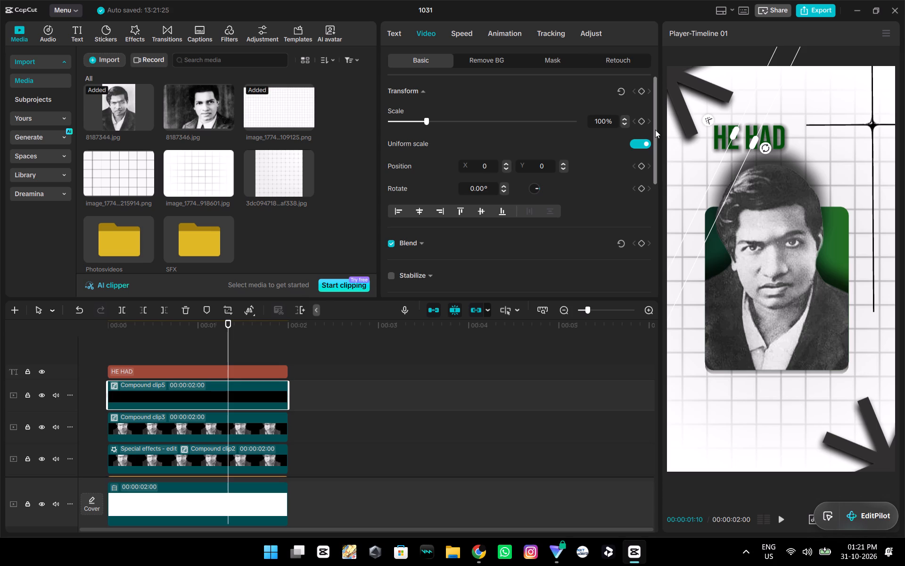
Switch to the YouTube tutorial and watch how the filmstrip mask is feathered and the masked clip duplicated.
key(alt+Tab)
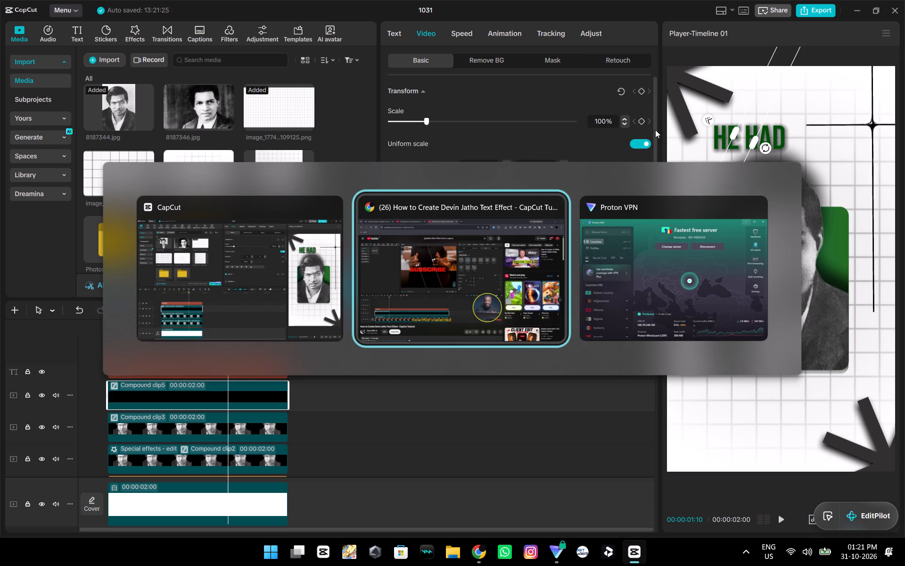
key(alt+Tab)
key(alt+Tab)
key(alt+Tab)
key(alt+Tab)
key(alt+Tab)
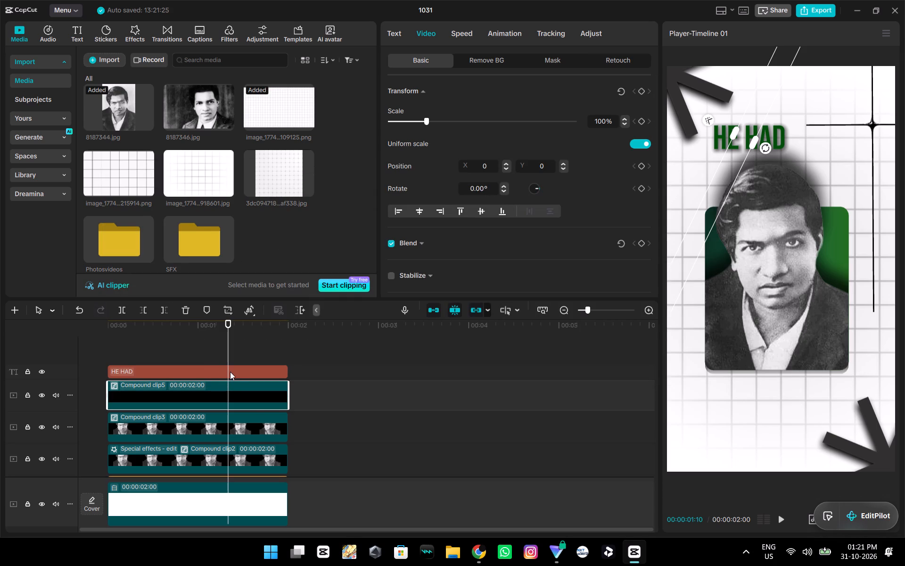
key(alt+Tab)
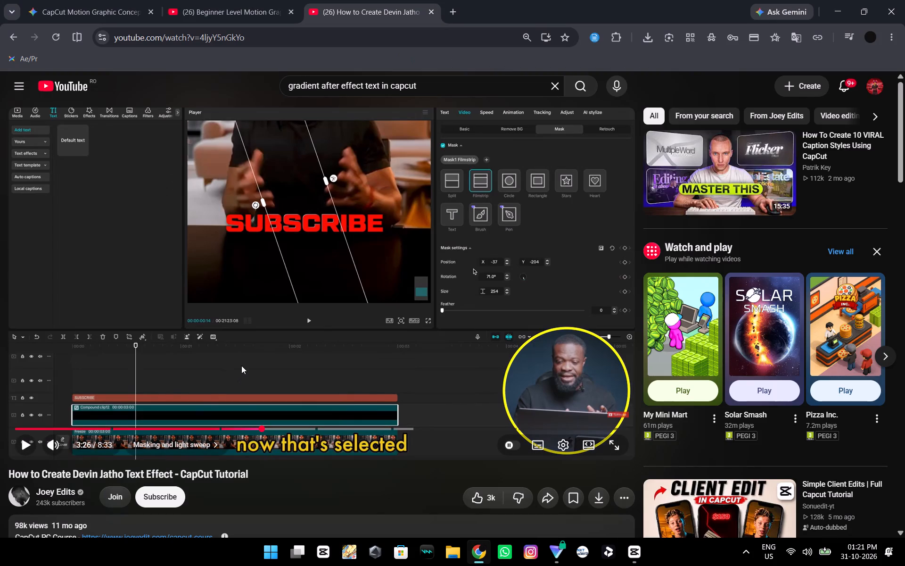
key(space)
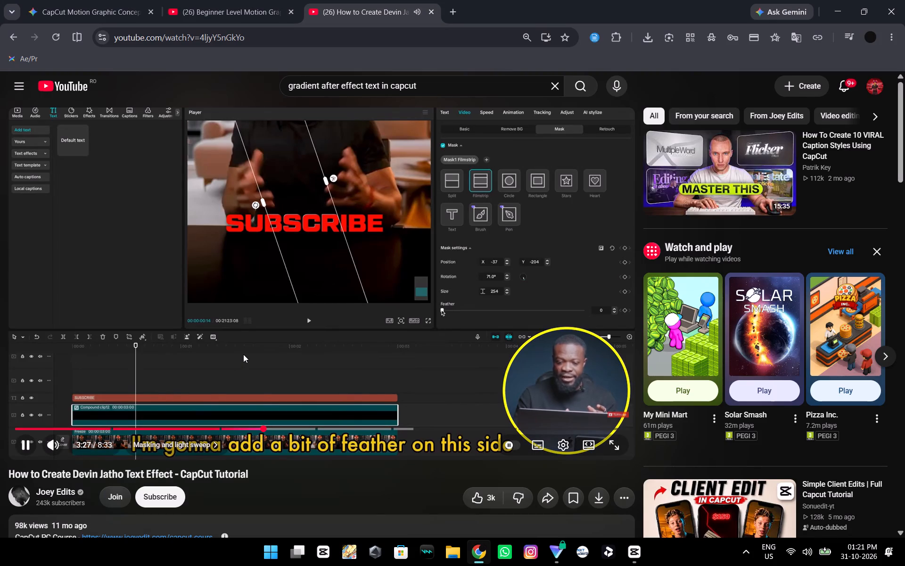
key(space)
key(space)
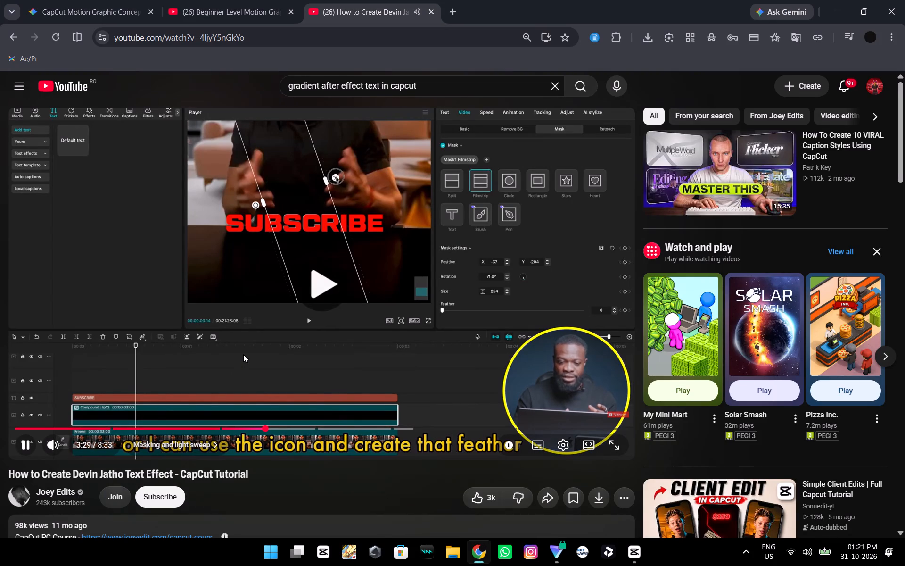
key(Right)
key(Right)
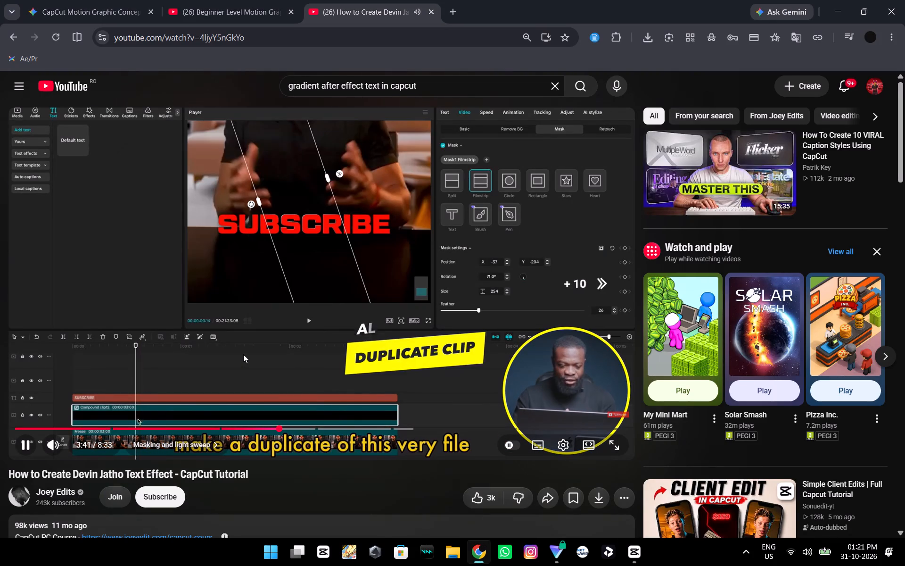
key(Right)
key(space)
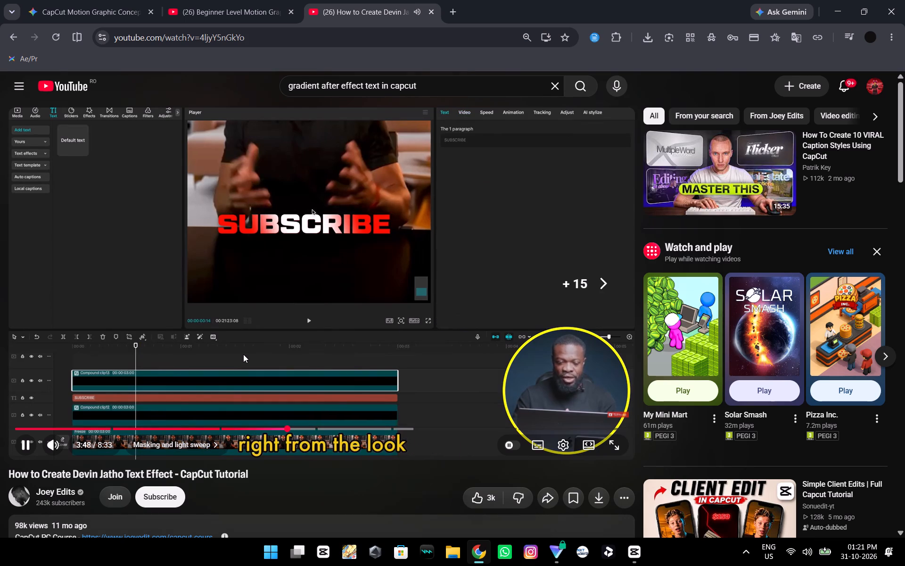
key(alt+Tab)
Duplicate the masked compound clip onto a new track above the HE HAD text, aligned to the timeline start.
key(ctrl+c)
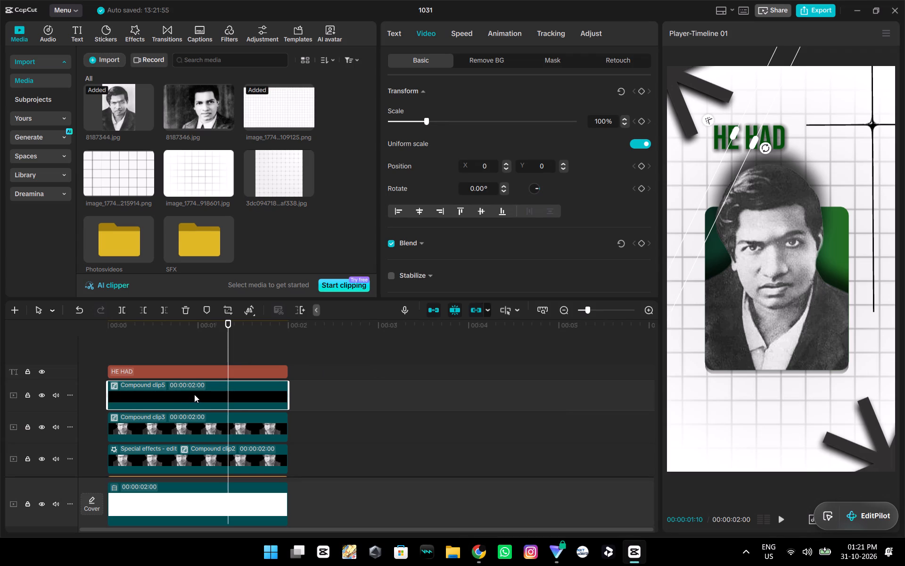
key(ctrl+v)
drag(283, 392, 162, 348)
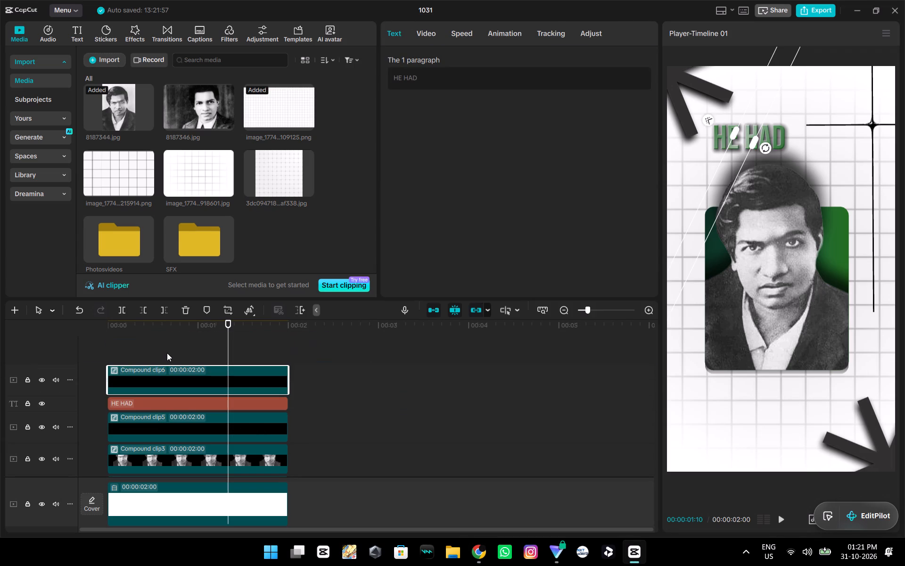
Reduce the feather of the duplicate's filmstrip mask so its highlight covers only the middle letters of HE HAD.
ctrl+scroll(789, 175, up, 5)
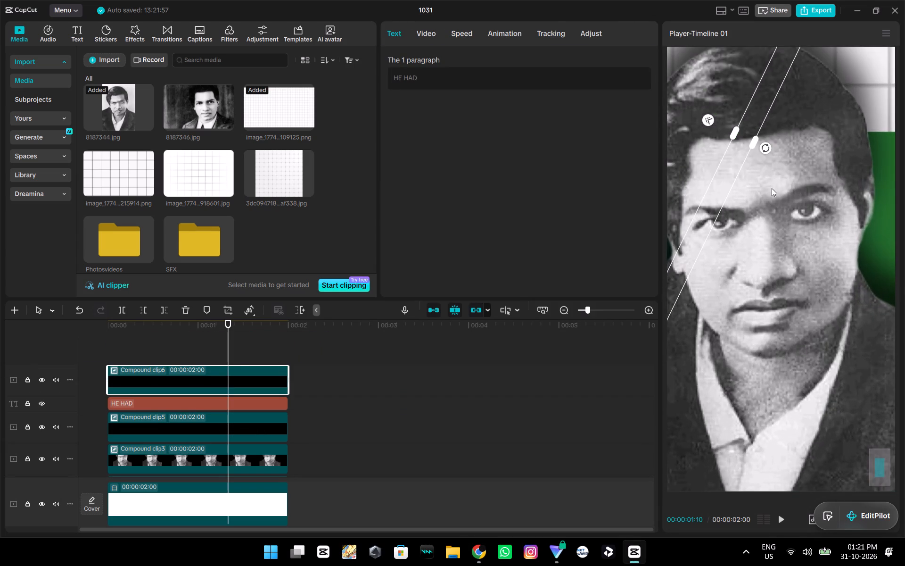
scroll(772, 188, up, 7)
ctrl+scroll(782, 227, up, 4)
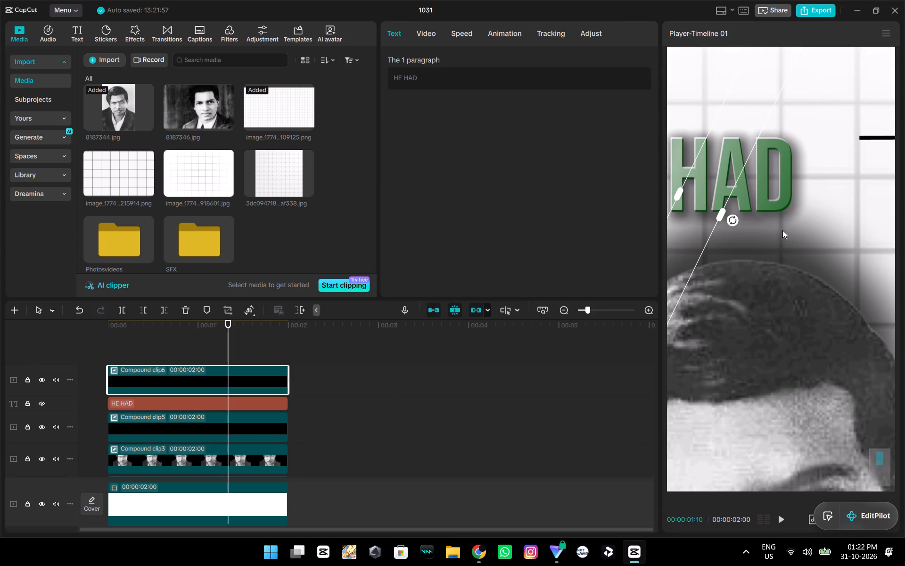
middle_drag(782, 232, 904, 265)
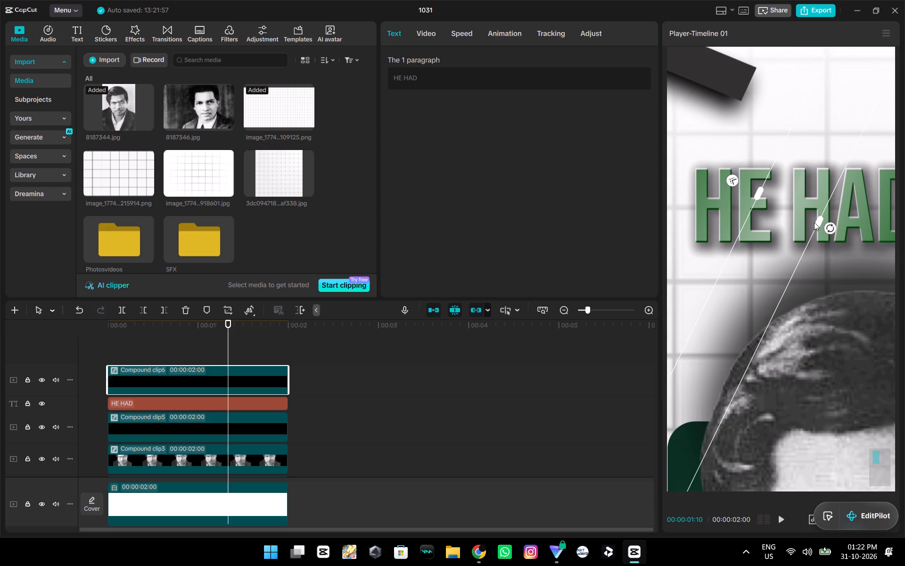
drag(730, 181, 736, 186)
ctrl+scroll(682, 242, down, 8)
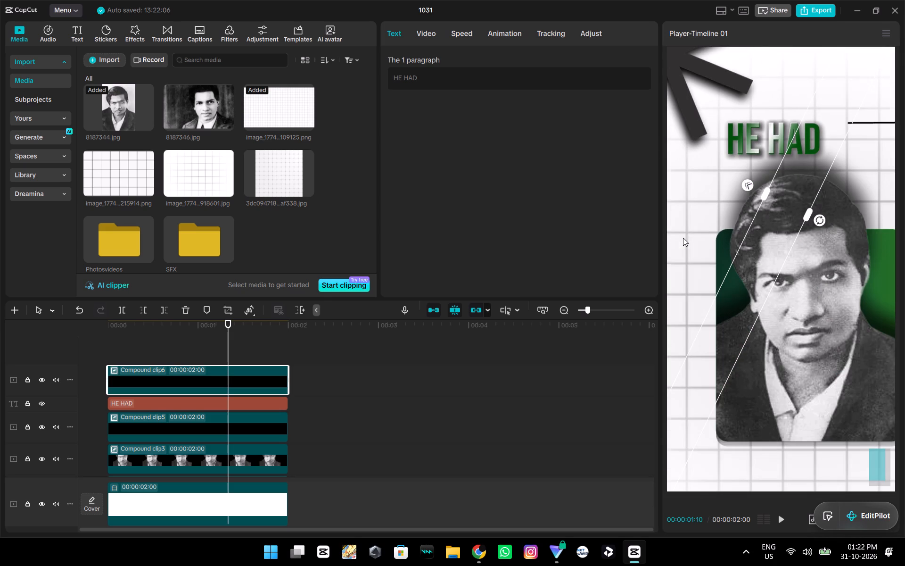
ctrl+scroll(683, 238, down, 3)
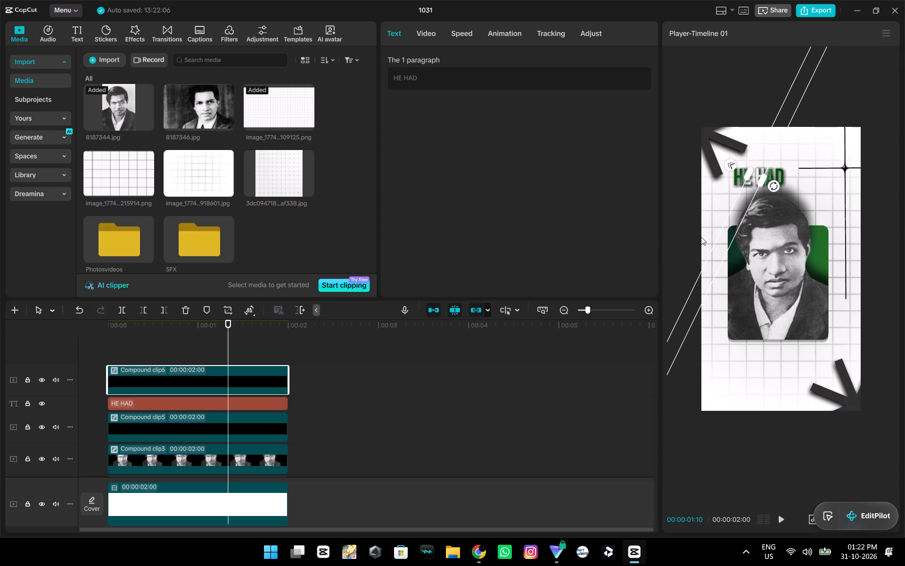
Move the playhead to the start of the timeline and select the HE HAD text clip.
click(165, 348)
drag(165, 348, 107, 355)
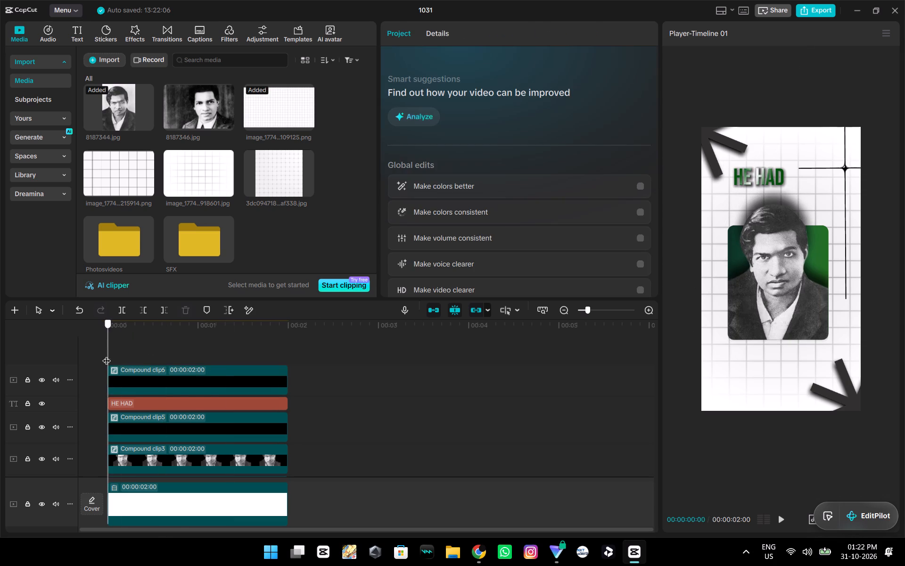
drag(107, 355, 99, 357)
drag(99, 357, 86, 352)
click(151, 401)
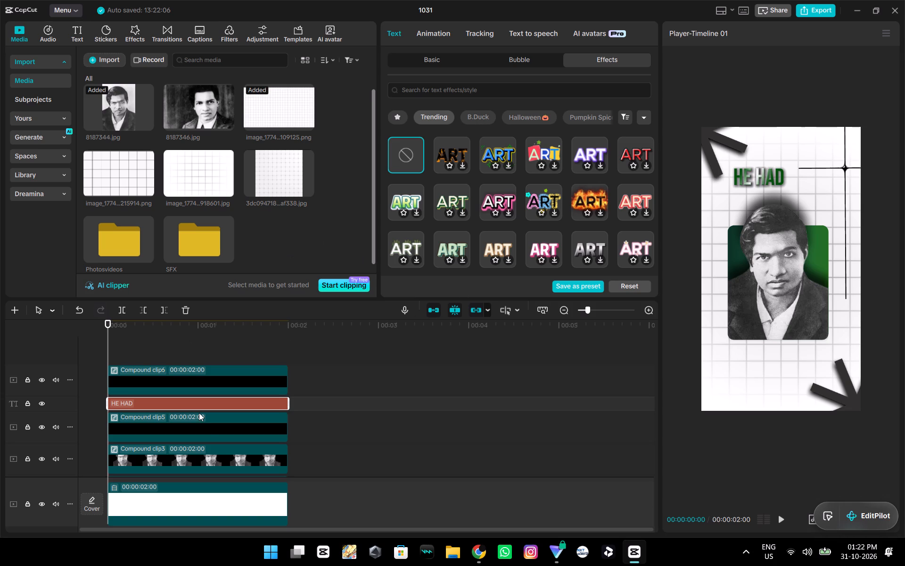
Check the tutorial's next light-sweep instructions, and fine-tune the mask feather on the topmost compound clip.
key(alt+Tab)
key(space)
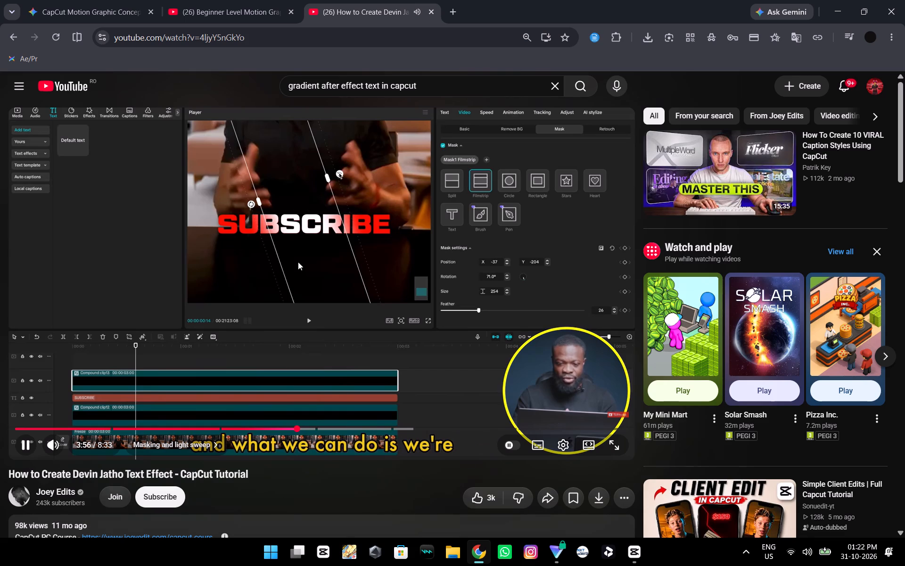
key(space)
key(alt+Tab)
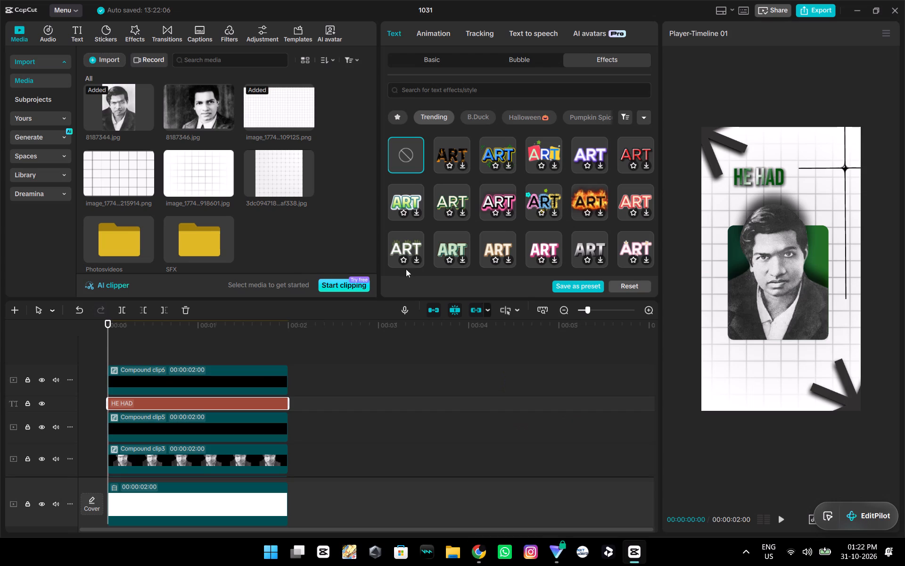
click(212, 384)
ctrl+scroll(669, 286, up, 6)
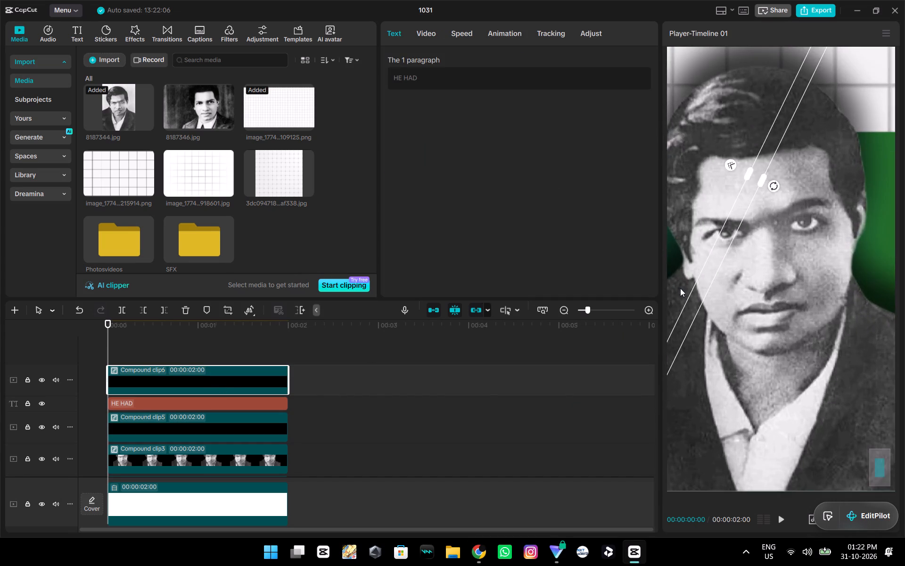
scroll(712, 278, up, 7)
middle_drag(743, 281, 827, 316)
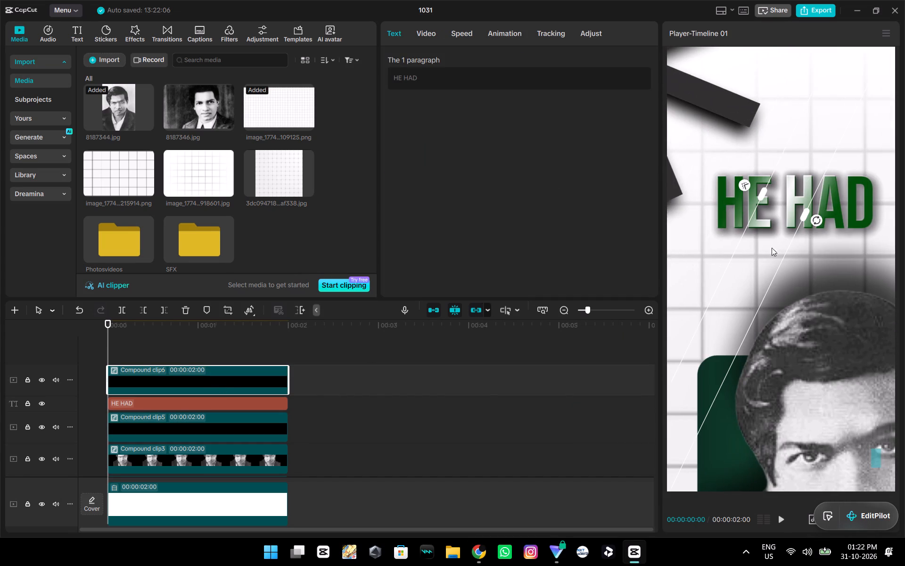
click(743, 183)
Check the tutorial's narrower mask setup and narrow the topmost compound clip's filmstrip mask to a slim band.
key(alt+Tab)
key(space)
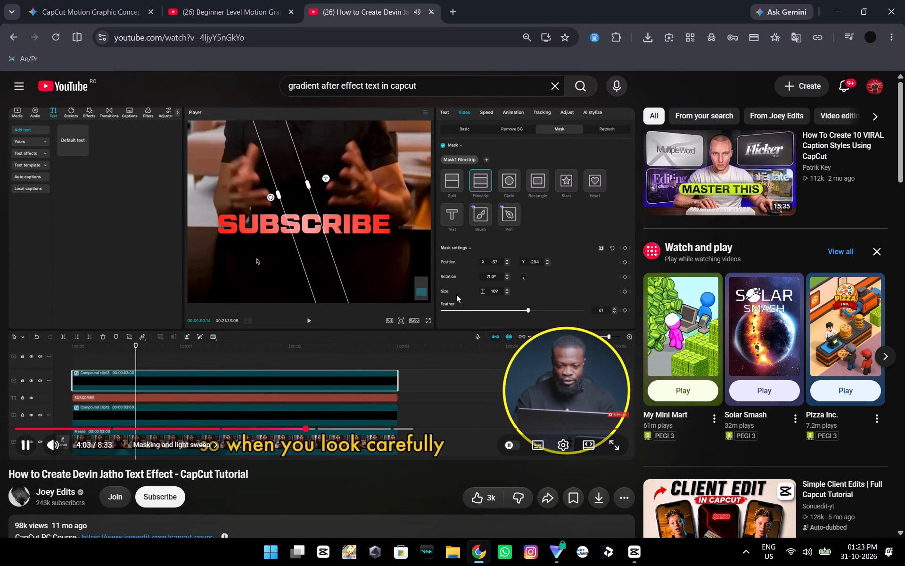
key(space)
key(alt+Tab)
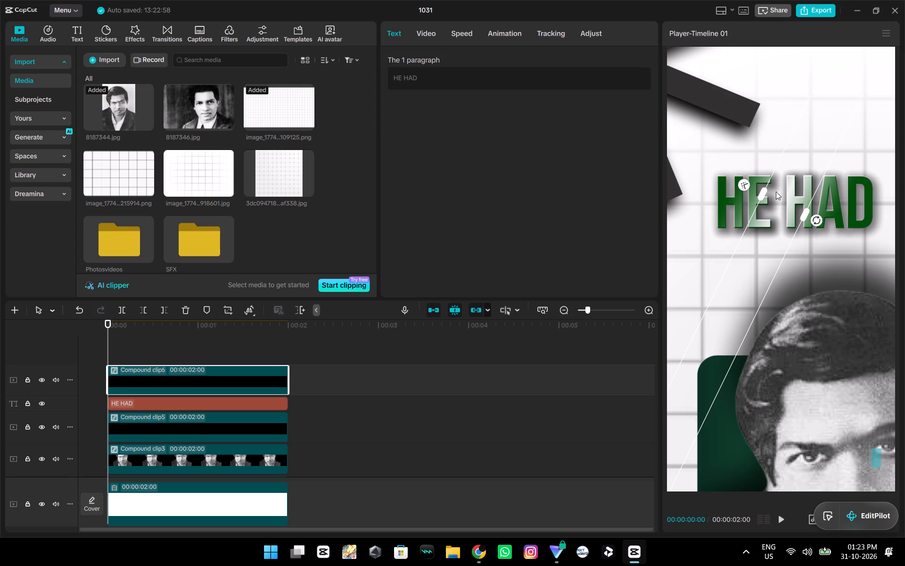
drag(764, 196, 773, 200)
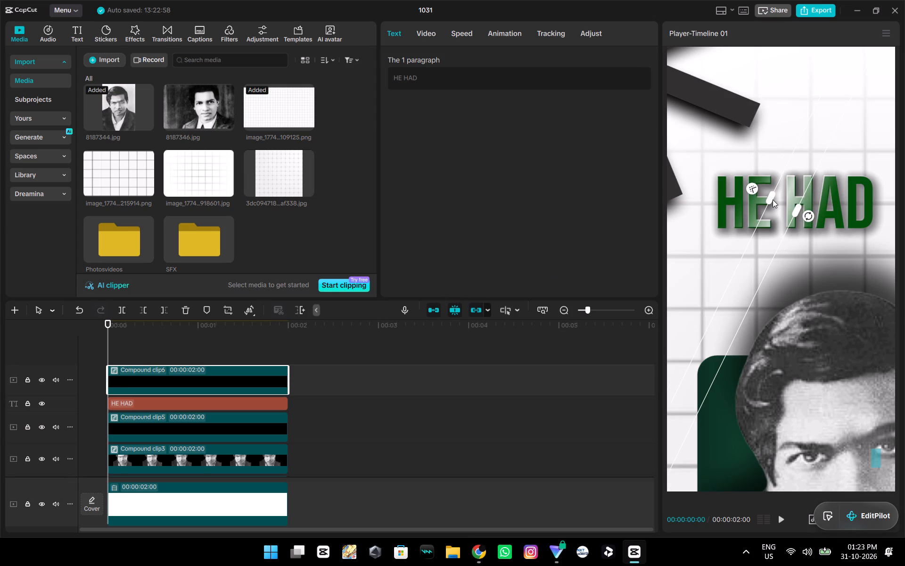
drag(773, 200, 779, 203)
click(757, 192)
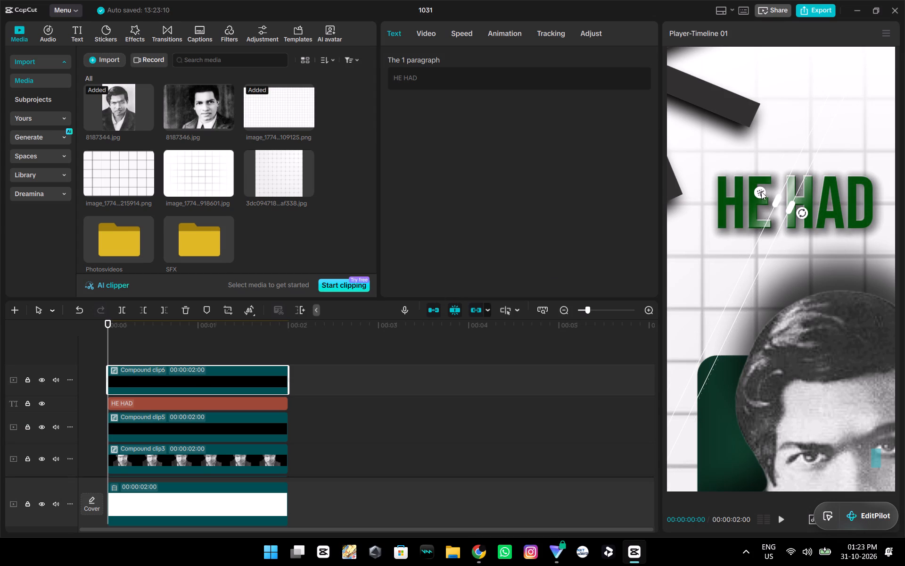
click(774, 201)
Position the topmost compound clip's filmstrip mask so its highlight falls on the first H of HE HAD.
drag(780, 211, 768, 211)
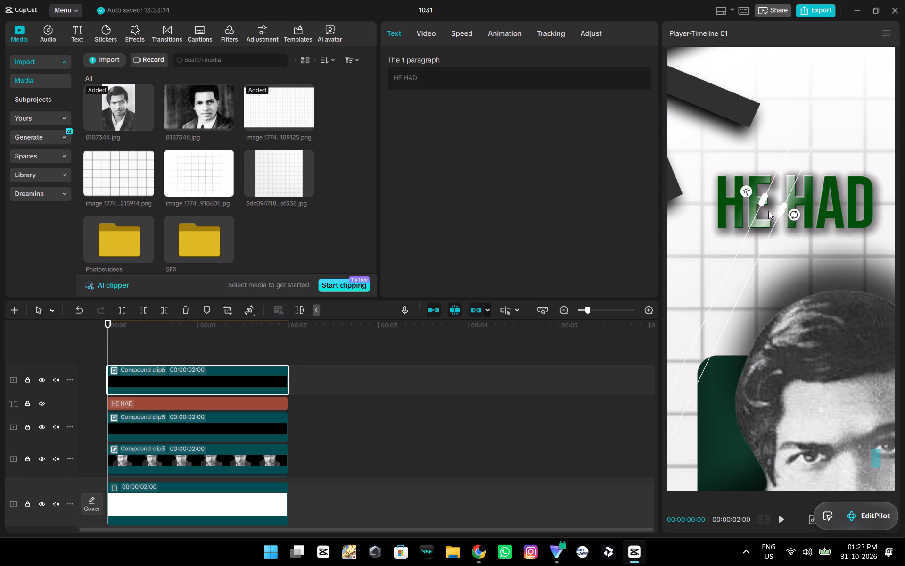
drag(768, 211, 707, 172)
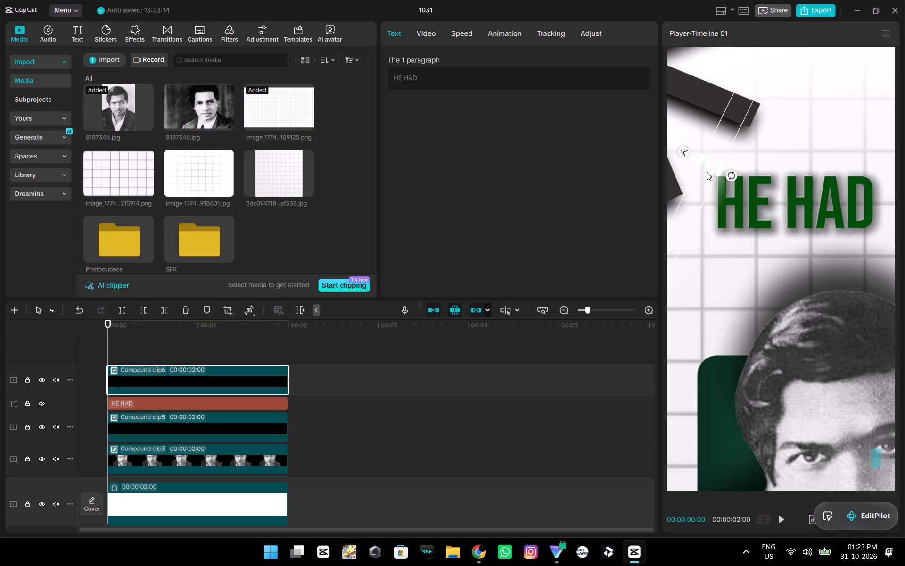
drag(707, 172, 833, 261)
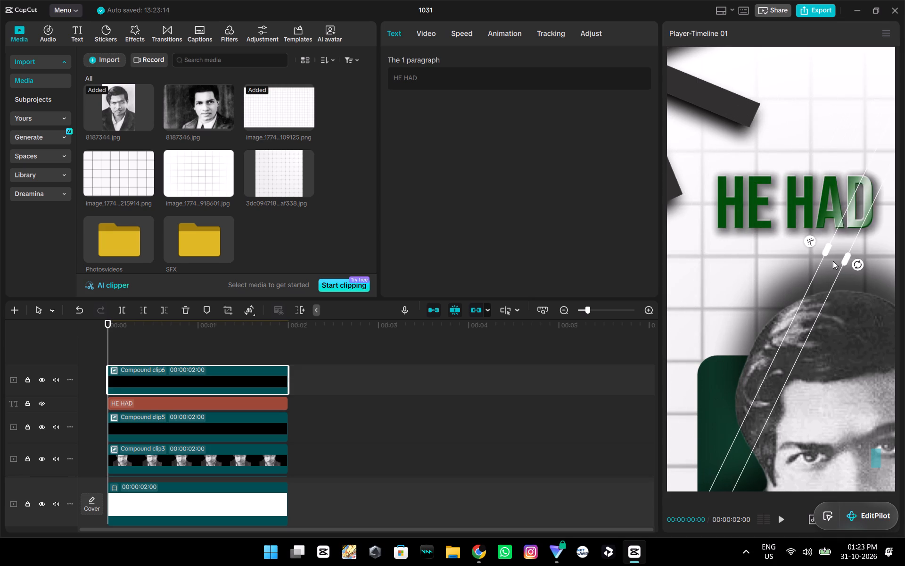
drag(833, 261, 715, 172)
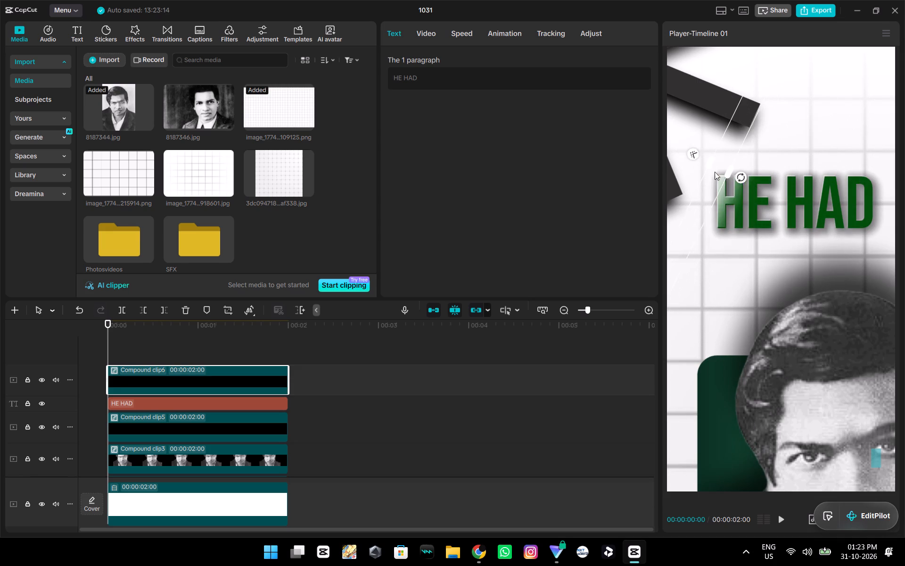
drag(715, 172, 728, 180)
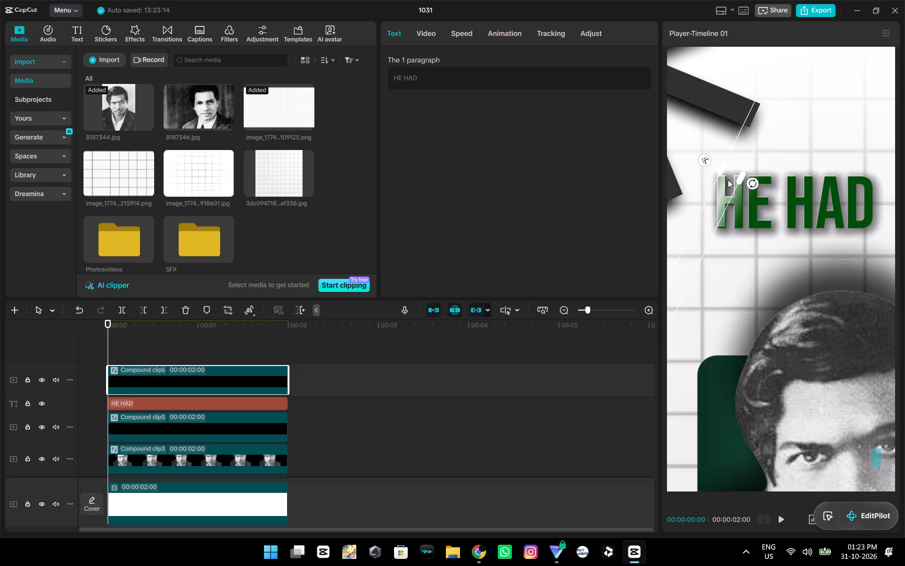
drag(728, 180, 721, 175)
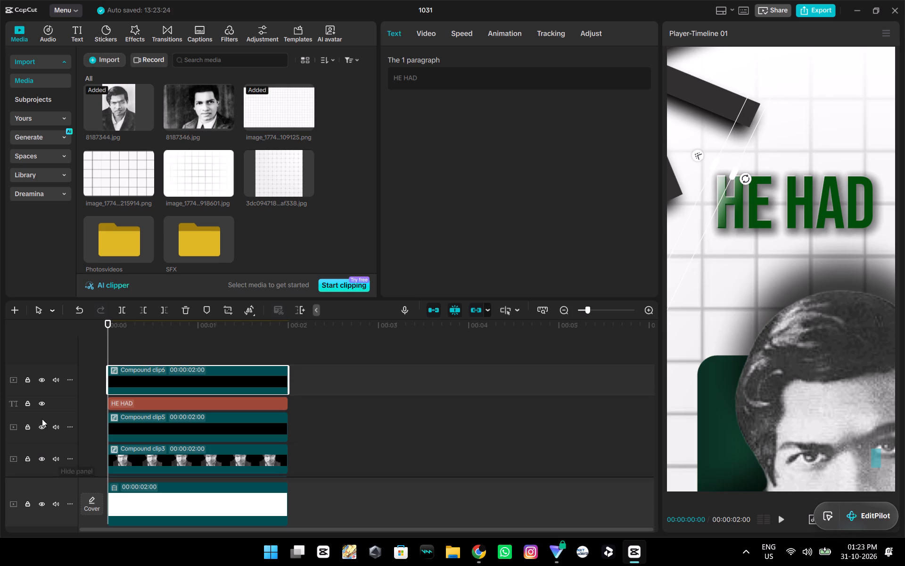
click(431, 33)
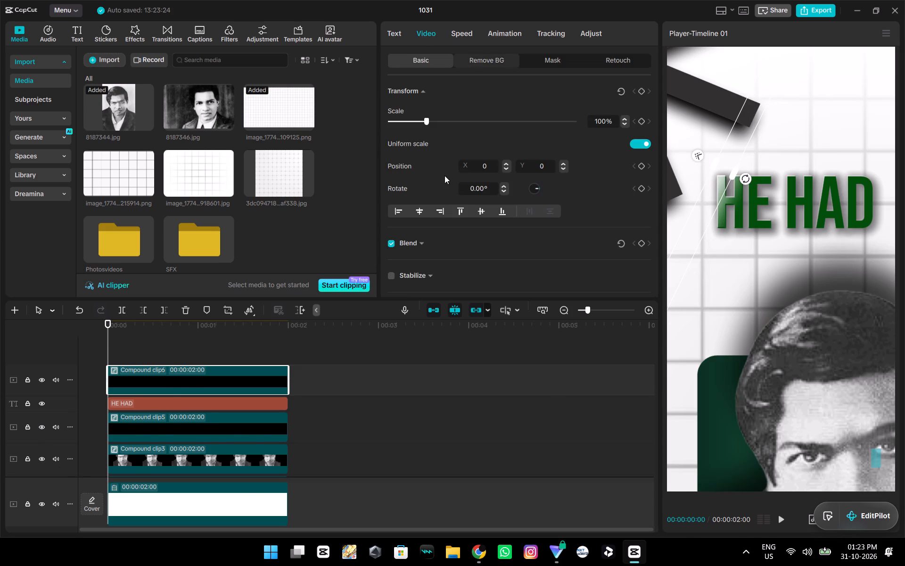
Check the tutorial's instructions on what follows the light sweep, including how the text layers are grouped.
key(alt+Tab)
key(space)
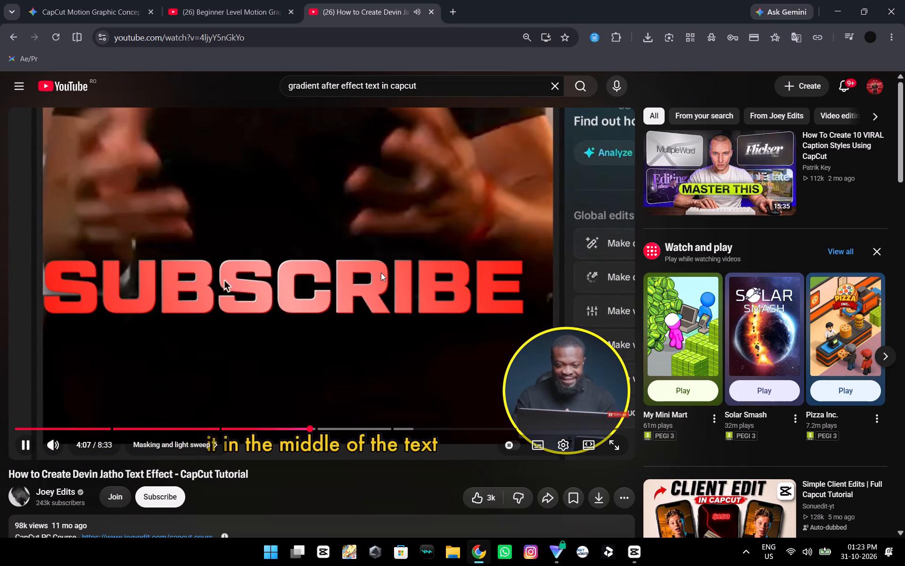
key(Right)
key(space)
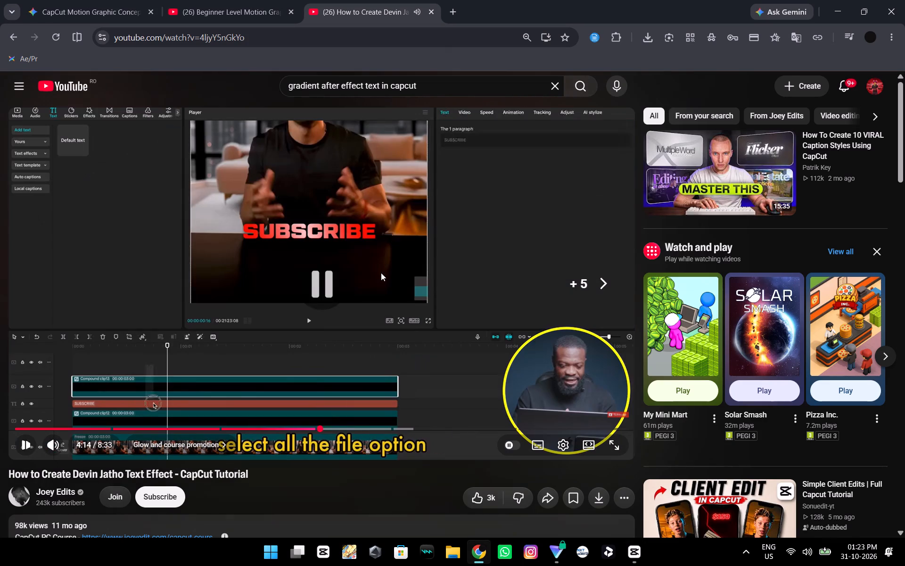
key(space)
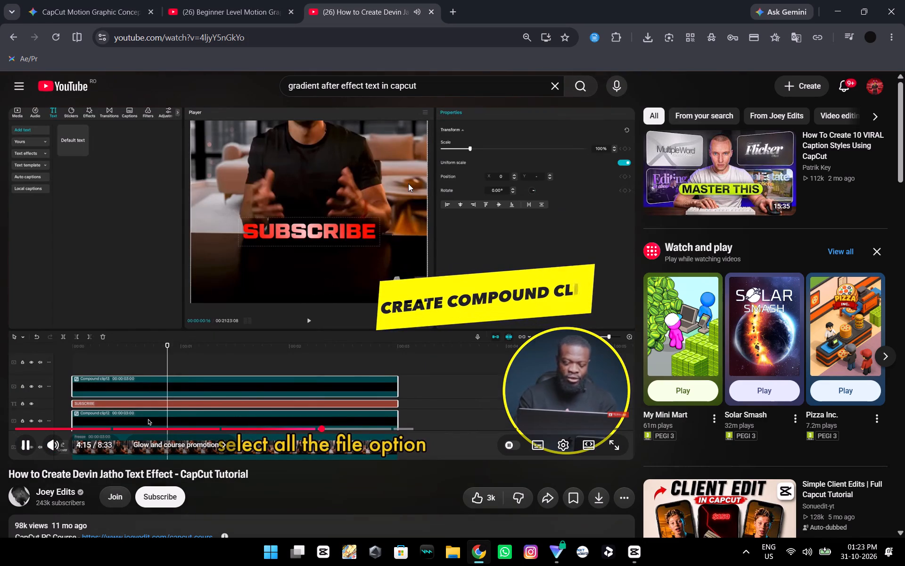
key(space)
key(alt+Tab)
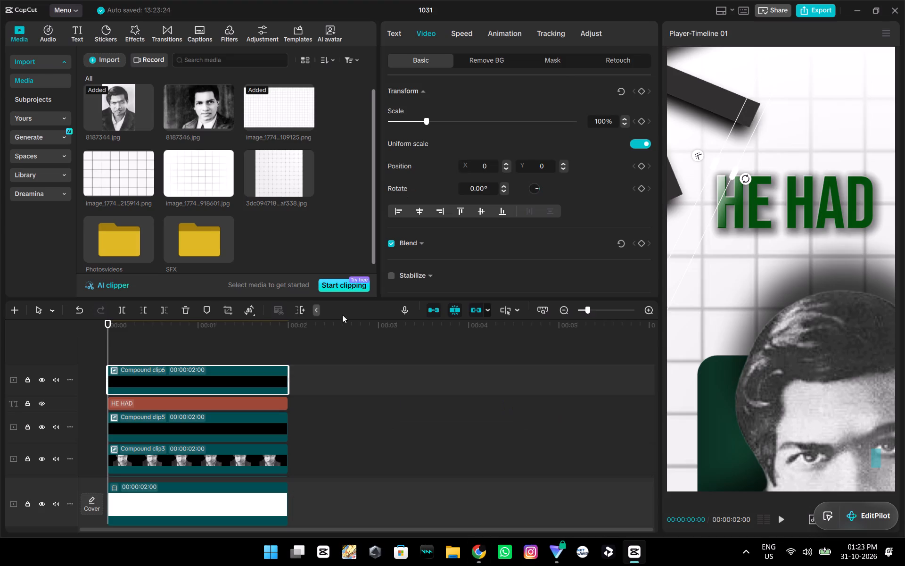
Add a keyframe for all filmstrip mask settings on the topmost compound clip at the start of the timeline.
ctrl+click(278, 431)
ctrl+click(262, 407)
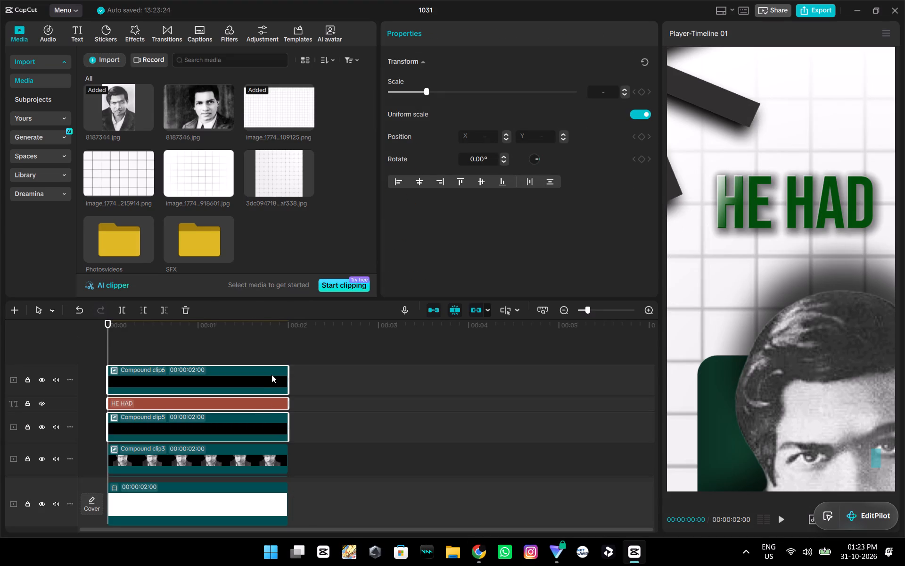
click(204, 370)
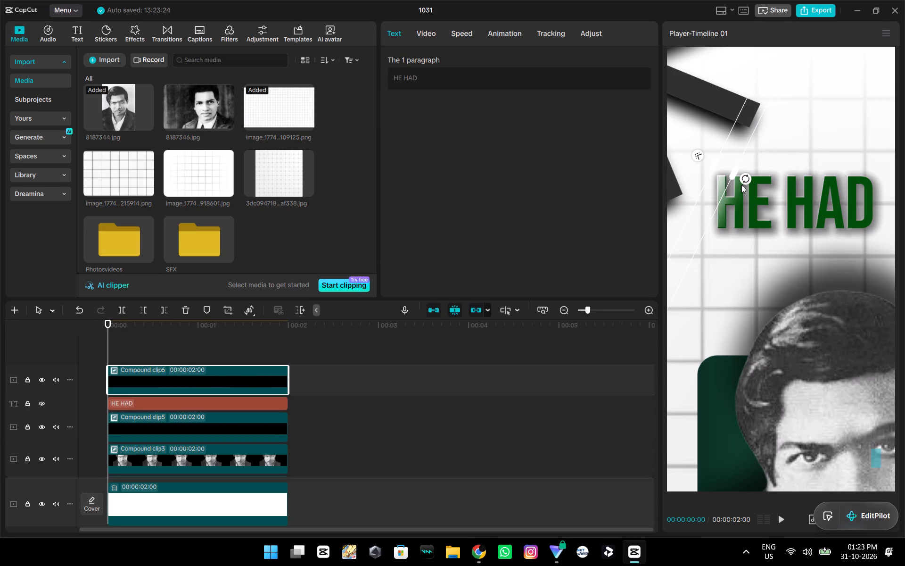
click(583, 34)
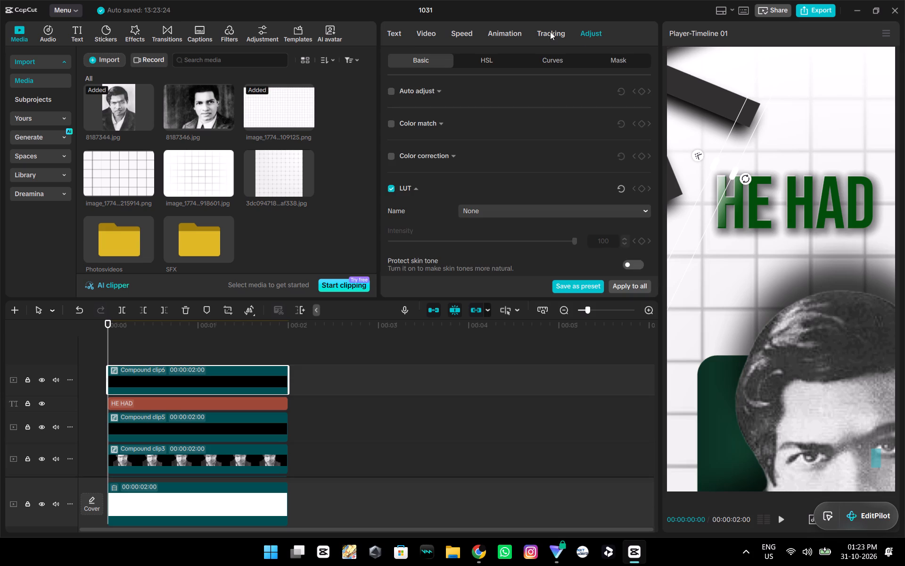
click(550, 32)
click(507, 35)
click(430, 34)
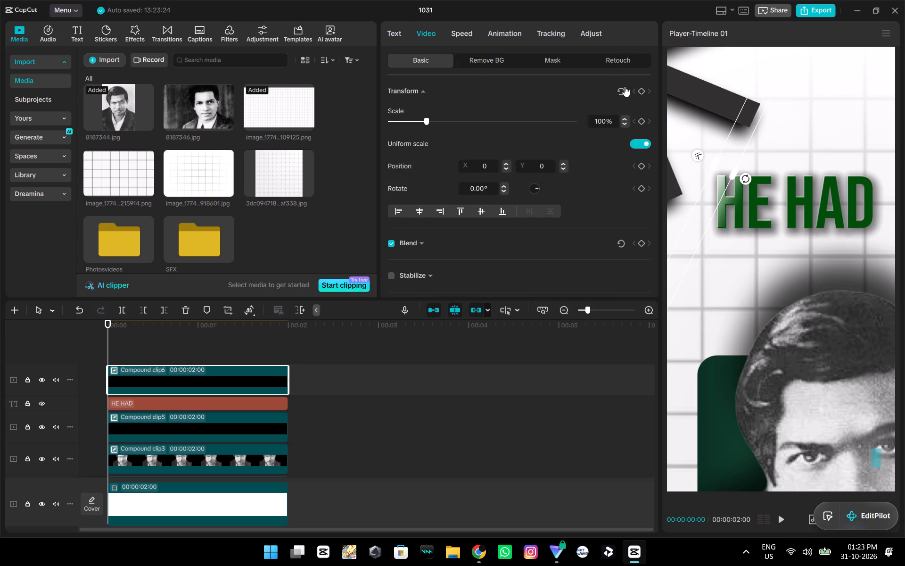
click(575, 64)
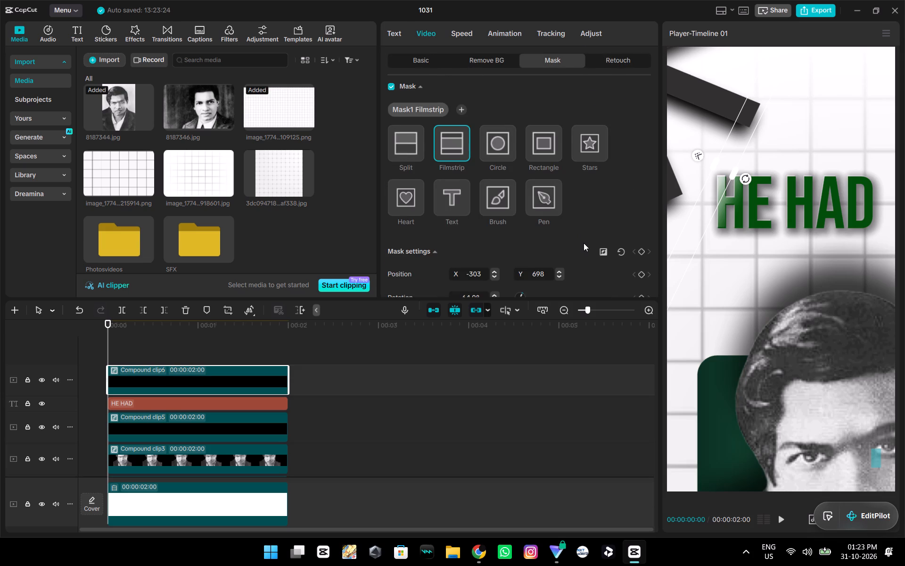
scroll(584, 243, down, 1)
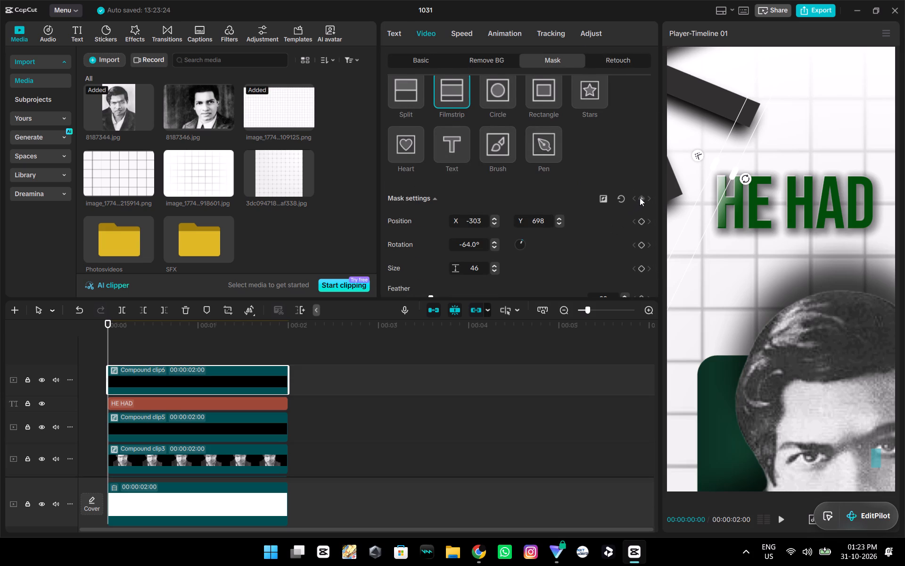
click(640, 198)
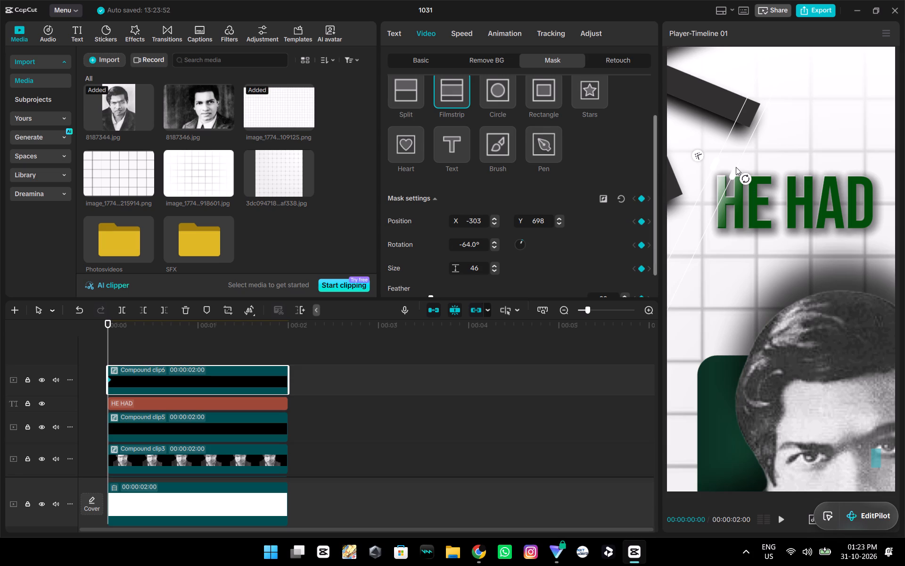
Test the mask's sweep path across HE HAD and set its starting position over the first H, at about X -308, Y 702.
drag(725, 169, 775, 184)
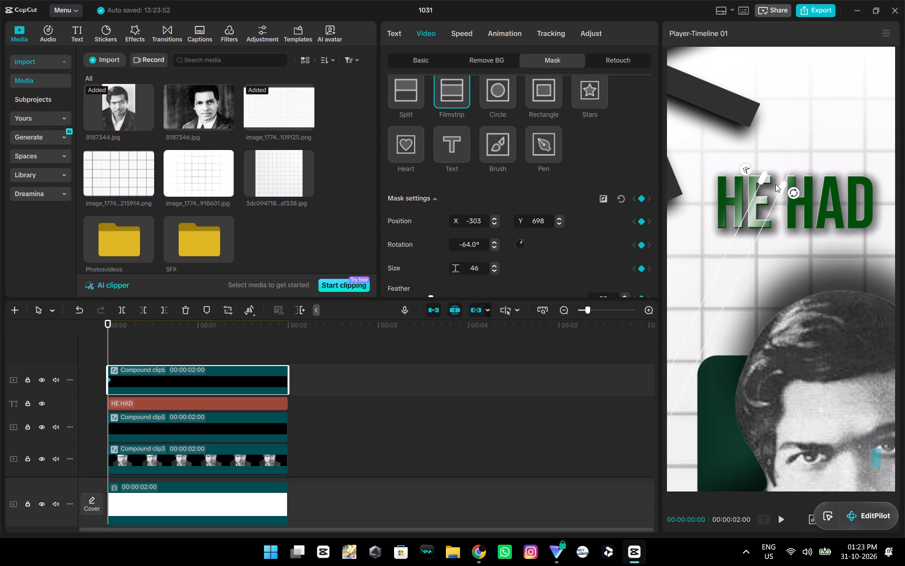
drag(775, 184, 870, 214)
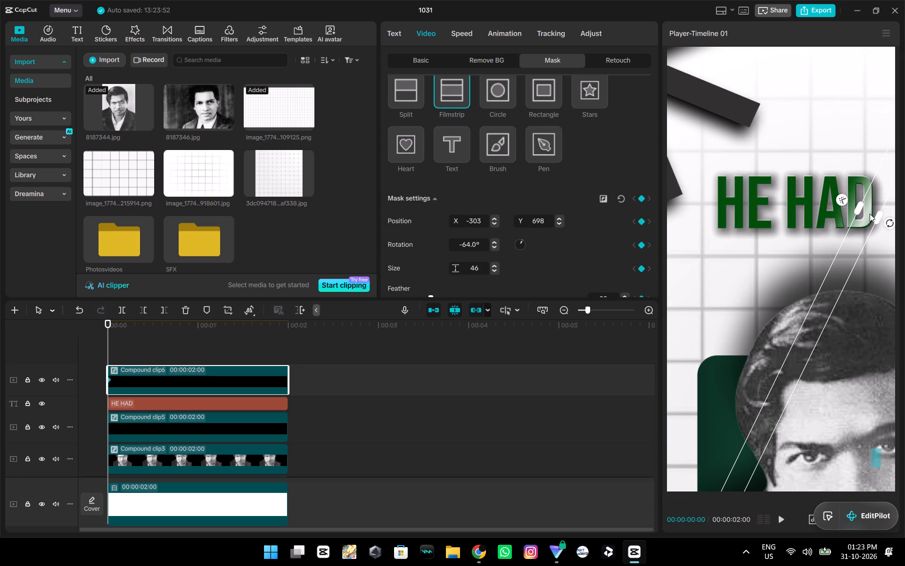
drag(870, 214, 870, 216)
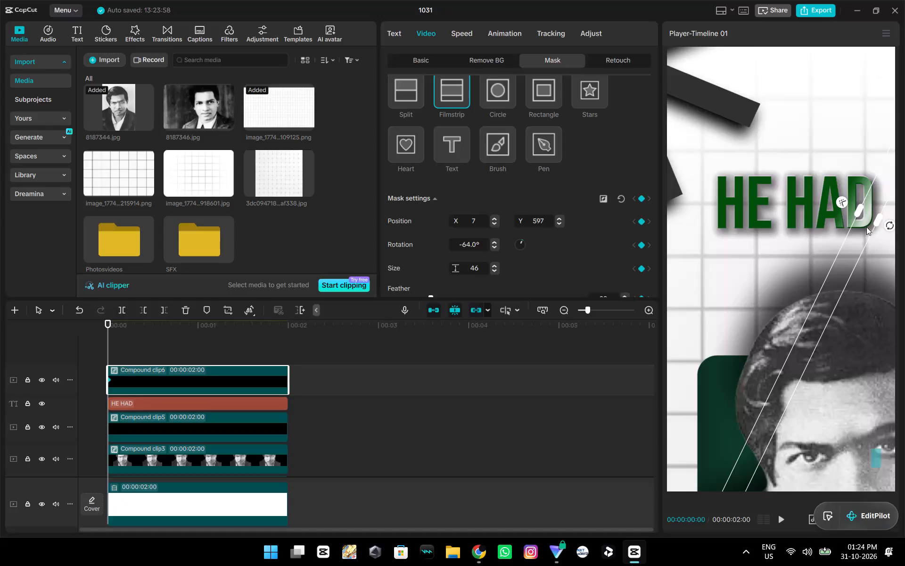
drag(866, 223, 722, 182)
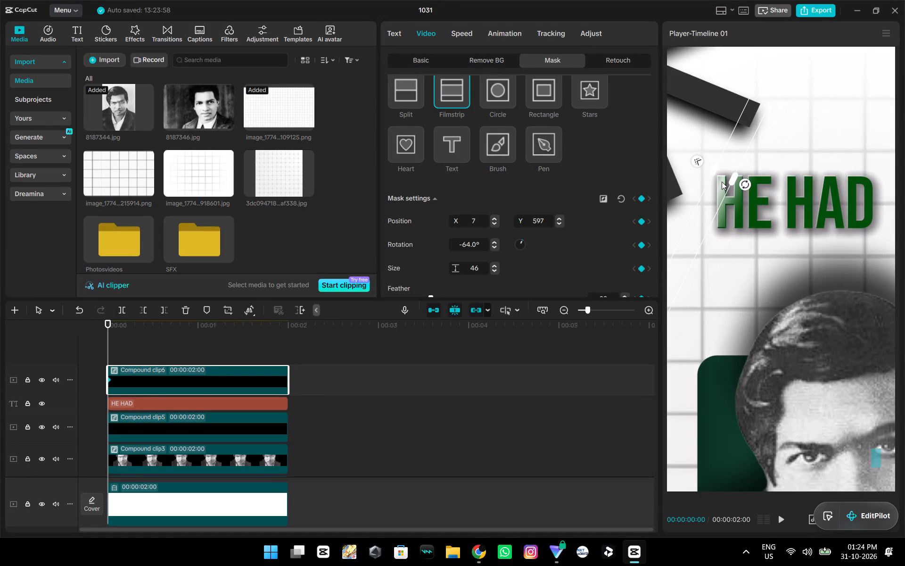
drag(722, 182, 720, 174)
At 00:00:02:00, keyframe the topmost clip's mask over the final D of HE HAD, at about X -11, Y 603.
click(263, 338)
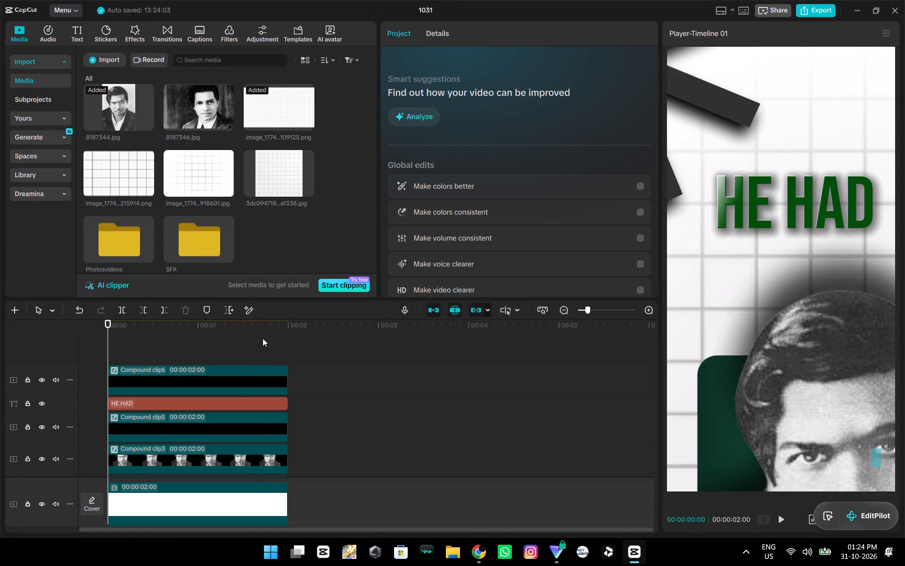
drag(263, 338, 286, 344)
click(257, 373)
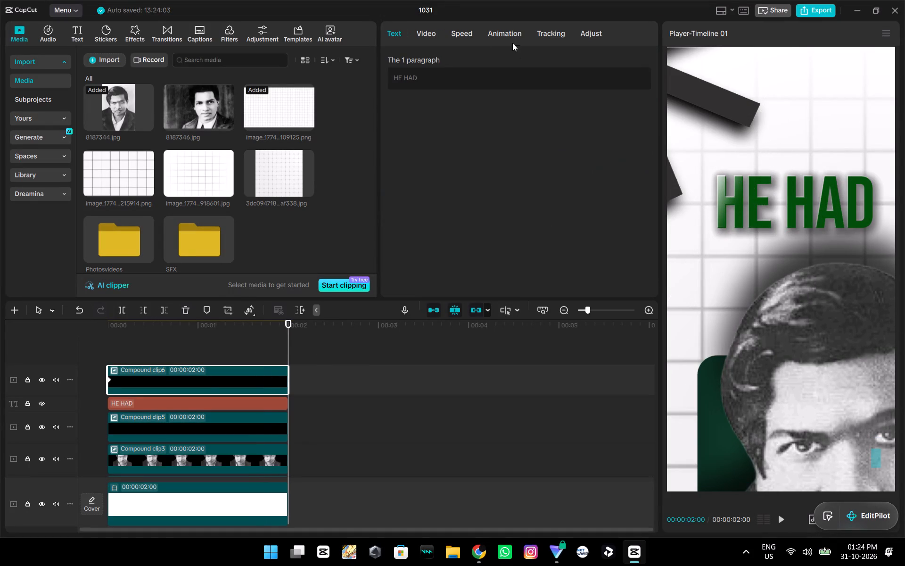
click(424, 36)
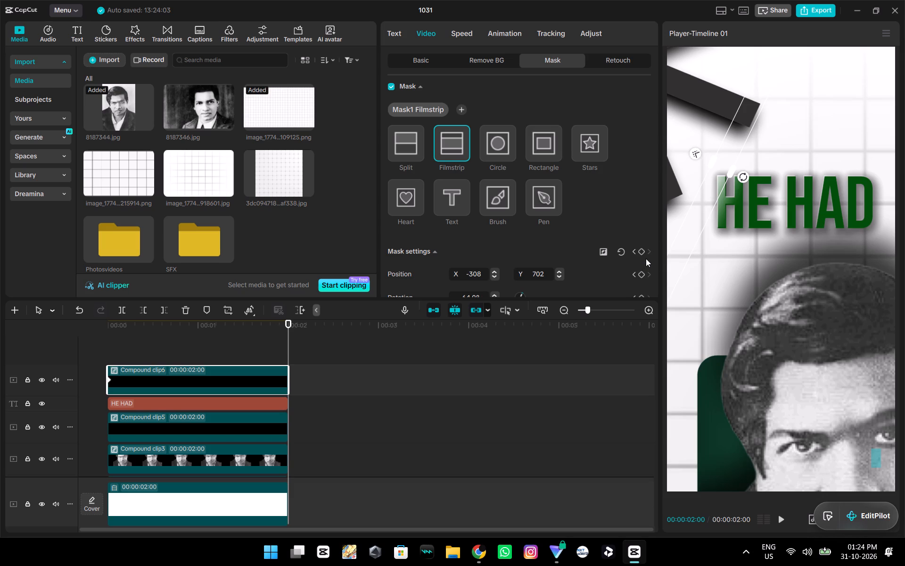
drag(721, 175, 845, 198)
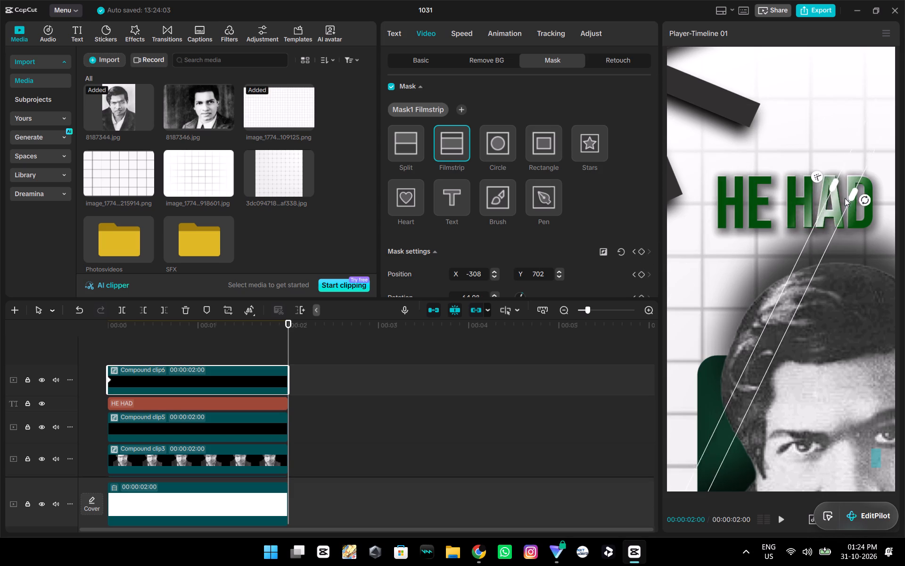
drag(845, 198, 859, 221)
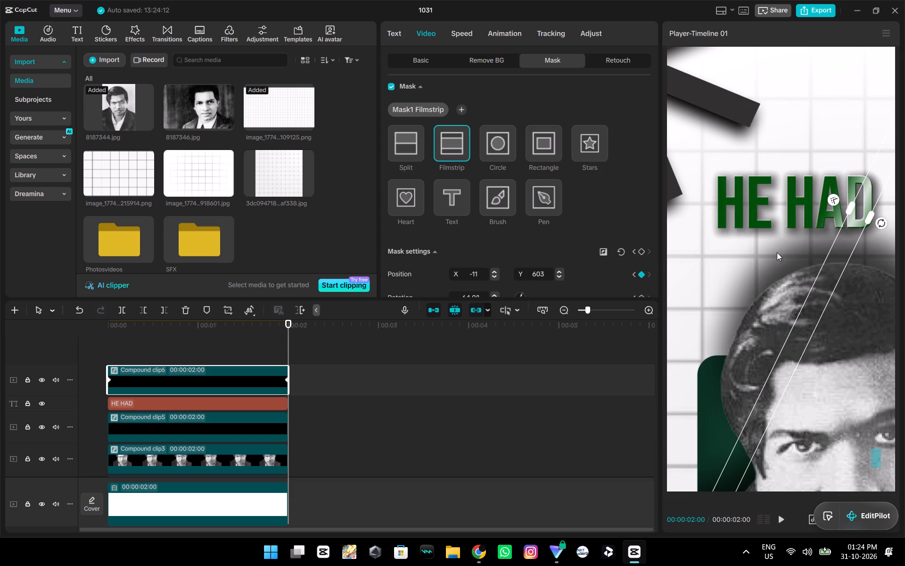
Play the timeline from the start to review the light sweep across HE HAD.
click(125, 350)
drag(125, 350, 21, 354)
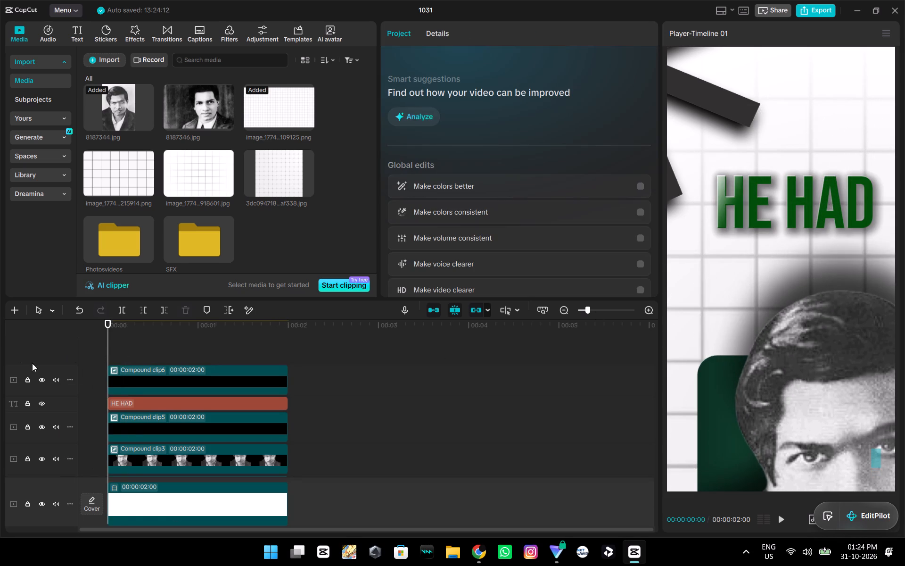
key(space)
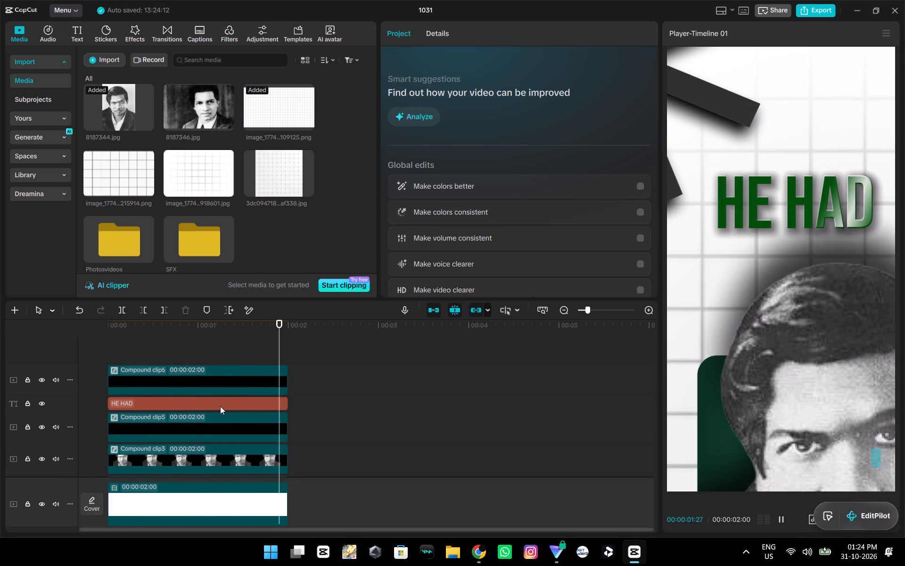
Combine the HE HAD text clip and the two highlight compound clips around it into one compound clip.
ctrl+scroll(362, 392, down, 3)
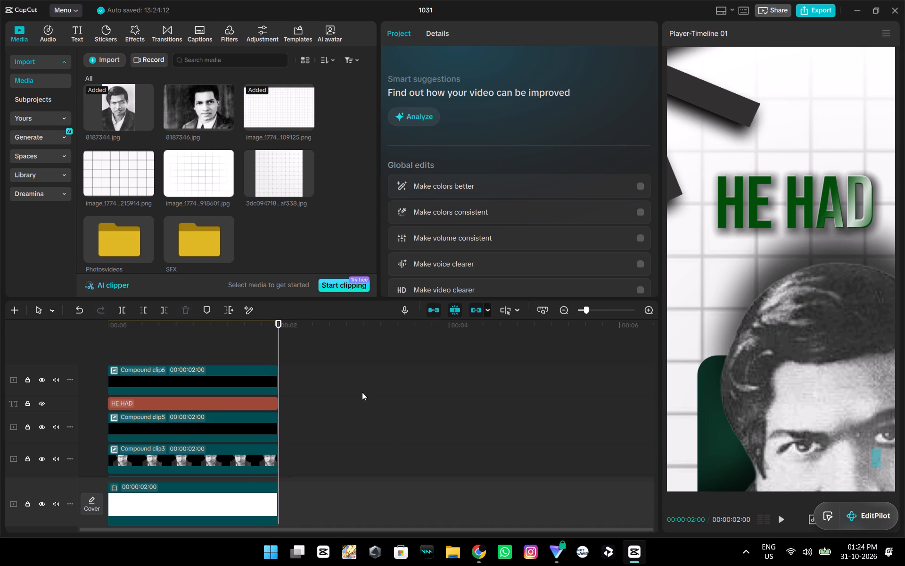
ctrl+scroll(362, 392, up, 10)
ctrl+click(298, 430)
ctrl+click(297, 406)
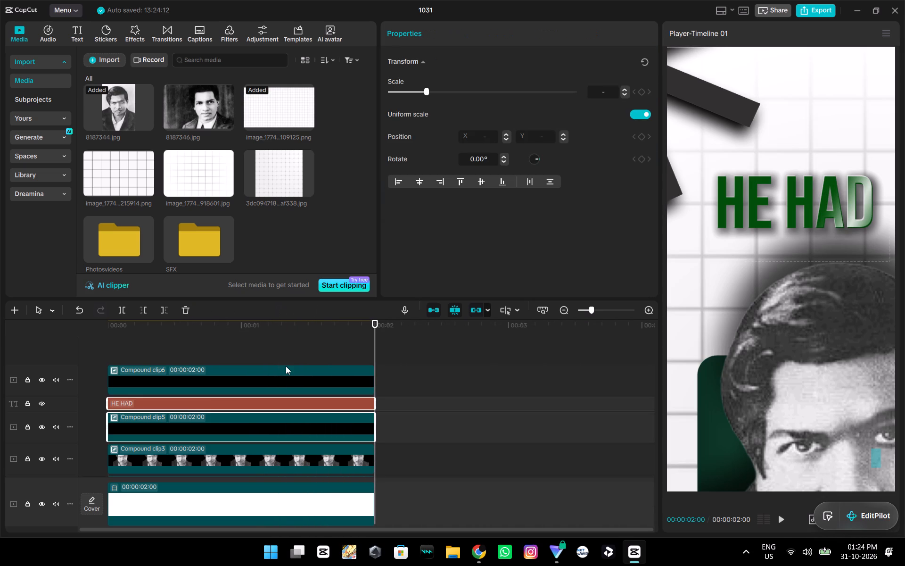
ctrl+click(286, 366)
key(alt+g)
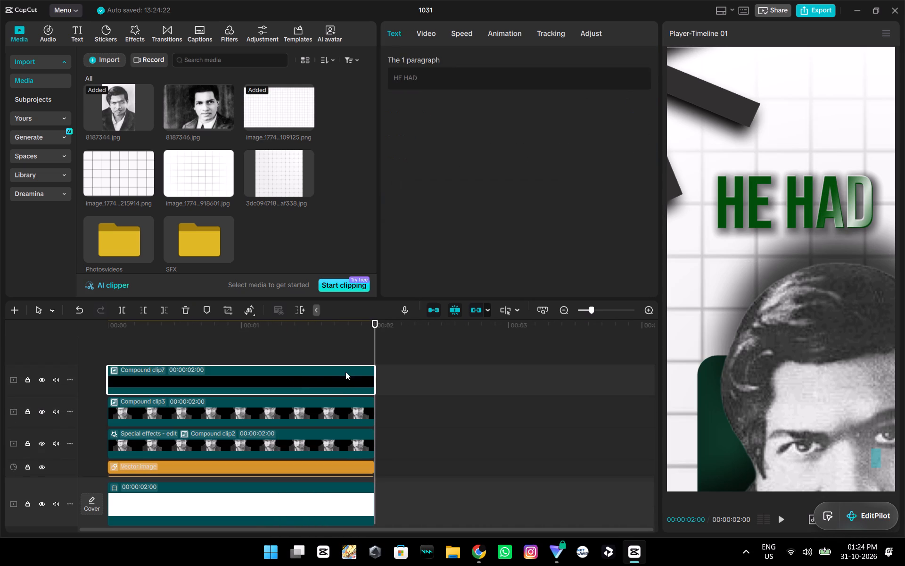
Search the video effects for "glow 2".
click(135, 33)
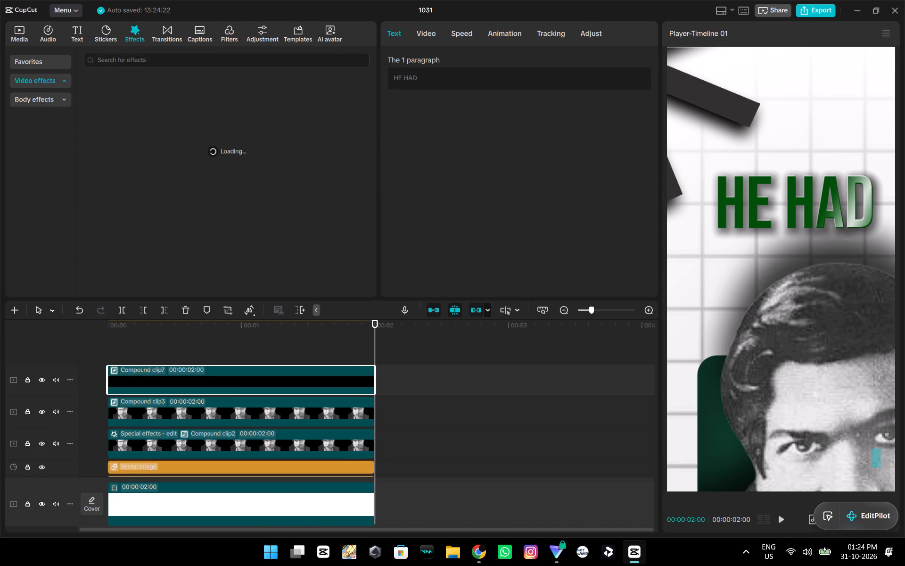
click(123, 62)
click(109, 87)
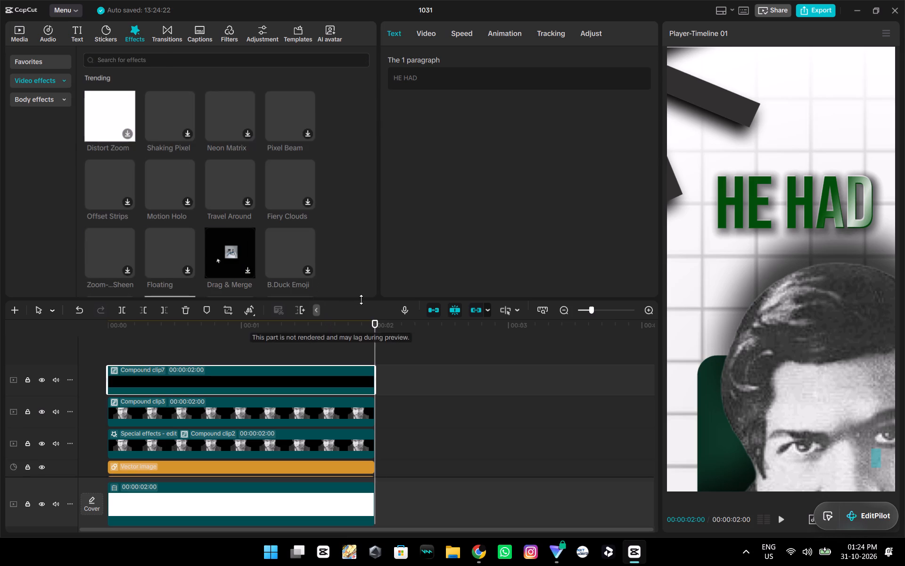
click(119, 62)
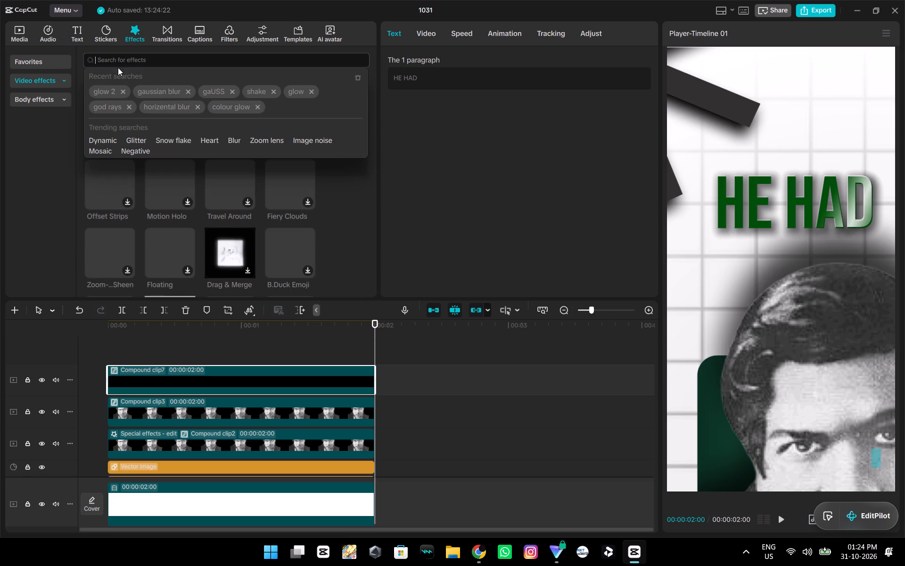
click(106, 92)
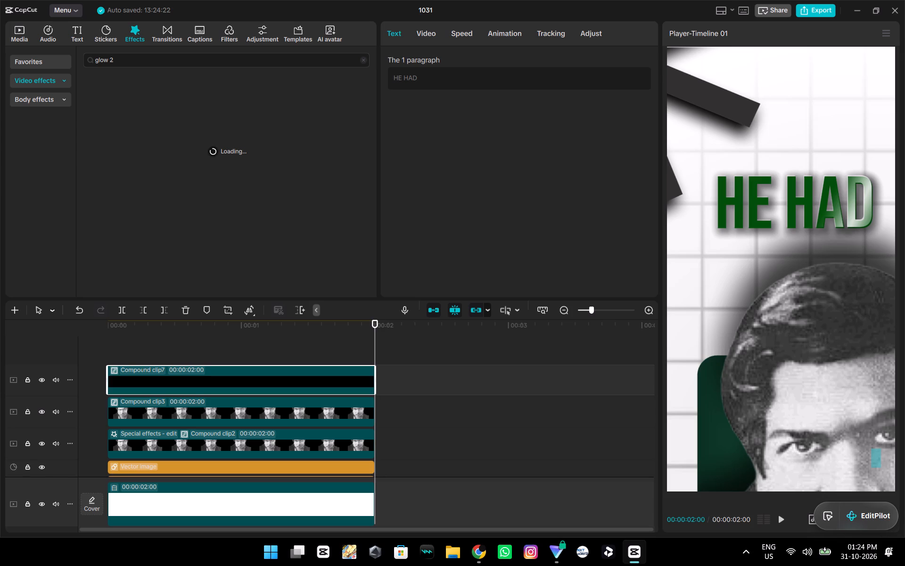
click(739, 555)
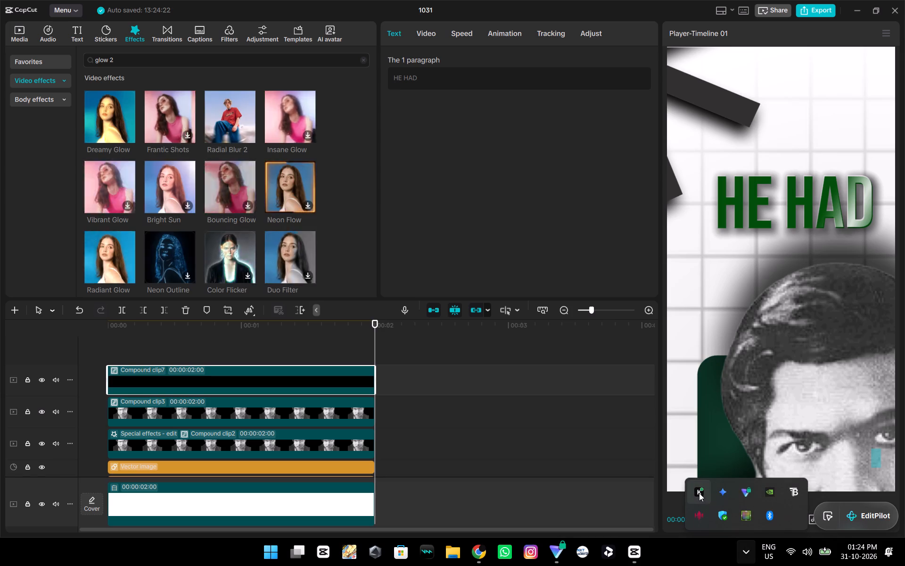
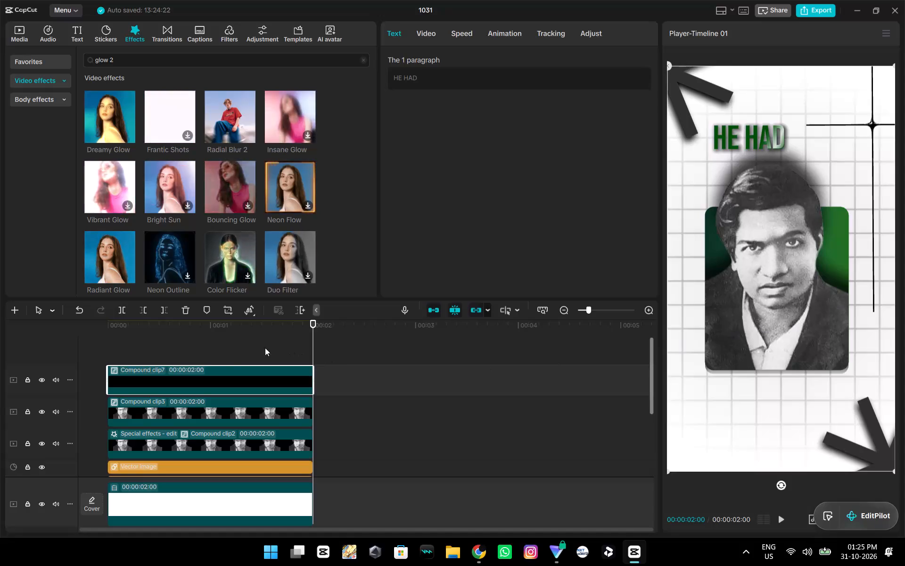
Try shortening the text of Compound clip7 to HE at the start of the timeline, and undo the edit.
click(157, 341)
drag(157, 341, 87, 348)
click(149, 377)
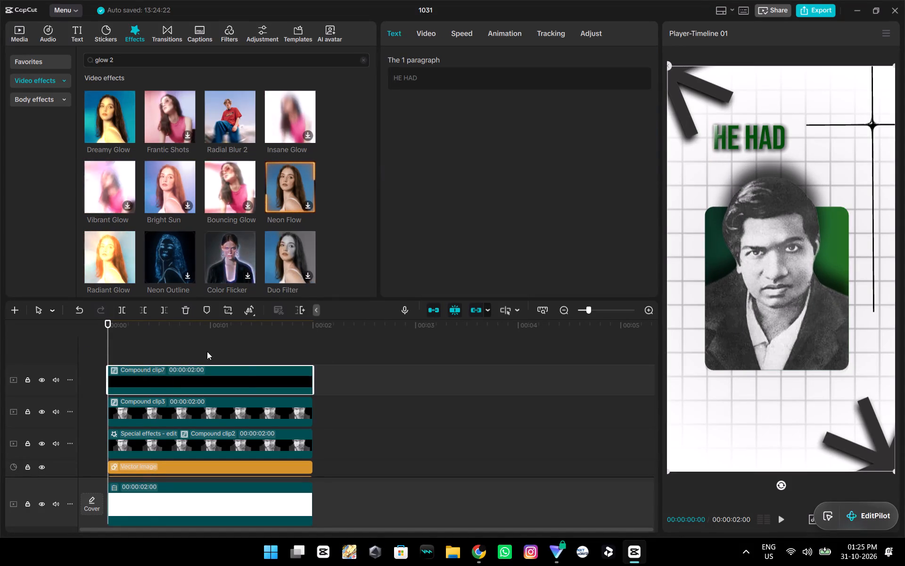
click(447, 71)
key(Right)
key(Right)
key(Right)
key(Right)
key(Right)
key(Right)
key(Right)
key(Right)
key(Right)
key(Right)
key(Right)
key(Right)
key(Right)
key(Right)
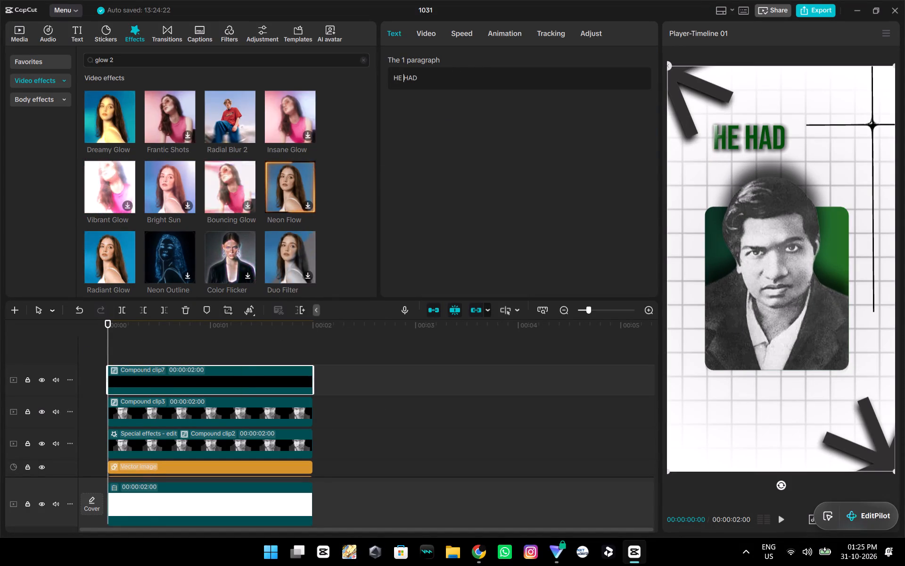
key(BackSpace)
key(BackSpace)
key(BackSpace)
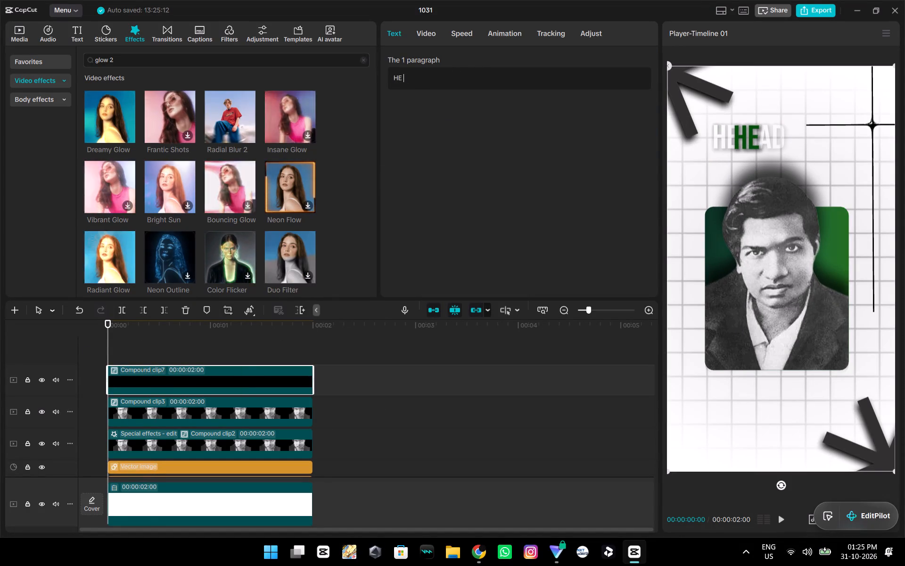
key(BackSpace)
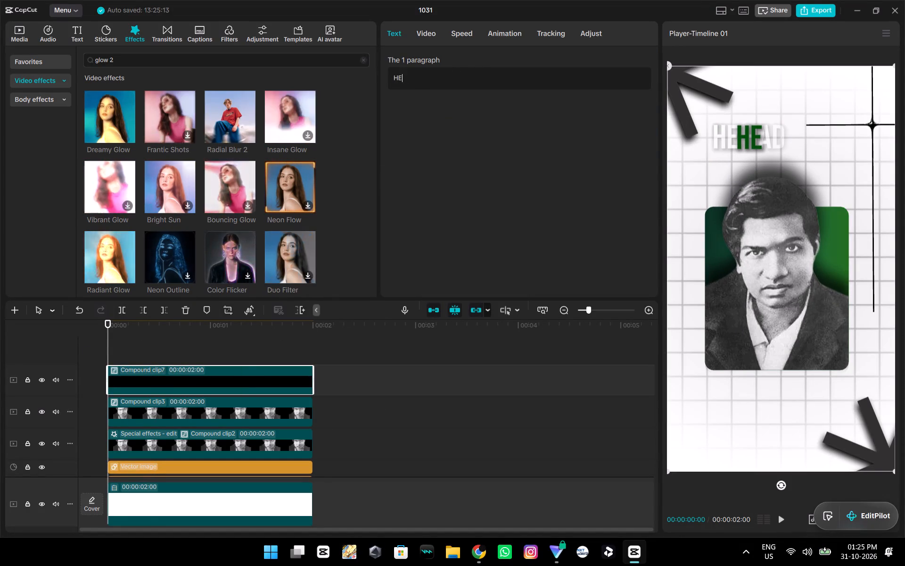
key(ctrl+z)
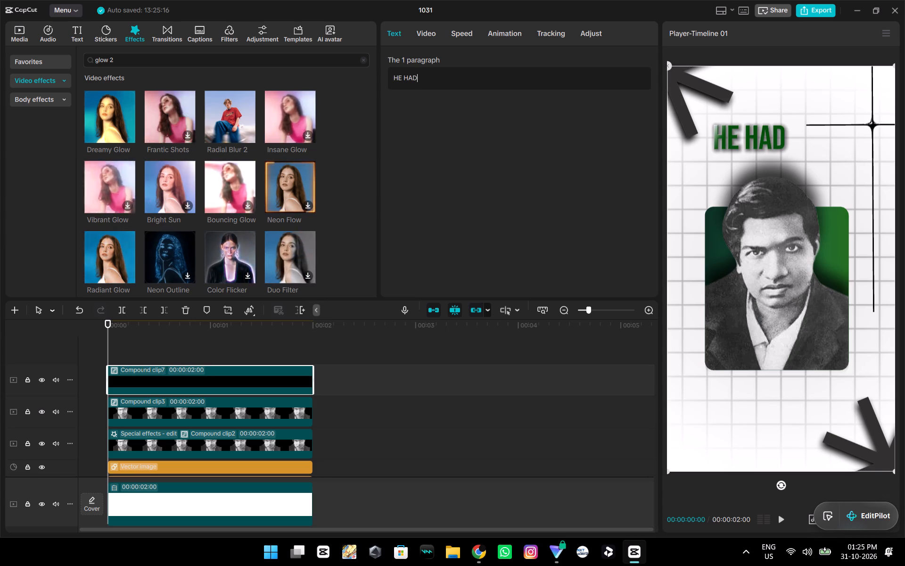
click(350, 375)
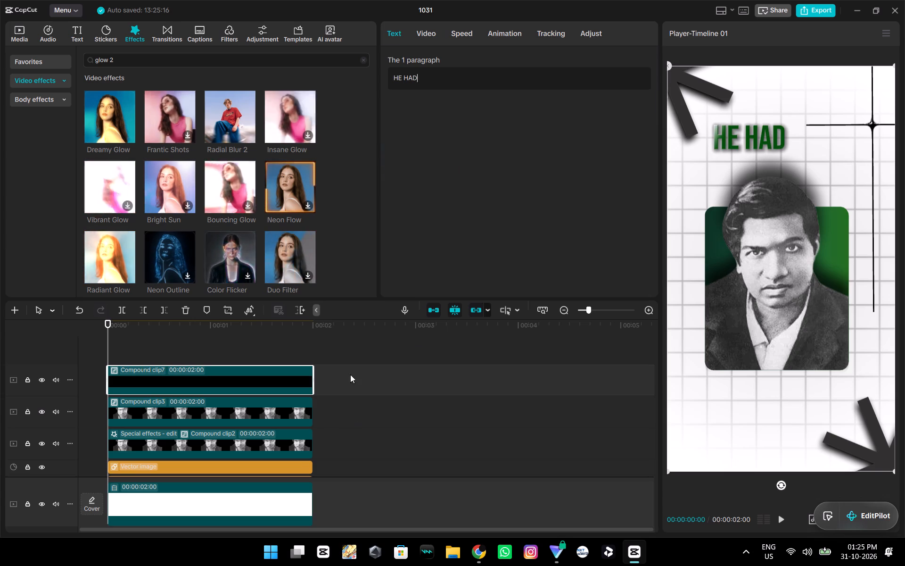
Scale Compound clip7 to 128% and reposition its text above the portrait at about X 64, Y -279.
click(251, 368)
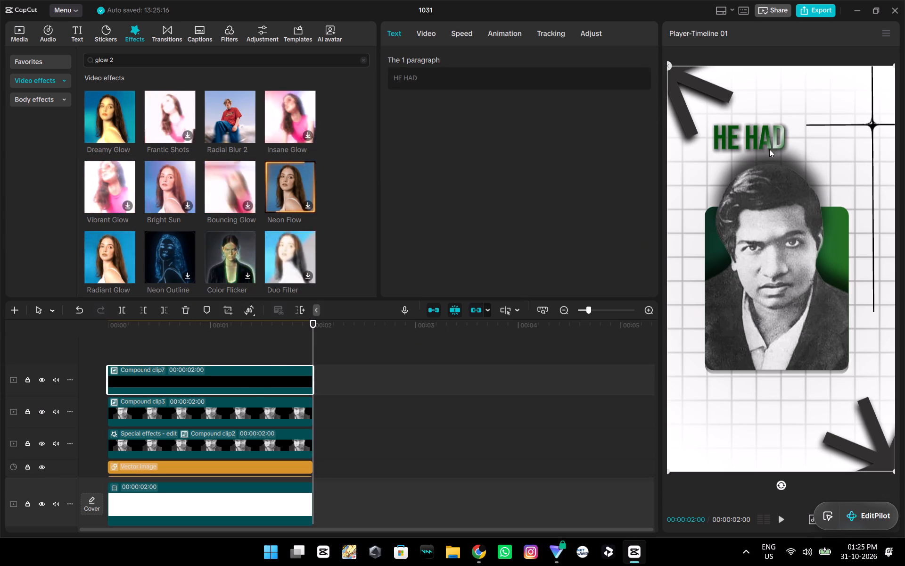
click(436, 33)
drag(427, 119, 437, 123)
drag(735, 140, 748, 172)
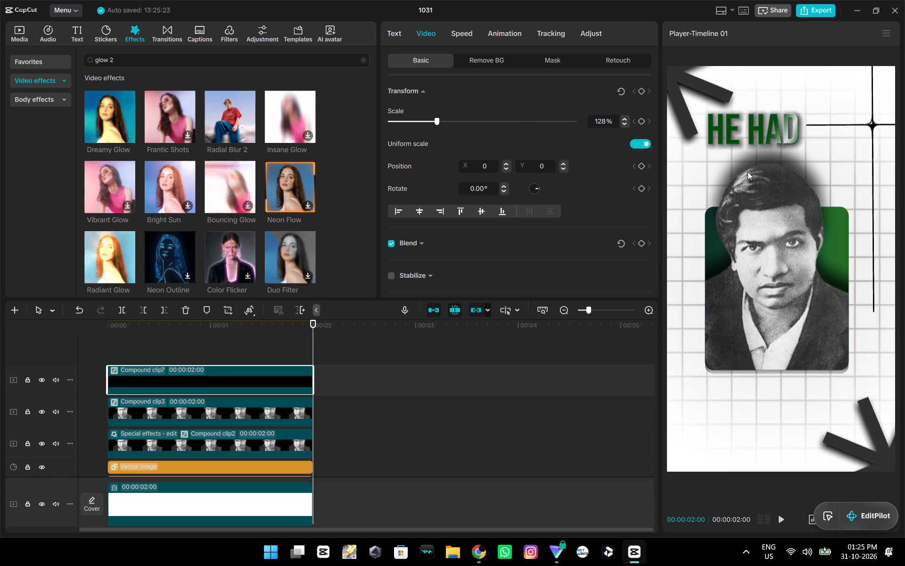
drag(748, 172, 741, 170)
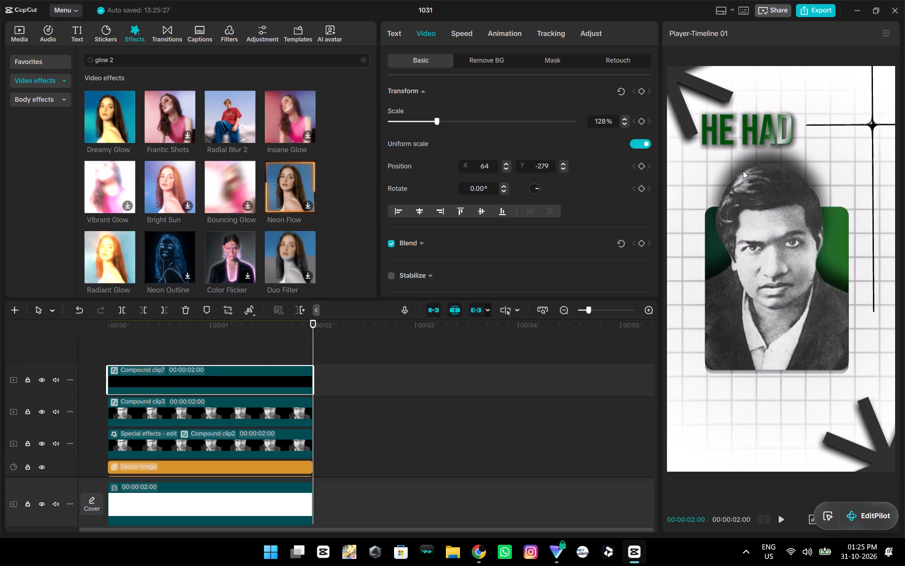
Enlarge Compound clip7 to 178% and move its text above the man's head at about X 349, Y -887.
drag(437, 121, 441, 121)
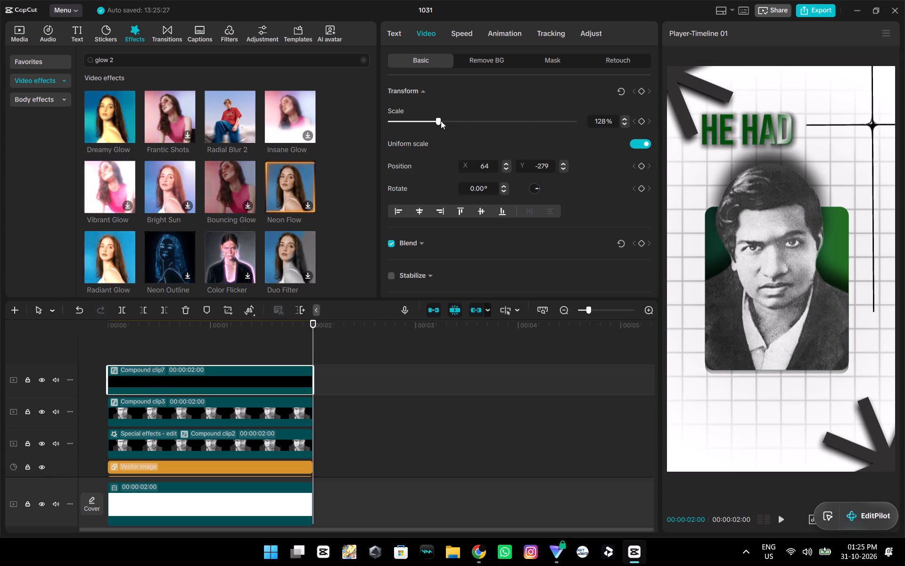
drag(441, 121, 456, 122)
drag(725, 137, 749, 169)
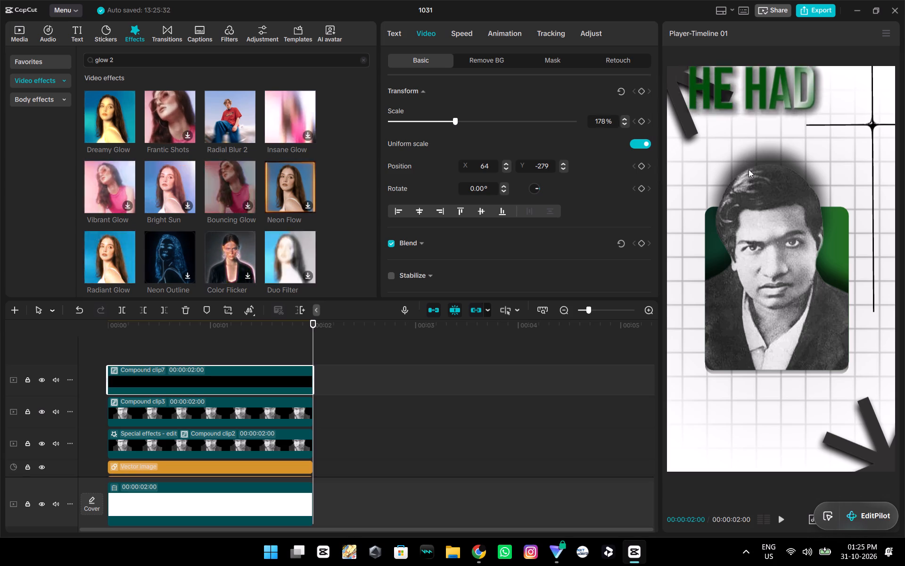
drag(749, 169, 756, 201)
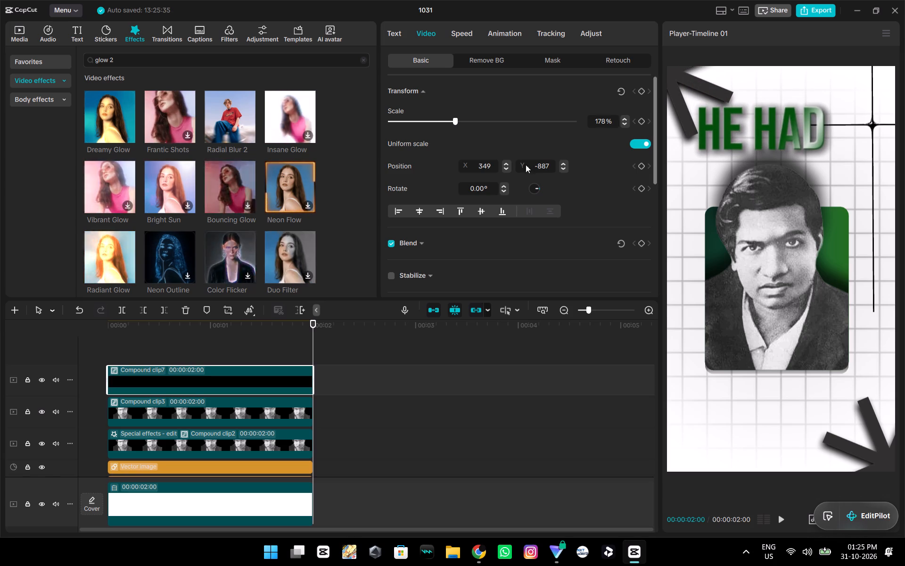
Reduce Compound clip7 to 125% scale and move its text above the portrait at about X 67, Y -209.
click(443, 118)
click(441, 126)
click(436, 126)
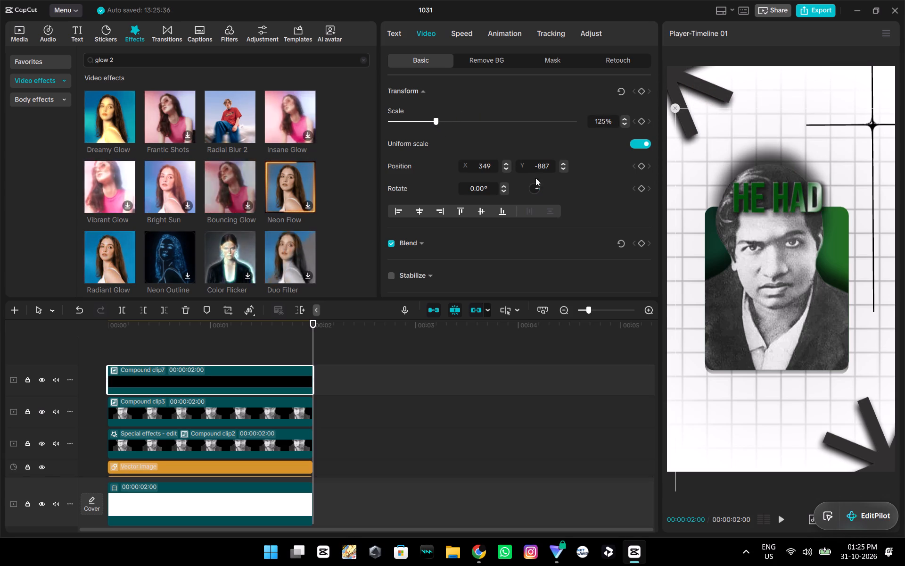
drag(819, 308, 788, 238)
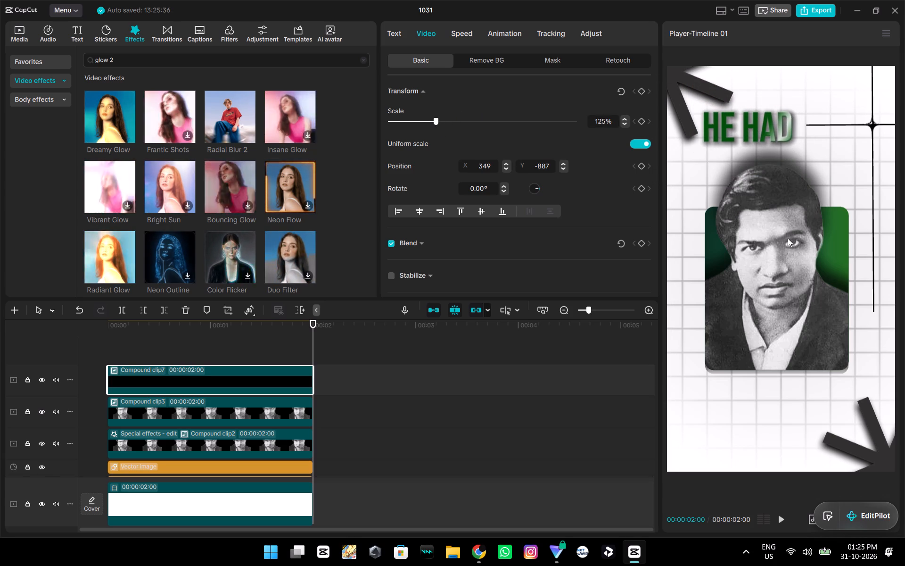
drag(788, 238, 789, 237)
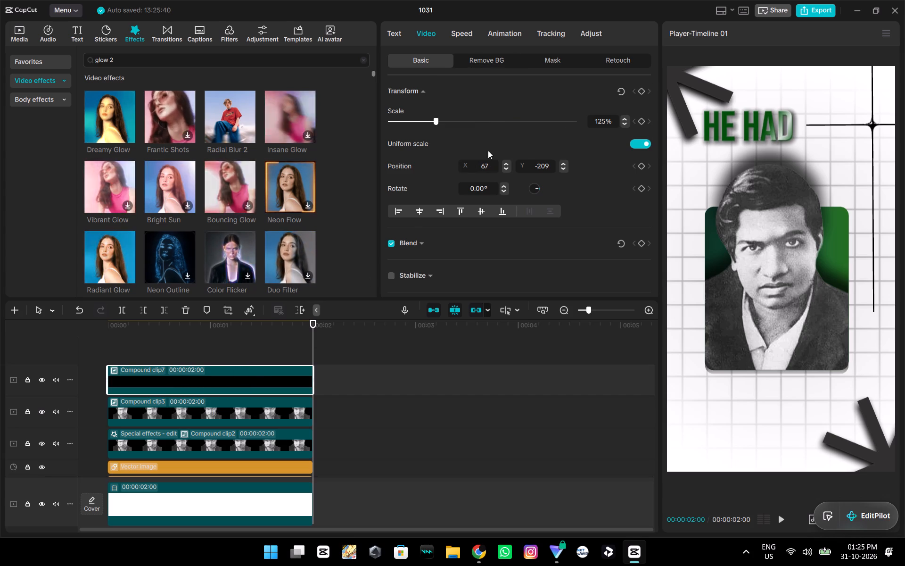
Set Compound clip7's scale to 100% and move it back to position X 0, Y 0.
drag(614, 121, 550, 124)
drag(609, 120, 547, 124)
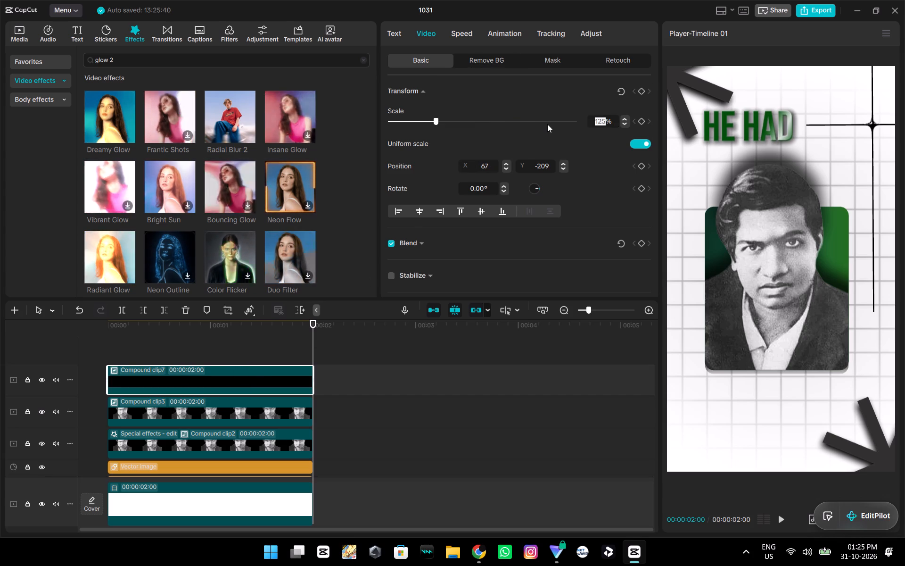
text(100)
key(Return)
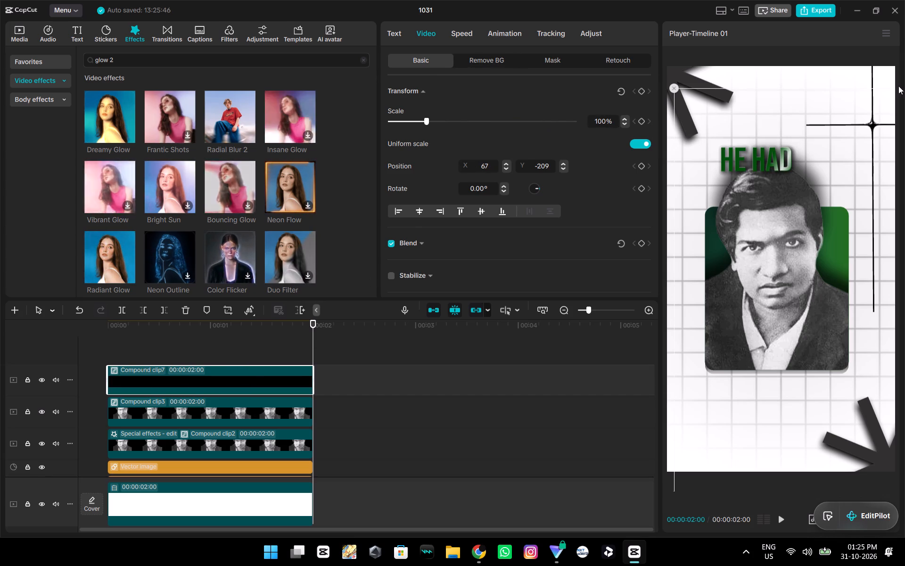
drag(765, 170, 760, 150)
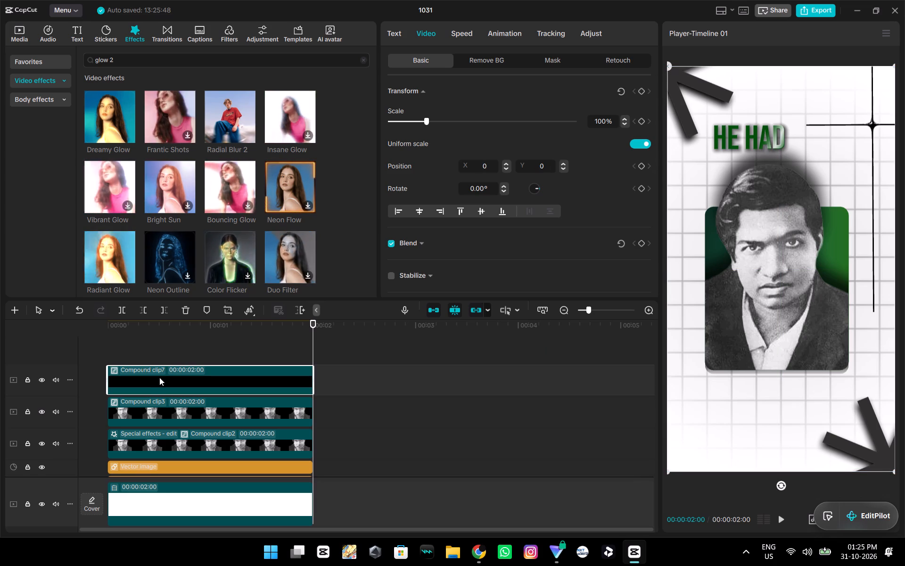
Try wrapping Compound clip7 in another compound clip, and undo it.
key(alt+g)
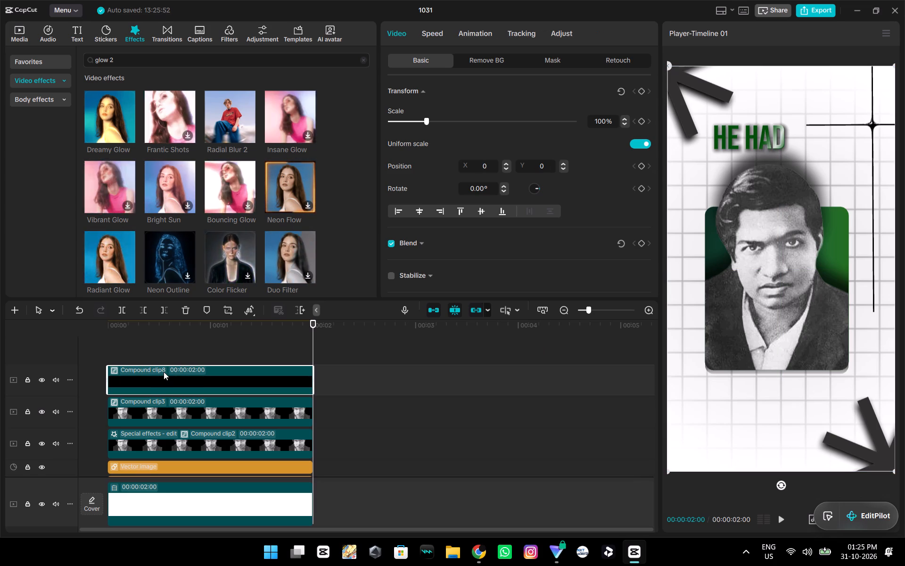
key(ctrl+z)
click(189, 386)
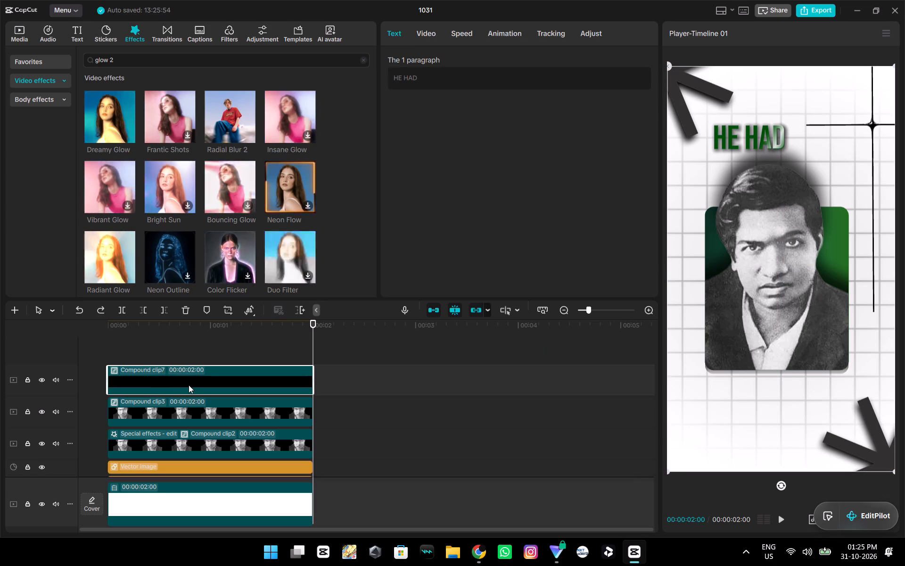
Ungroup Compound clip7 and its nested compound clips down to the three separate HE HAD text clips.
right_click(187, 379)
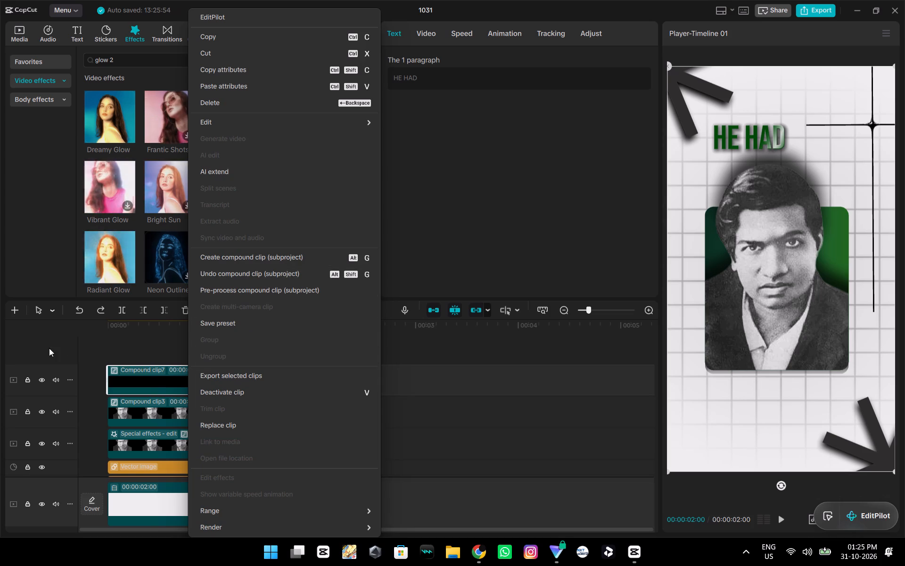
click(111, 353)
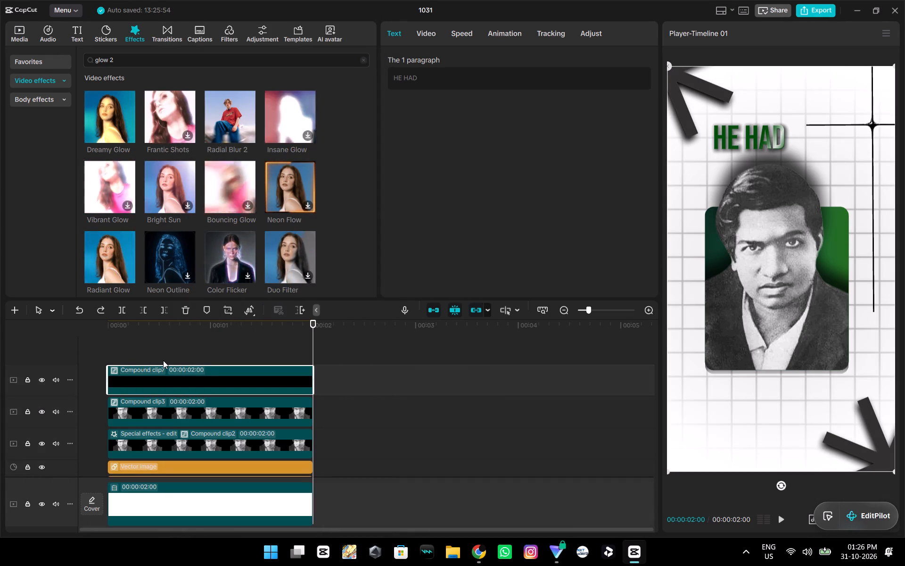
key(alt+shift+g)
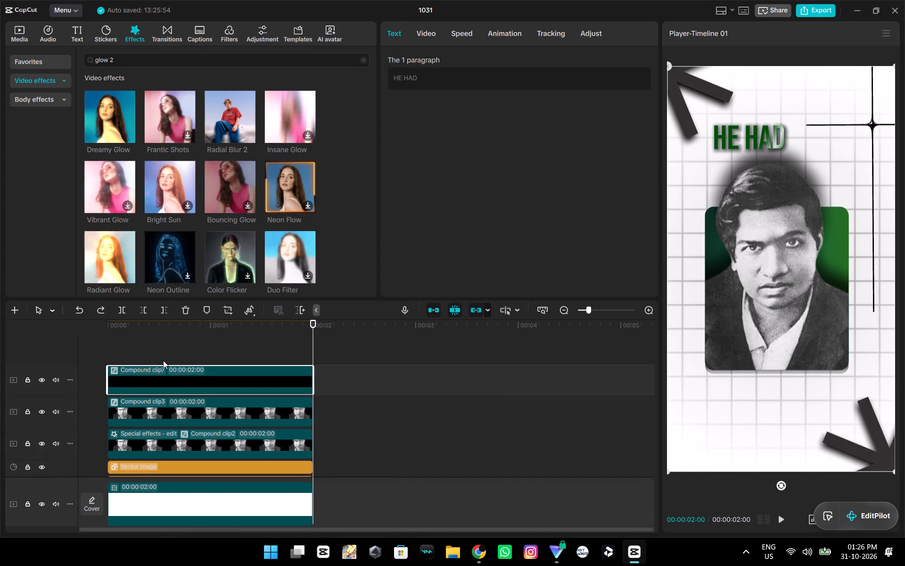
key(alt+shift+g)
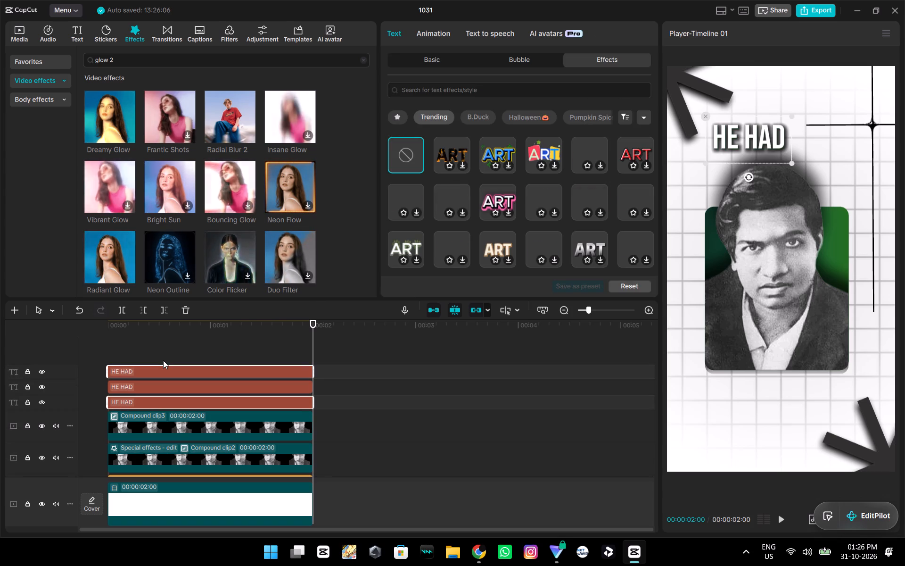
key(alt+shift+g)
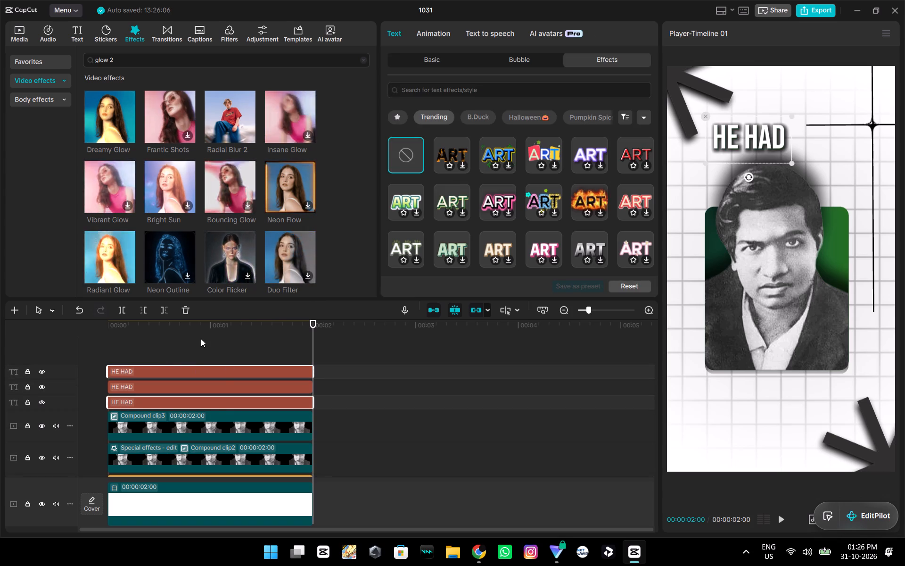
Undo both ungrouping levels and redo only the first, separating Compound clip6, the HE HAD text and Compound clip5.
click(200, 338)
drag(200, 338, 40, 334)
scroll(282, 405, up, 5)
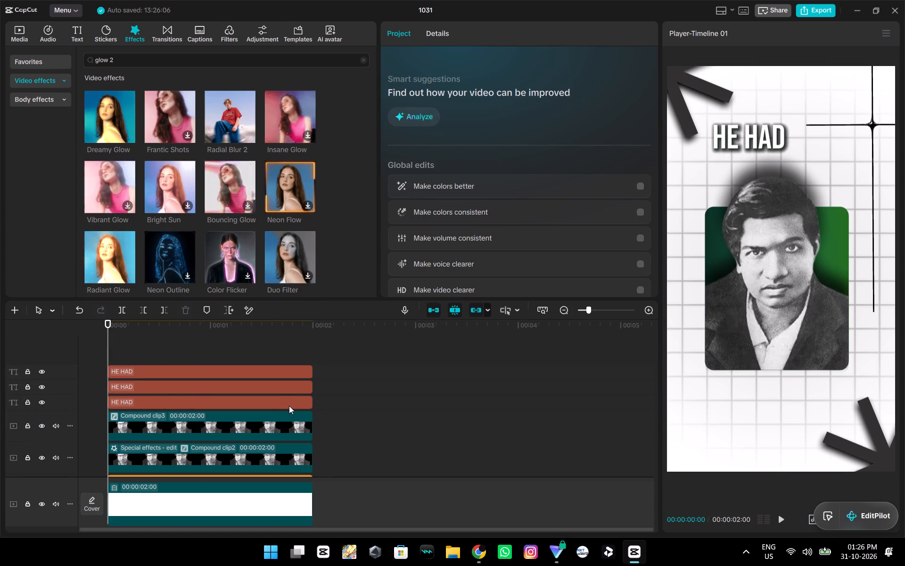
click(81, 309)
click(81, 309)
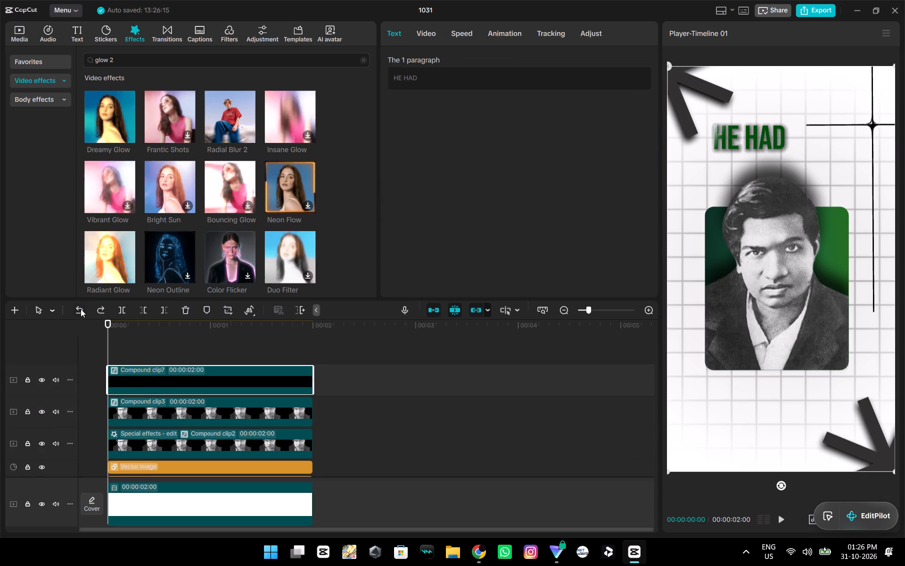
click(100, 309)
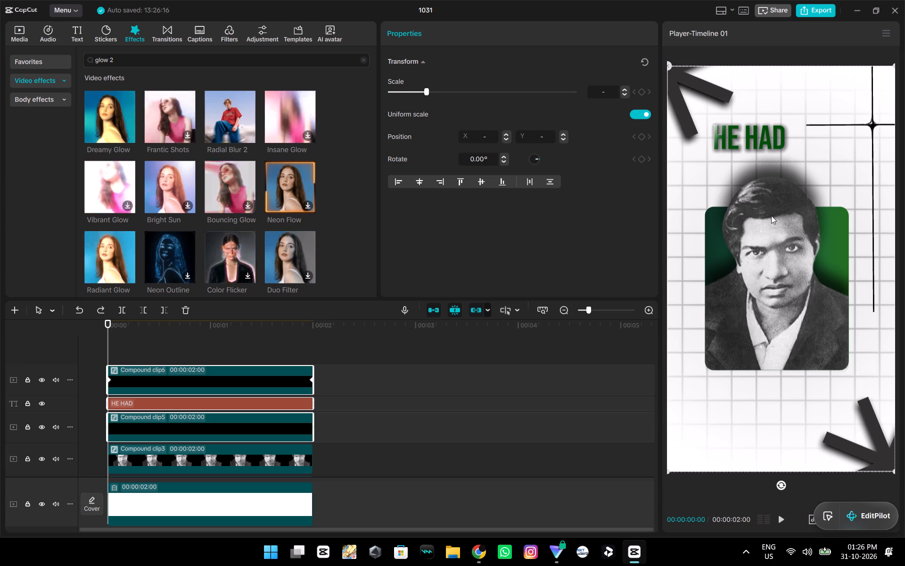
Shorten the text of the green HE HAD text clip to HE, on a single line.
click(191, 382)
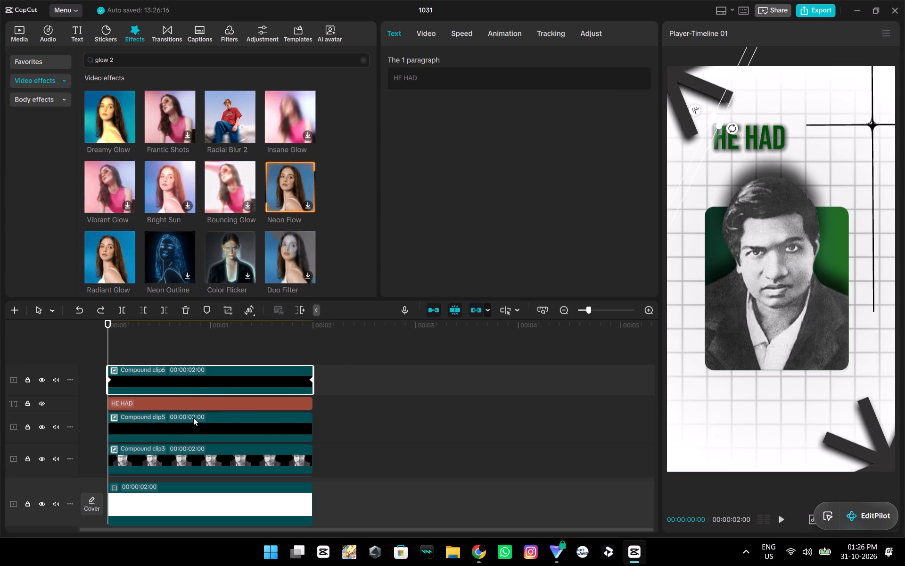
click(202, 405)
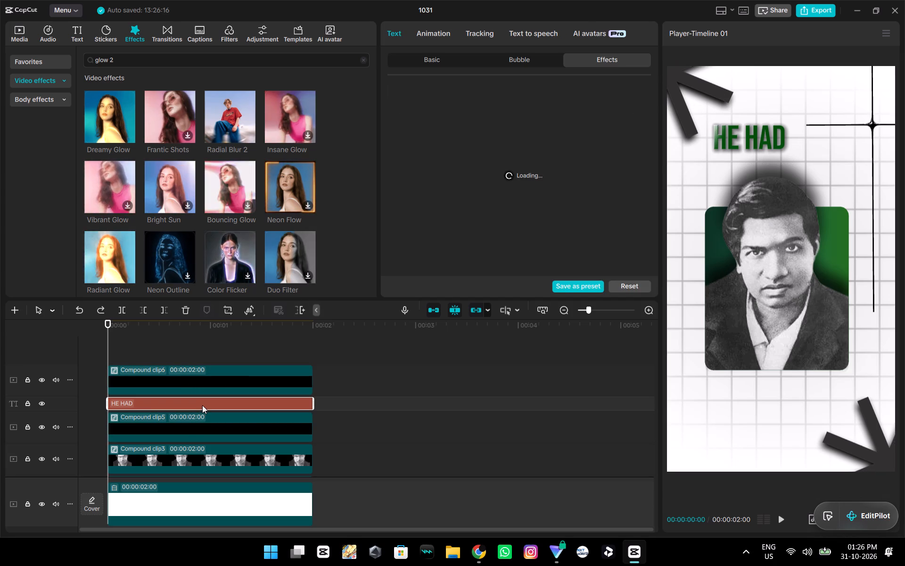
click(422, 57)
click(452, 94)
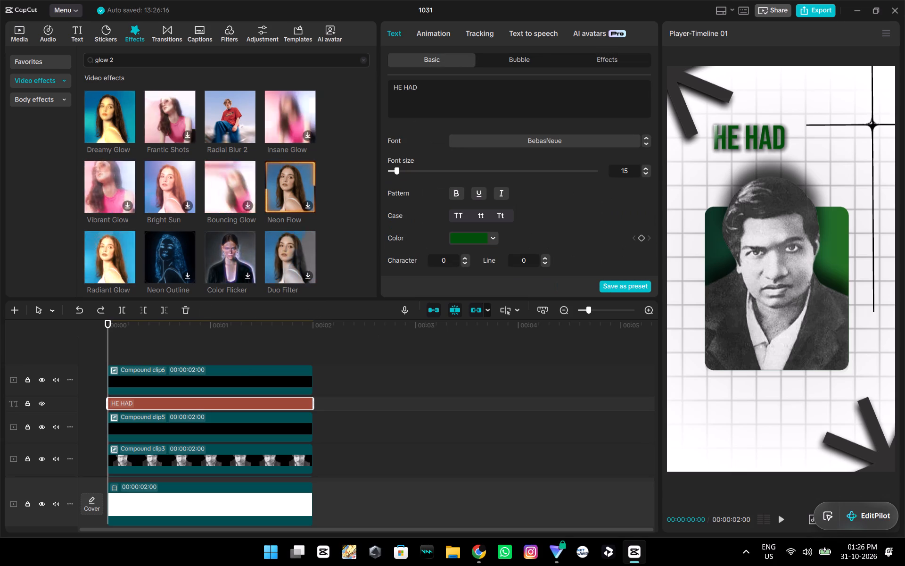
key(BackSpace)
key(BackSpace)
key(BackSpace)
key(BackSpace)
key(Return)
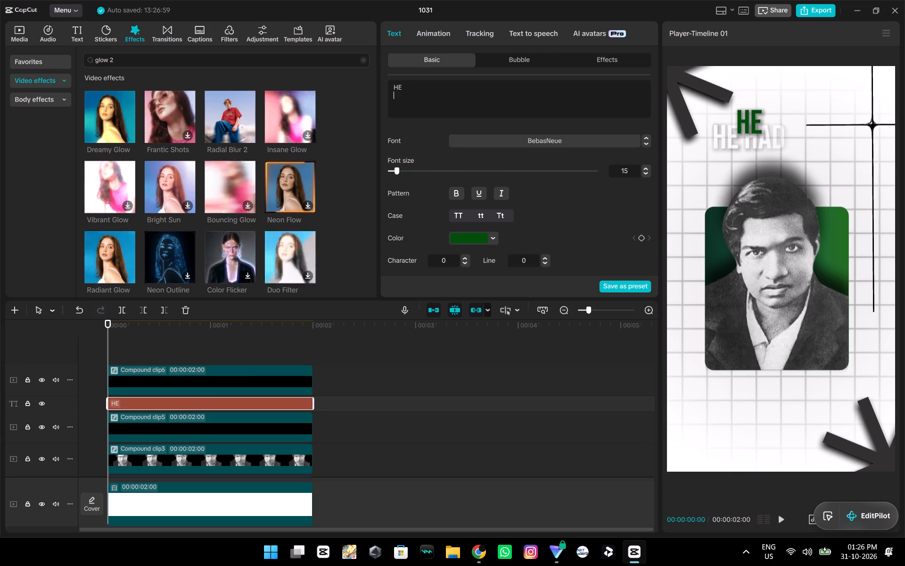
key(BackSpace)
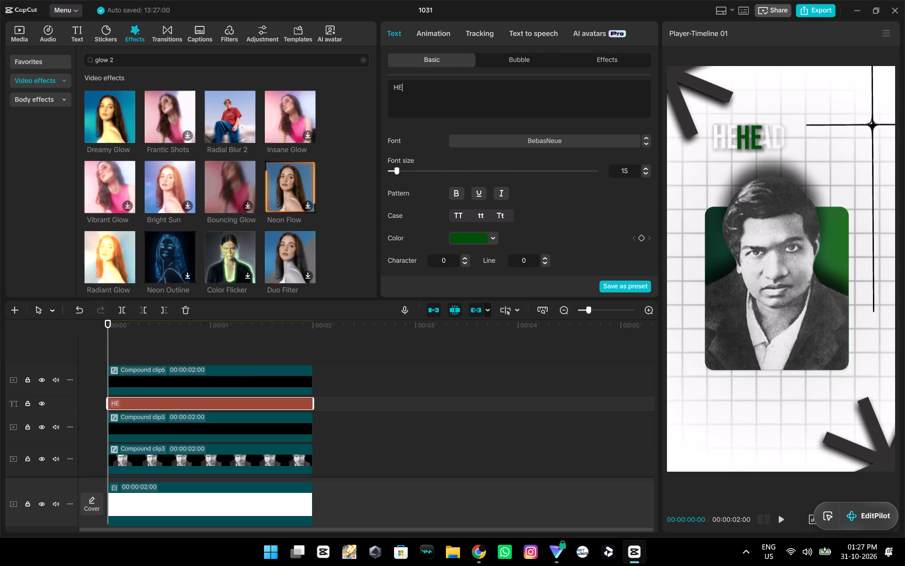
Shorten the text of Compound clip6 to HE.
click(162, 385)
click(427, 83)
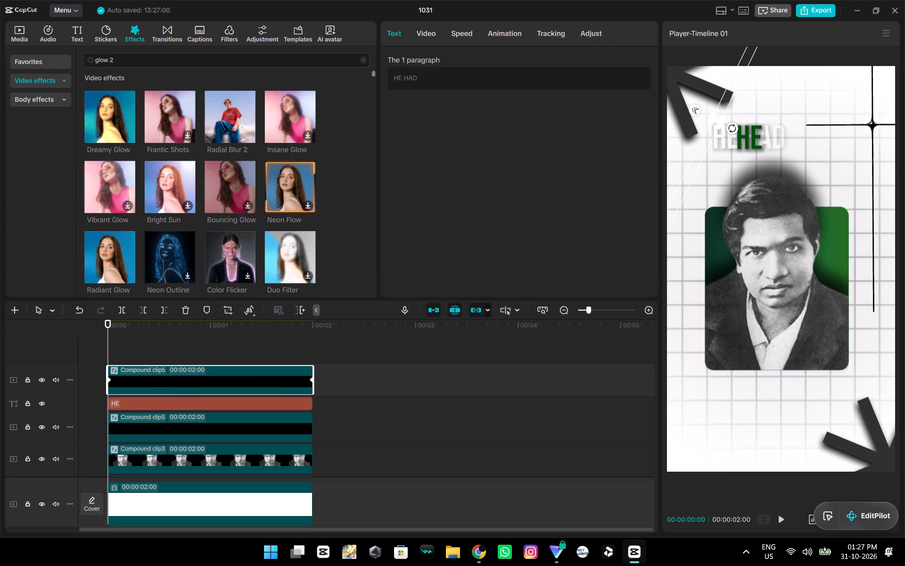
key(BackSpace)
key(BackSpace)
key(BackSpace)
key(BackSpace)
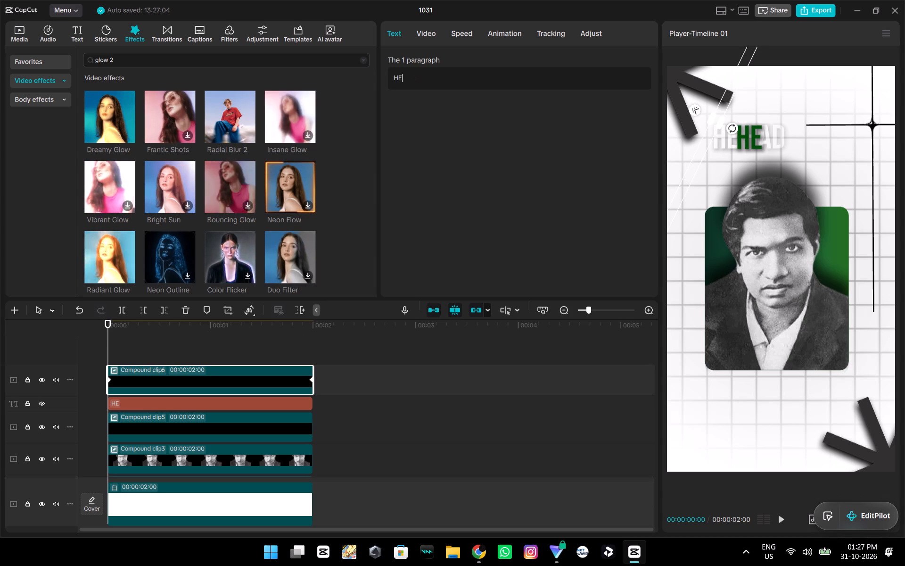
Shorten the text of Compound clip5 to HE.
click(227, 429)
click(441, 75)
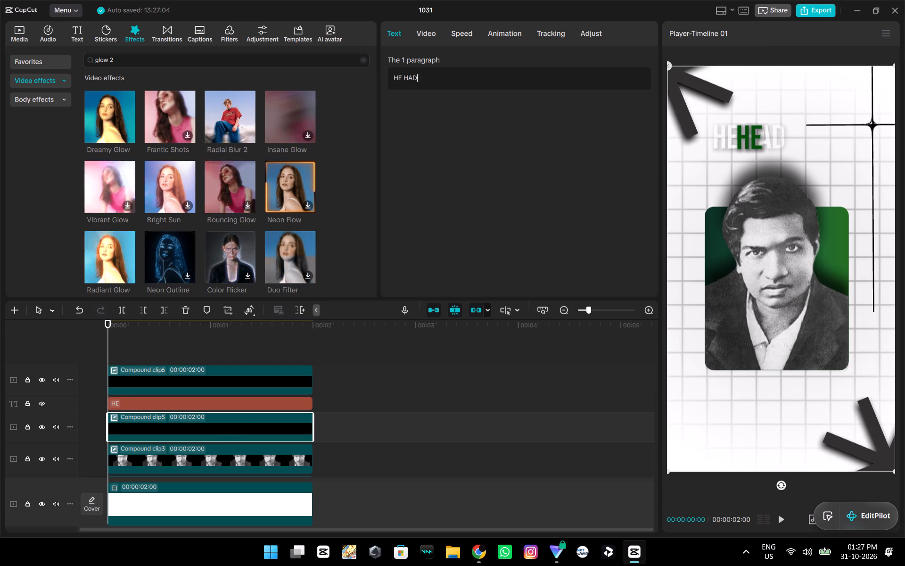
key(BackSpace)
key(BackSpace)
key(BackSpace)
key(BackSpace)
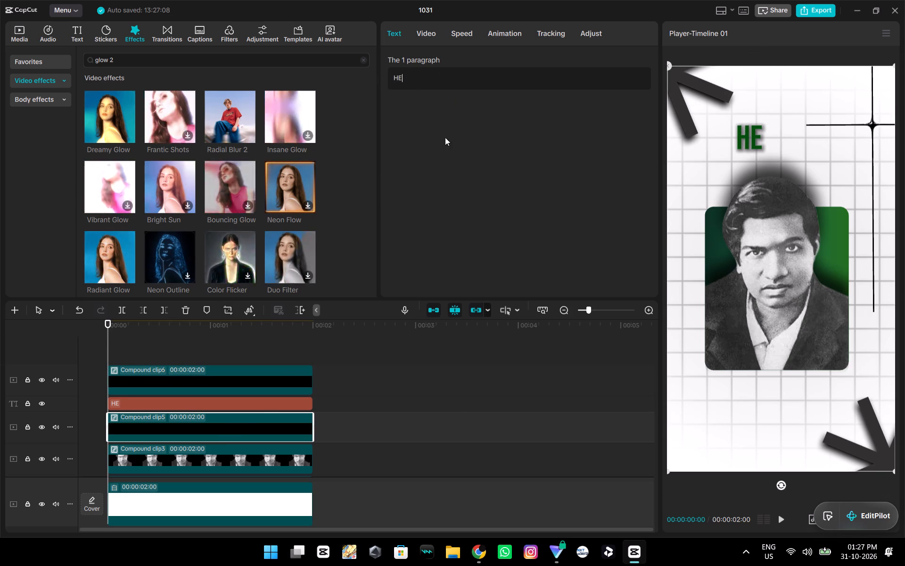
click(165, 349)
drag(165, 349, 76, 355)
key(space)
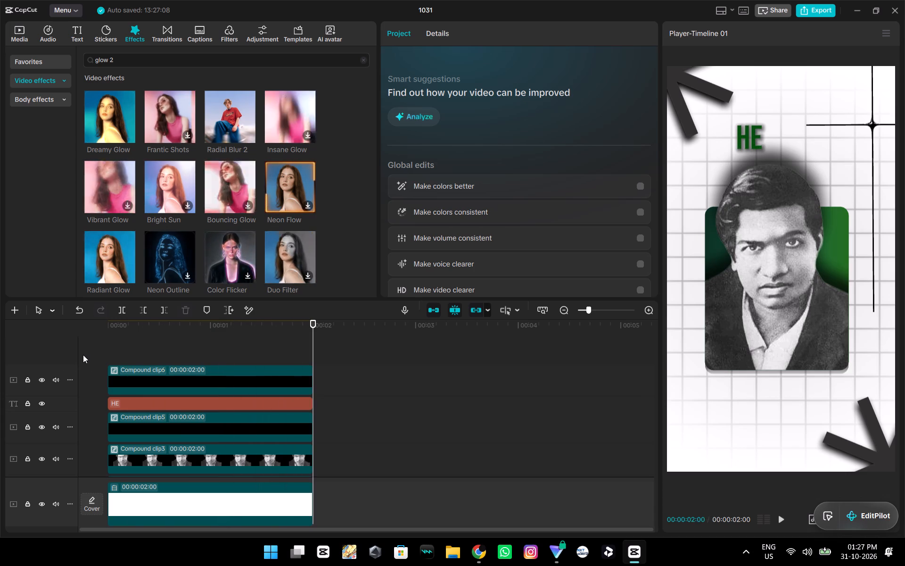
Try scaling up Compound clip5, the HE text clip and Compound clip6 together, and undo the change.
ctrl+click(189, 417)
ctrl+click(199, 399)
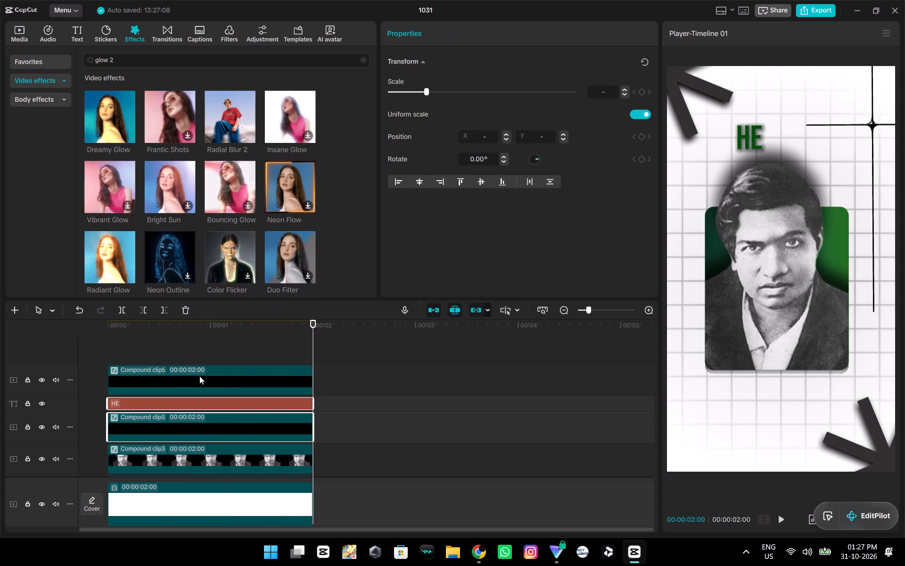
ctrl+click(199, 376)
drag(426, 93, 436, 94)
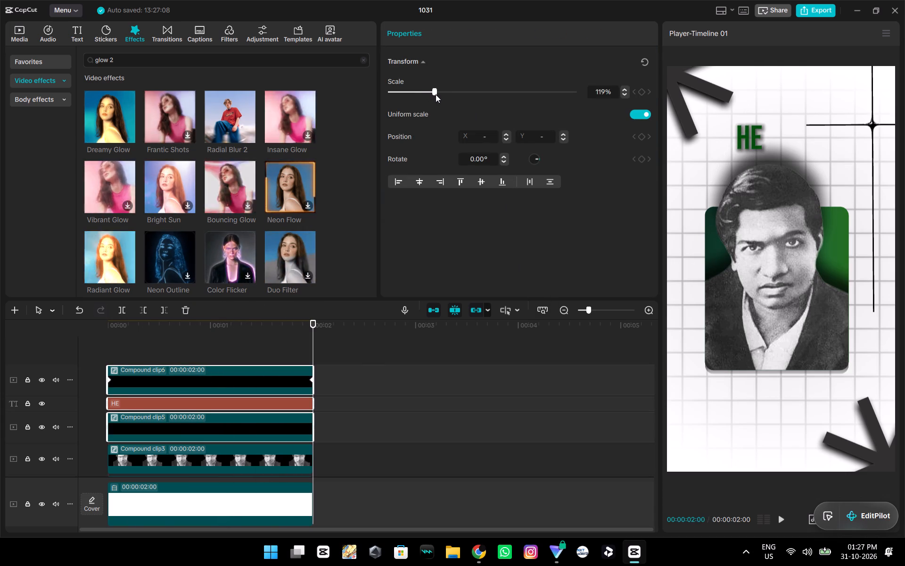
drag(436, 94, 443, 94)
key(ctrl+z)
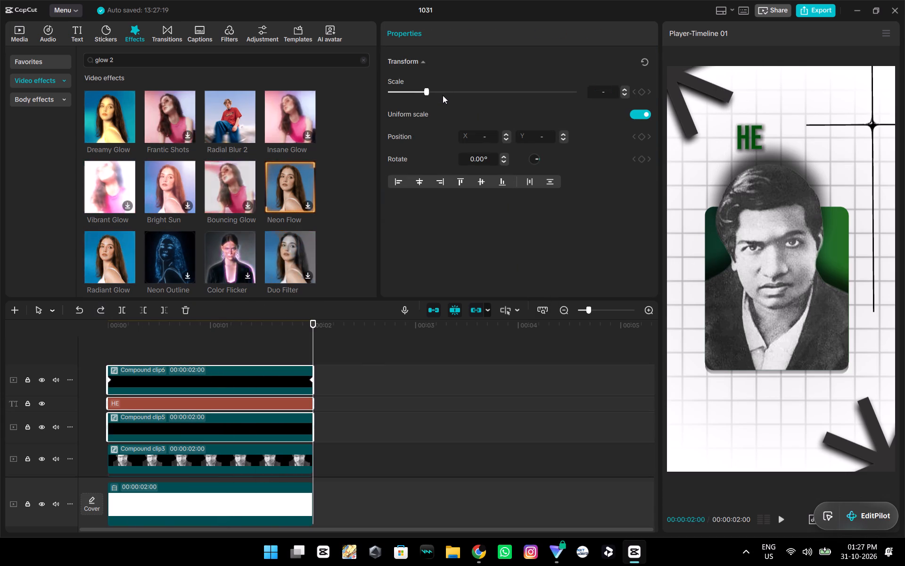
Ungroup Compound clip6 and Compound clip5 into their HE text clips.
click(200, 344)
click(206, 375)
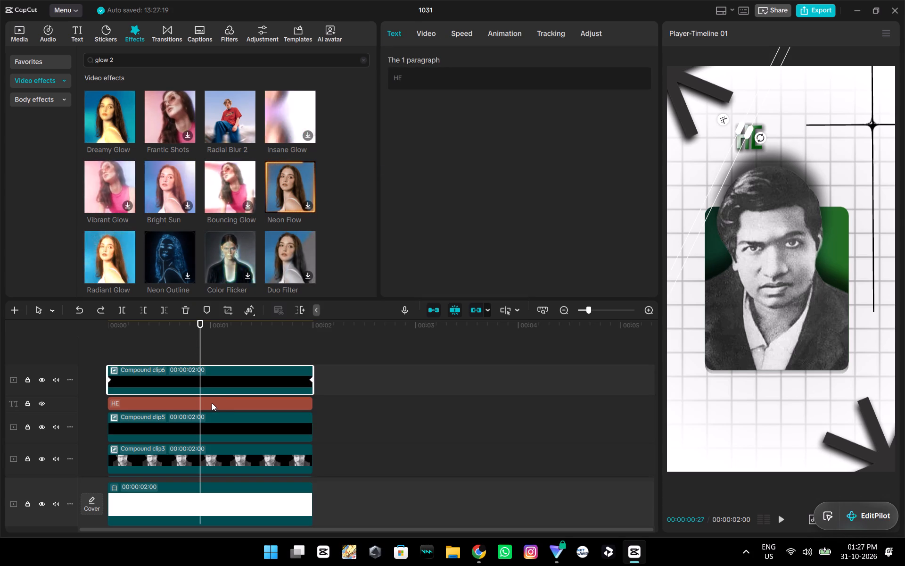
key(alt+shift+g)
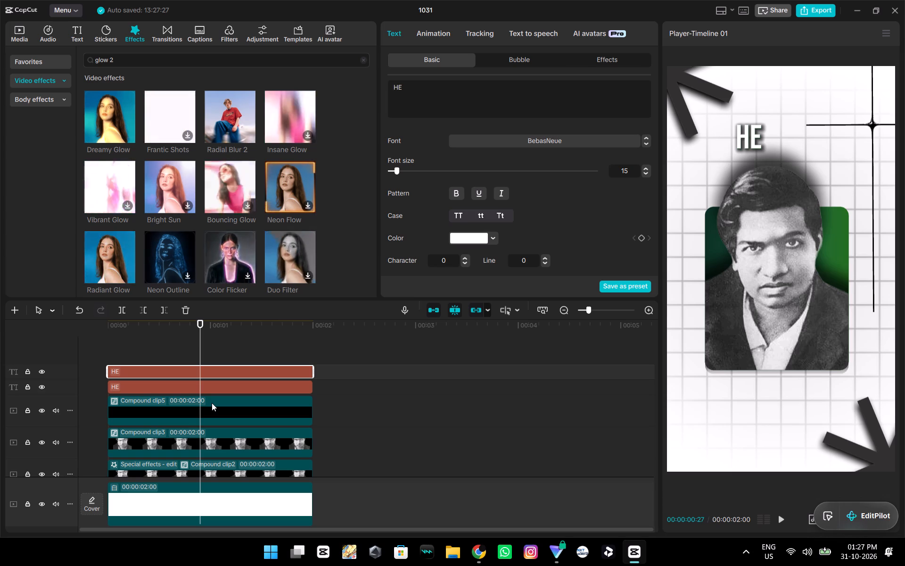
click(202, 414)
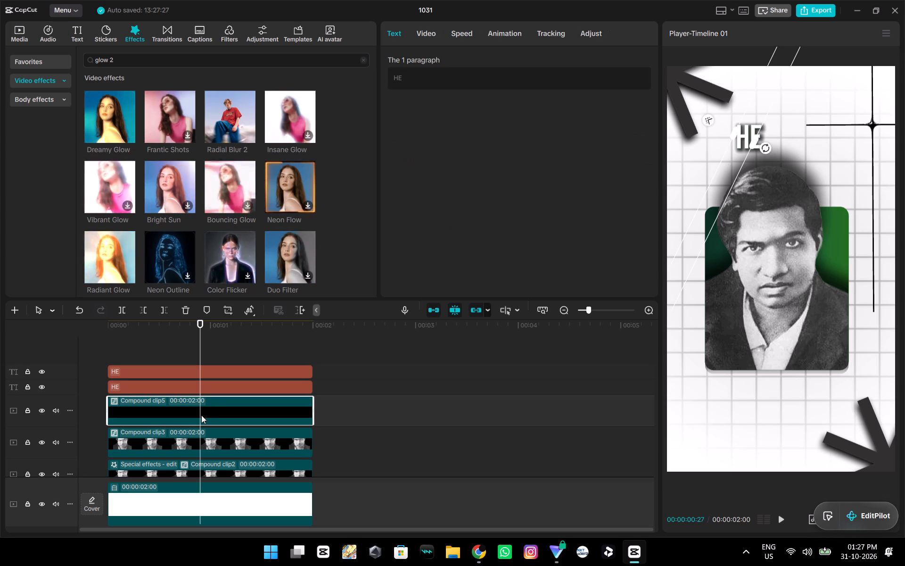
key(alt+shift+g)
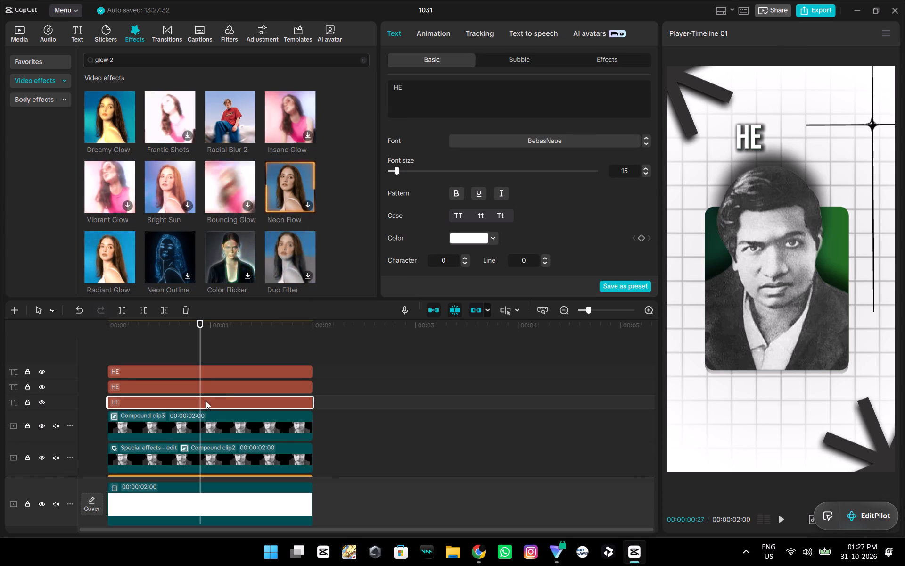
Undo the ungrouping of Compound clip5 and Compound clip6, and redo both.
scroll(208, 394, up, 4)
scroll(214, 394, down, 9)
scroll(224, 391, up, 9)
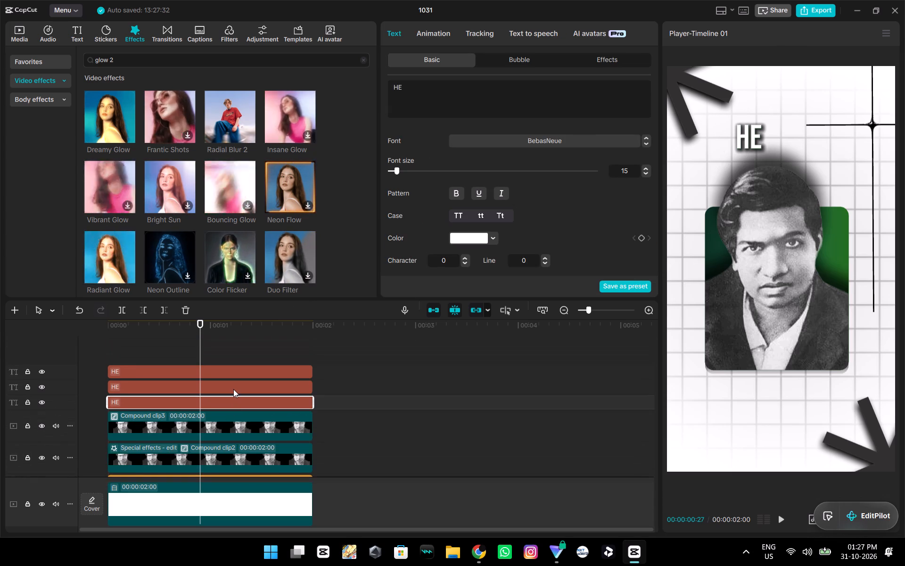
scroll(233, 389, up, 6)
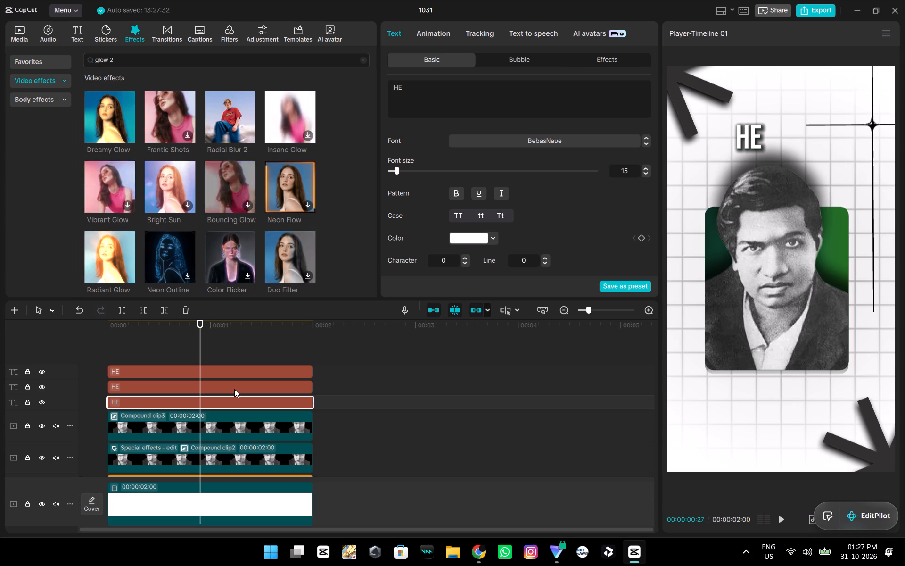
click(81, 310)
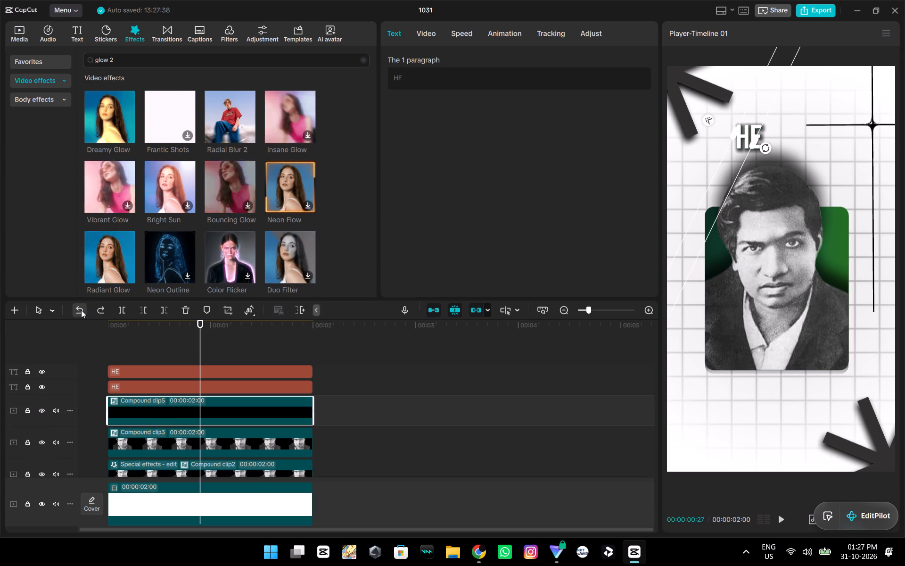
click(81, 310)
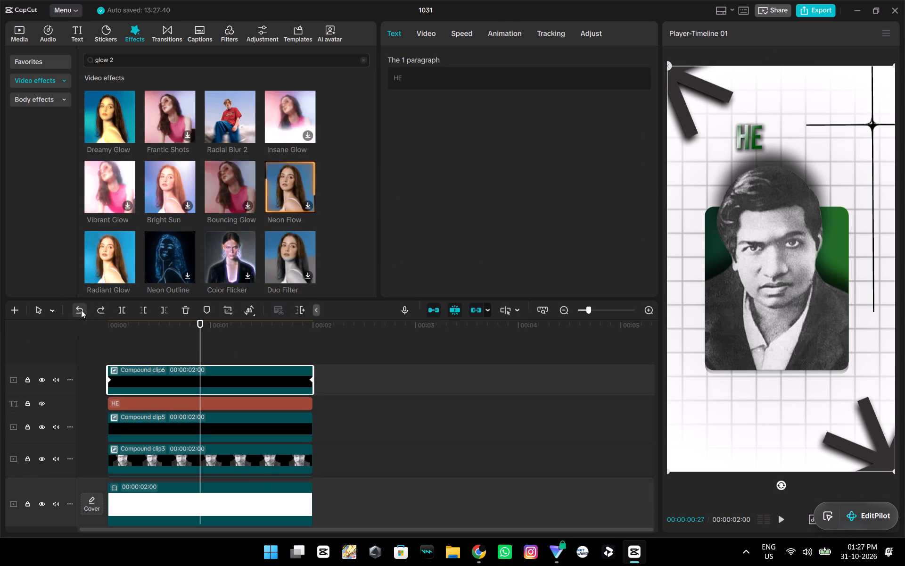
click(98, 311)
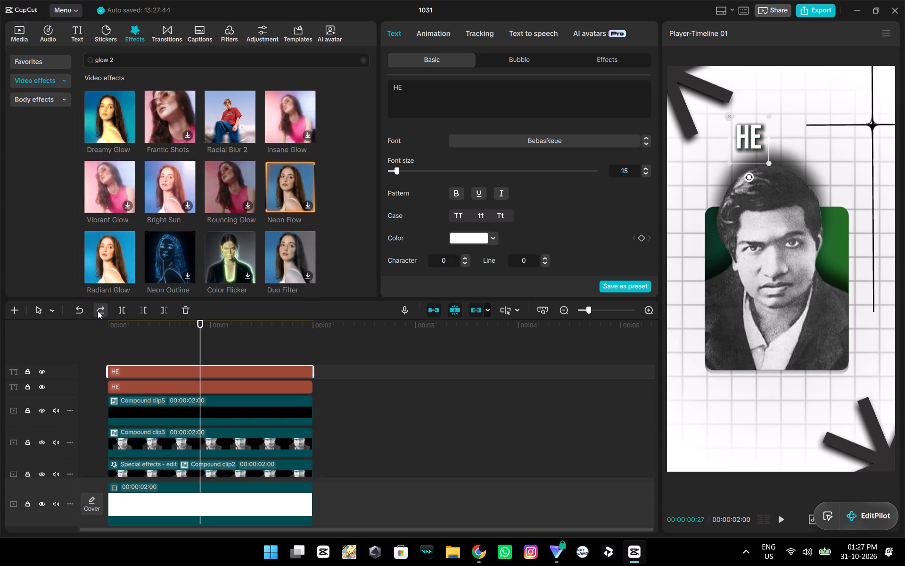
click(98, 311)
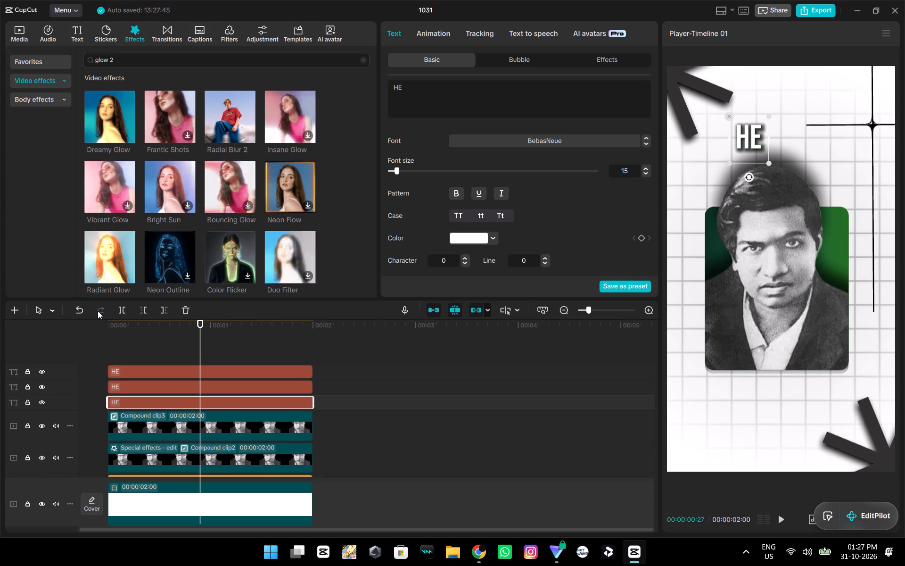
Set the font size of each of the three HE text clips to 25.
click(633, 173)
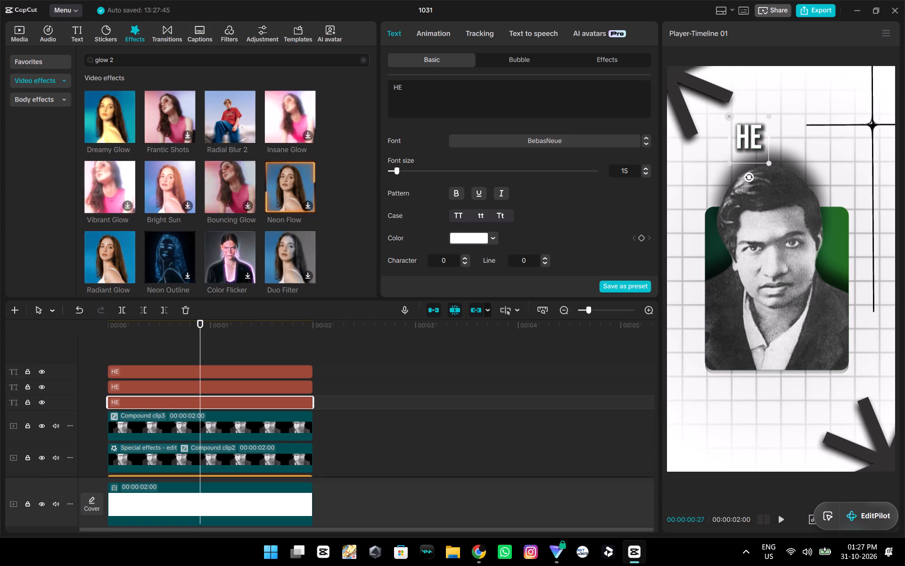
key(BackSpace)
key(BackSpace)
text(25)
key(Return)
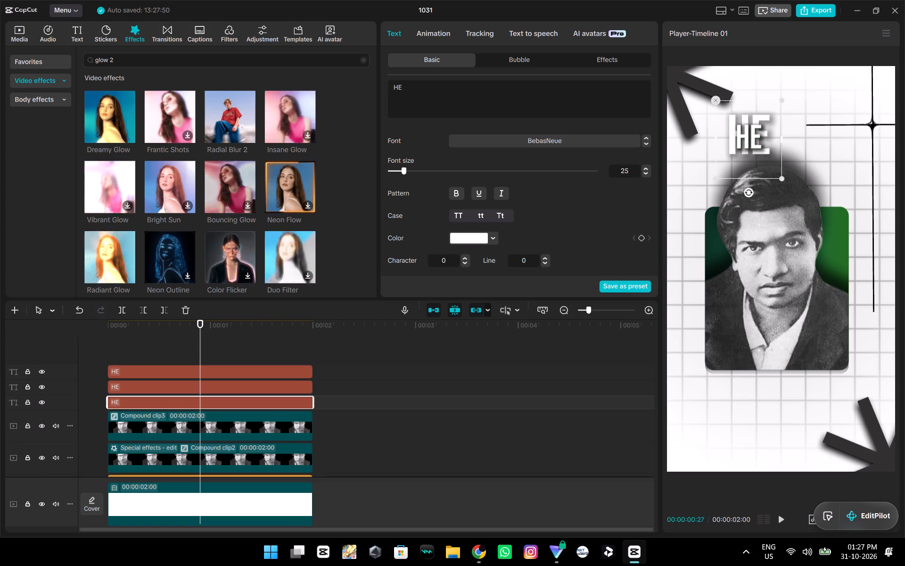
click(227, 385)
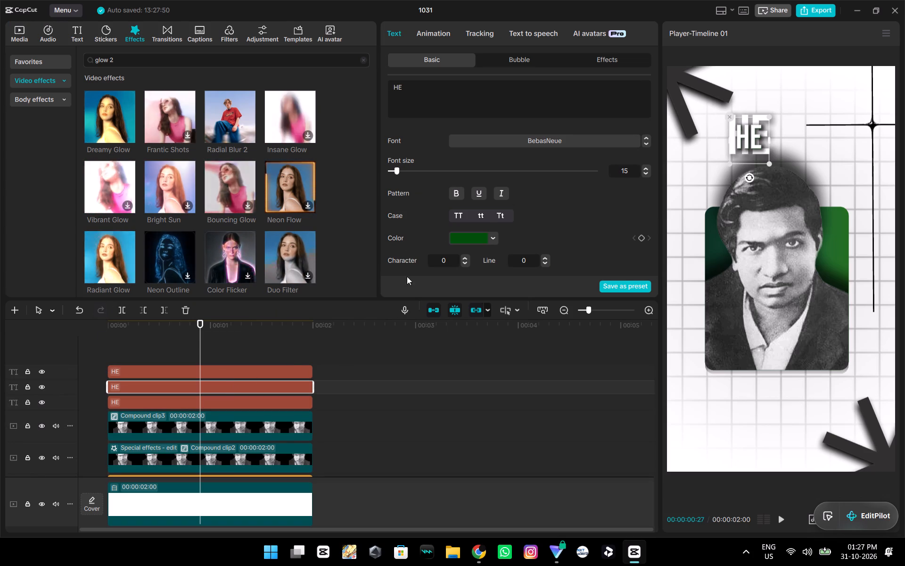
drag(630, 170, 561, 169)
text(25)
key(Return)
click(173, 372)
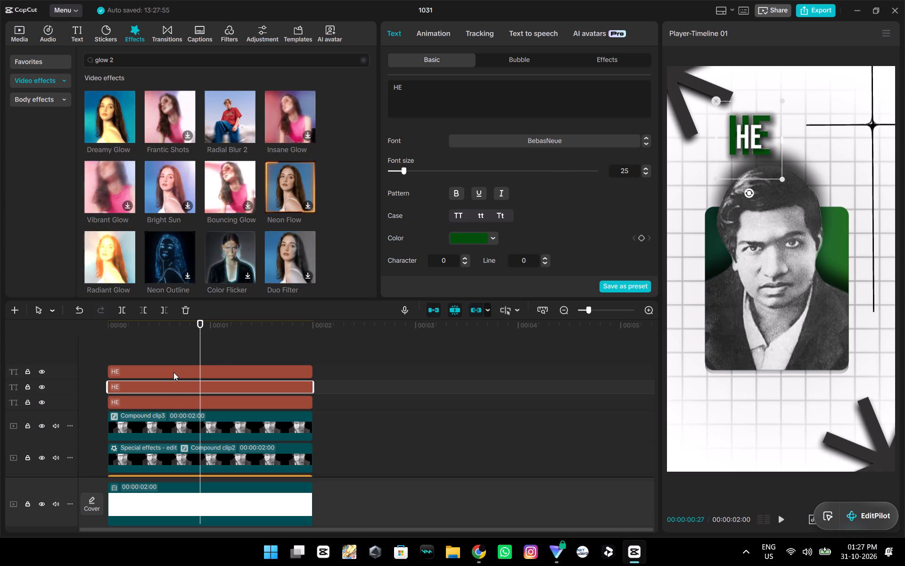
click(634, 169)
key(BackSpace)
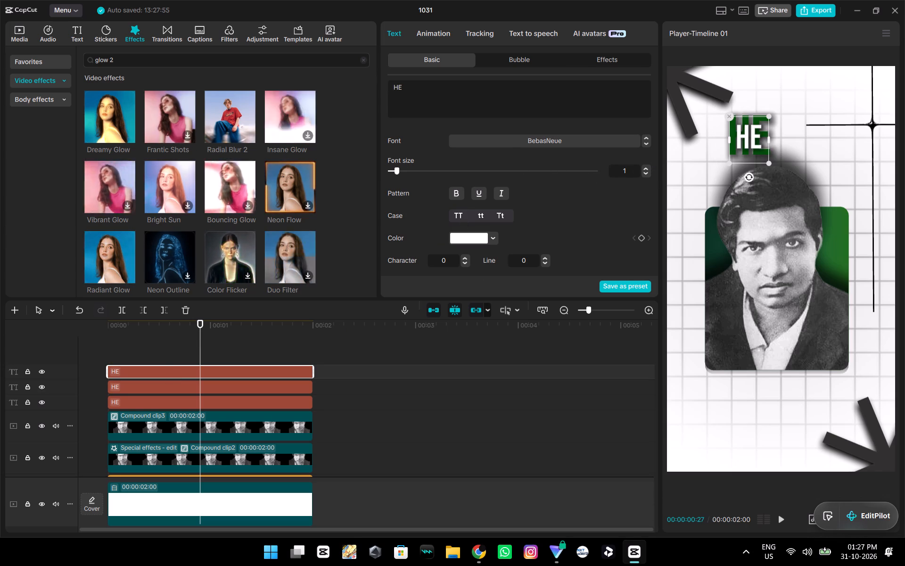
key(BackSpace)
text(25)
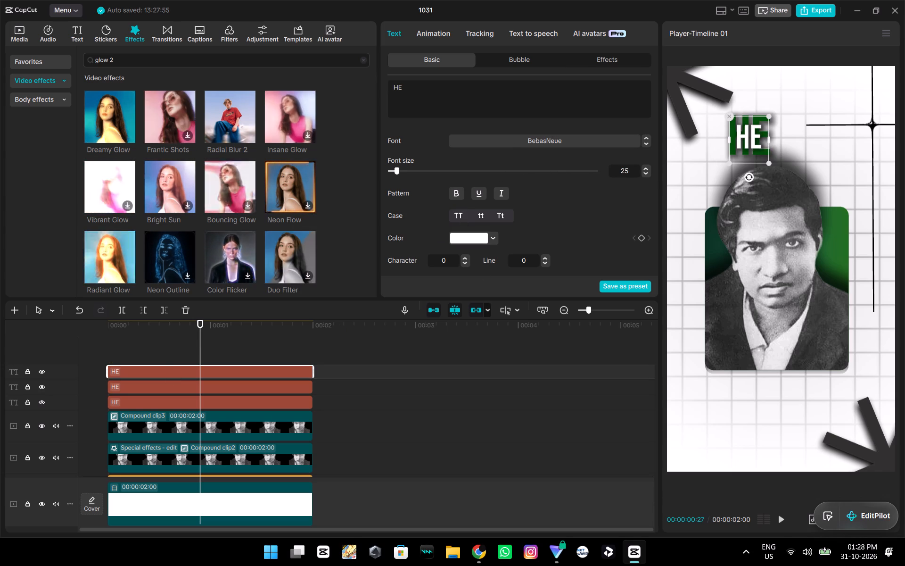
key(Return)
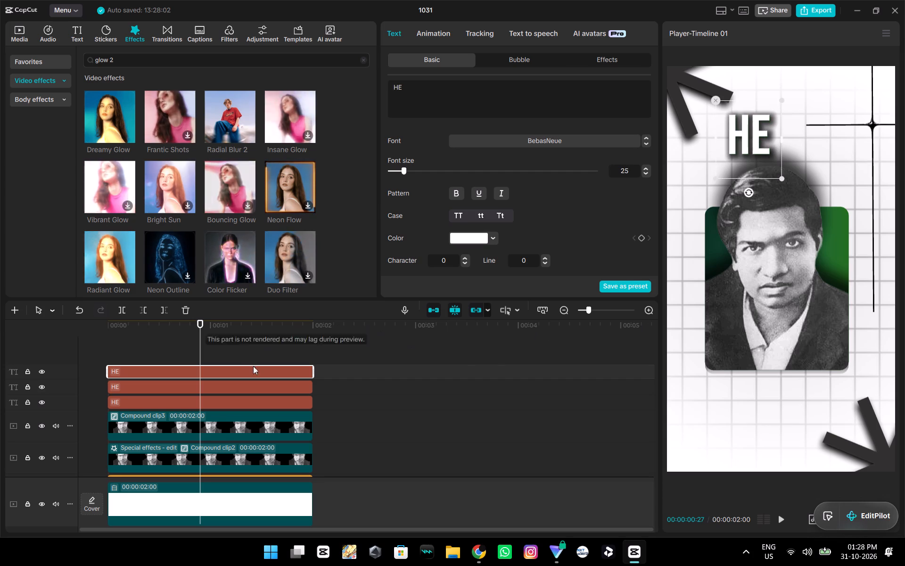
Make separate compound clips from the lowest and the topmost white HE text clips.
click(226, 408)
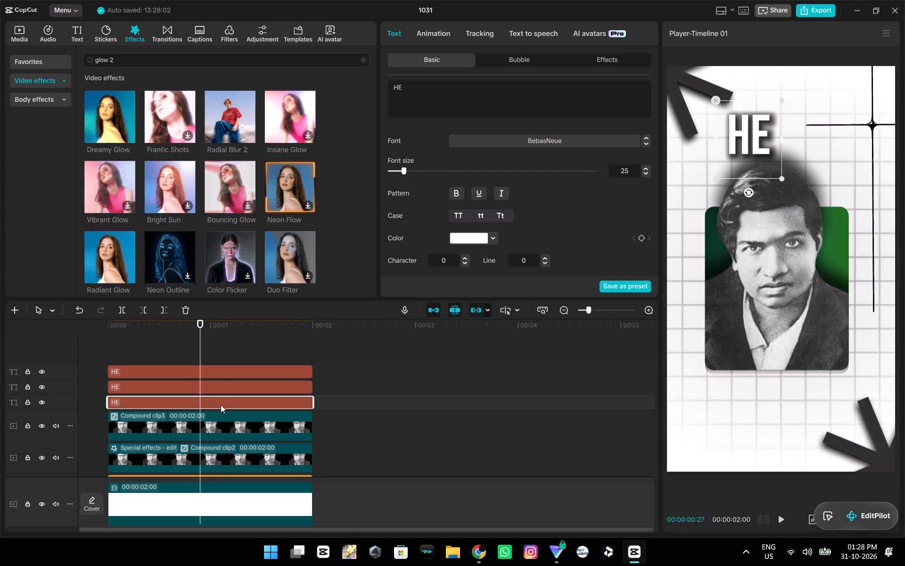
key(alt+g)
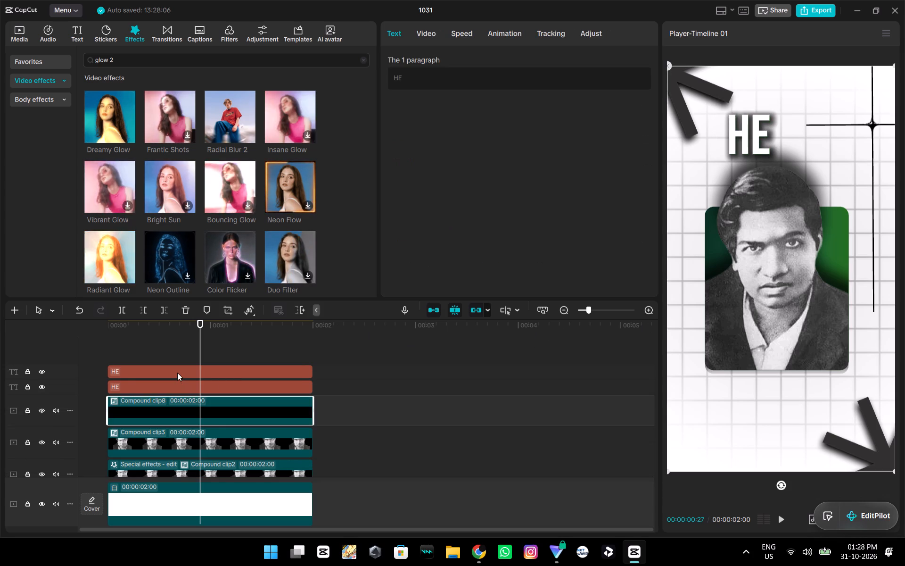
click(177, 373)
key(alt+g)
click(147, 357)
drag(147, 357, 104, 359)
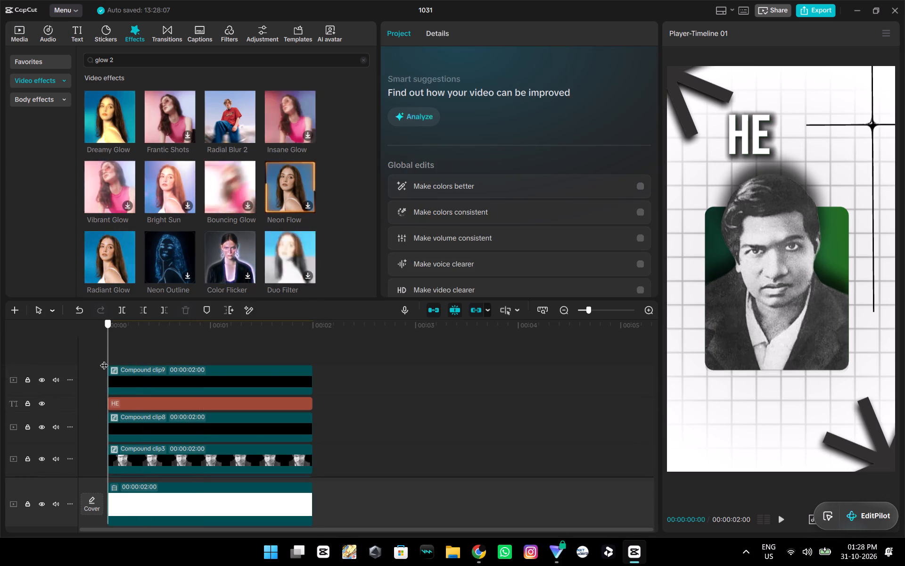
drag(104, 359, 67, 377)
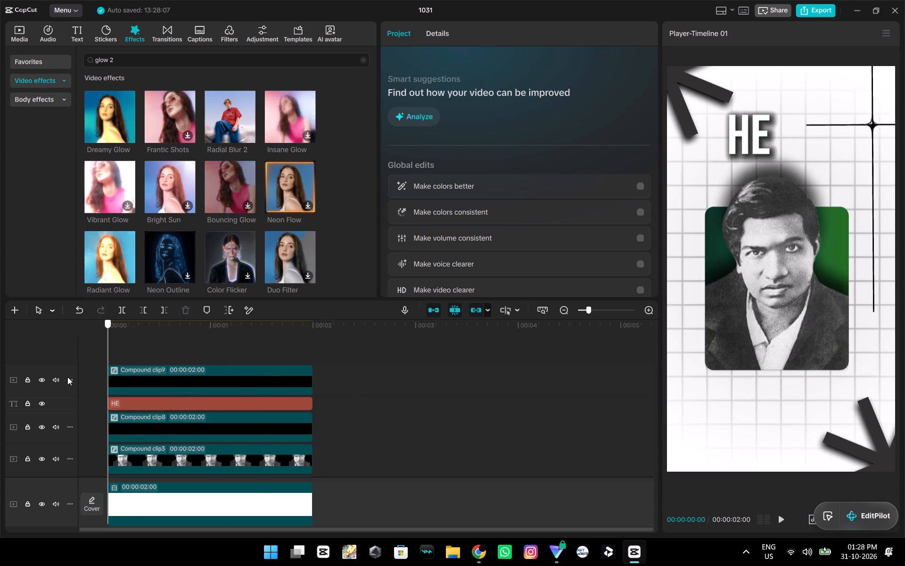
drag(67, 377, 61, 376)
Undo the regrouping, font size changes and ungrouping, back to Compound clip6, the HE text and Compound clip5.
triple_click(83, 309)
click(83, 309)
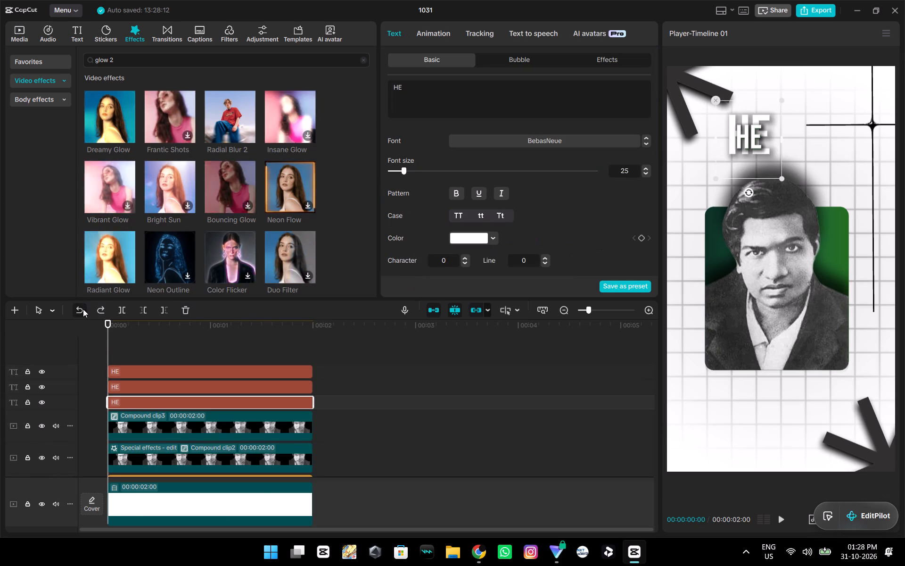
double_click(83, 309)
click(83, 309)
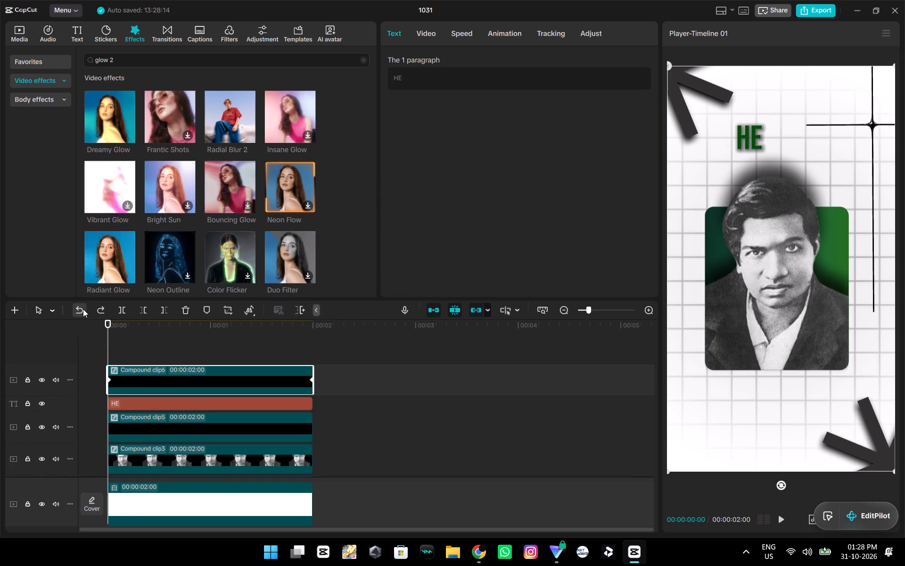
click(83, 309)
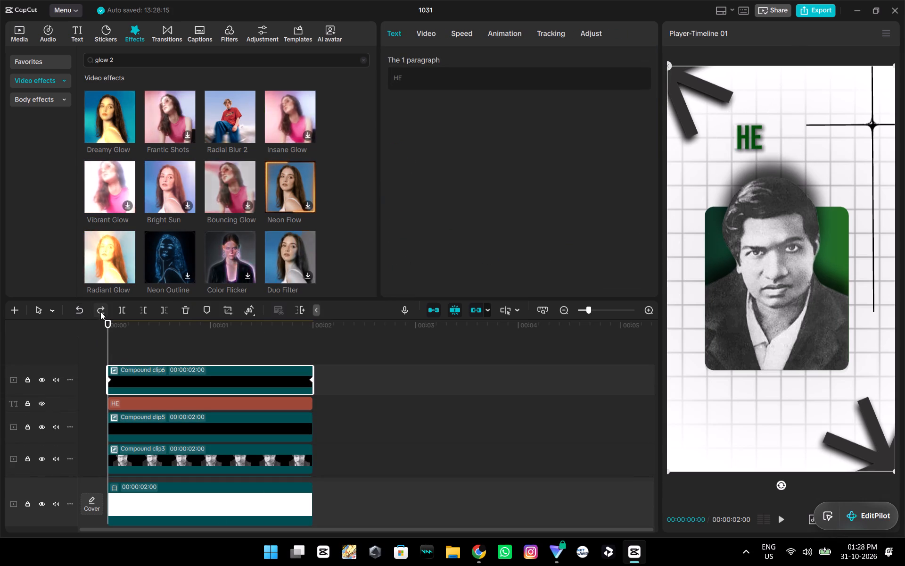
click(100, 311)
Enlarge Compound clip6, the HE text and Compound clip5 together in the preview, and reposition the title just above the portrait.
drag(109, 337, 331, 366)
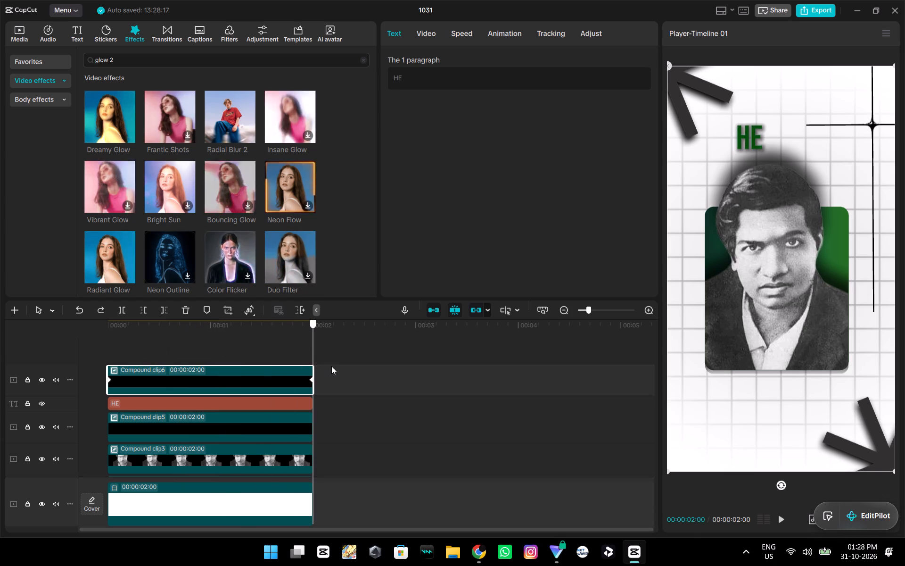
drag(331, 366, 72, 360)
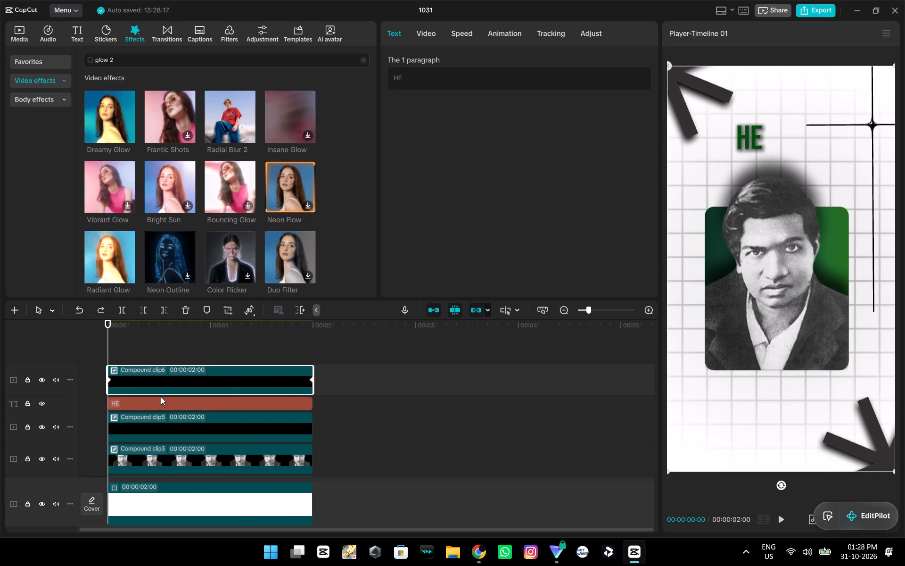
click(169, 402)
ctrl+click(195, 422)
ctrl+click(197, 385)
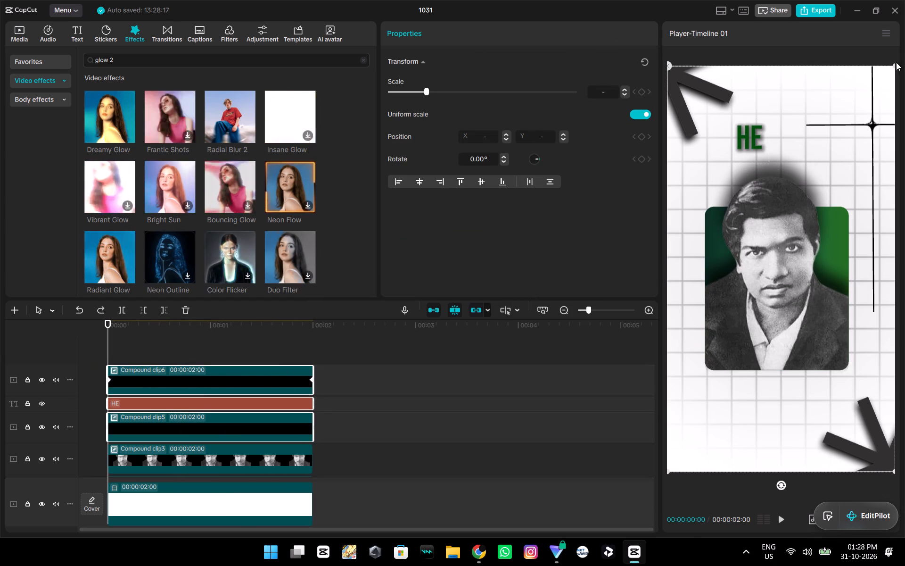
drag(894, 63, 903, 0)
drag(754, 138, 751, 150)
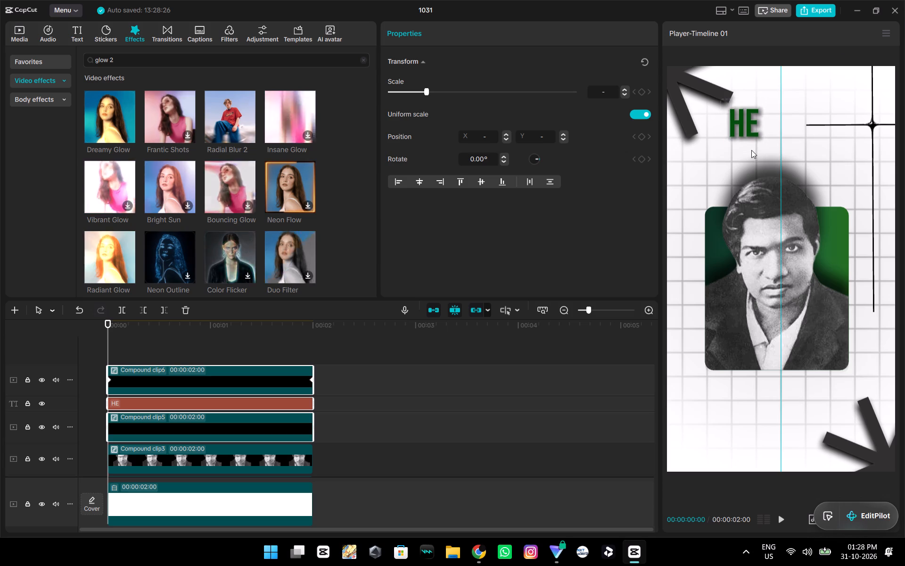
drag(751, 150, 753, 162)
click(753, 158)
click(767, 169)
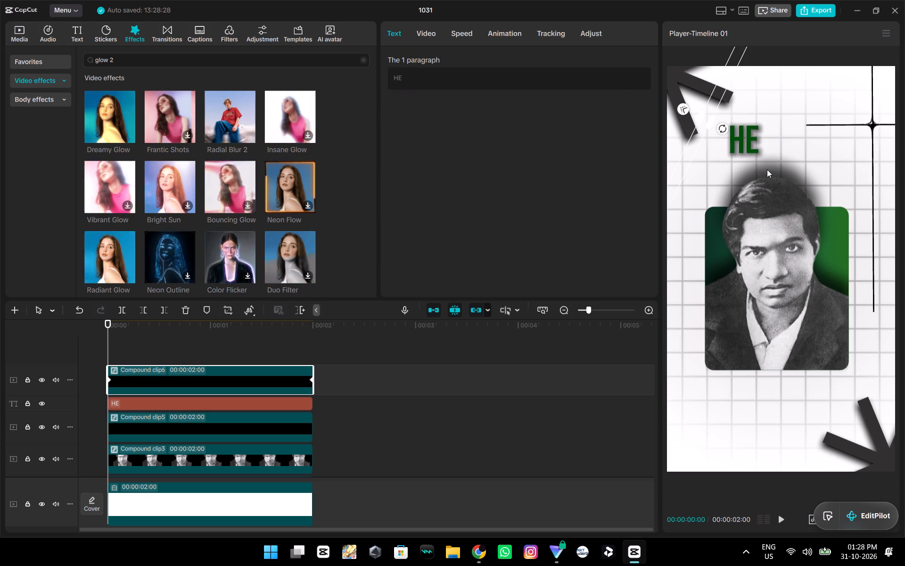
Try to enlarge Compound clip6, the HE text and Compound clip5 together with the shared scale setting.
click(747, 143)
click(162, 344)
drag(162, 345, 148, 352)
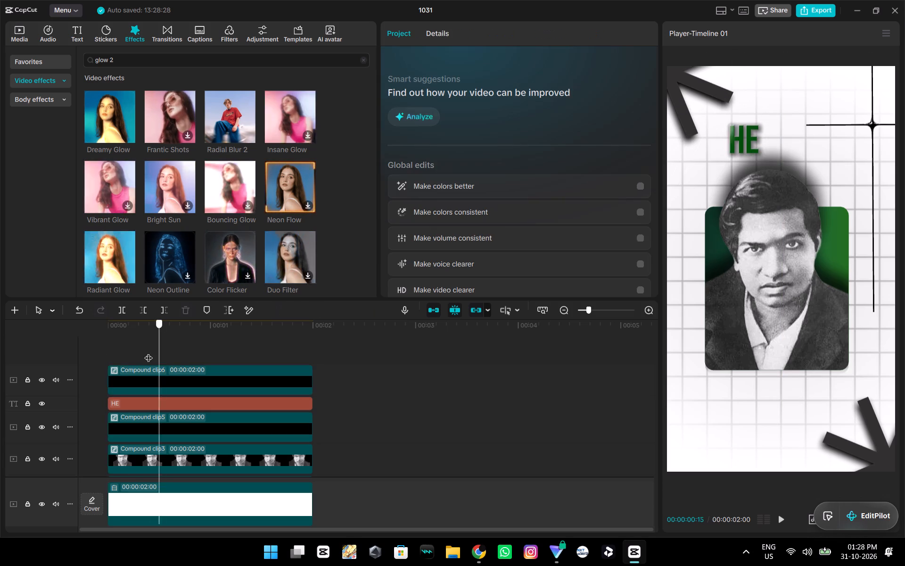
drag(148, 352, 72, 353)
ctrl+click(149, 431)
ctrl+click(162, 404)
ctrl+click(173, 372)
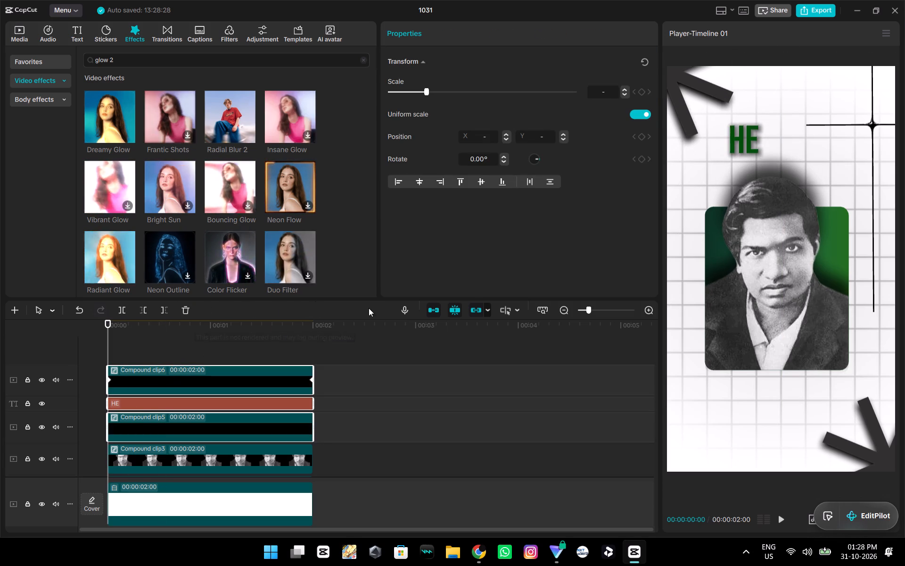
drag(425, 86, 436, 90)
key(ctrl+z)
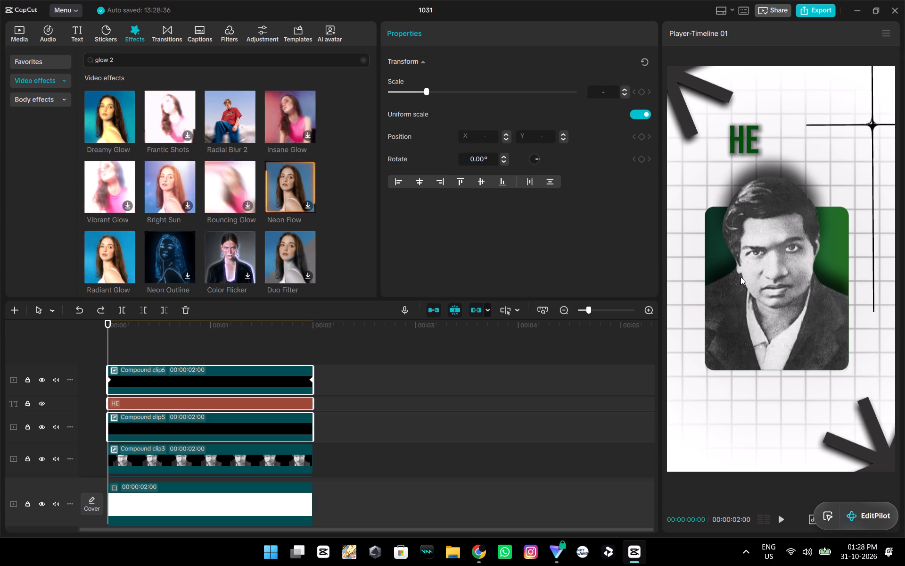
Undo the HE title edits back to the single Compound clip7 holding the HE HAD title.
key(ctrl+z)
key(ctrl+z)
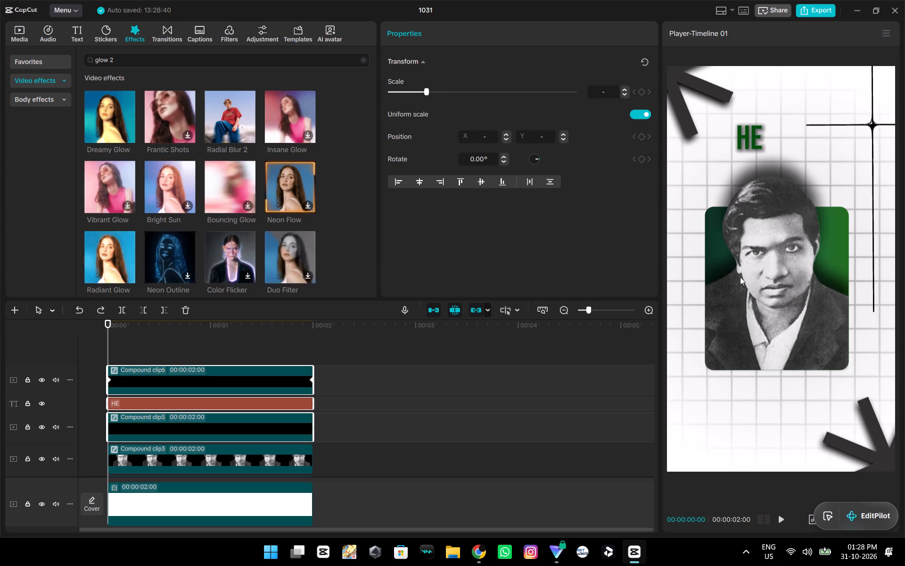
key(ctrl+z)
key(ctrl+z)
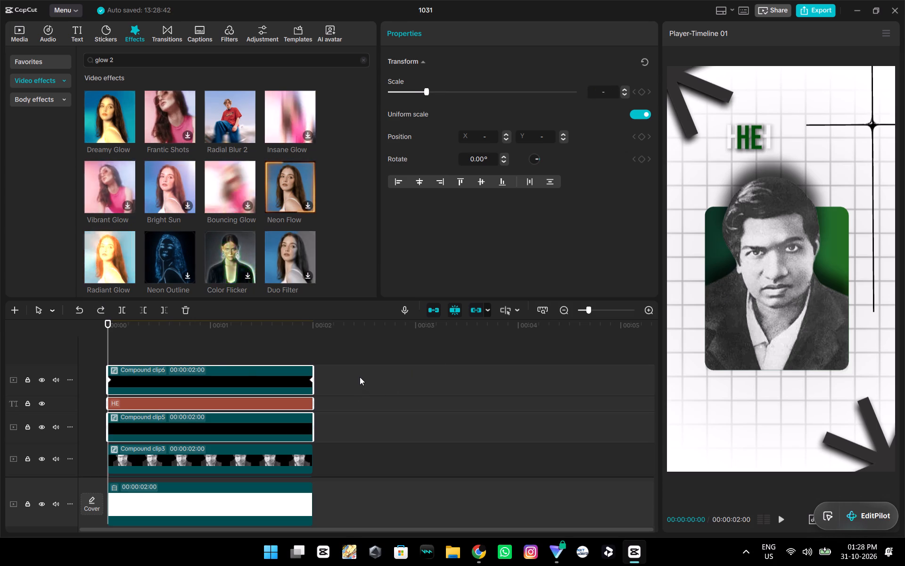
triple_click(81, 311)
triple_click(81, 311)
triple_click(81, 311)
triple_click(81, 311)
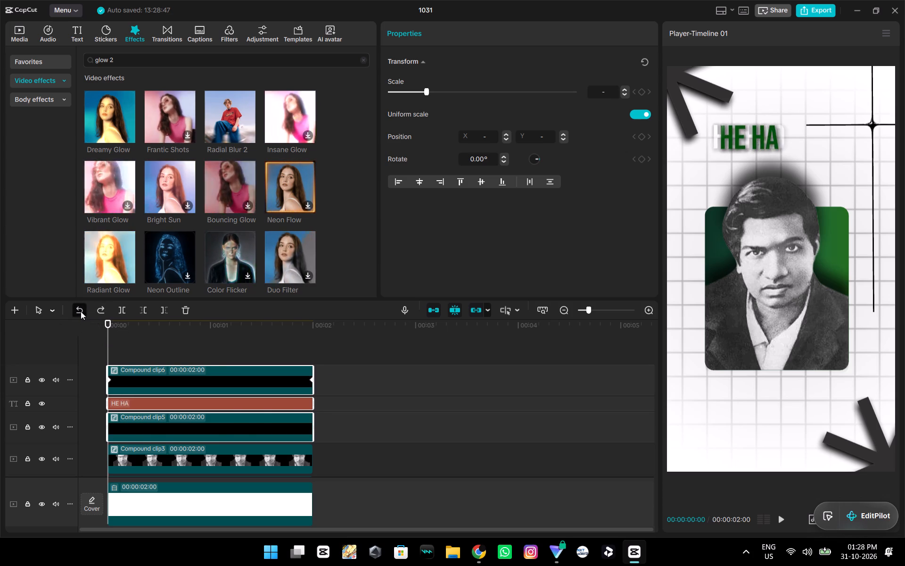
triple_click(81, 311)
click(81, 311)
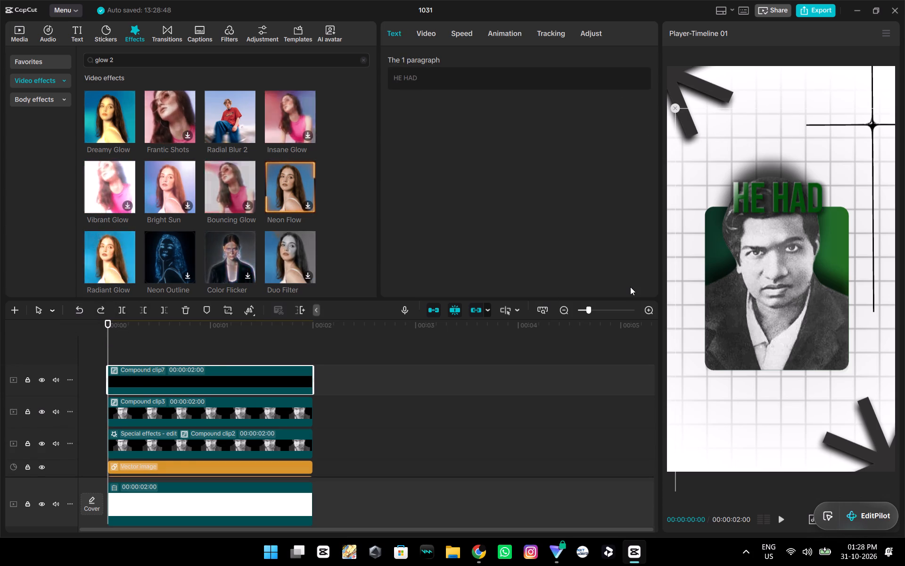
Move the HE HAD title up above the portrait, to about X 505, Y 0.
key(space)
key(space)
click(797, 206)
drag(794, 209, 785, 164)
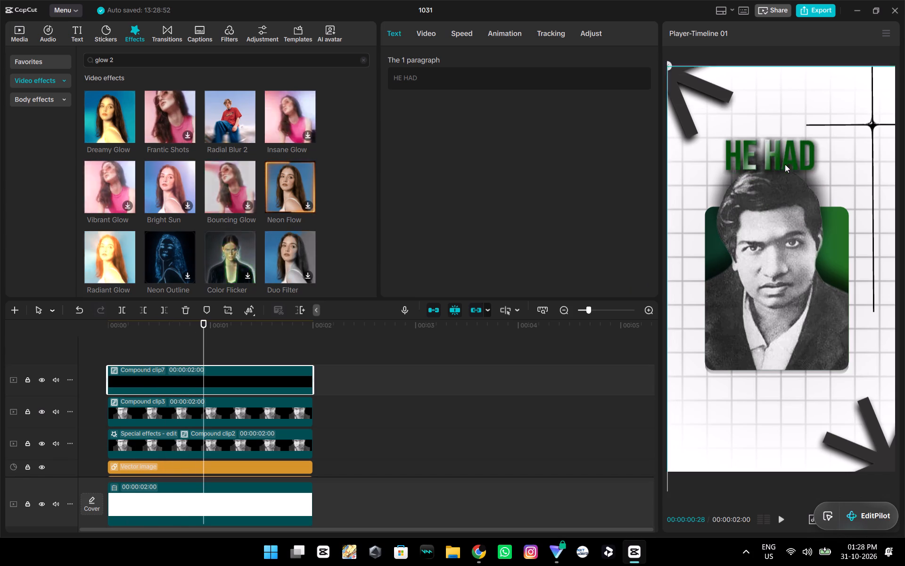
drag(785, 164, 794, 135)
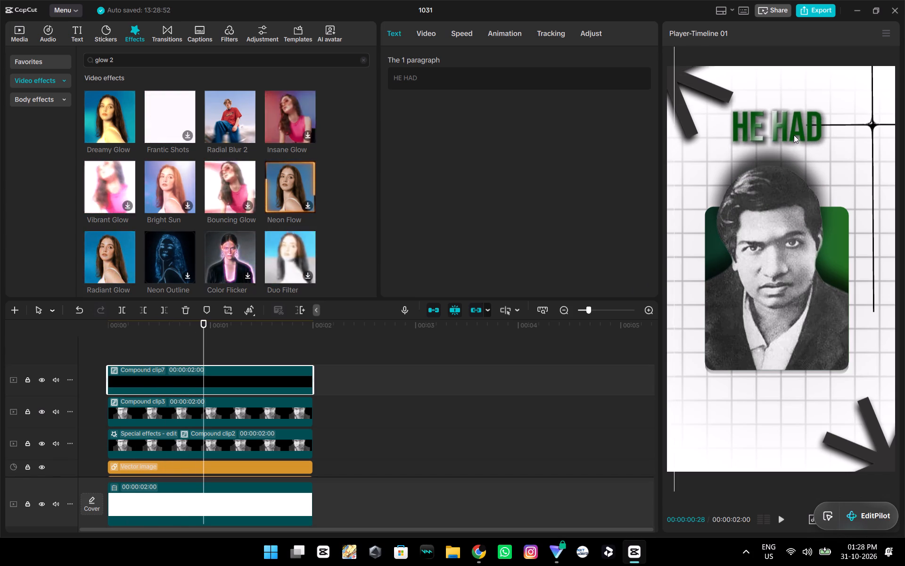
drag(794, 135, 811, 113)
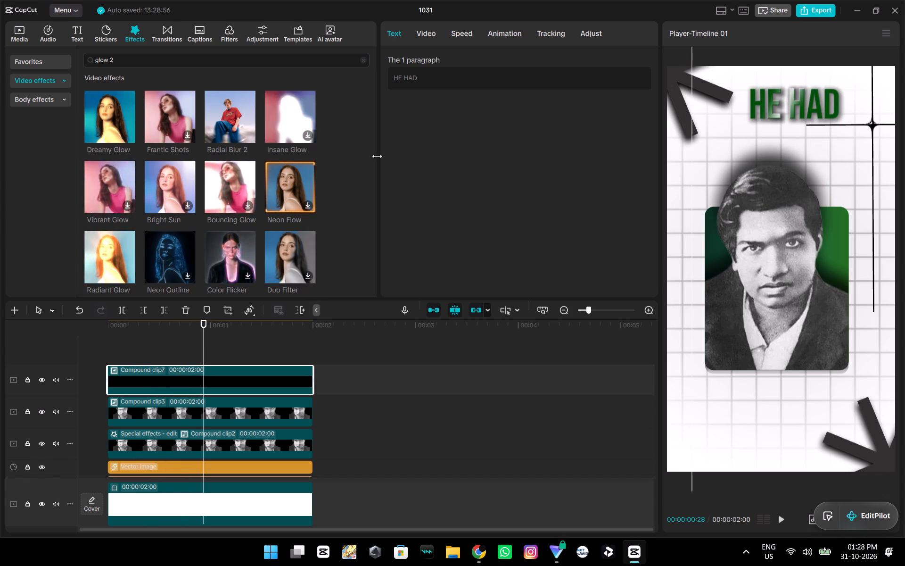
Enlarge the HE HAD title to 170% and place it above the portrait at about X 647, Y -614.
click(410, 29)
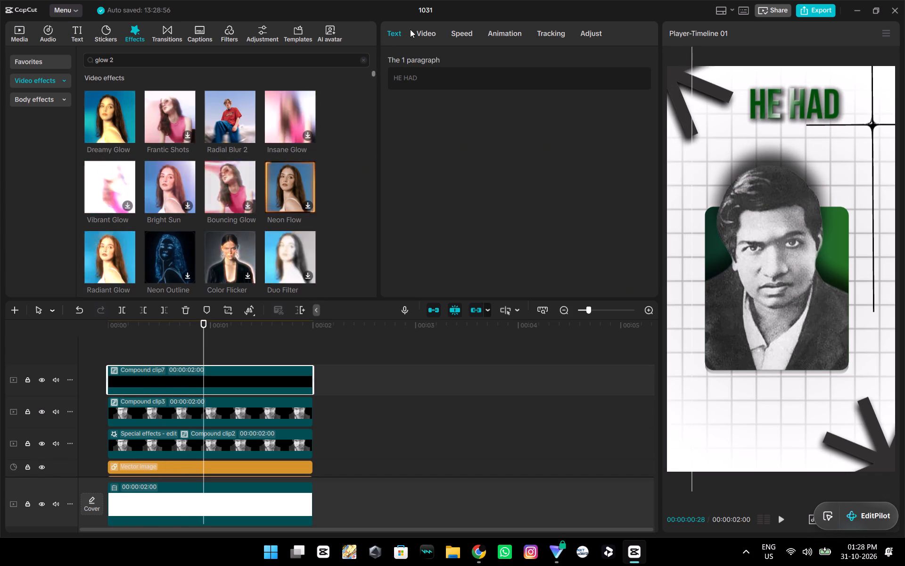
drag(433, 118, 459, 121)
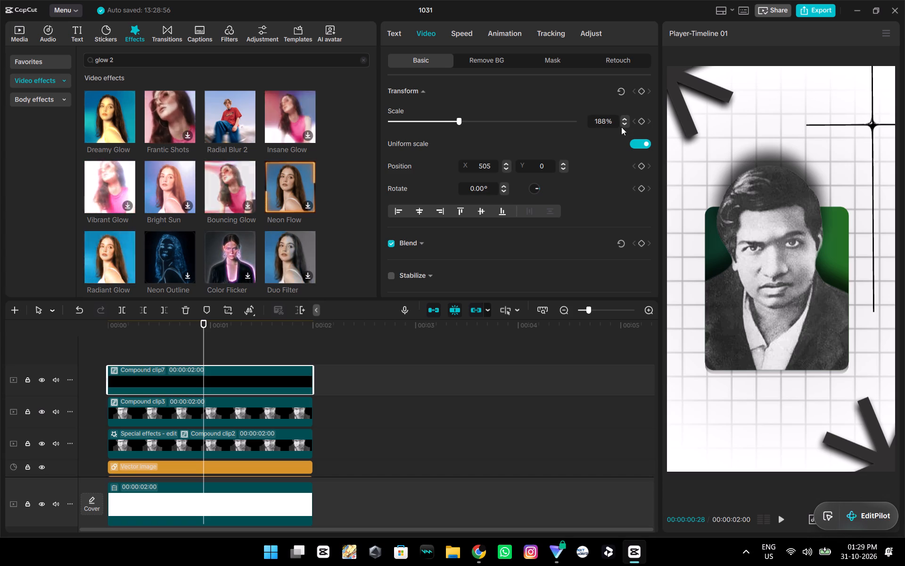
drag(759, 151, 789, 250)
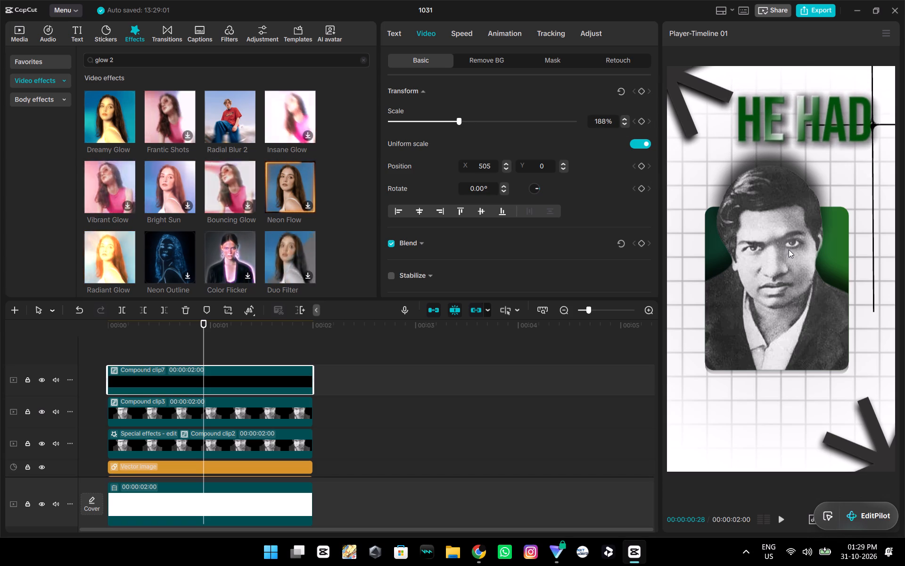
drag(789, 250, 788, 247)
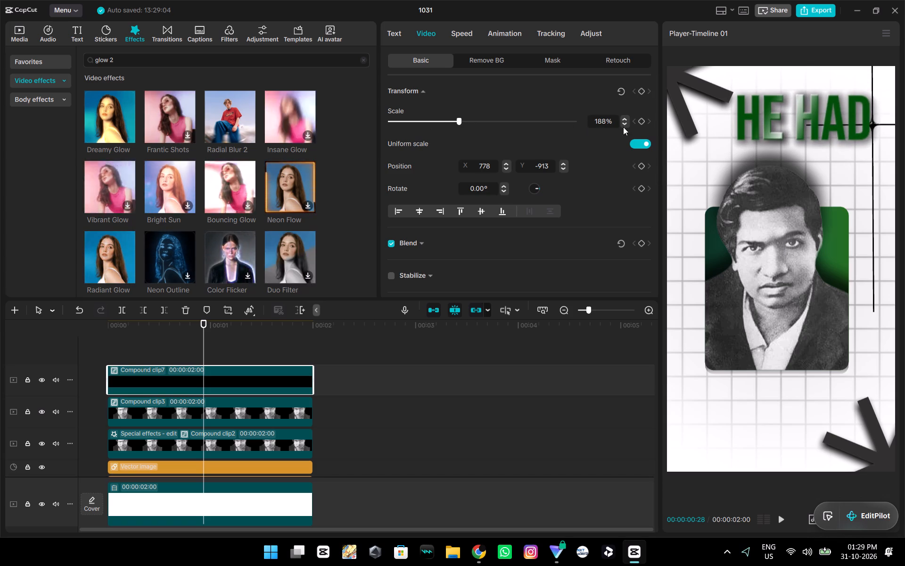
double_click(621, 123)
triple_click(624, 125)
double_click(625, 126)
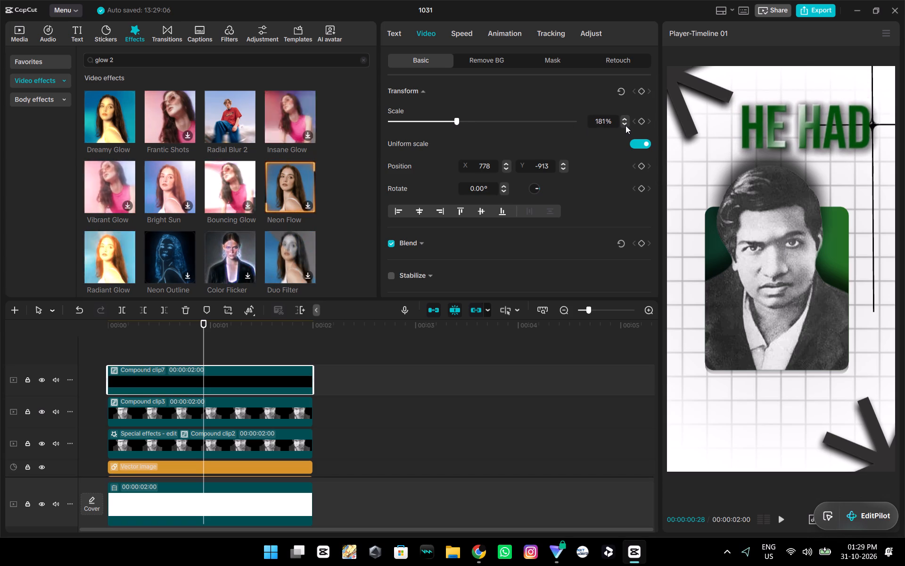
click(625, 125)
drag(886, 241, 877, 221)
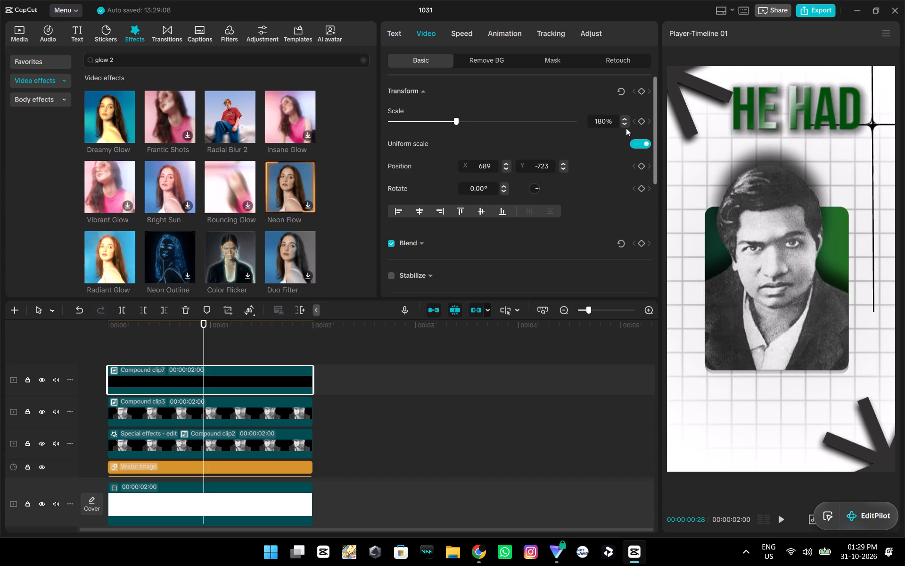
triple_click(623, 125)
double_click(625, 125)
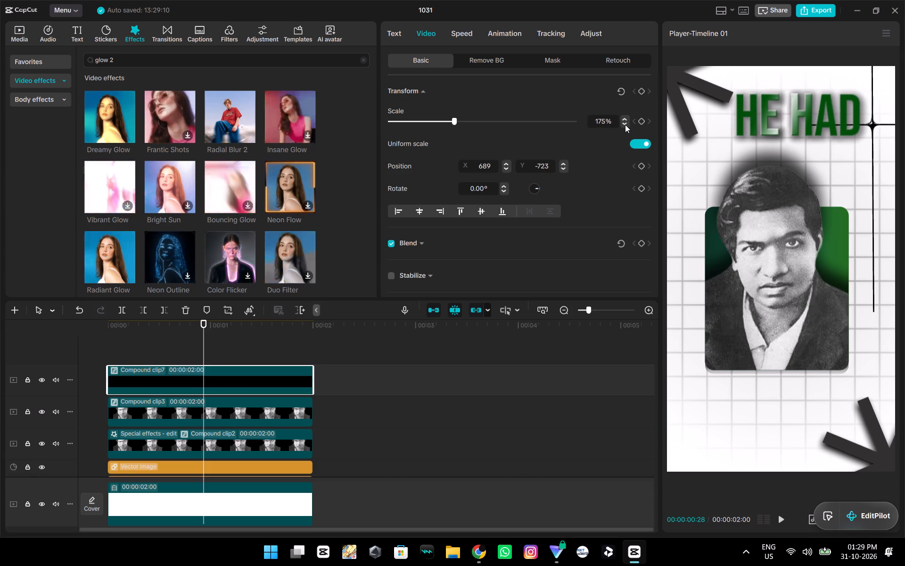
triple_click(625, 125)
double_click(625, 125)
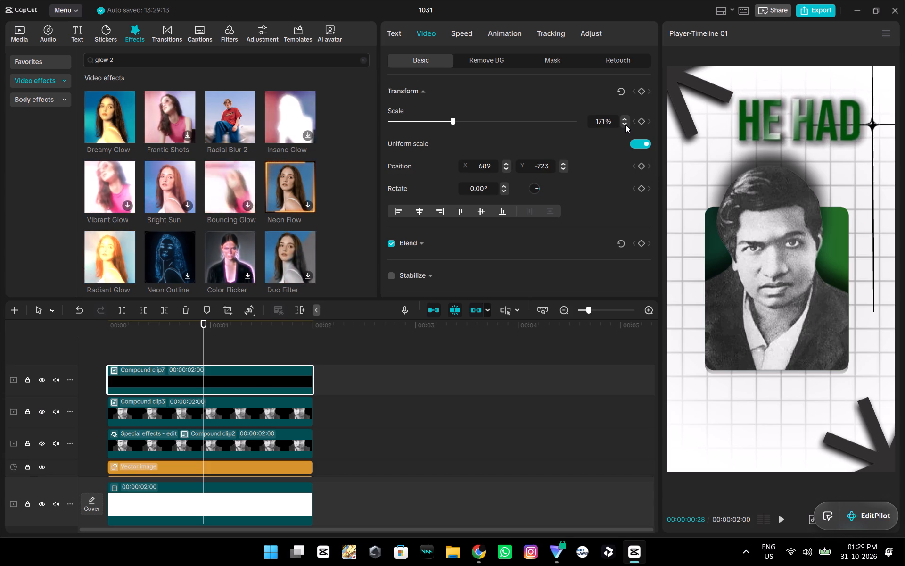
drag(808, 186, 804, 175)
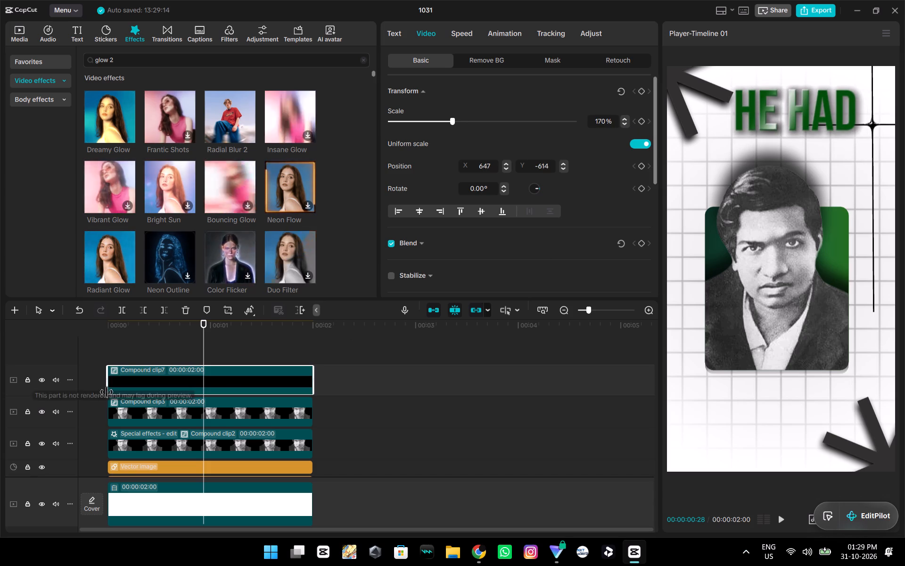
Play the video from the start to check the enlarged HE HAD title.
click(120, 345)
drag(119, 345, 15, 352)
key(space)
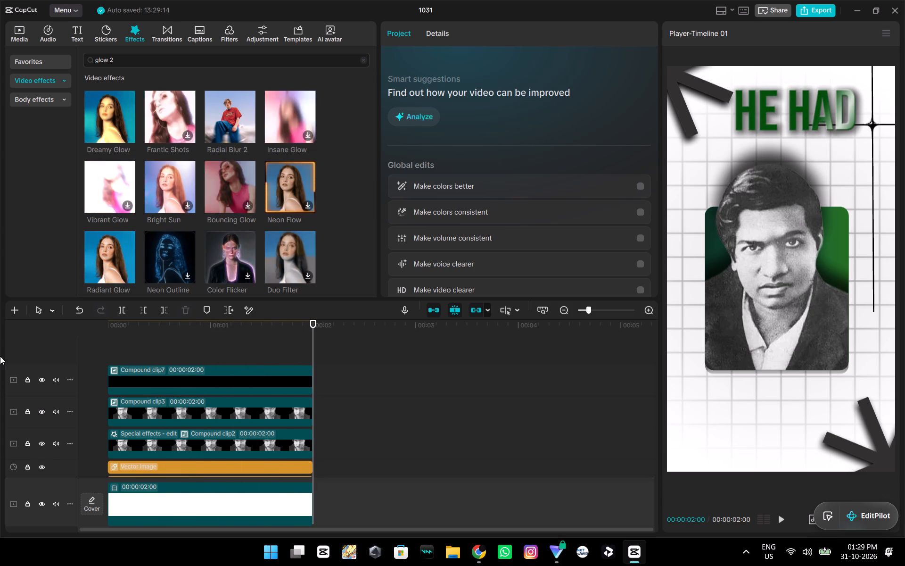
Copy the HE HAD compound clip and paste a duplicate at the 2-second mark.
click(237, 371)
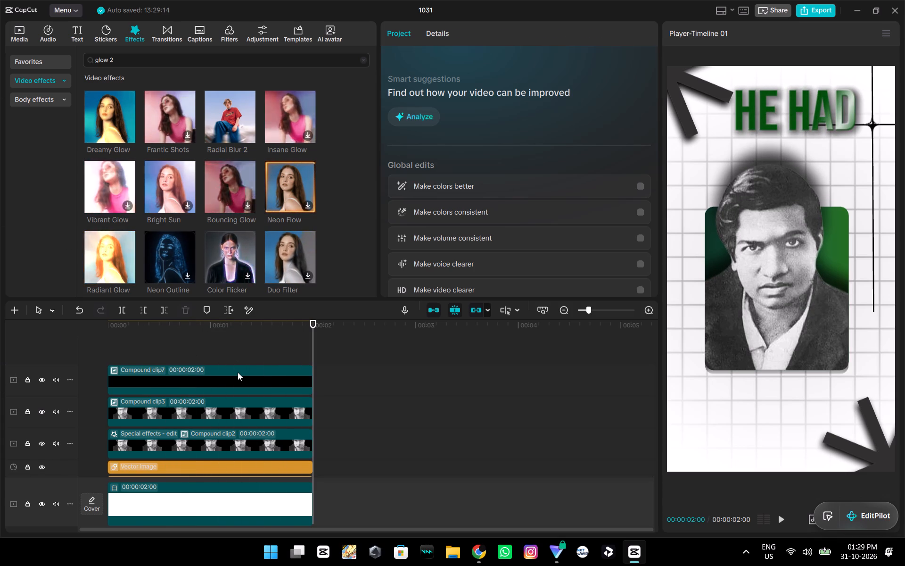
key(ctrl+c)
scroll(244, 377, down, 5)
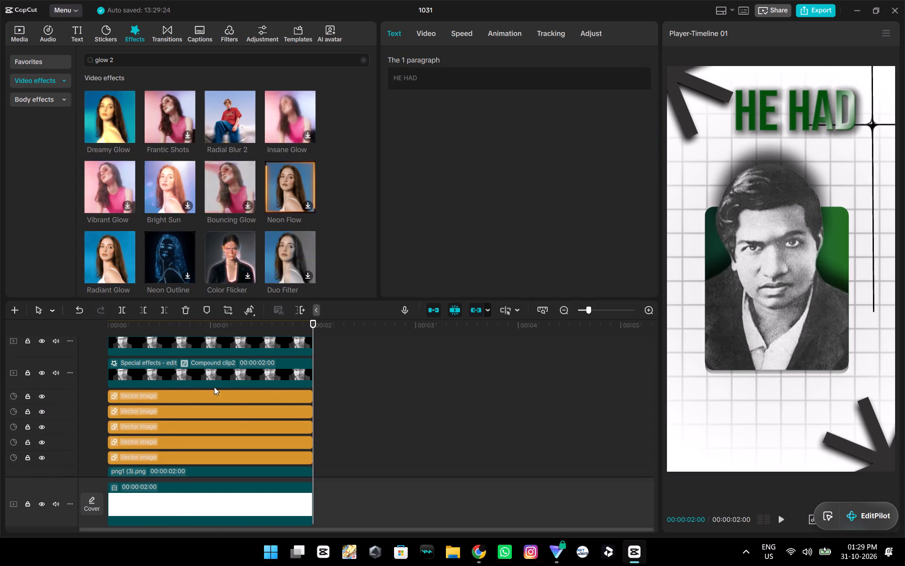
click(355, 377)
scroll(349, 378, up, 6)
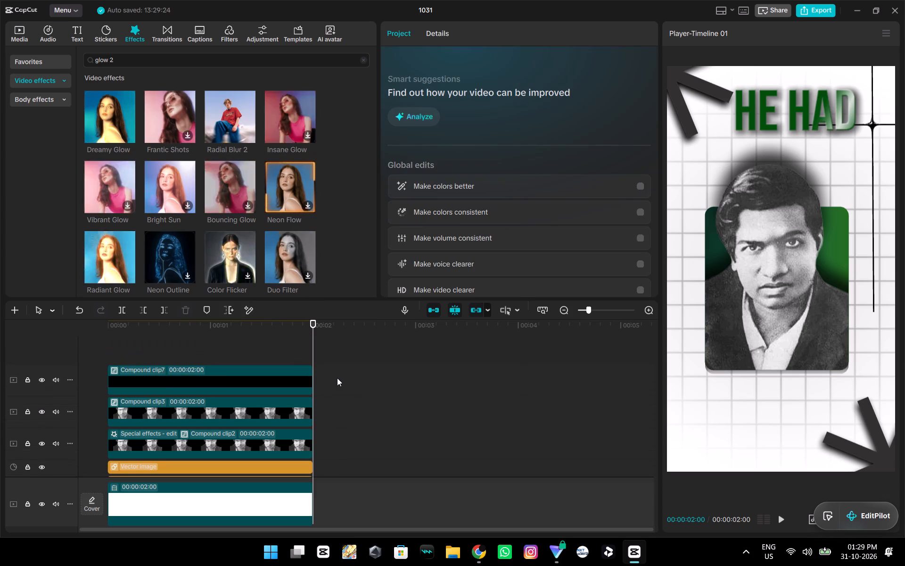
key(ctrl+v)
Move the pasted HE HAD clip to the timeline start, on its own track between Compound clip2 and the vector images.
drag(342, 384, 320, 444)
scroll(322, 472, down, 4)
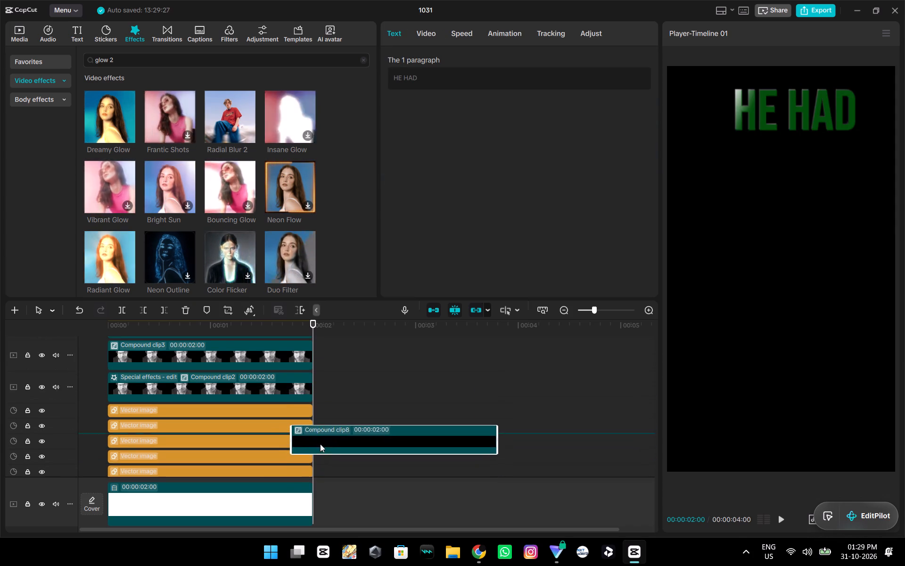
drag(320, 444, 214, 434)
scroll(320, 444, down, 6)
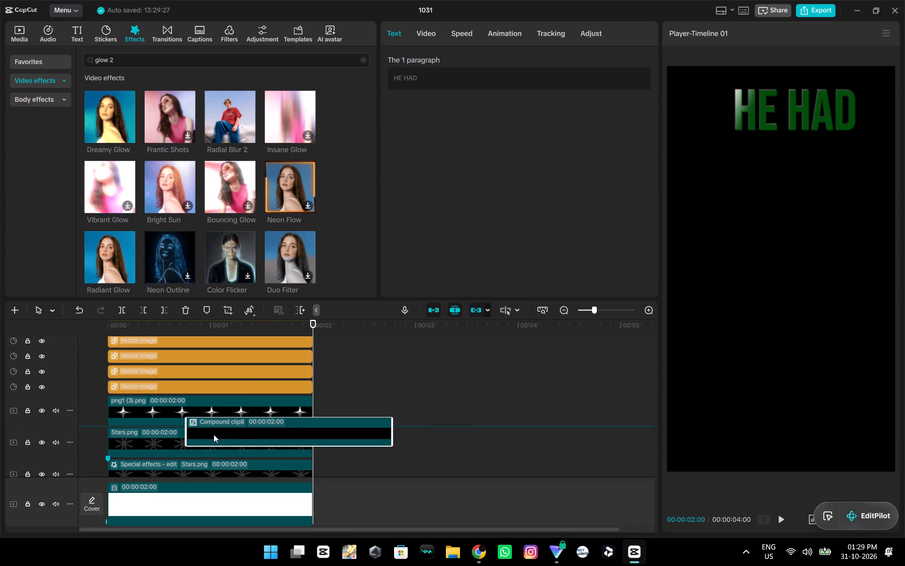
drag(214, 434, 152, 390)
scroll(214, 433, up, 4)
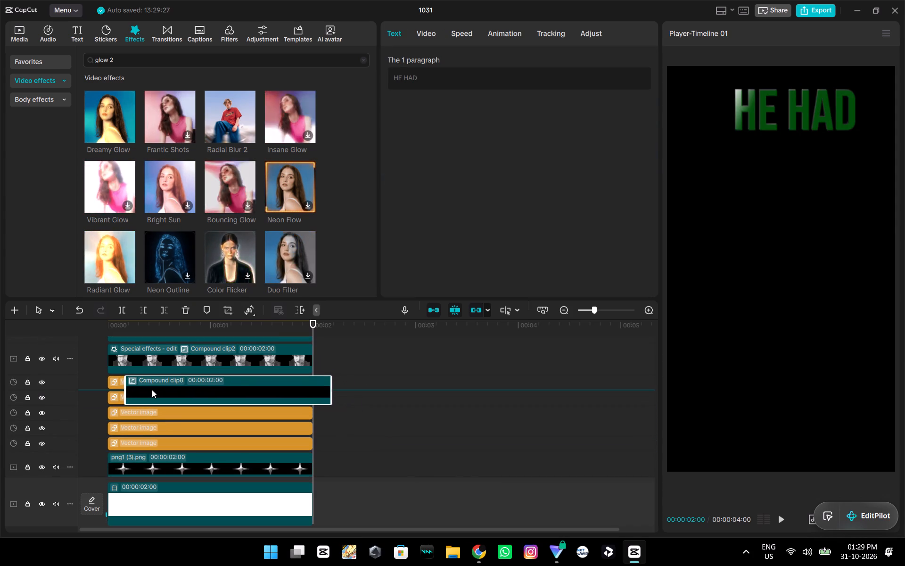
drag(152, 390, 150, 382)
drag(157, 385, 139, 388)
scroll(402, 381, up, 5)
scroll(402, 381, down, 1)
Place the duplicate HE HAD title below the original, partly behind the portrait's head.
drag(799, 112, 740, 162)
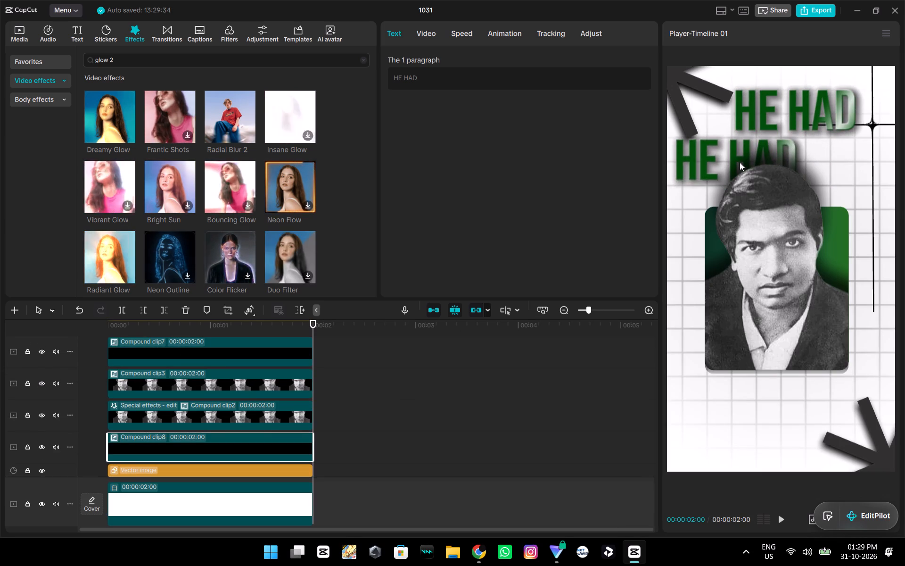
drag(740, 162, 769, 162)
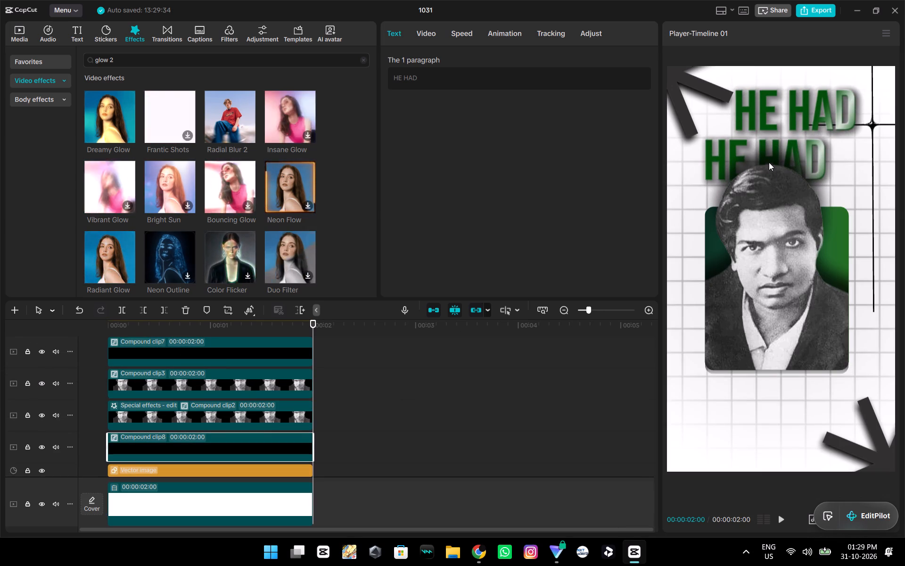
drag(769, 162, 768, 162)
Move the original HE HAD title up and left to about X 427, Y -494, above the duplicate.
click(784, 108)
scroll(136, 441, up, 5)
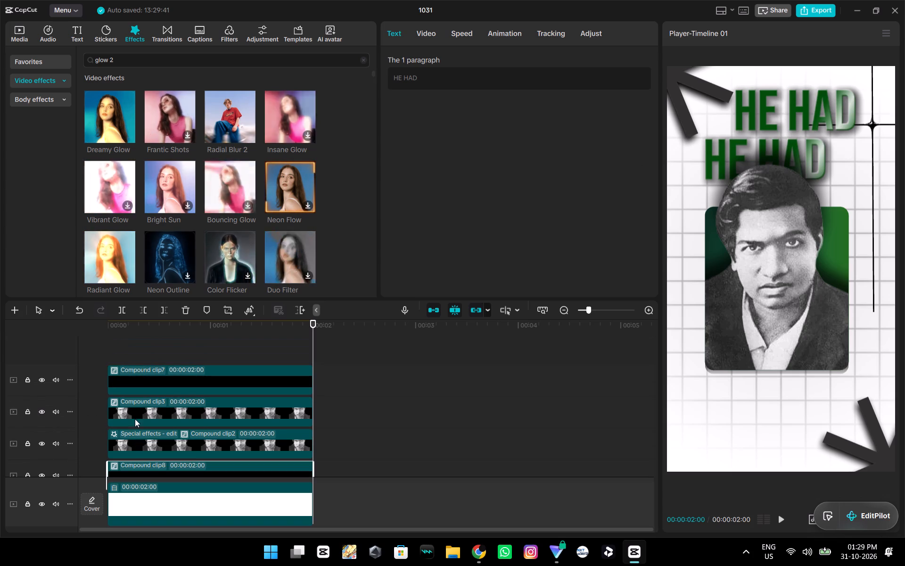
click(152, 378)
drag(779, 108, 767, 96)
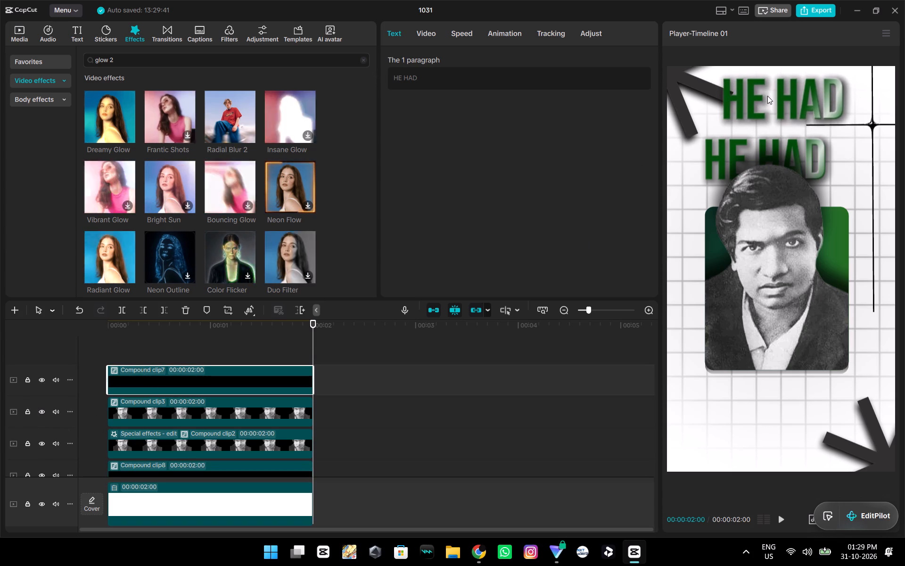
drag(767, 96, 755, 96)
Review the upper title's basic video settings and the timeline layers down to the Stars.png and background clips.
click(429, 32)
scroll(473, 234, down, 4)
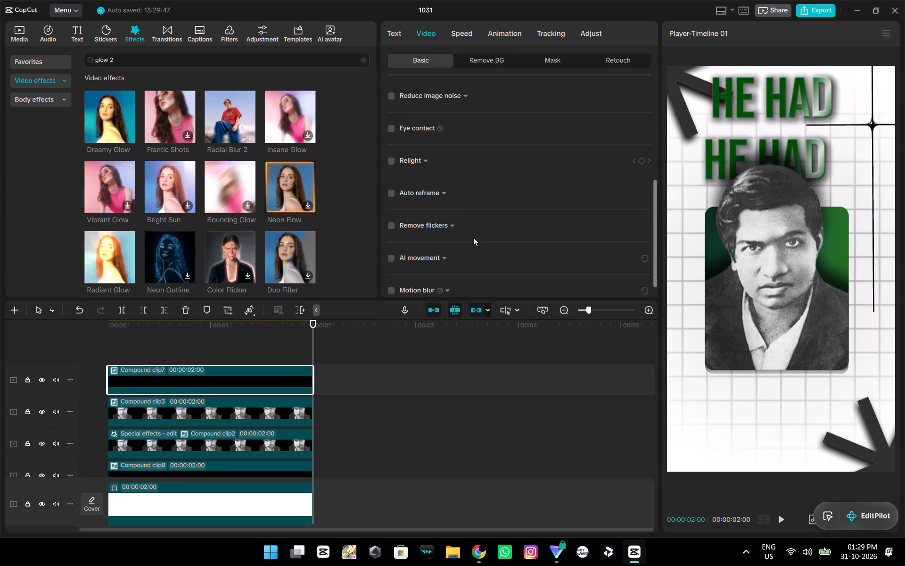
scroll(472, 235, up, 3)
scroll(151, 450, down, 12)
scroll(157, 390, up, 4)
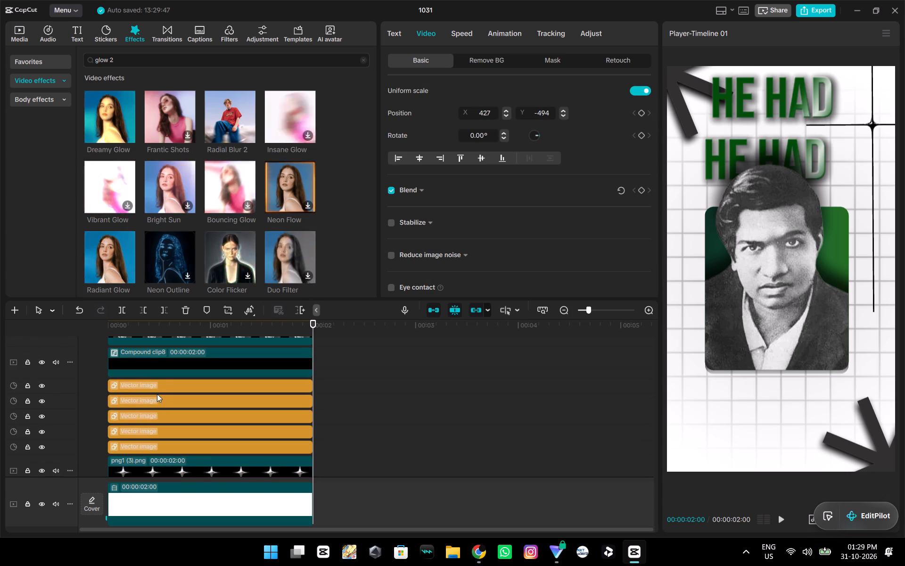
click(159, 349)
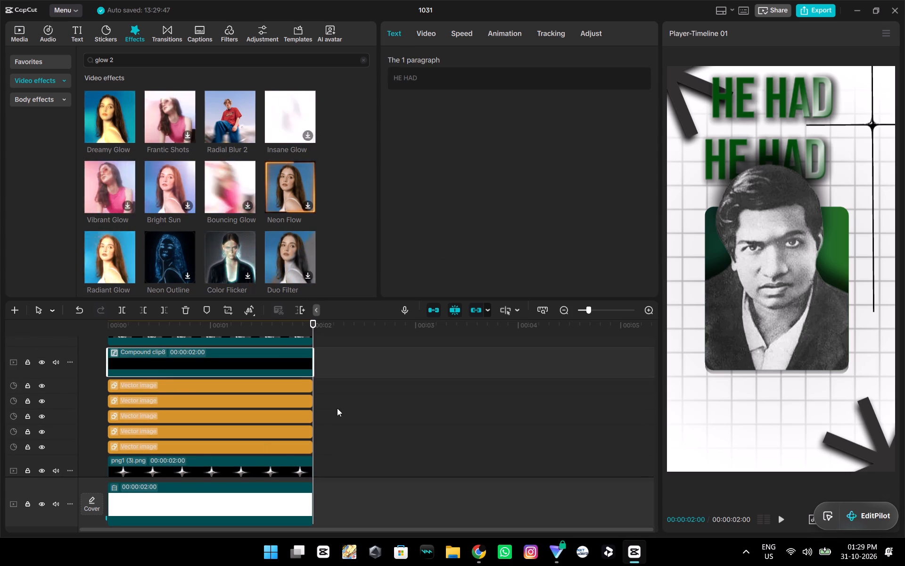
scroll(334, 436, down, 5)
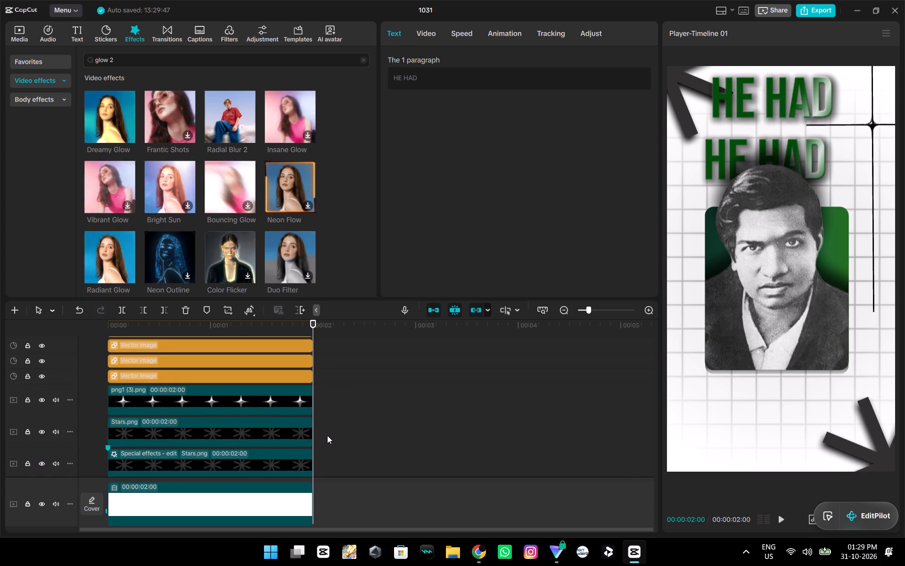
scroll(327, 435, down, 9)
scroll(327, 408, up, 12)
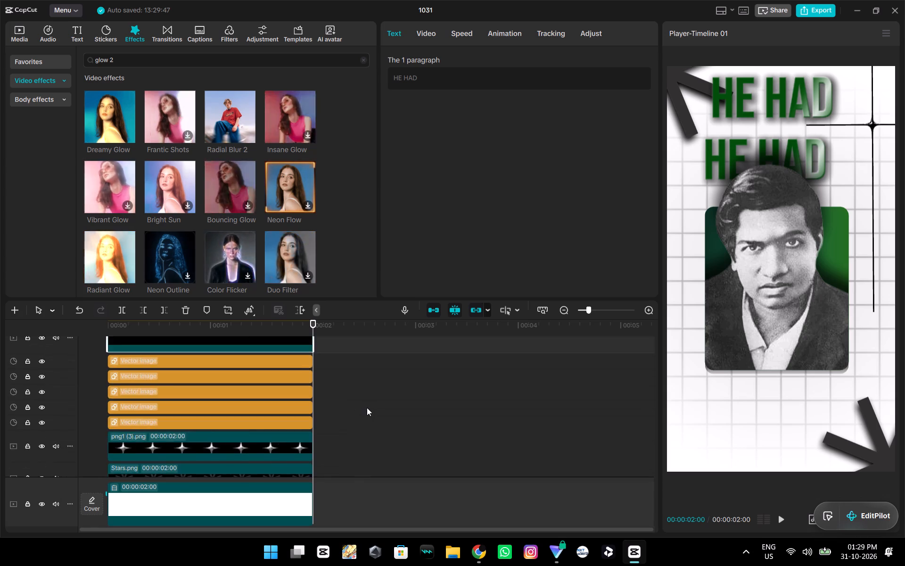
scroll(367, 408, up, 12)
scroll(369, 412, down, 6)
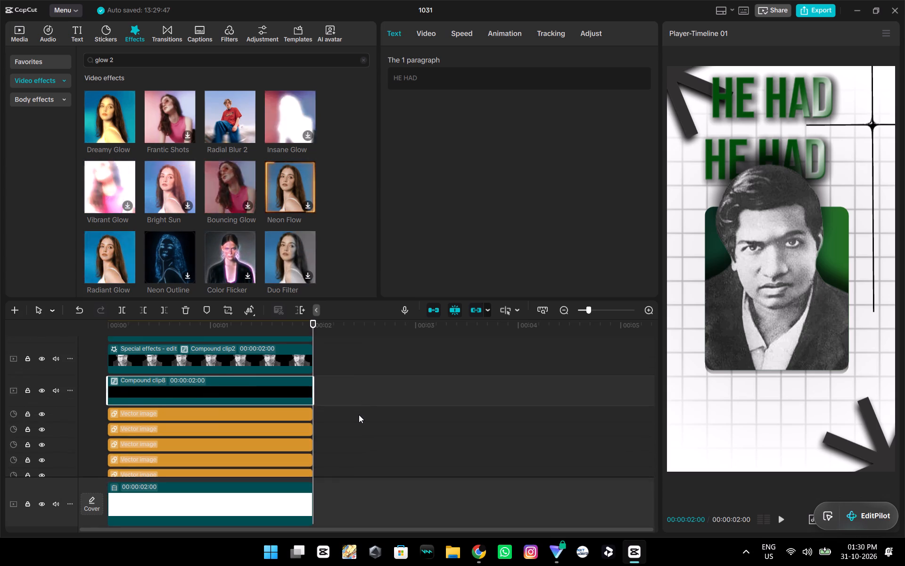
scroll(358, 415, down, 10)
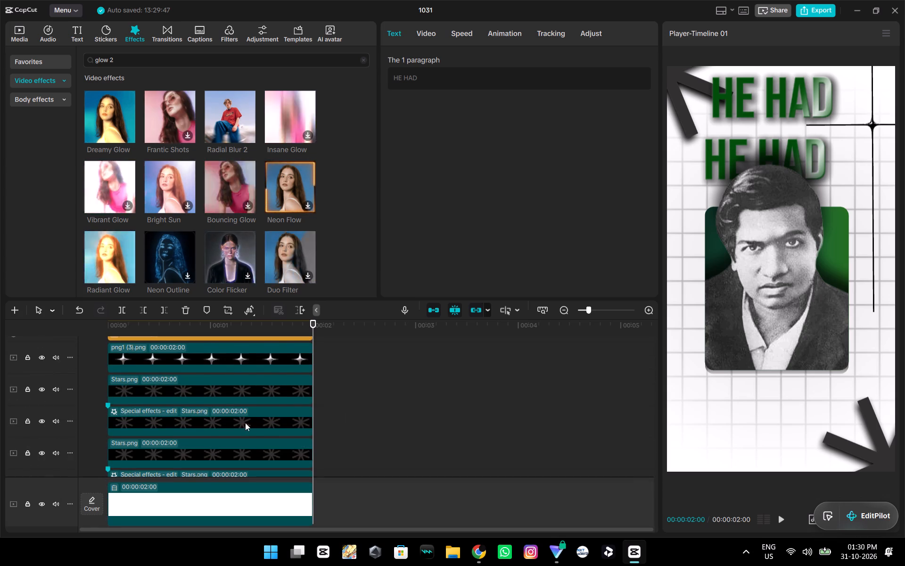
scroll(252, 425, down, 4)
click(282, 432)
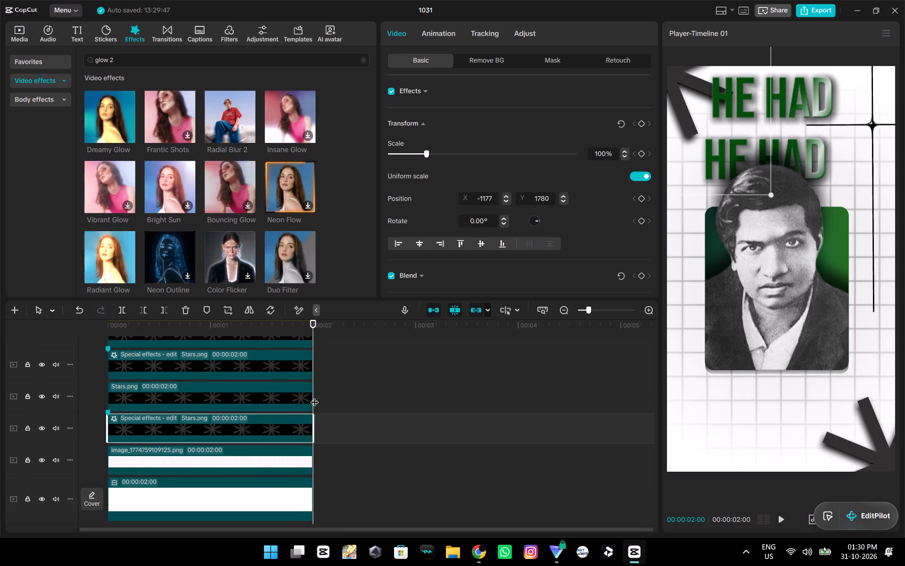
Switch to the Proton VPN window.
click(568, 555)
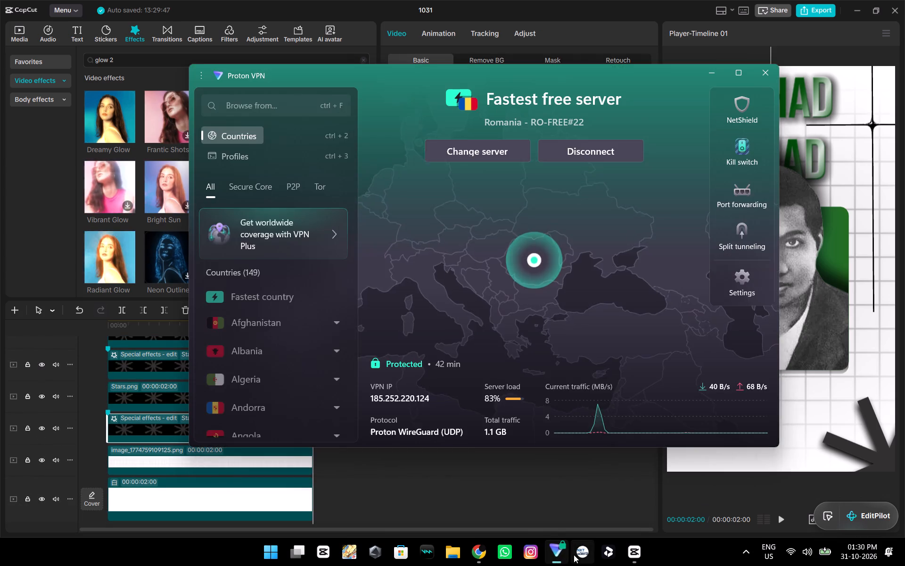
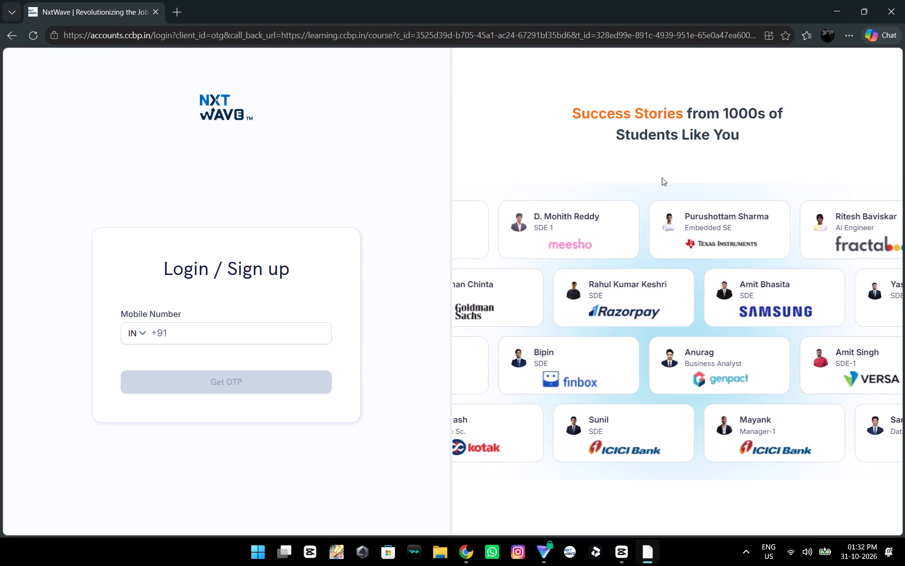
Close the NxtWave login page and its Edge window, opening the NxtWave app instead.
click(179, 12)
click(154, 13)
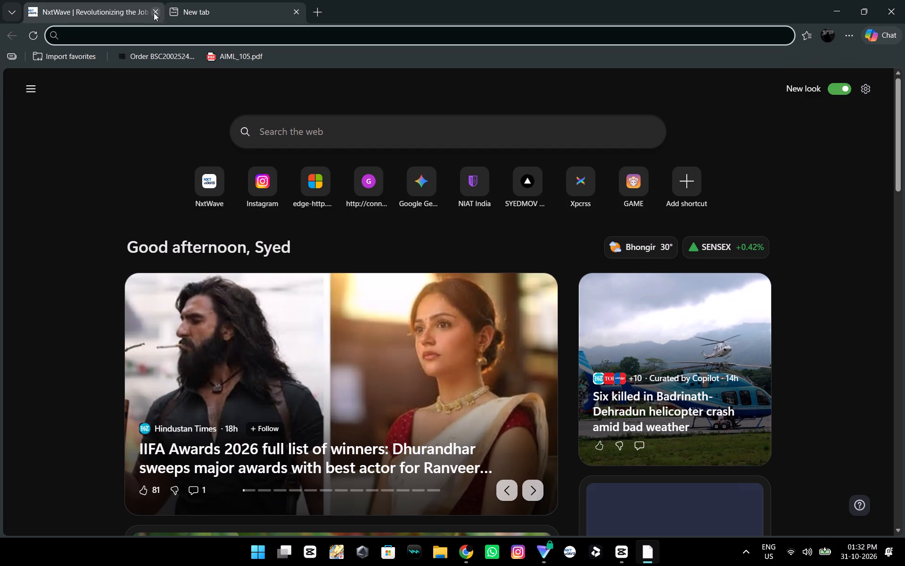
click(569, 555)
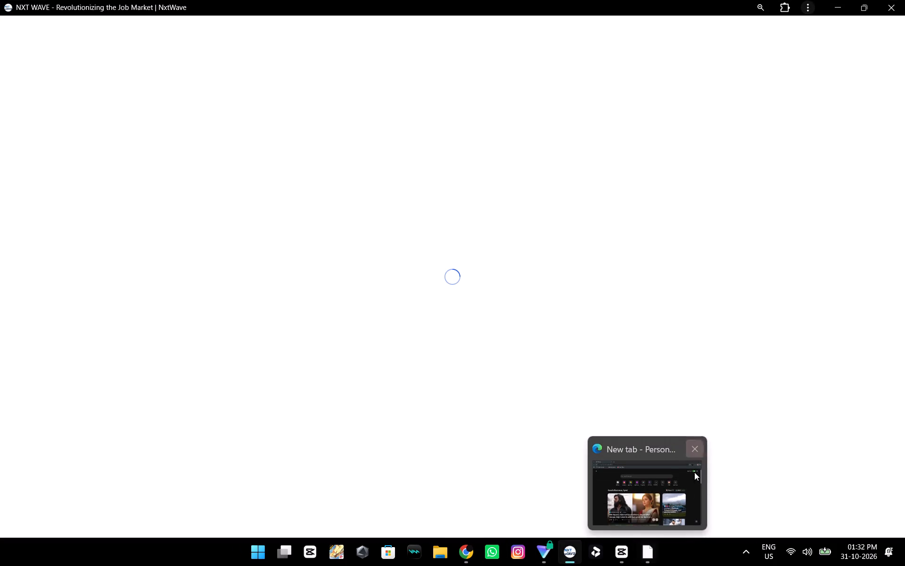
click(696, 449)
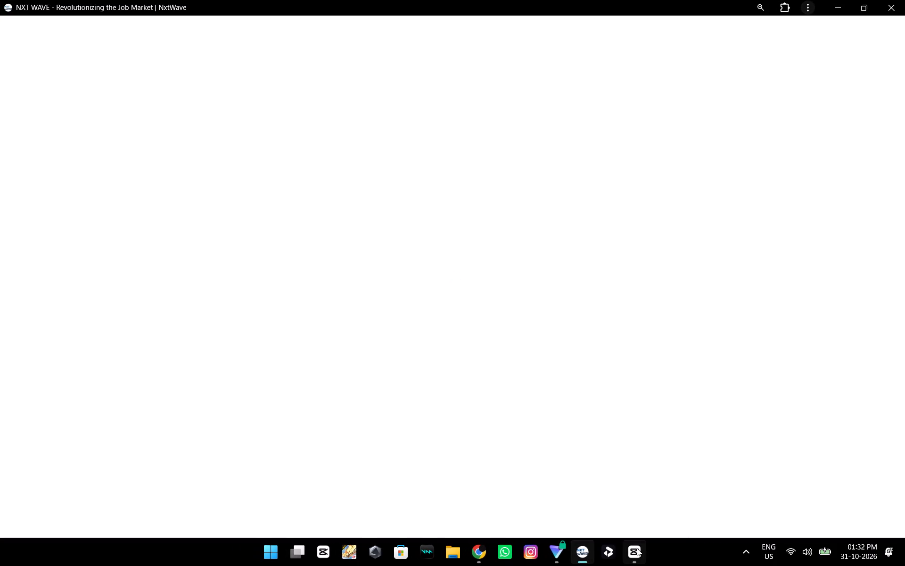
Switch back to the CapCut project.
click(636, 548)
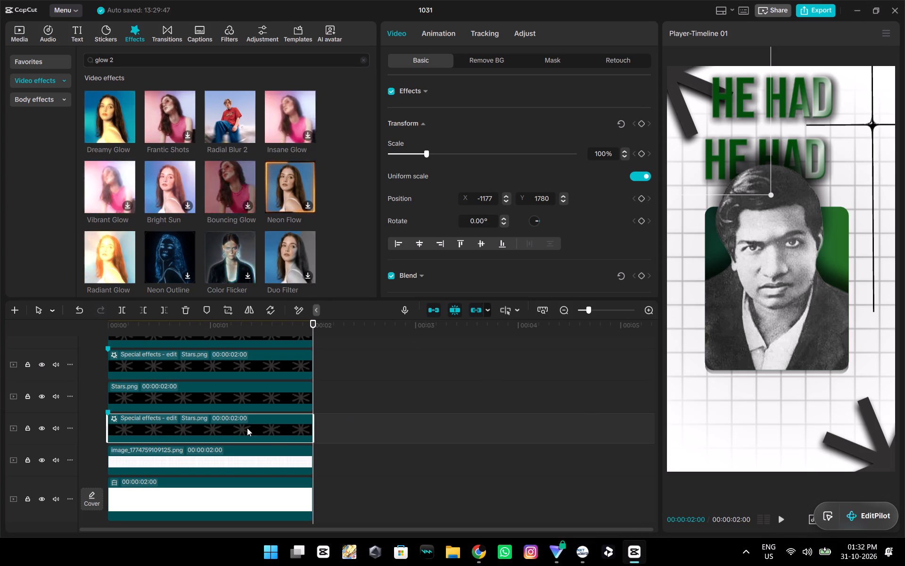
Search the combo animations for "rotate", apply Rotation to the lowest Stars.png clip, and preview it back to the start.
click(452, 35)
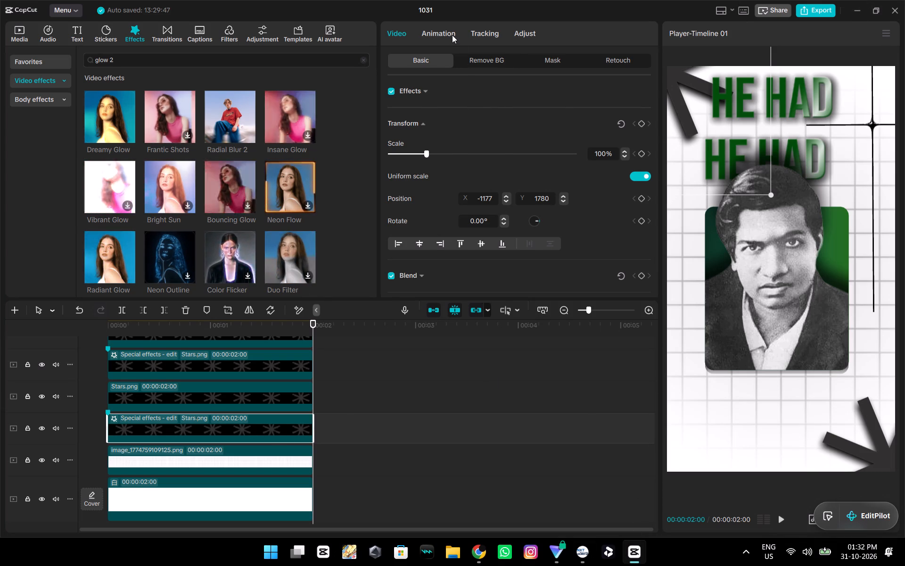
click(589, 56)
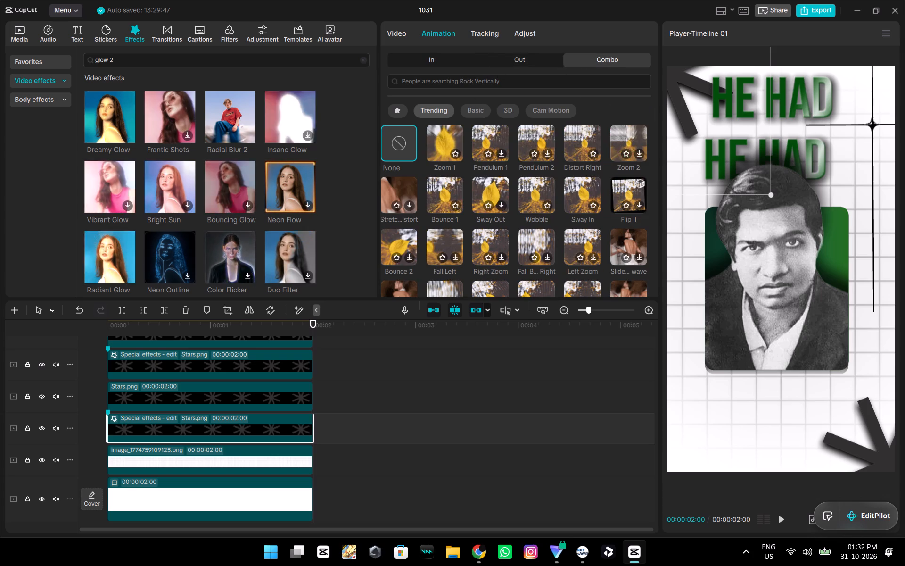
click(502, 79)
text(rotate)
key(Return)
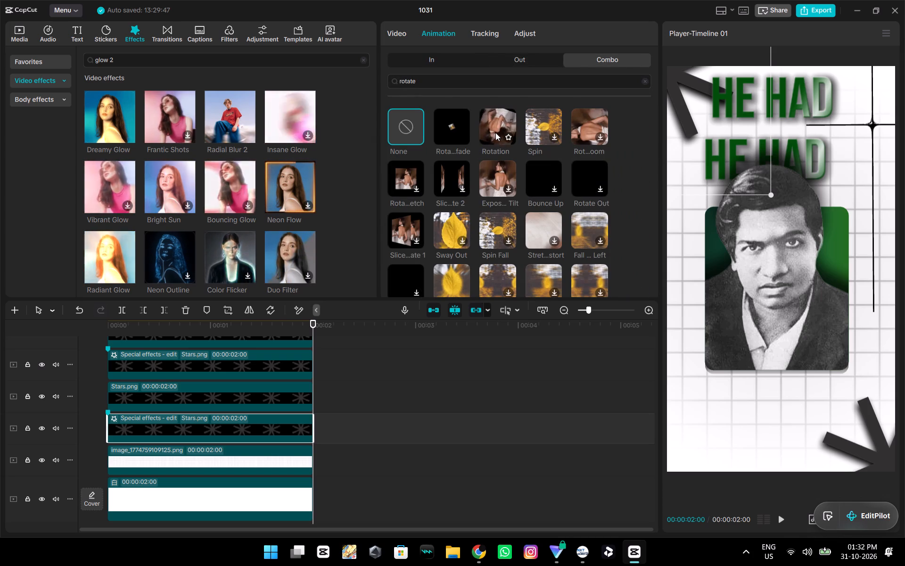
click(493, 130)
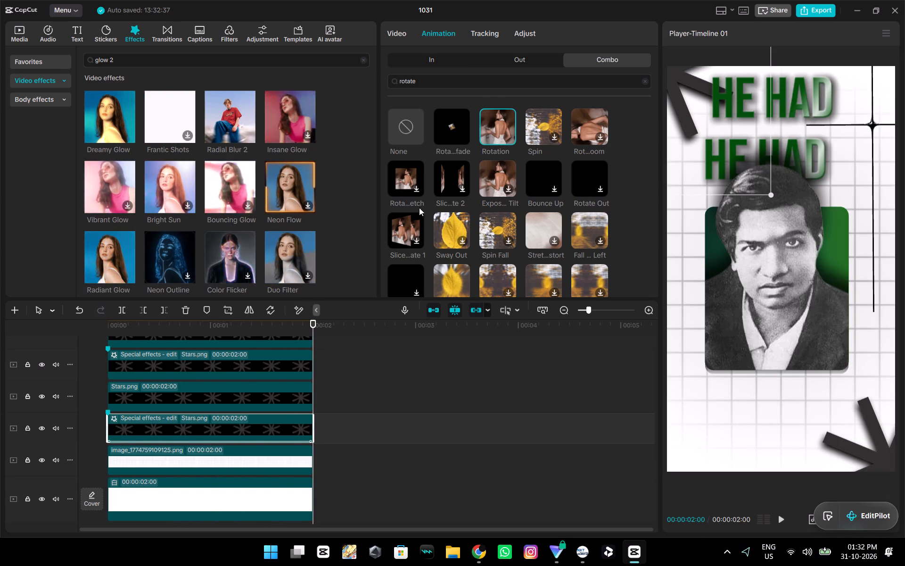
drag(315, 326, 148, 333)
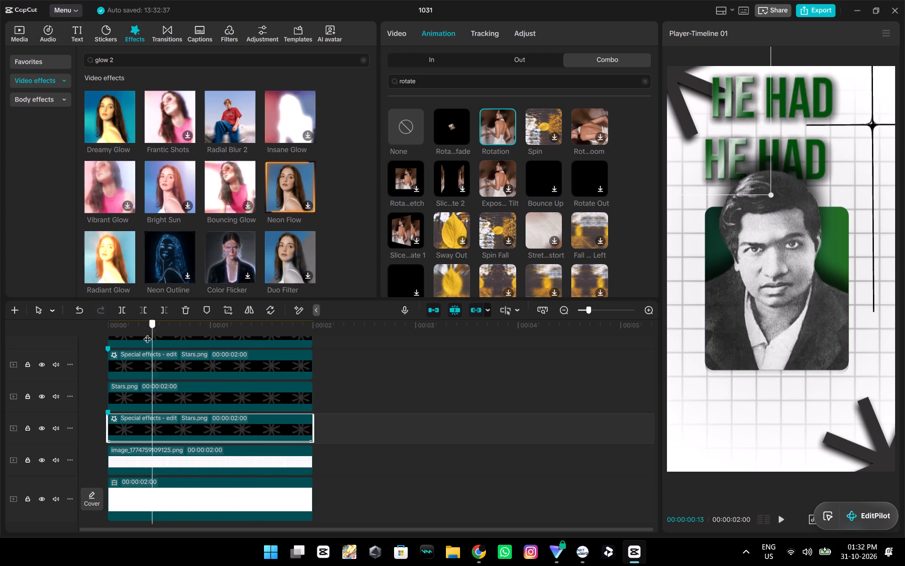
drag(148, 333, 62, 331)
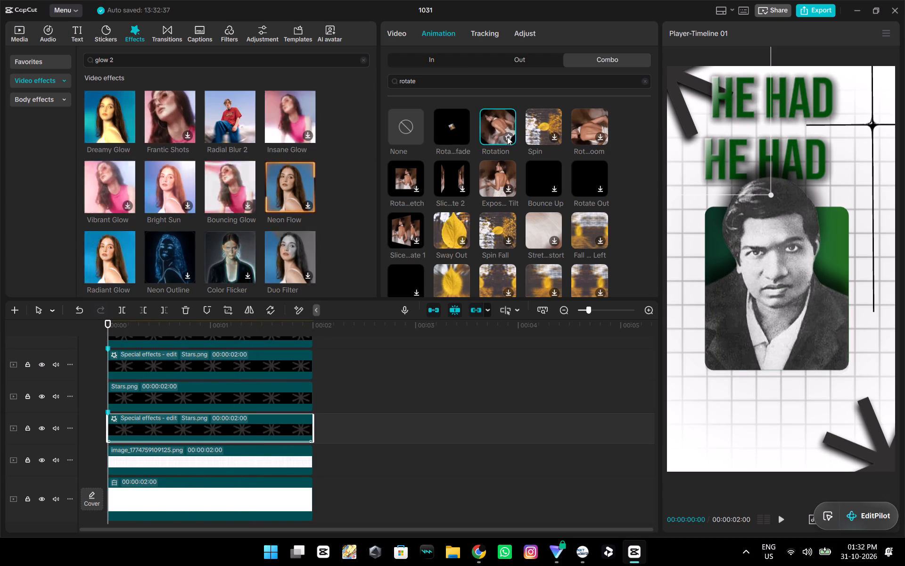
Mark the Rotation combo animation as a favorite.
click(507, 137)
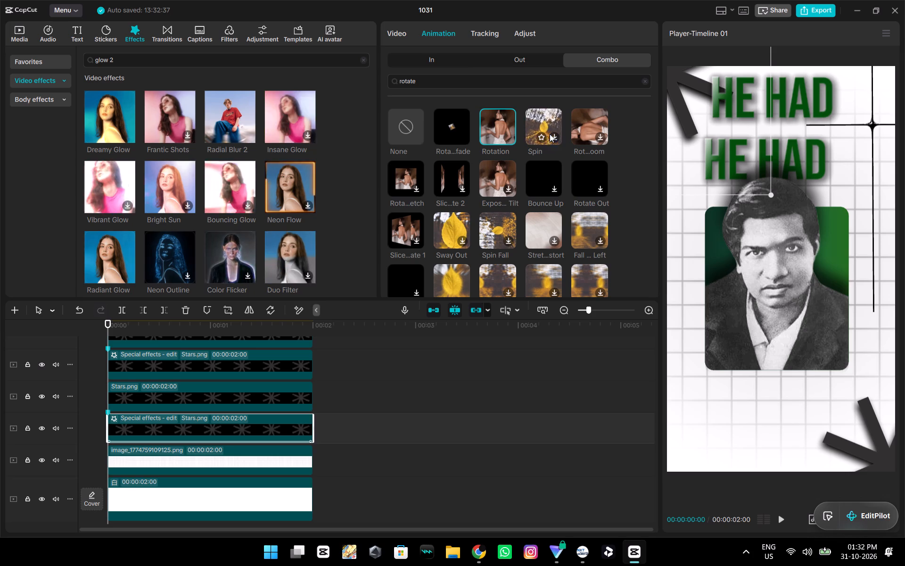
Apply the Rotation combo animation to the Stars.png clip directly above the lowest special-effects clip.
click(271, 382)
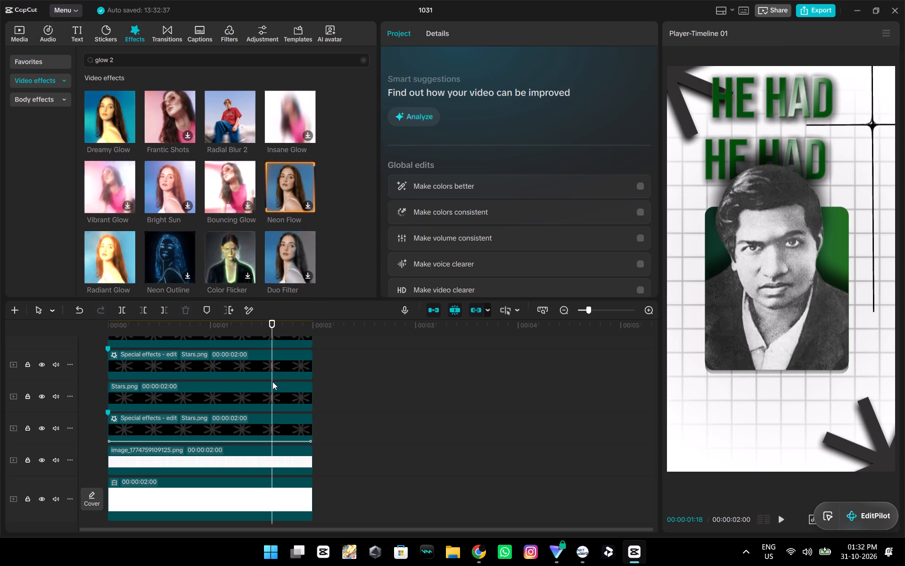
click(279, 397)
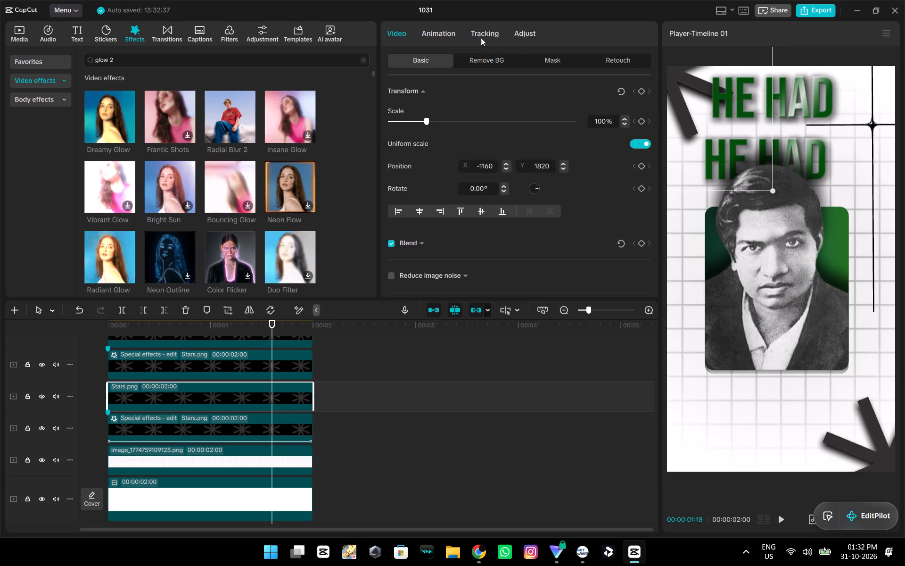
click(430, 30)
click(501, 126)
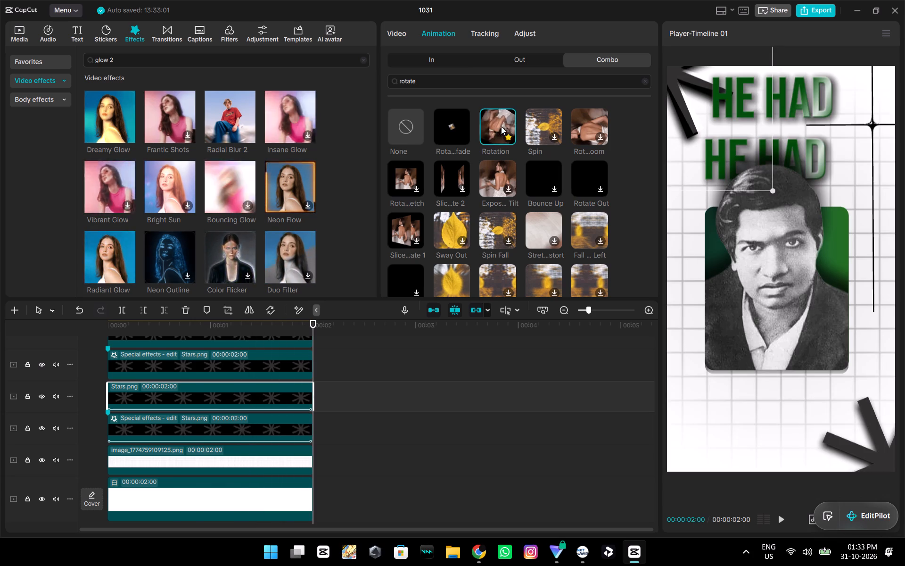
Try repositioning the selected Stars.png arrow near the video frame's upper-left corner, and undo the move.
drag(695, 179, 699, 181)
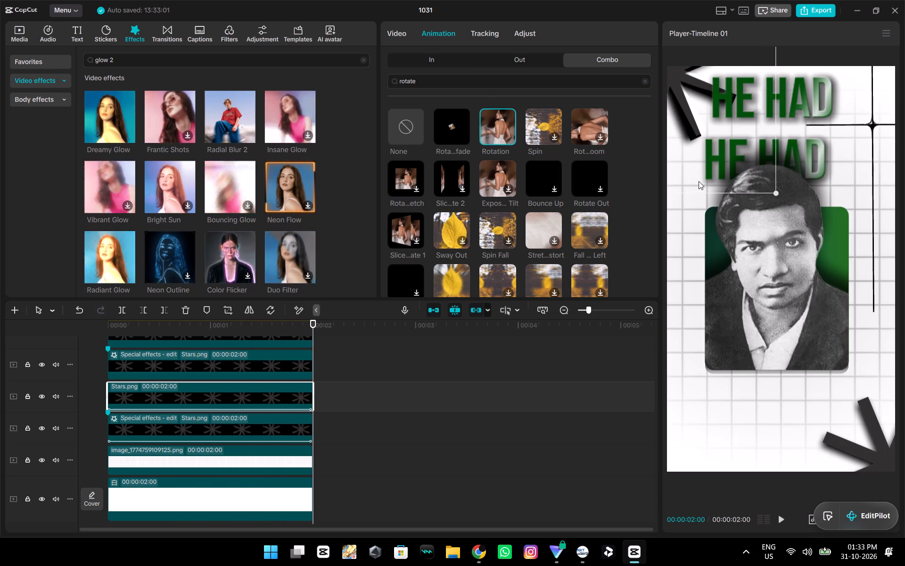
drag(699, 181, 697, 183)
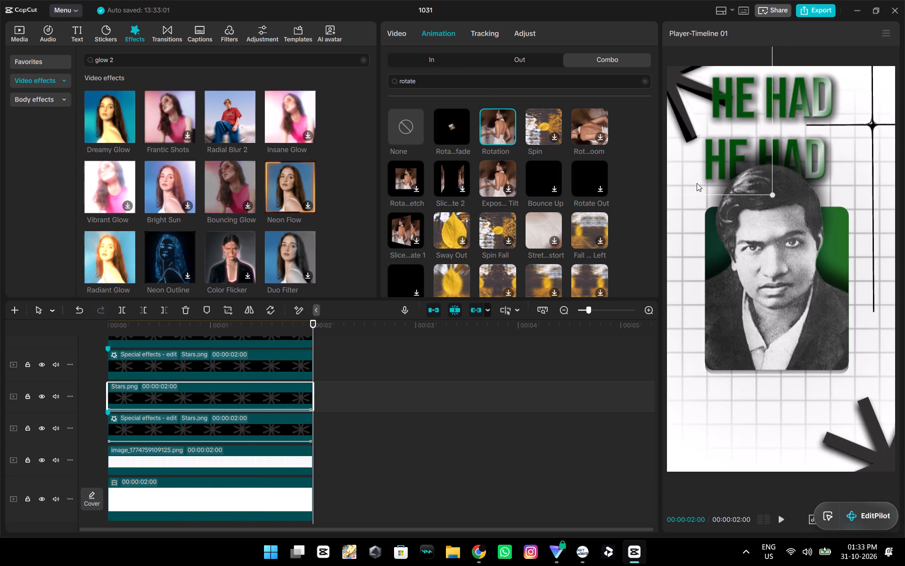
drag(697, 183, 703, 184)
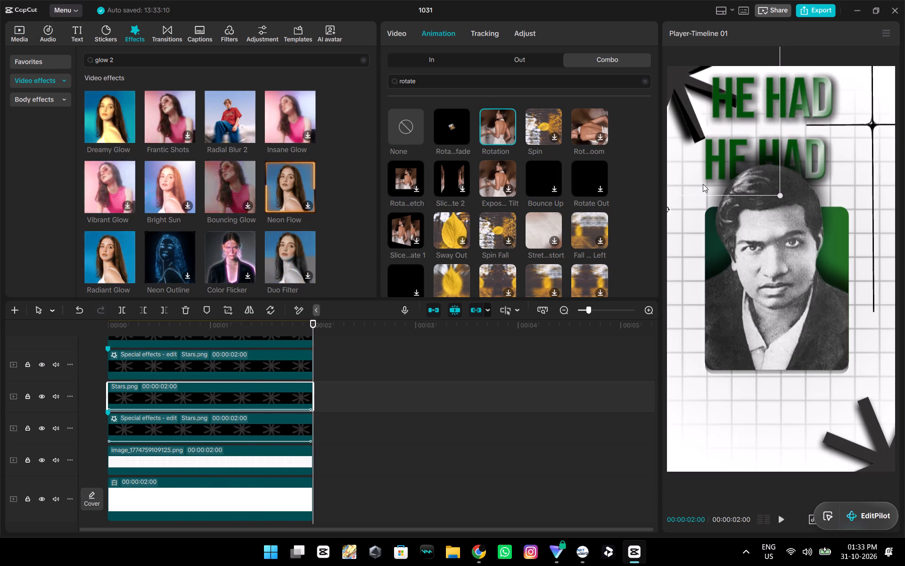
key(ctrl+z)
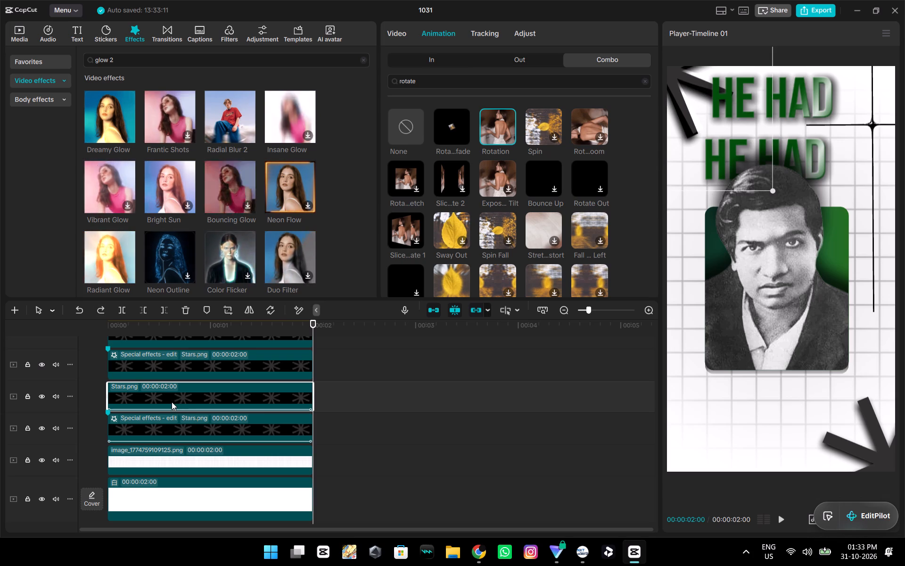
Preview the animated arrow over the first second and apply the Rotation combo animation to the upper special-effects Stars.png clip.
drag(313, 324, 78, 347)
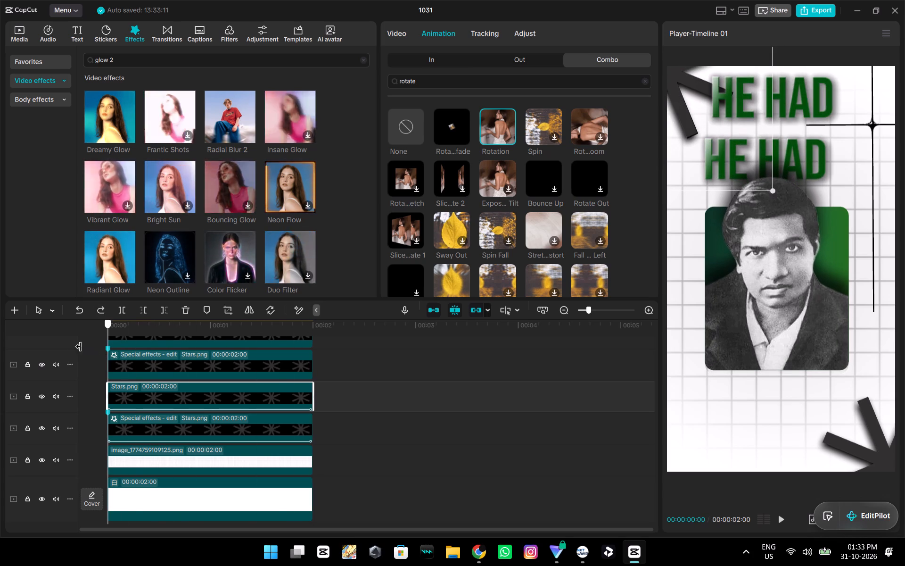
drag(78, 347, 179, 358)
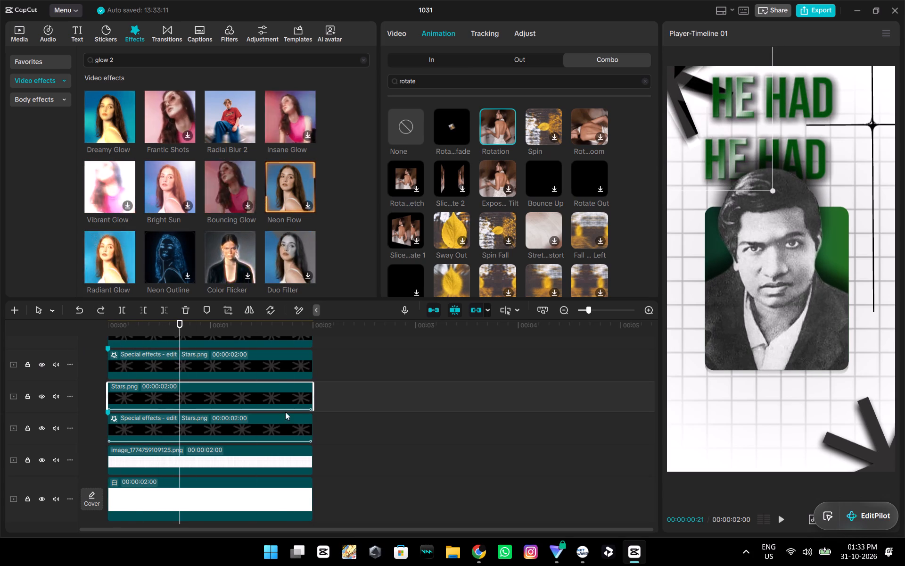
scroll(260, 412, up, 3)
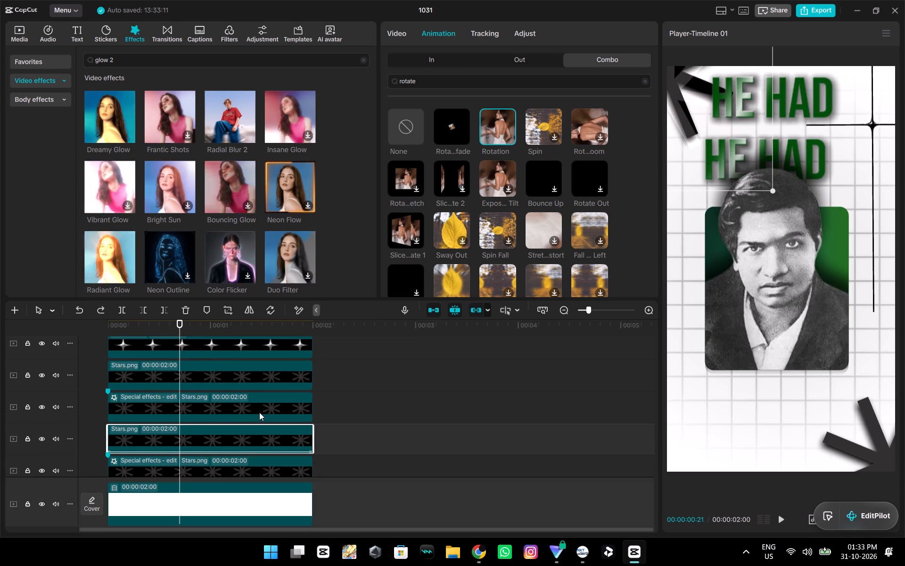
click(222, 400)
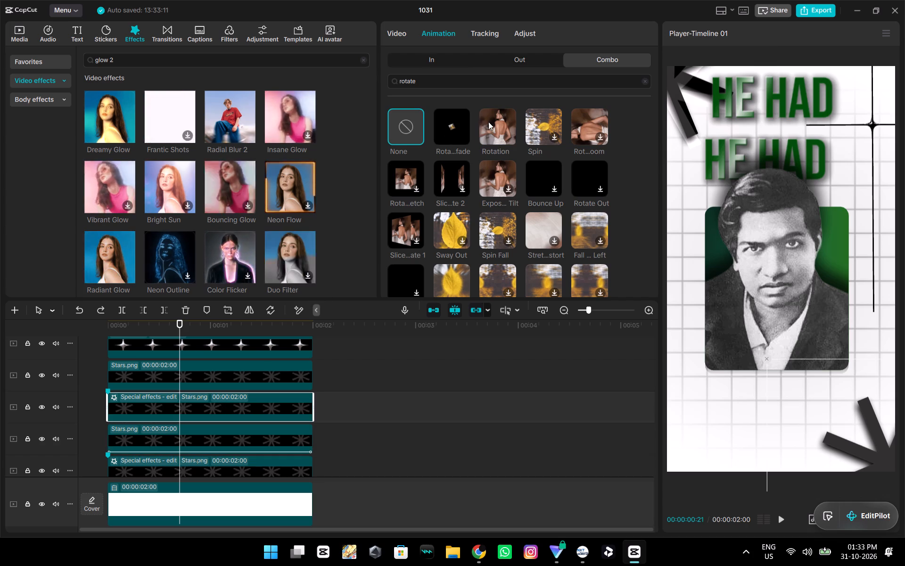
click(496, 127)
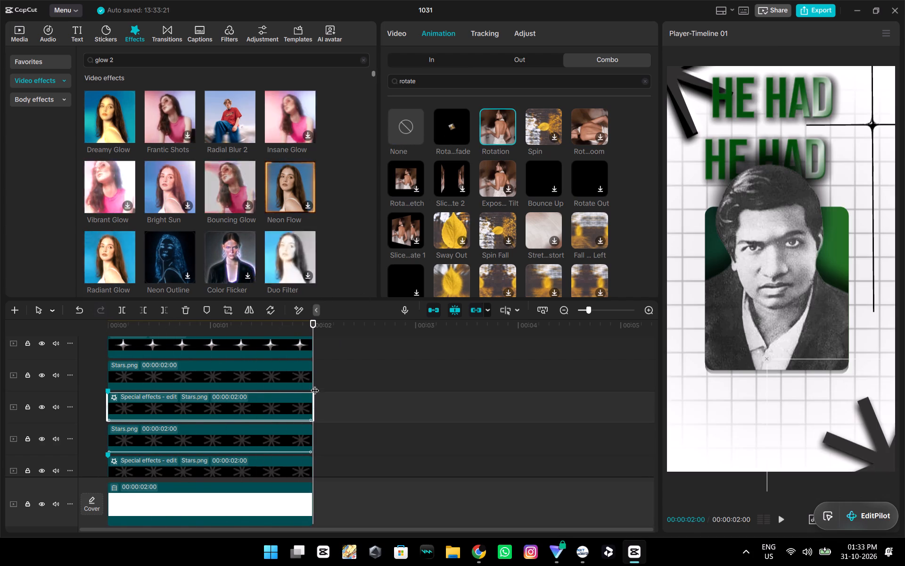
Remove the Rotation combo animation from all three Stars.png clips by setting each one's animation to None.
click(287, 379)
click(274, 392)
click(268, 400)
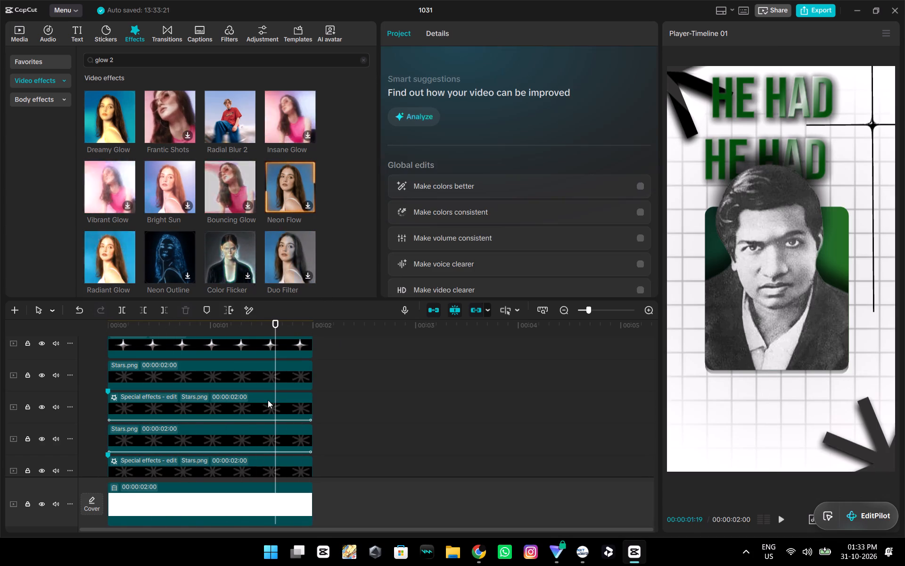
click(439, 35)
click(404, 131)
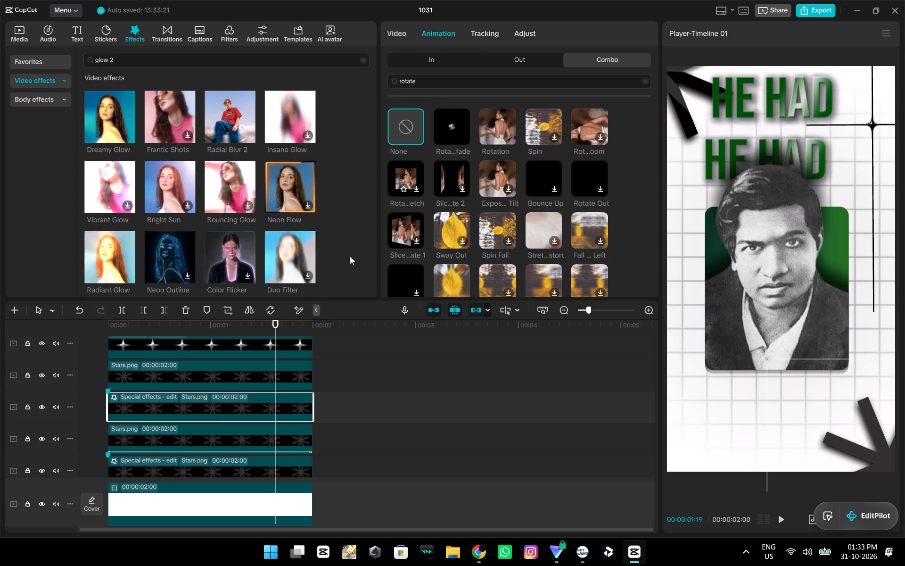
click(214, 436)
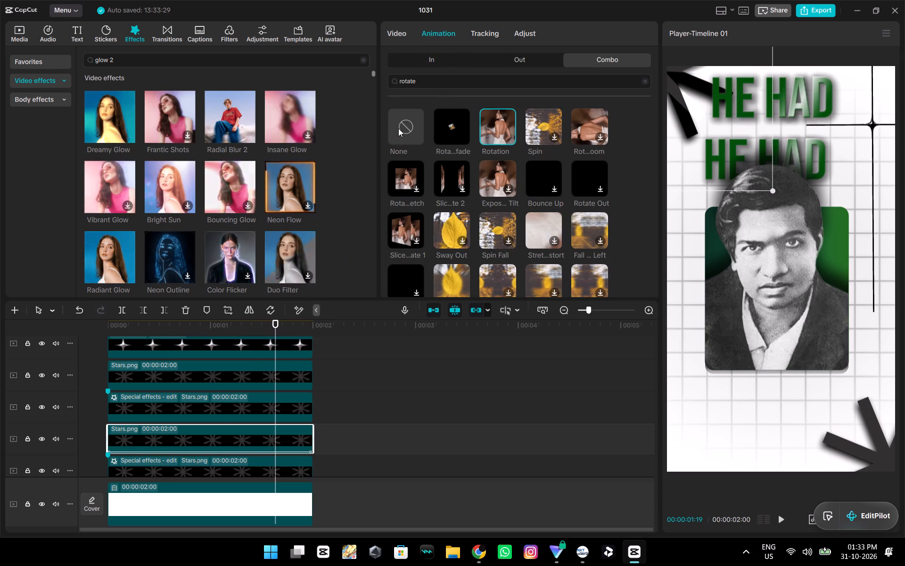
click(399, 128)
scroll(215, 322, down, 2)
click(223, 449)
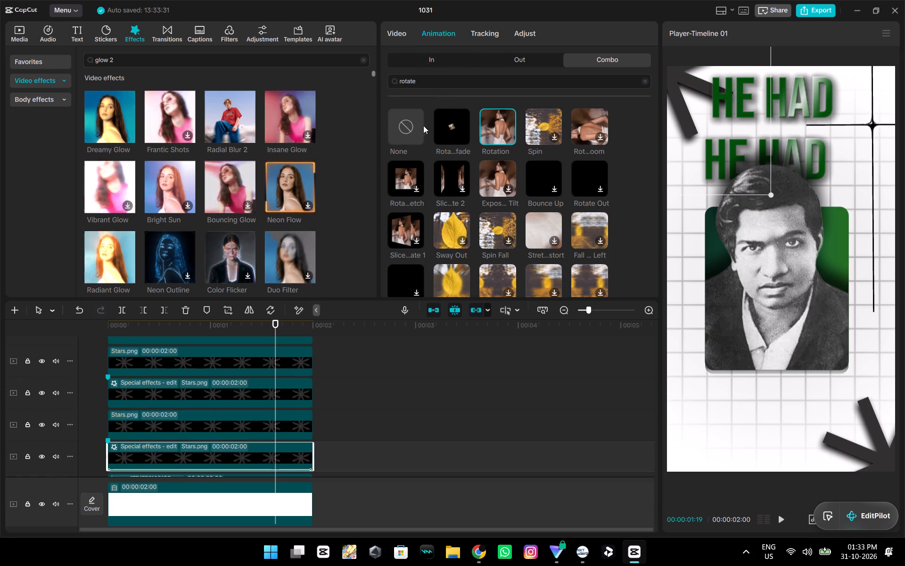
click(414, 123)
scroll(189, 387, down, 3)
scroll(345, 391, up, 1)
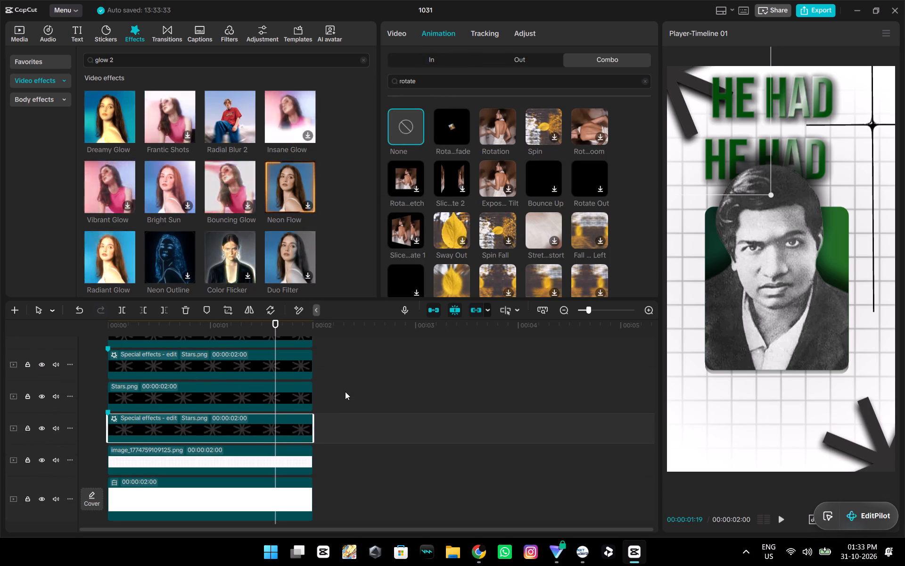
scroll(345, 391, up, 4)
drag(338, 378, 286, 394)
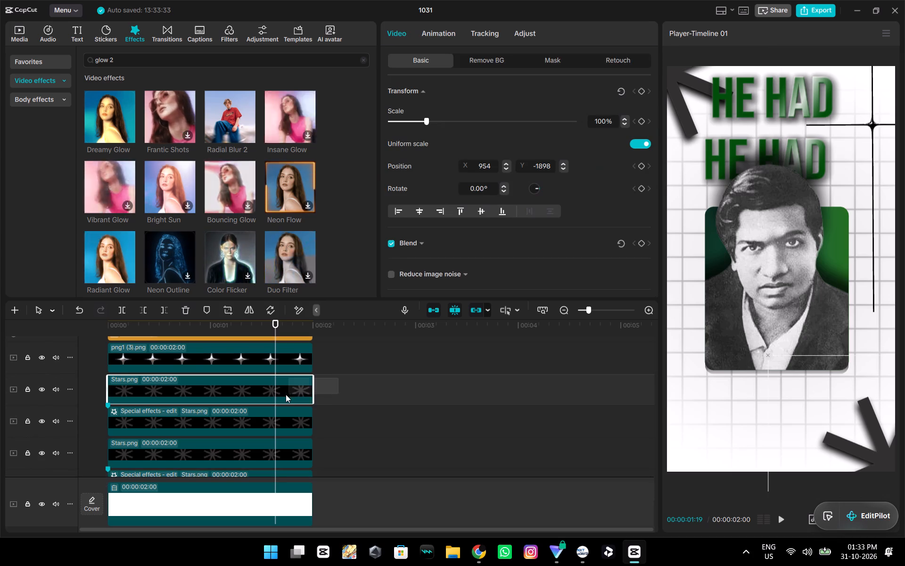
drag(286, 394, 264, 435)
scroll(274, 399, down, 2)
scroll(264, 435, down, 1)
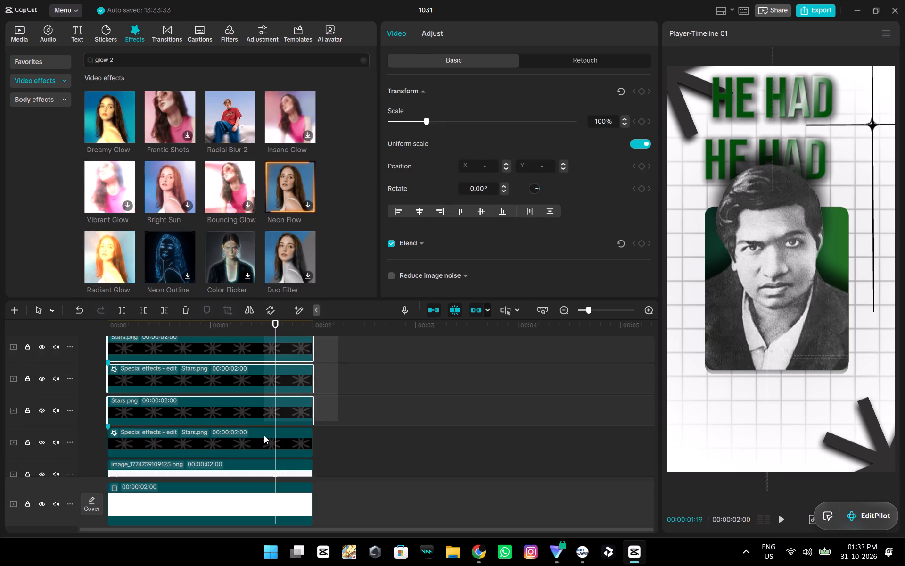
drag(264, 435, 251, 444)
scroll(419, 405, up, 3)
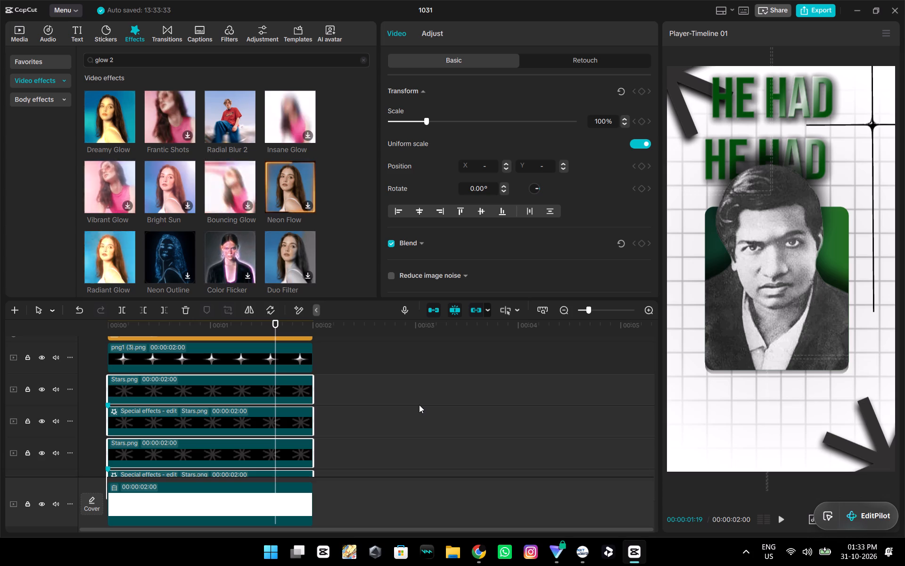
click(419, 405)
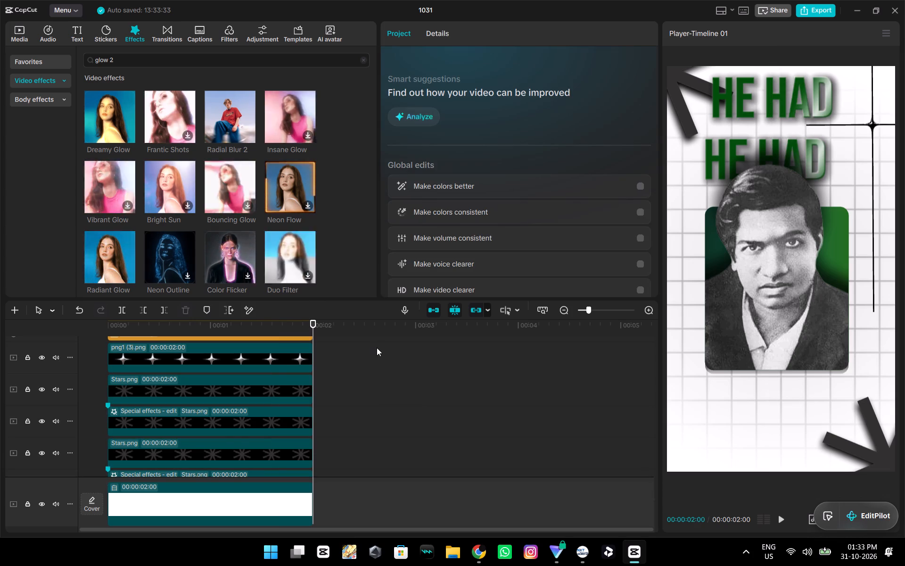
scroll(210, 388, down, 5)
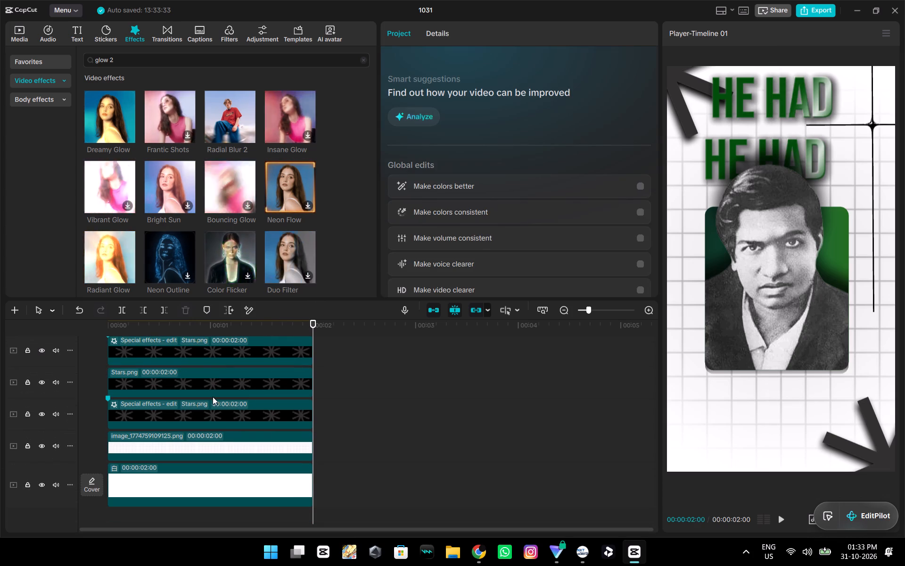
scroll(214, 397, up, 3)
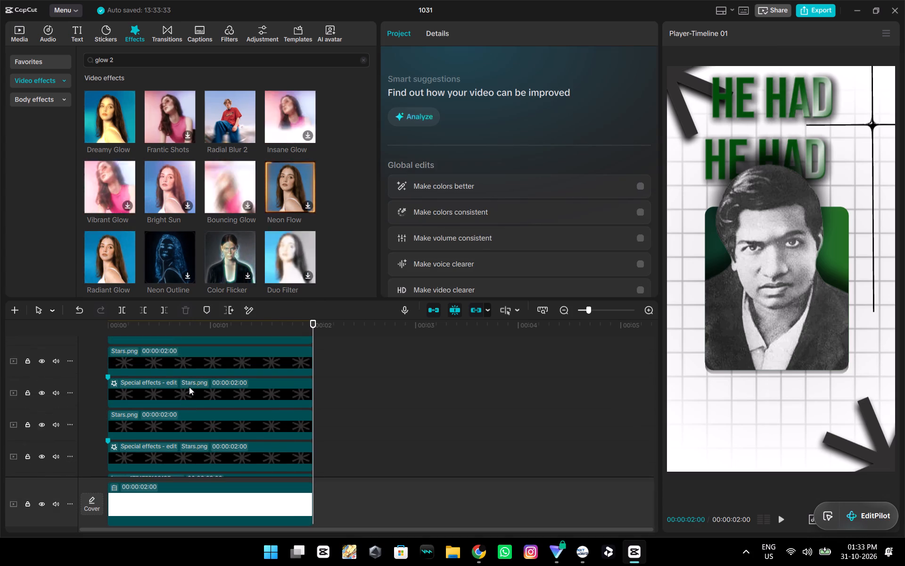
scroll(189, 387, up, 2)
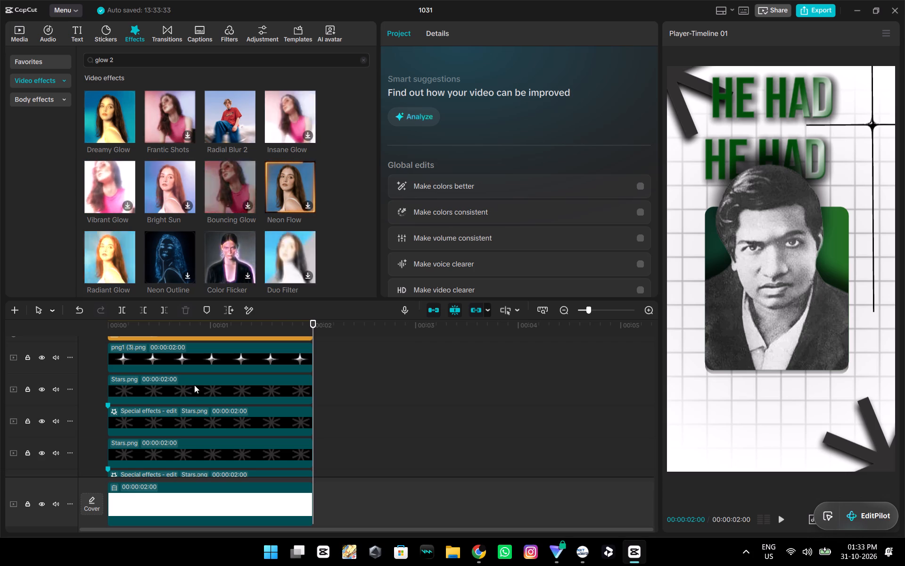
Combine the png1 (3).png sparkle clip and the five Vector image stickers above it into one compound clip.
click(196, 364)
scroll(222, 388, up, 3)
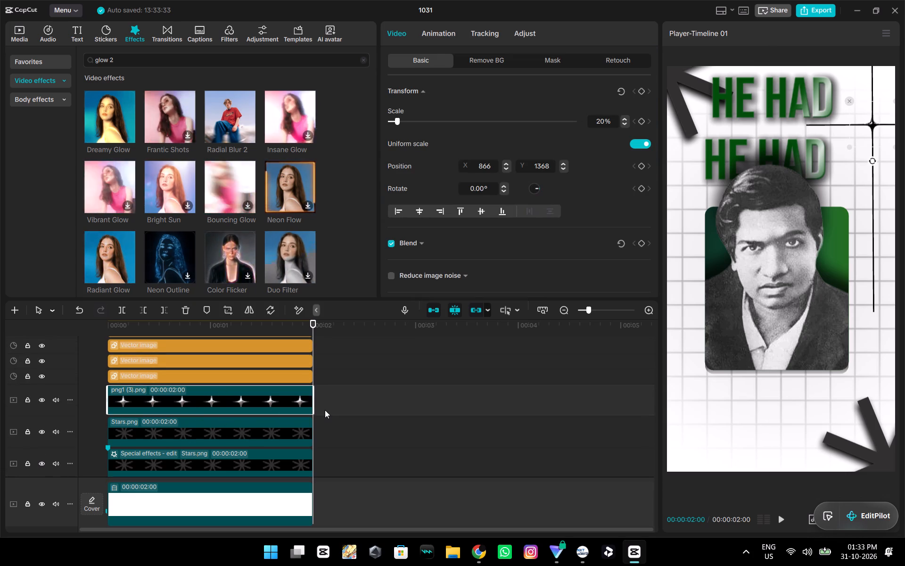
drag(329, 400, 268, 377)
scroll(268, 377, up, 3)
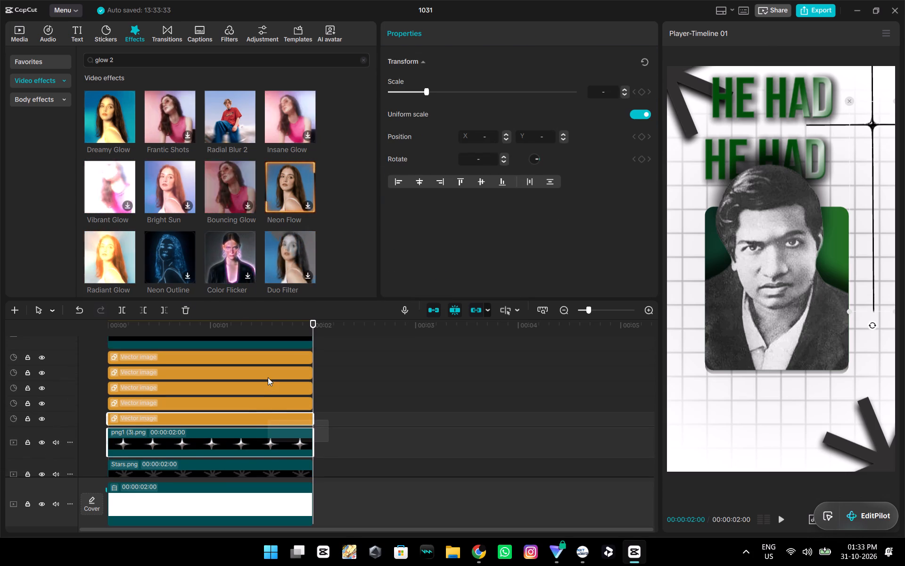
drag(268, 377, 225, 372)
scroll(257, 391, up, 1)
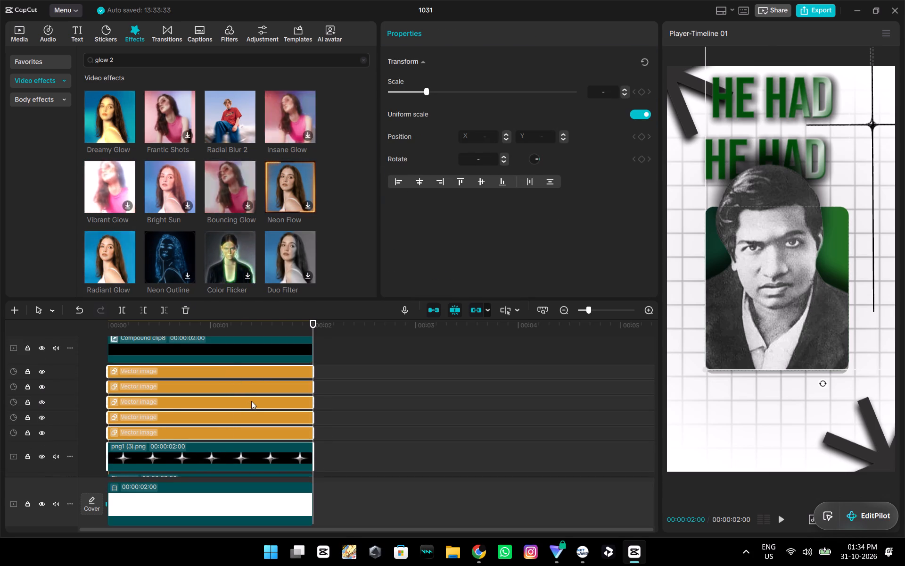
key(alt+g)
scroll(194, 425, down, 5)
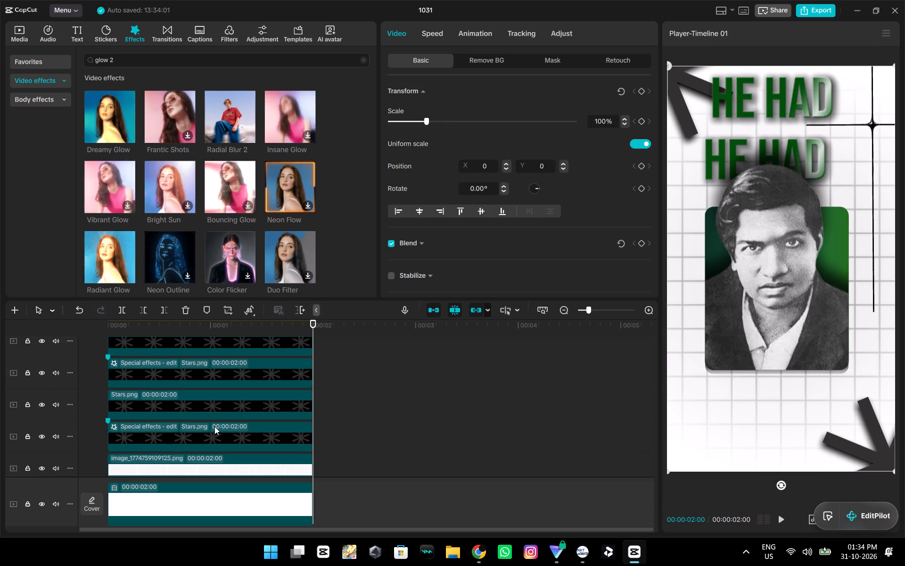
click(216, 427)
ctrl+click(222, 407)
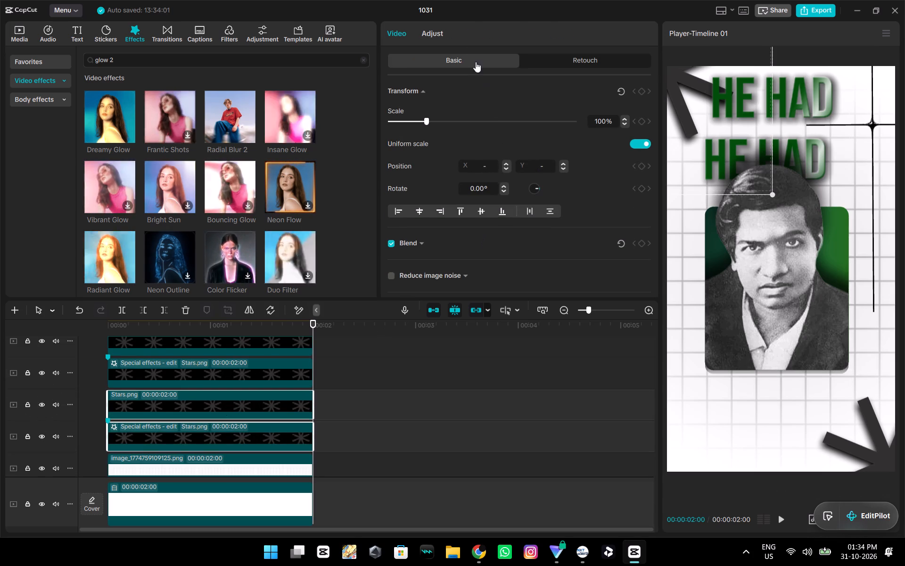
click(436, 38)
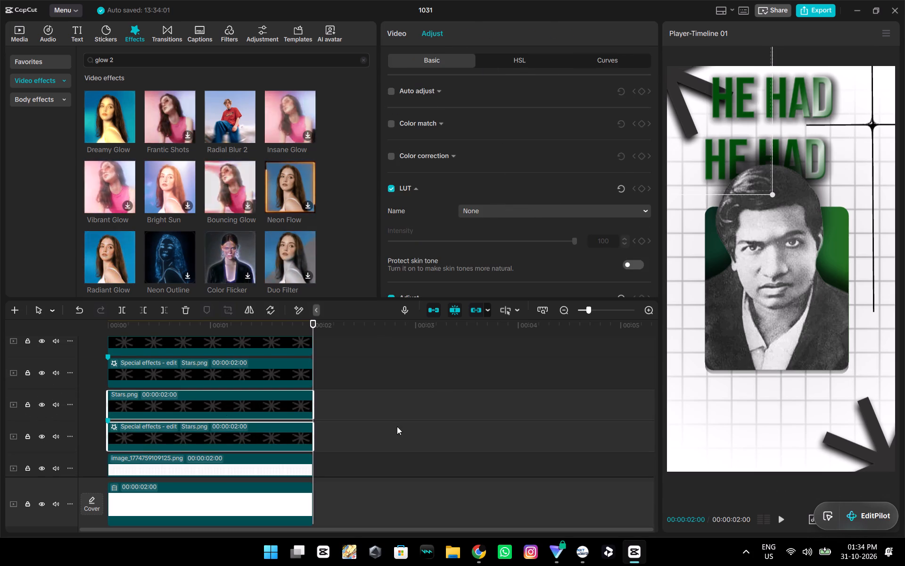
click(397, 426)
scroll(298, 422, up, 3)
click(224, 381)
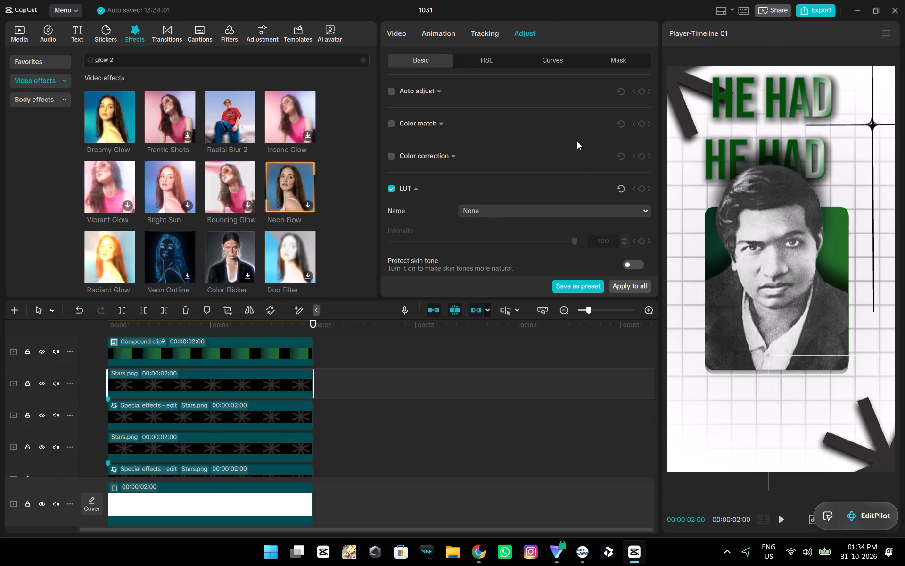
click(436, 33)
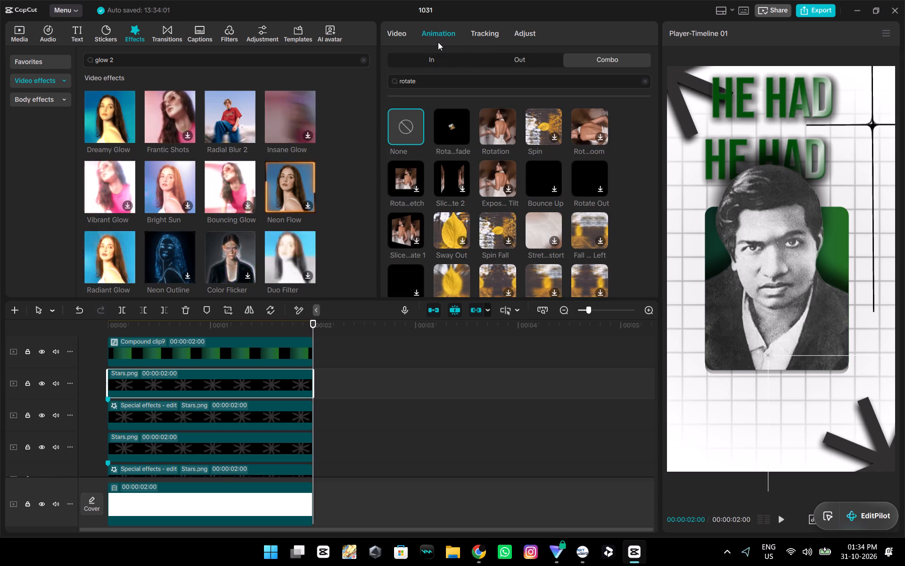
Browse the glow 2 video effect results for a glow style suited to the titles.
drag(261, 58, 230, 91)
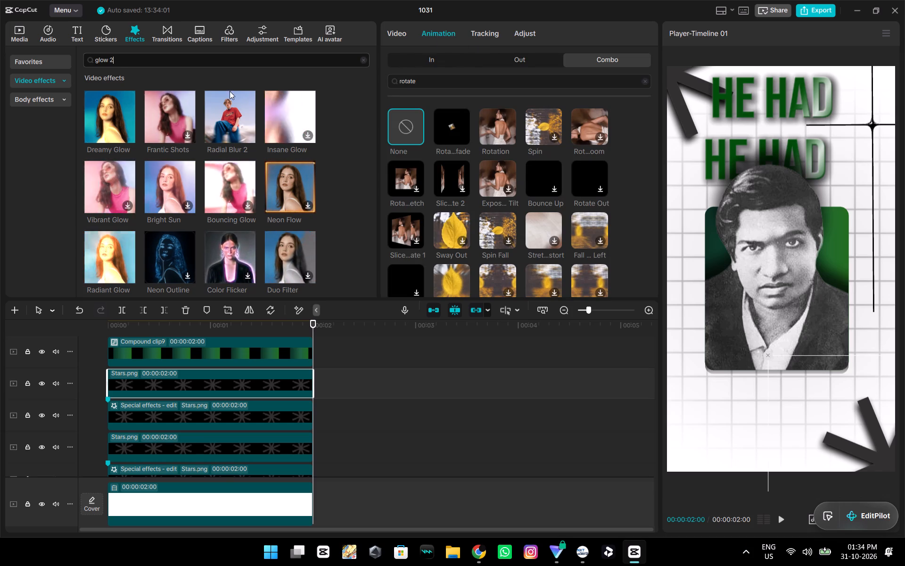
drag(230, 91, 322, 84)
scroll(211, 175, down, 6)
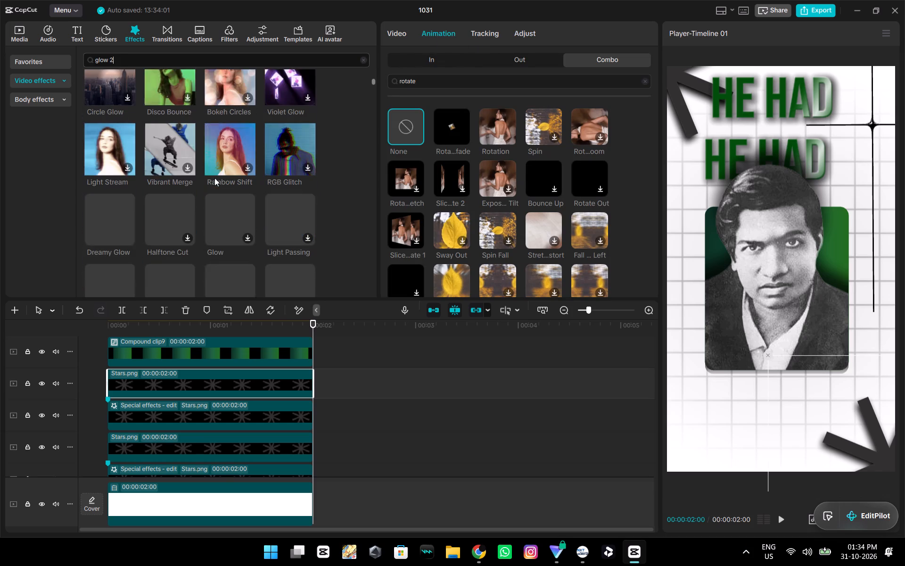
scroll(216, 178, down, 2)
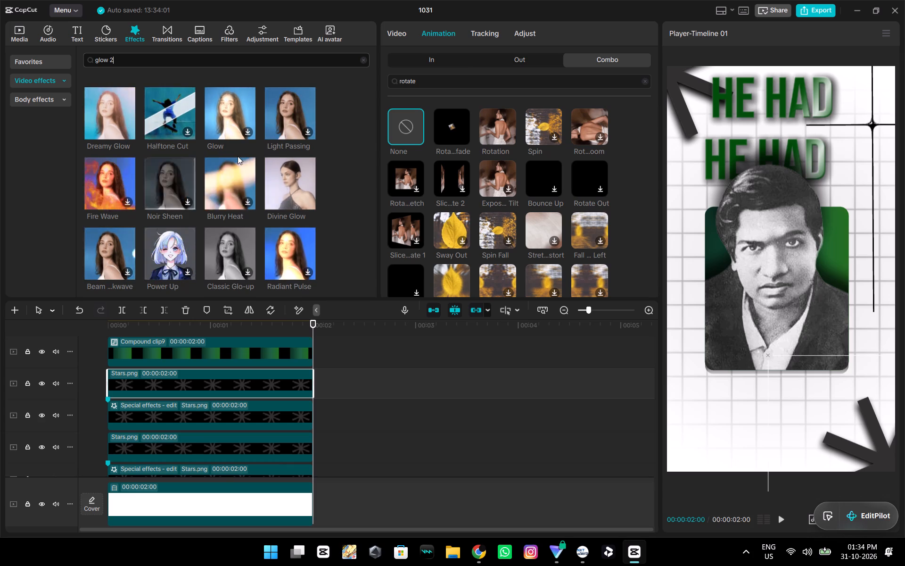
scroll(238, 156, down, 2)
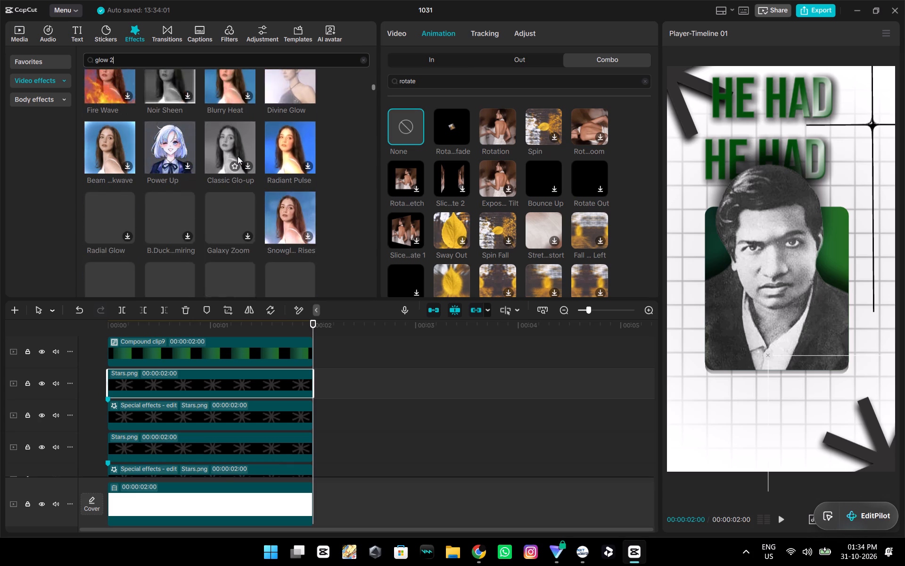
scroll(238, 156, down, 2)
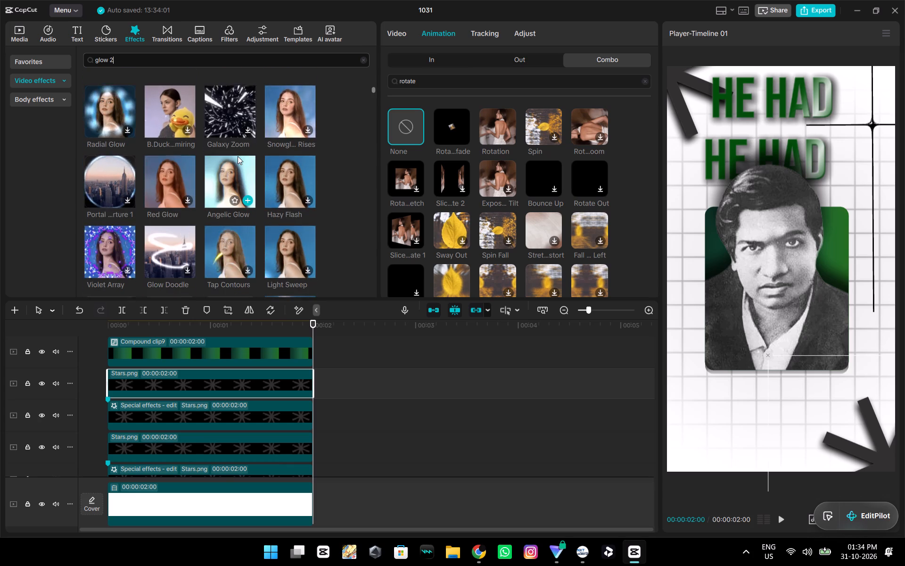
click(232, 201)
scroll(235, 168, down, 2)
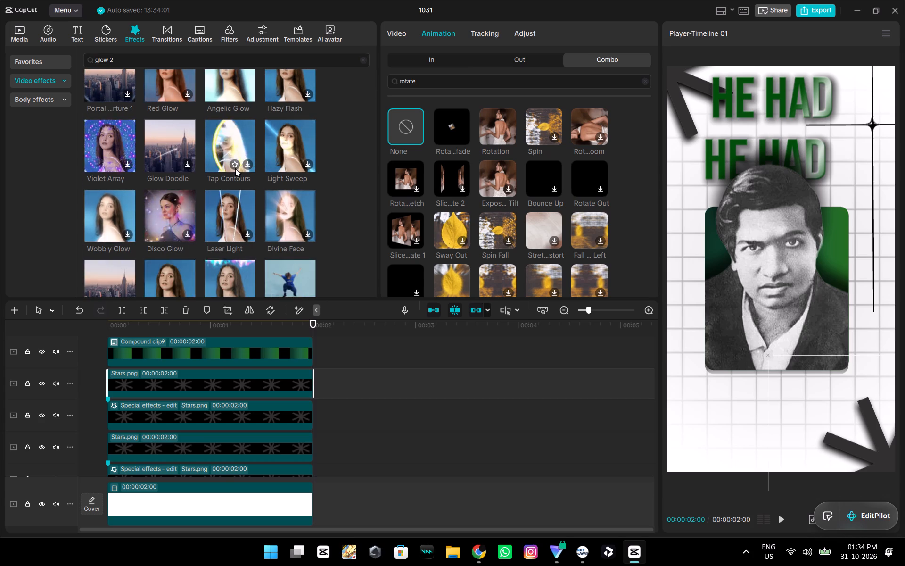
scroll(235, 168, down, 4)
scroll(232, 179, up, 11)
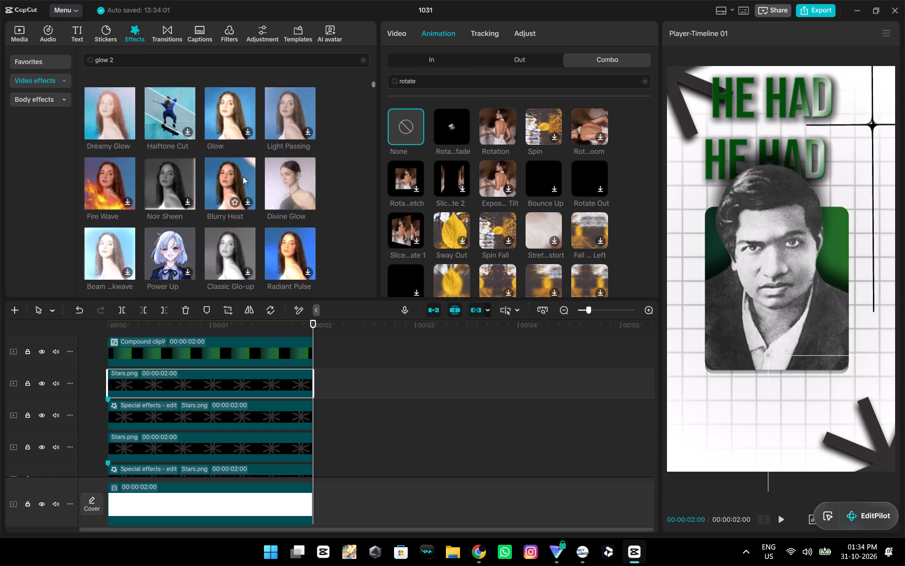
scroll(243, 176, up, 2)
scroll(193, 484, up, 6)
scroll(189, 131, up, 4)
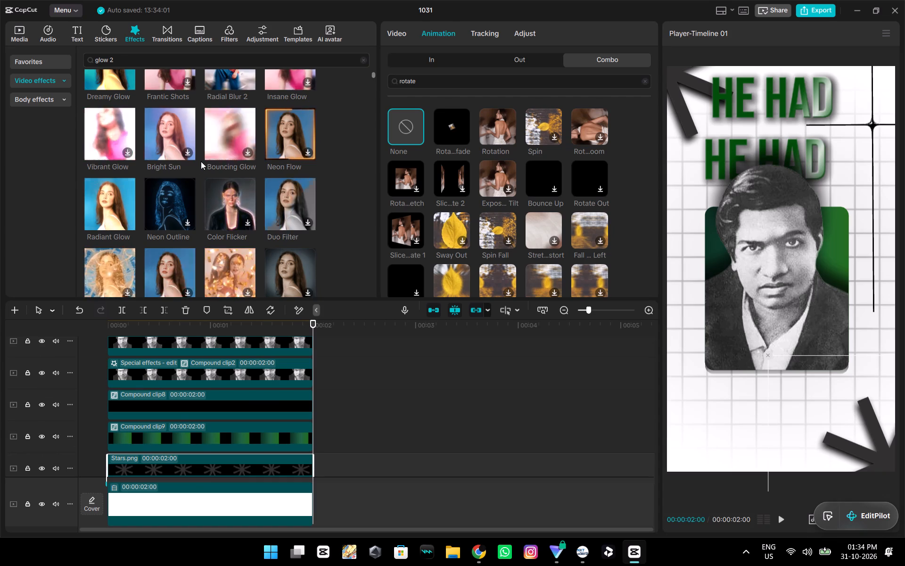
scroll(201, 169, up, 2)
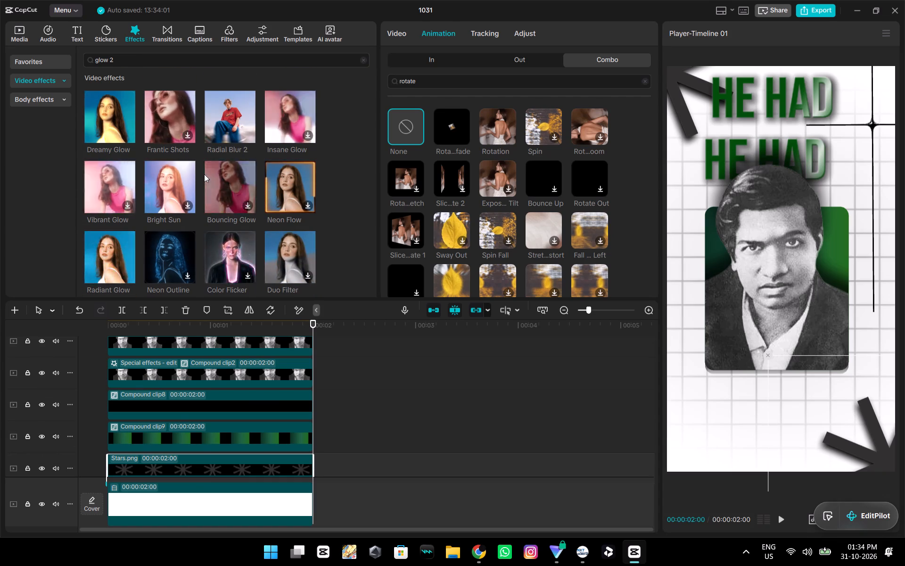
scroll(204, 174, down, 2)
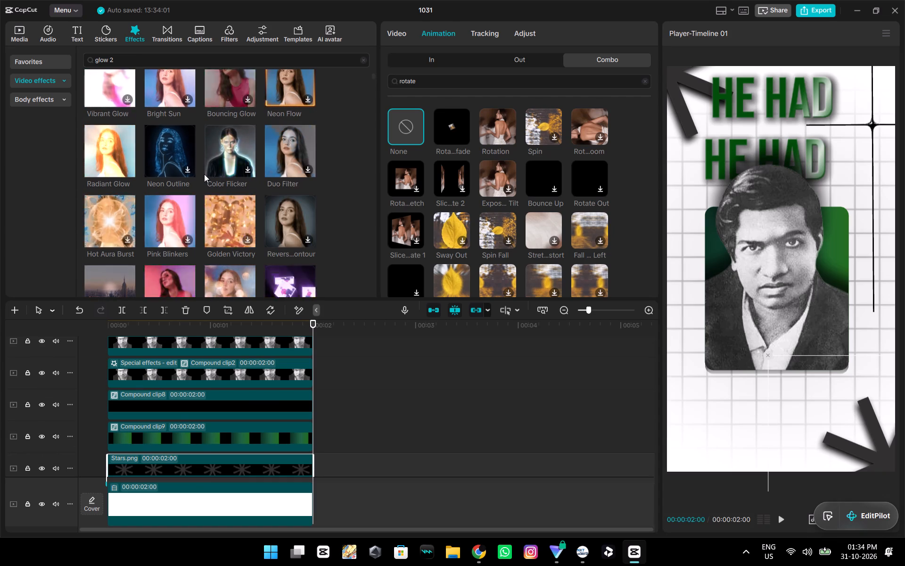
scroll(204, 174, down, 3)
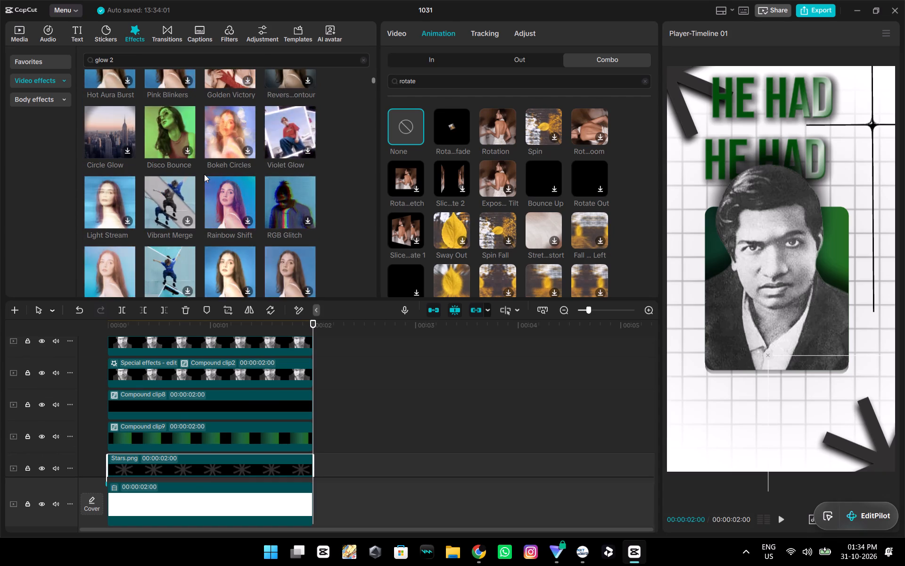
scroll(204, 174, down, 1)
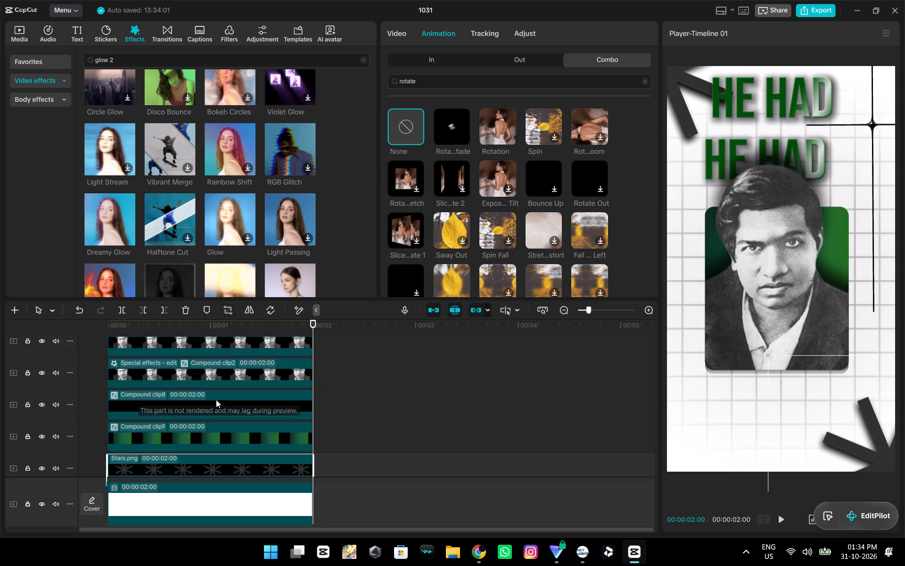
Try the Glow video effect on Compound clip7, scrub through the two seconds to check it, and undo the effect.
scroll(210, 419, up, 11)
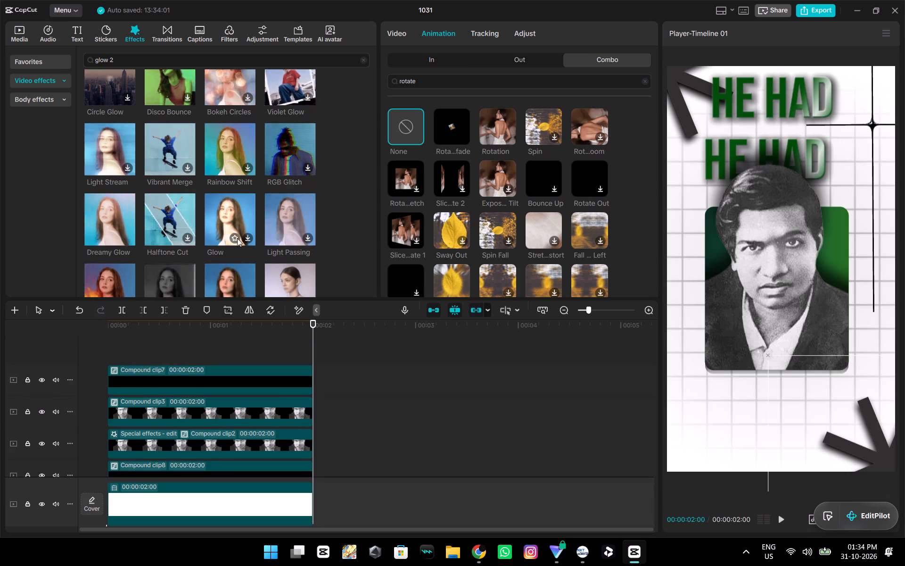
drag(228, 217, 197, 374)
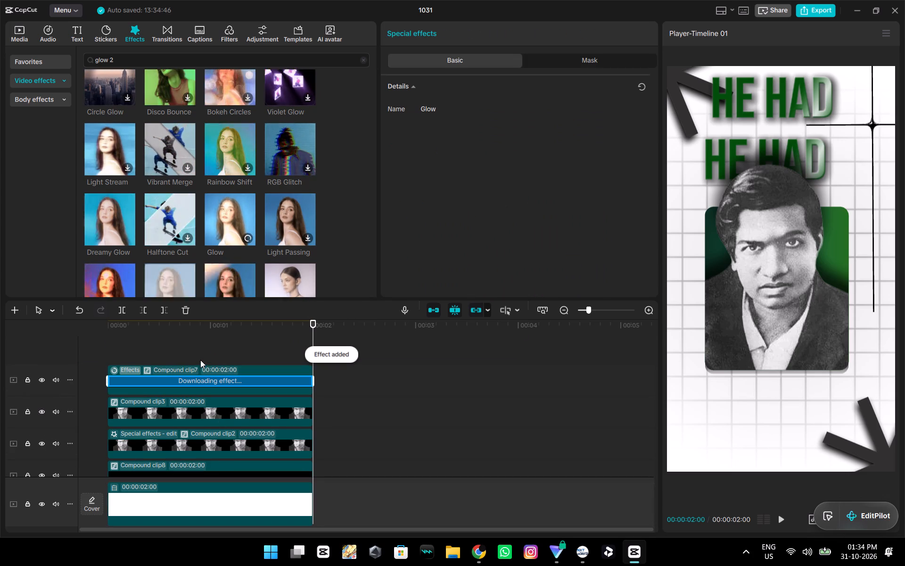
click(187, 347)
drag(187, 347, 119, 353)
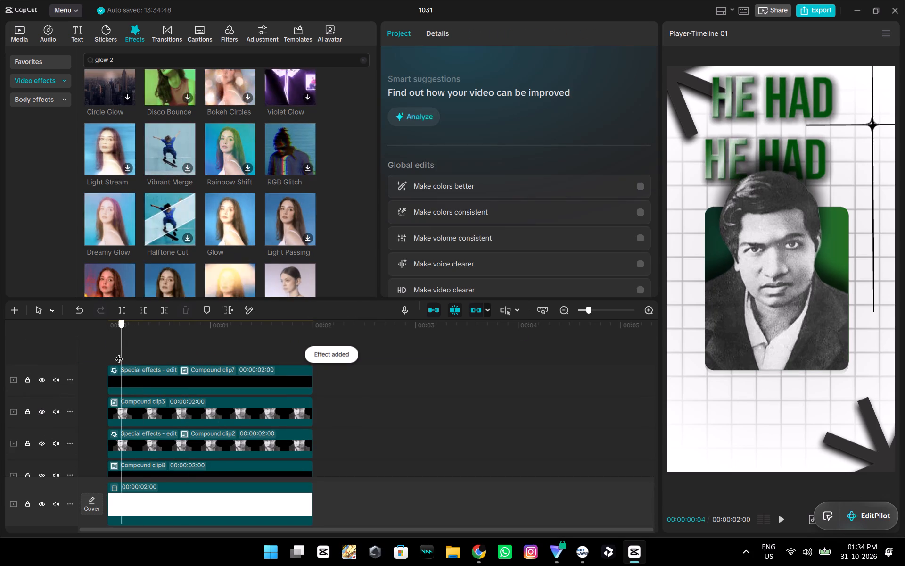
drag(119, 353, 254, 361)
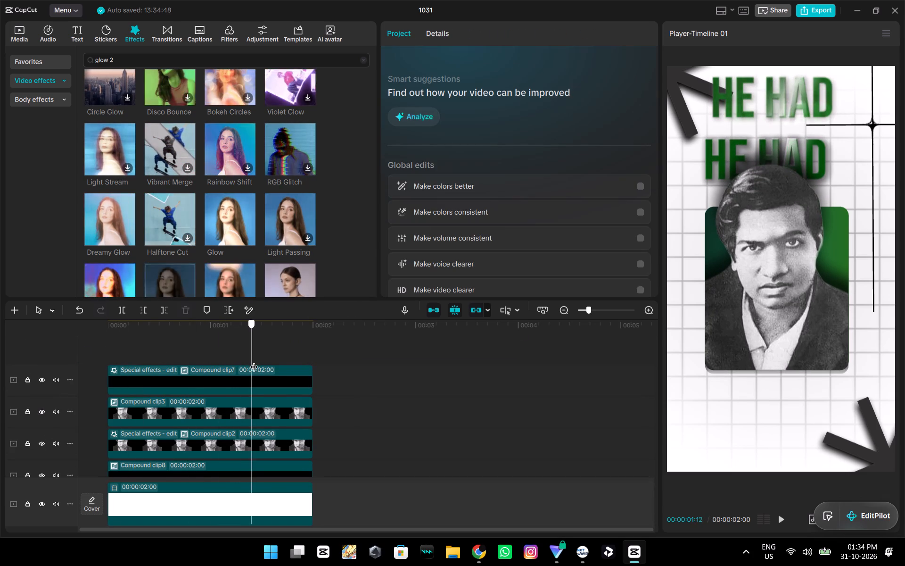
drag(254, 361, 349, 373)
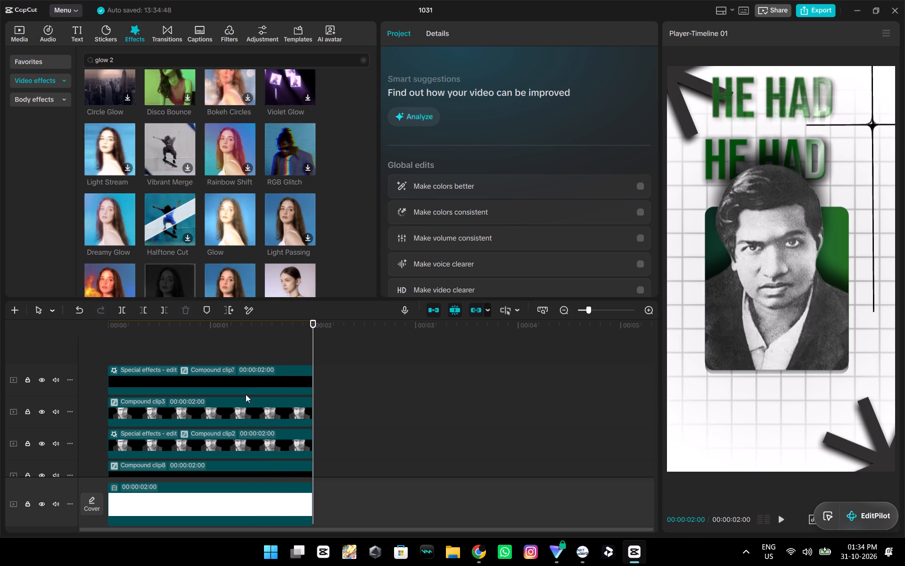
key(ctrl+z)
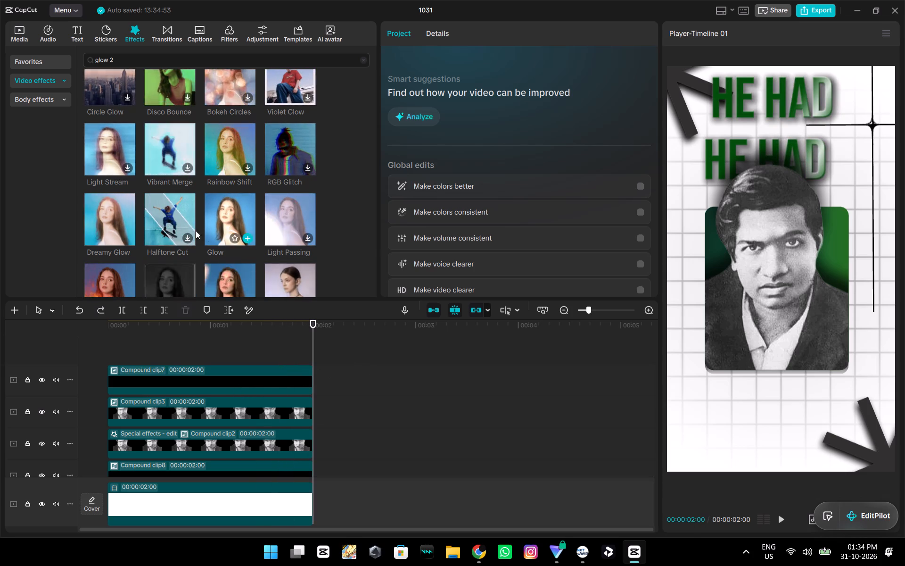
Preview the Dreamy Glow video effect from the lower search results without adding it.
click(113, 208)
scroll(246, 234, up, 5)
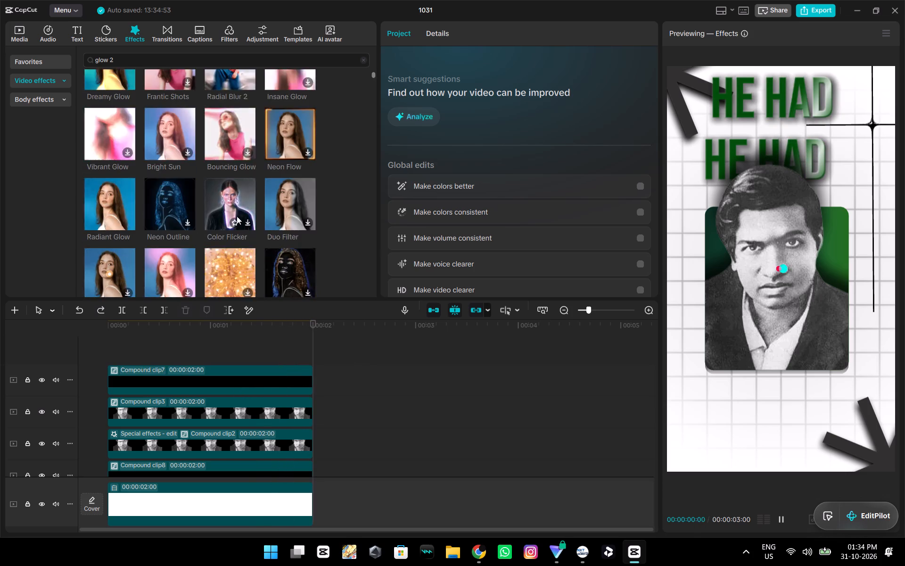
scroll(237, 216, up, 11)
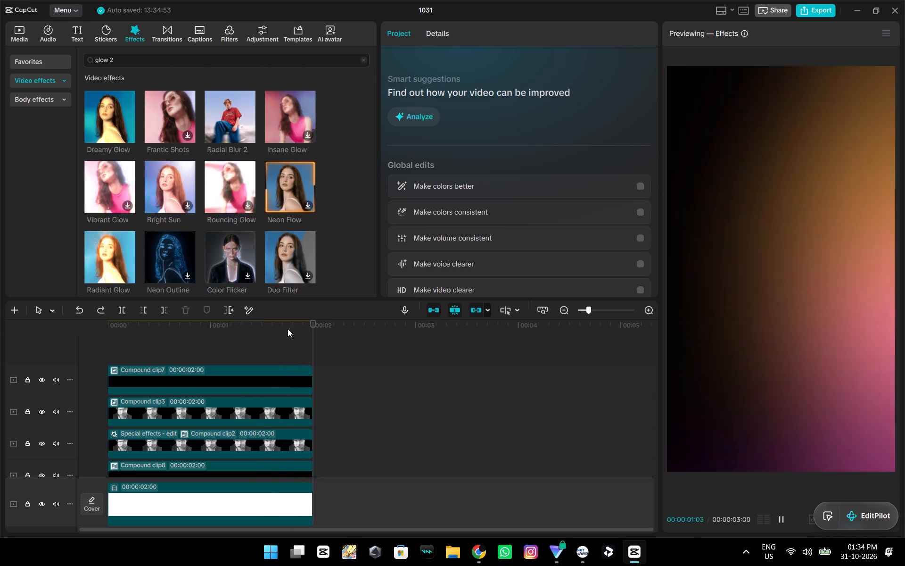
click(392, 416)
Play the composition from the start to check the titles and decorations.
click(236, 344)
click(197, 342)
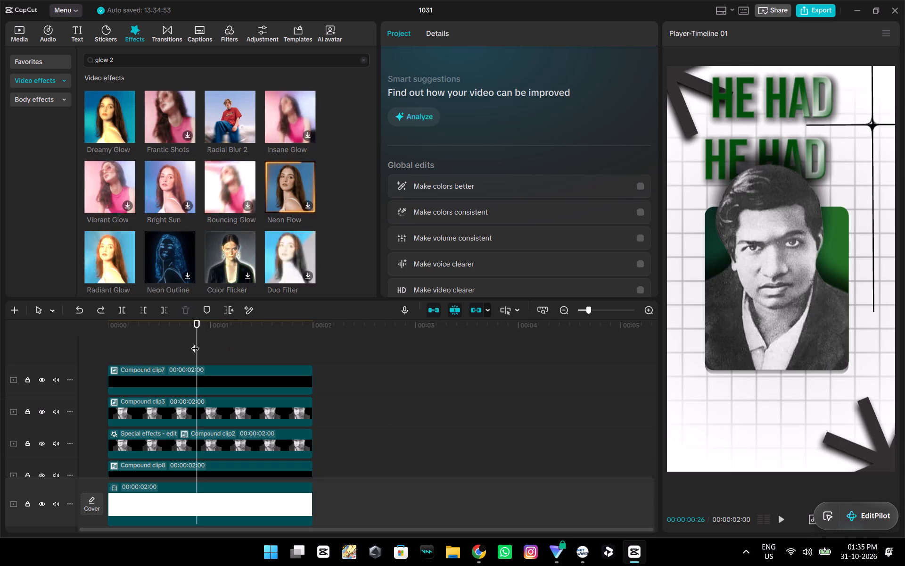
drag(195, 342, 0, 347)
key(space)
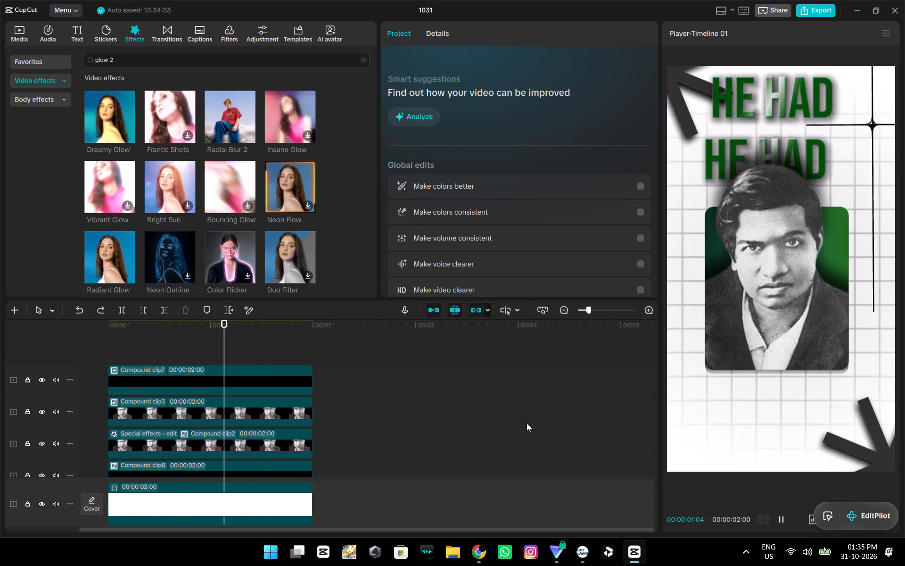
key(space)
Group the upper two Stars.png clips, directly below Compound clip9, into a compound clip.
scroll(383, 389, down, 5)
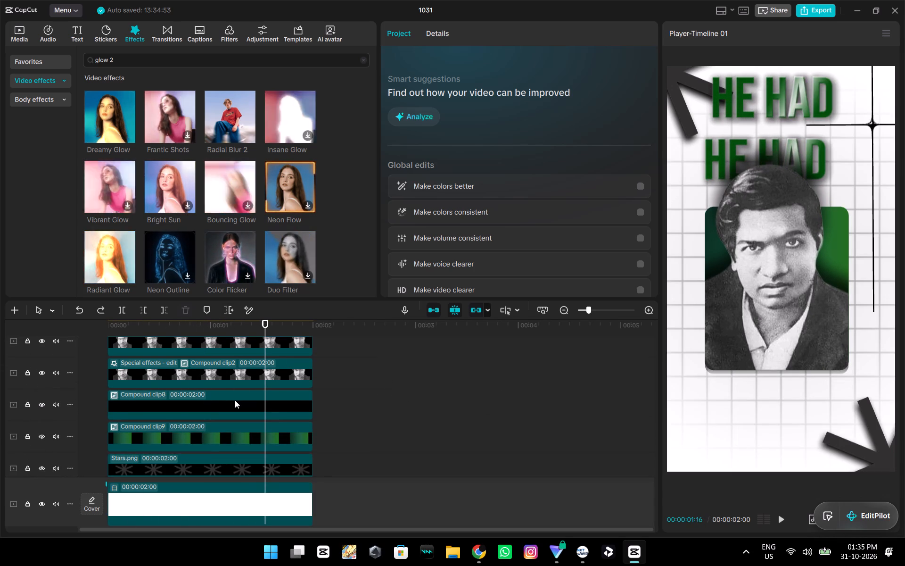
click(233, 401)
scroll(321, 395, down, 5)
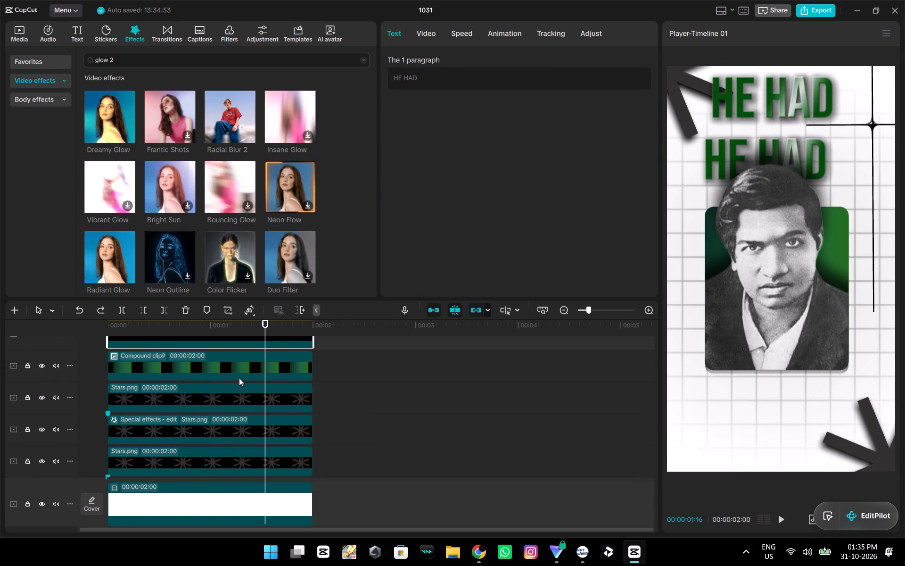
click(239, 378)
click(214, 398)
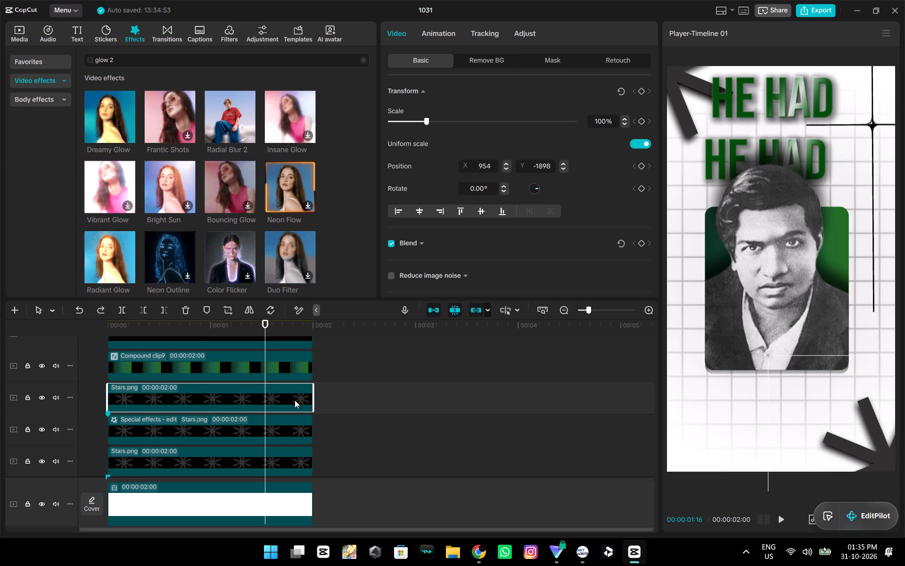
ctrl+click(239, 427)
scroll(275, 425, down, 3)
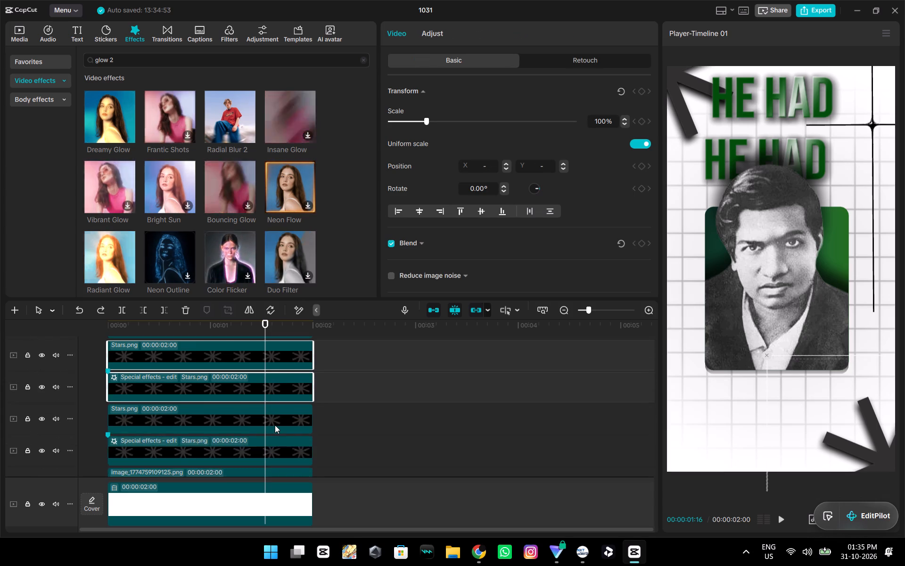
scroll(275, 425, down, 2)
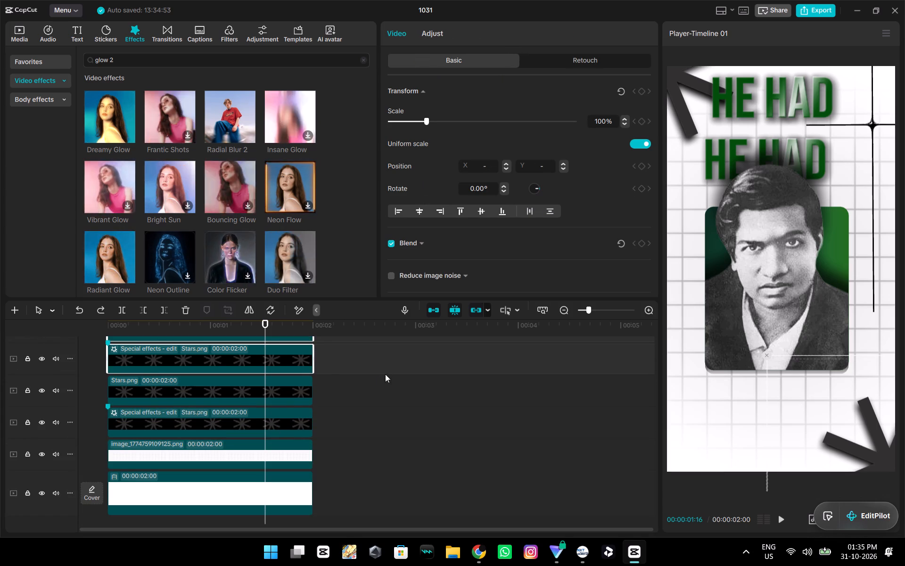
key(alt+g)
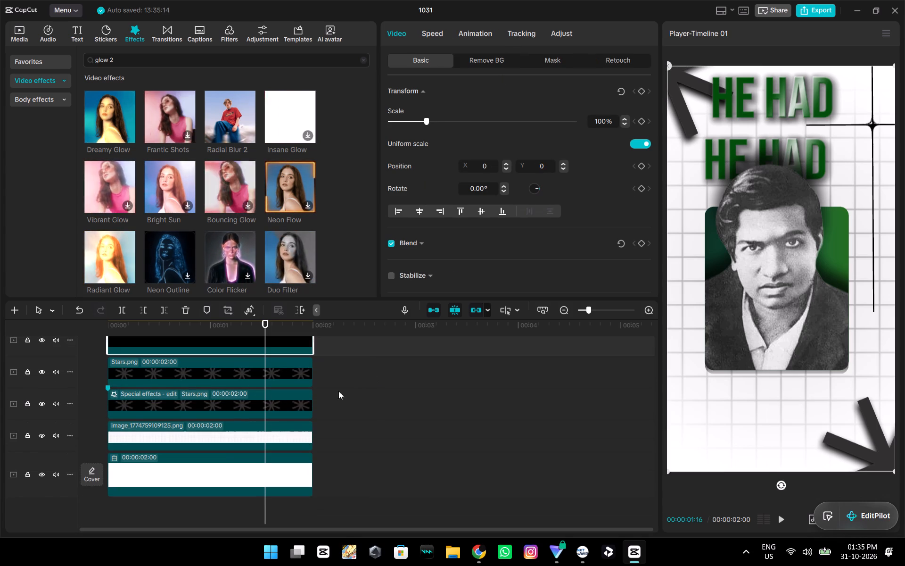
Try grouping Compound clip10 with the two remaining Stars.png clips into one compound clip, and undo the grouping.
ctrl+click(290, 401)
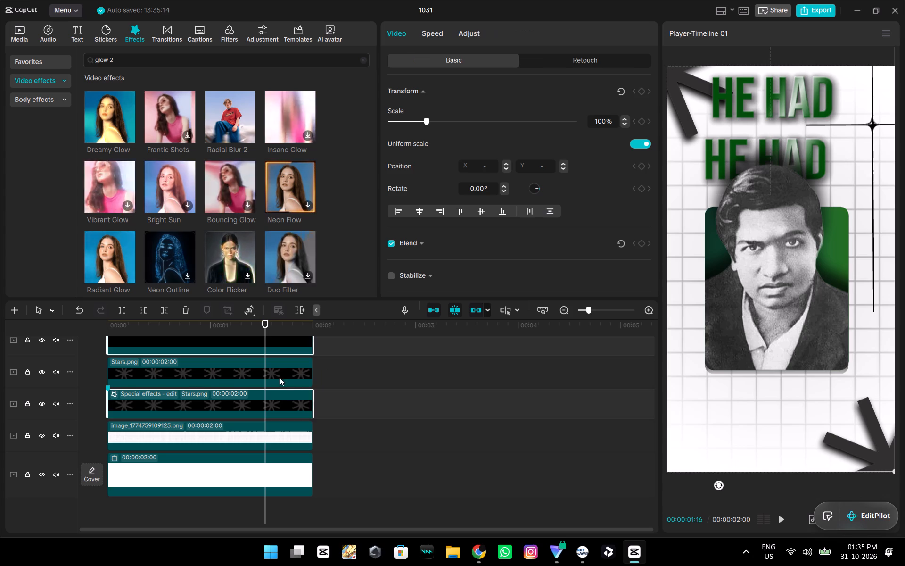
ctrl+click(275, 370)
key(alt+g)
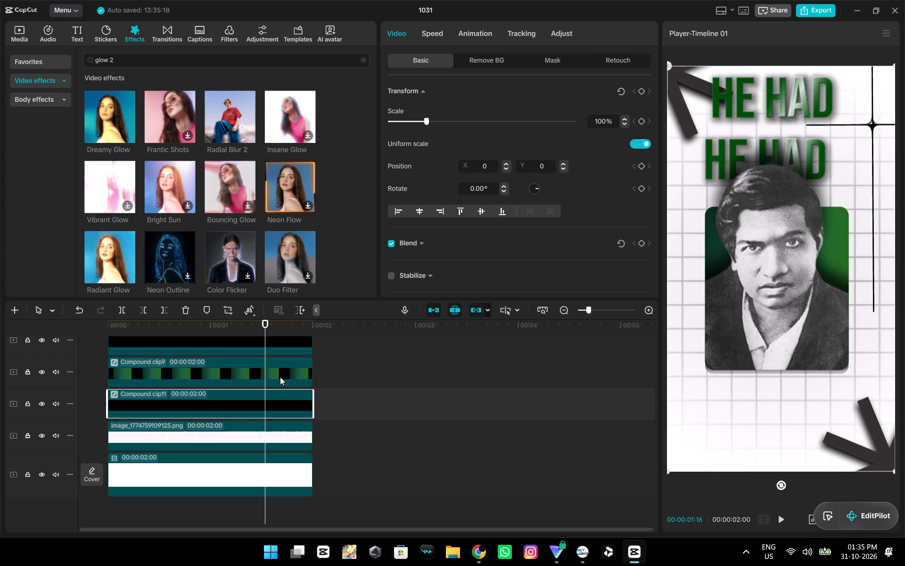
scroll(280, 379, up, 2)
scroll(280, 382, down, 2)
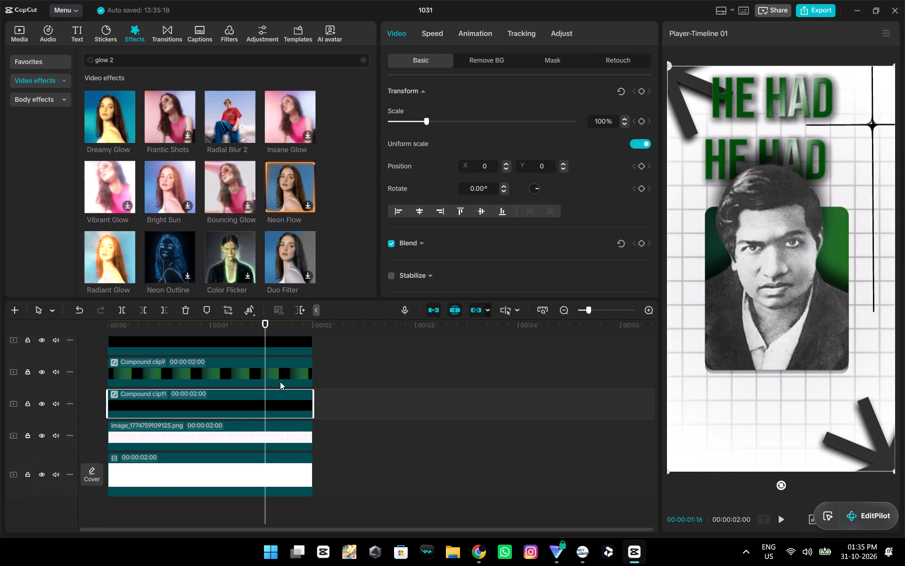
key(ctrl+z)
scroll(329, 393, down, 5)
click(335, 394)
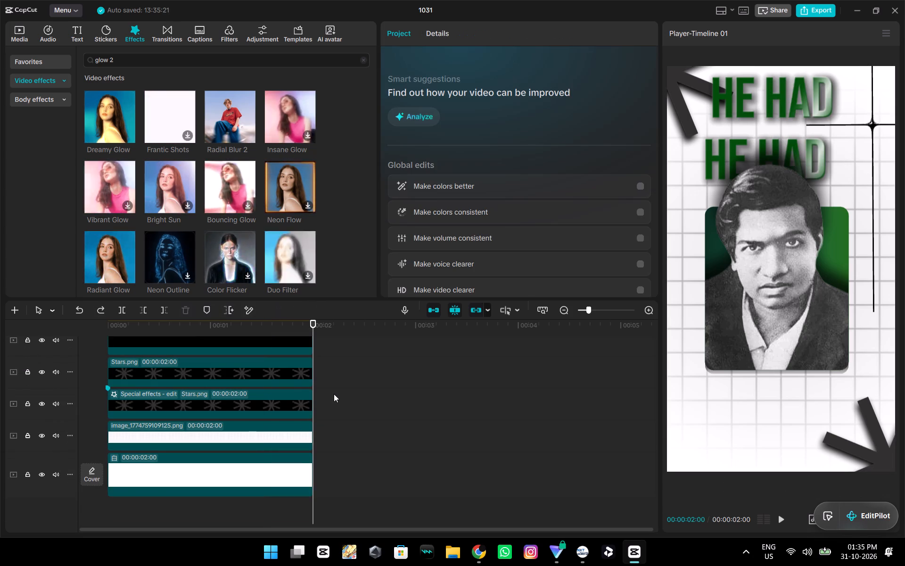
Select Compound clip10 and search the video effects for "rotate".
scroll(334, 394, up, 2)
scroll(334, 394, down, 1)
click(216, 358)
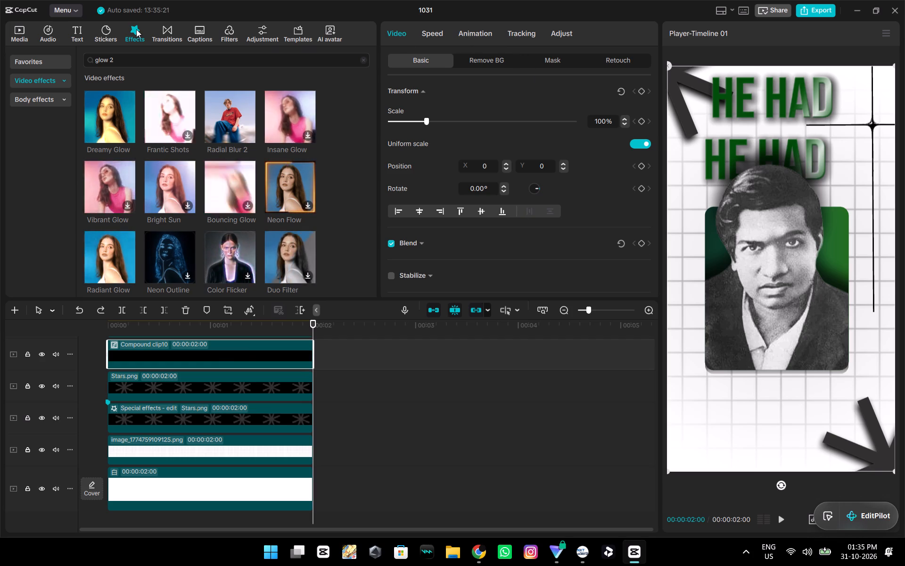
drag(131, 56, 23, 49)
text(ror)
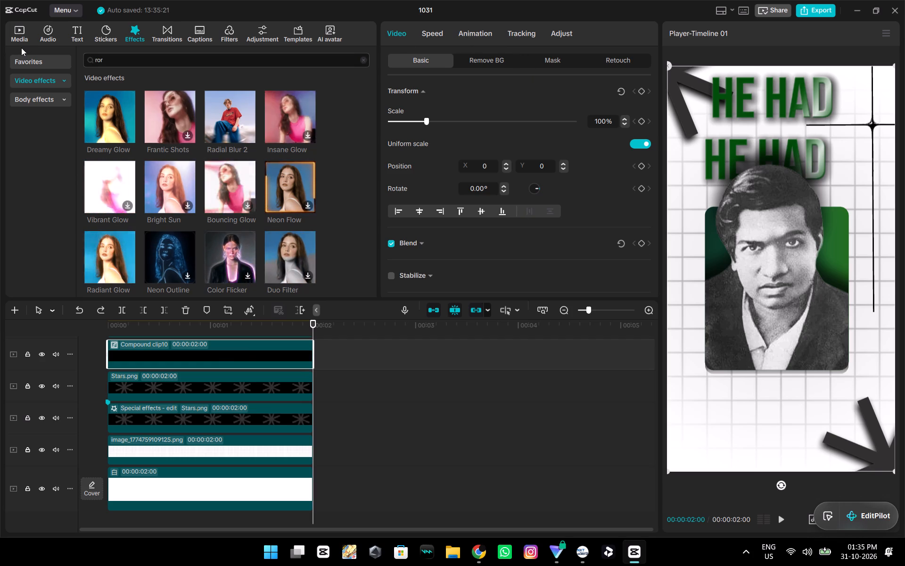
key(BackSpace)
text(tate)
key(Return)
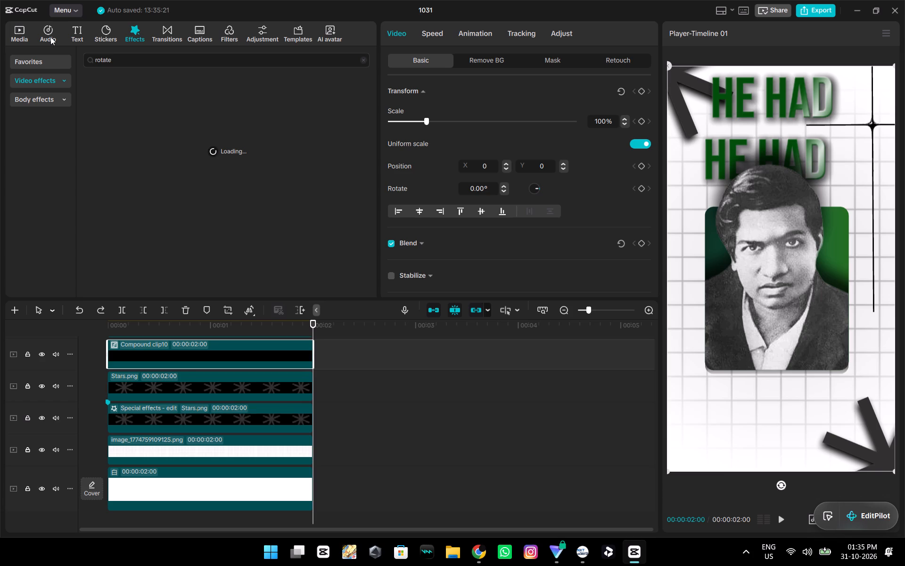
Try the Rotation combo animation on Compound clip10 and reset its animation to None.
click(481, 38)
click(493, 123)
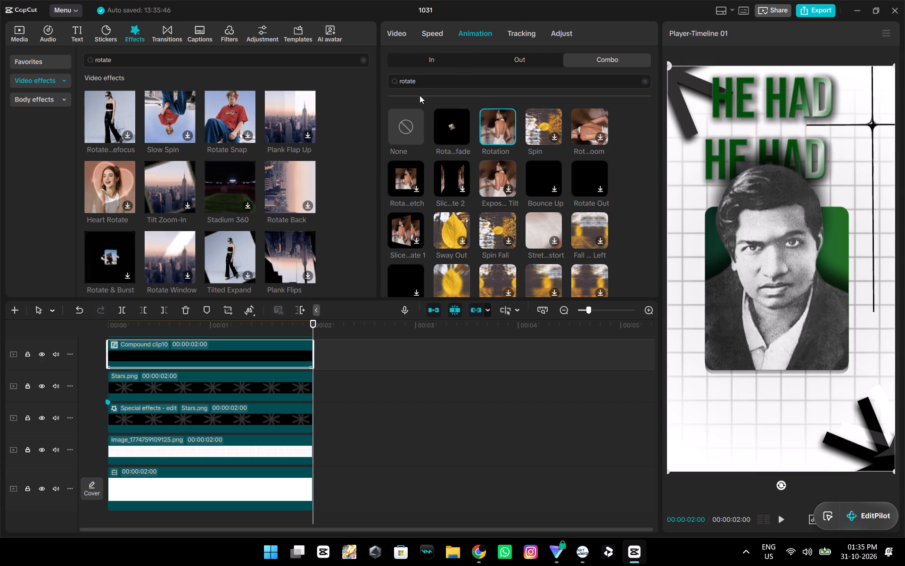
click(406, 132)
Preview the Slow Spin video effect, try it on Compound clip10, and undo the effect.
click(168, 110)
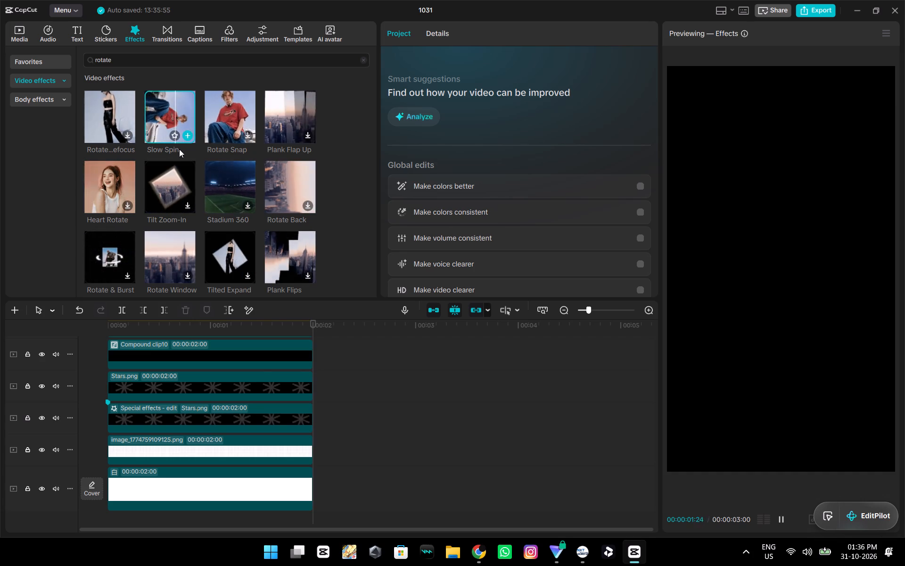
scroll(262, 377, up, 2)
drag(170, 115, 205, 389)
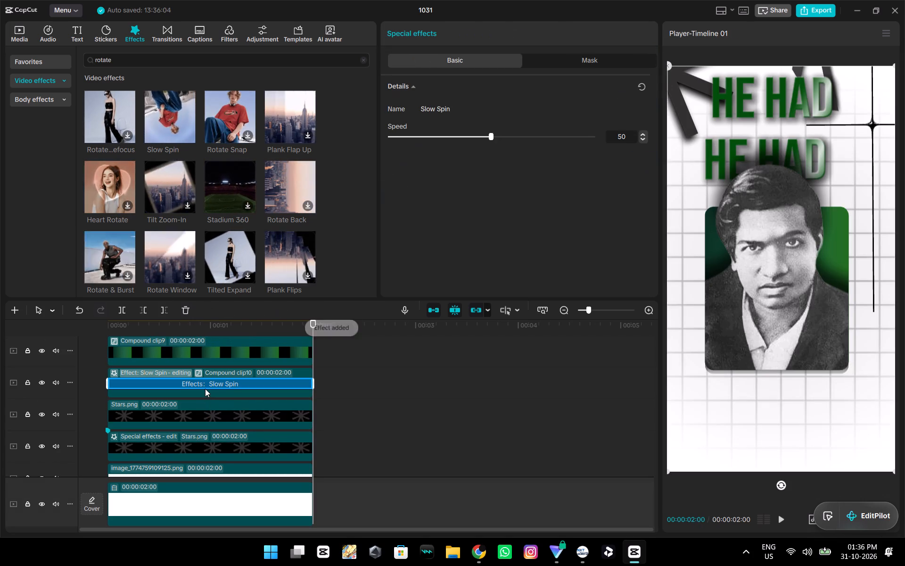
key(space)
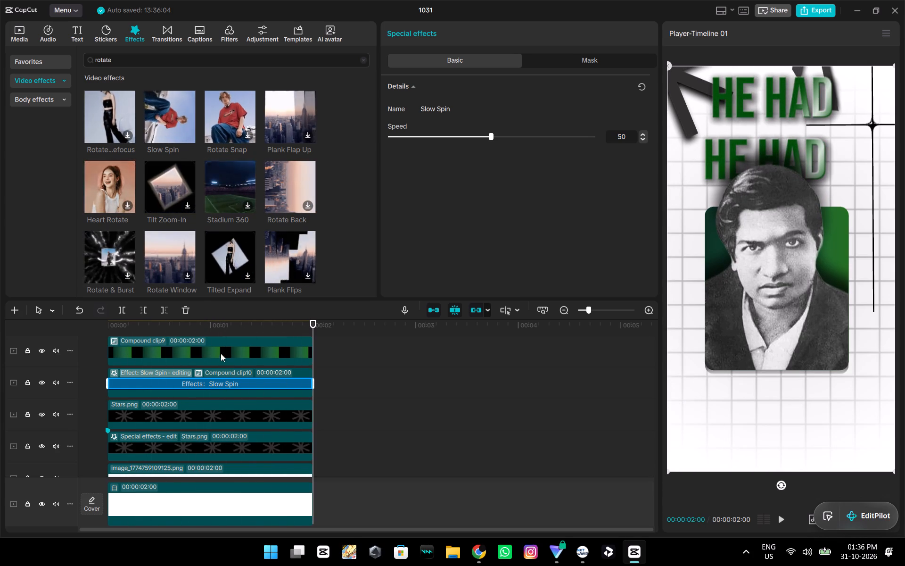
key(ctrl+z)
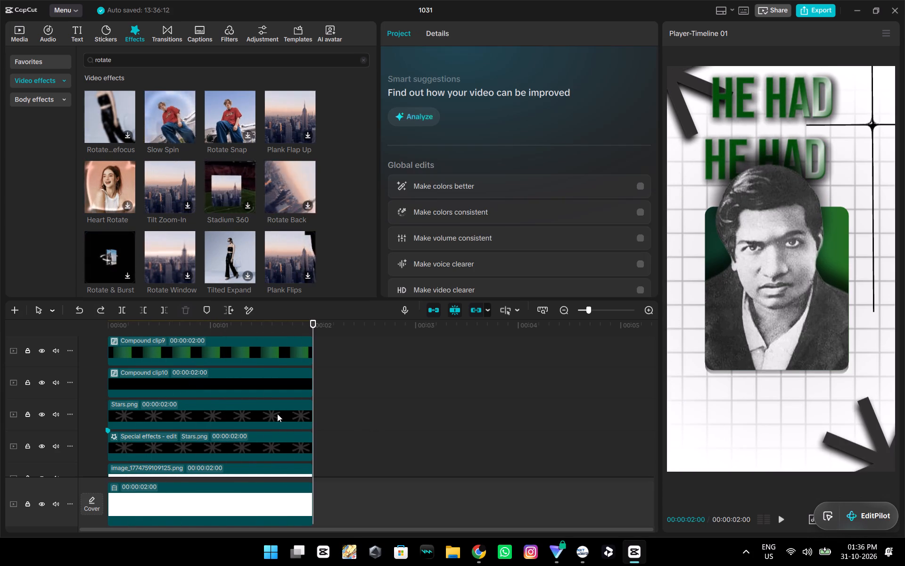
Group the two remaining Stars.png clips below Compound clip10 into a compound clip.
click(219, 412)
ctrl+click(233, 443)
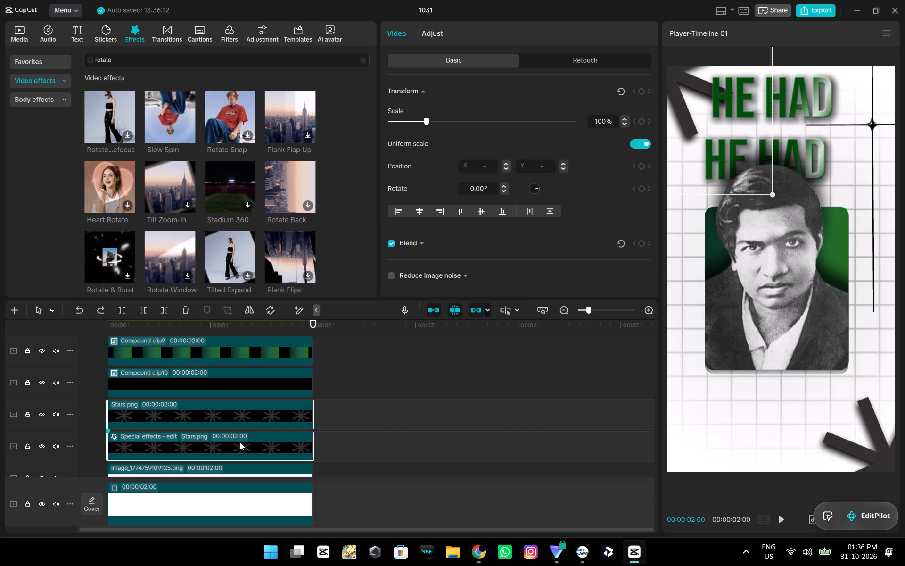
key(alt+g)
Combine Compound clip10 and Compound clip11 into a single compound clip.
scroll(337, 419, up, 3)
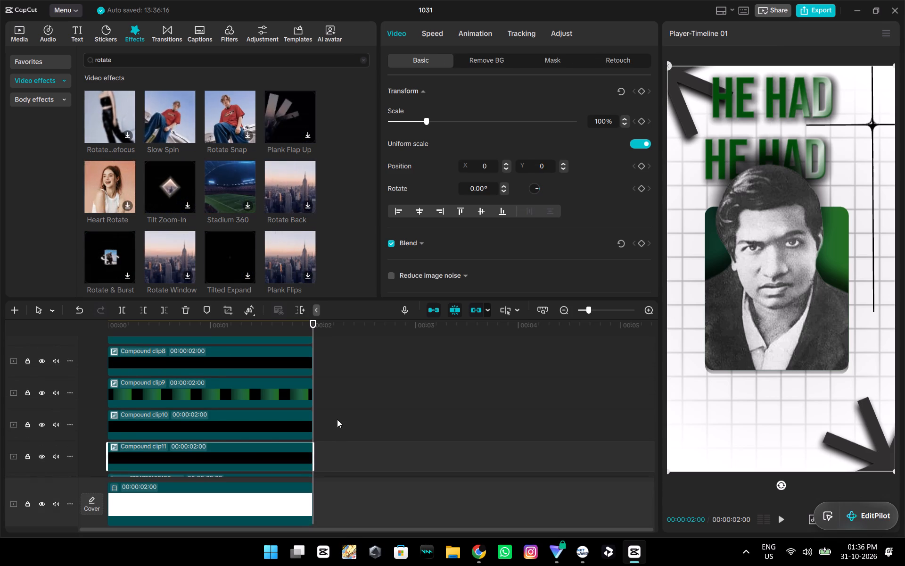
ctrl+click(234, 424)
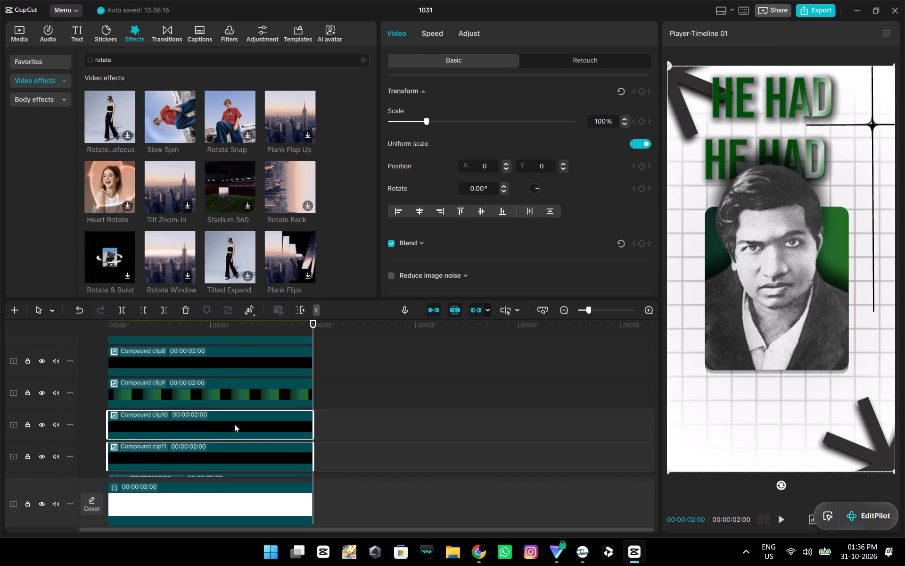
key(alt+g)
scroll(227, 441, down, 1)
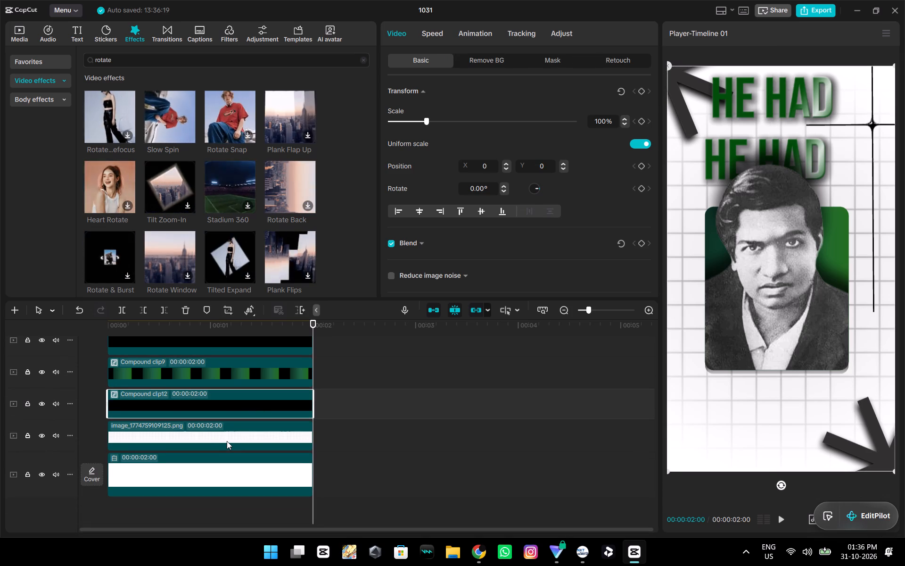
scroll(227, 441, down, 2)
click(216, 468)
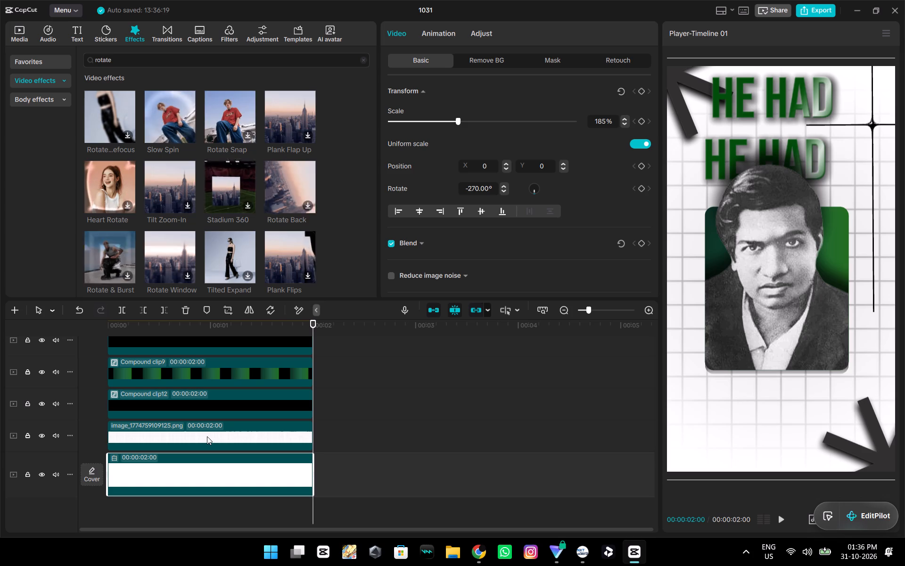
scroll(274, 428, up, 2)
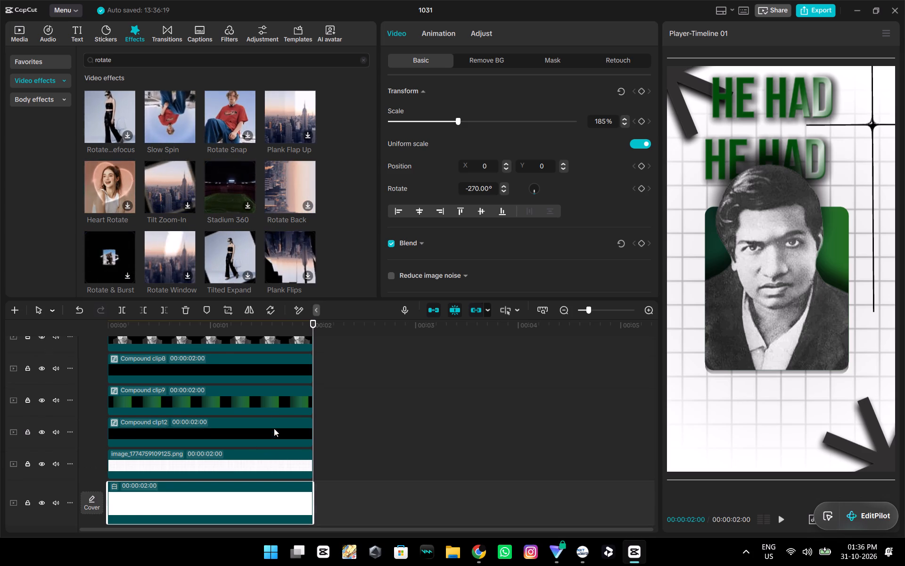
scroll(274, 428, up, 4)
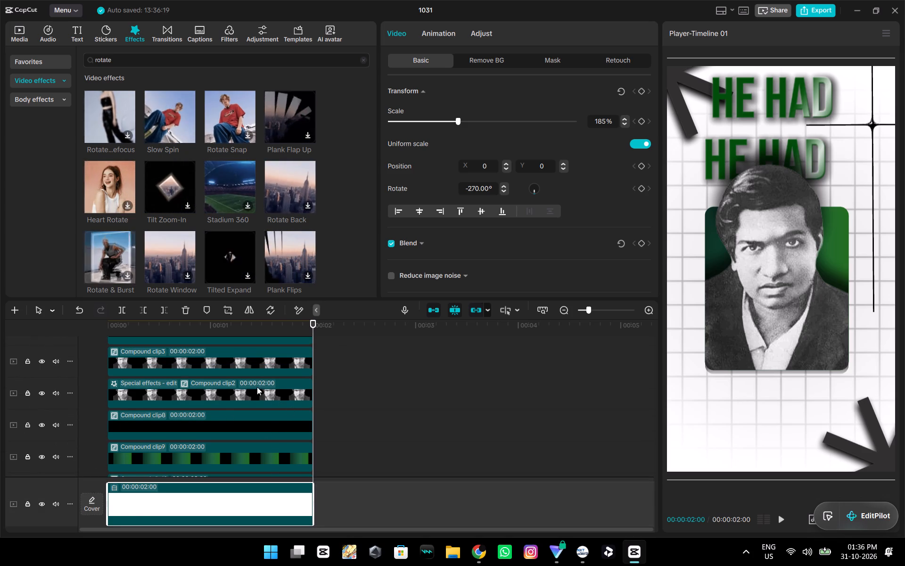
Move the playhead to the start of the timeline and ungroup Compound clip8, which holds the lower HE HAD title.
drag(313, 323, 161, 331)
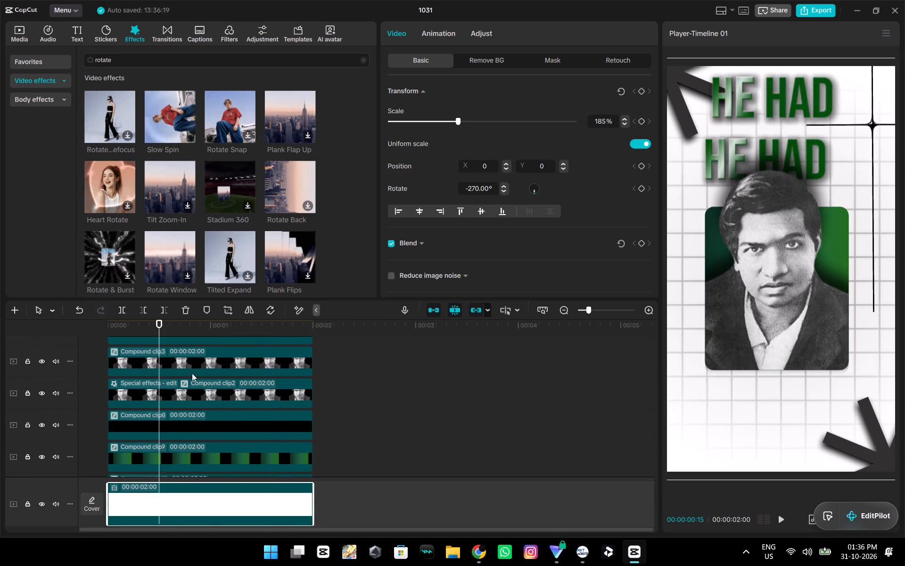
scroll(192, 375, up, 1)
scroll(192, 376, down, 1)
click(194, 424)
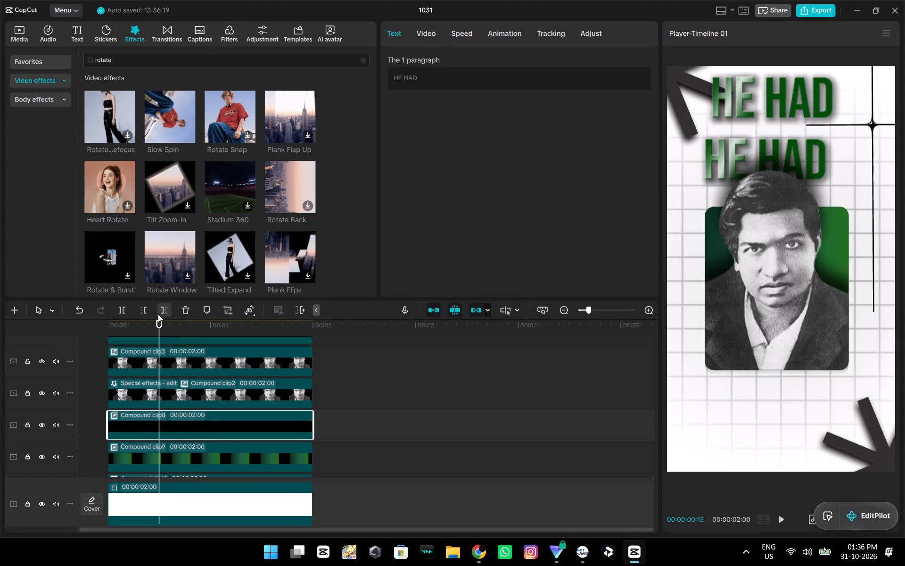
drag(157, 316, 81, 329)
drag(159, 327, 42, 337)
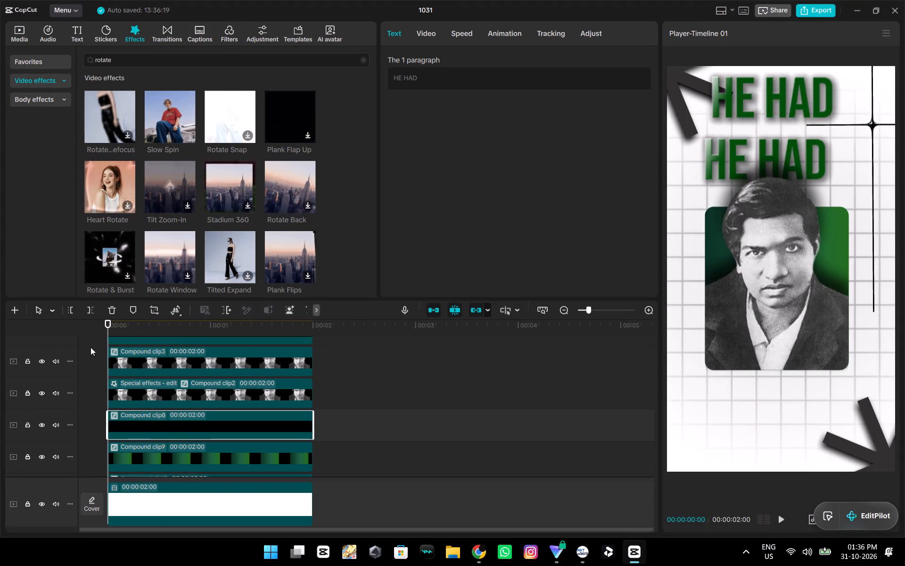
key(alt+shift+g)
Change the colour of the ungrouped lower HE HAD text to the dark red swatch B61B1C.
scroll(171, 419, down, 1)
click(176, 428)
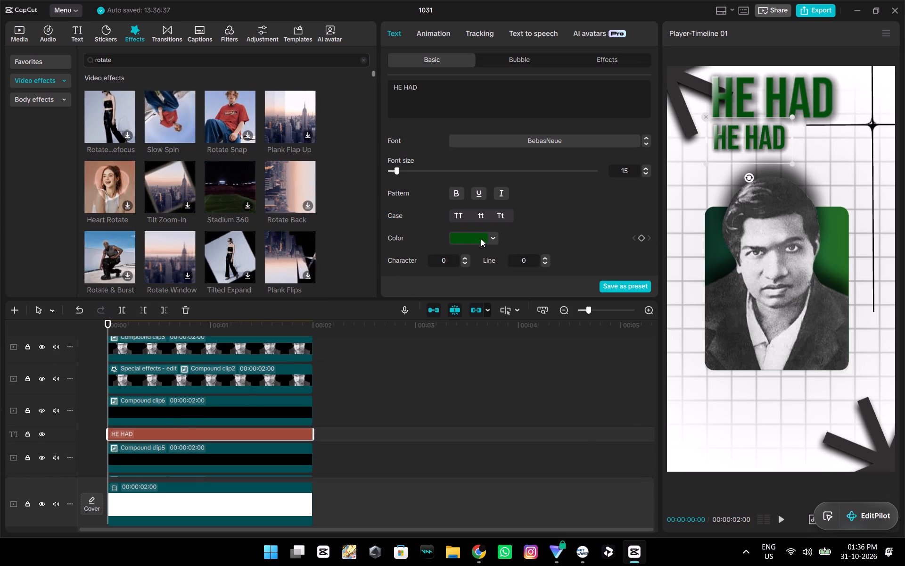
click(481, 239)
drag(547, 336, 570, 339)
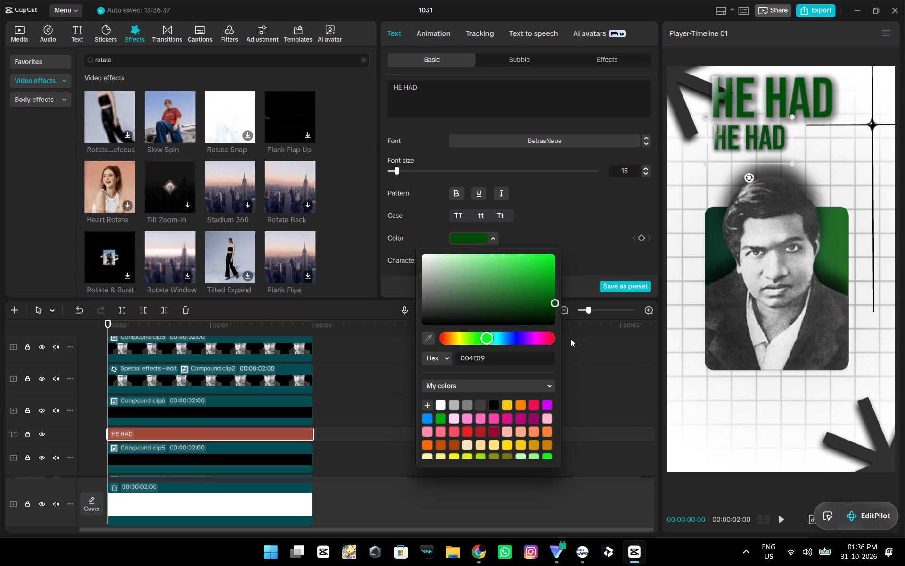
click(479, 431)
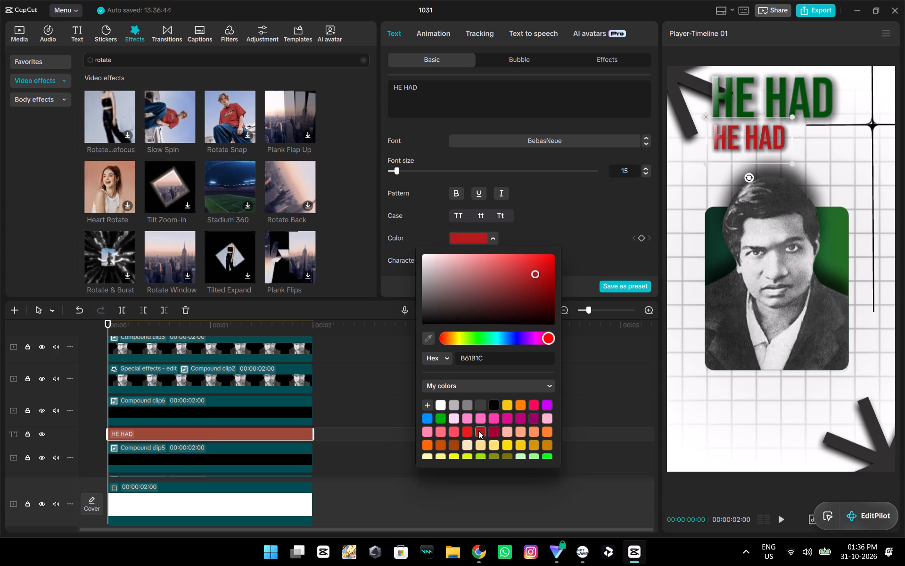
Replace the red HE HAD text with "No IDEA".
click(420, 85)
drag(420, 86, 343, 93)
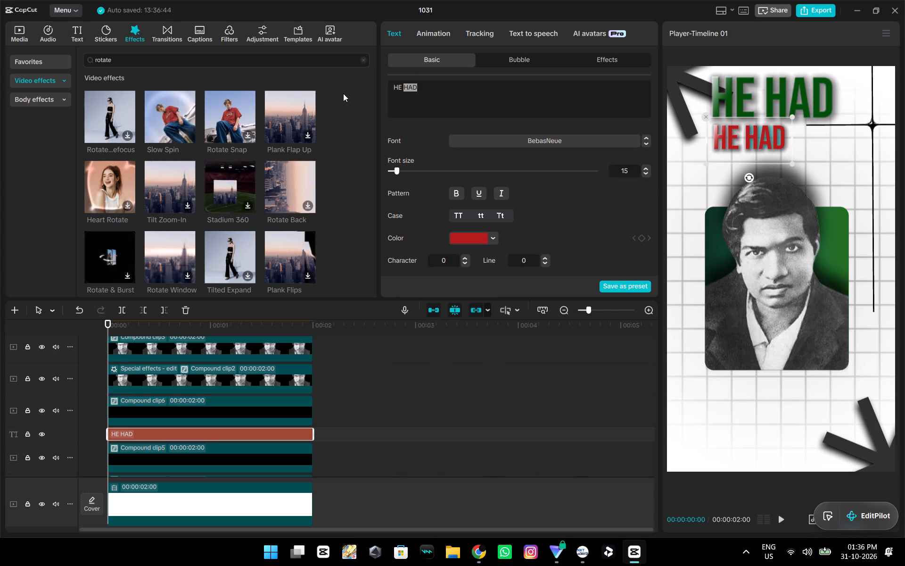
drag(440, 81, 436, 85)
double_click(432, 87)
drag(431, 88, 350, 84)
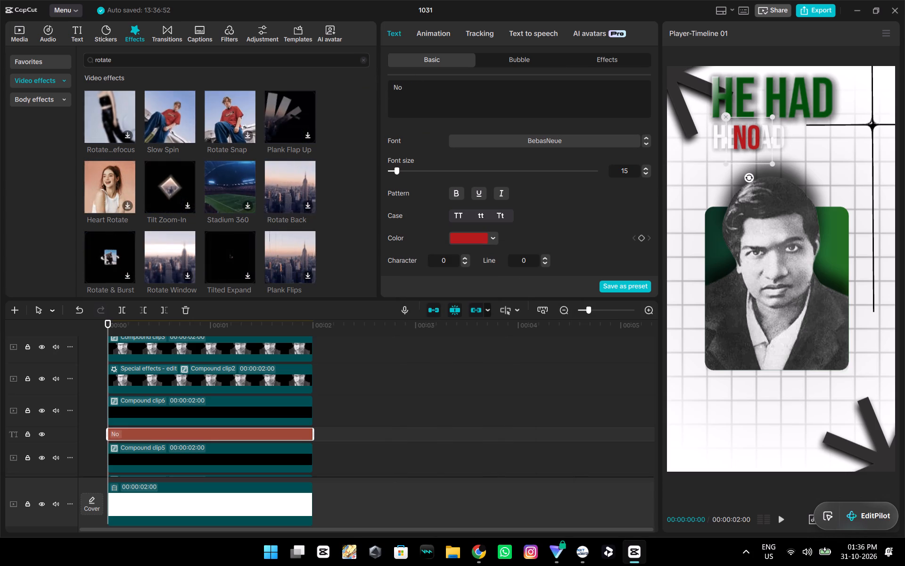
text(IDEA)
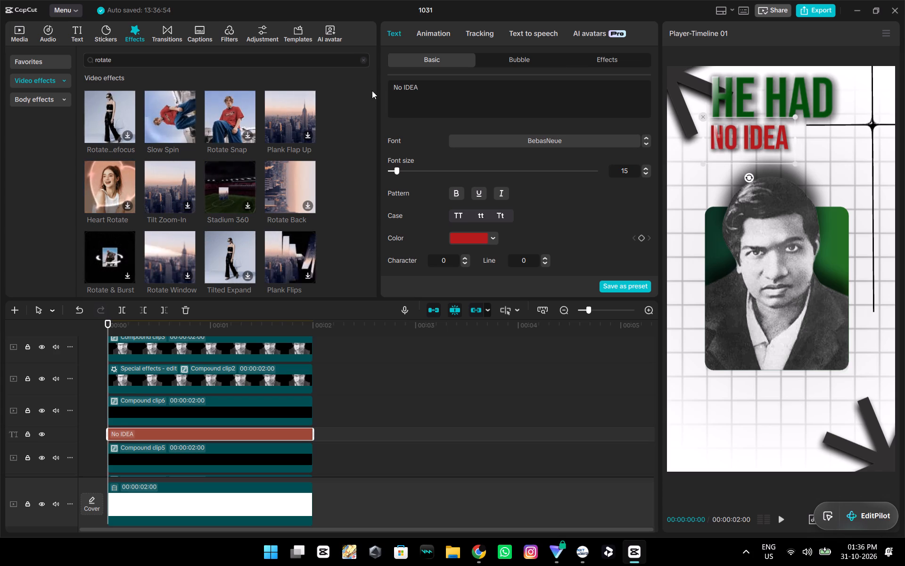
scroll(233, 412, down, 2)
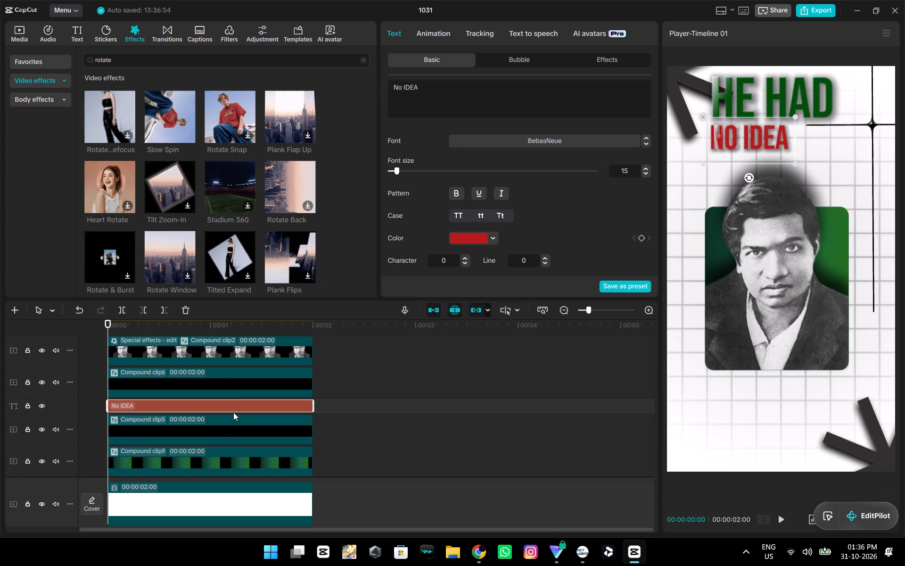
Replace the HE HAD text in Compound clip5 with "NO IDEA".
click(224, 424)
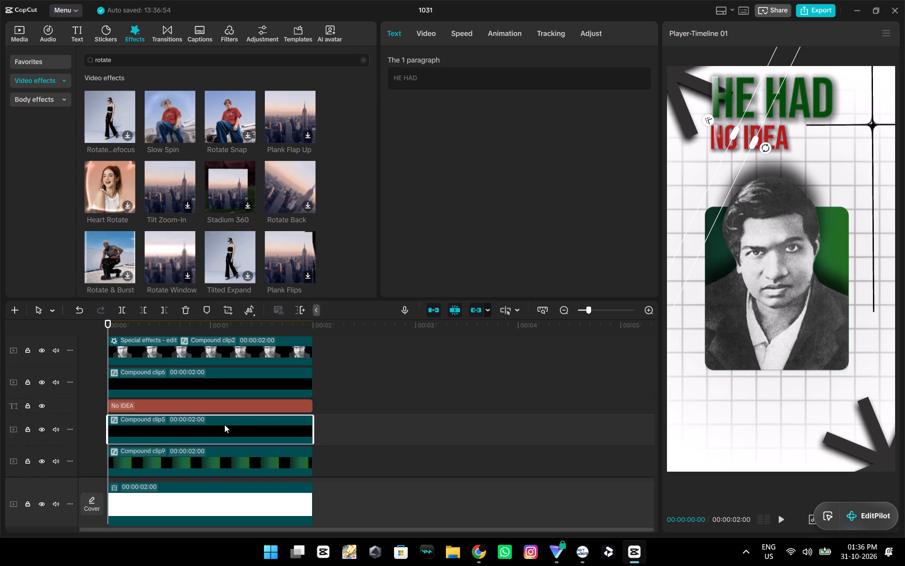
drag(436, 74, 420, 78)
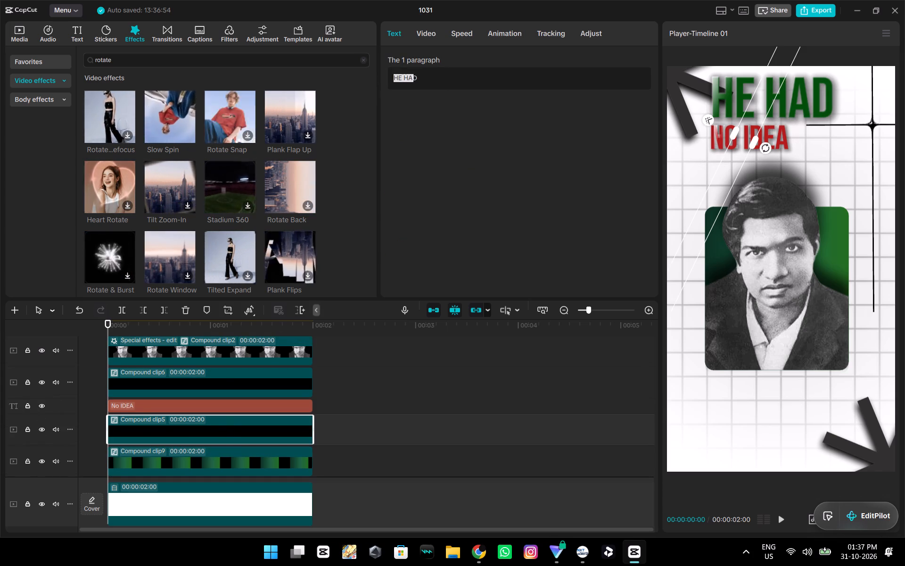
drag(420, 78, 431, 81)
text(NO)
key(space)
text(IDEA)
Replace the HE HAD text in Compound clip6 with "NO IDEA".
click(232, 383)
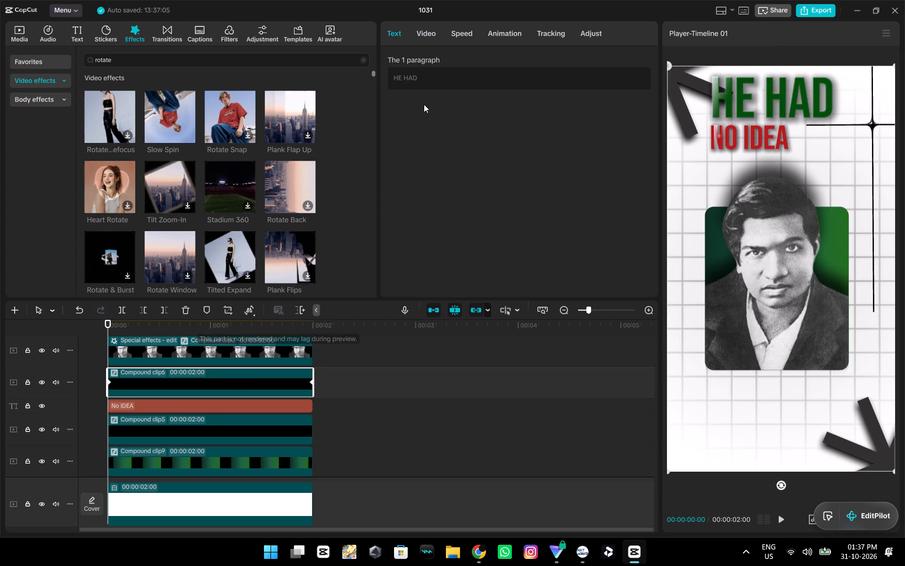
drag(427, 73, 338, 83)
text(NO IDEA)
key(Return)
scroll(338, 71, up, 1)
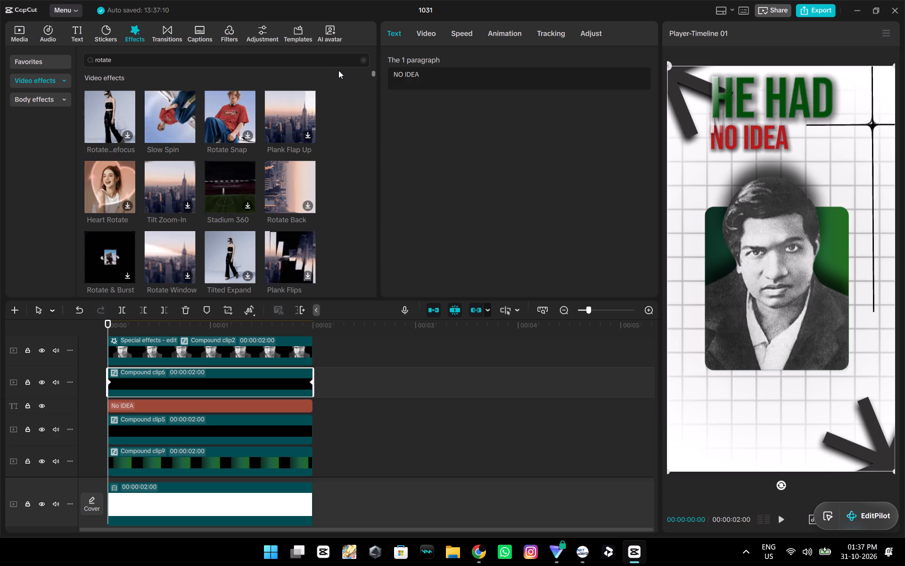
key(BackSpace)
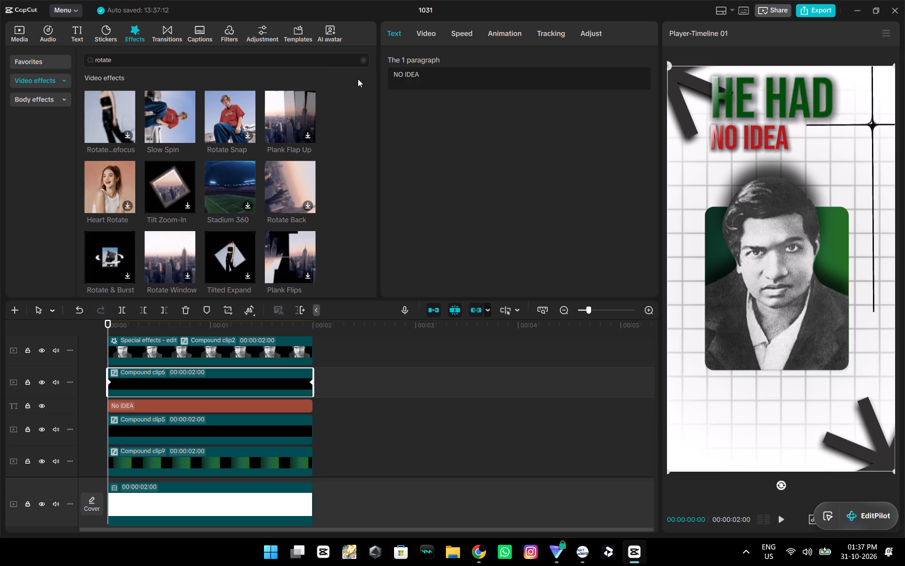
Play the timeline from the start to preview how the updated titles animate.
click(344, 420)
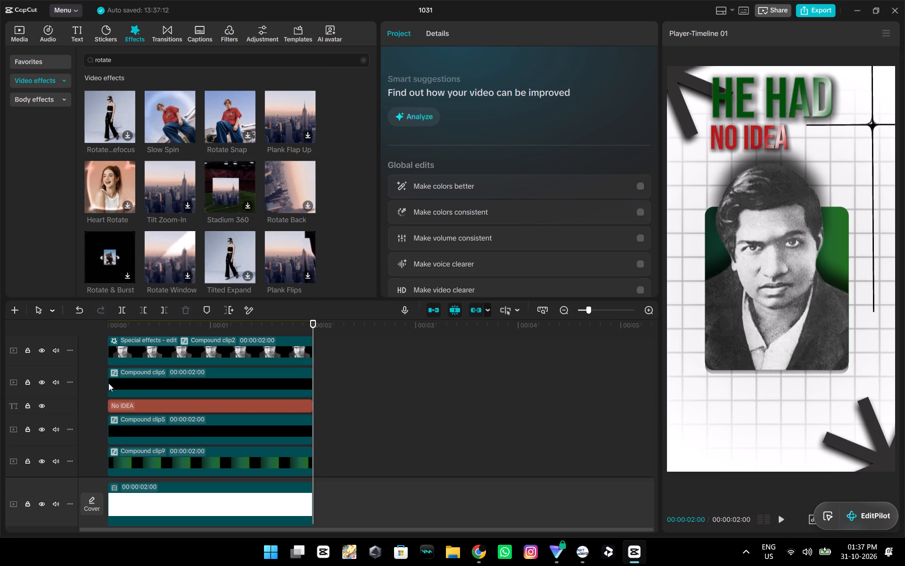
double_click(93, 377)
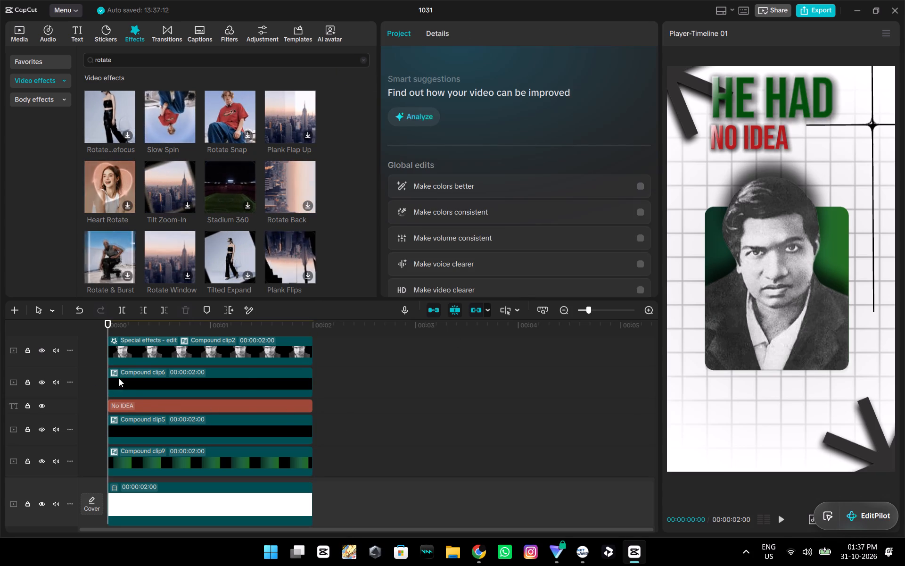
key(space)
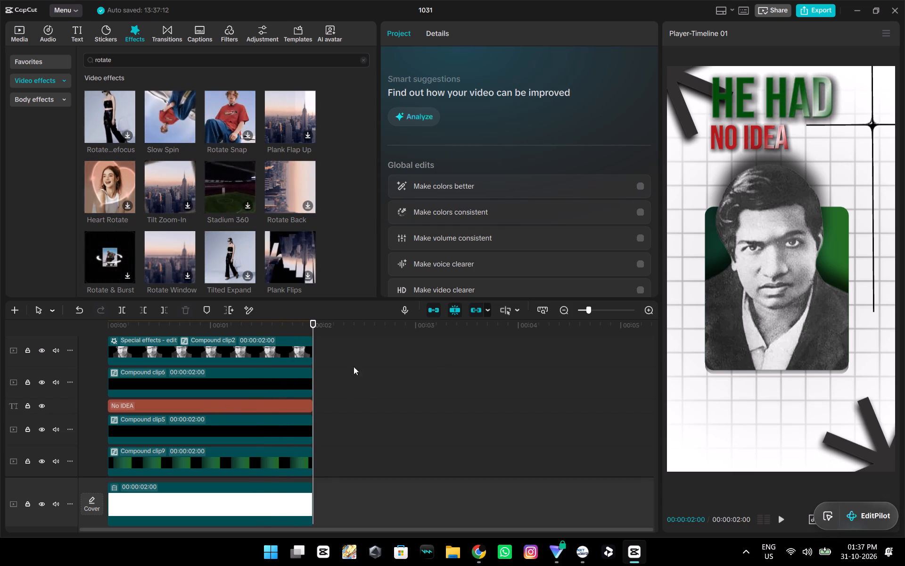
Move the green HE HAD title slightly lower on the canvas.
click(770, 84)
scroll(247, 383, up, 2)
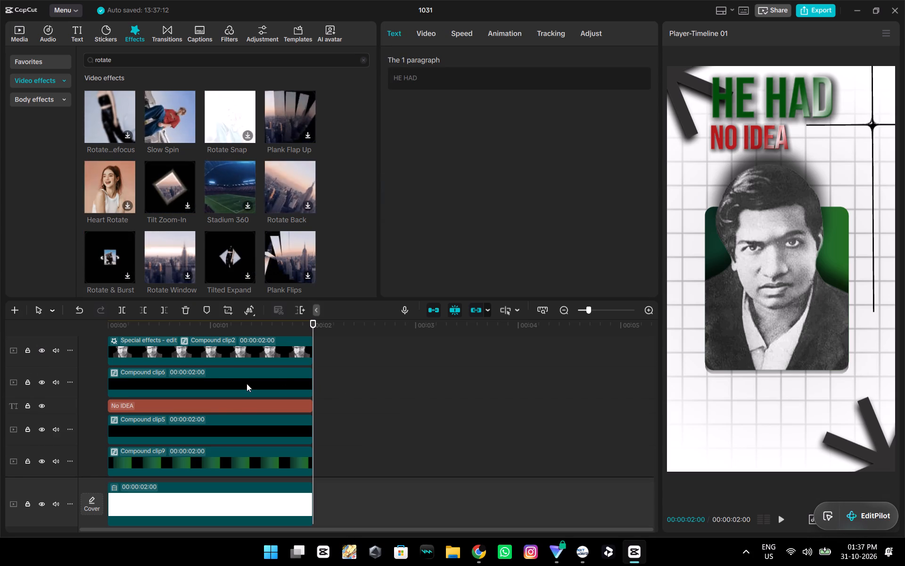
scroll(247, 383, up, 6)
click(234, 380)
scroll(221, 408, down, 3)
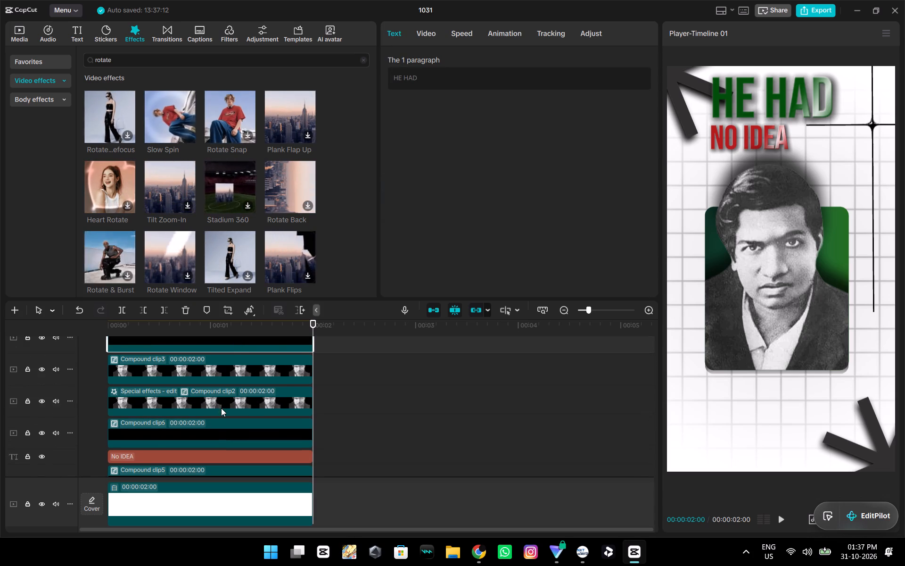
drag(780, 97, 782, 122)
scroll(314, 416, down, 2)
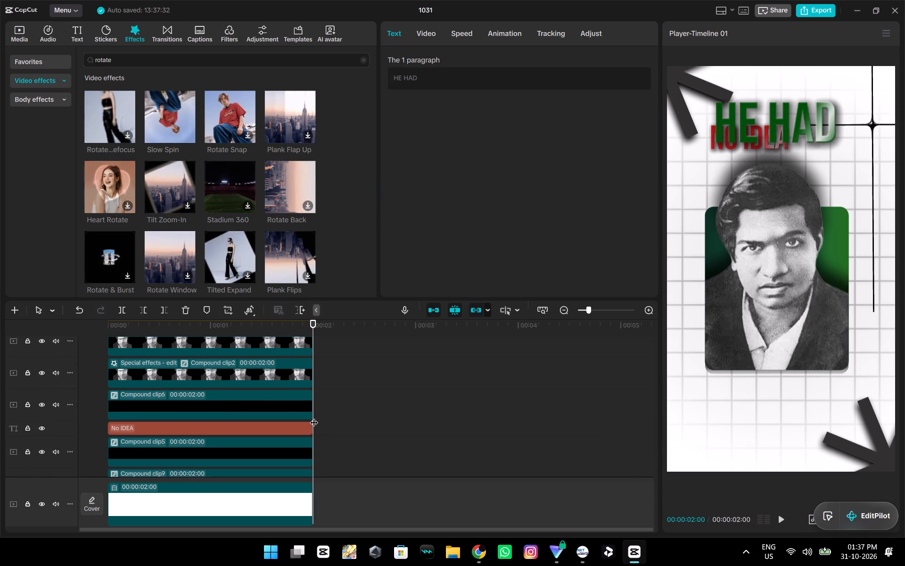
drag(775, 137, 776, 116)
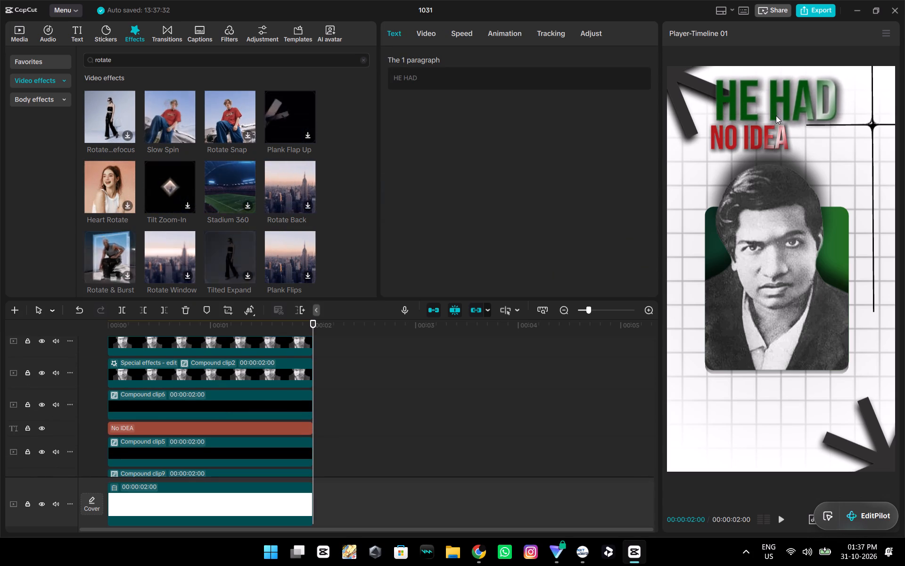
drag(776, 116, 775, 125)
Select the No IDEA text, Compound clip5 and Compound clip6 together and move them down behind the top of the head.
scroll(325, 440, down, 5)
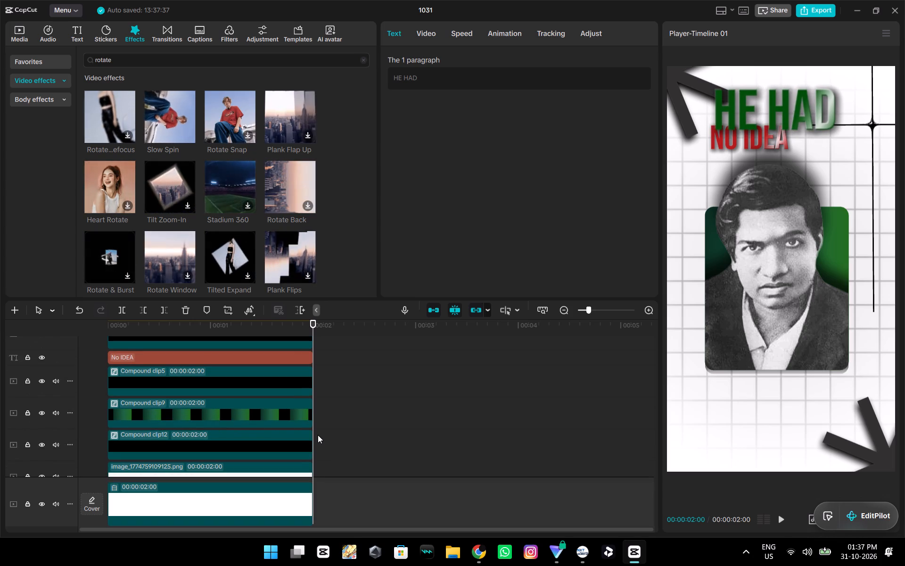
scroll(315, 434, down, 3)
scroll(315, 433, up, 4)
click(191, 398)
ctrl+click(201, 369)
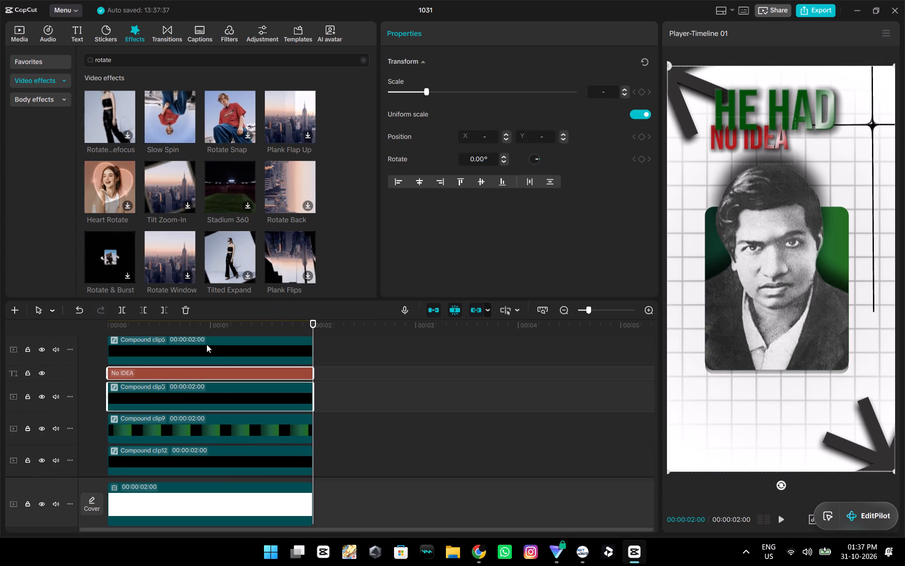
ctrl+click(206, 344)
drag(753, 148, 770, 177)
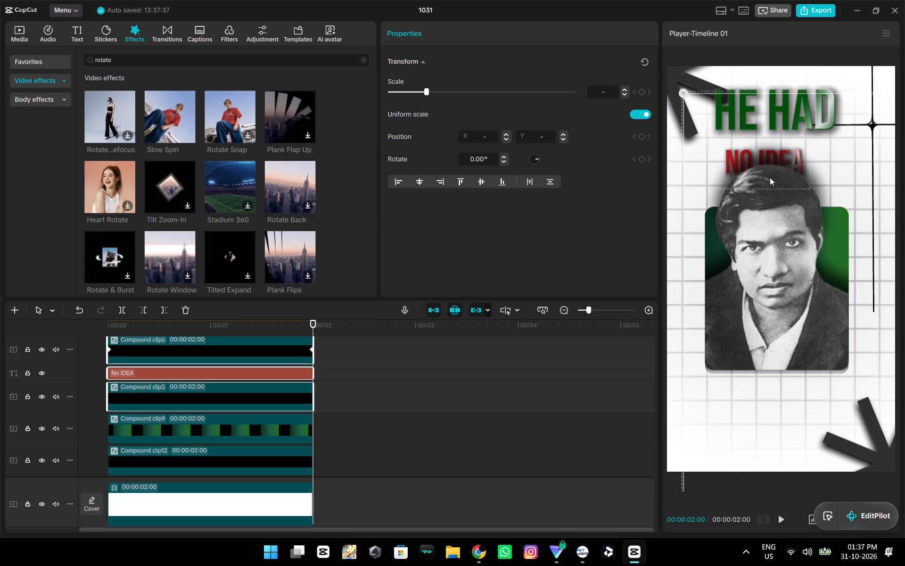
drag(770, 177, 770, 180)
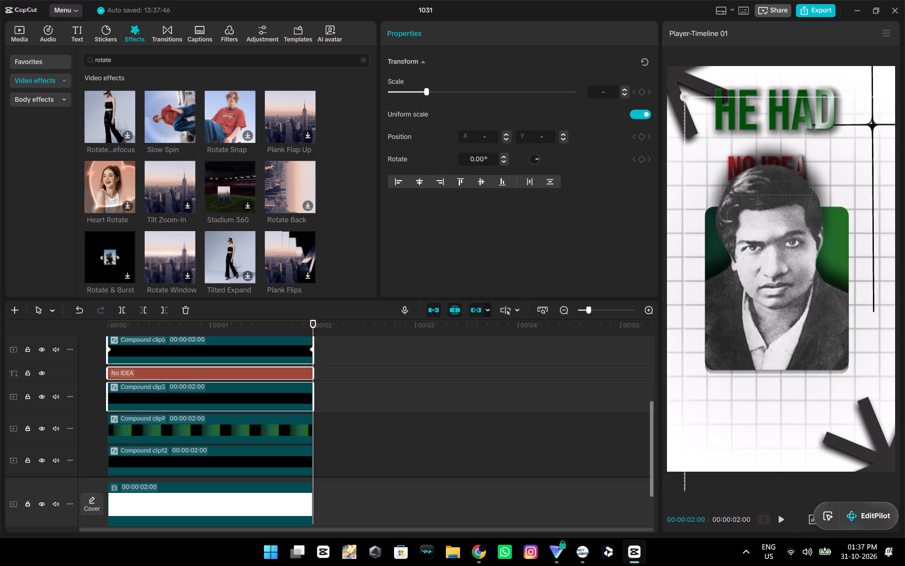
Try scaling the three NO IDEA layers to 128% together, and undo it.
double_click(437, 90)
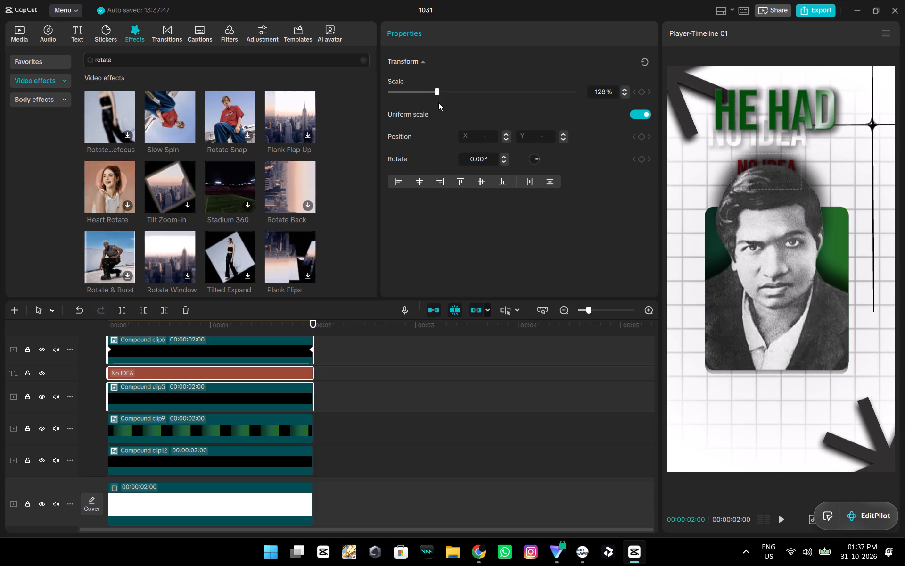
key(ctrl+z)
Enlarge the three NO IDEA layers together to slightly wider than HE HAD and place them directly beneath it.
drag(801, 226, 791, 230)
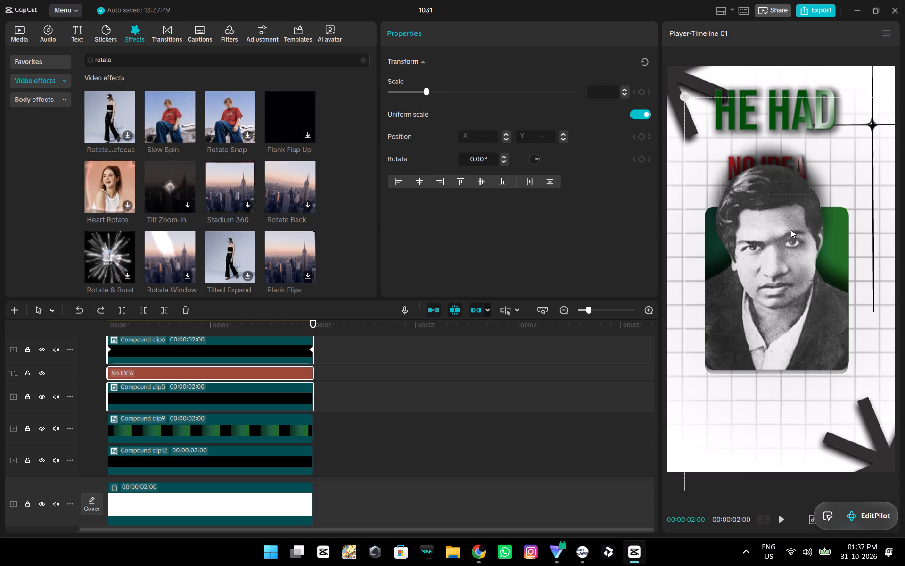
drag(791, 230, 796, 205)
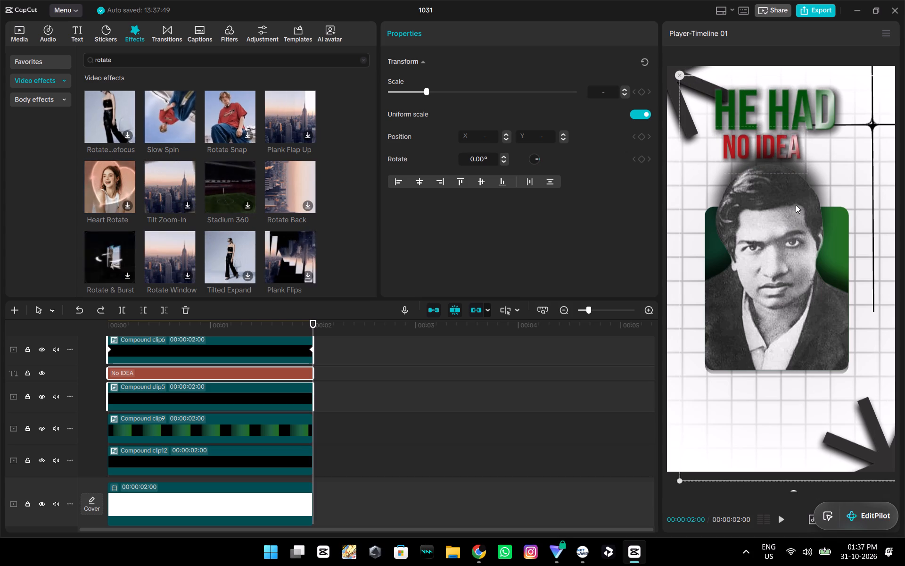
drag(796, 205, 807, 211)
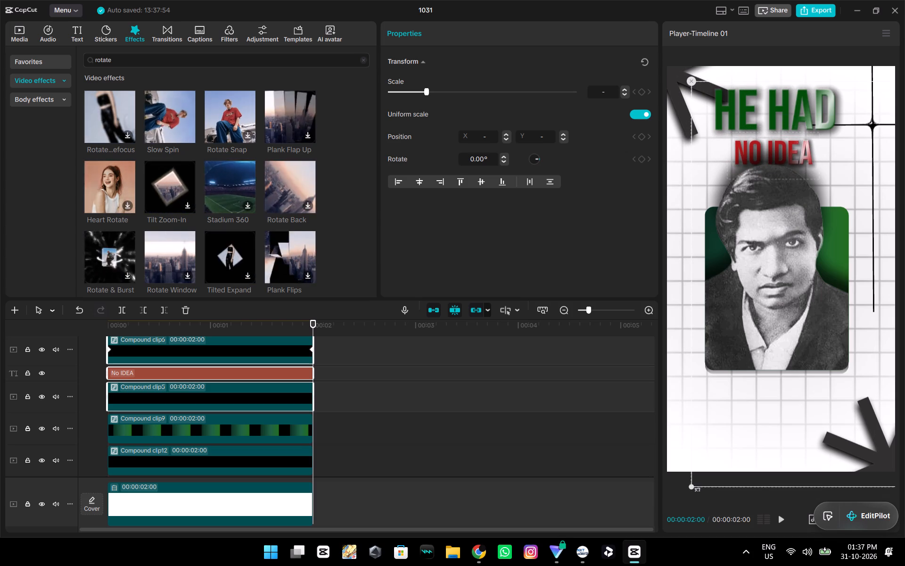
drag(690, 487, 628, 558)
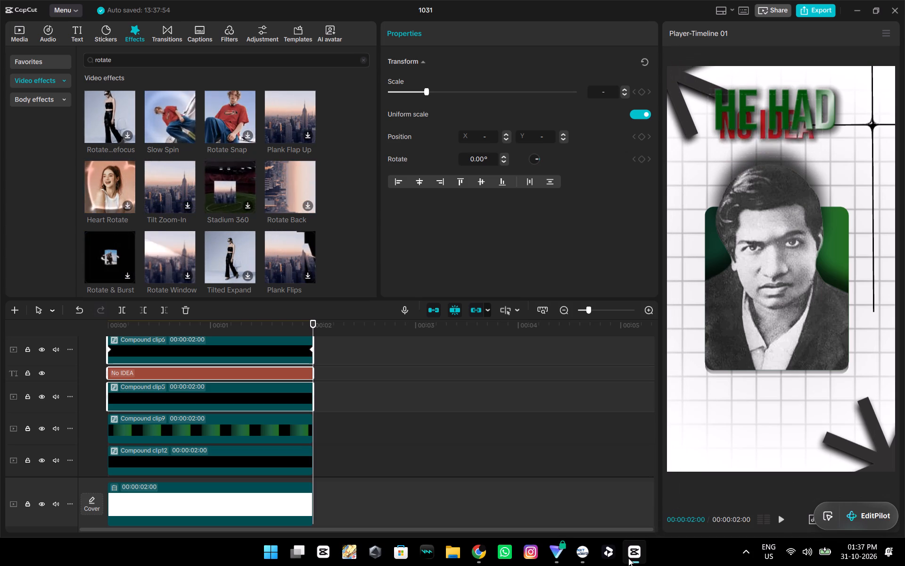
drag(628, 558, 298, 565)
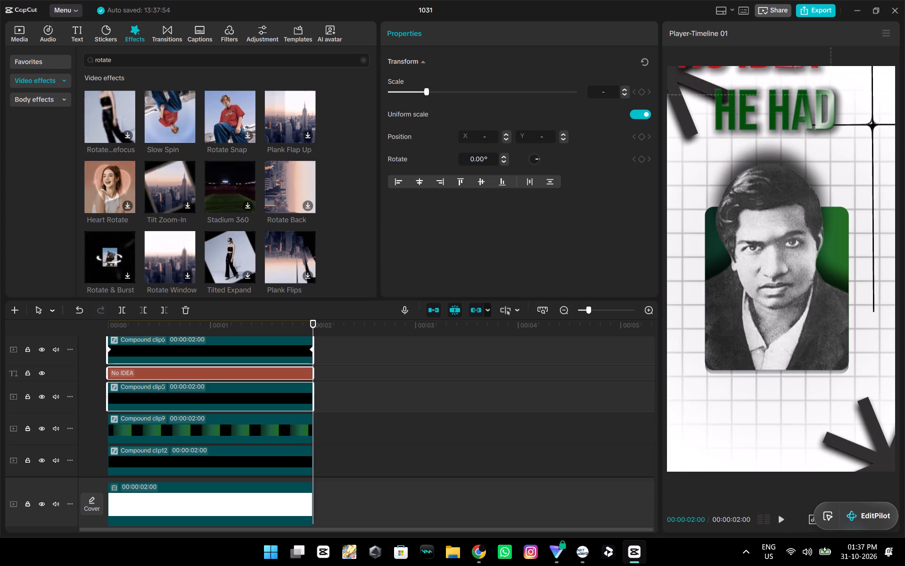
drag(298, 565, 300, 563)
drag(760, 142, 787, 276)
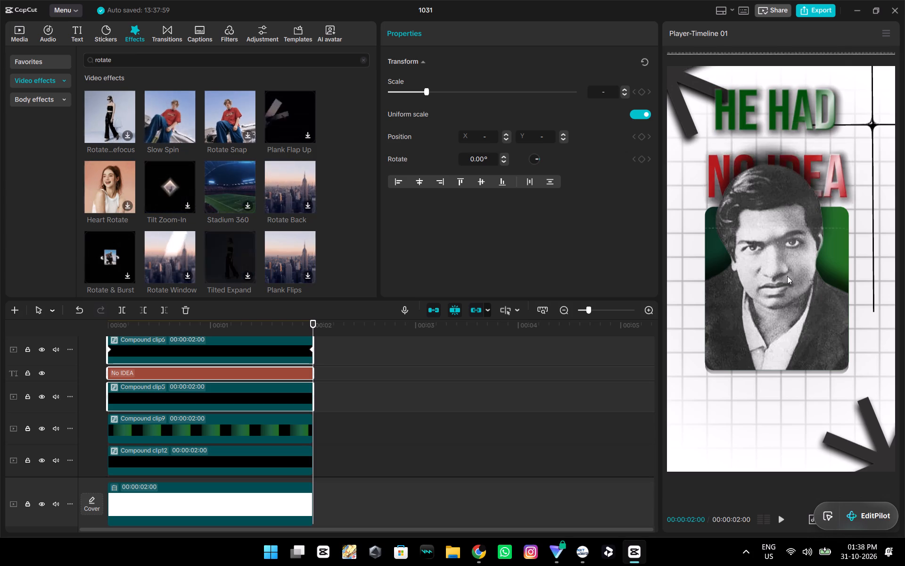
drag(787, 276, 790, 249)
drag(765, 286, 769, 283)
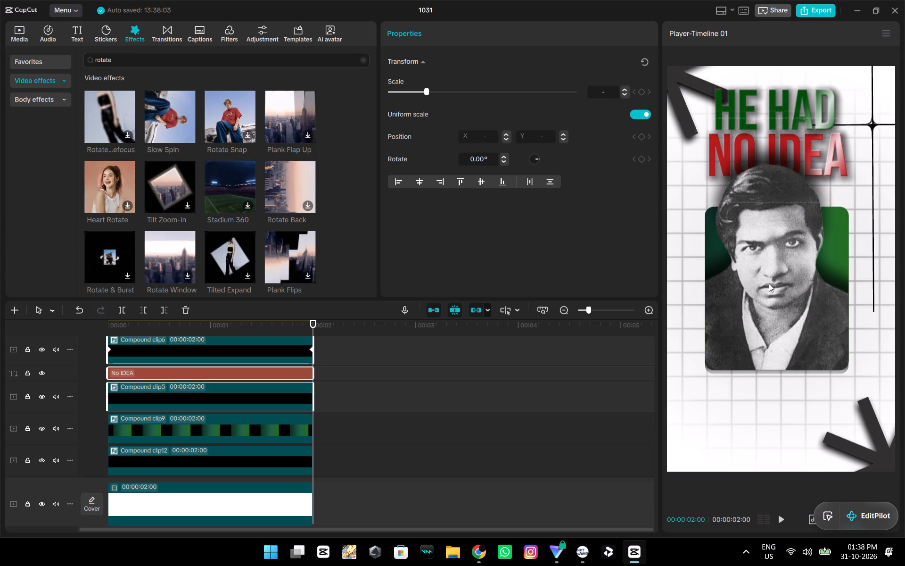
Enlarge the NO IDEA layers further, wider than the green portrait card, and centre them below HE HAD, partly behind the head.
drag(769, 283, 847, 3)
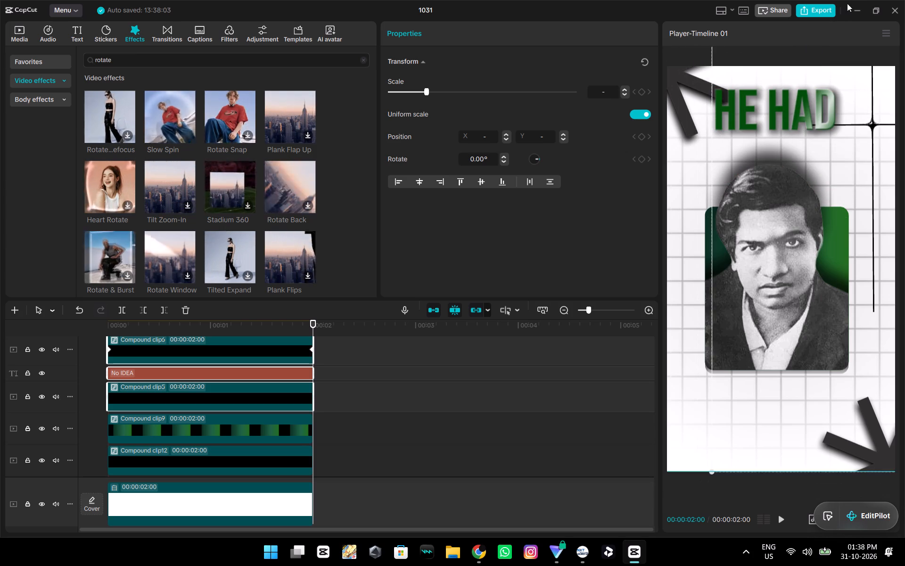
drag(847, 3, 847, 15)
drag(714, 485, 692, 547)
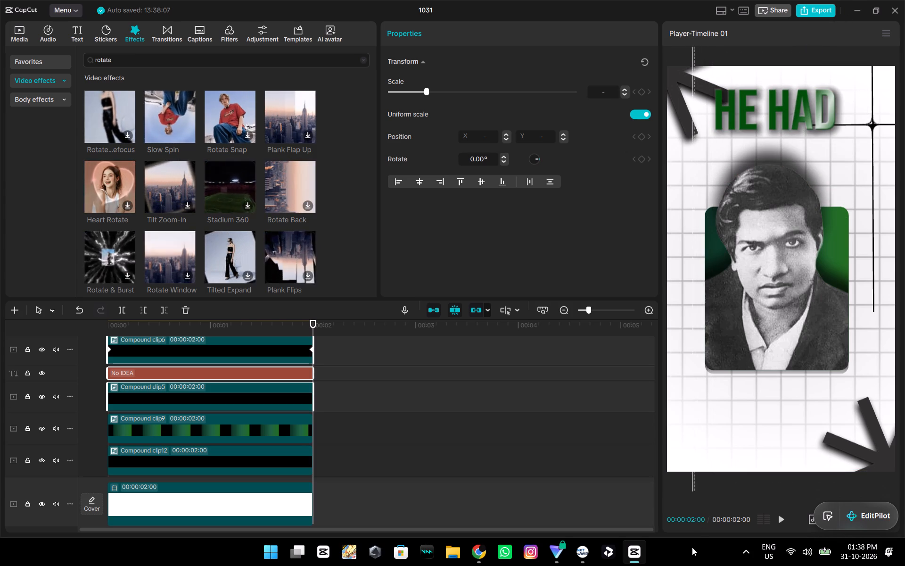
drag(692, 547, 595, 564)
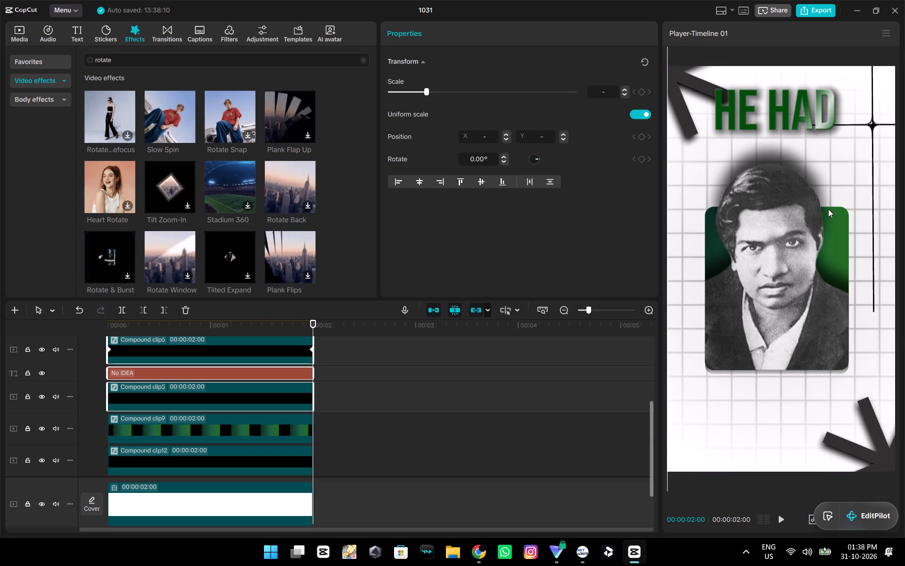
drag(834, 179, 762, 508)
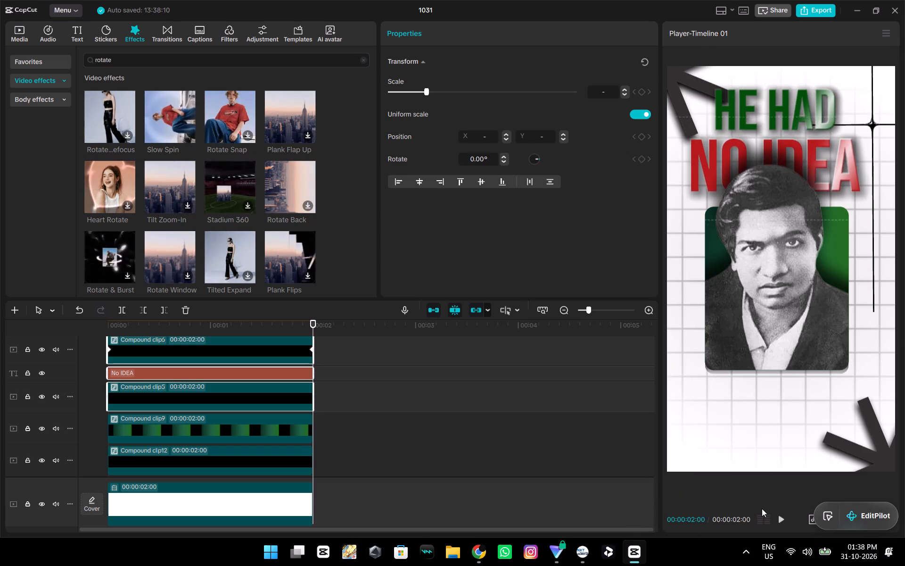
drag(762, 508, 761, 508)
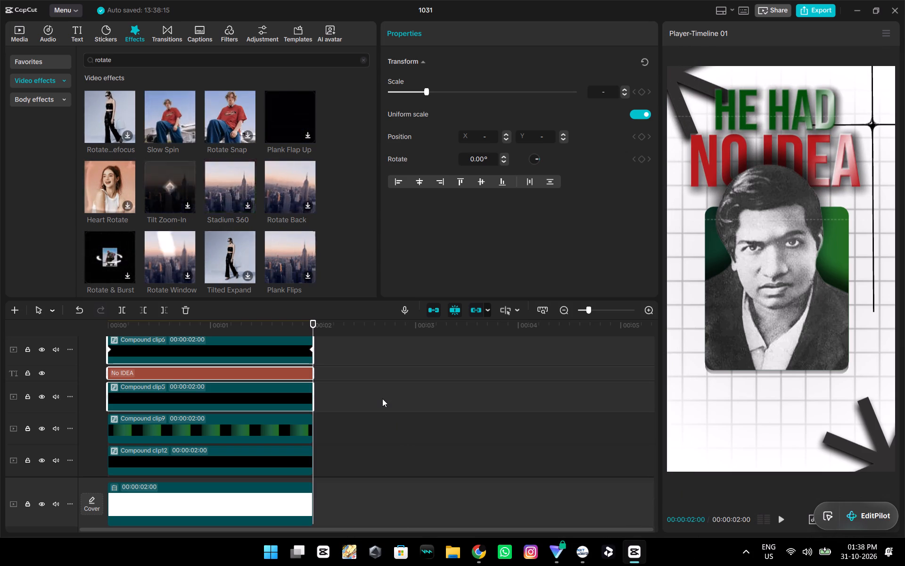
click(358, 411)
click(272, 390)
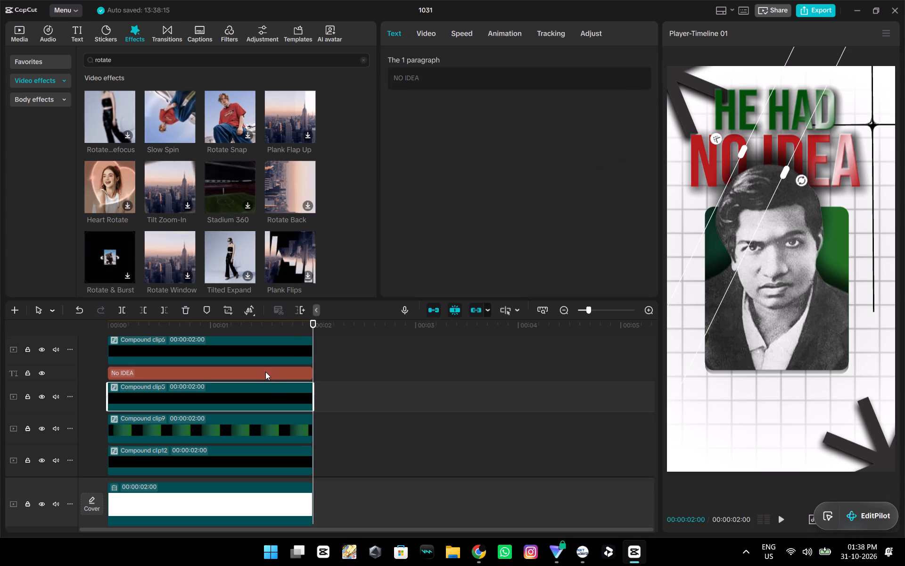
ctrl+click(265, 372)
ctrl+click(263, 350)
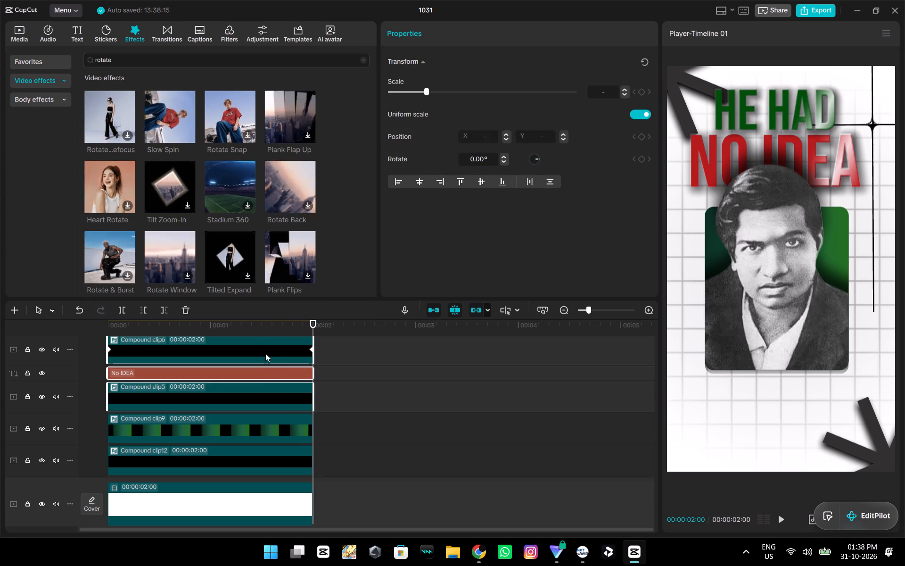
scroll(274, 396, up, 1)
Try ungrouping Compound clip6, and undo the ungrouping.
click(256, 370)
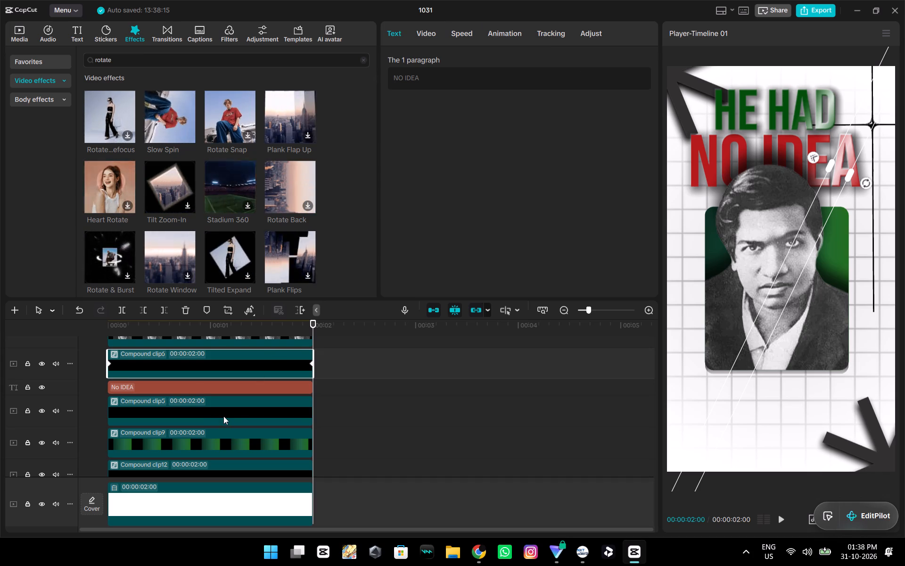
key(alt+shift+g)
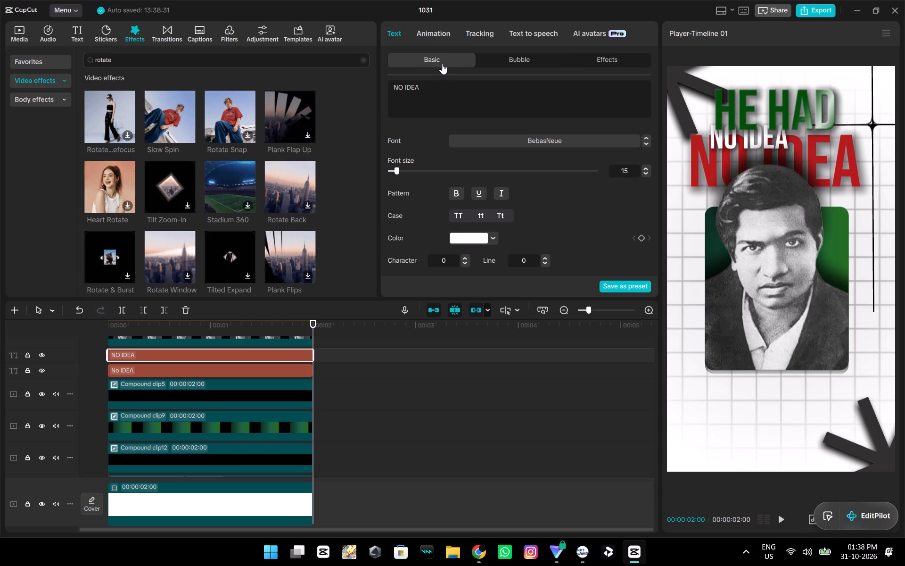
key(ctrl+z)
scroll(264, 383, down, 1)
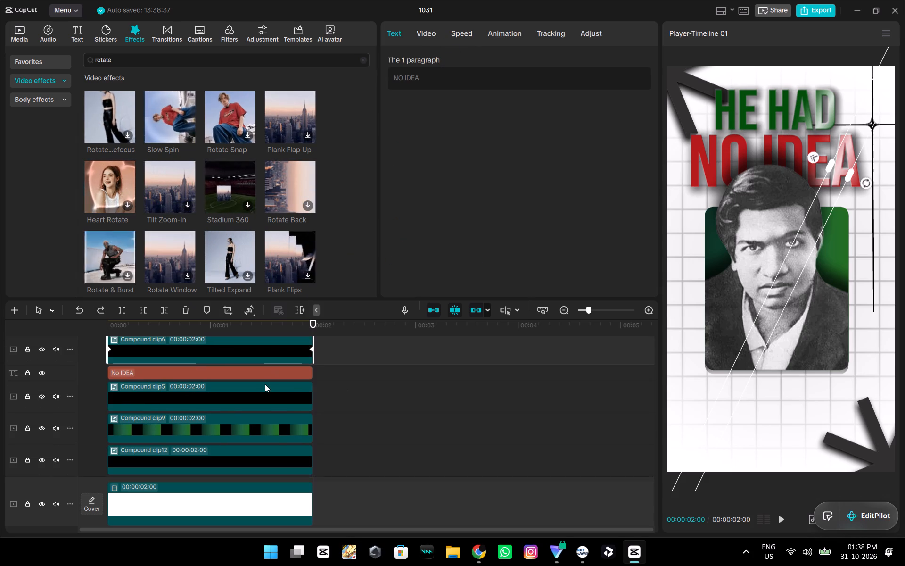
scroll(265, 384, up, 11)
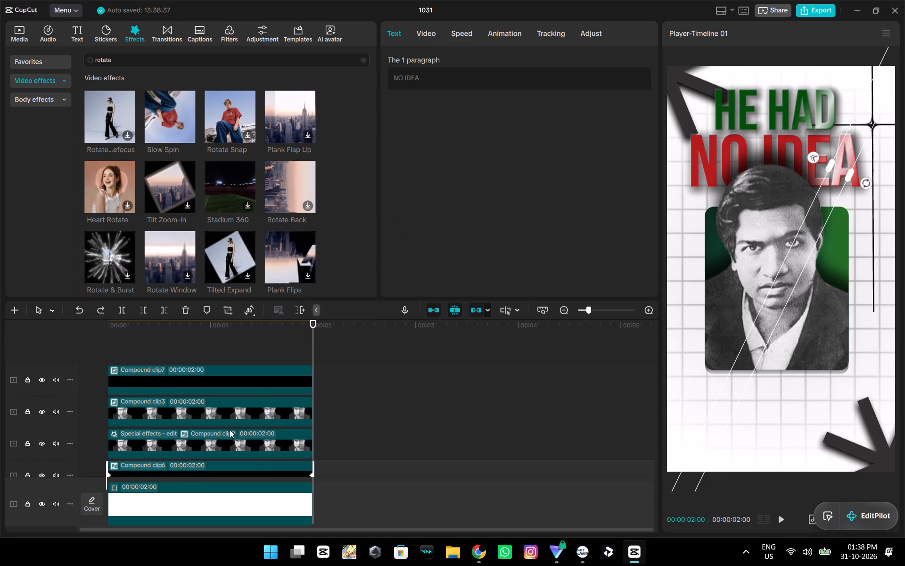
Combine the two portrait layers, Compound clip3 and Compound clip2, into one compound clip.
click(227, 411)
ctrl+click(239, 449)
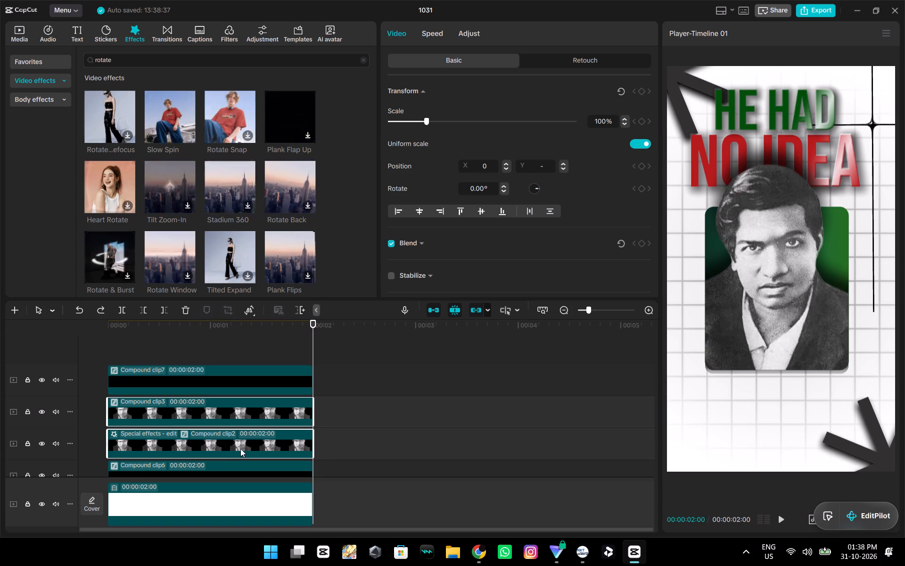
key(alt+g)
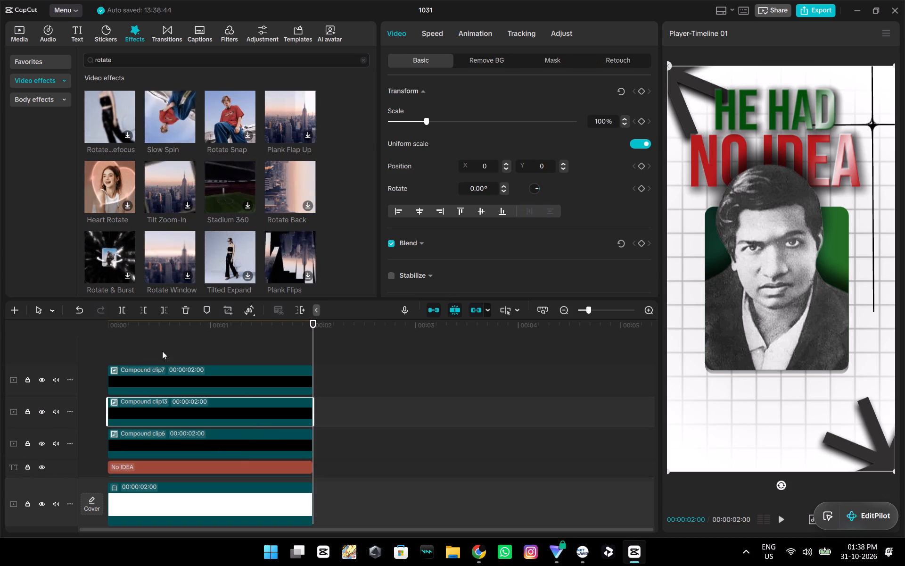
Look through the remaining timeline layers and scrub the composition to check how the elements move.
scroll(183, 358, down, 11)
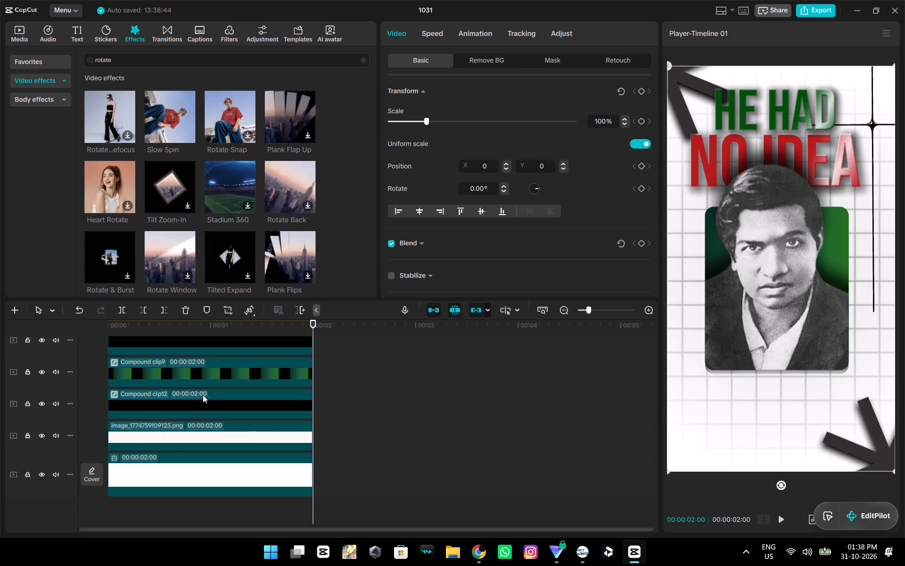
click(112, 384)
click(120, 400)
drag(315, 327, 238, 340)
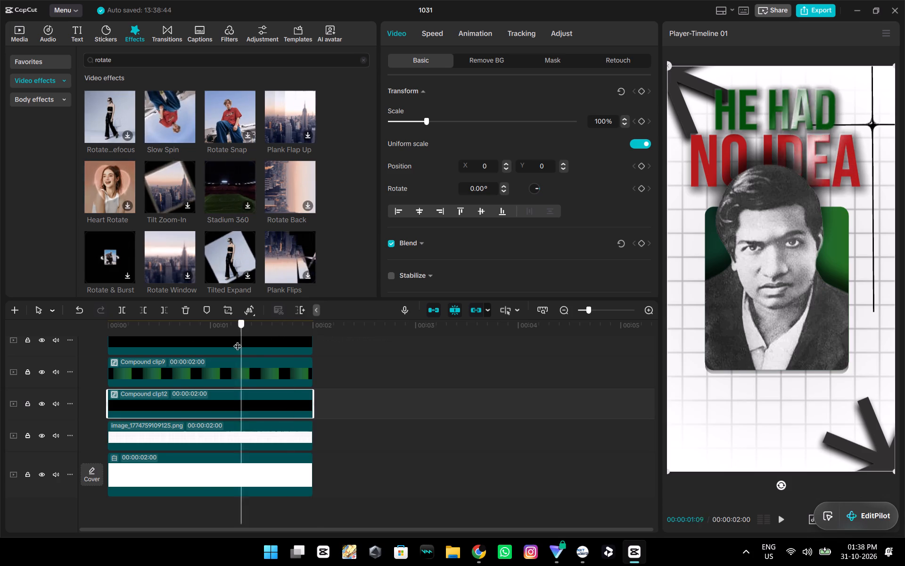
drag(238, 340, 341, 382)
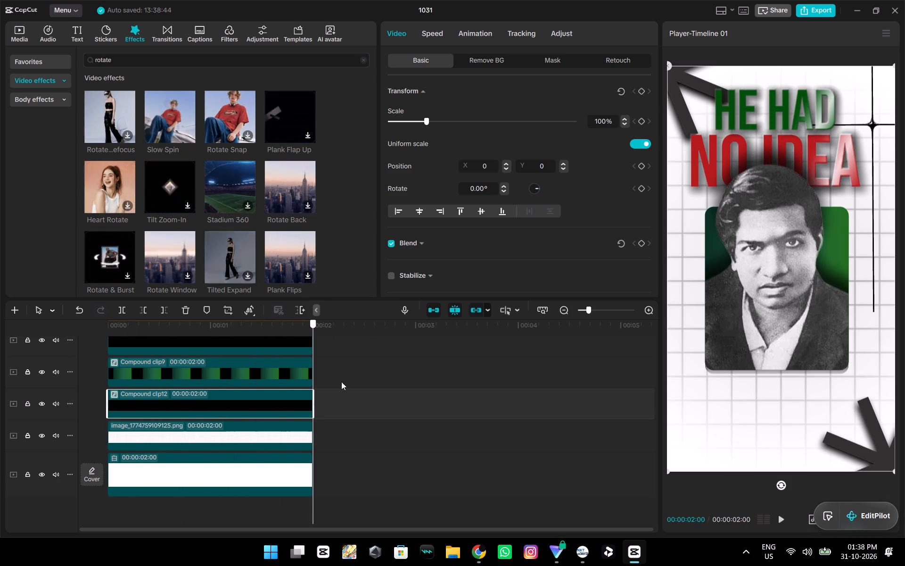
drag(341, 382, 378, 391)
scroll(364, 408, up, 9)
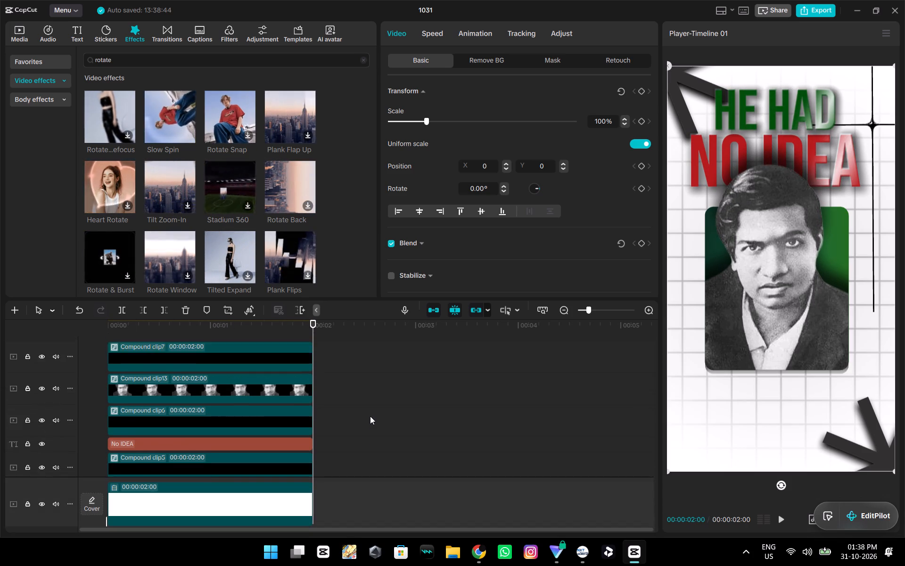
scroll(370, 416, down, 4)
Narrow the filmstrip mask on the lower NO IDEA layer, Compound clip5, to size 55 with feather 100, and scrub through the result.
click(221, 414)
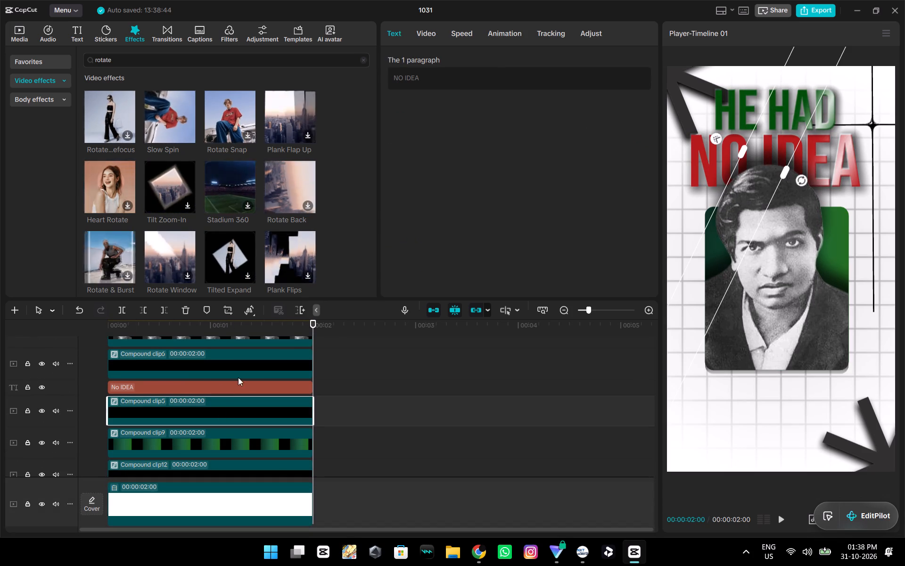
drag(784, 171, 777, 168)
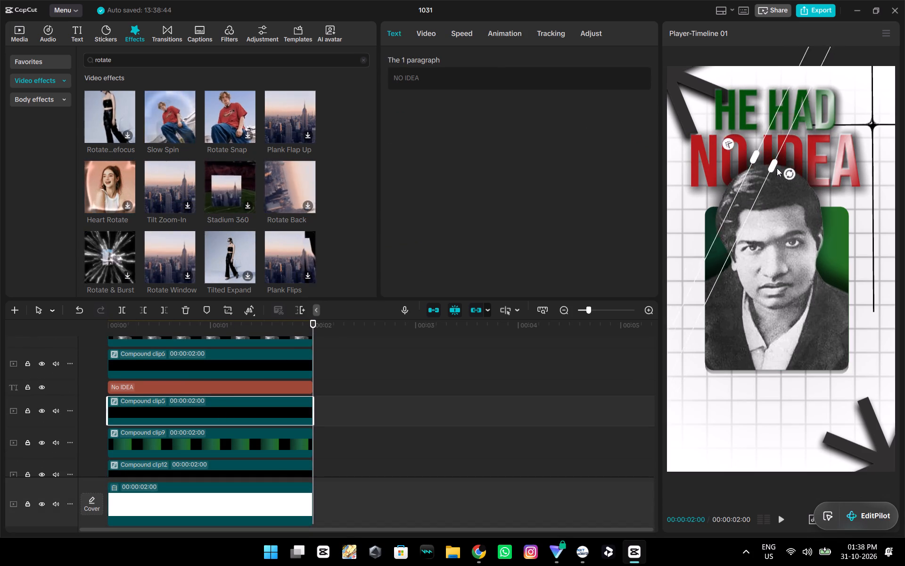
drag(777, 168, 779, 171)
drag(721, 141, 741, 171)
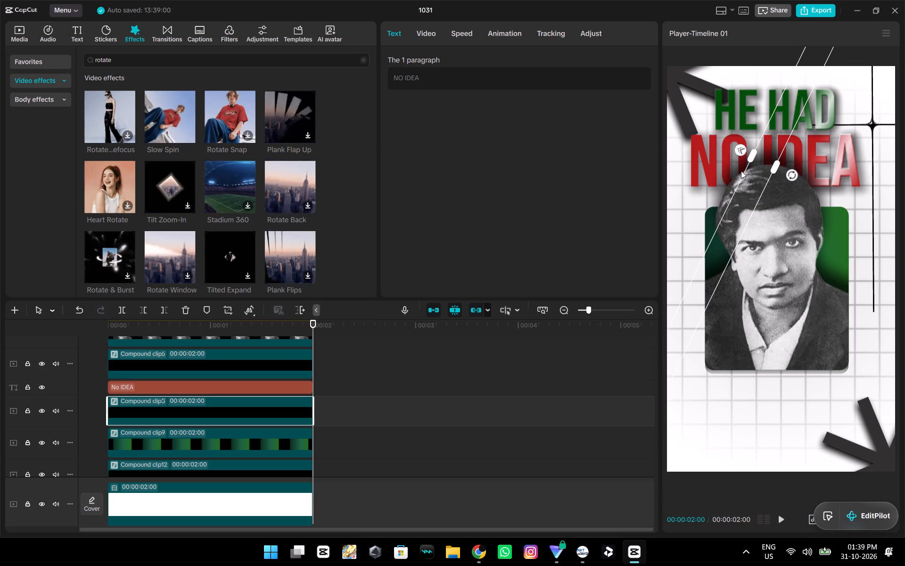
drag(741, 171, 685, 118)
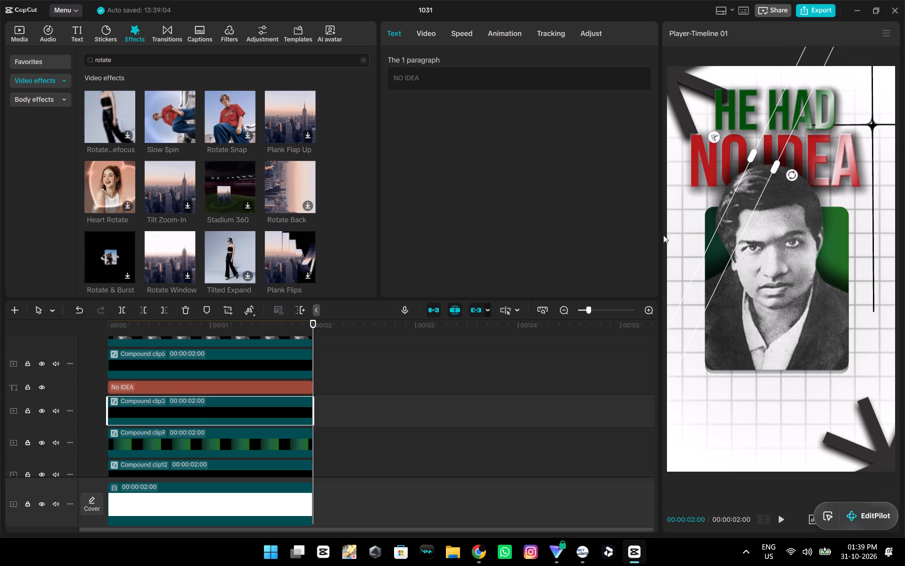
click(428, 29)
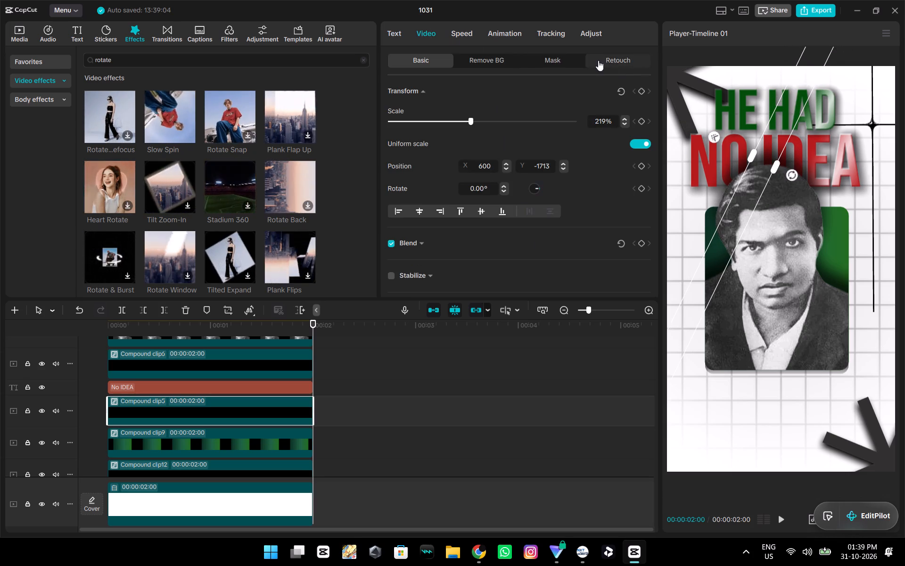
click(570, 63)
scroll(620, 181, down, 4)
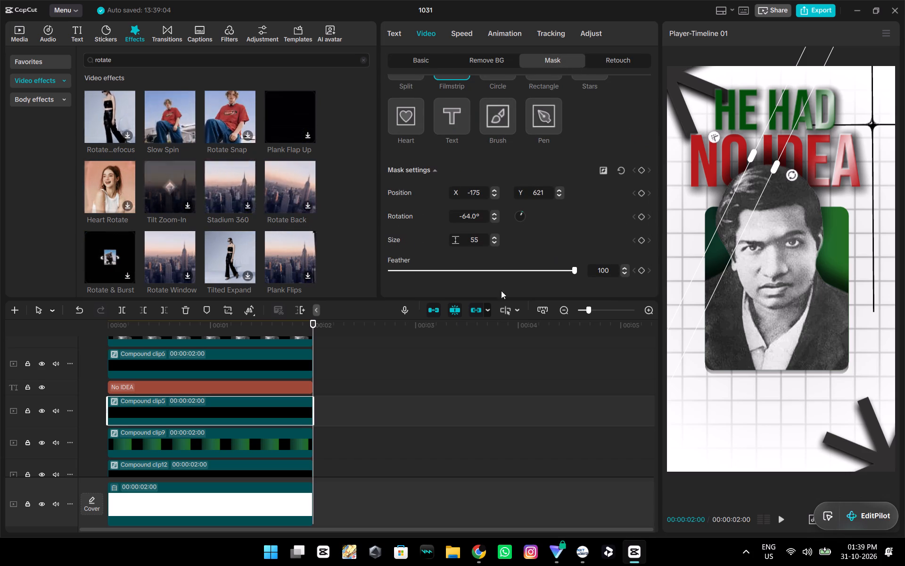
drag(311, 320, 237, 331)
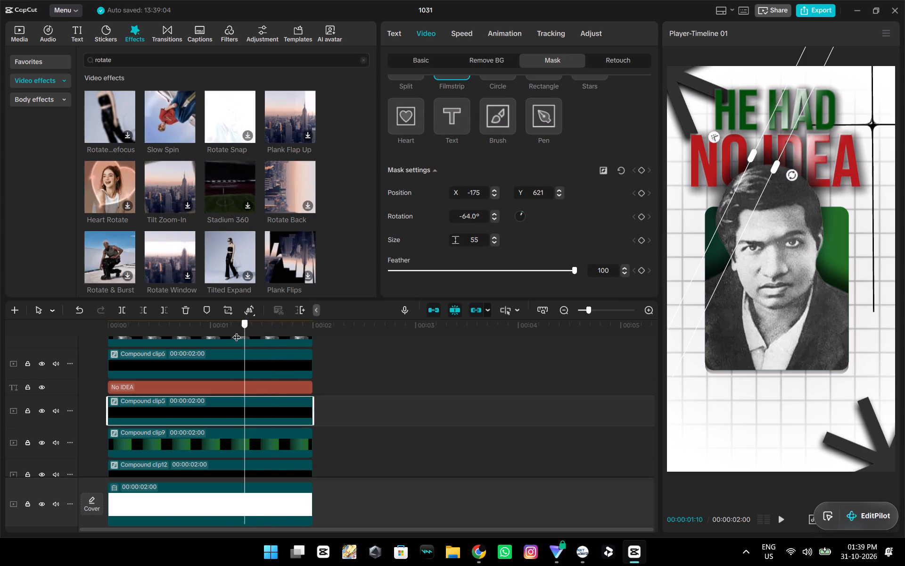
drag(237, 331, 107, 322)
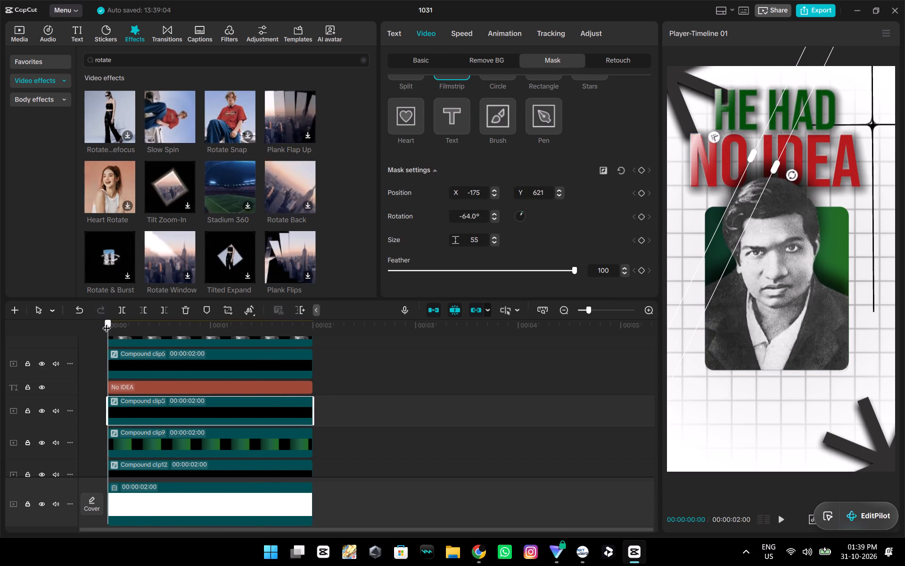
drag(107, 322, 442, 380)
At the start of the upper NO IDEA layer, Compound clip6, move the filmstrip mask to X 30, Y 569 beside the final A.
click(128, 387)
click(174, 361)
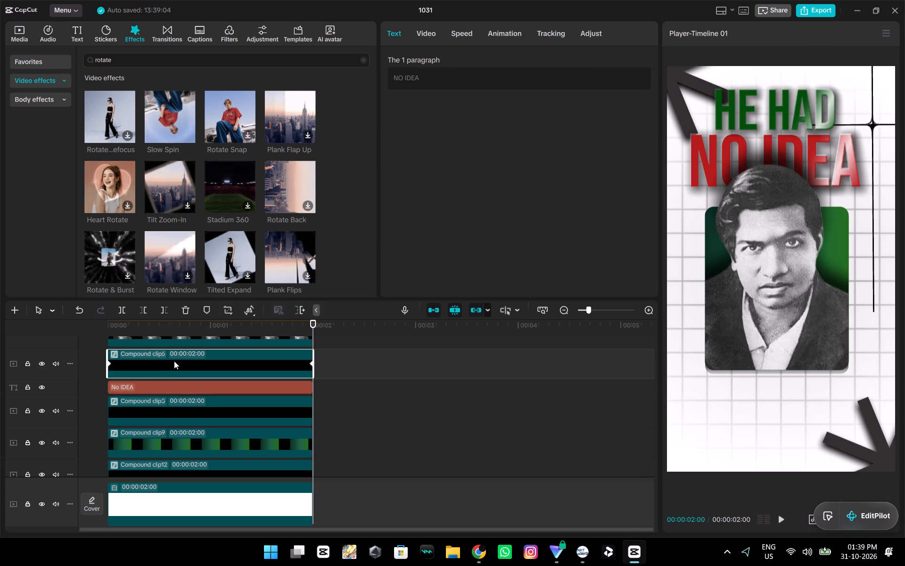
click(428, 29)
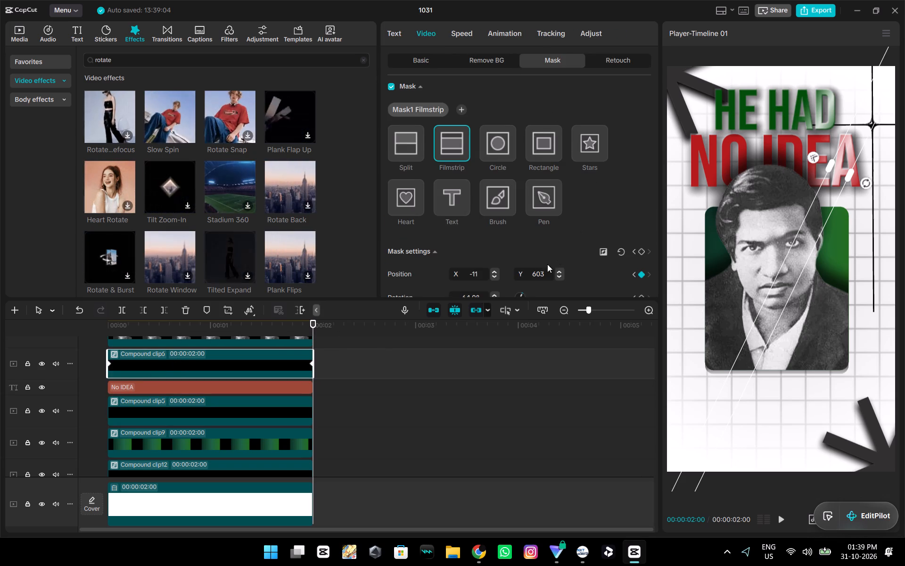
drag(314, 323, 156, 333)
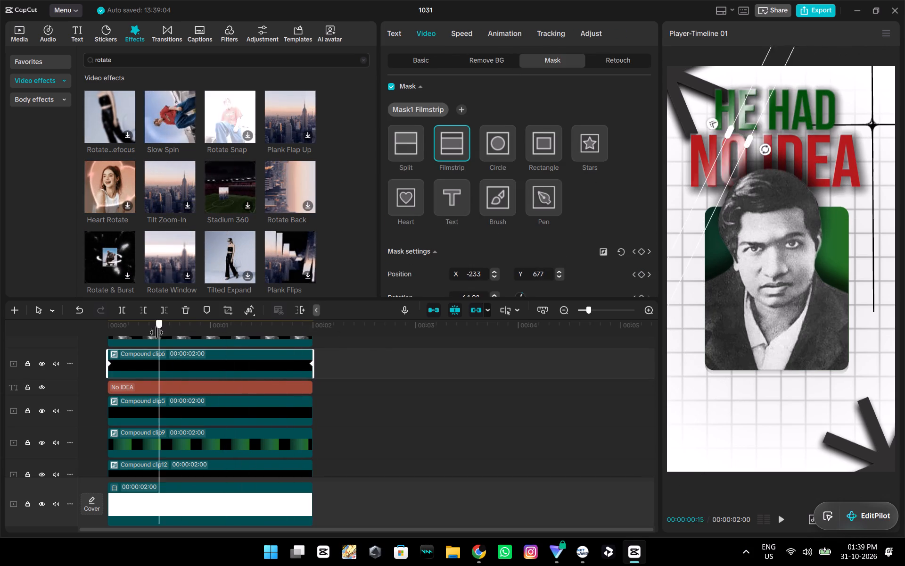
drag(156, 333, 65, 323)
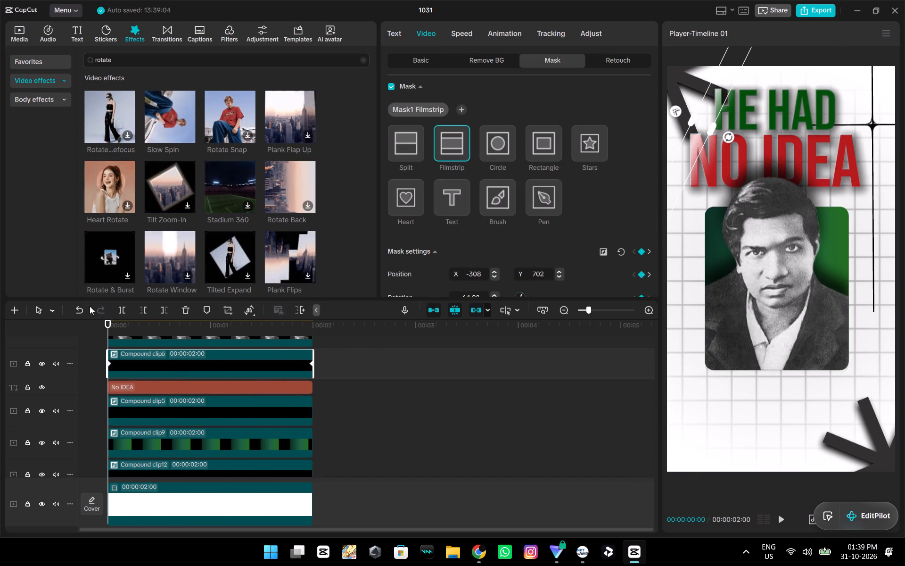
drag(694, 138, 706, 142)
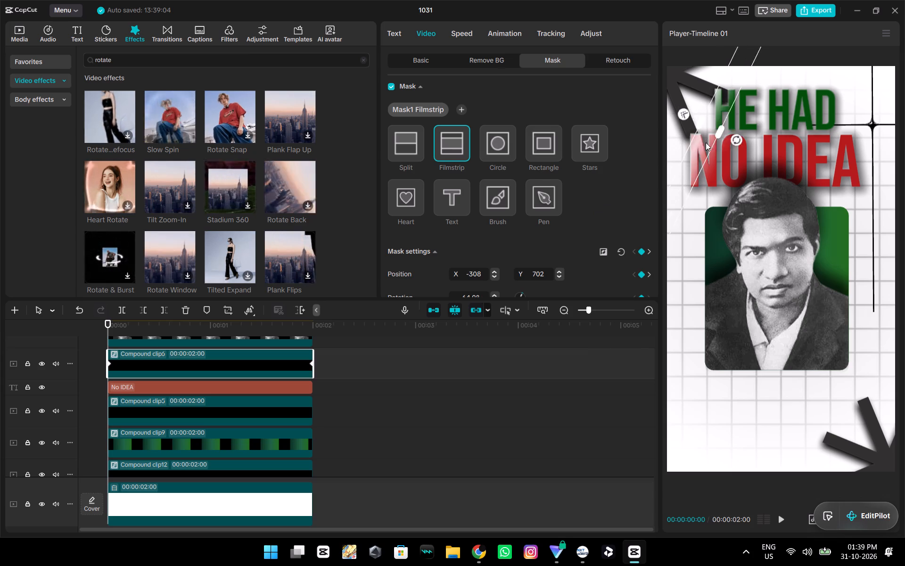
drag(706, 142, 840, 192)
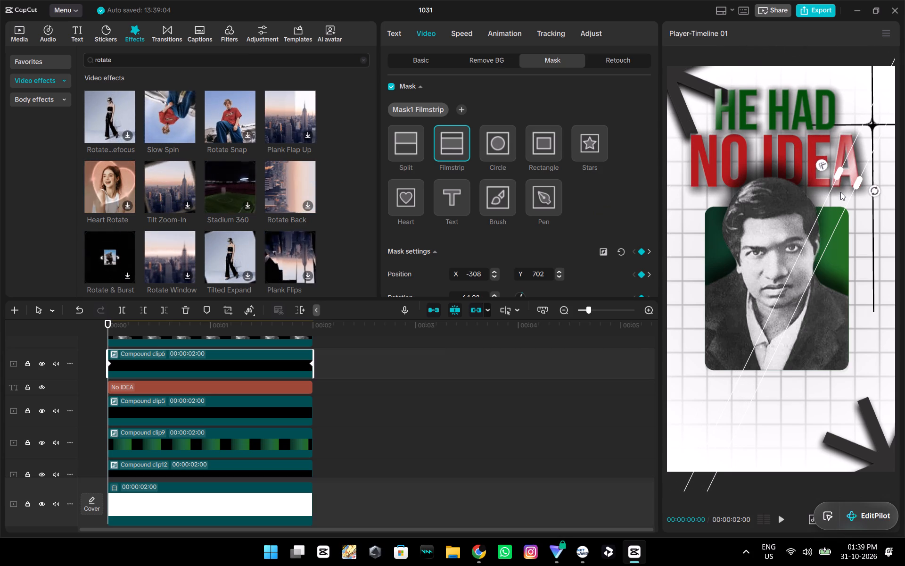
drag(840, 192, 851, 200)
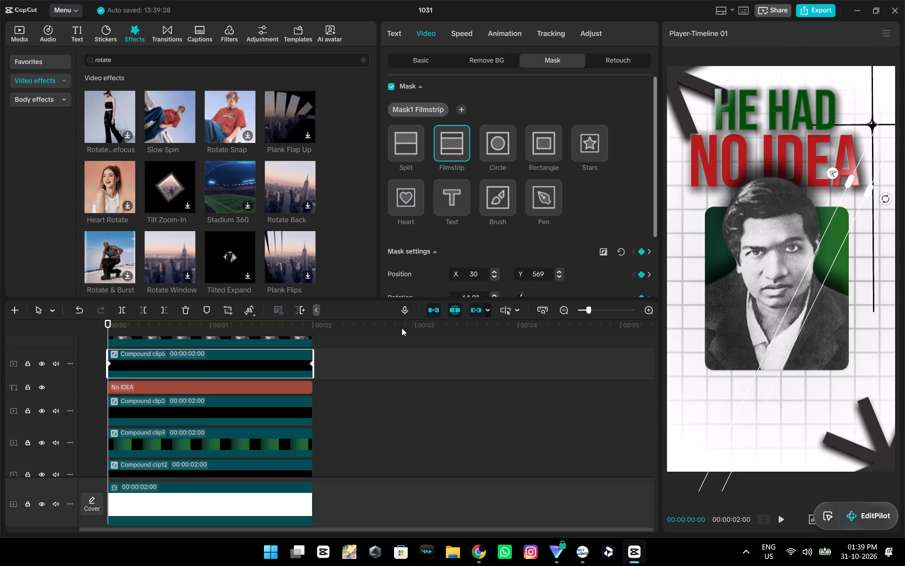
At Compound clip6's end keyframe, move the filmstrip mask to X -334, Y 704 beside the letter N, and play back the sweep.
click(312, 365)
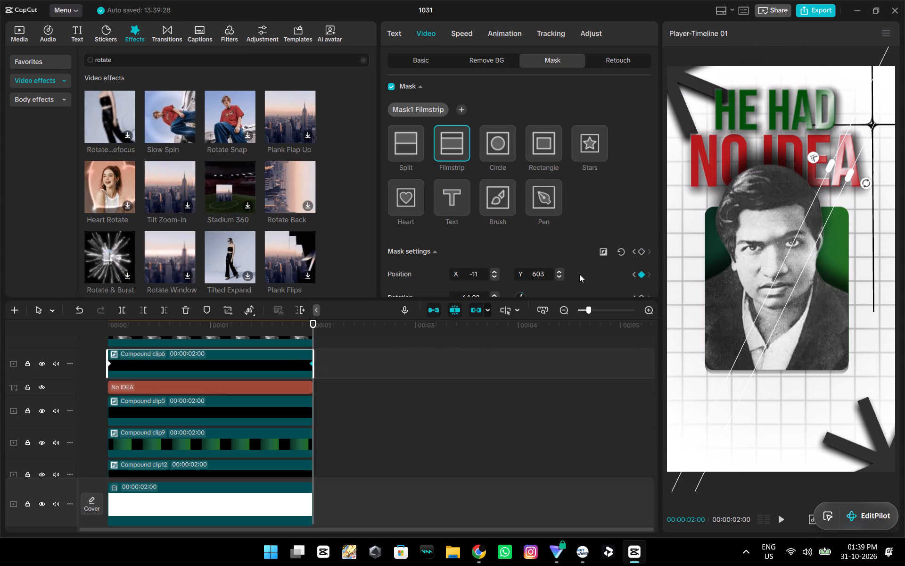
drag(831, 186, 687, 150)
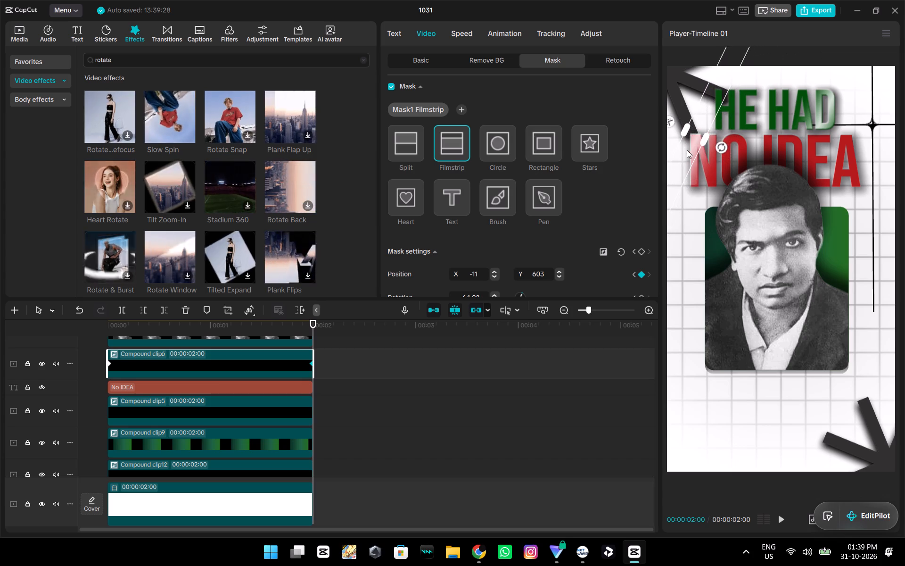
drag(687, 150, 682, 139)
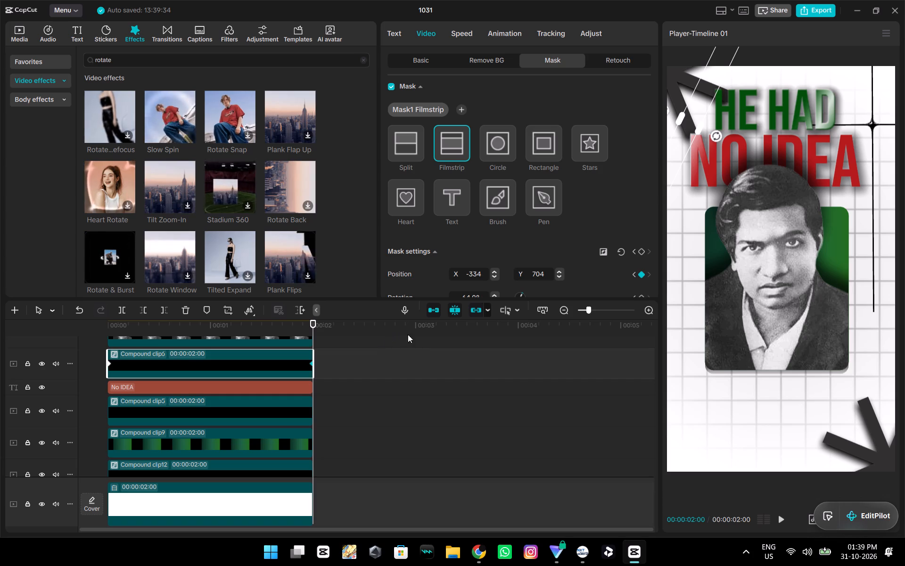
drag(315, 324, 67, 345)
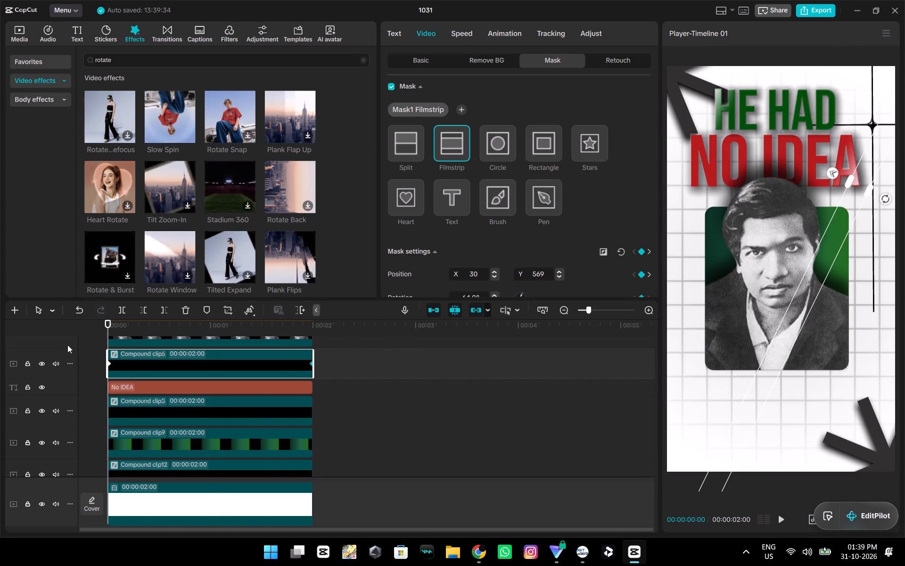
scroll(322, 403, up, 11)
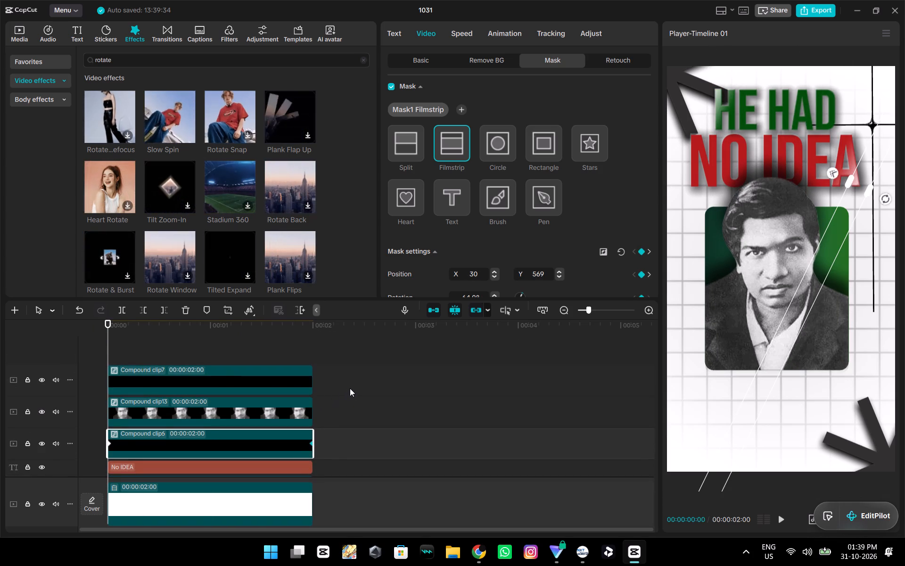
key(space)
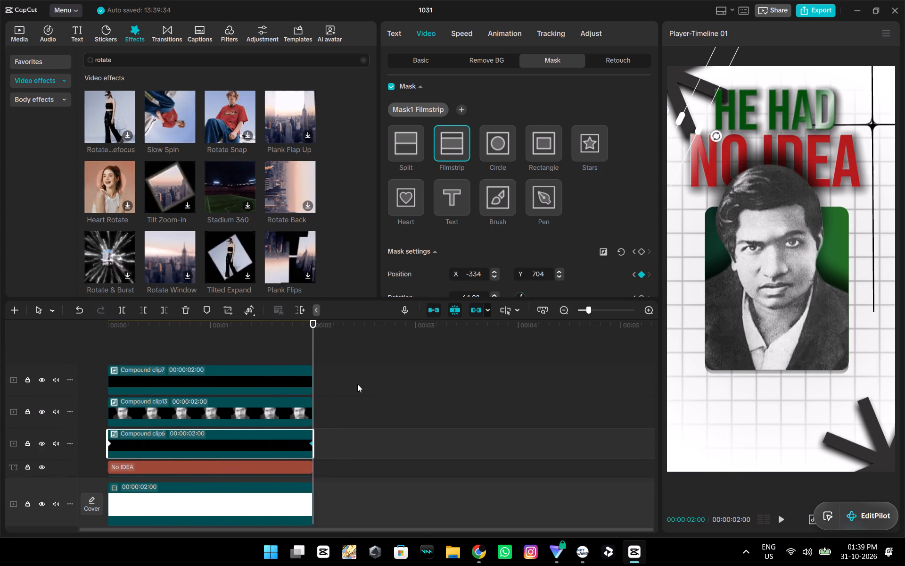
Combine the three NO IDEA layers, Compound clip6, the No IDEA text and Compound clip5, into one compound clip.
scroll(368, 384, down, 3)
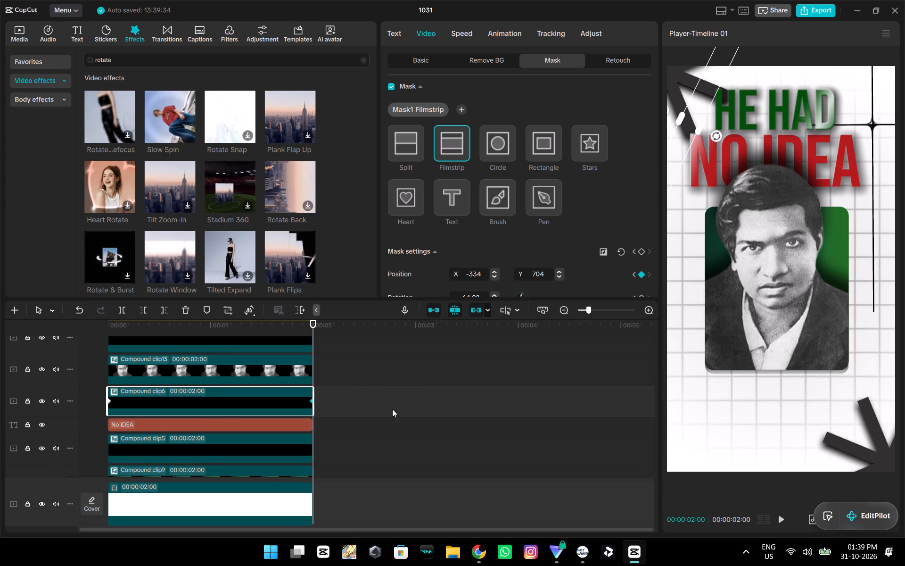
click(204, 423)
ctrl+click(228, 440)
ctrl+click(215, 405)
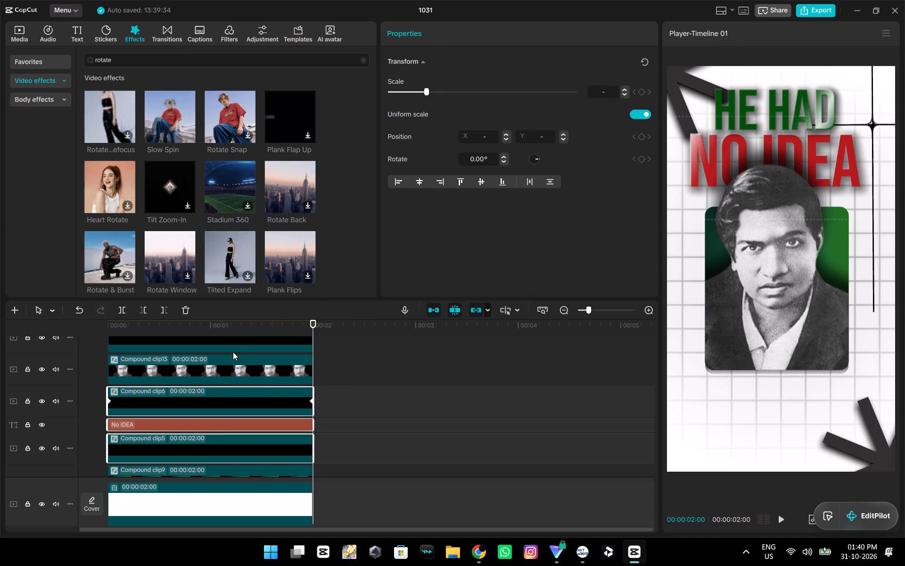
key(alt+g)
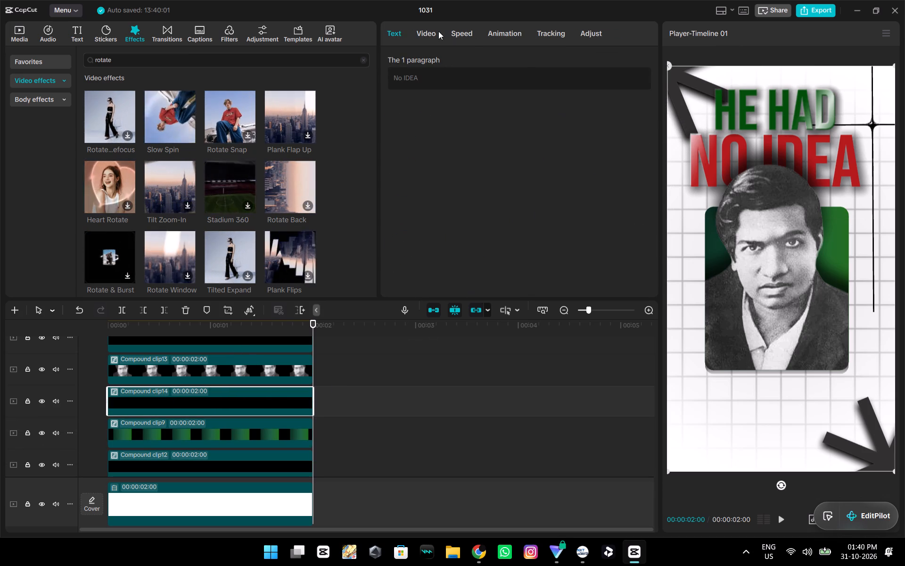
Open the entrance animations for the combined NO IDEA clip.
click(437, 31)
click(481, 36)
click(420, 59)
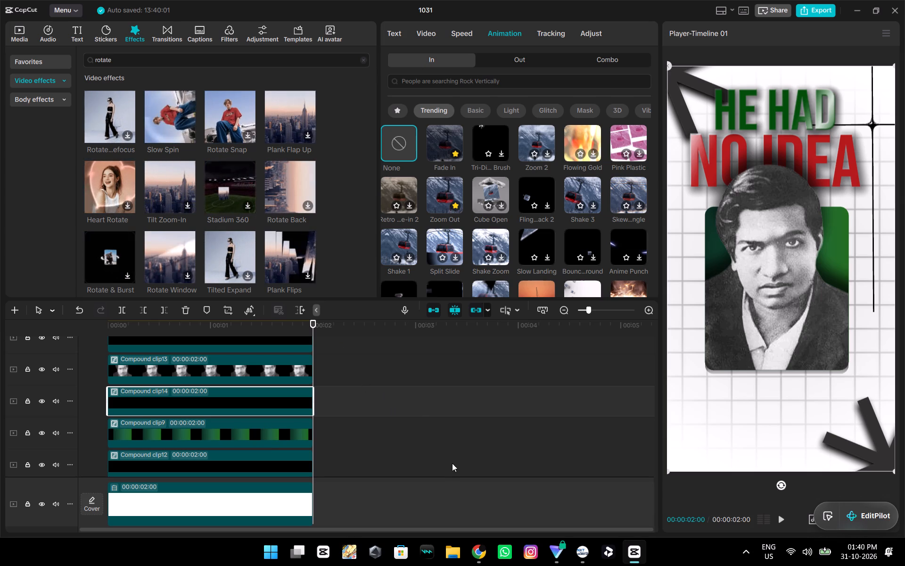
Clear the rotate search from the video effects library and return the playhead to the start of the timeline.
scroll(353, 384, up, 7)
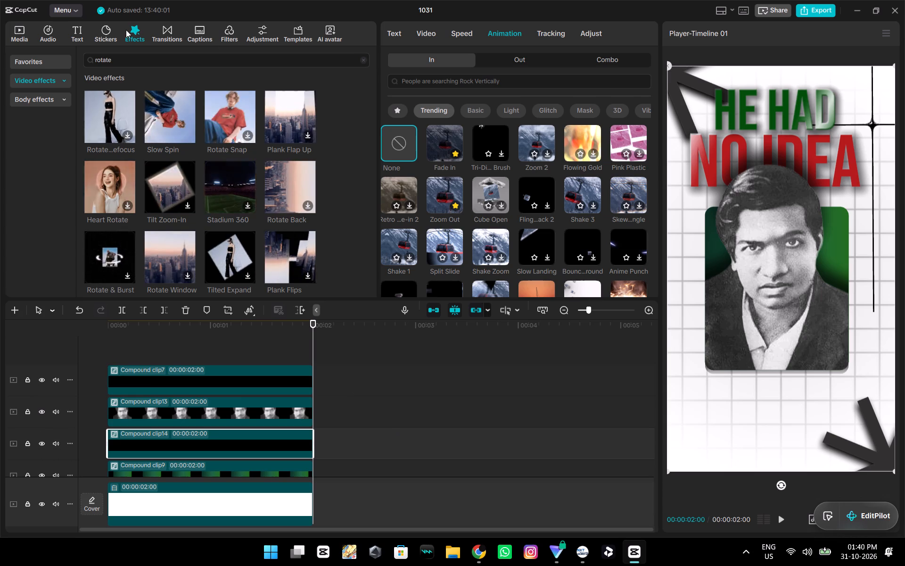
click(361, 64)
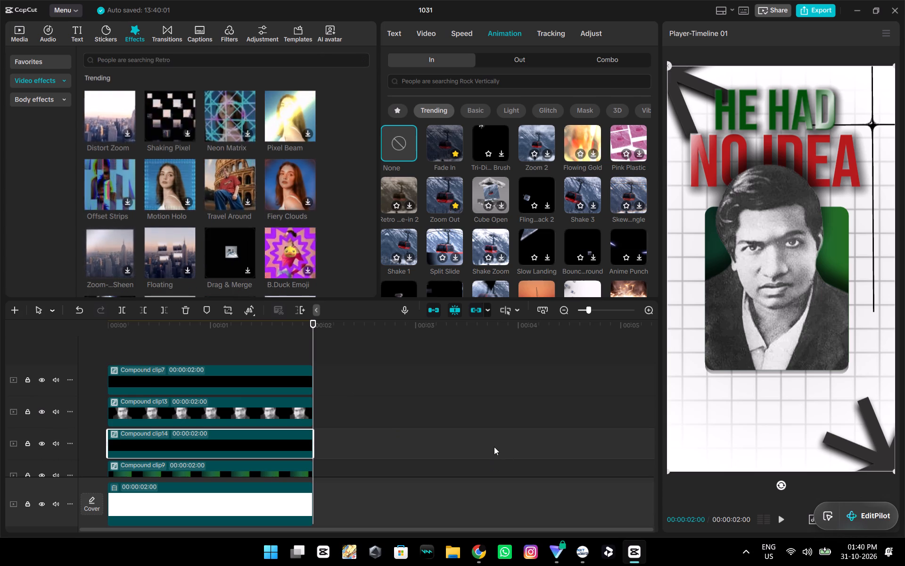
click(128, 348)
drag(128, 348, 0, 362)
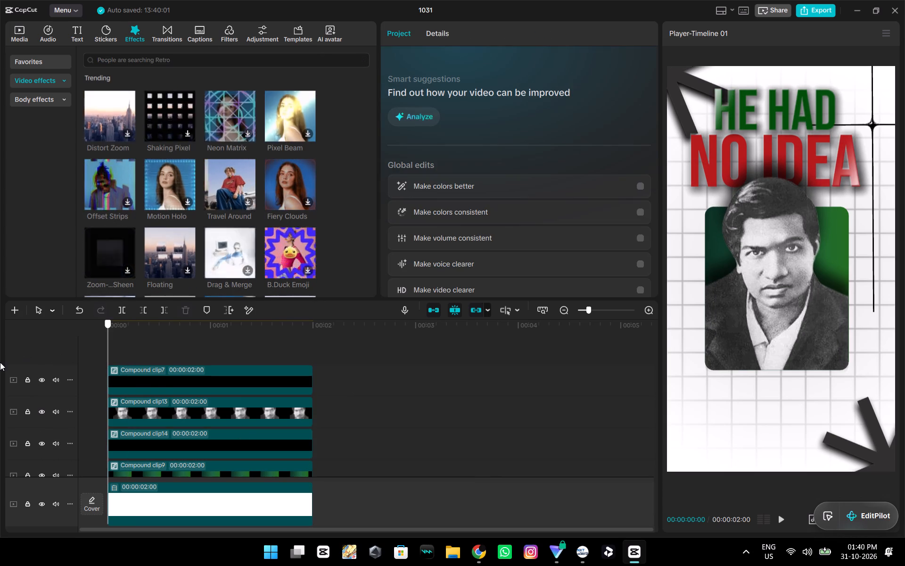
drag(0, 362, 0, 362)
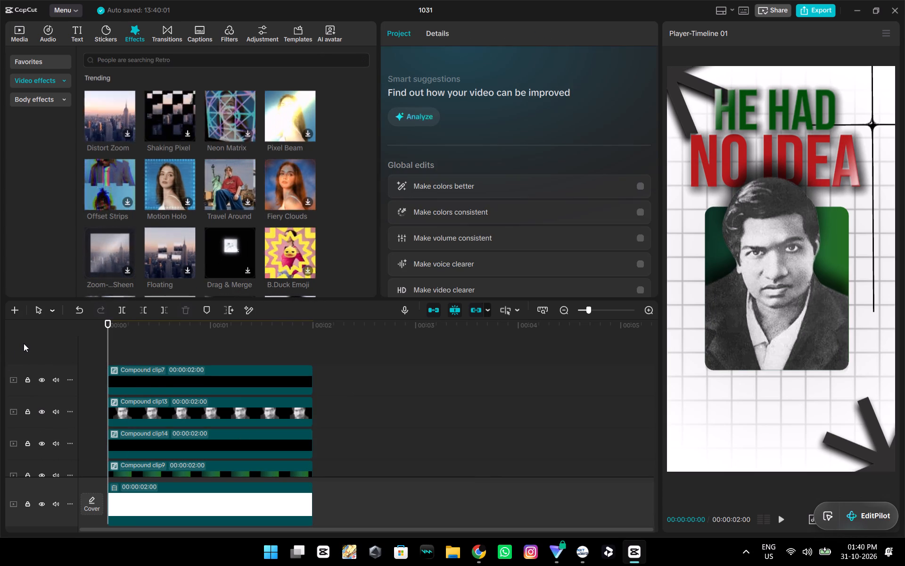
Combine all layers on the timeline into a single compound clip and play it back from the start.
key(space)
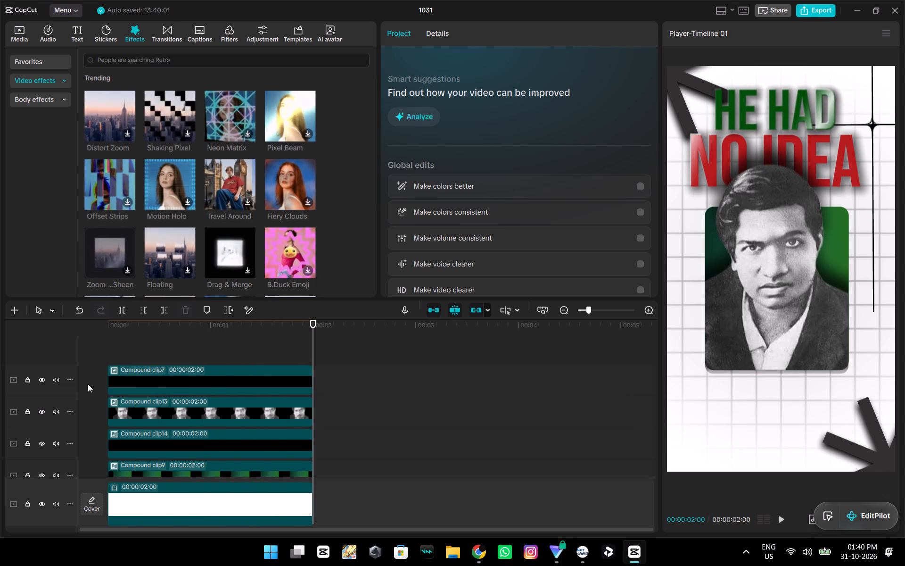
scroll(239, 385, down, 8)
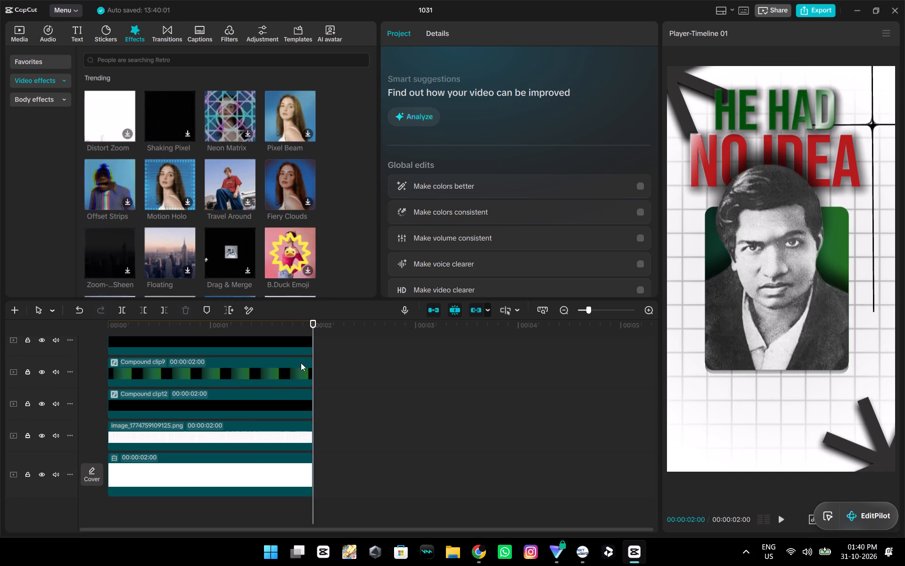
key(ctrl+a)
key(alt+g)
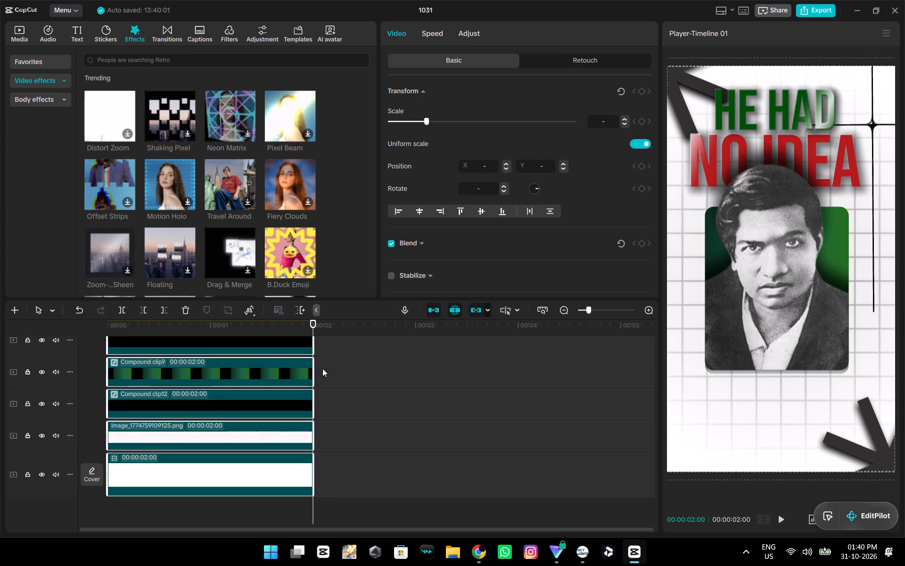
drag(315, 444, 471, 455)
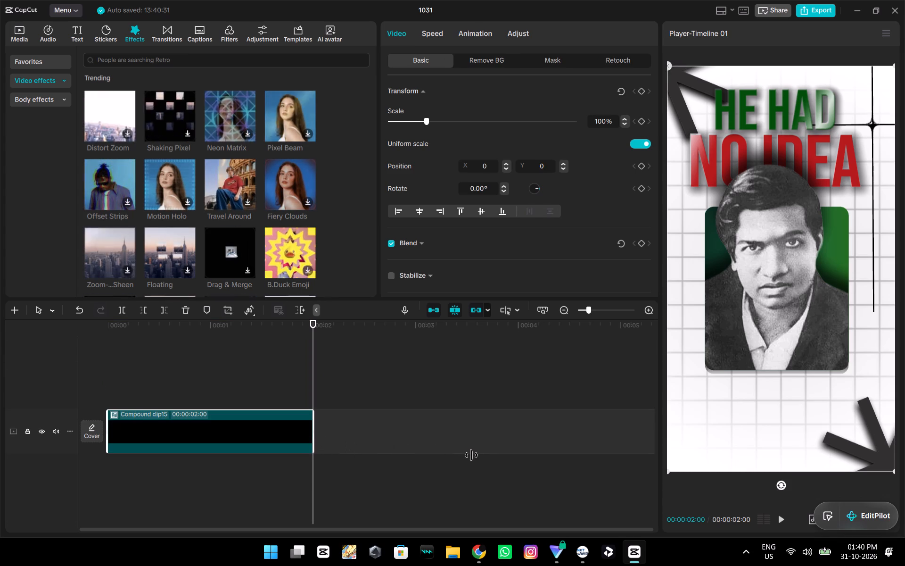
drag(471, 455, 490, 453)
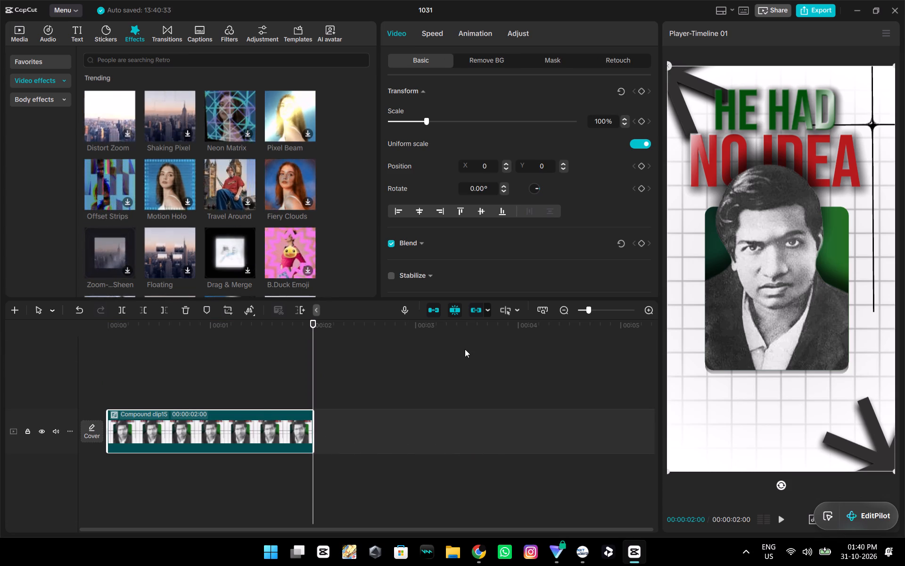
click(161, 381)
drag(161, 381, 52, 394)
key(space)
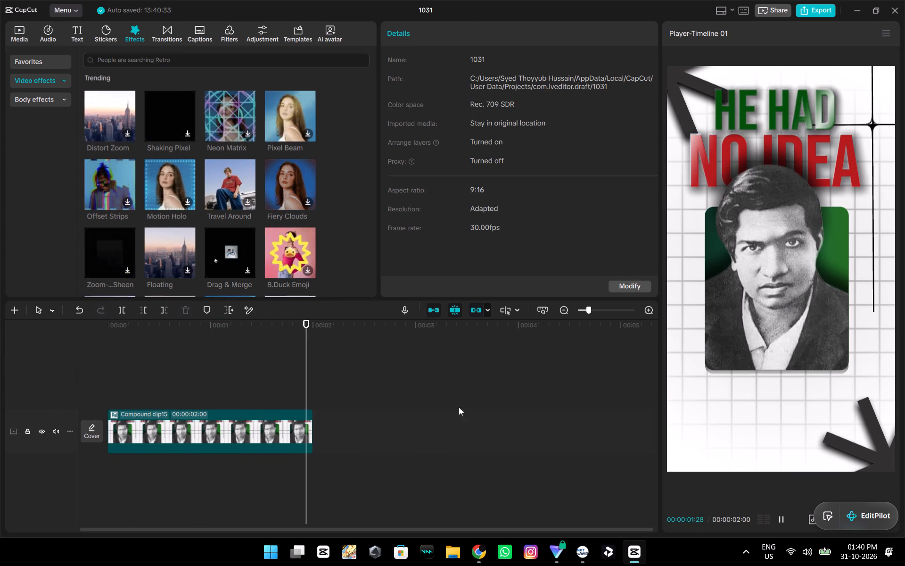
Render the whole timeline, play the combined clip from the start, and return the playhead to the beginning.
right_click(280, 440)
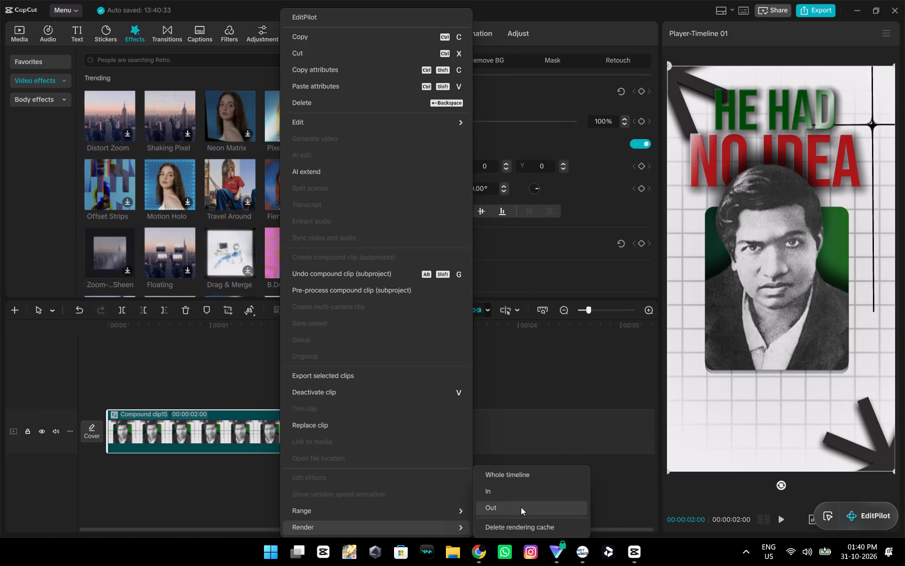
click(531, 473)
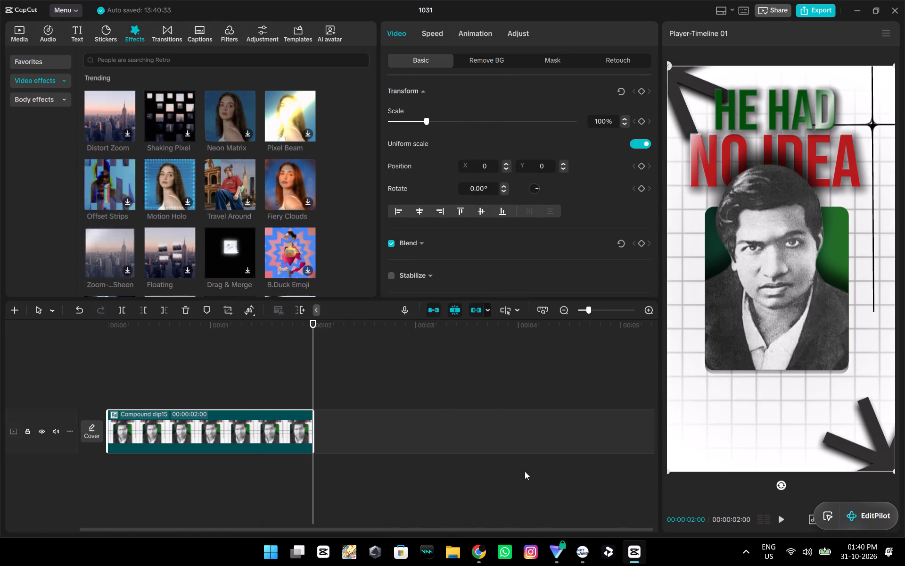
click(147, 382)
drag(147, 382, 112, 383)
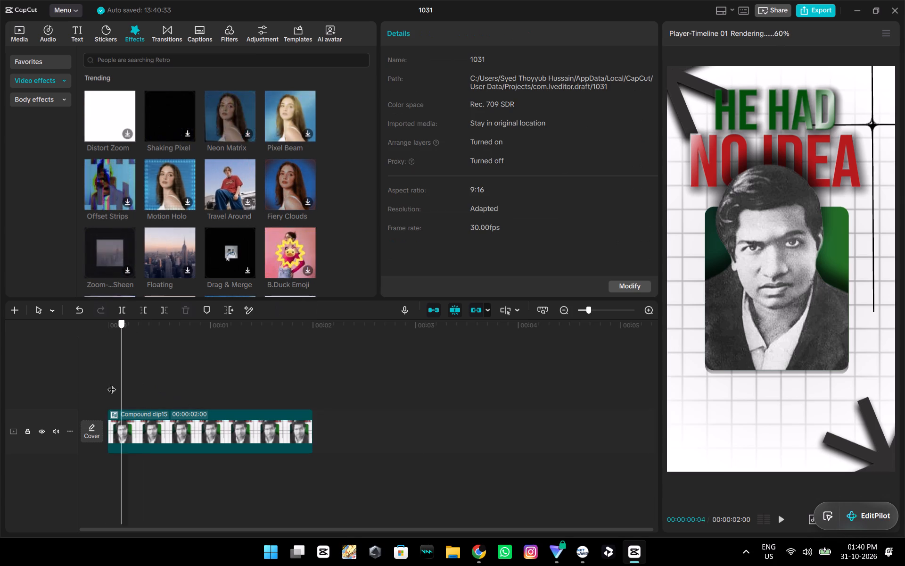
drag(112, 383, 44, 375)
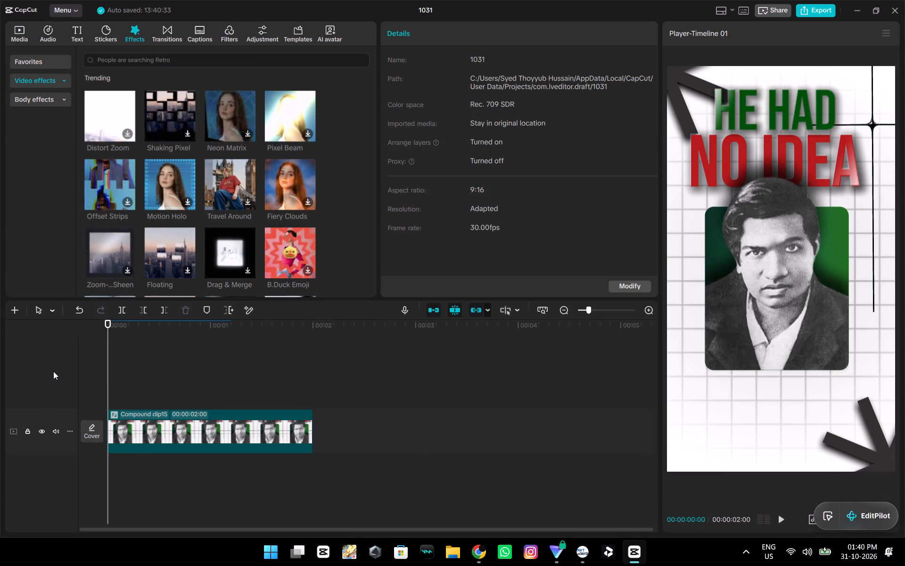
key(space)
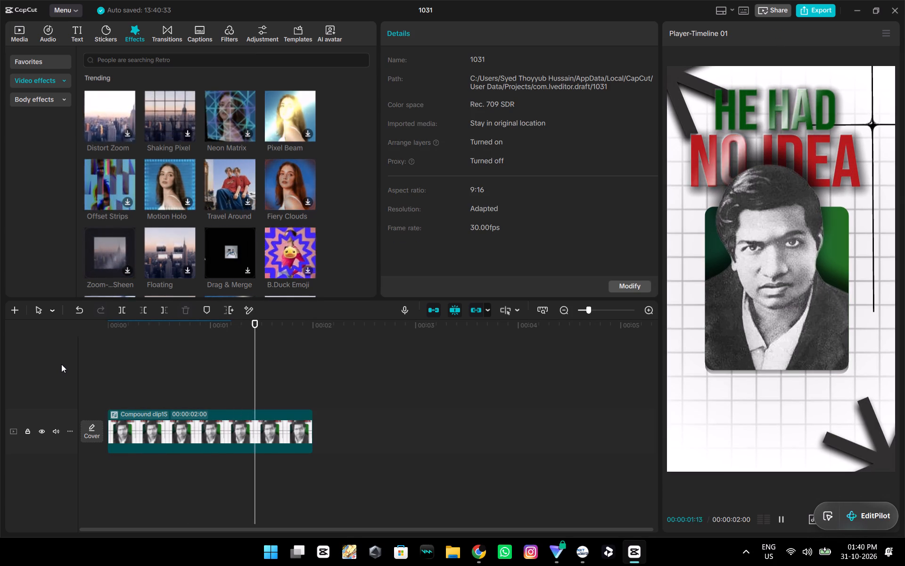
click(138, 378)
drag(138, 378, 114, 383)
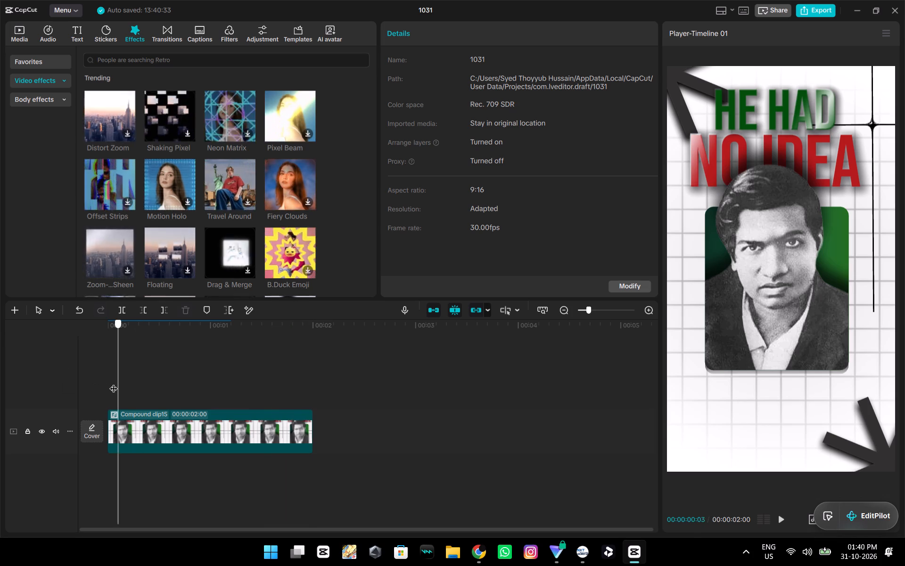
drag(114, 383, 61, 381)
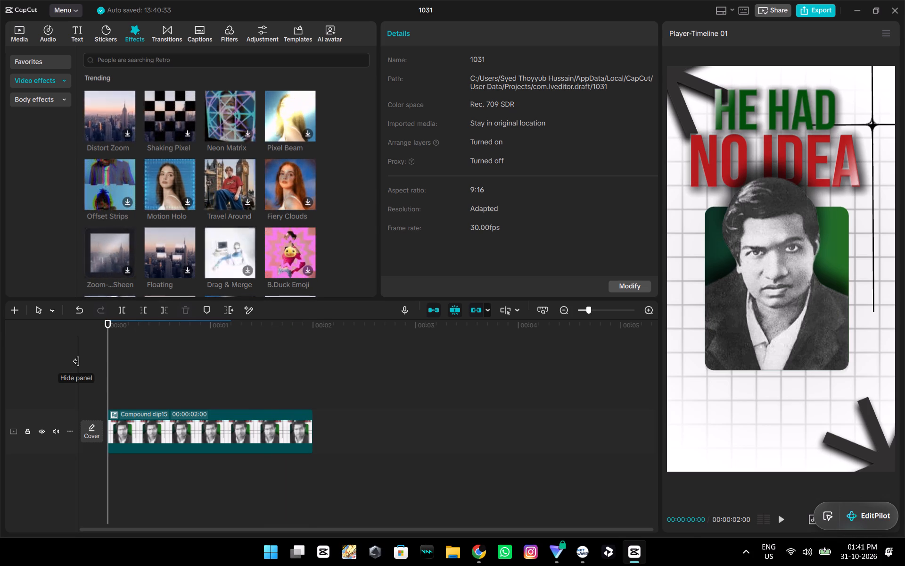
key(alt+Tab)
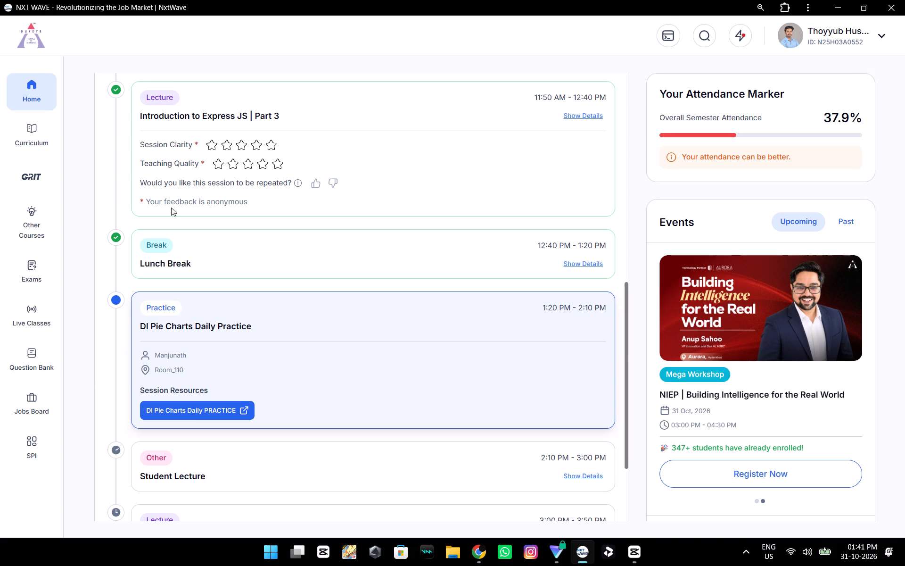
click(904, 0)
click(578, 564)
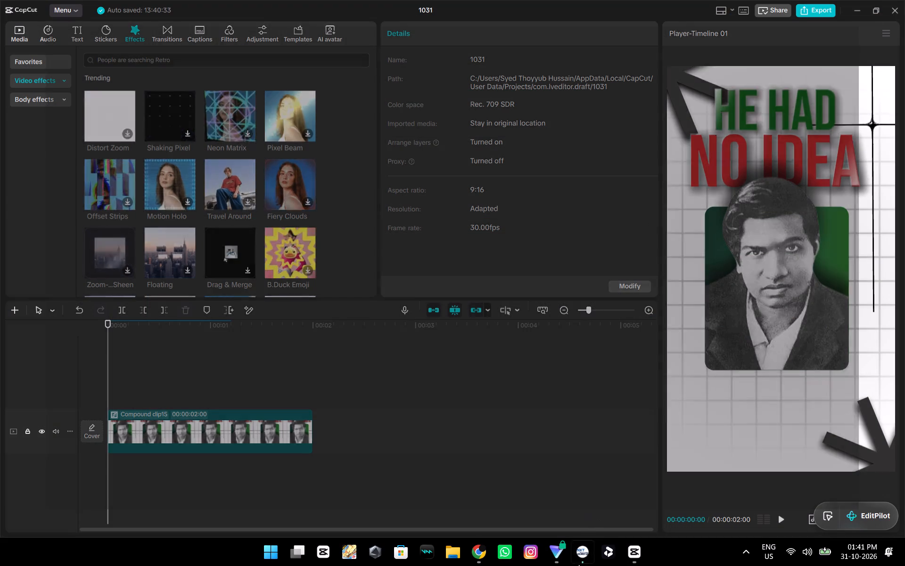
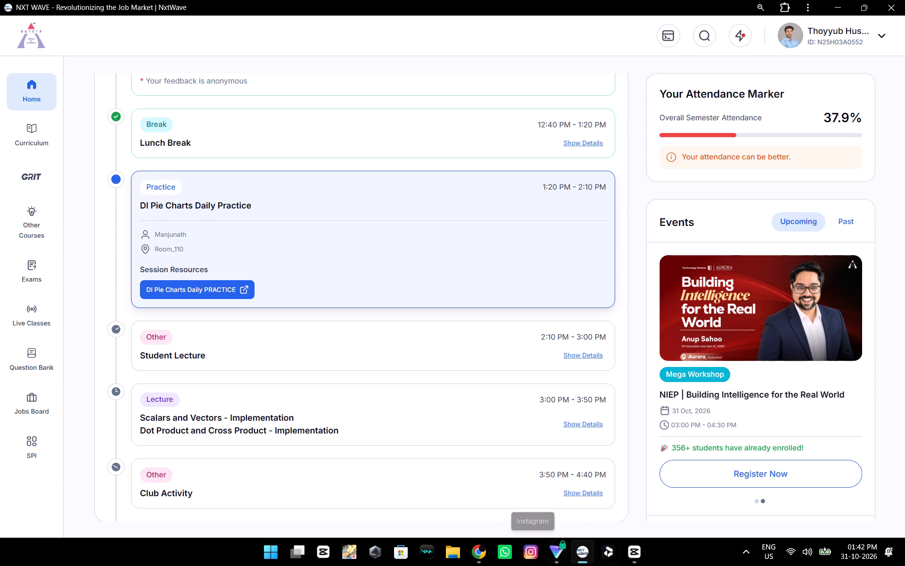
Show the hidden background app icons in the system tray.
click(754, 550)
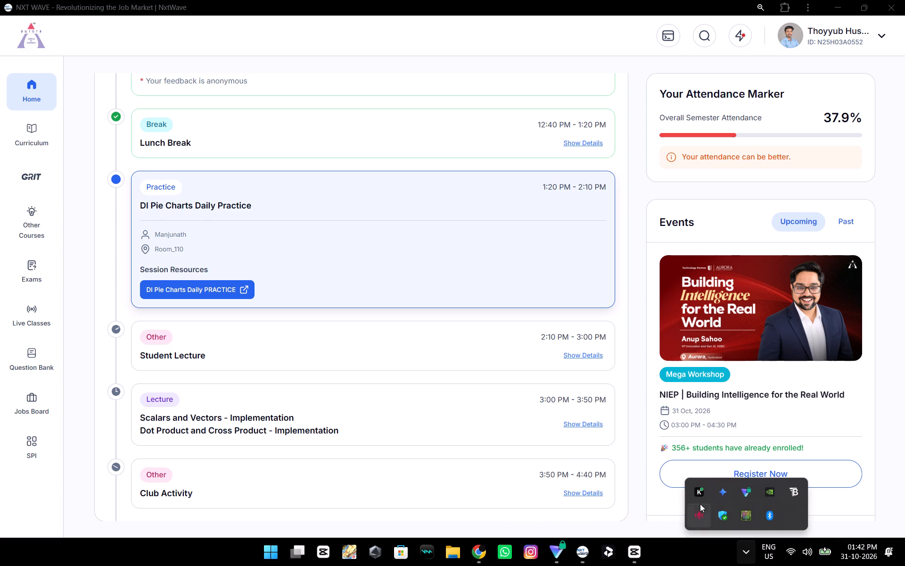
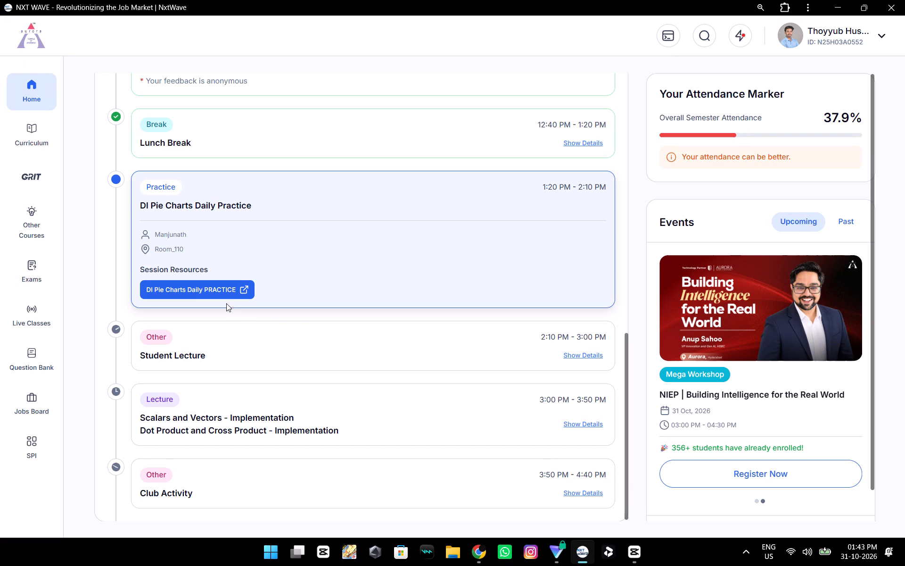
Open the DI Pie Charts Daily Practice resource, switching from it to the DI Pie Charts Study Material lesson.
click(216, 292)
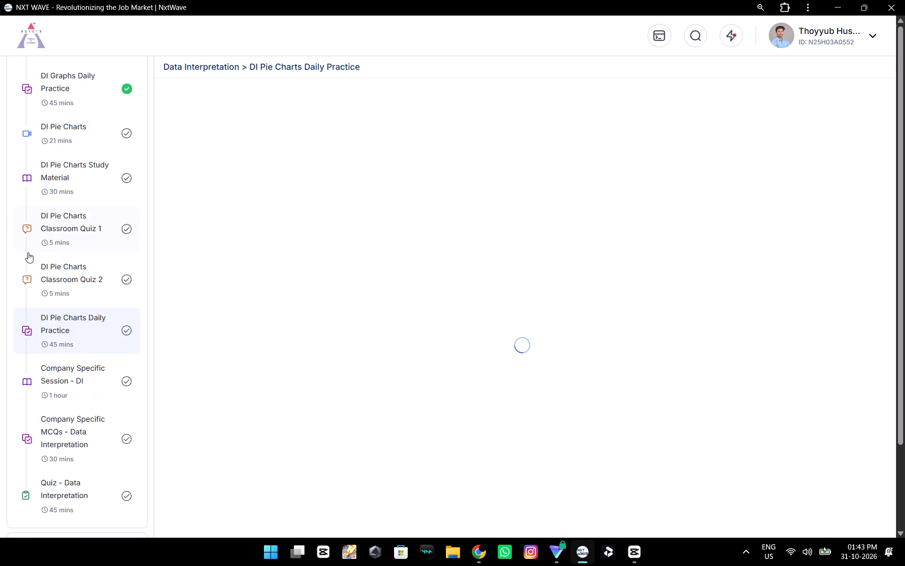
click(72, 151)
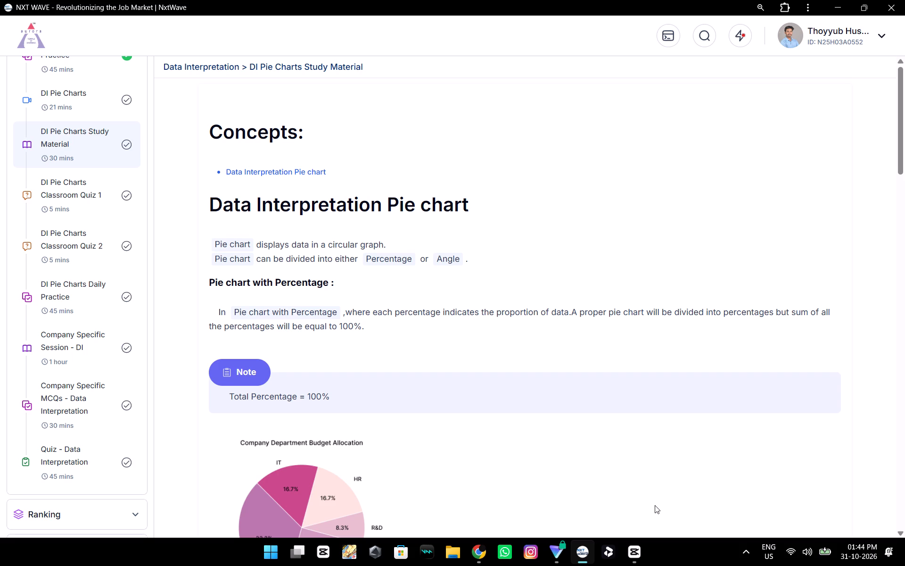
Switch to CapCut and ungroup the two-second compound clip on the main track into its component layers.
key(alt+Tab)
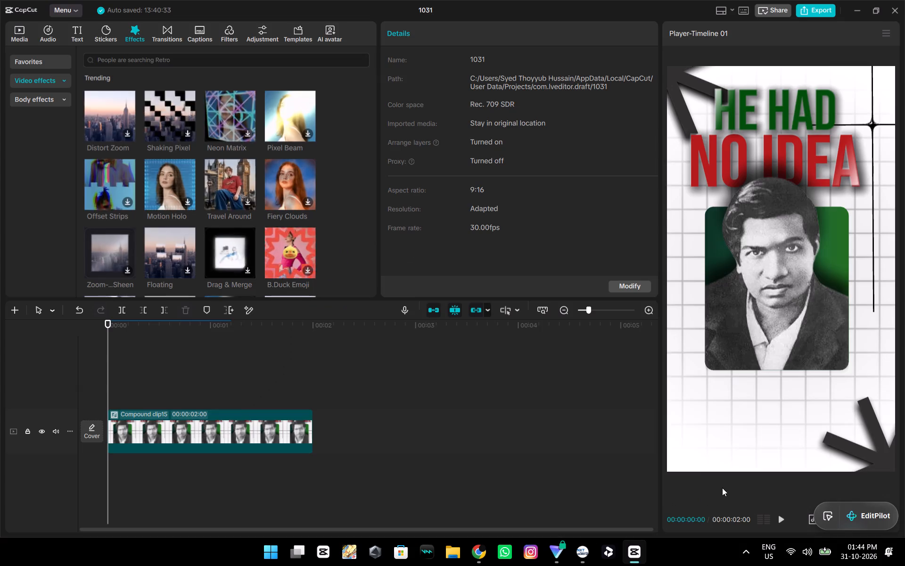
click(284, 449)
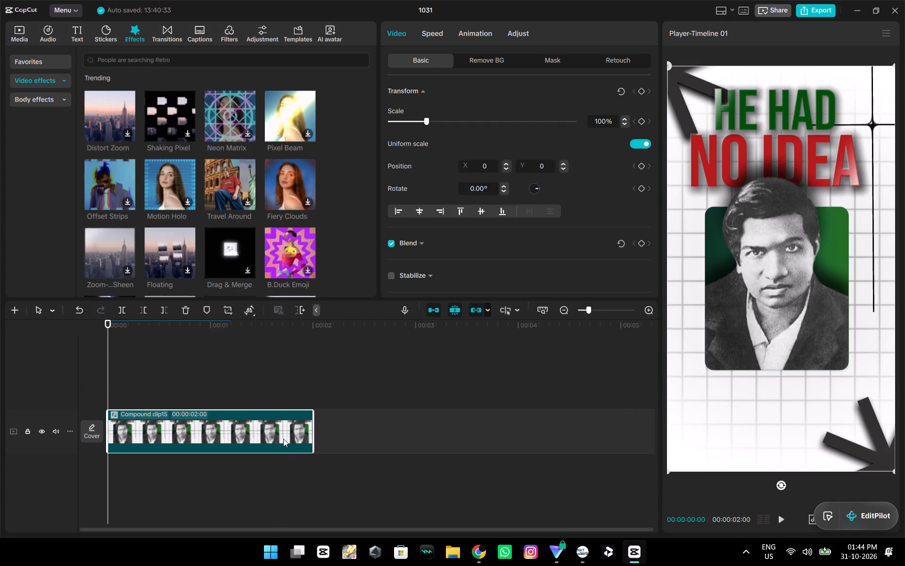
key(alt+shift+g)
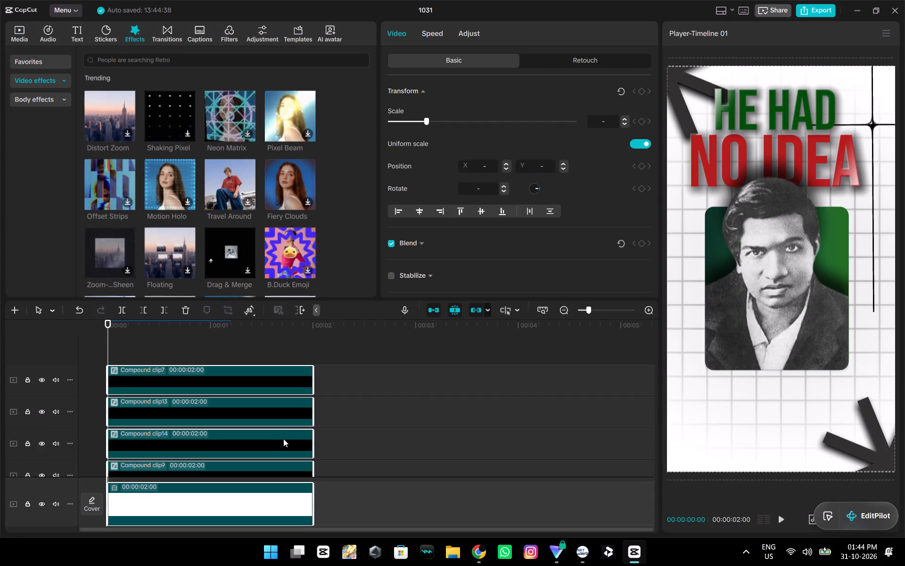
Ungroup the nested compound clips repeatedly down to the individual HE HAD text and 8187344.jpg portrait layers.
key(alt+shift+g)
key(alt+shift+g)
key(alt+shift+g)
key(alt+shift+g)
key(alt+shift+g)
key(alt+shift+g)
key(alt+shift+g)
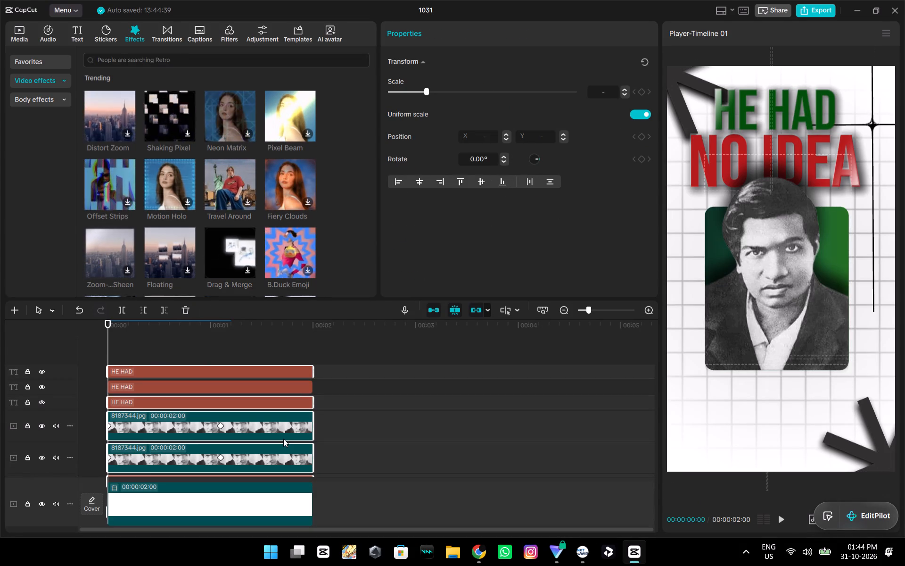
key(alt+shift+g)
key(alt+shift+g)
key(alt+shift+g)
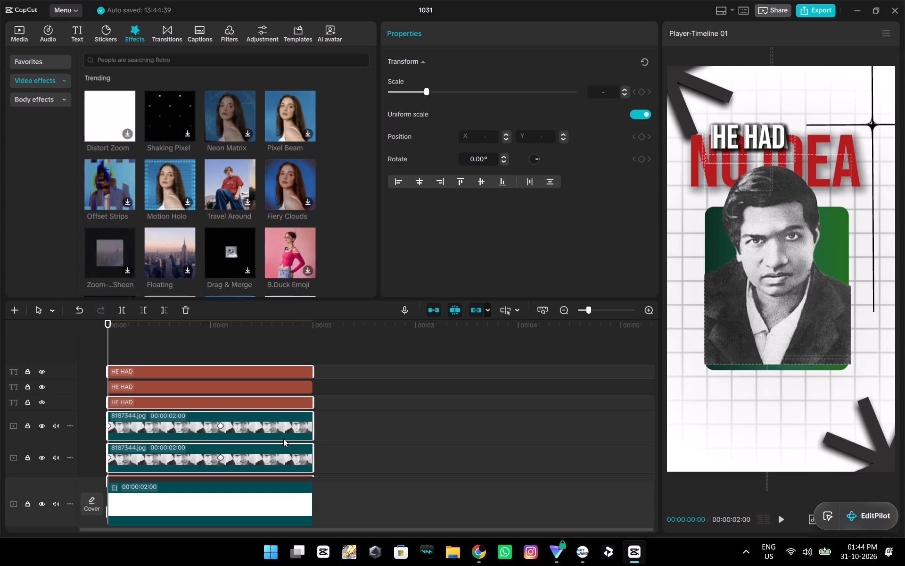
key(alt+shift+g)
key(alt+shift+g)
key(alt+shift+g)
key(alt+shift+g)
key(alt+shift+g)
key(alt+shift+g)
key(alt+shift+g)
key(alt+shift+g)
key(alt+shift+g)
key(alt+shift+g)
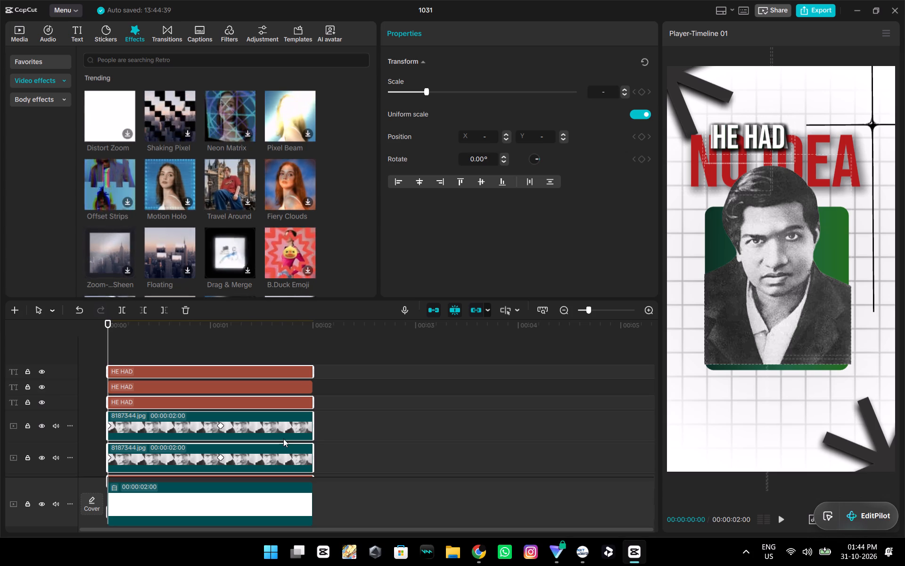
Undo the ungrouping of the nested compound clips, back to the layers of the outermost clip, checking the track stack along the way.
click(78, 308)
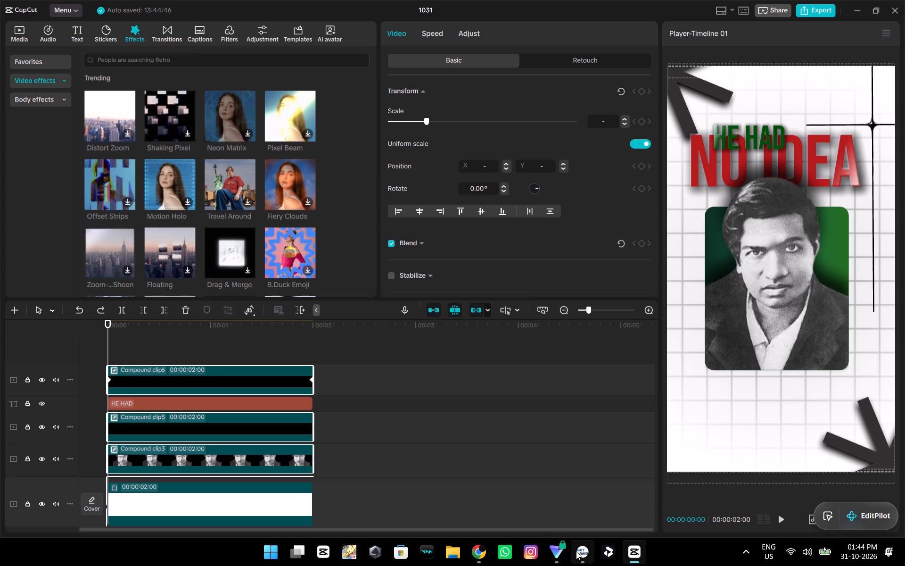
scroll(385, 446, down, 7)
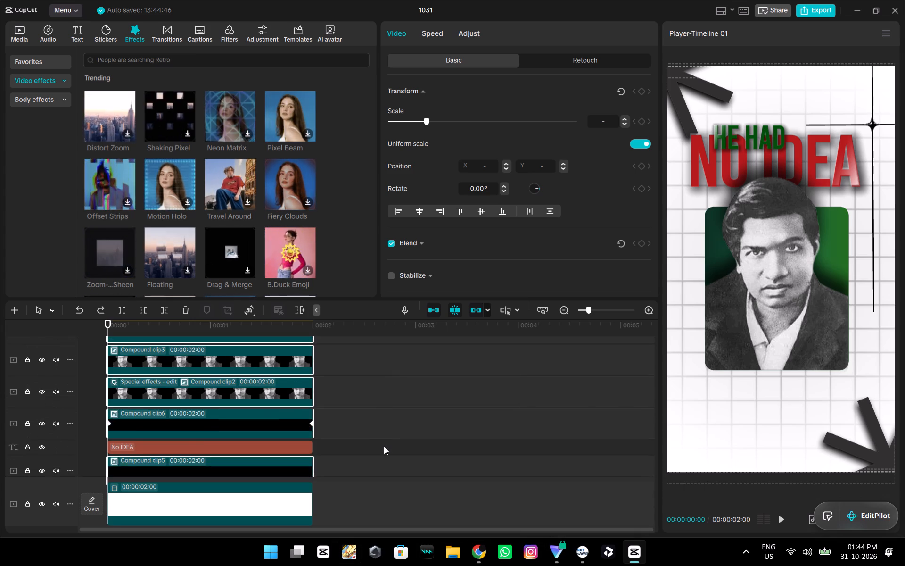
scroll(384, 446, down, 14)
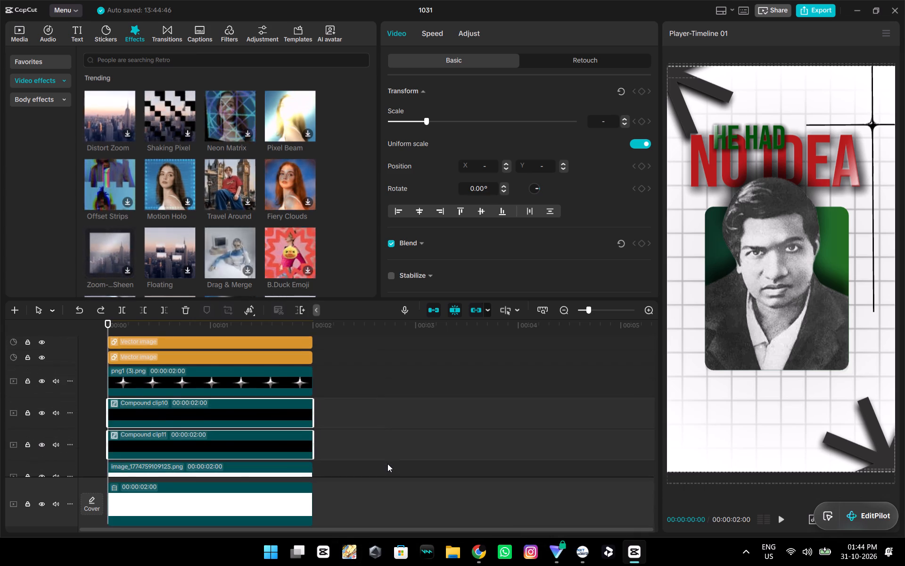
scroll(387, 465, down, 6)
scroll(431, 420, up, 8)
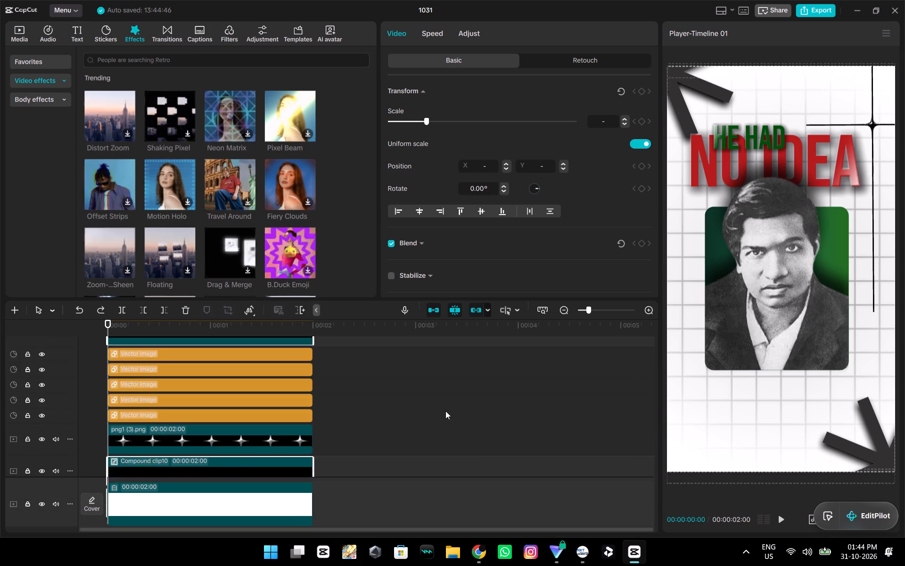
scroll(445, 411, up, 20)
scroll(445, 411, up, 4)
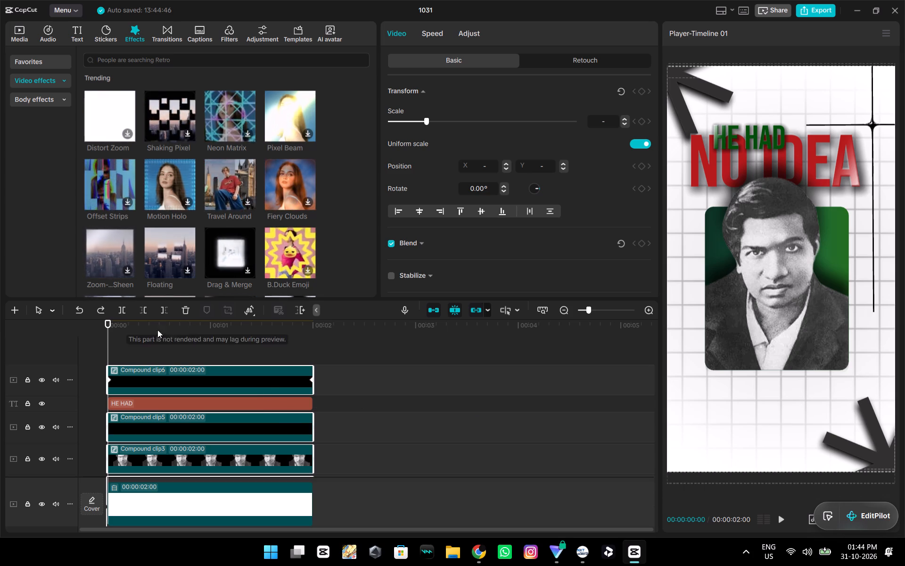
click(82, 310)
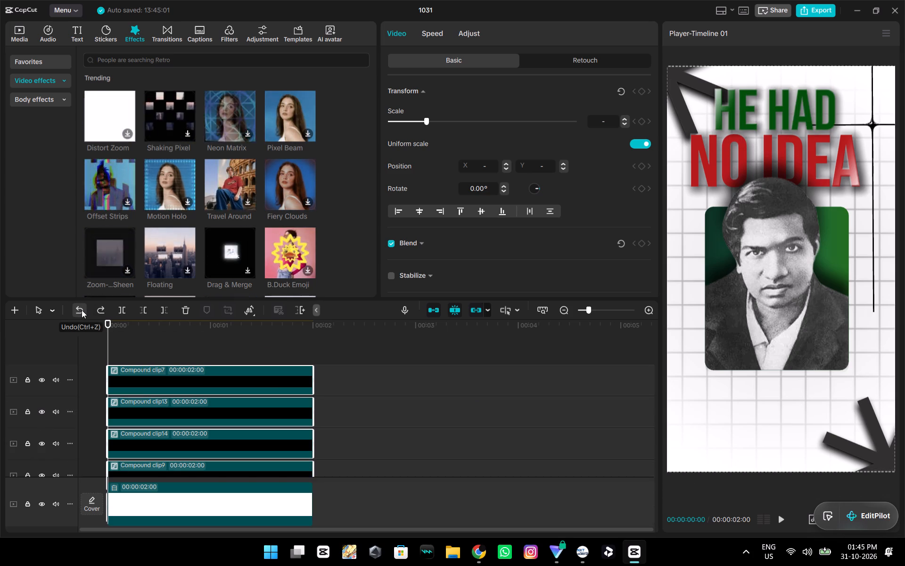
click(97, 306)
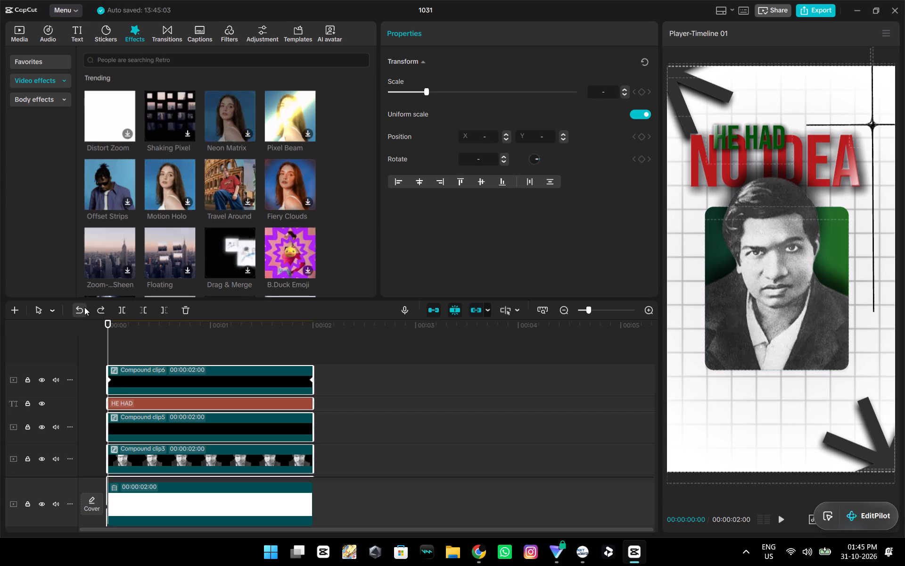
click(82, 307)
Switch to the Proton VPN window.
click(569, 558)
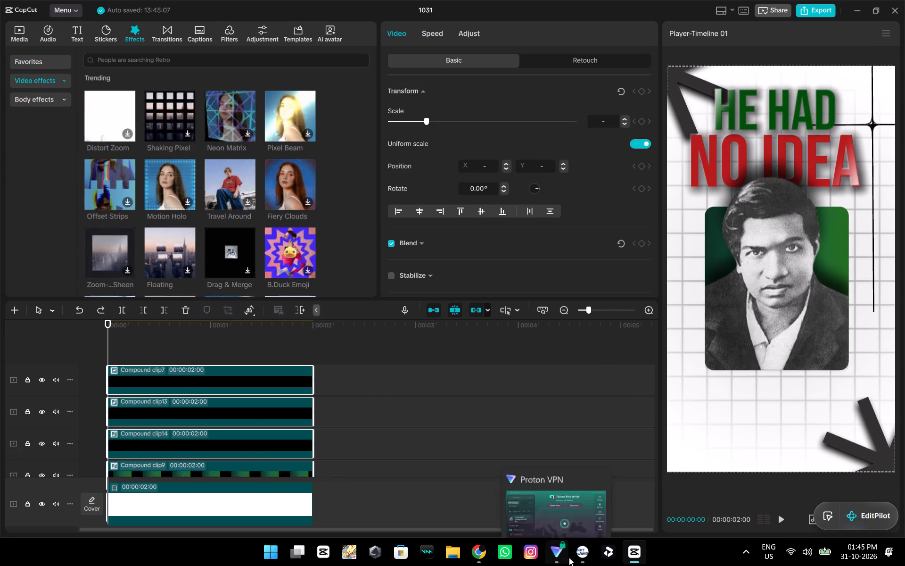
click(584, 556)
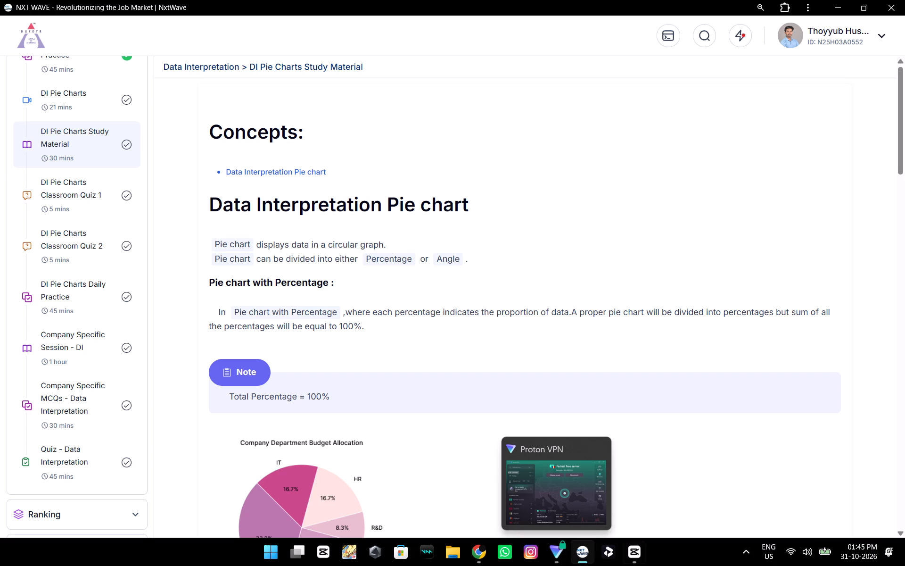
click(557, 555)
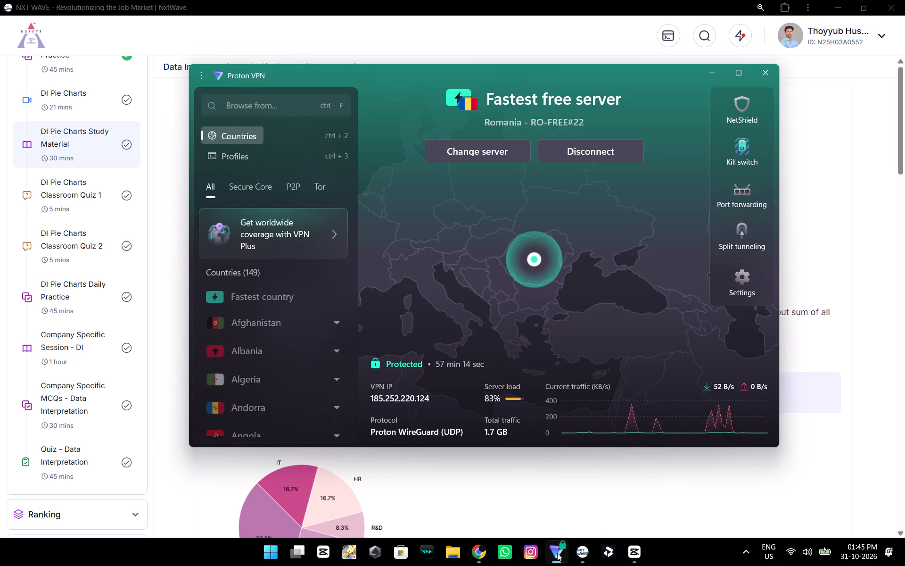
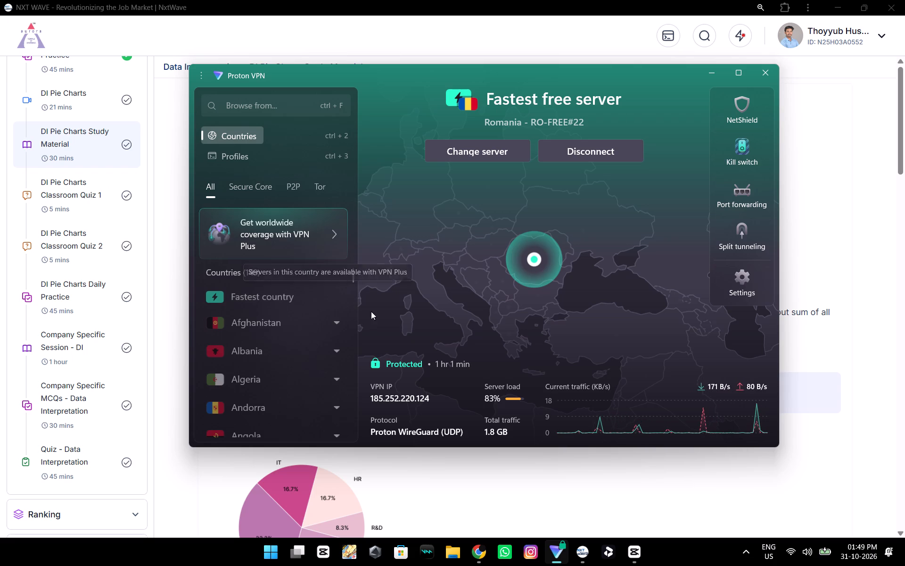
Switch to CapCut, look through the ungrouped compound clip layers and play the timeline to check the animation.
click(625, 557)
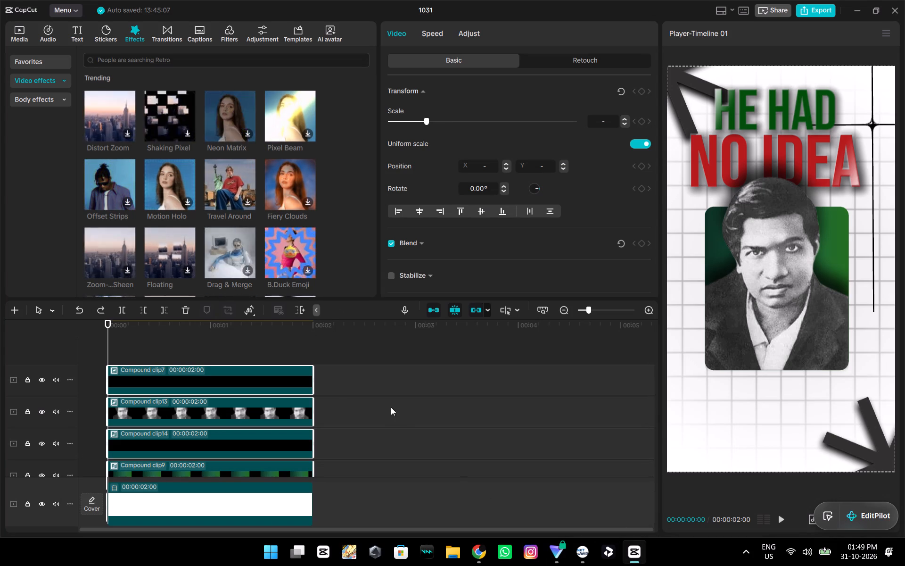
scroll(343, 402, down, 10)
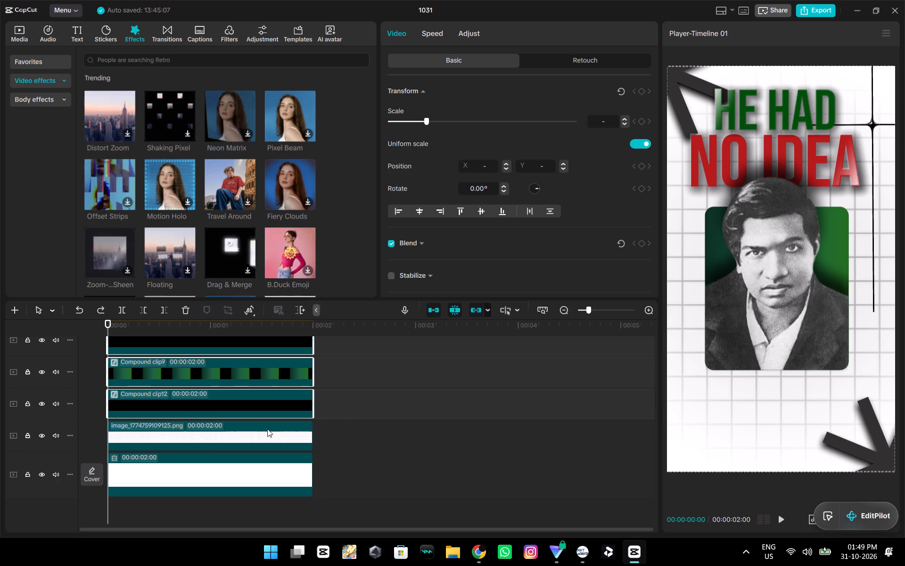
click(233, 404)
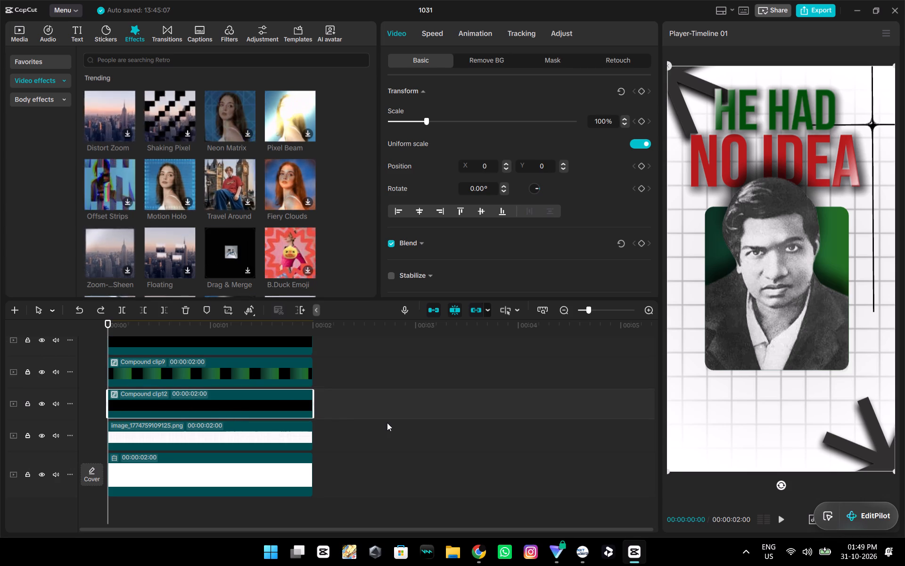
scroll(388, 423, up, 15)
key(space)
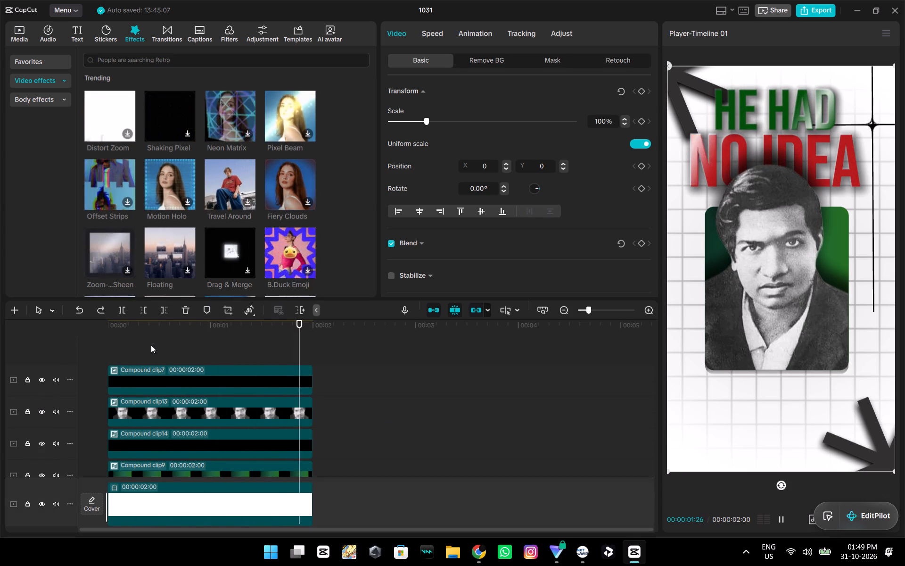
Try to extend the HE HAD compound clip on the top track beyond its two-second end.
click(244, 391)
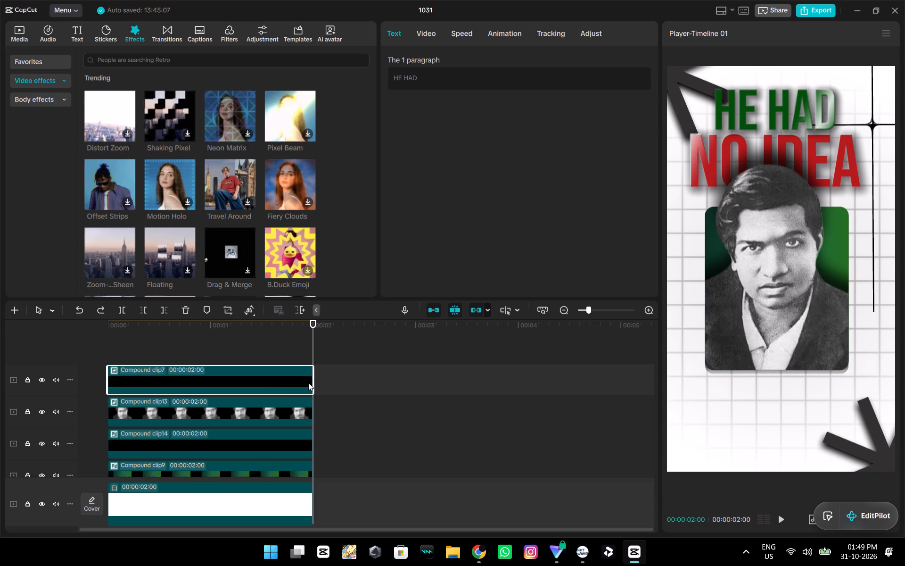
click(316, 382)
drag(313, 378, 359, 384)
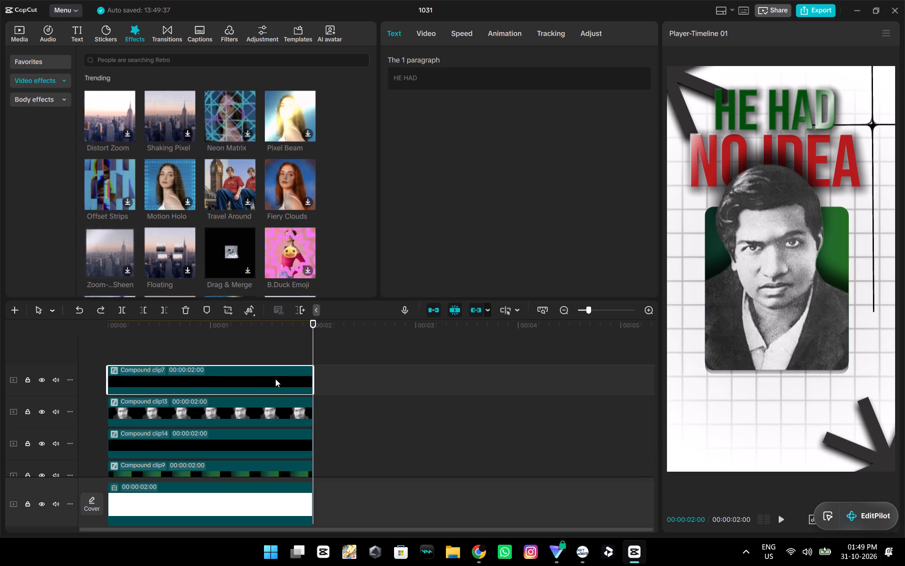
Switch to the Devin Jatho text effect tutorial in Chrome and watch how the glow effect is applied to the text clip.
key(alt+Tab)
key(alt+Tab)
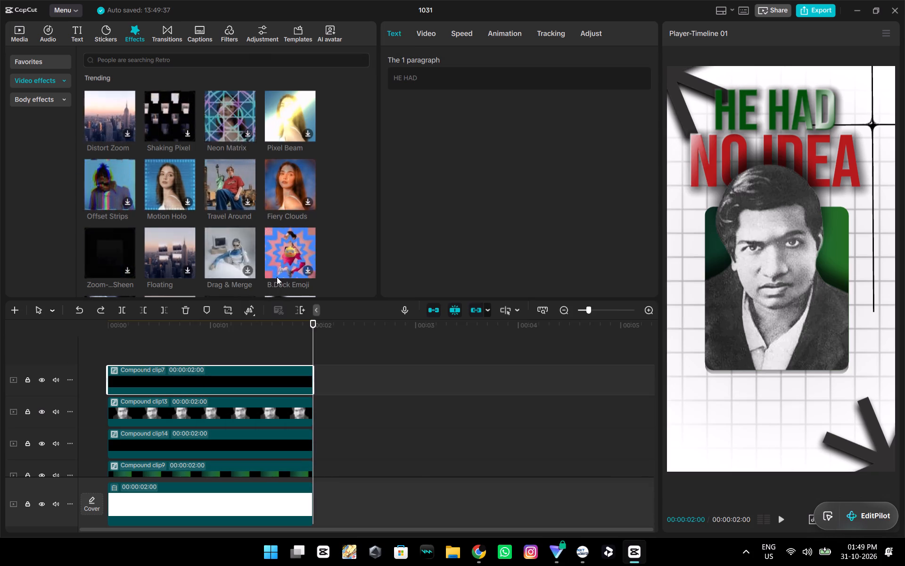
key(alt+Tab)
key(alt+Tab)
key(alt+Tab)
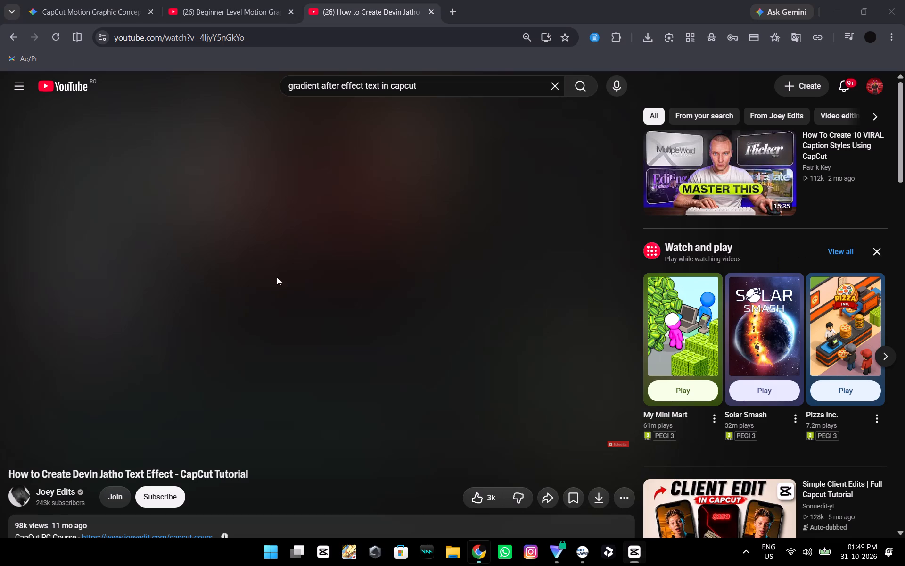
key(space)
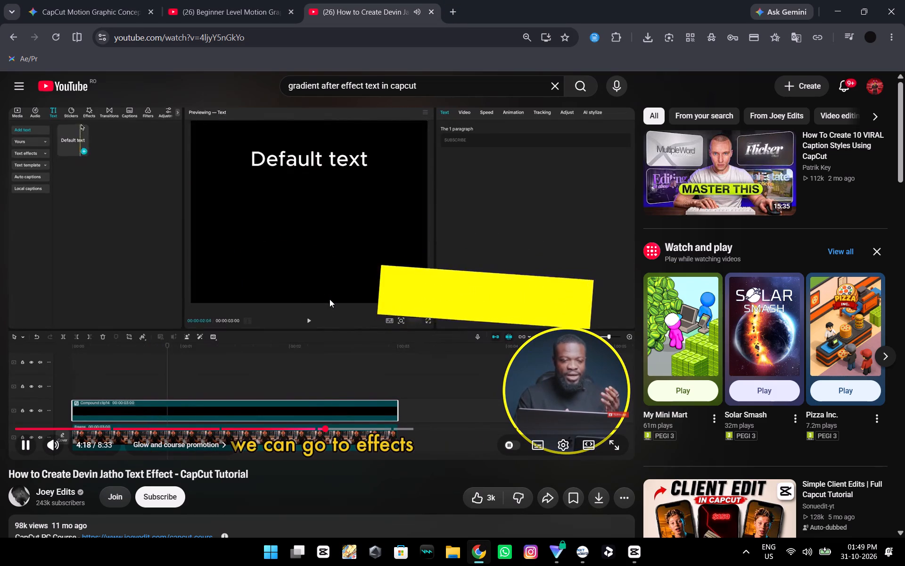
key(space)
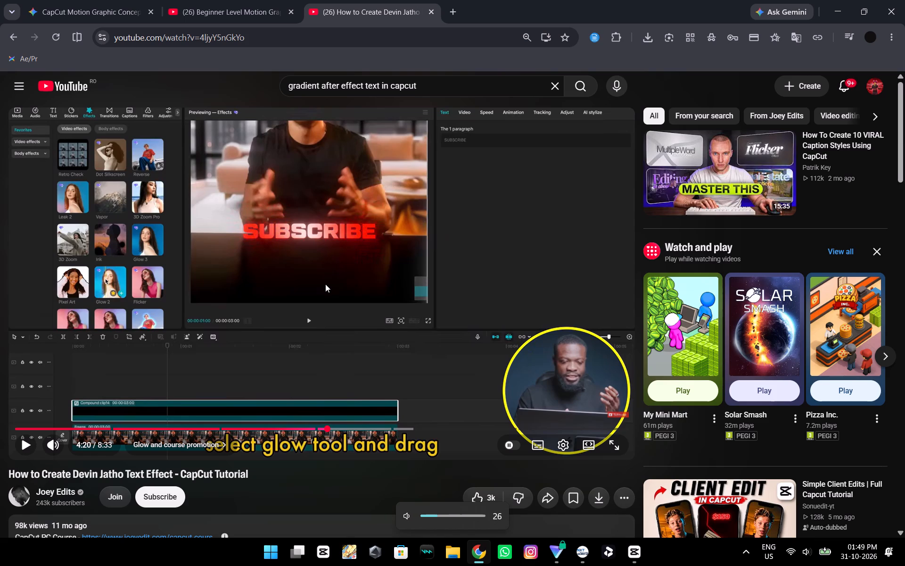
key(space)
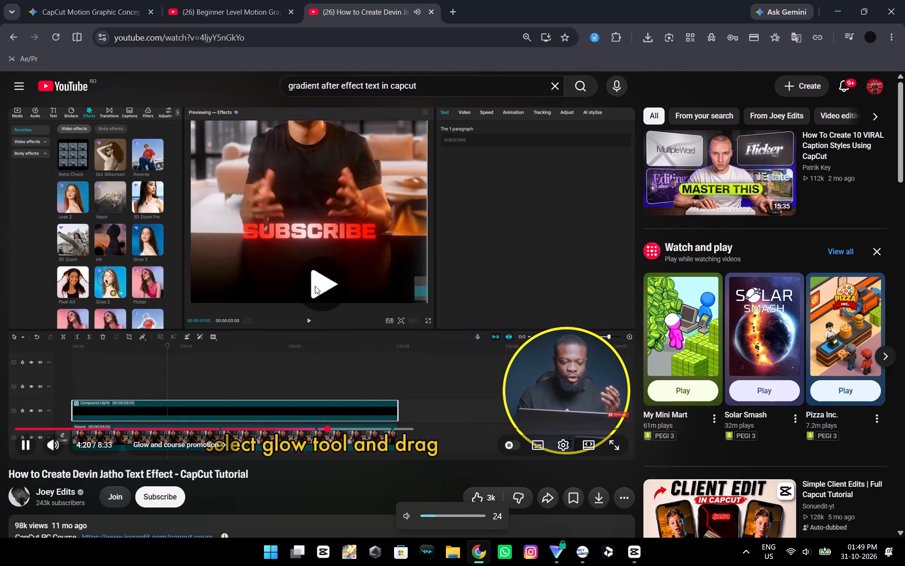
key(space)
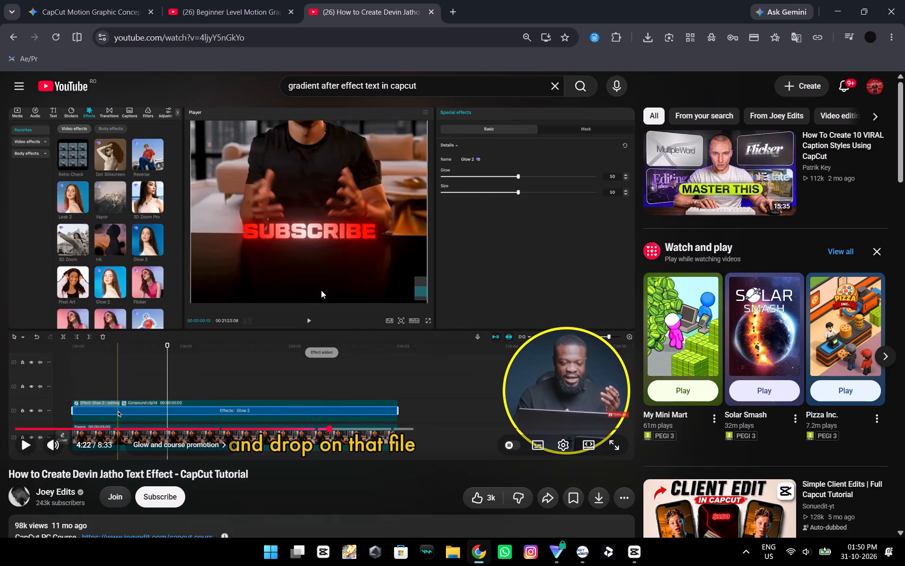
Return to CapCut and play the timeline from the start, reviewing the portrait animation and the stack of layers.
key(alt+Tab)
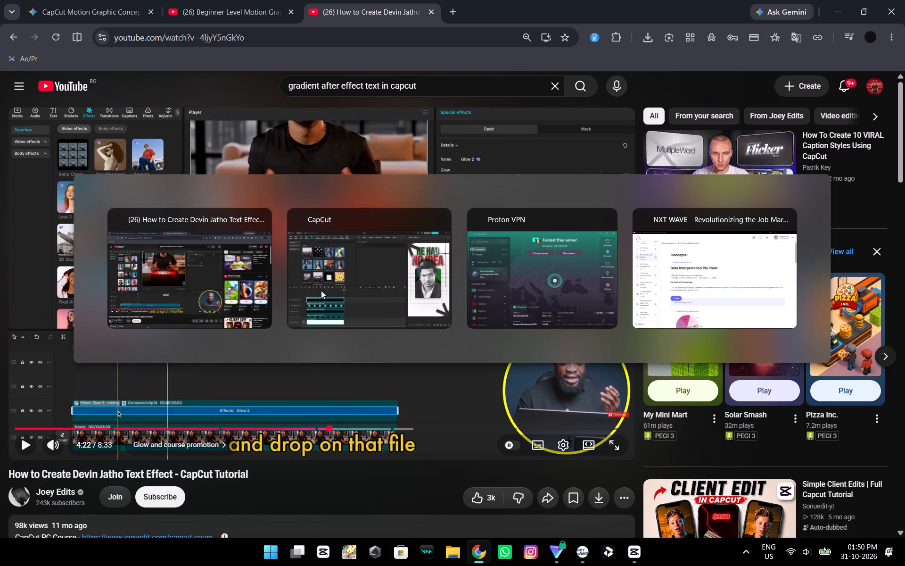
key(alt+Tab)
key(alt+Tab)
key(alt+Tab)
key(alt+Tab)
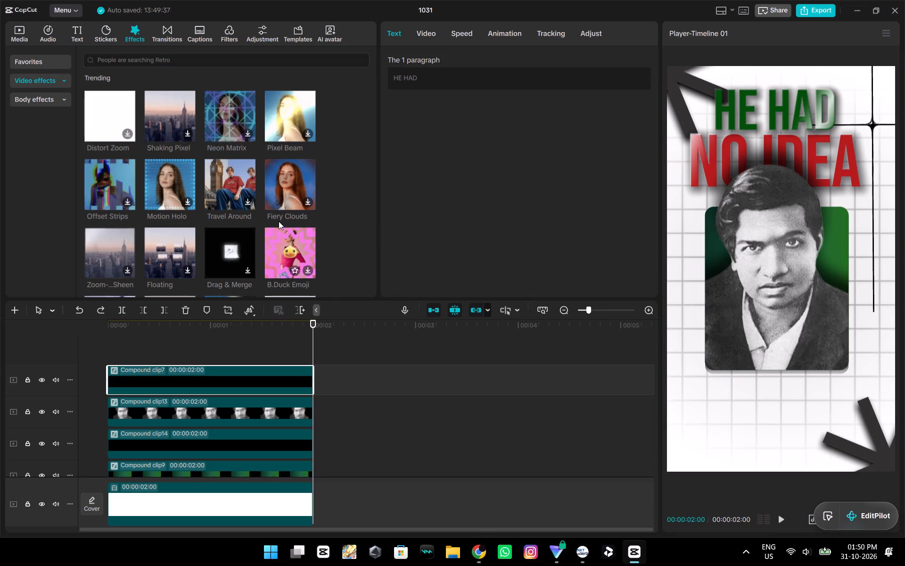
click(125, 343)
drag(125, 343, 41, 328)
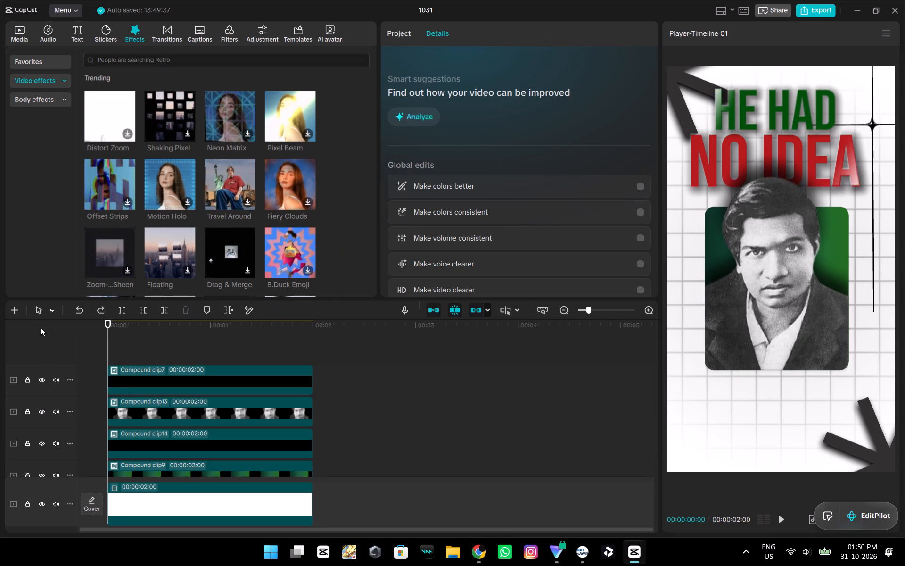
key(space)
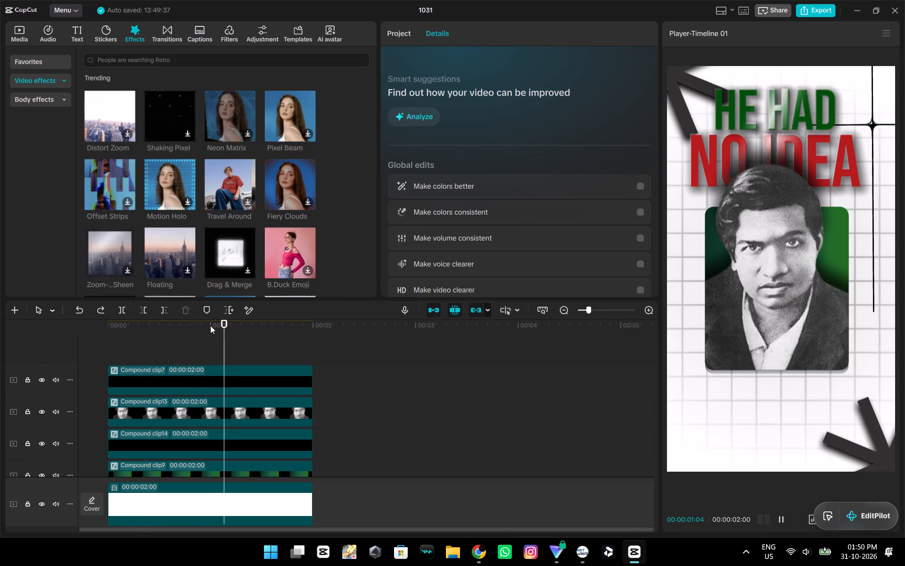
key(space)
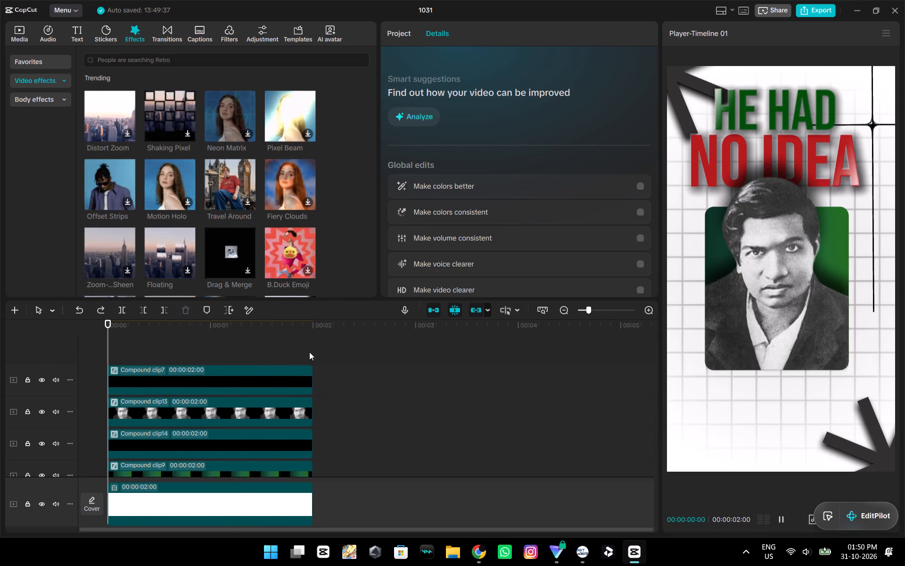
scroll(316, 354, down, 6)
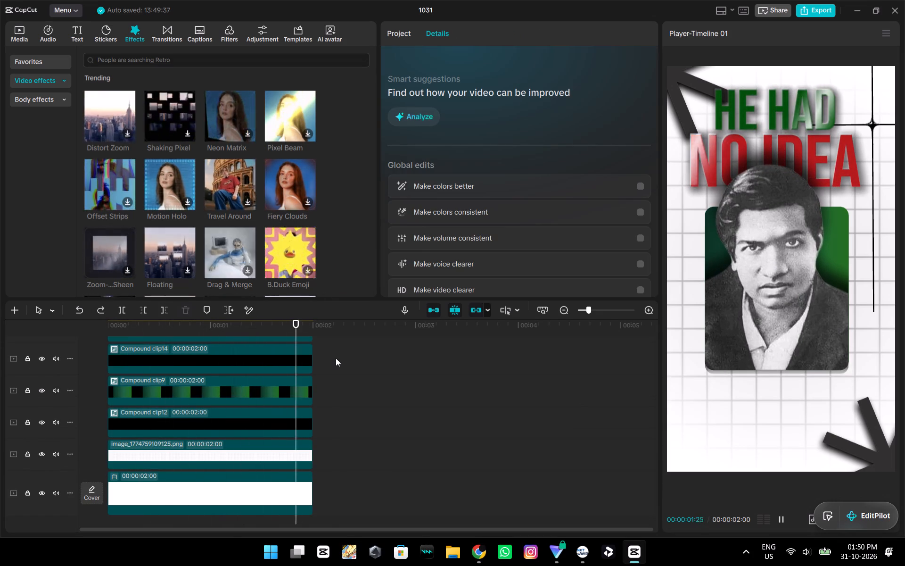
key(space)
scroll(241, 415, down, 4)
scroll(235, 416, up, 5)
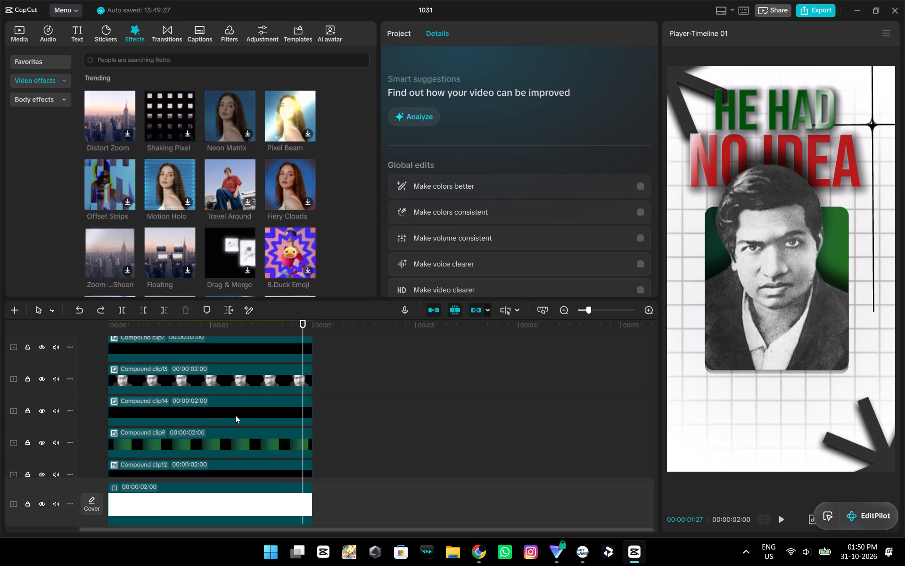
scroll(235, 415, up, 1)
Select the portrait's compound clip and lower its exposure to -10 in the basic lightness adjustments.
click(243, 379)
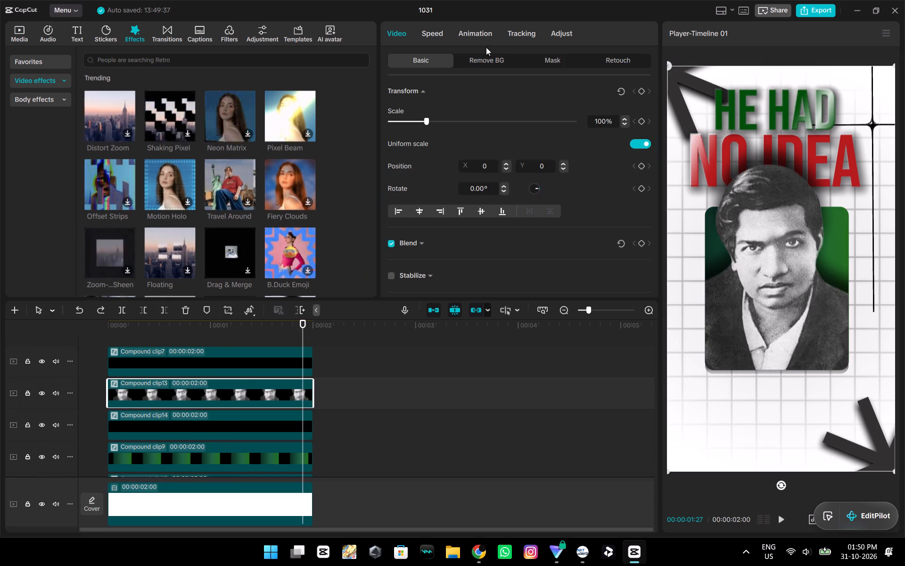
click(519, 35)
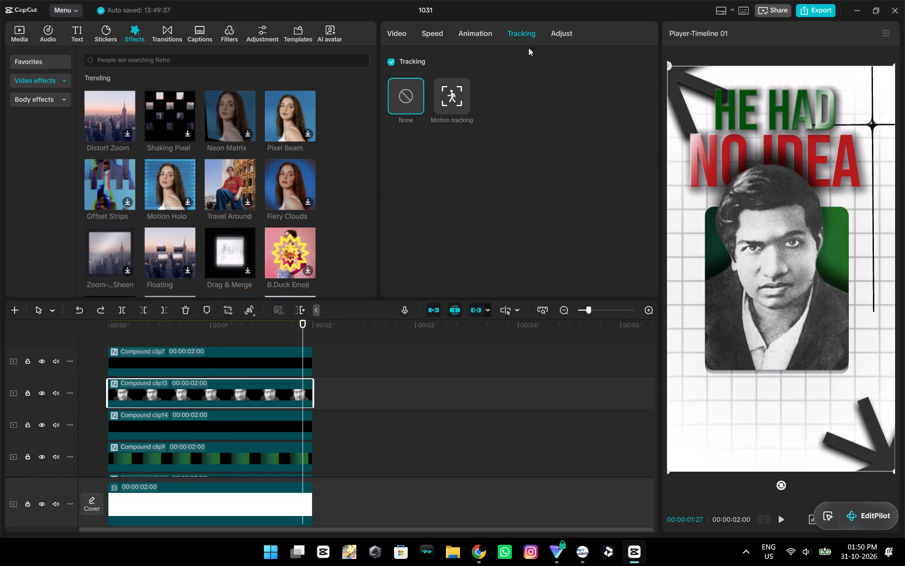
click(472, 30)
click(428, 37)
click(400, 33)
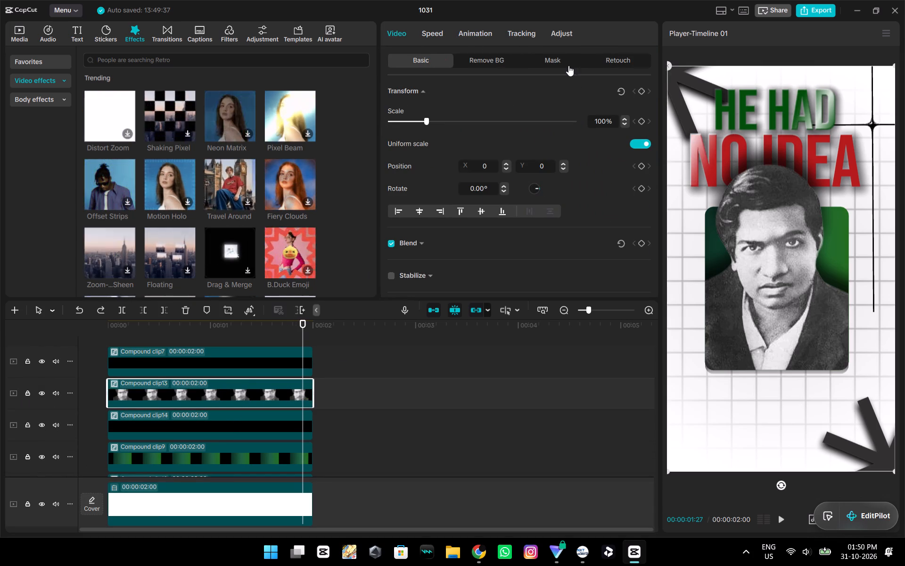
scroll(510, 123, down, 13)
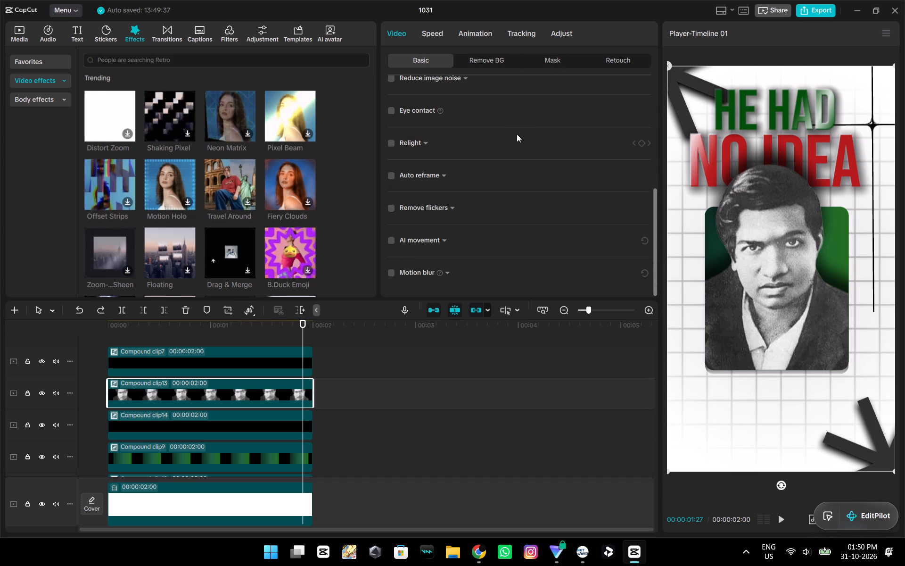
click(553, 25)
scroll(514, 152, down, 6)
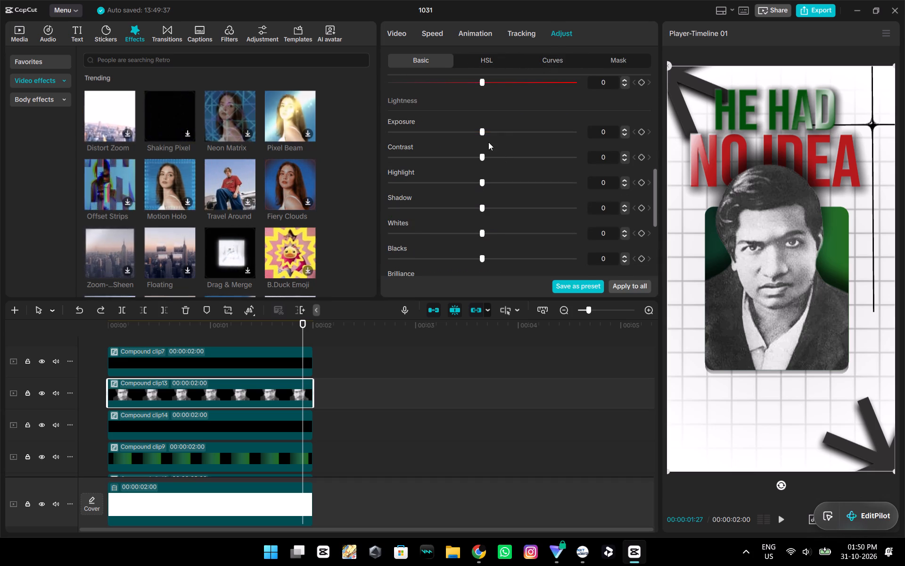
drag(483, 129, 465, 137)
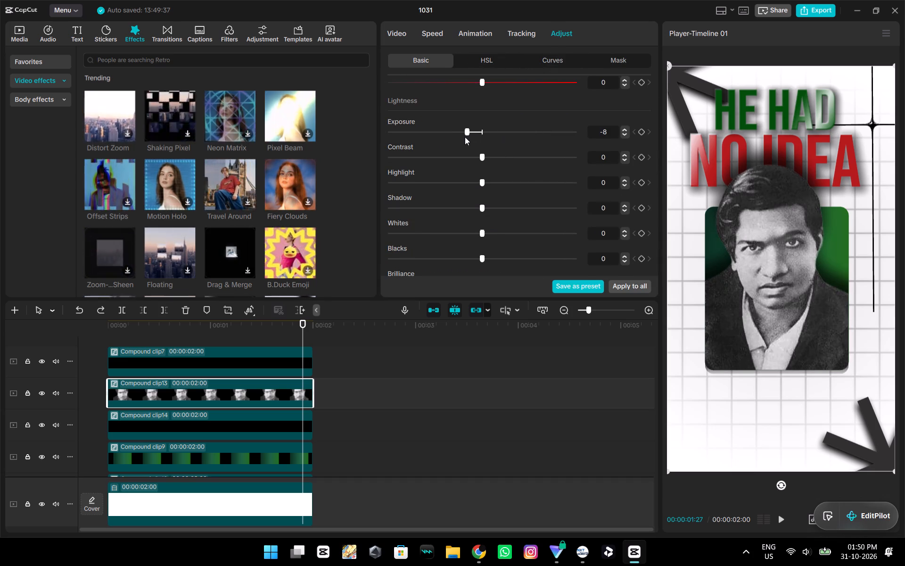
drag(465, 137, 461, 137)
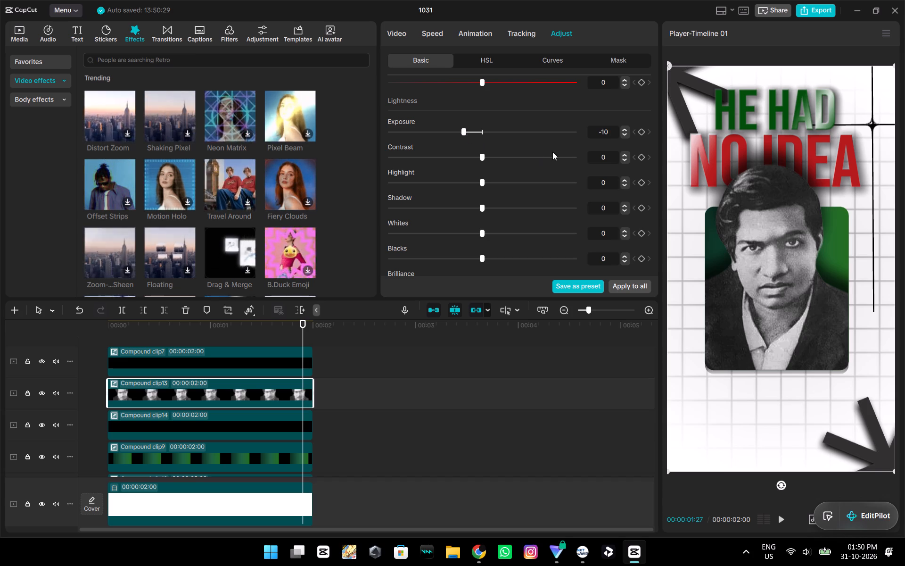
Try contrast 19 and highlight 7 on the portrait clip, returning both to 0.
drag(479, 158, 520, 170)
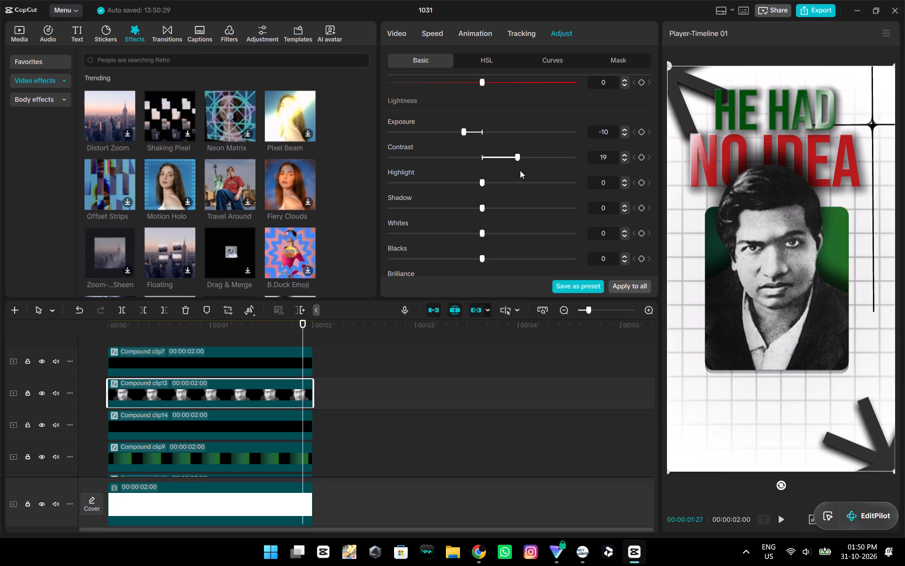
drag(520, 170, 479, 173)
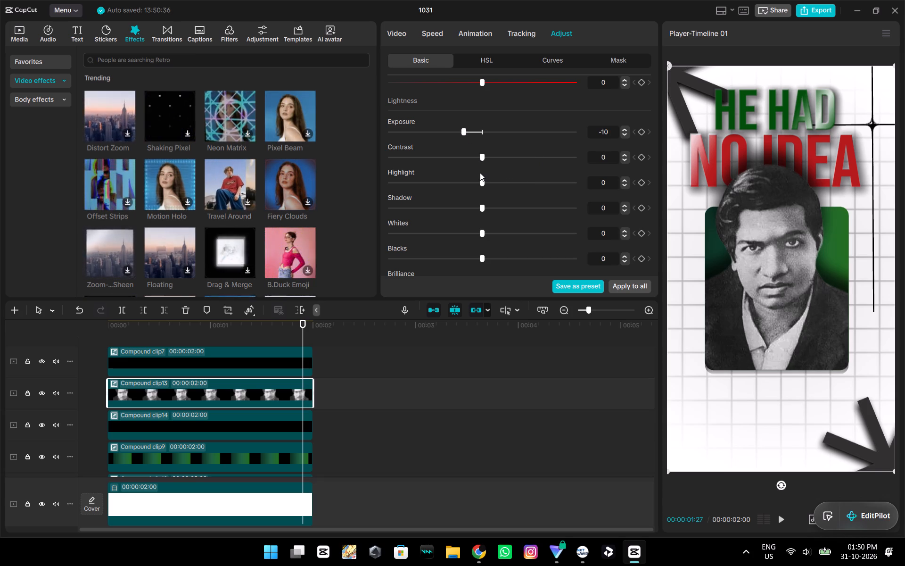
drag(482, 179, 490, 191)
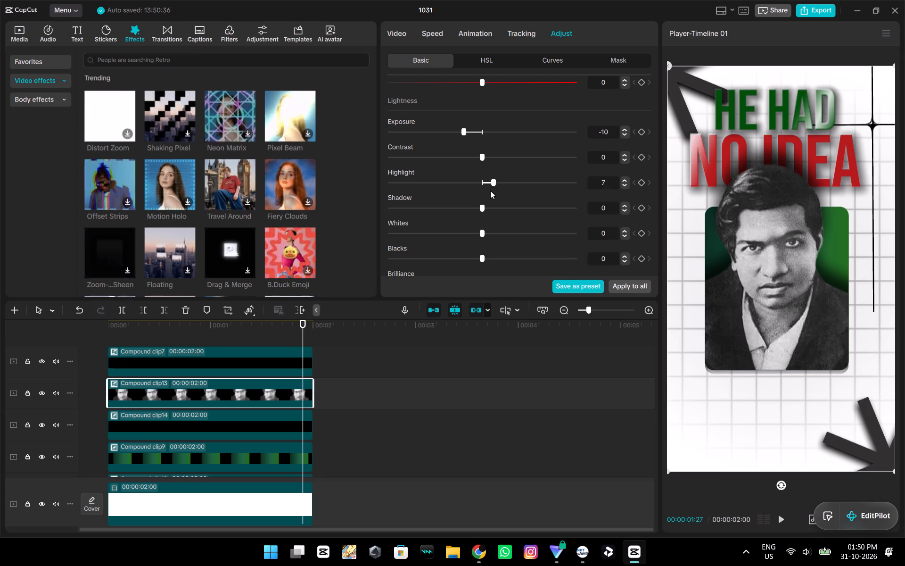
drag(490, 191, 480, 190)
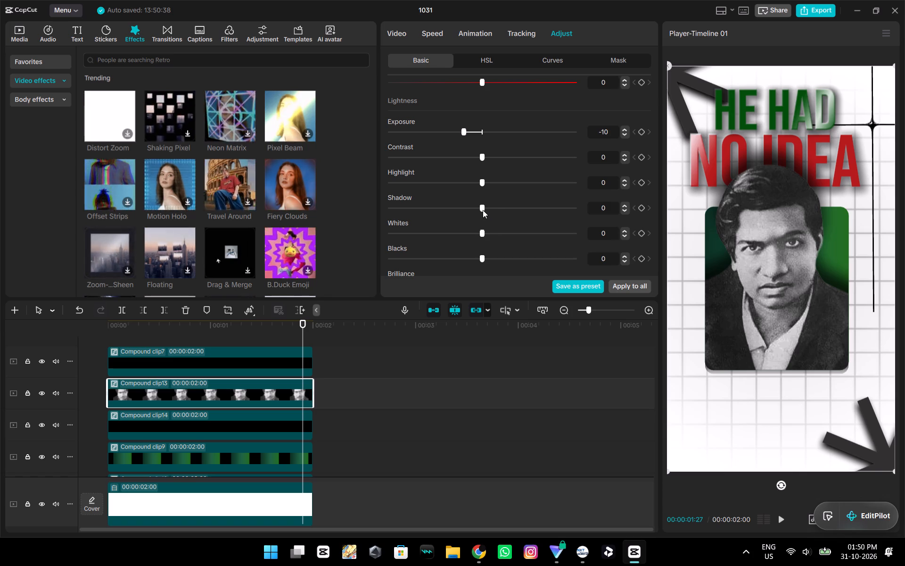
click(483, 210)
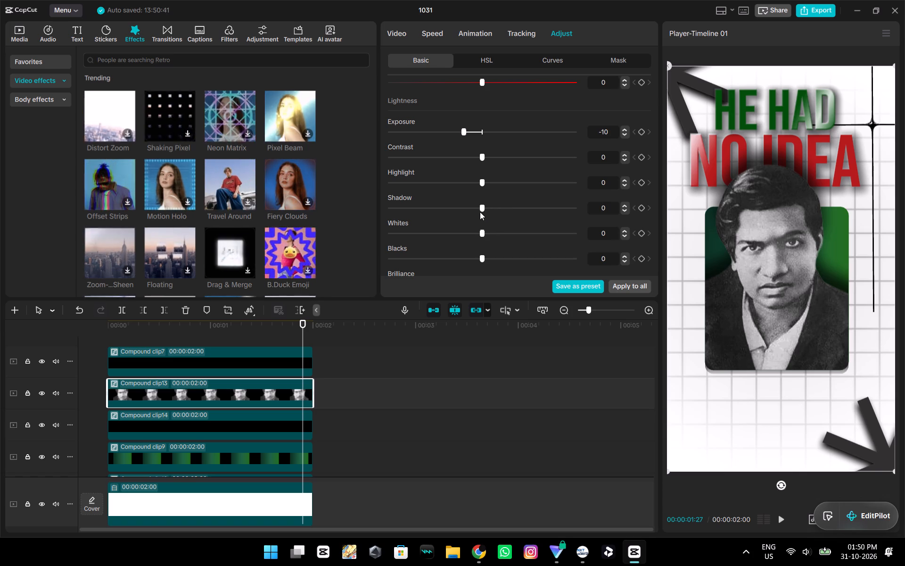
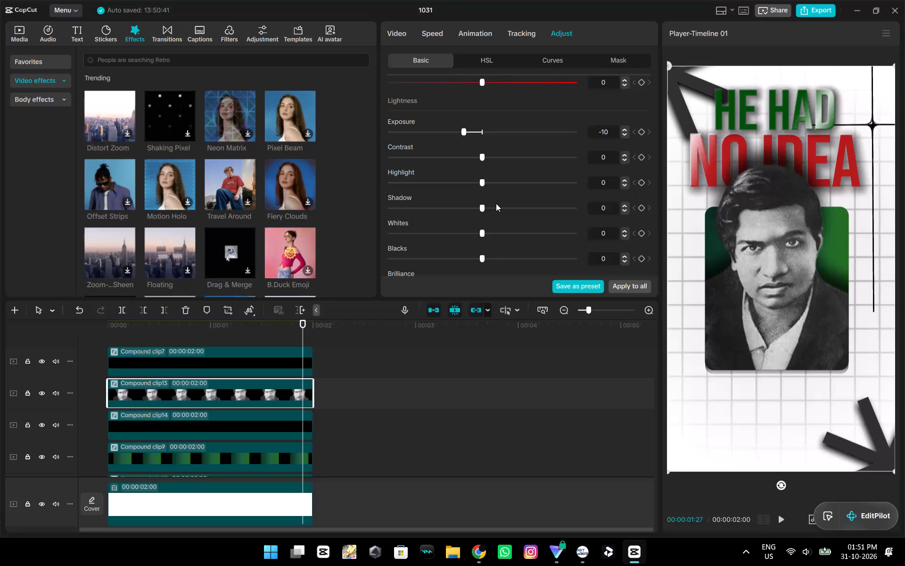
Play the timeline from the start and scrub through its two seconds to review the title and portrait animation.
scroll(228, 358, up, 6)
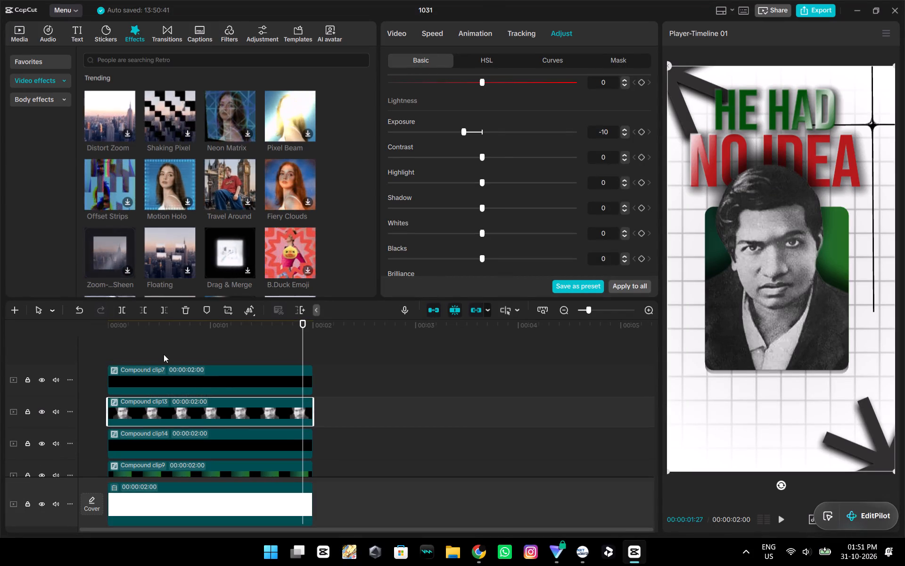
click(114, 332)
drag(114, 334, 60, 347)
key(space)
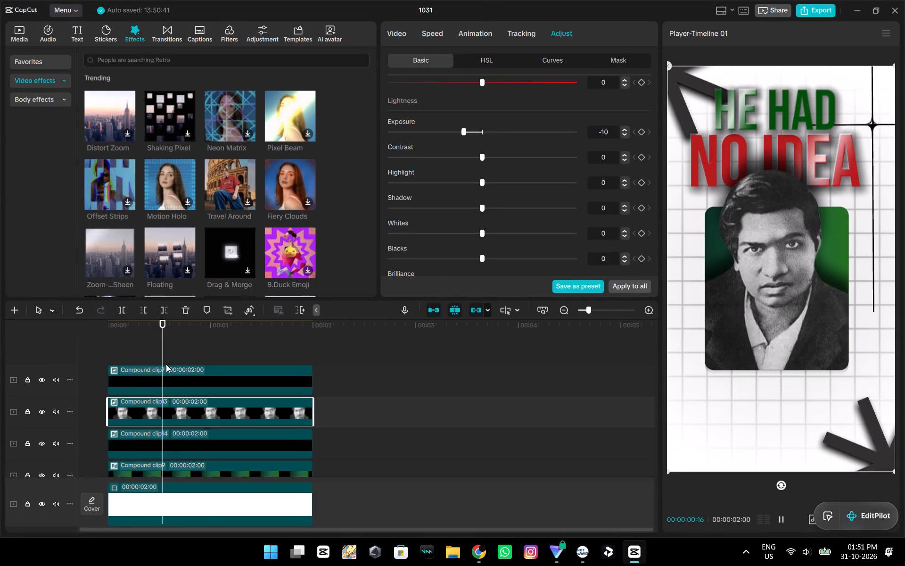
click(257, 352)
drag(257, 352, 256, 352)
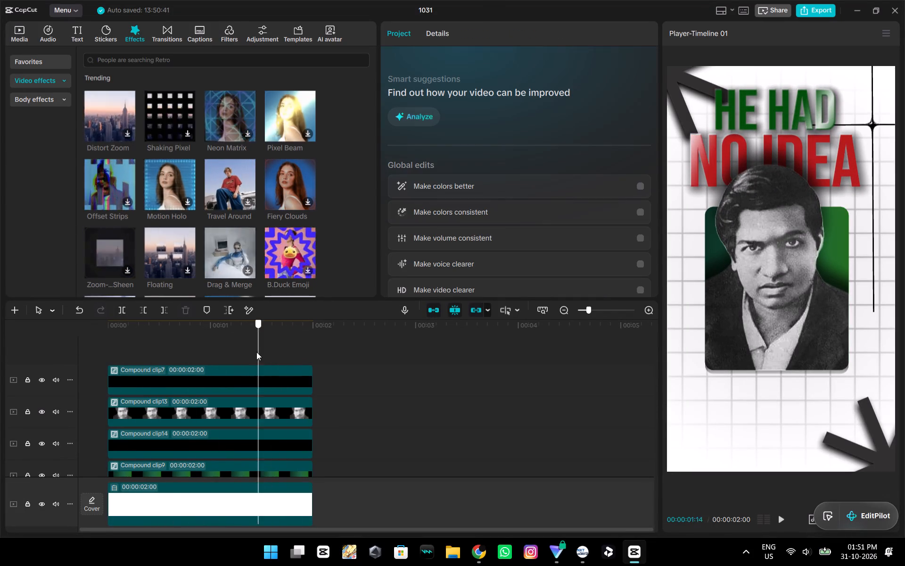
drag(256, 352, 134, 366)
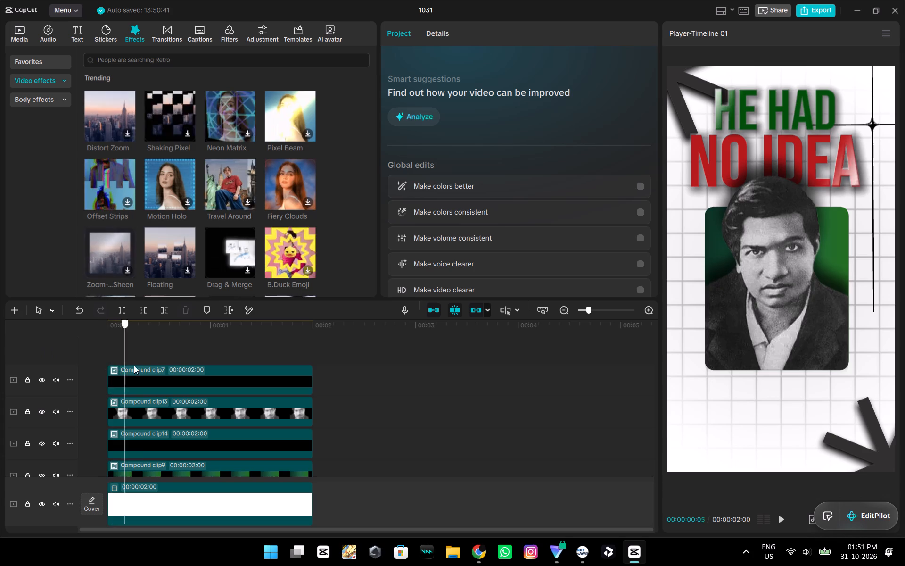
drag(134, 366, 429, 401)
click(194, 339)
drag(194, 339, 0, 353)
key(space)
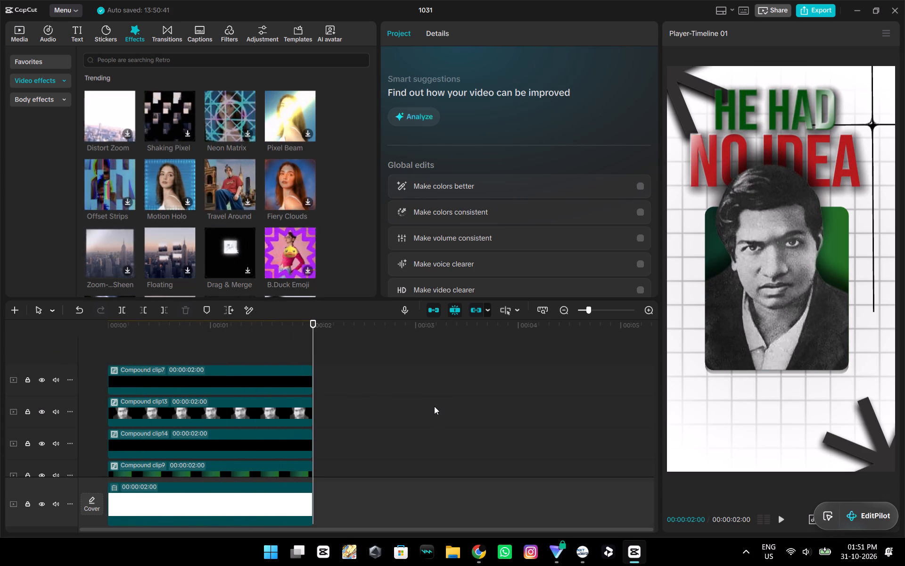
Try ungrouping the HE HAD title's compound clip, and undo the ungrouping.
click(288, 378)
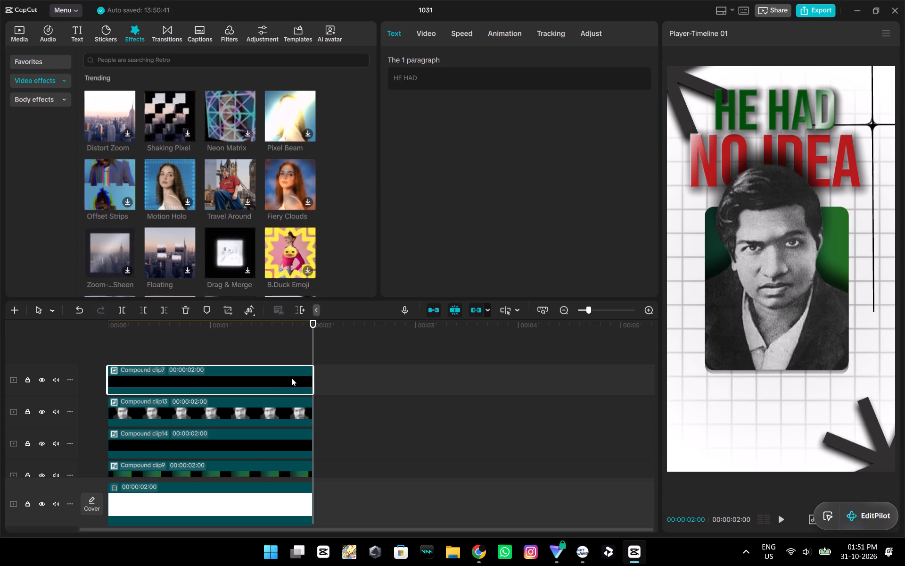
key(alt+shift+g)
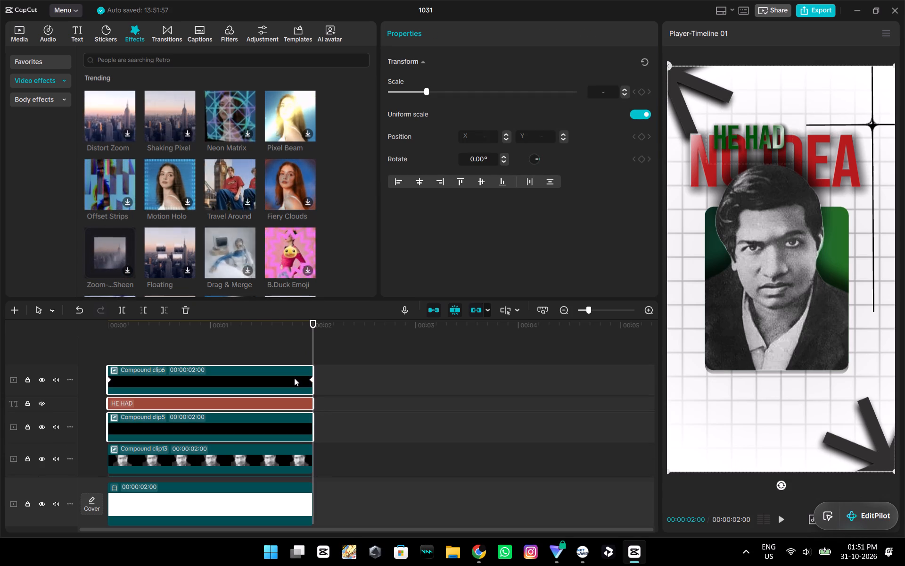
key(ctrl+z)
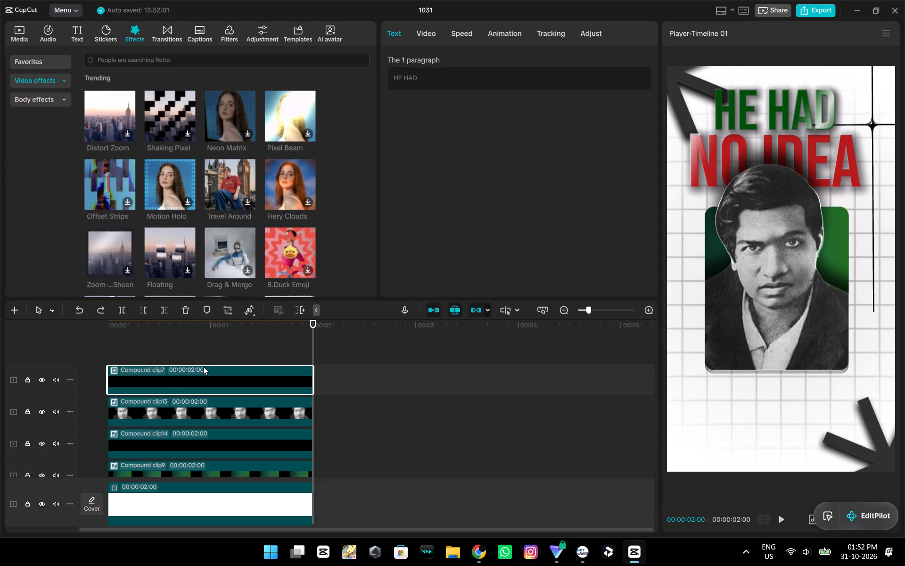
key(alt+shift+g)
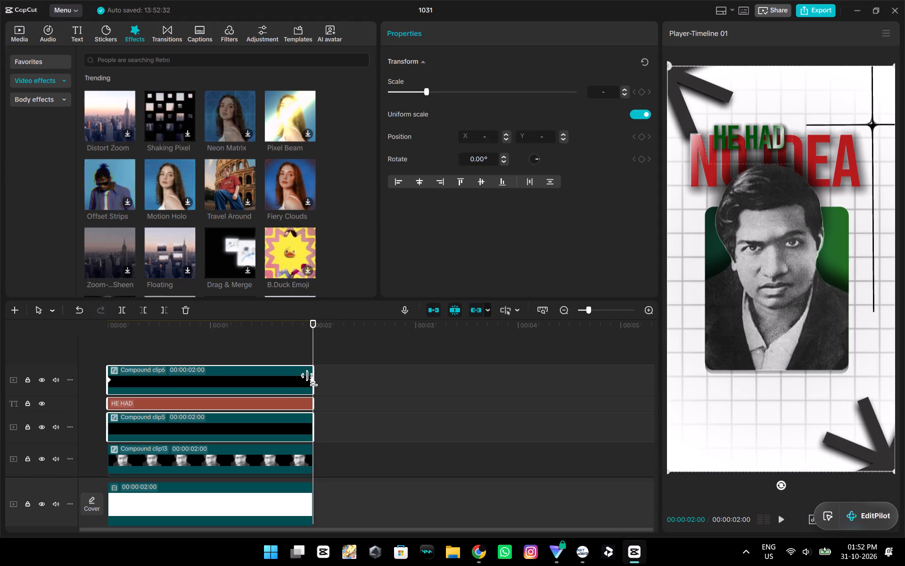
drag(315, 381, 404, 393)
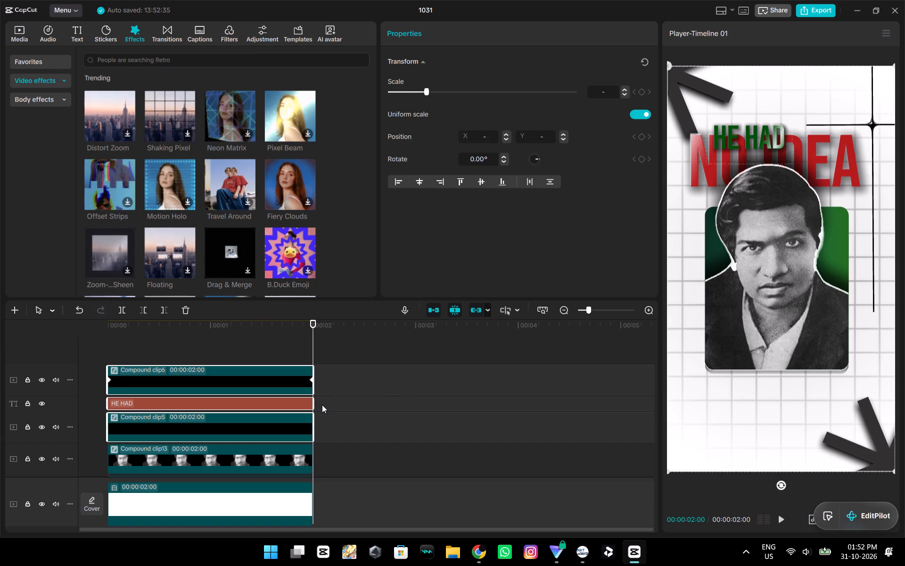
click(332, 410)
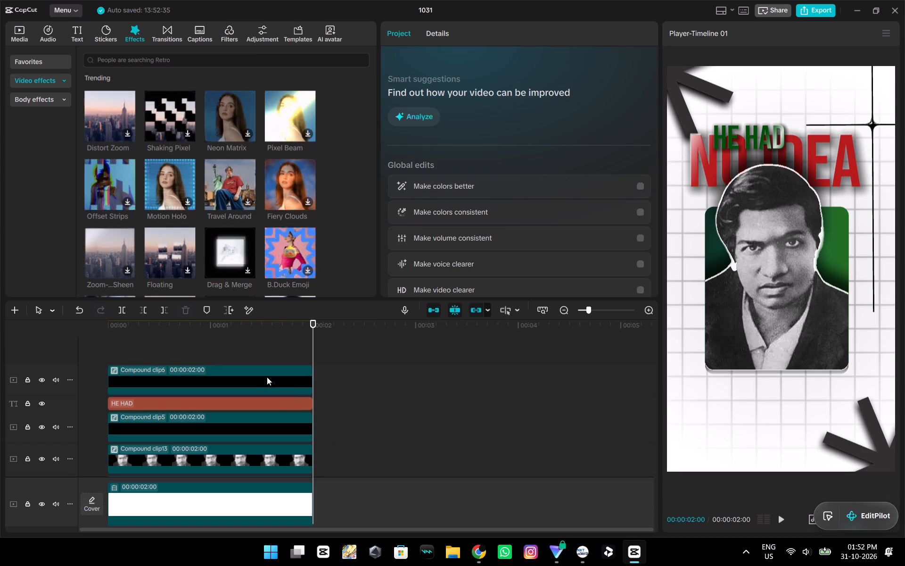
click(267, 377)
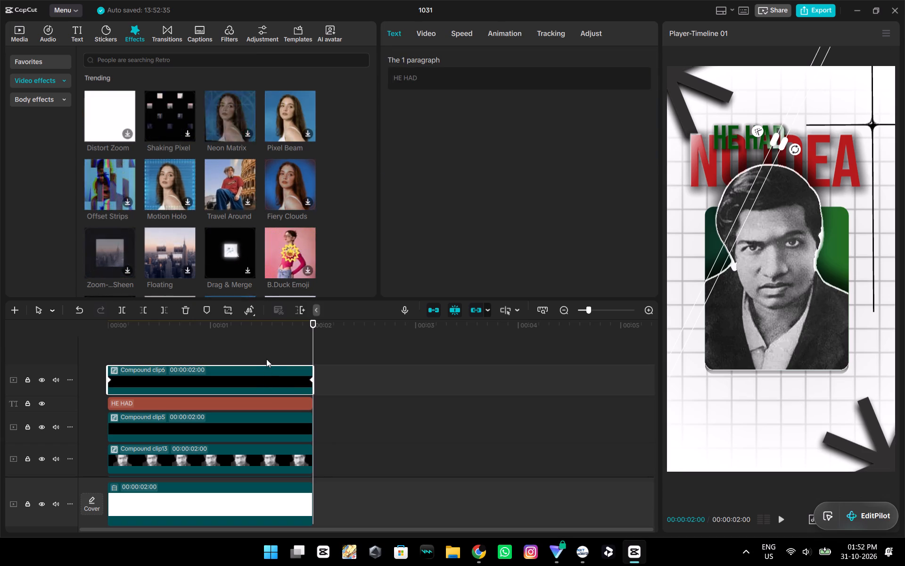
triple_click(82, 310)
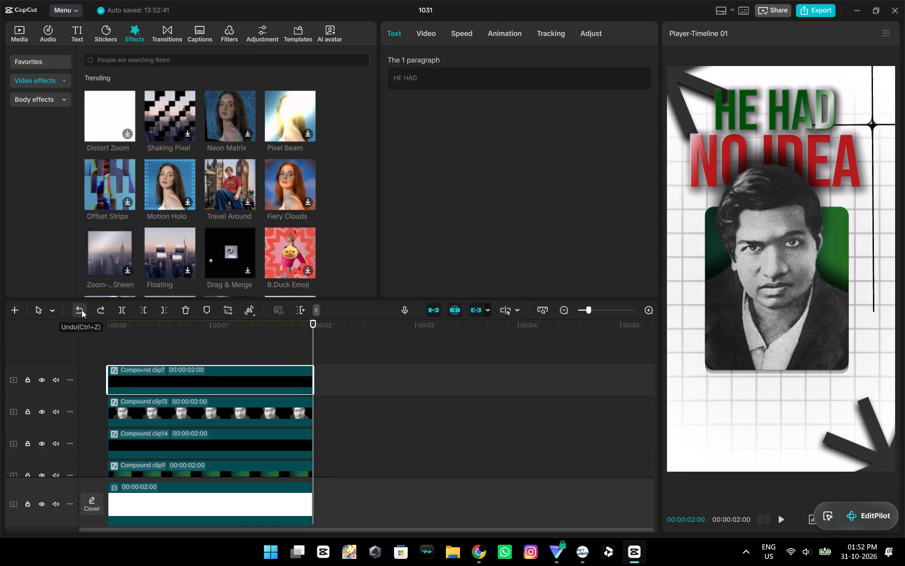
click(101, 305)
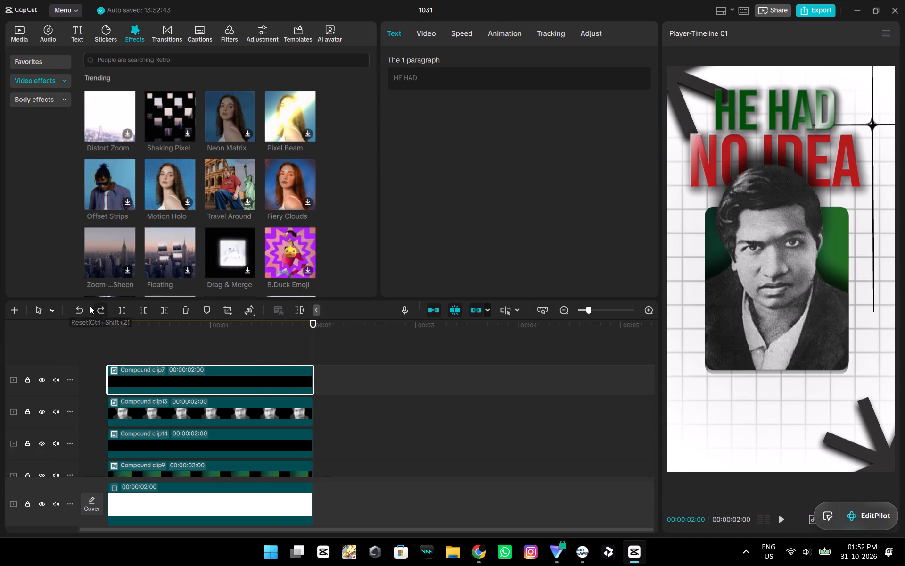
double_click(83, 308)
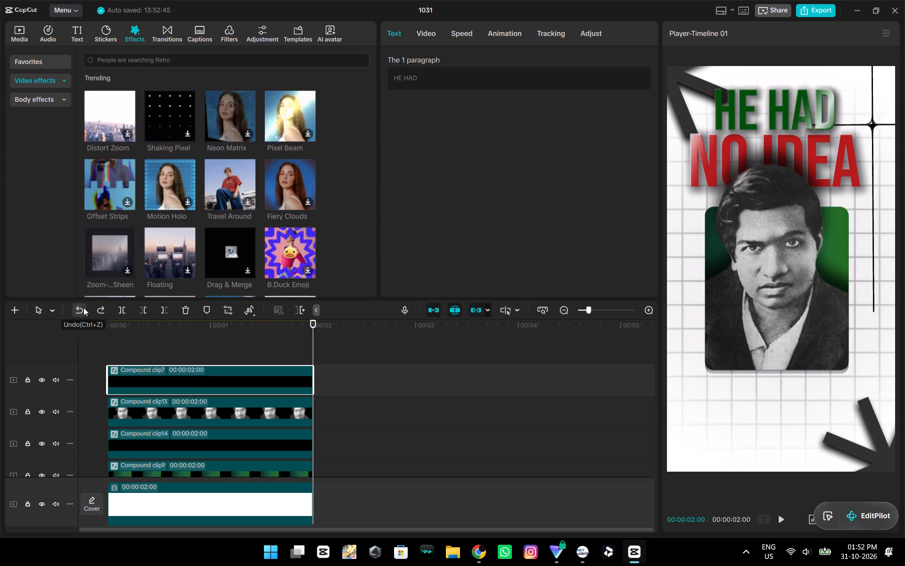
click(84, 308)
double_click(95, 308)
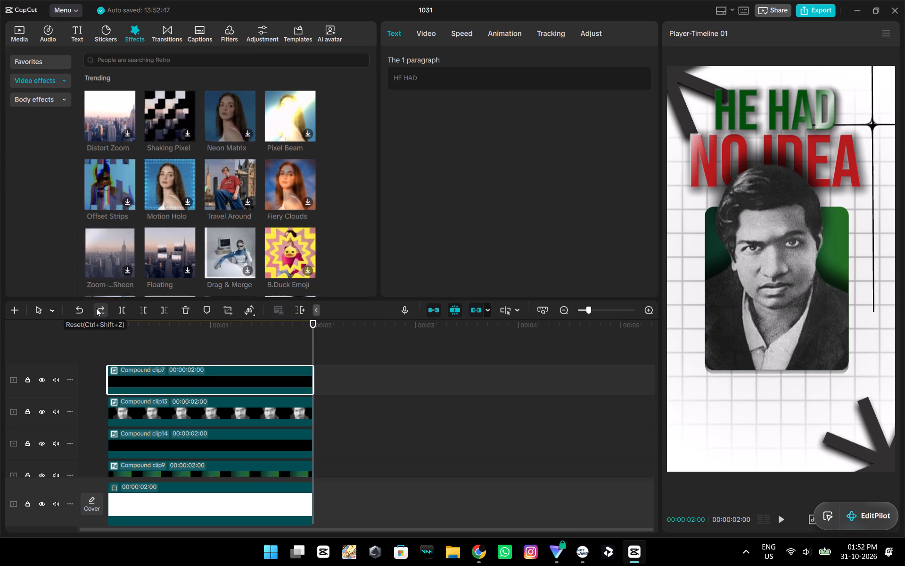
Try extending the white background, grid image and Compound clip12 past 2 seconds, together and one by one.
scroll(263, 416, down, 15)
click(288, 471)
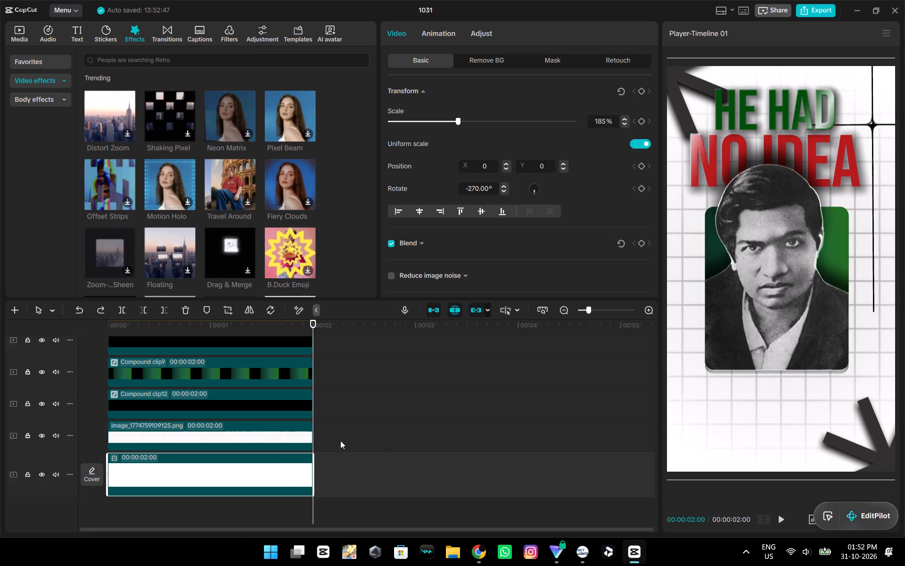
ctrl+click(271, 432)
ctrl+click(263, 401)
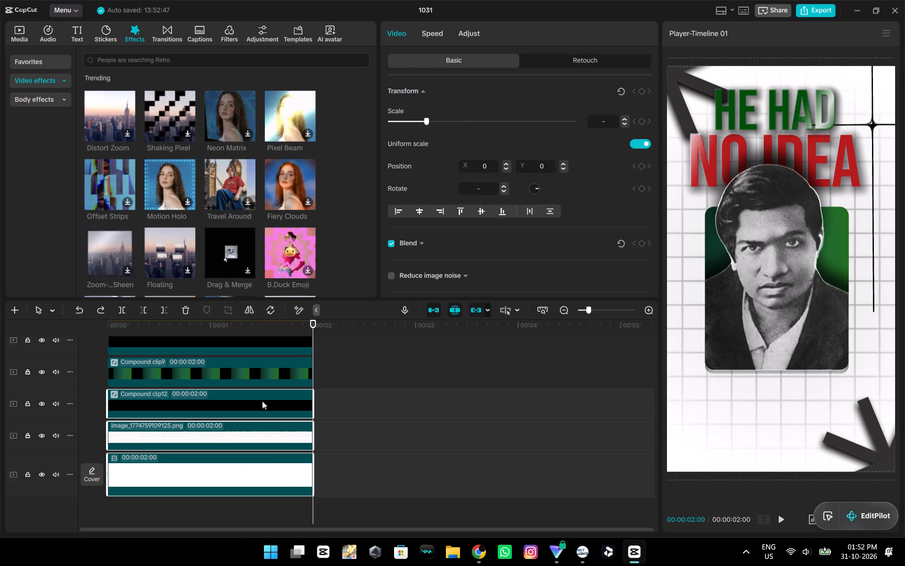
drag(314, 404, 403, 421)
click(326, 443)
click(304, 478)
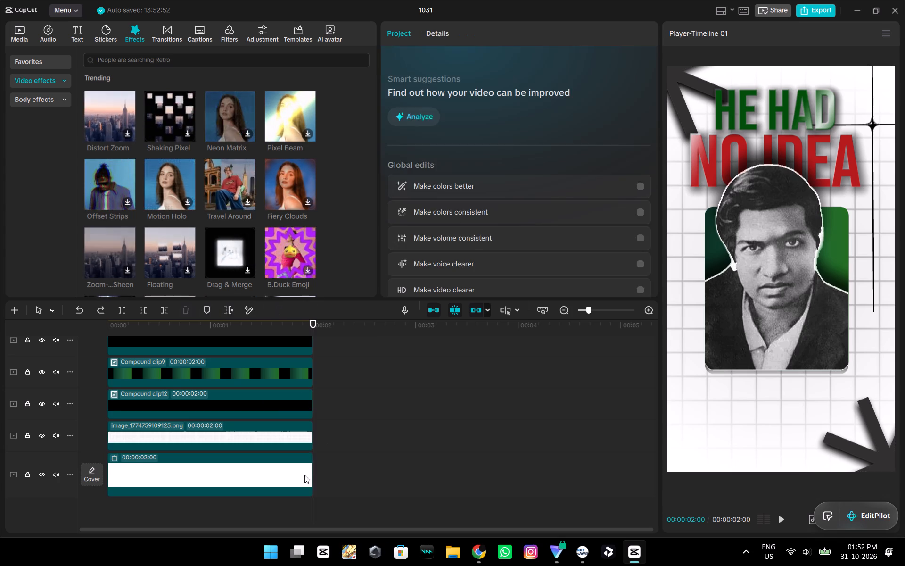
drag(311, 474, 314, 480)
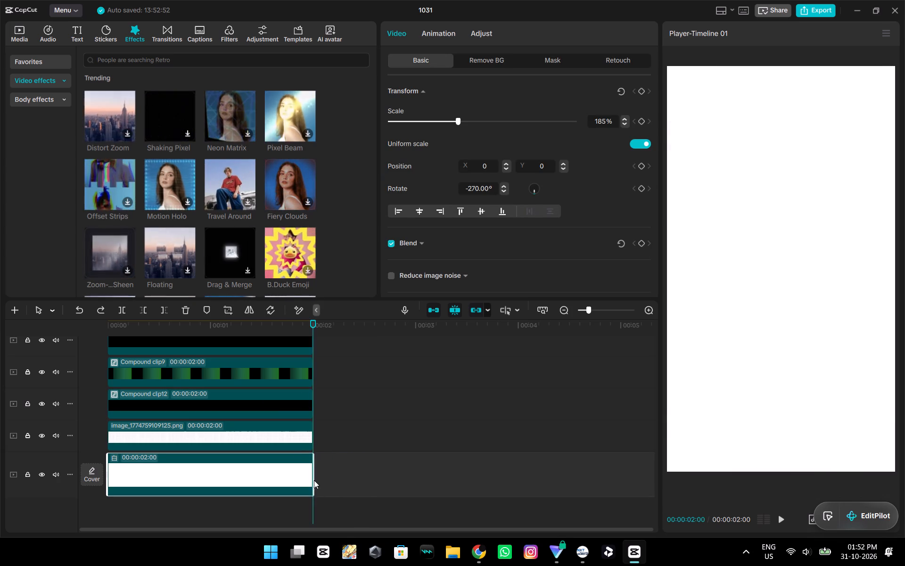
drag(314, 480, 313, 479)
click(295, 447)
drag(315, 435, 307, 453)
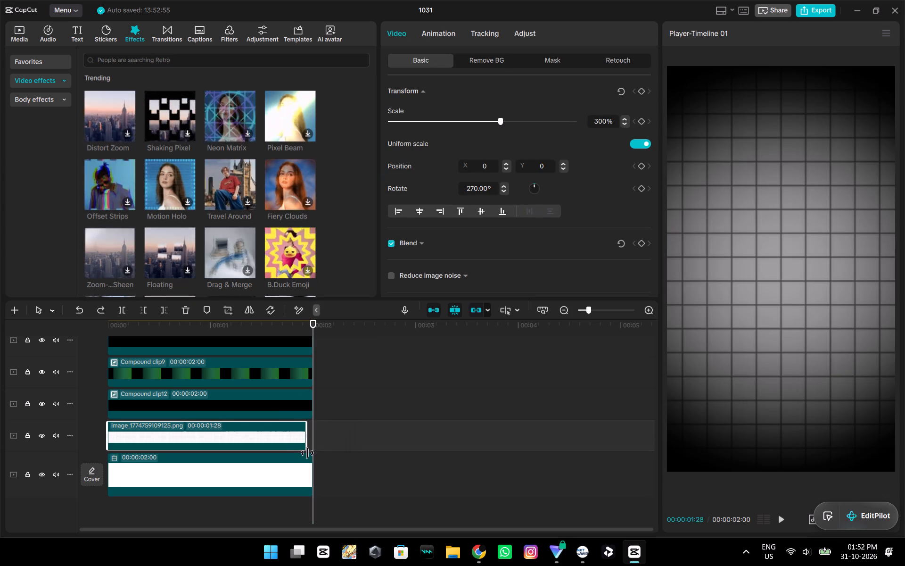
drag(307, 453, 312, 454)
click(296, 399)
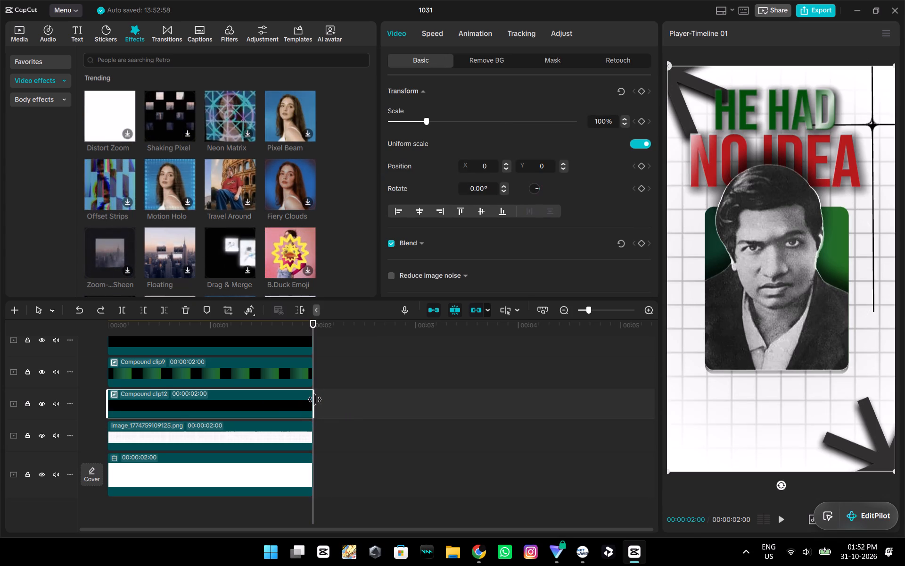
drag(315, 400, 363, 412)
Ungroup Compound clip12 above the grid image into its nested compound clips and try lengthening them together.
click(266, 403)
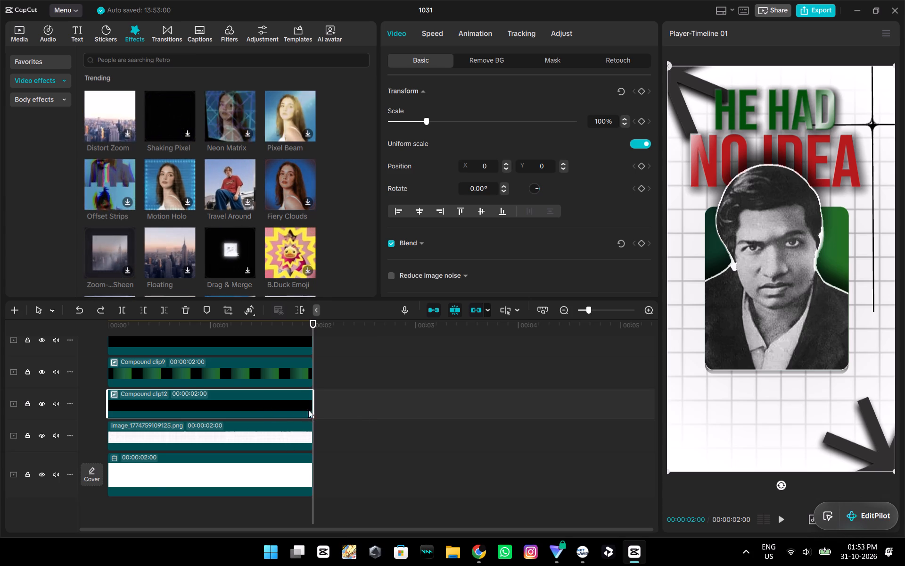
key(alt+shift+g)
scroll(260, 423, down, 6)
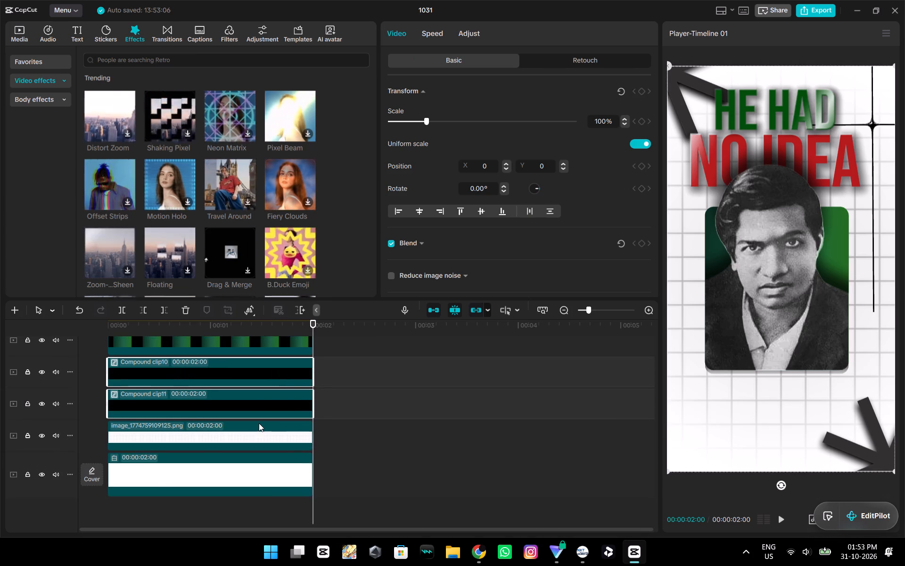
scroll(259, 423, up, 2)
drag(315, 401, 339, 408)
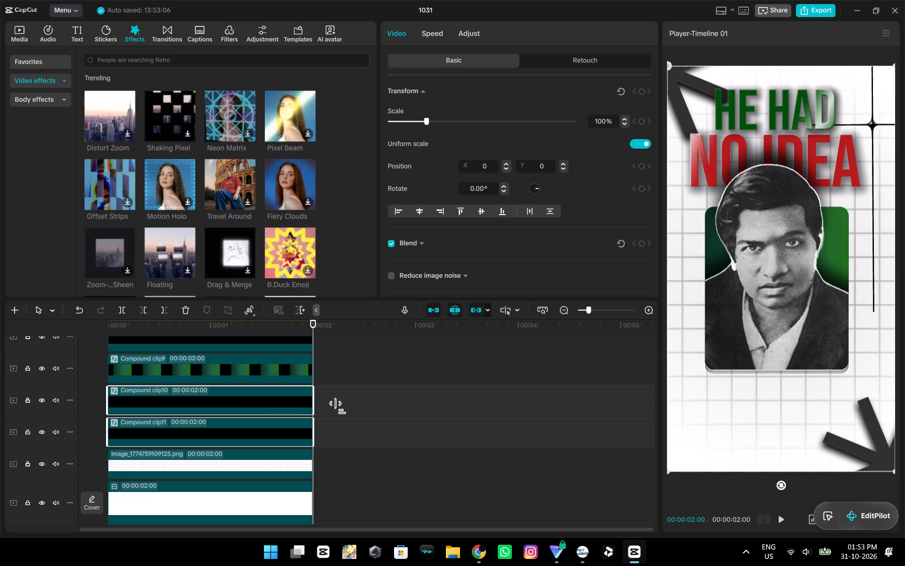
drag(339, 408, 321, 421)
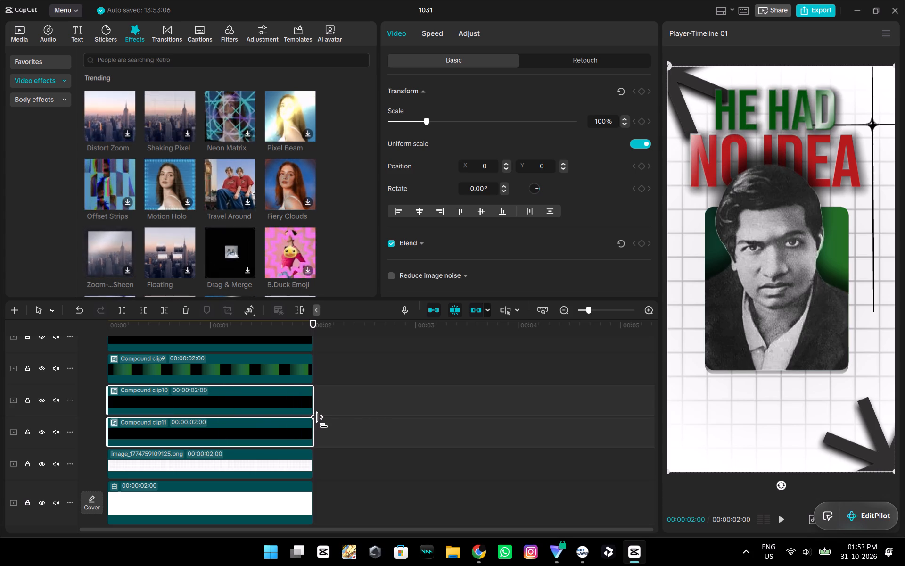
drag(321, 421, 312, 421)
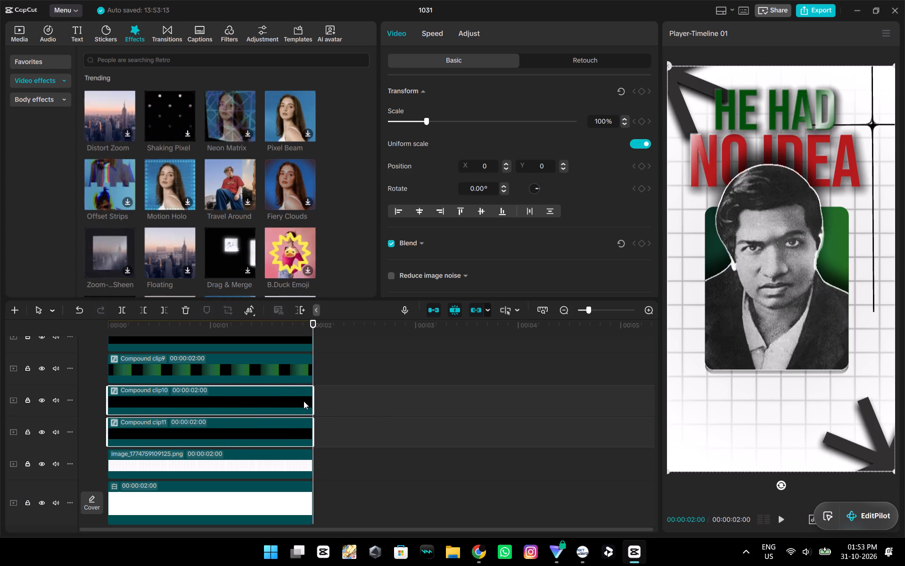
Ungroup the two nested compound clips and extend all their Stars.png layers to a duration of 00:00:02:14.
key(alt+shift+g)
drag(315, 401, 343, 408)
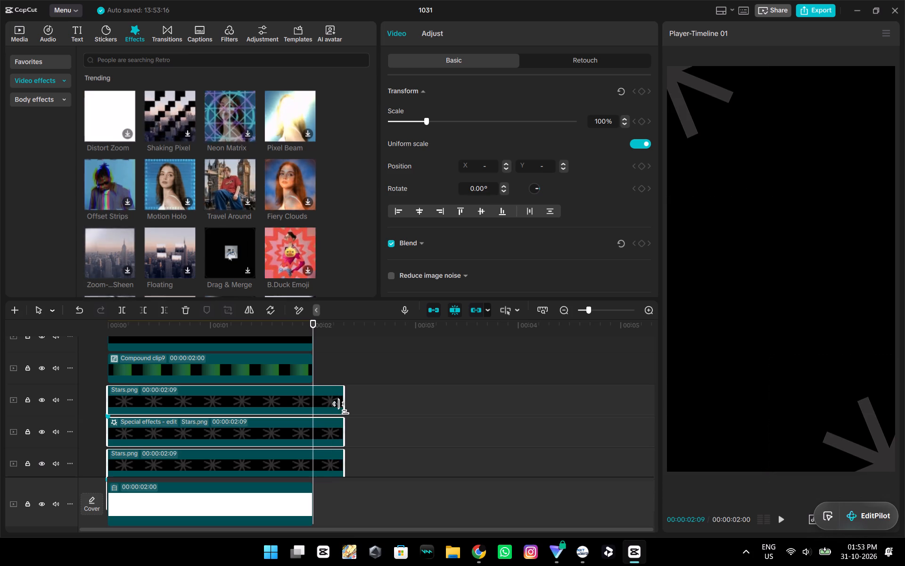
drag(343, 408, 361, 413)
scroll(296, 455, down, 6)
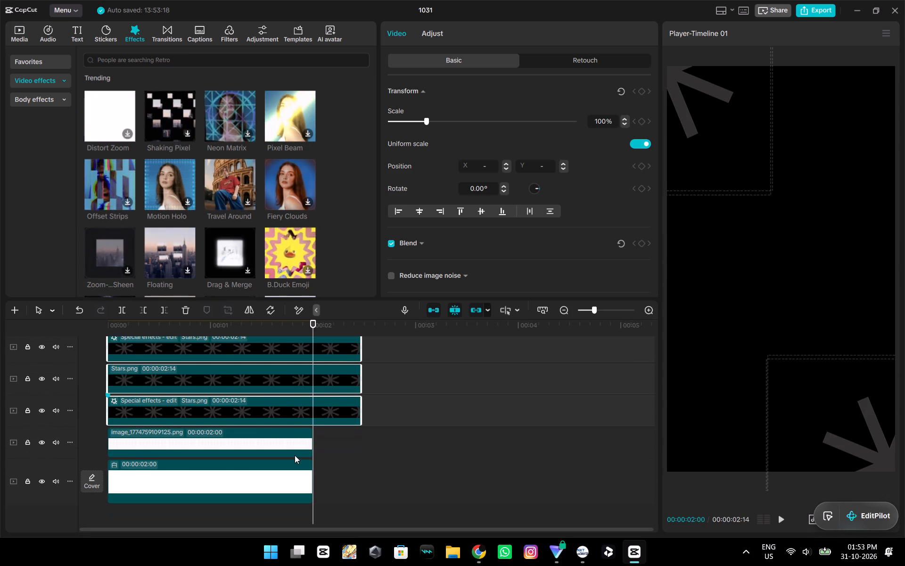
Extend the grid image and the white background together to a duration of 00:00:02:14, matching the Stars.png layers.
scroll(298, 453, up, 5)
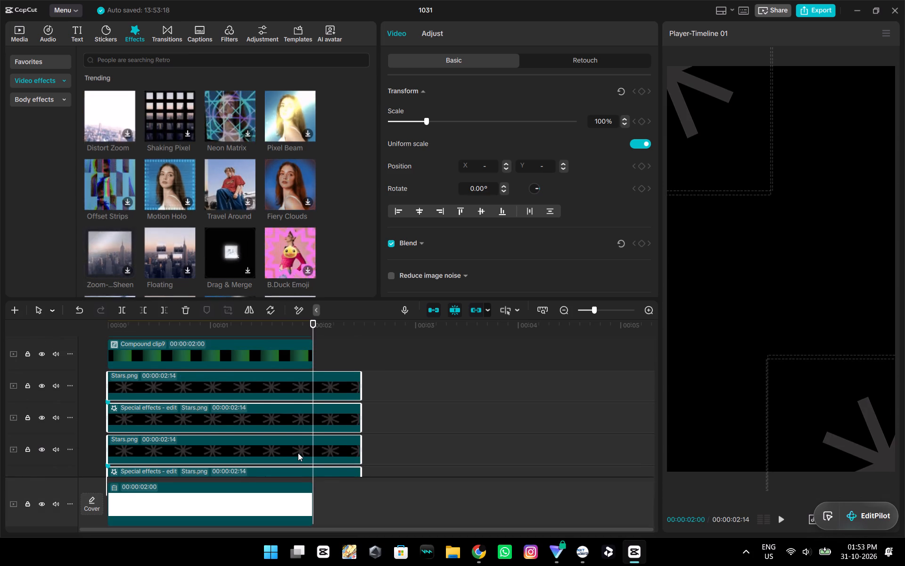
scroll(298, 453, down, 3)
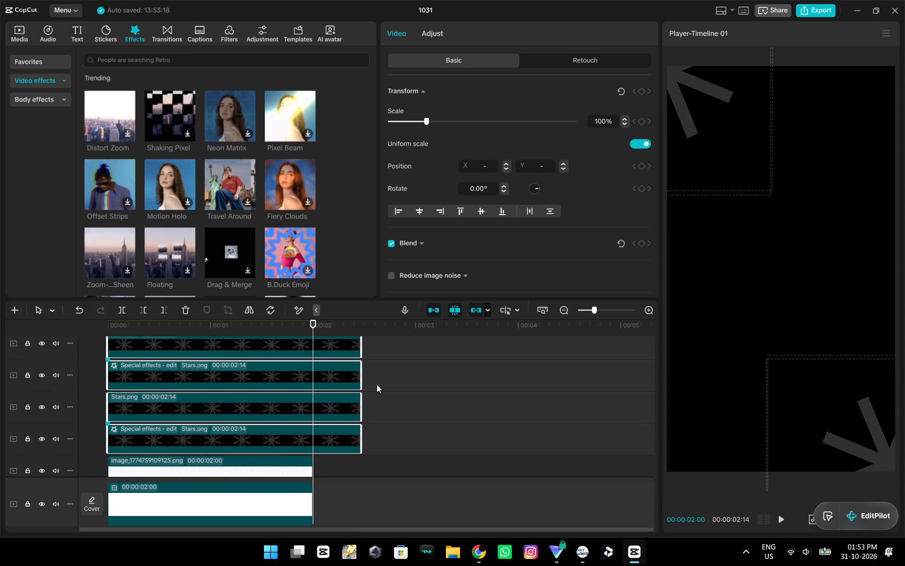
scroll(377, 384, down, 5)
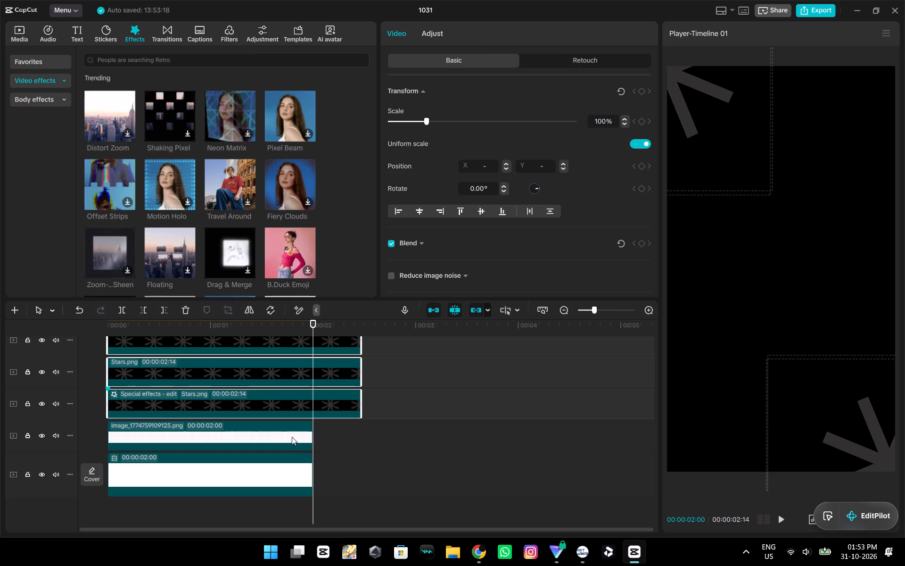
click(292, 437)
click(302, 471)
drag(314, 463, 368, 466)
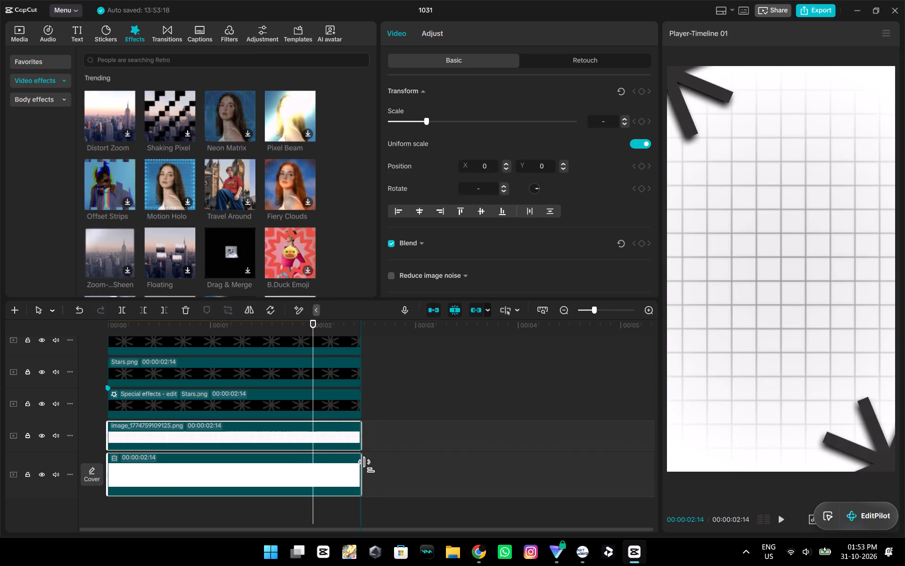
drag(368, 466, 363, 465)
Extend the white background, grid image and all four Stars.png layers together to a duration of 00:00:03:00.
scroll(363, 466, up, 7)
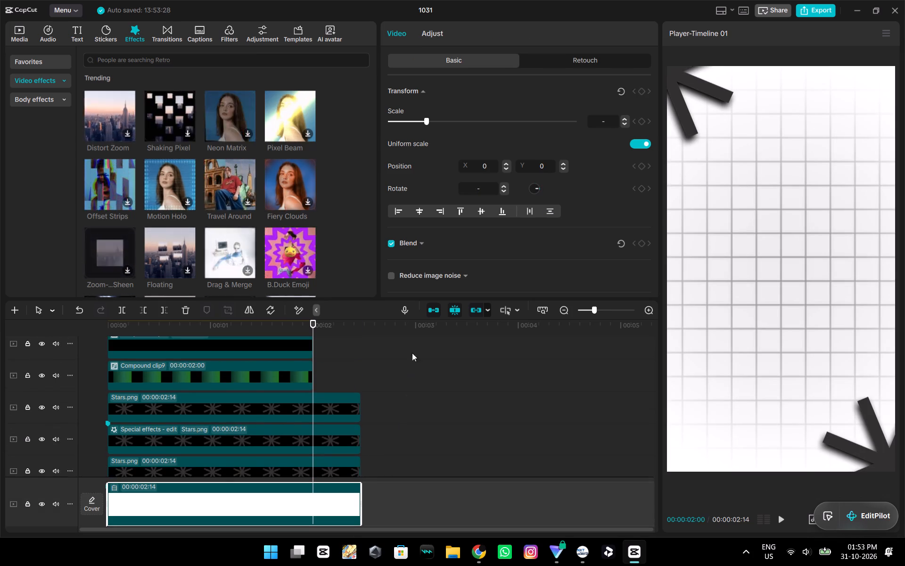
double_click(416, 328)
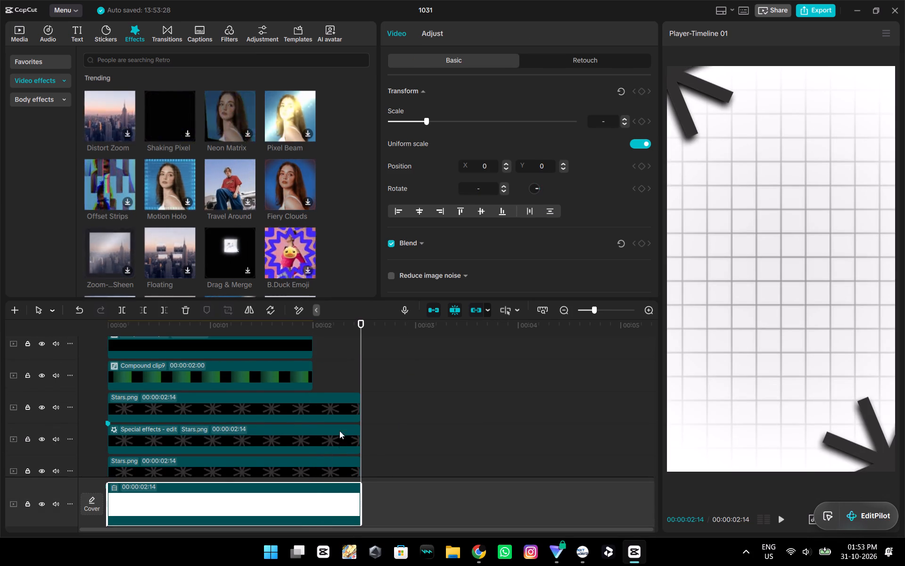
scroll(335, 404, down, 7)
click(312, 405)
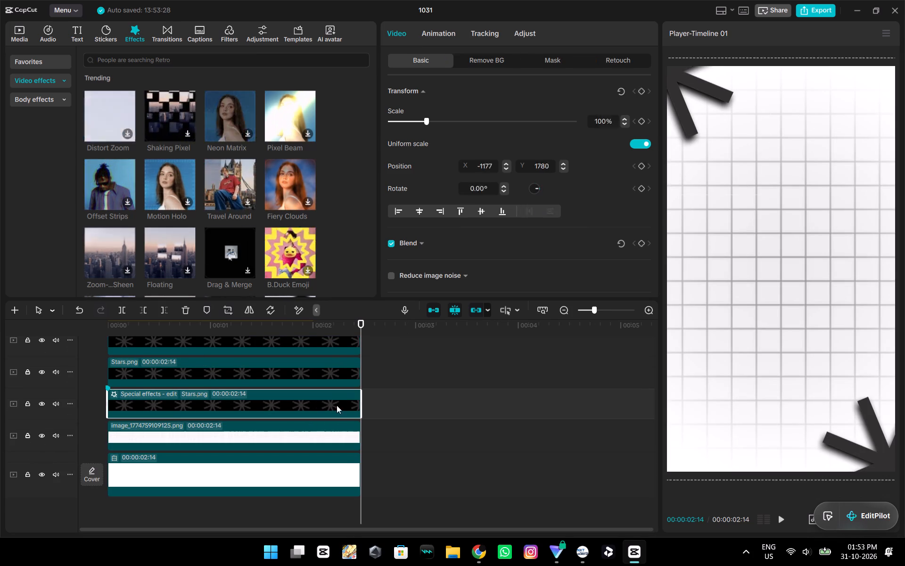
ctrl+click(319, 436)
ctrl+click(328, 462)
scroll(318, 425, up, 1)
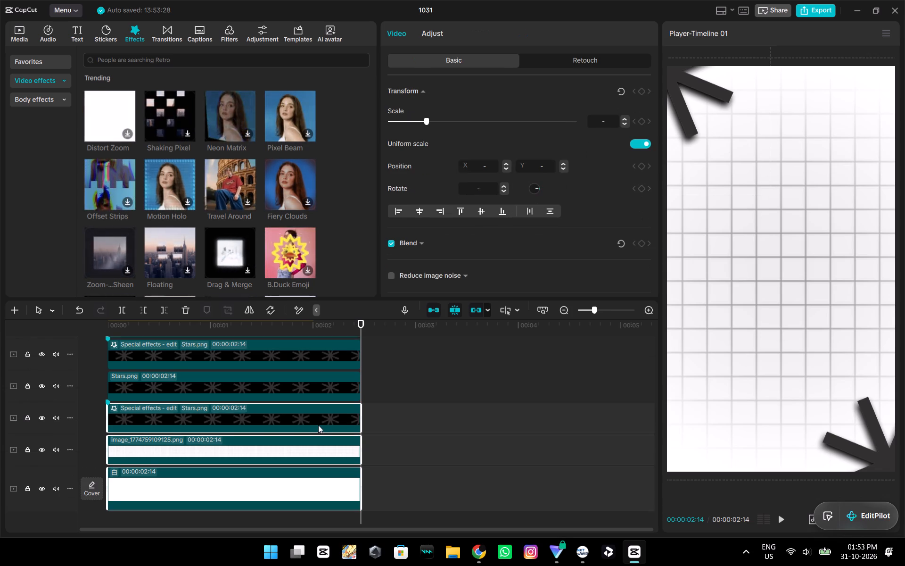
scroll(318, 425, up, 3)
ctrl+click(271, 424)
ctrl+click(272, 400)
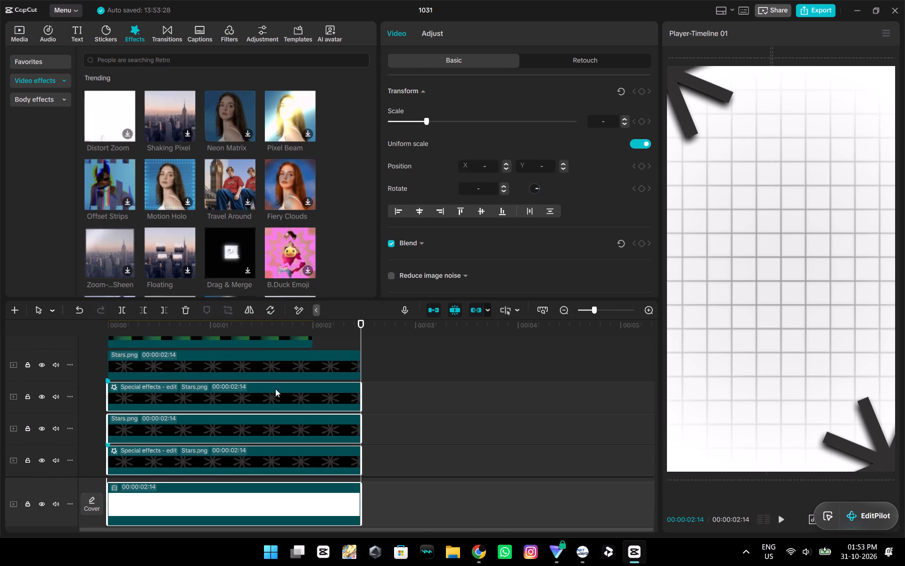
ctrl+click(275, 370)
drag(364, 360, 398, 372)
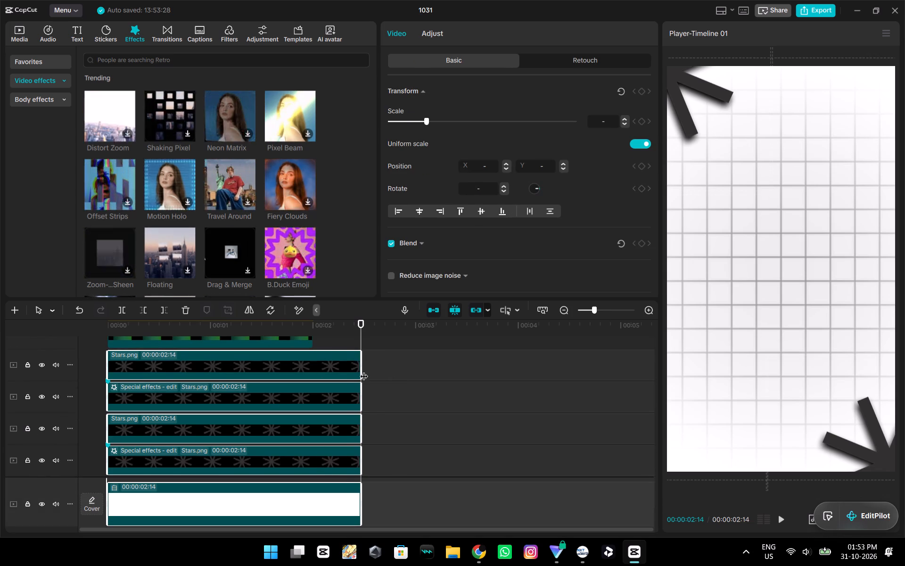
drag(362, 370, 413, 380)
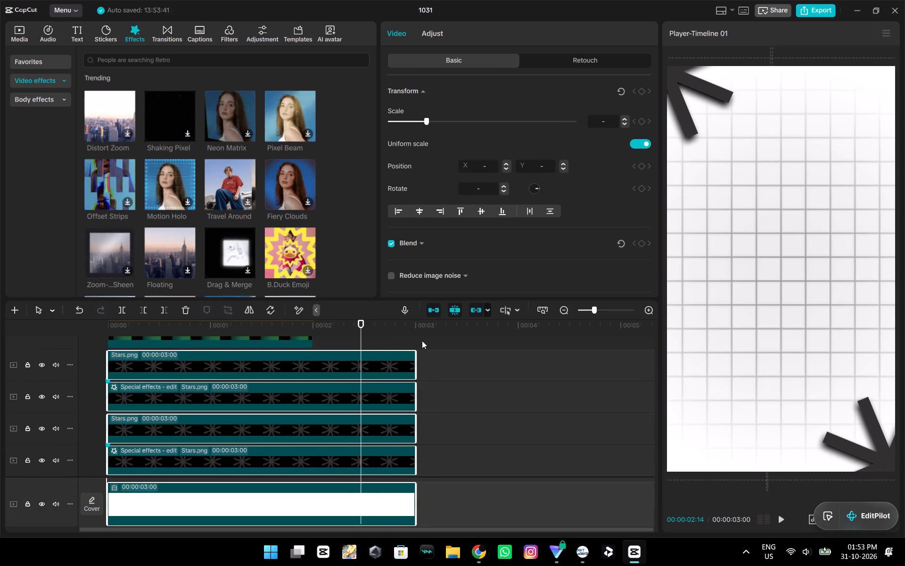
Place the playhead at 00:00:03:00 and examine up close whether the extended layers end there.
click(422, 341)
drag(420, 342, 432, 358)
ctrl+scroll(432, 384, up, 20)
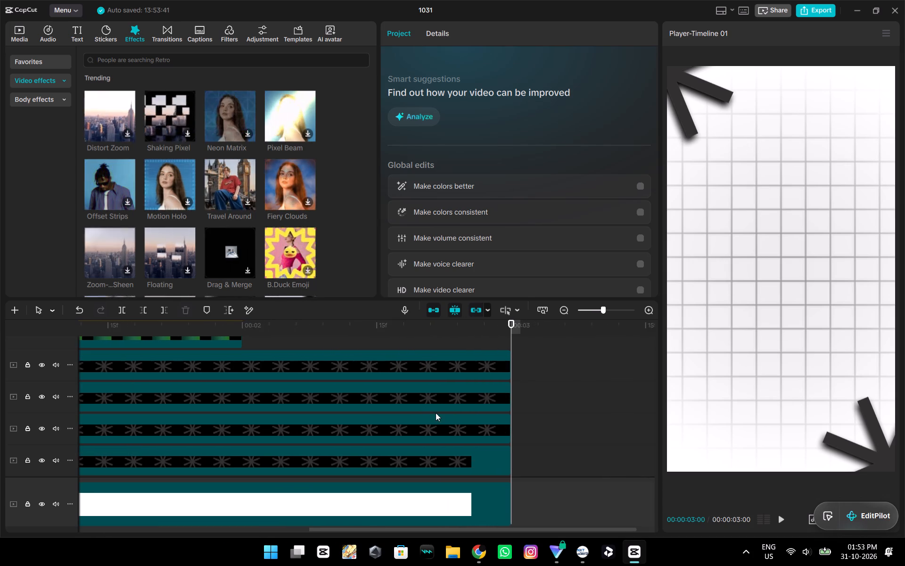
ctrl+scroll(436, 413, up, 20)
ctrl+scroll(436, 413, up, 20)
ctrl+scroll(436, 413, up, 7)
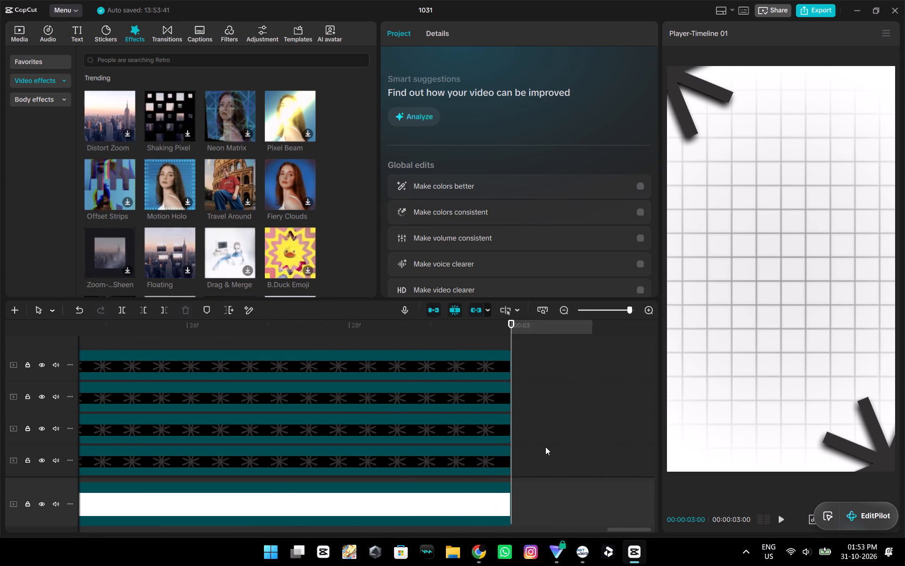
ctrl+scroll(545, 447, up, 18)
ctrl+scroll(546, 447, down, 20)
ctrl+scroll(546, 447, down, 15)
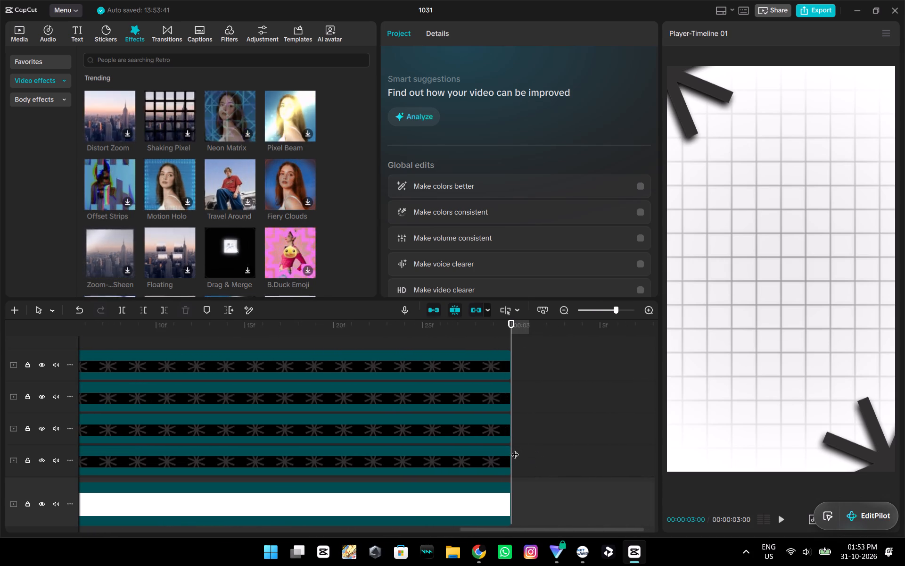
ctrl+scroll(515, 449, down, 20)
ctrl+scroll(515, 449, down, 15)
ctrl+scroll(524, 449, down, 7)
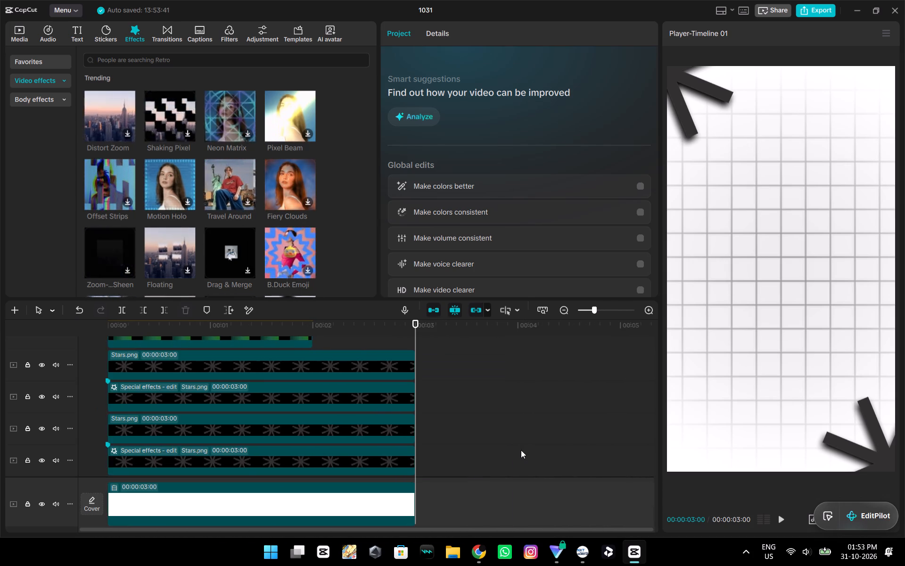
Ungroup Compound clip9 above the Stars.png layers and extend its vector images and png1 (3).png to 00:00:03:00.
scroll(521, 450, up, 7)
click(305, 435)
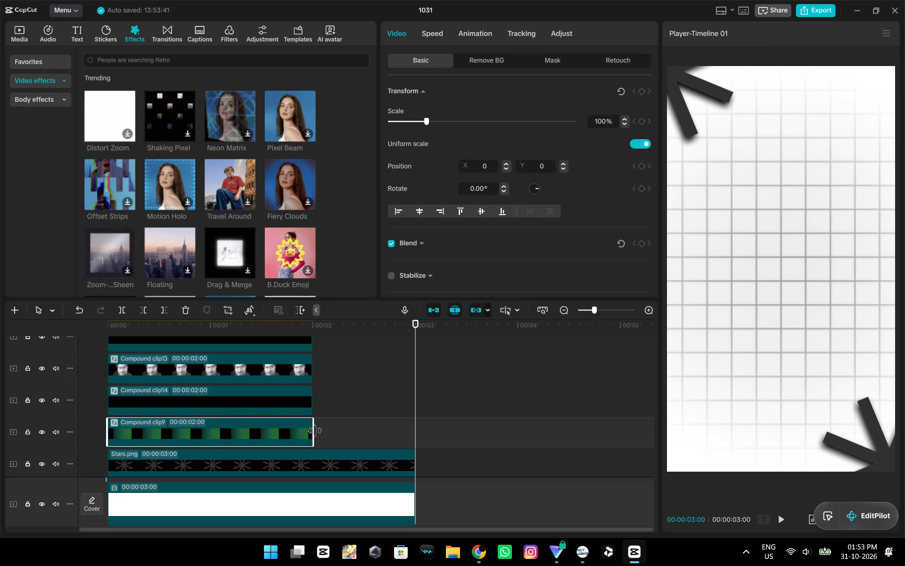
drag(314, 431, 408, 440)
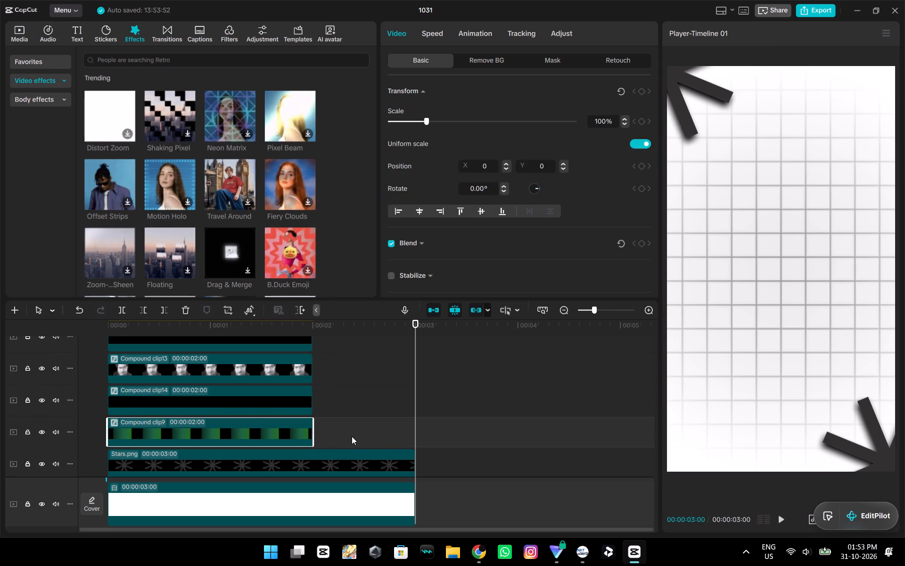
key(alt+g)
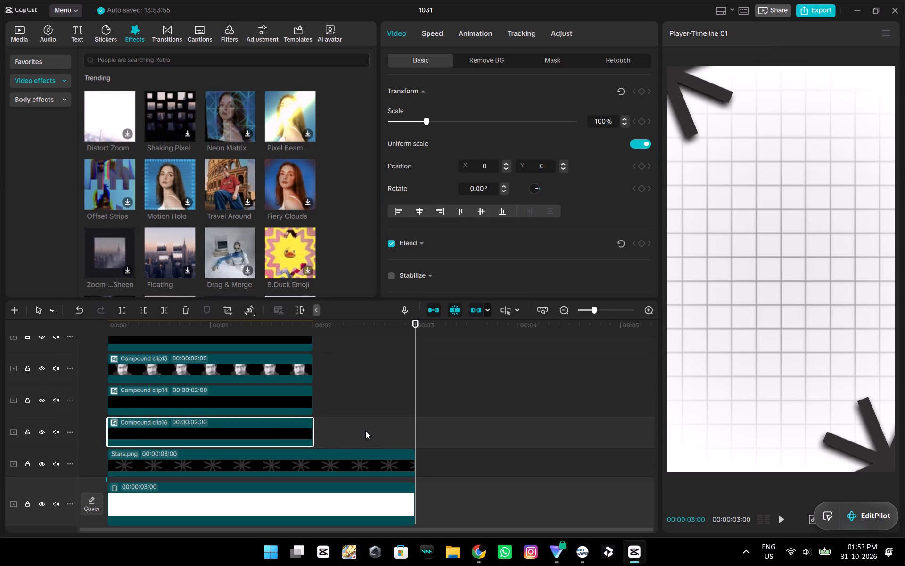
key(ctrl+z)
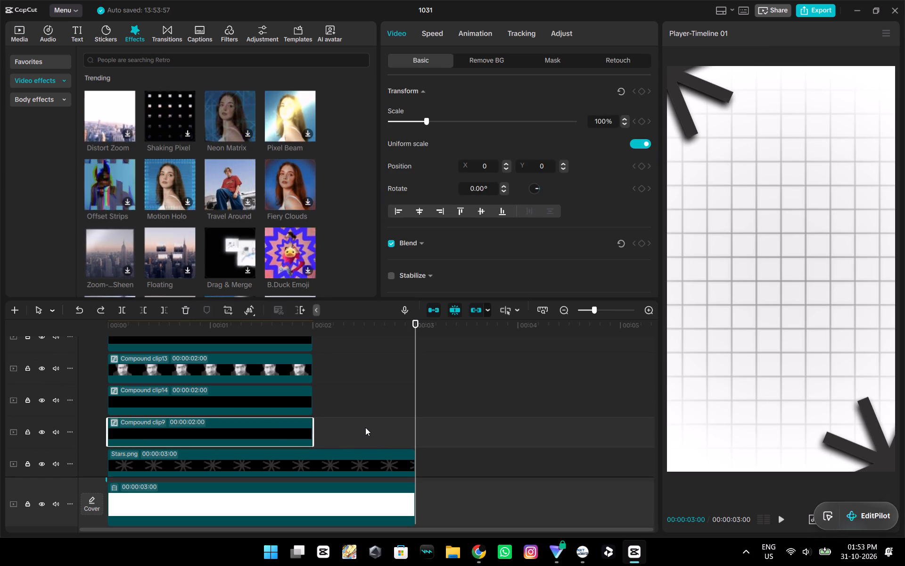
key(alt+shift+g)
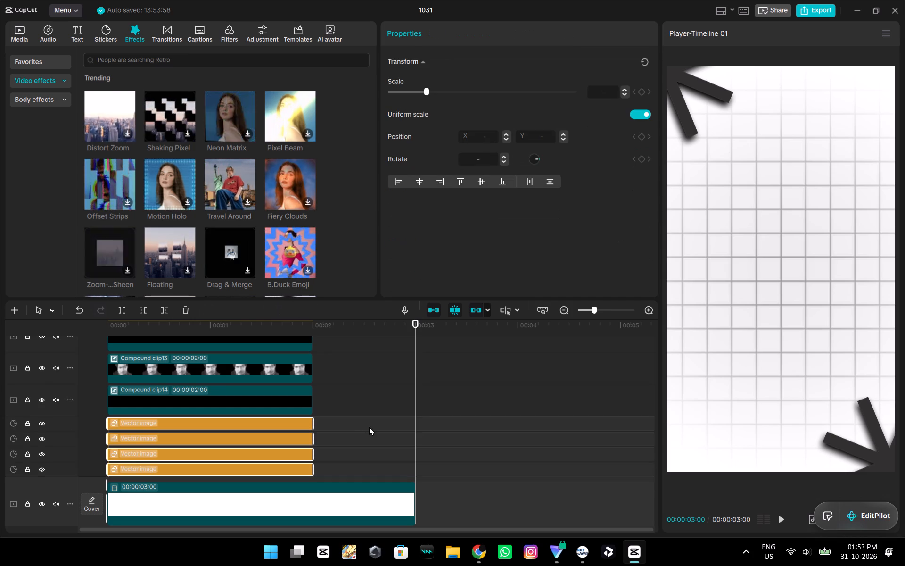
drag(313, 423, 423, 444)
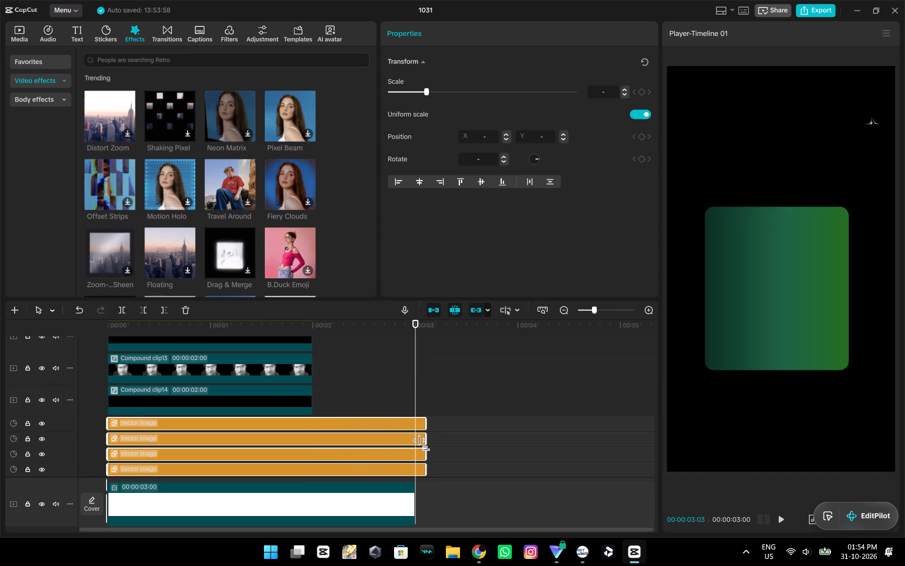
drag(423, 444, 417, 447)
Ungroup the NO IDEA Compound clip14 and try lengthening its nested layers past 2 seconds, together and Compound clip5 alone.
click(299, 399)
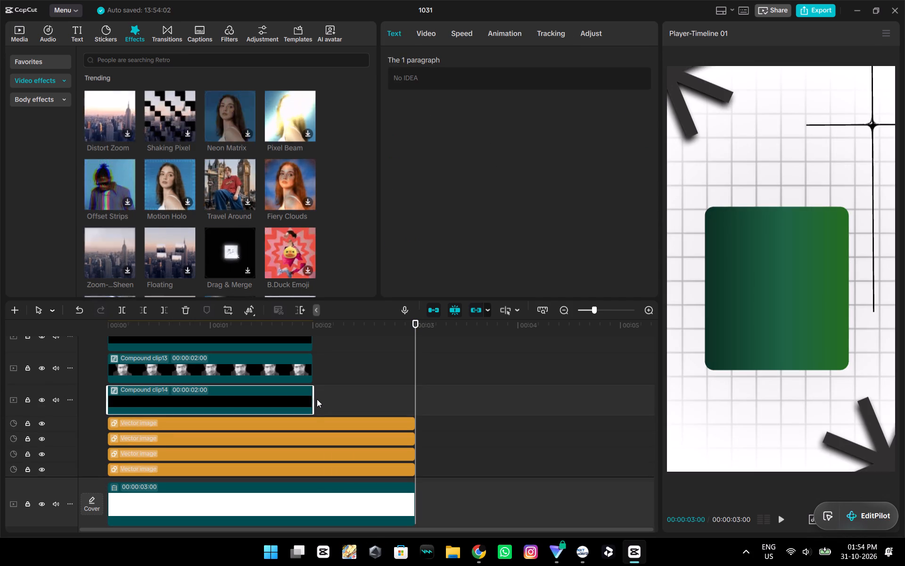
drag(313, 408, 360, 422)
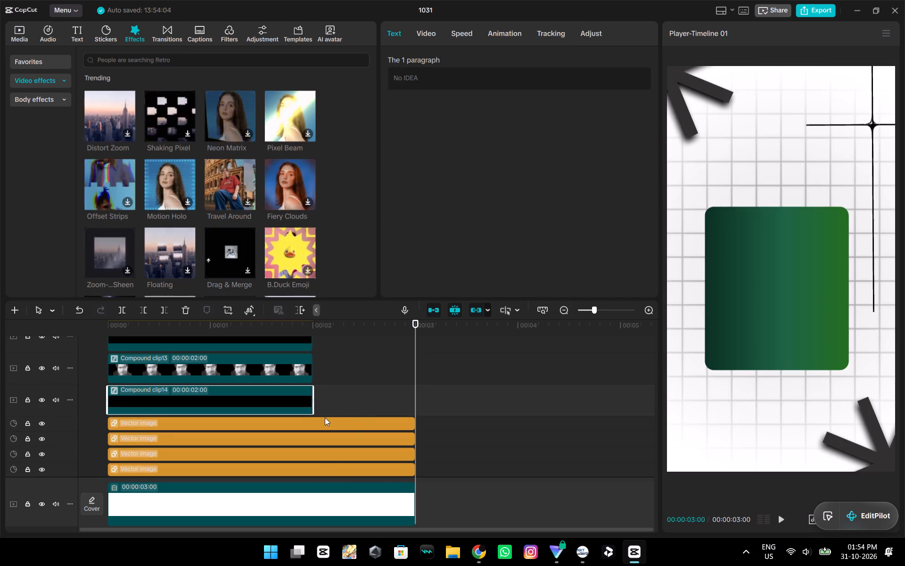
key(alt+shift+g)
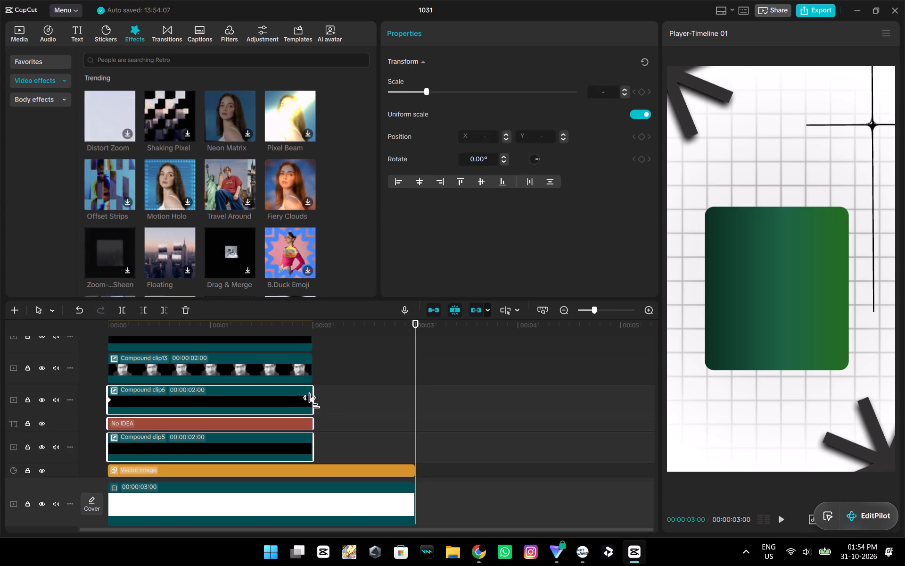
drag(315, 403, 339, 408)
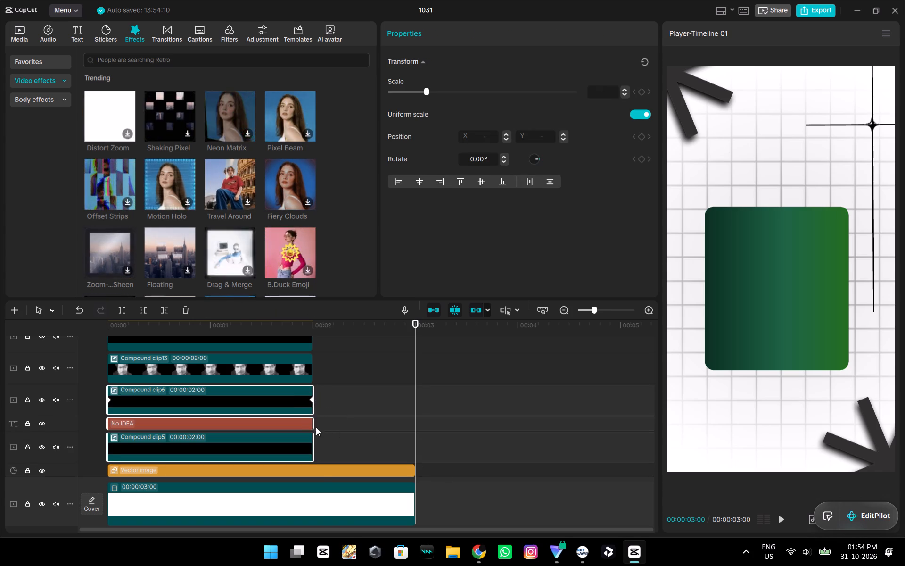
drag(316, 427, 325, 429)
click(304, 437)
drag(313, 441, 360, 453)
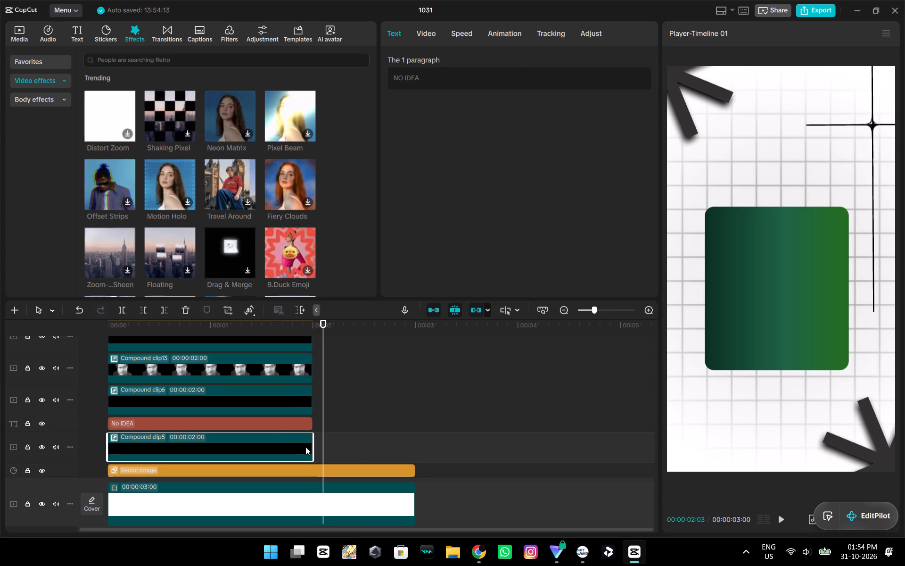
Examine the layer stack between the white background and Compound clip13 to compare the clips' end points.
scroll(286, 419, down, 12)
scroll(290, 420, down, 11)
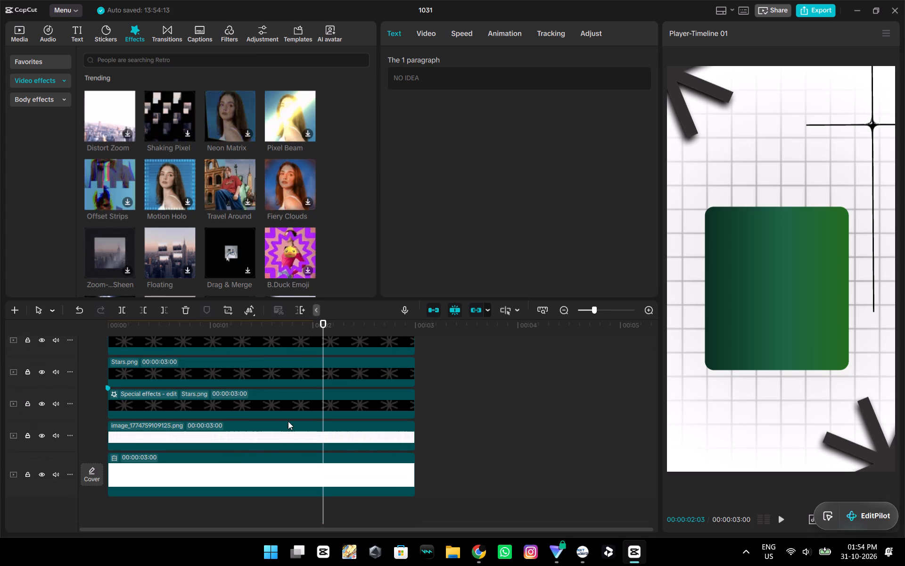
scroll(288, 421, down, 1)
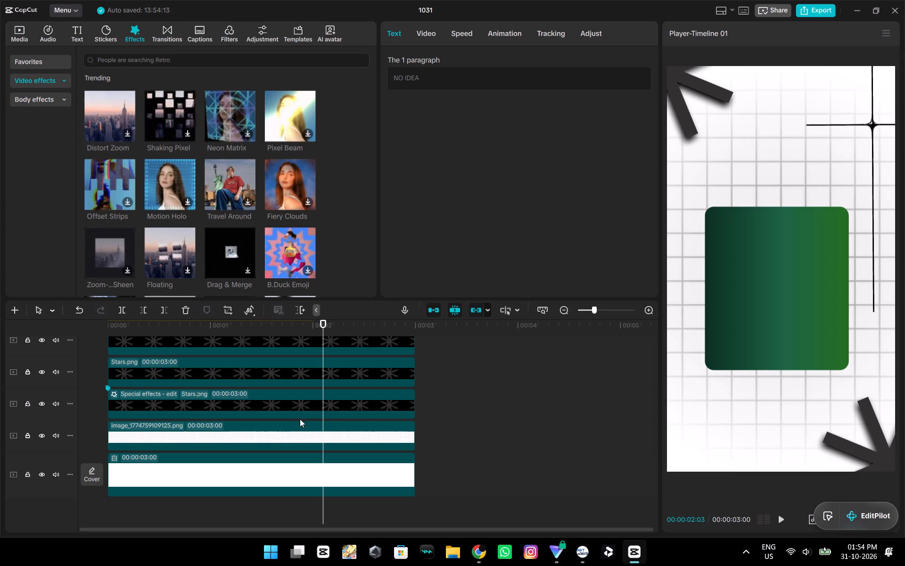
scroll(319, 392, down, 7)
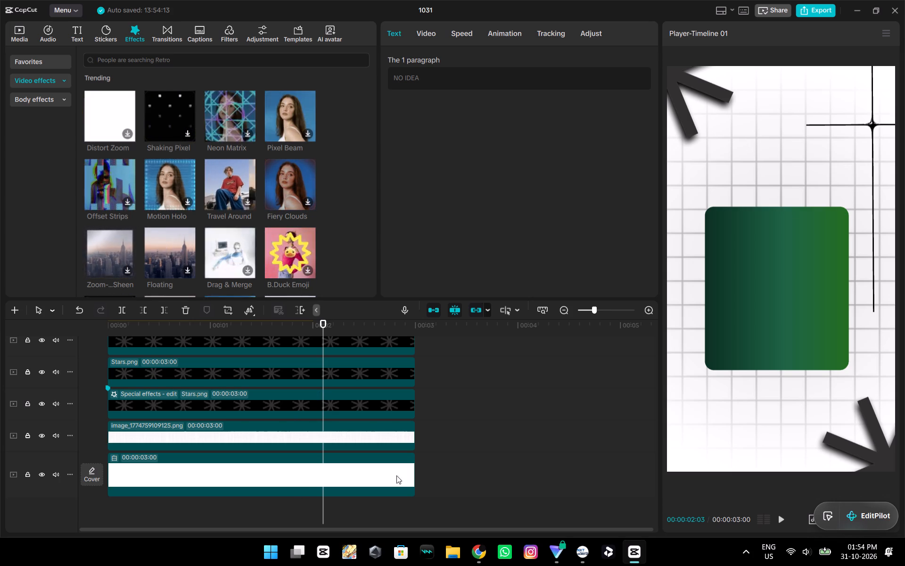
scroll(406, 473, up, 9)
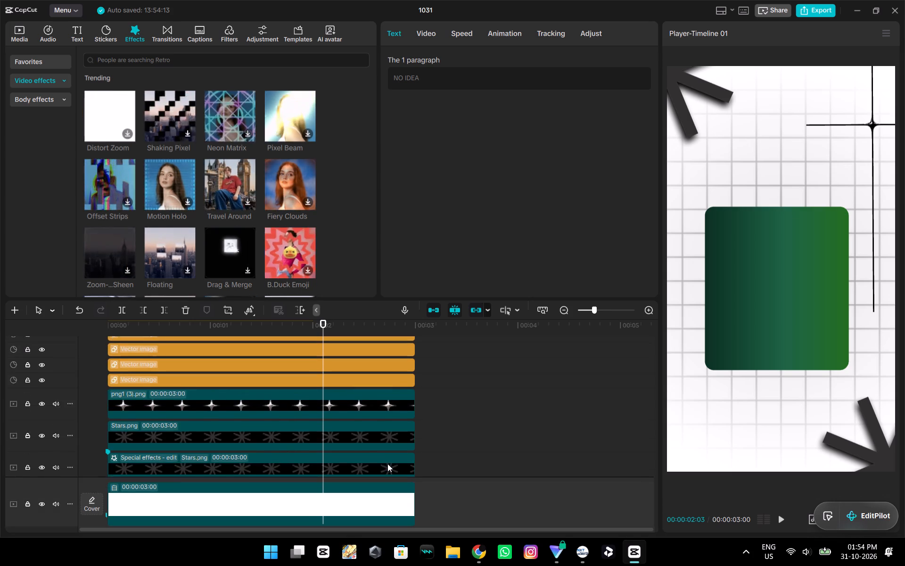
scroll(387, 464, up, 11)
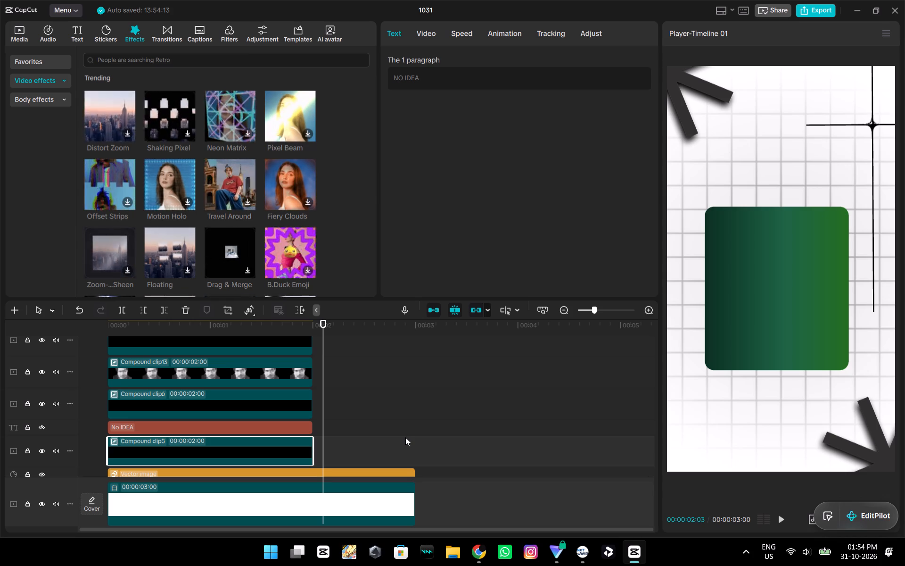
scroll(379, 423, down, 13)
scroll(380, 433, up, 5)
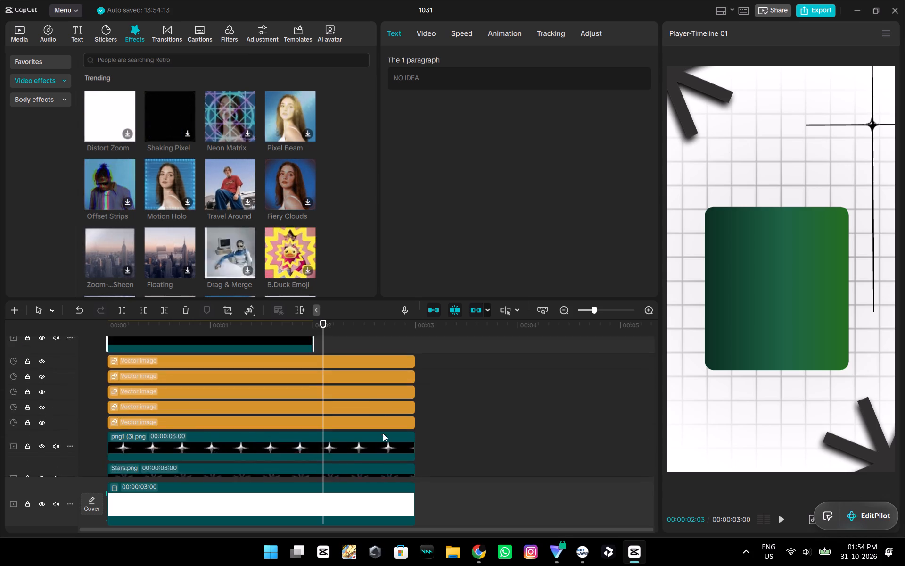
scroll(383, 433, up, 5)
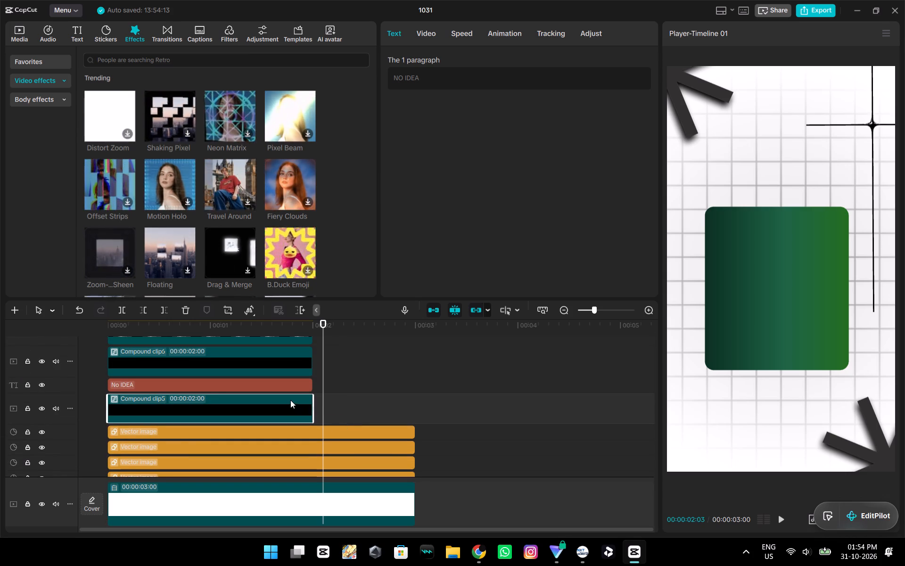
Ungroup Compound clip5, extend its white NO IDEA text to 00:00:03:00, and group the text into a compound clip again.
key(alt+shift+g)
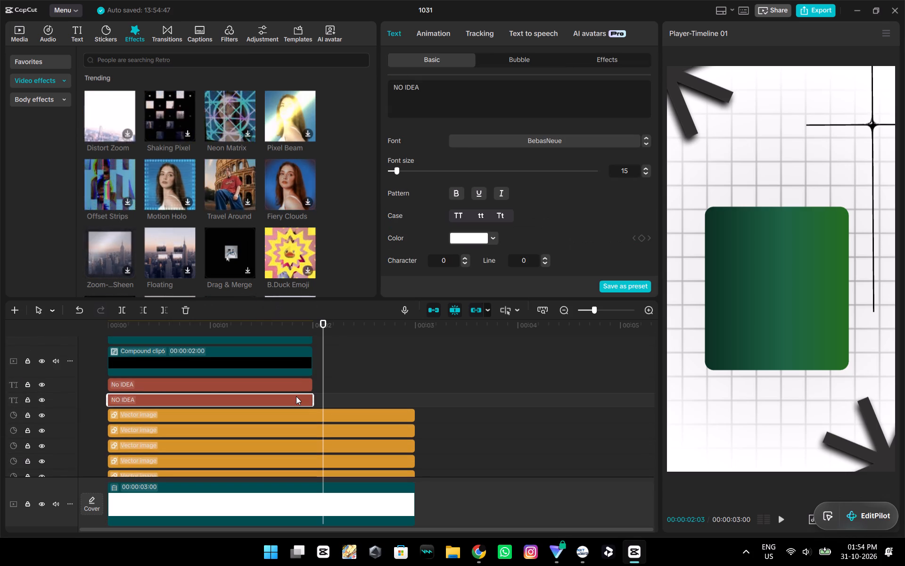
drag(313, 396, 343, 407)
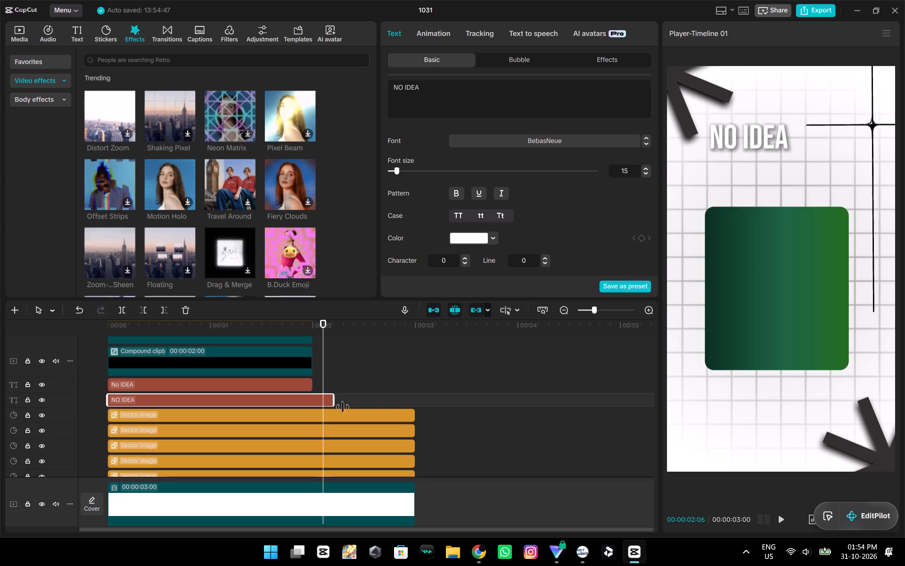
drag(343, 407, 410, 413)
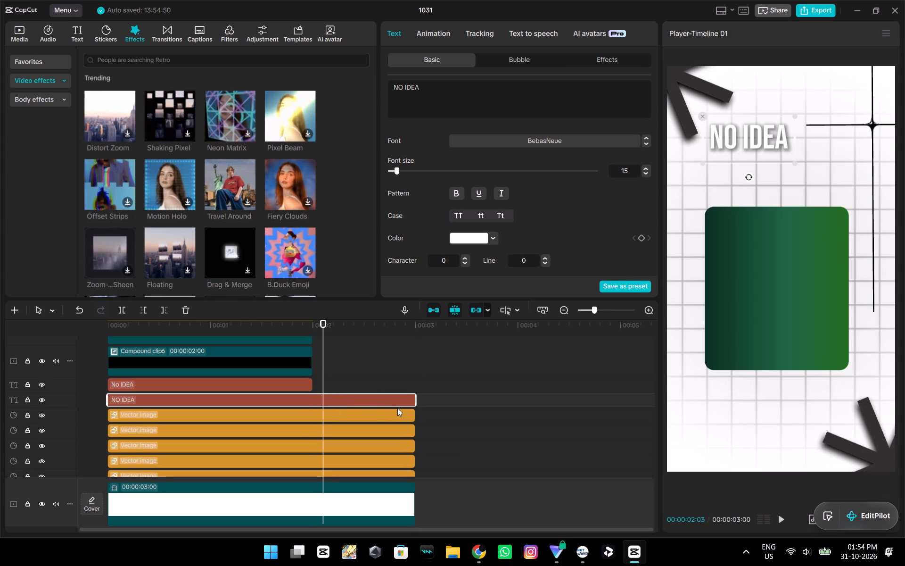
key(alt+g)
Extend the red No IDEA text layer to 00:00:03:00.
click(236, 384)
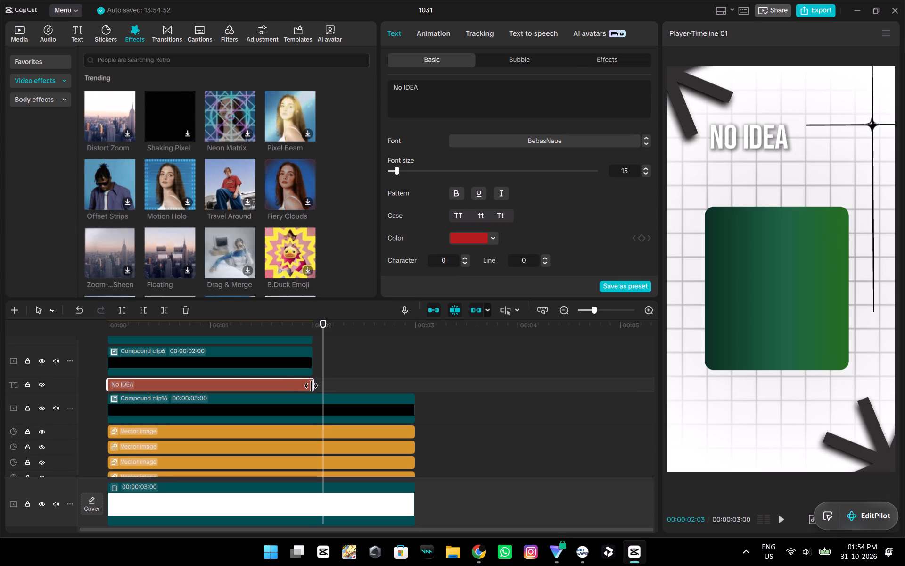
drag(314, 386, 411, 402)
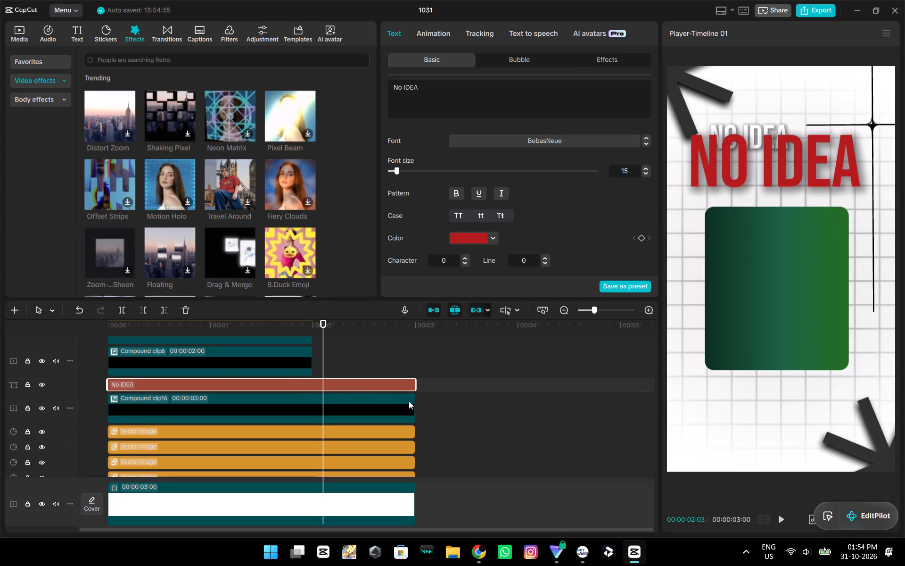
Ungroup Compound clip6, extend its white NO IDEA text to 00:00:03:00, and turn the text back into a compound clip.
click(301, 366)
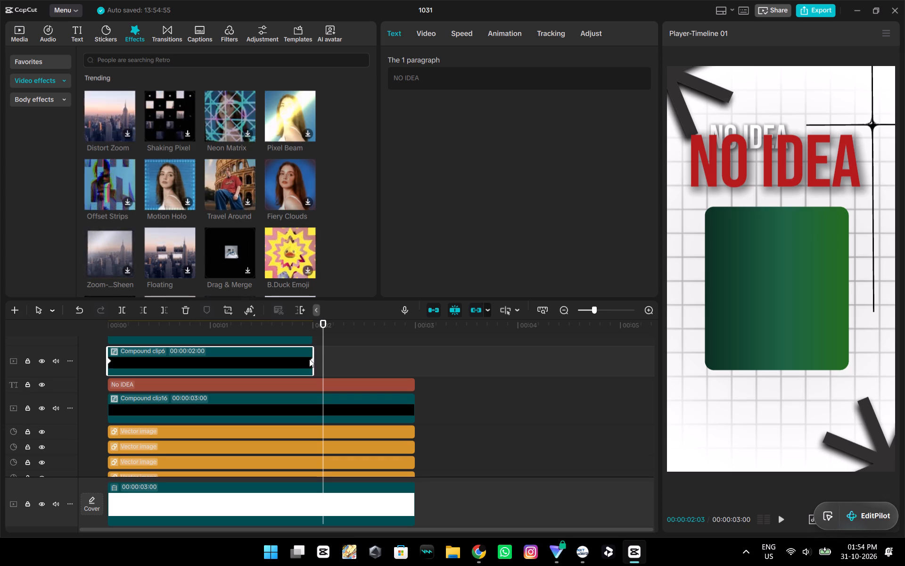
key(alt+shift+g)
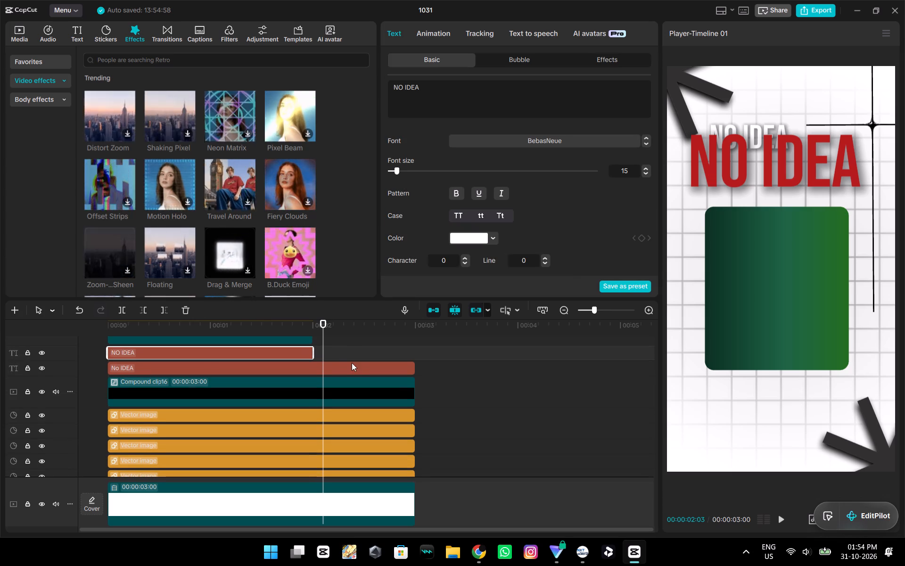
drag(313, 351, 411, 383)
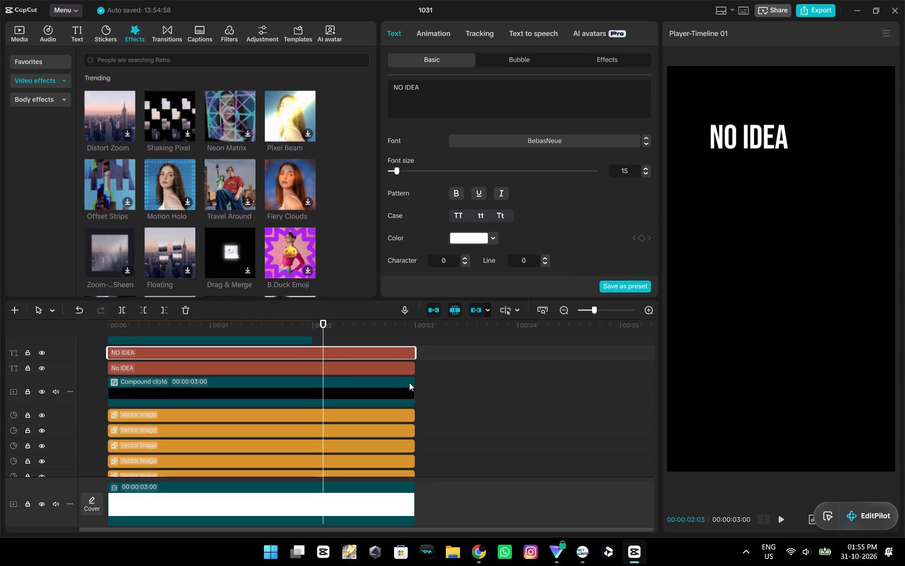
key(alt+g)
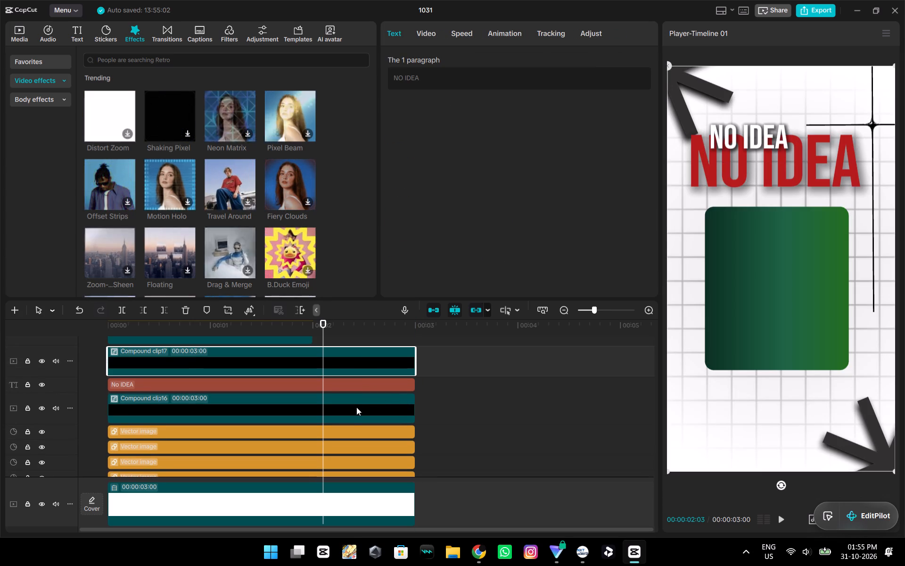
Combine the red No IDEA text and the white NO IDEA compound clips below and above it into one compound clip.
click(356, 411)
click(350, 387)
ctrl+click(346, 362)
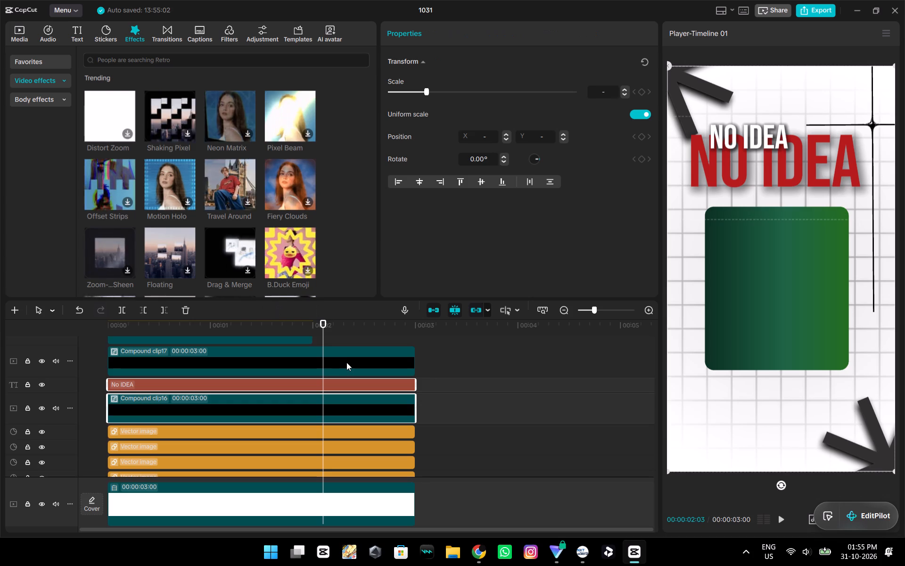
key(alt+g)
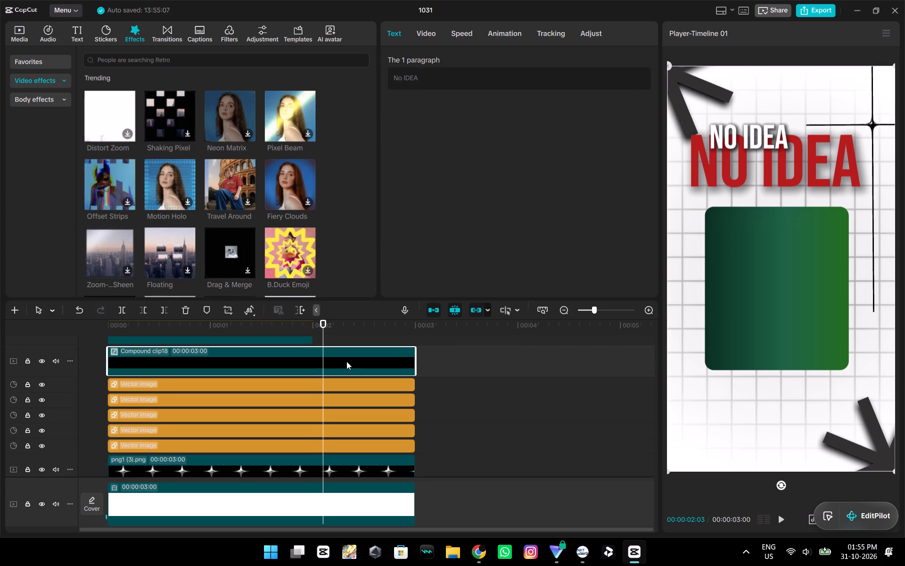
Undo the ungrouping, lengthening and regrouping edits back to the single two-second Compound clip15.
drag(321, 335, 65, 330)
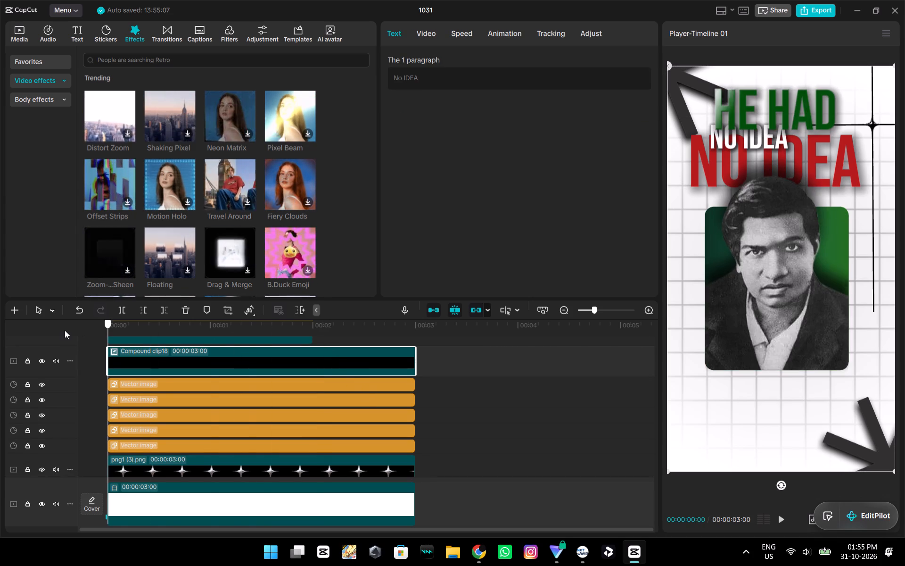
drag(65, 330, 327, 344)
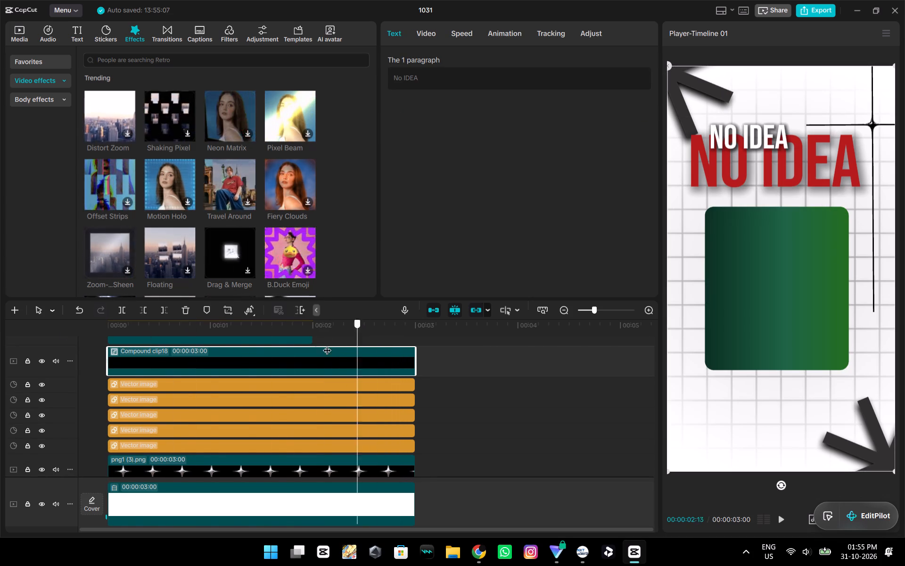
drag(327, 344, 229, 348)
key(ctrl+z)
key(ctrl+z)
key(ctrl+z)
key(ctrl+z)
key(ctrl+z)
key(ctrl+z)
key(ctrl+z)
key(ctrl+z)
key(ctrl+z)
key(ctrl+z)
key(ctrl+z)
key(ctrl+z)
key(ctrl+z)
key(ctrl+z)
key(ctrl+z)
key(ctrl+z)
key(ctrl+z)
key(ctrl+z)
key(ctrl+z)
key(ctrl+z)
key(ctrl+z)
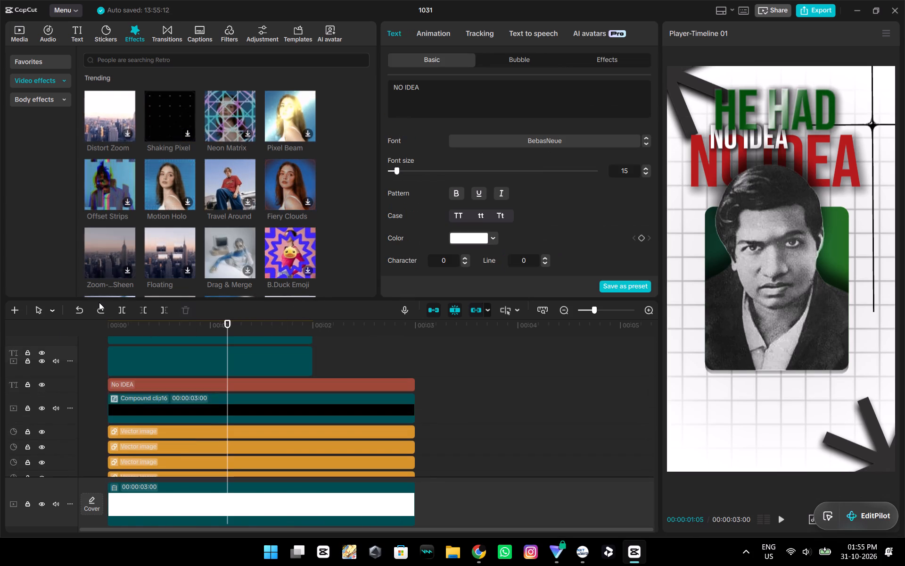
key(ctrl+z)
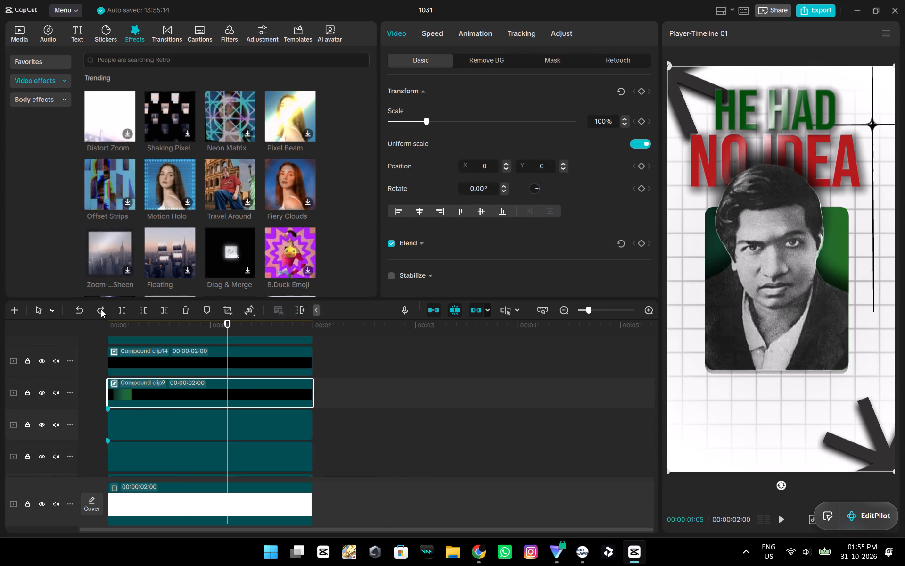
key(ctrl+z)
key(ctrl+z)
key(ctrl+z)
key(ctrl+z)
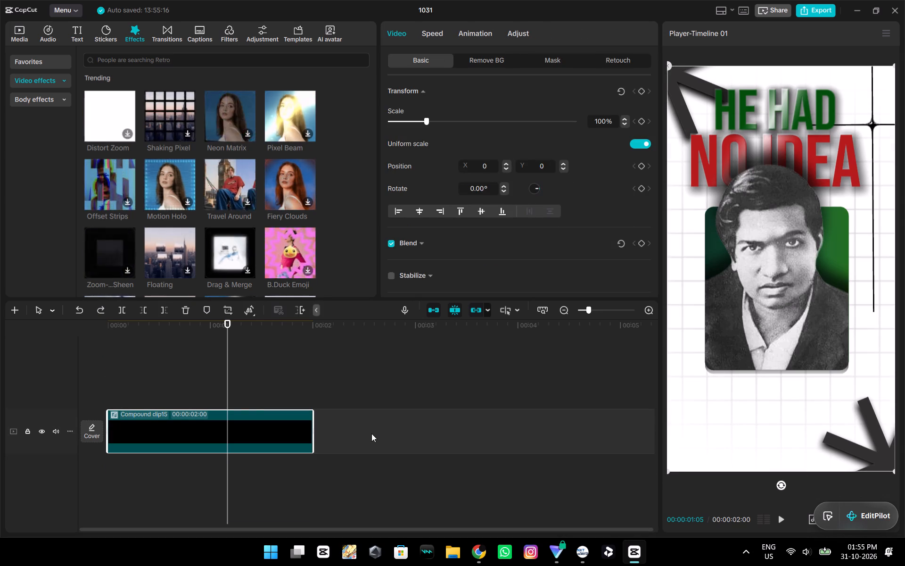
Deselect Compound clip15 and play the video in the preview to review the two-second animation.
click(160, 379)
drag(160, 379, 57, 391)
key(space)
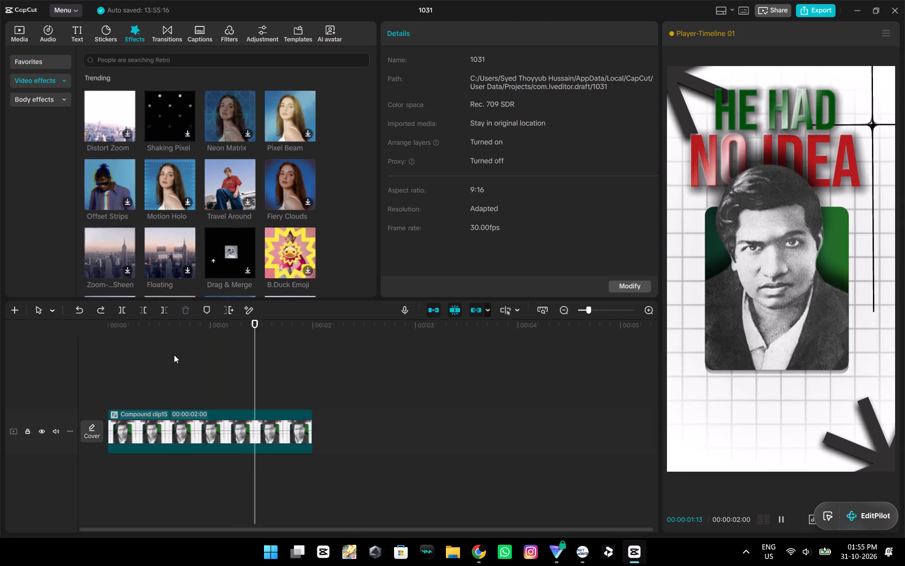
click(897, 9)
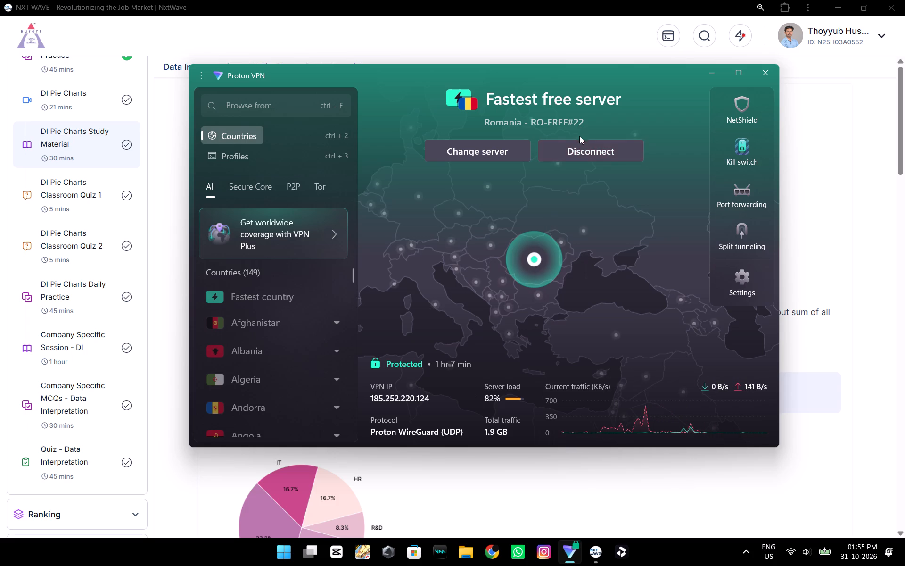
In Proton VPN, disconnect from the Romania server and close the window.
click(583, 154)
click(759, 77)
Close the NxtWave course window and refresh the desktop.
click(904, 0)
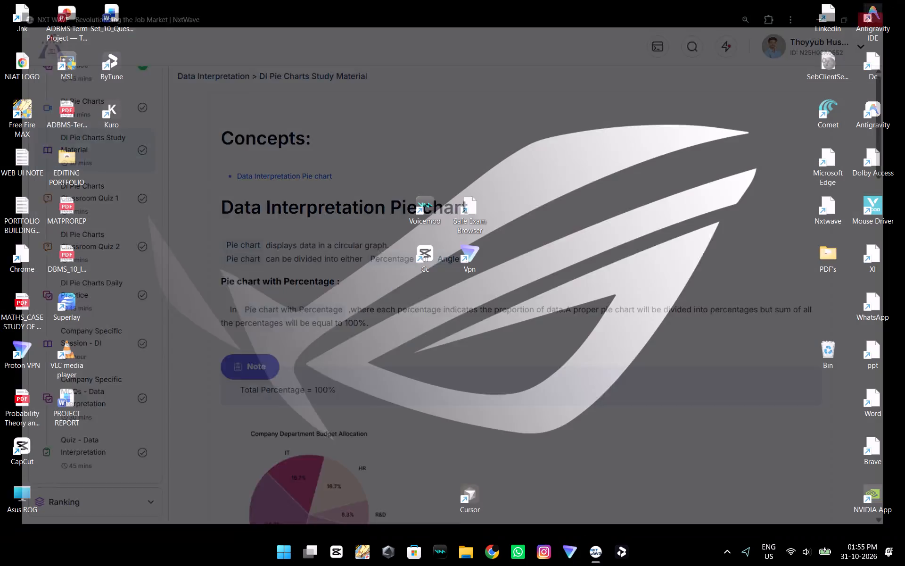
right_click(396, 112)
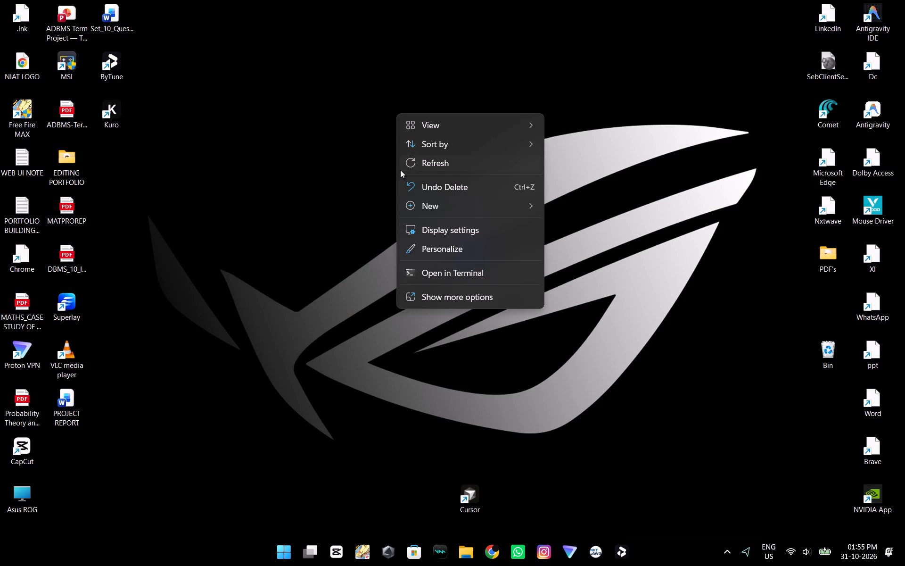
click(412, 164)
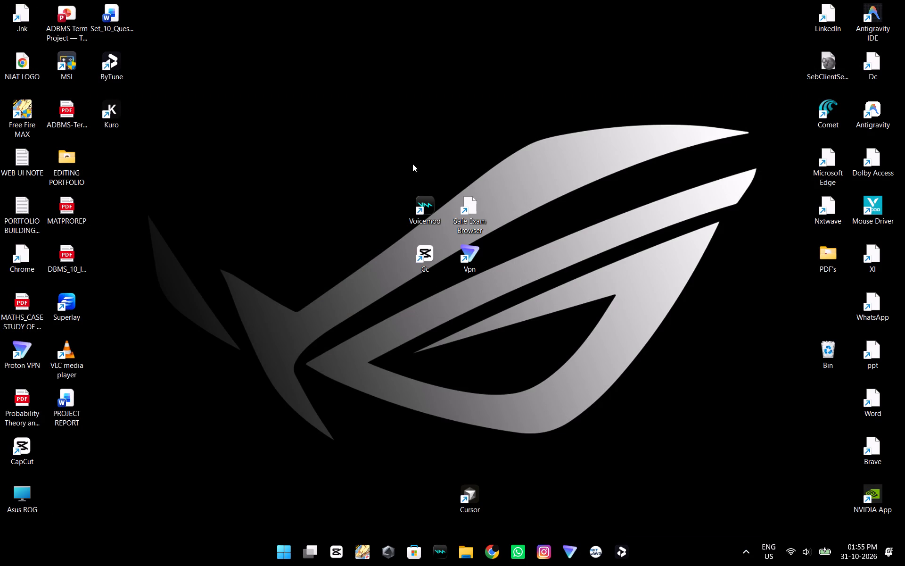